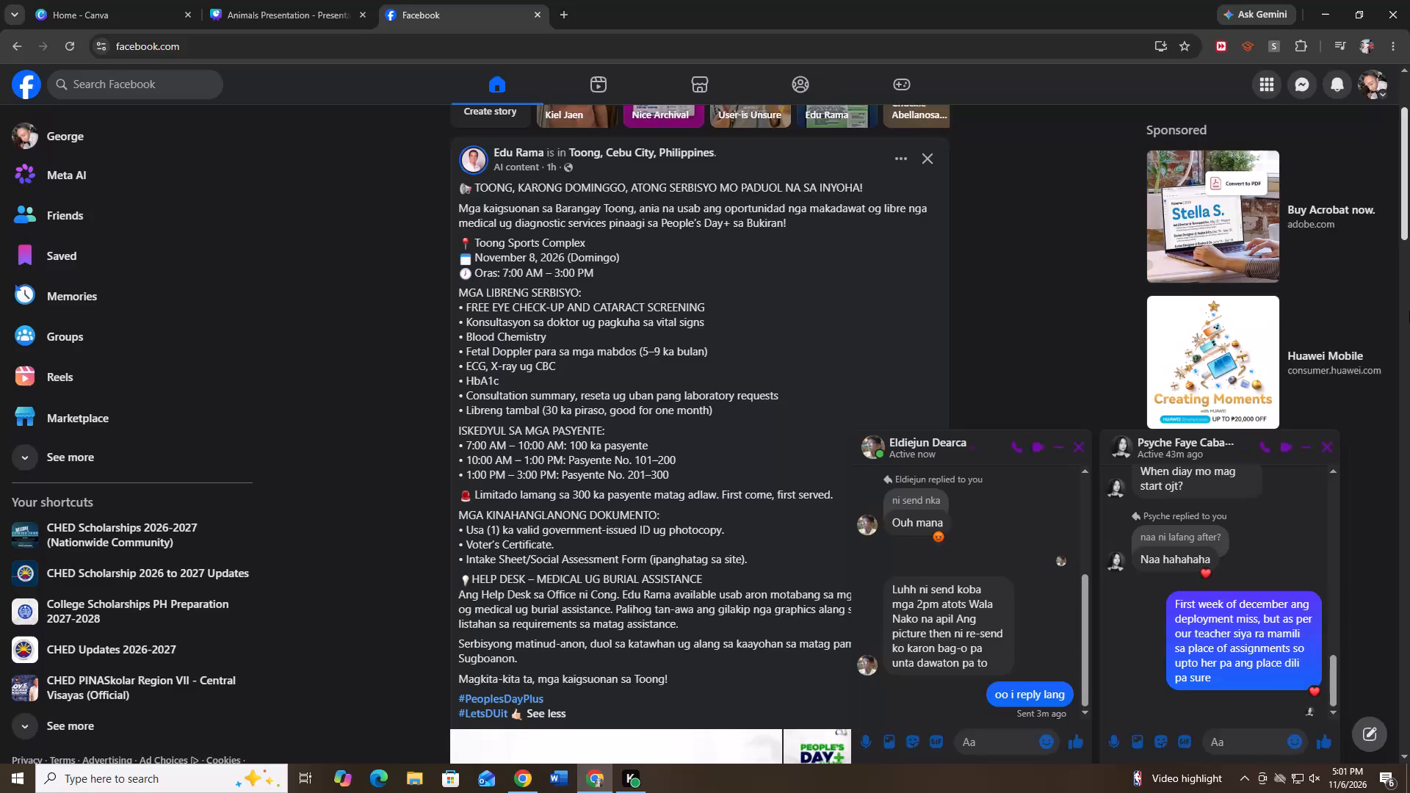
# Switch to the Animals Presentation in Canva and look over the Most Essential Learning Competencies page.
pyautogui.click(294, 0)
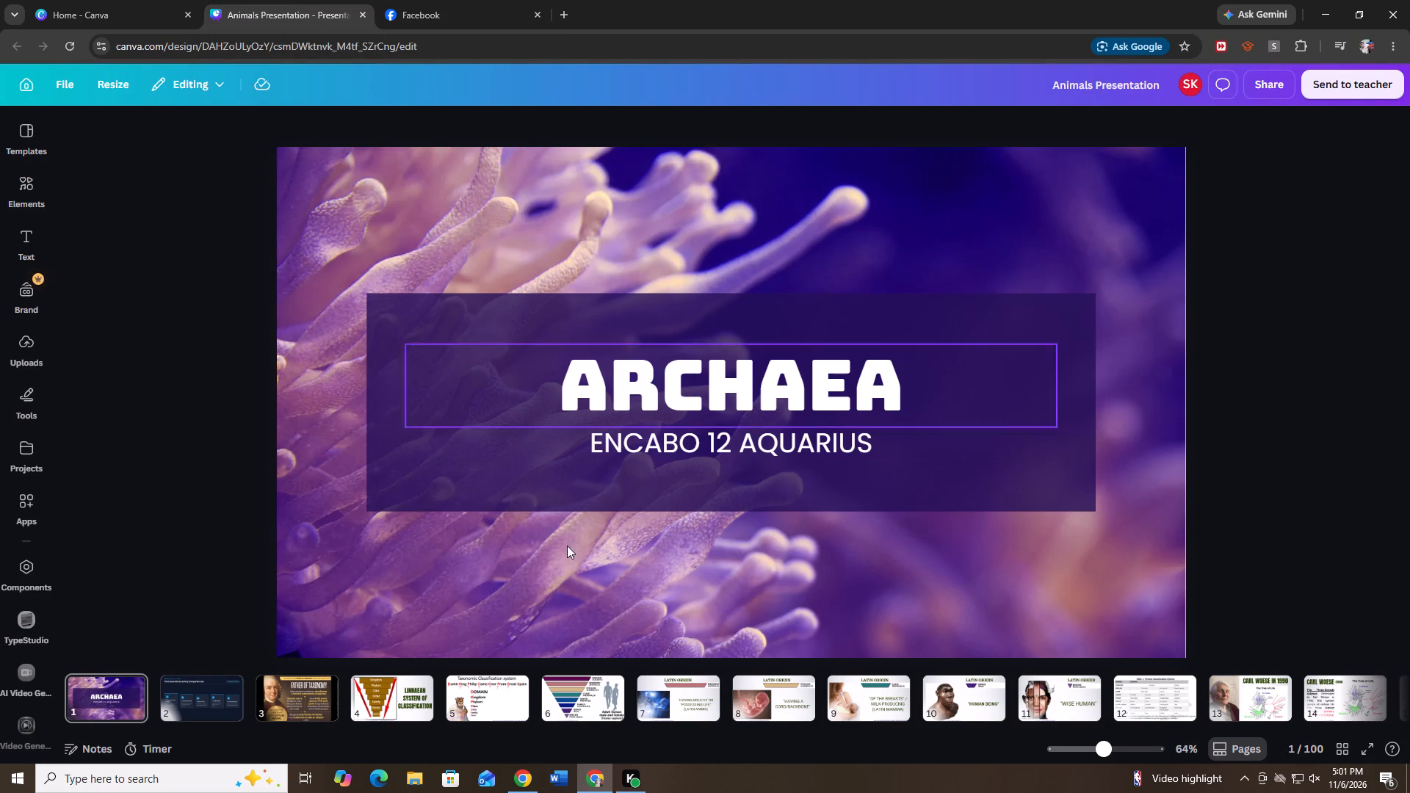
pyautogui.click(187, 715)
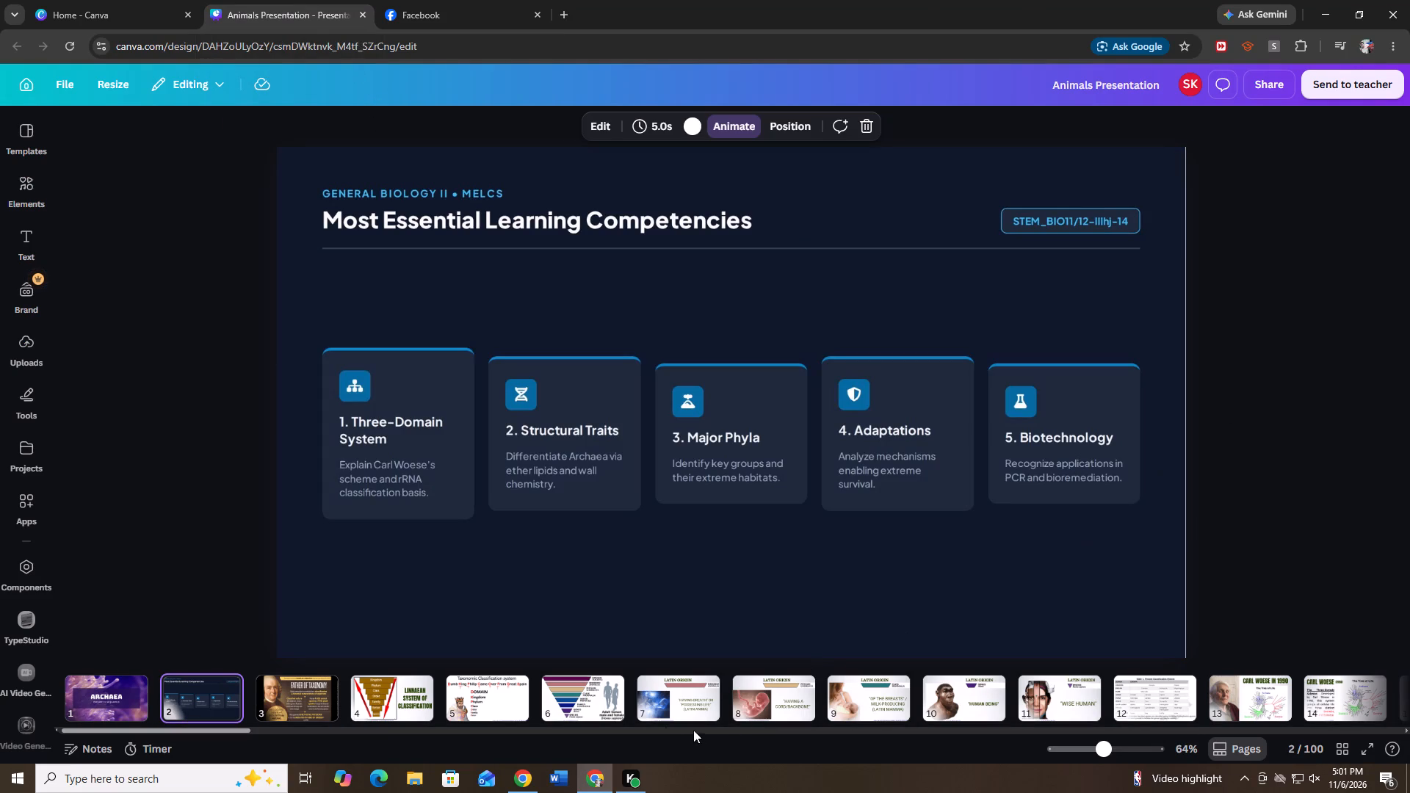
pyautogui.moveTo(210, 729); pyautogui.dragTo(218, 731)
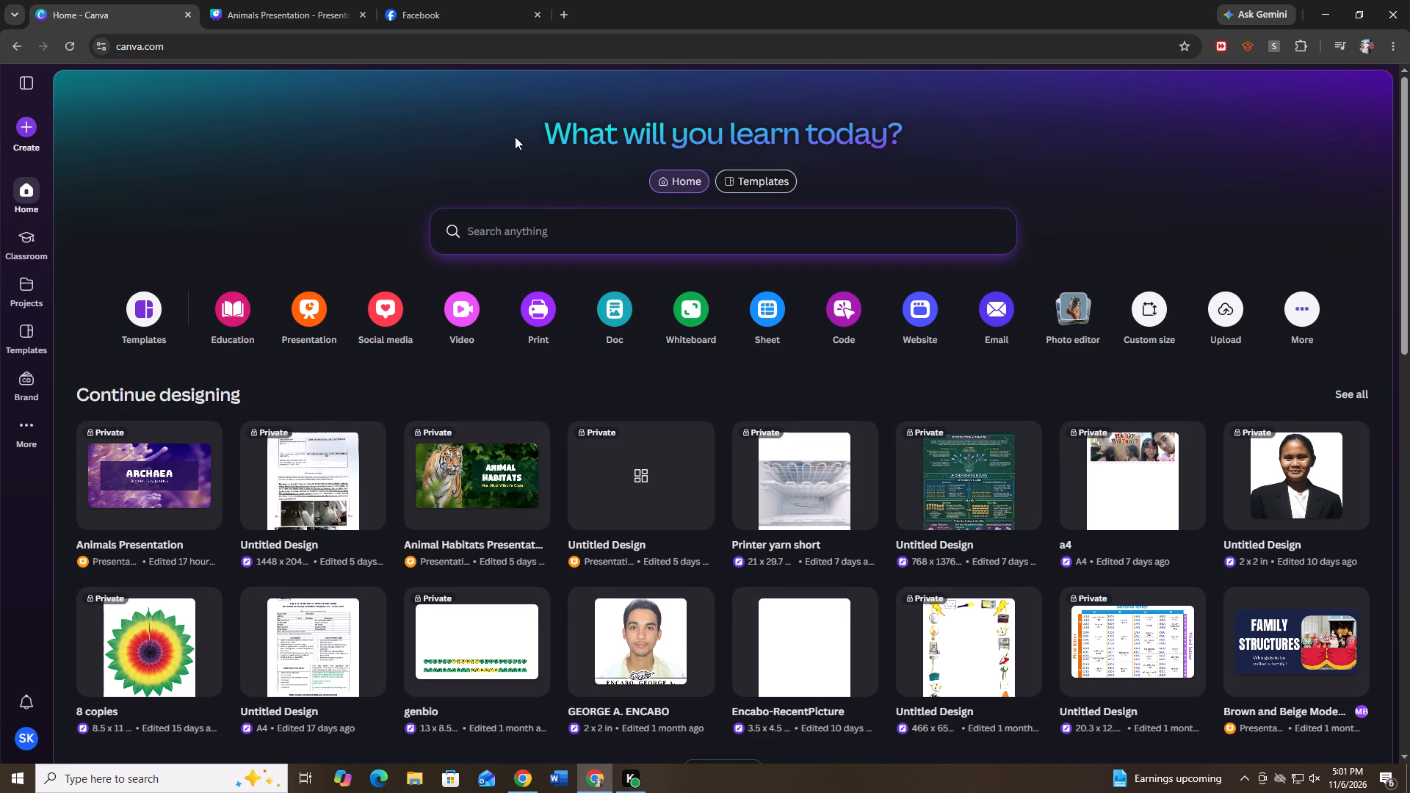
# Switch to Facebook and close both open chat windows.
pyautogui.click(439, 0)
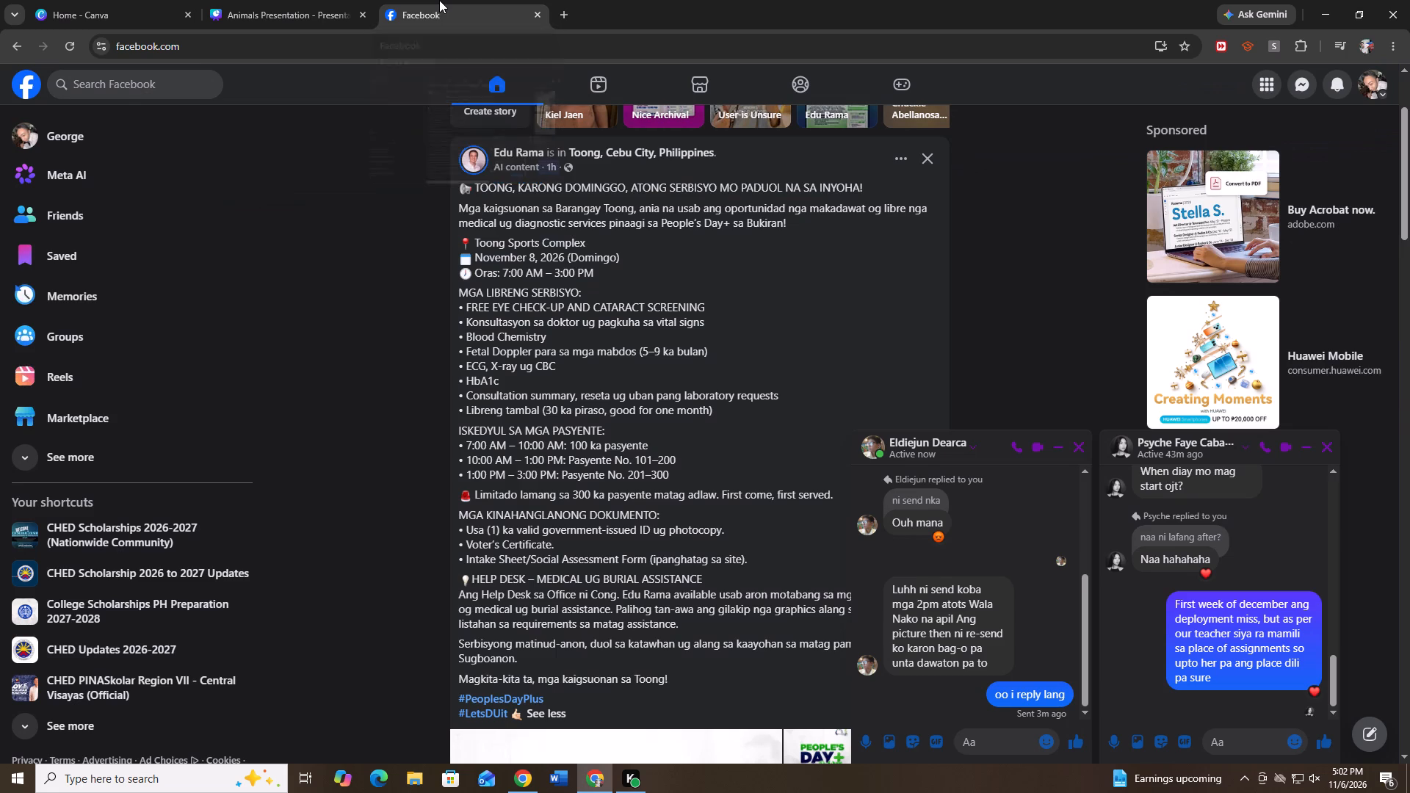
pyautogui.click(1076, 452)
pyautogui.click(1329, 454)
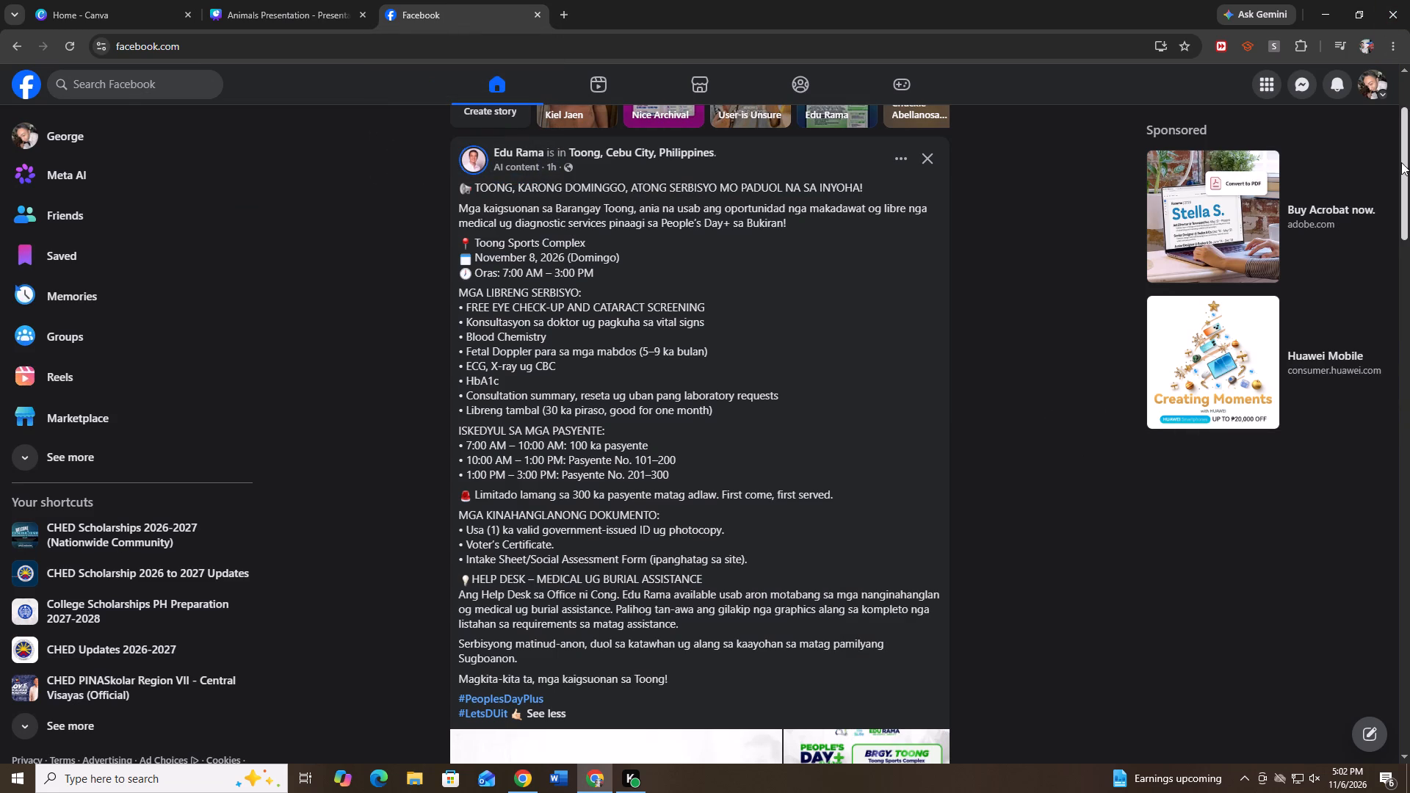
# Browse the news feed to the post about being audited by COA for Dole TUPAD and expand its full text.
pyautogui.moveTo(1401, 165); pyautogui.dragTo(1409, 390)
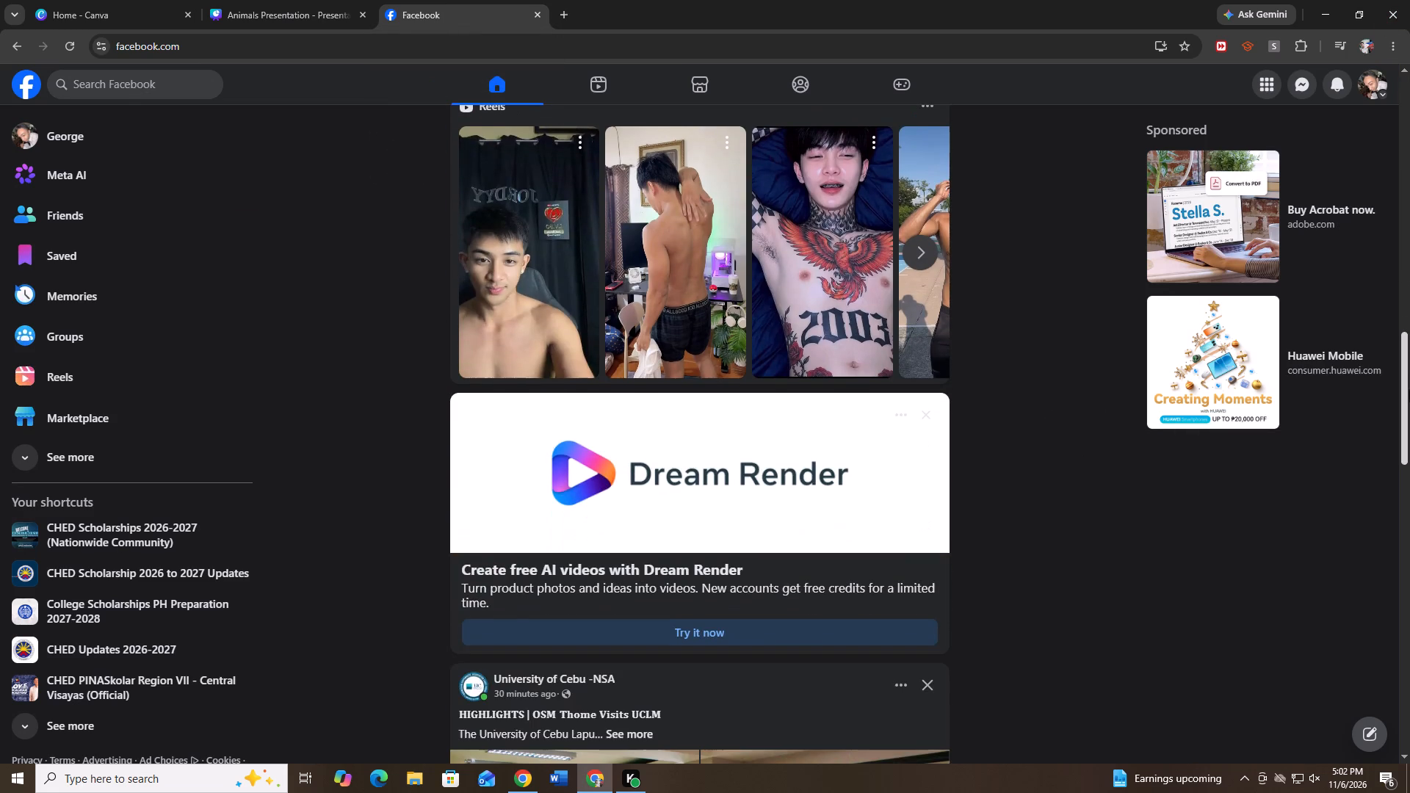
pyautogui.moveTo(1409, 390); pyautogui.dragTo(1409, 477)
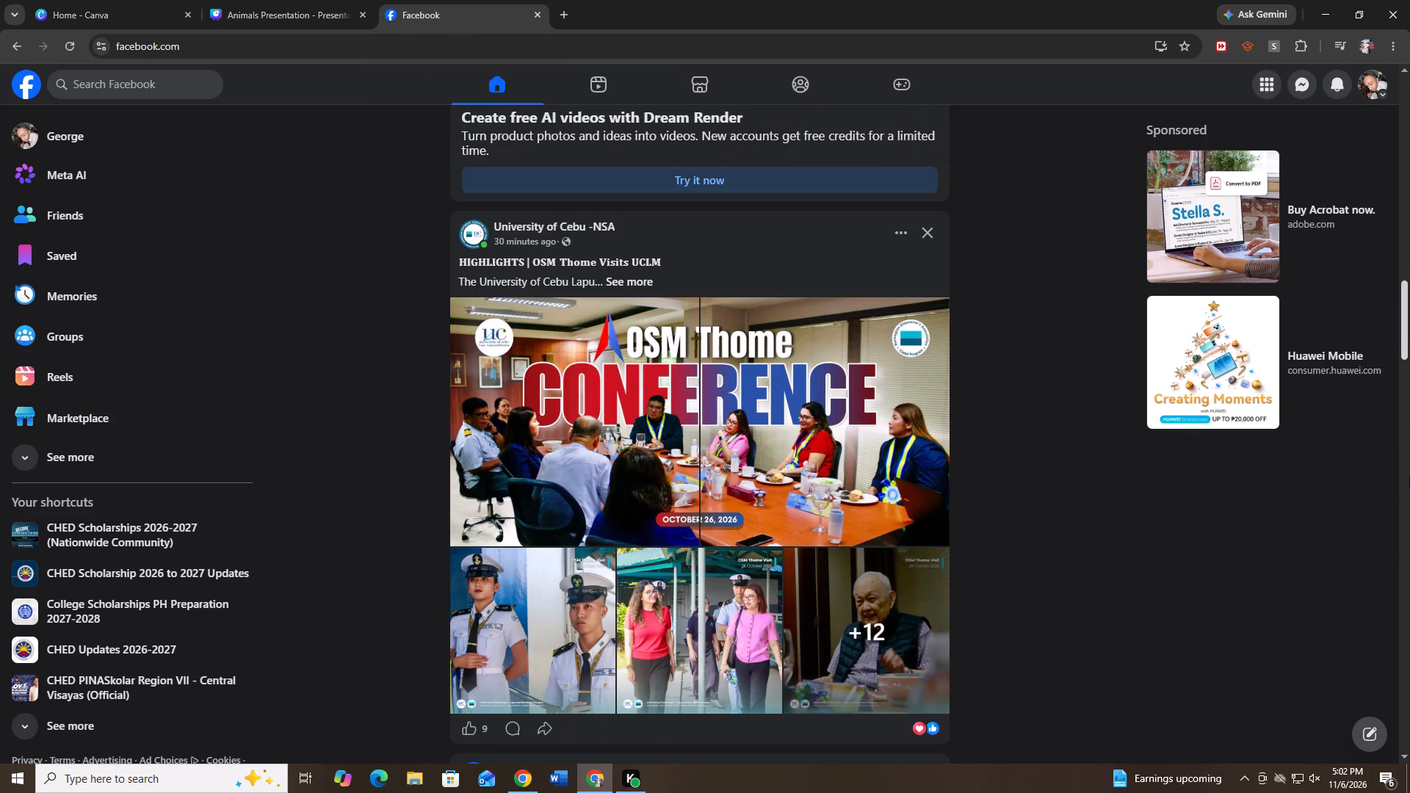
pyautogui.moveTo(1409, 477); pyautogui.dragTo(1408, 523)
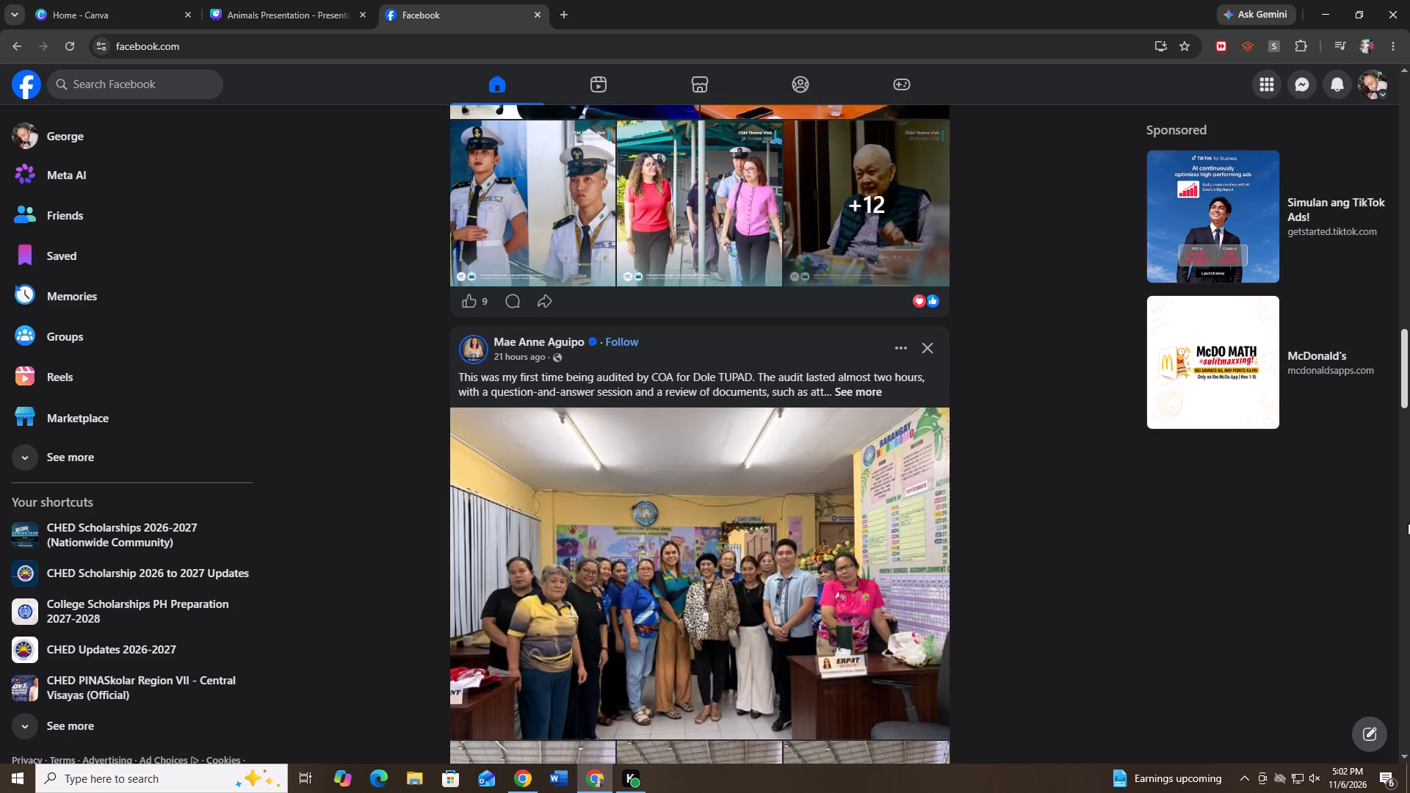
pyautogui.moveTo(1408, 523); pyautogui.dragTo(1408, 530)
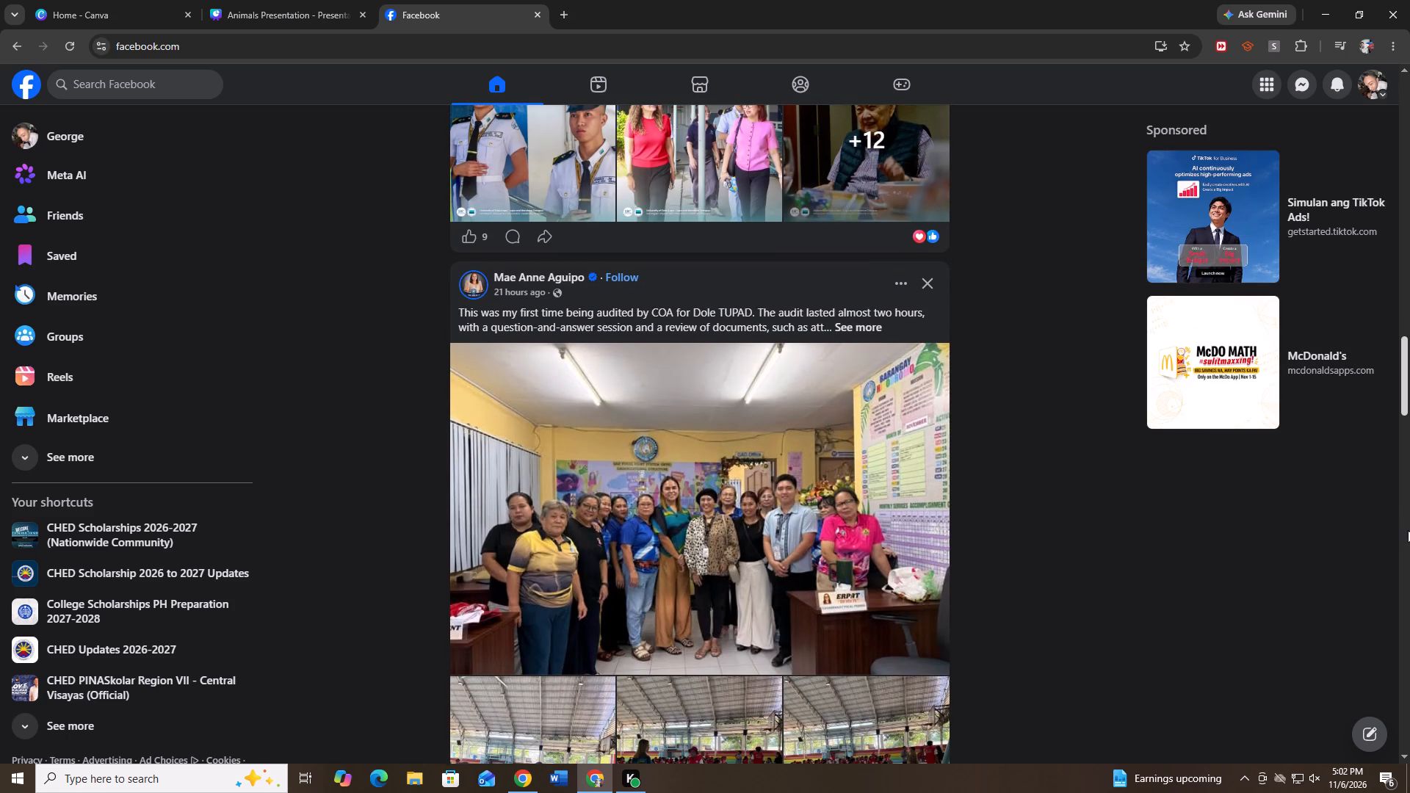
pyautogui.moveTo(1408, 530); pyautogui.dragTo(1409, 540)
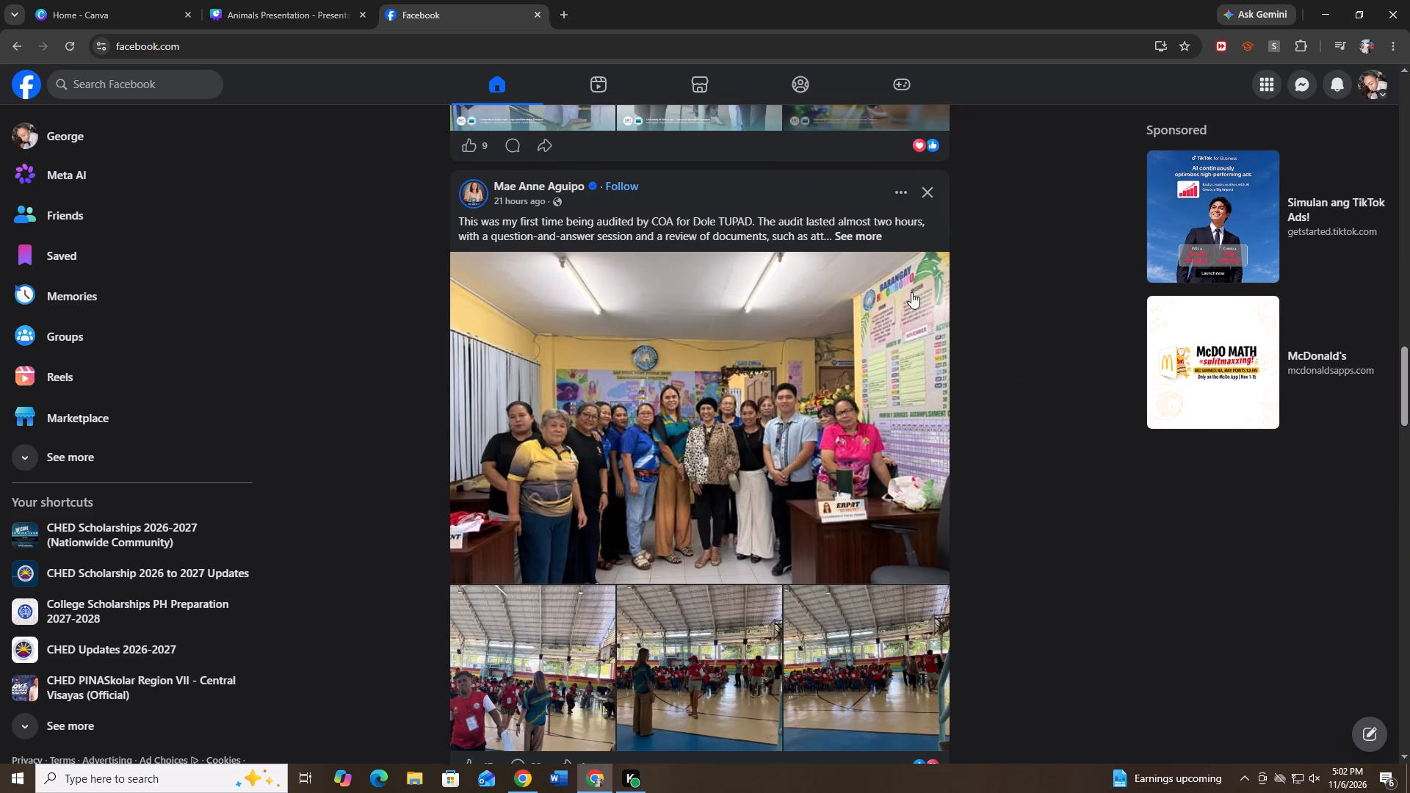
pyautogui.click(867, 240)
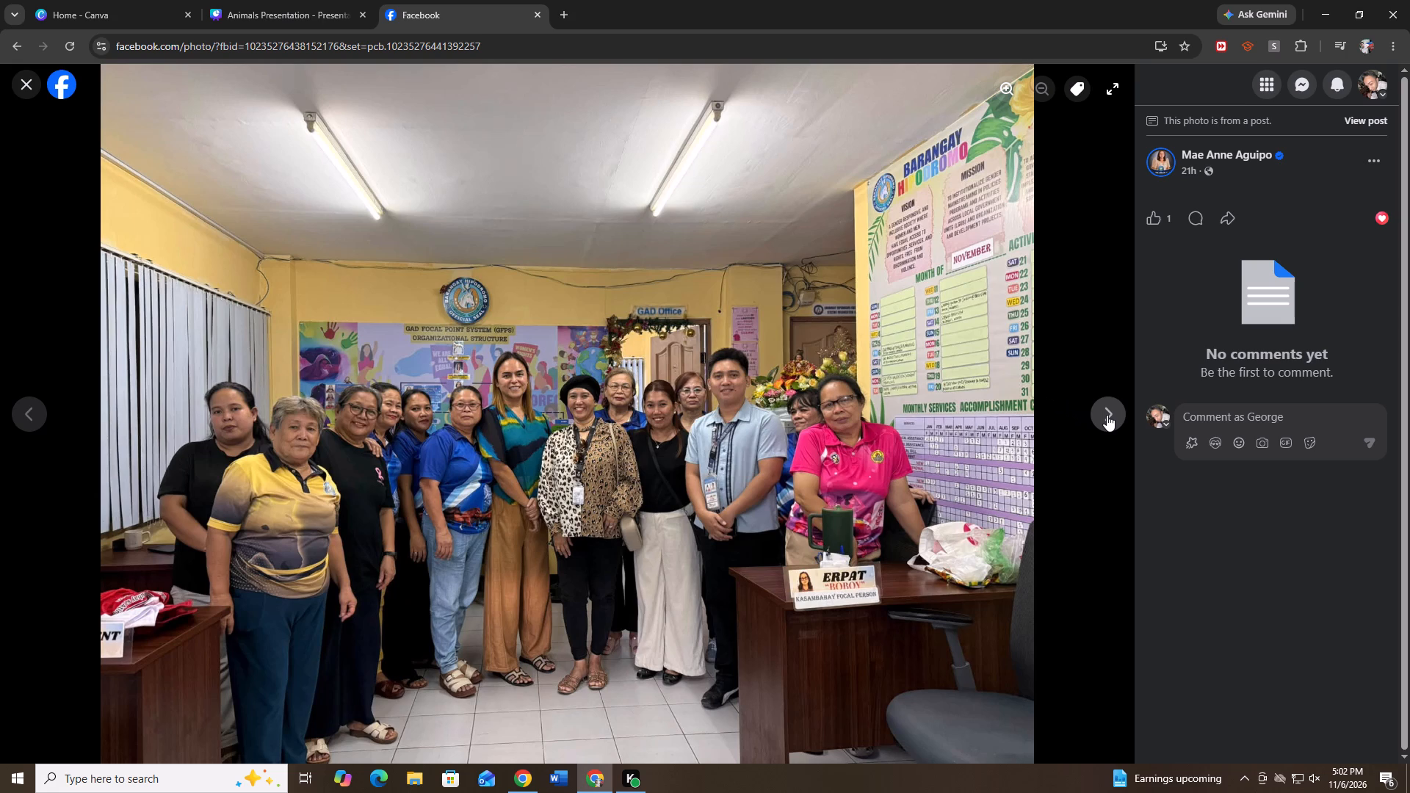
# Examine the COA audit post's photos one by one, starting with a close look at the group photo, and return to the feed.
pyautogui.doubleClick(1005, 95)
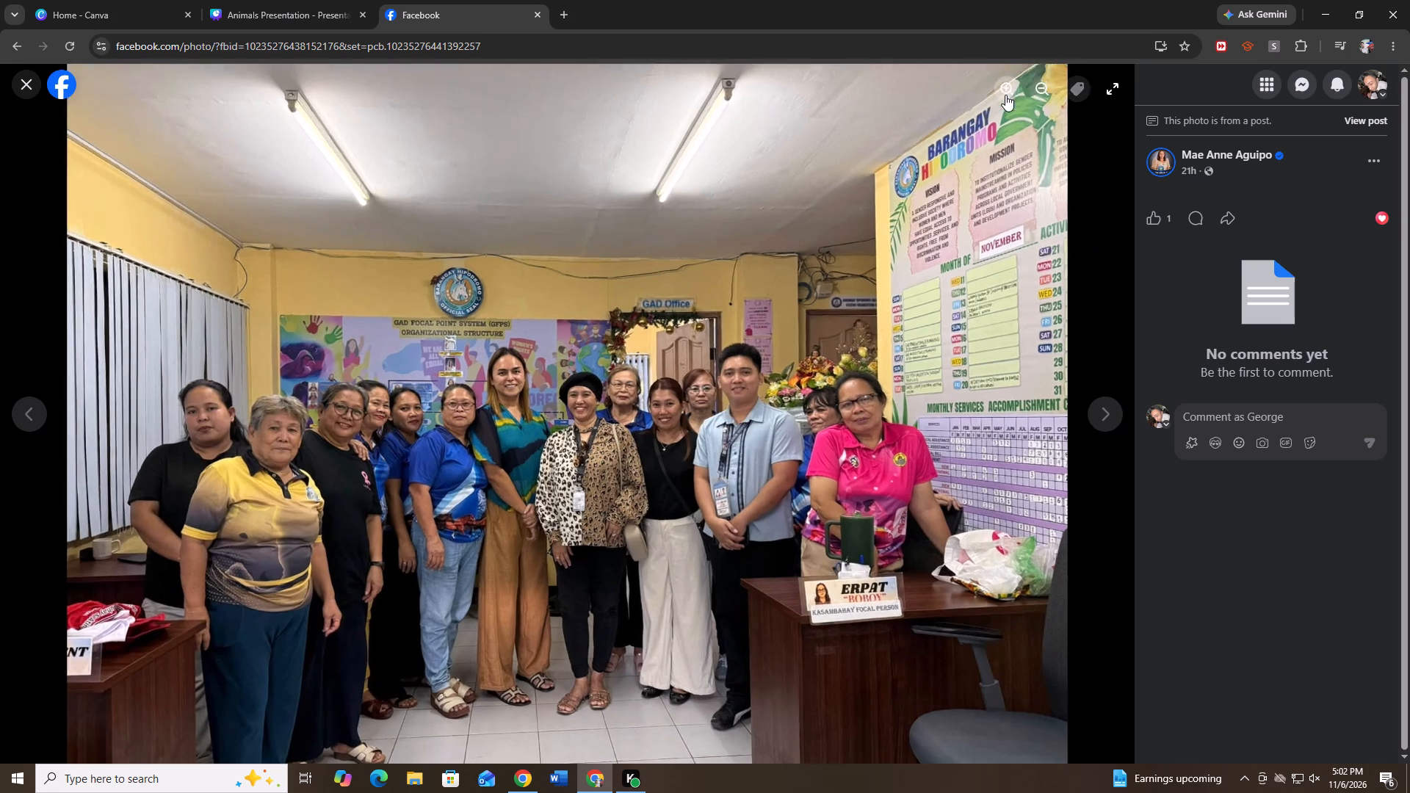
pyautogui.click(1005, 95)
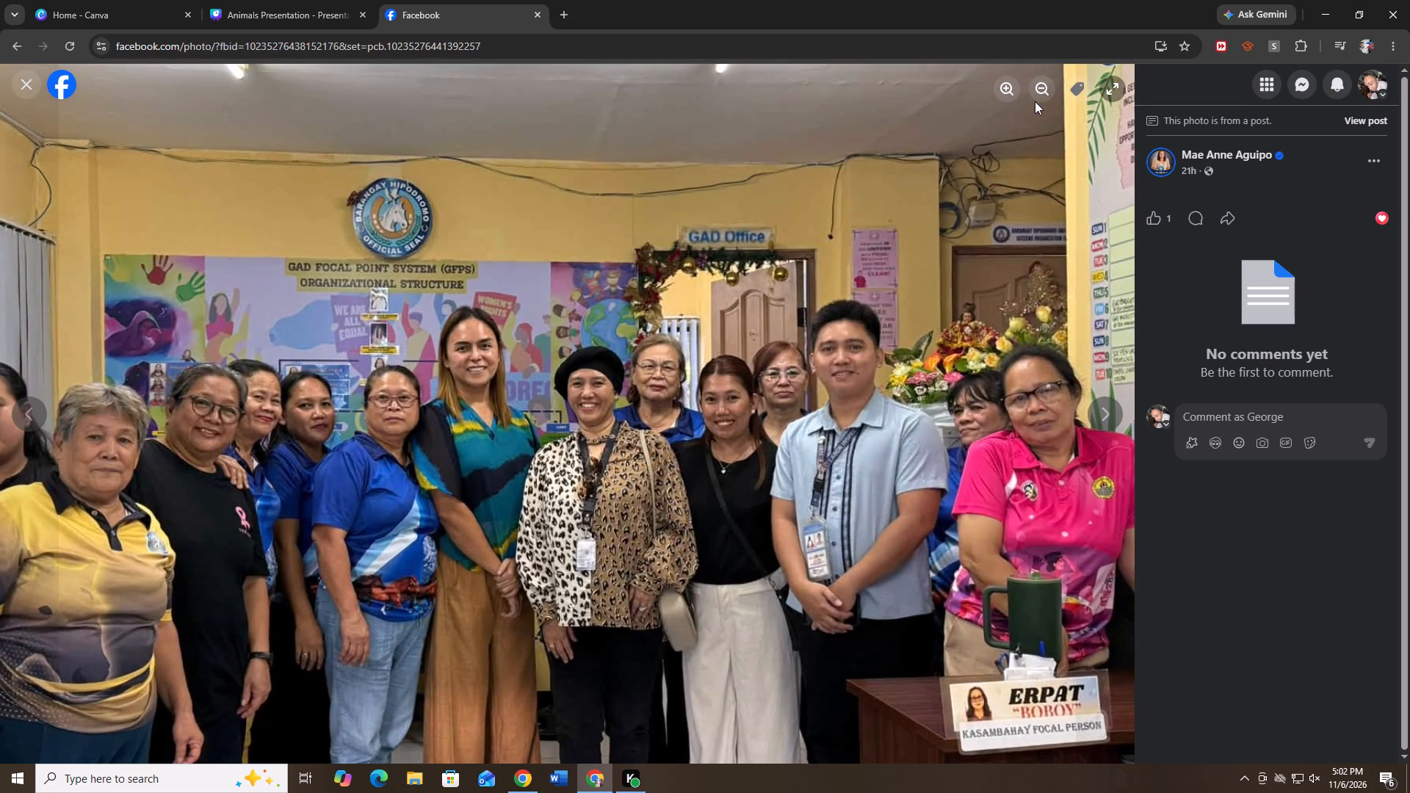
pyautogui.click(1044, 90)
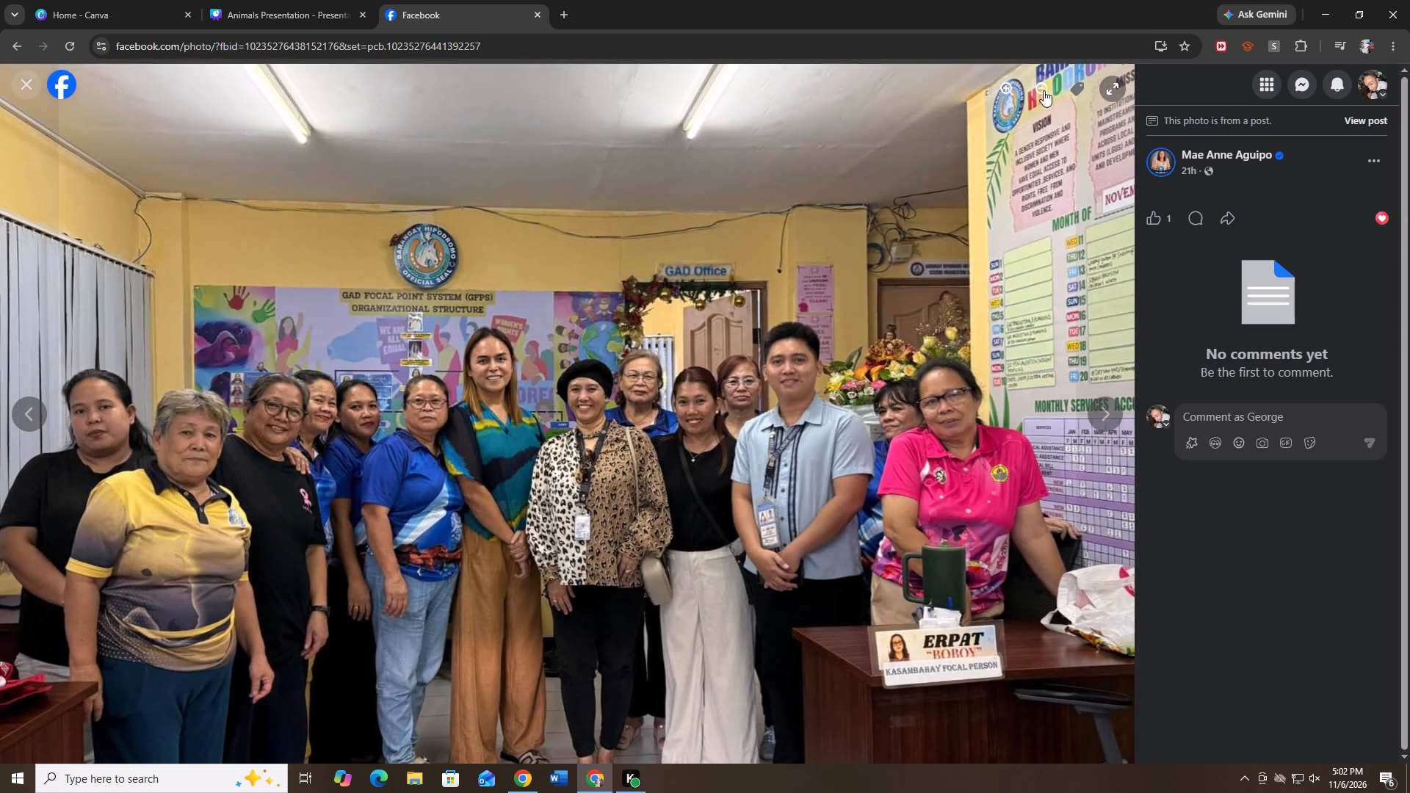
pyautogui.tripleClick(1044, 90)
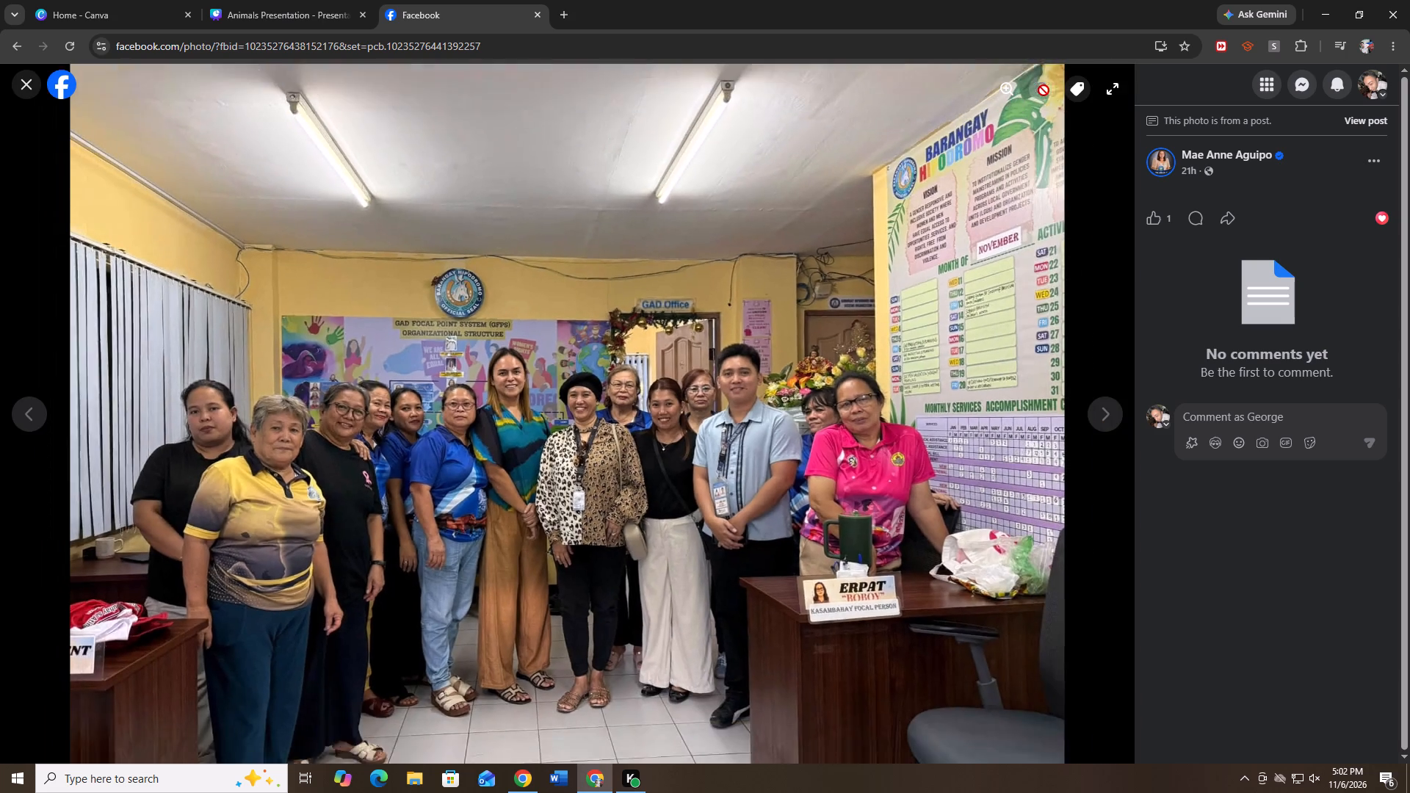
pyautogui.click(1106, 421)
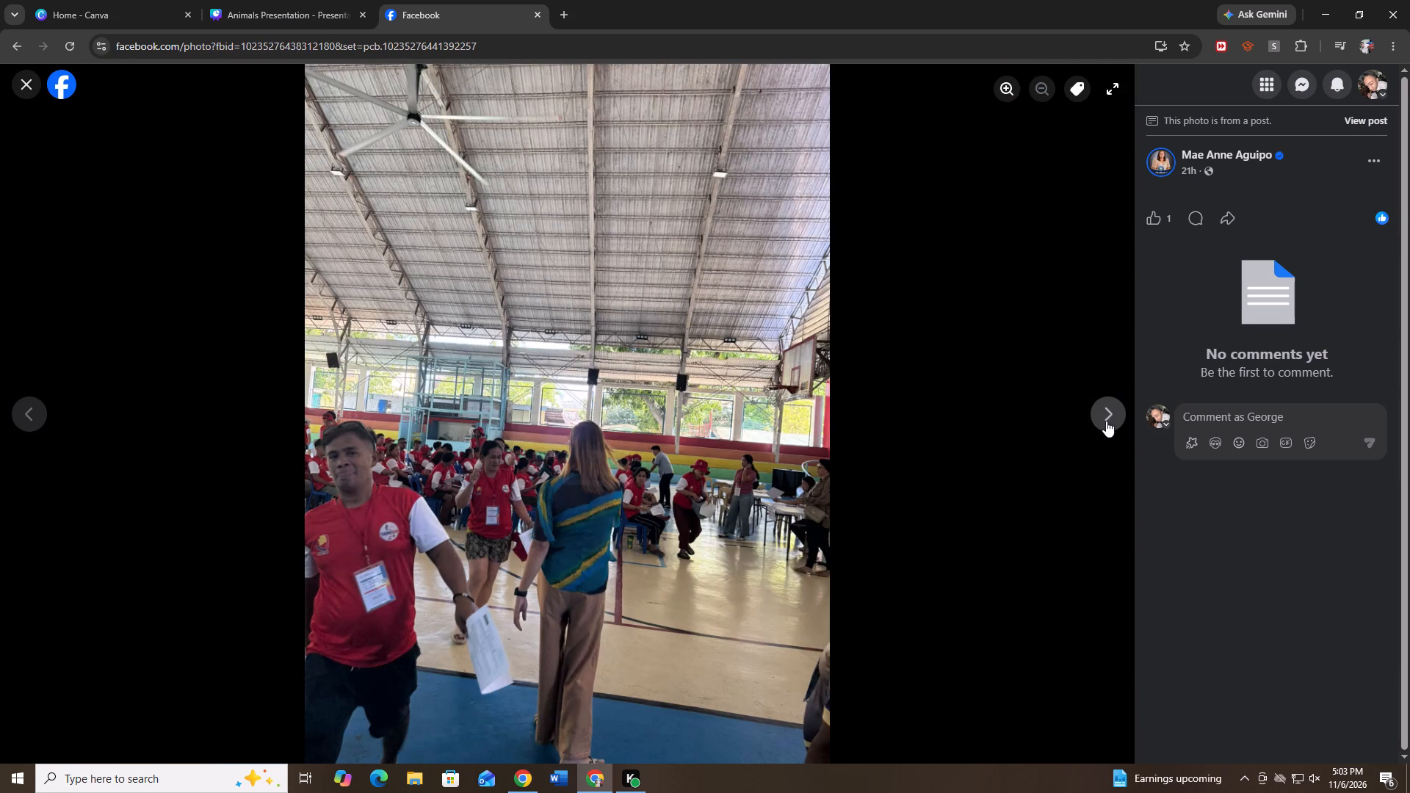
pyautogui.click(1106, 421)
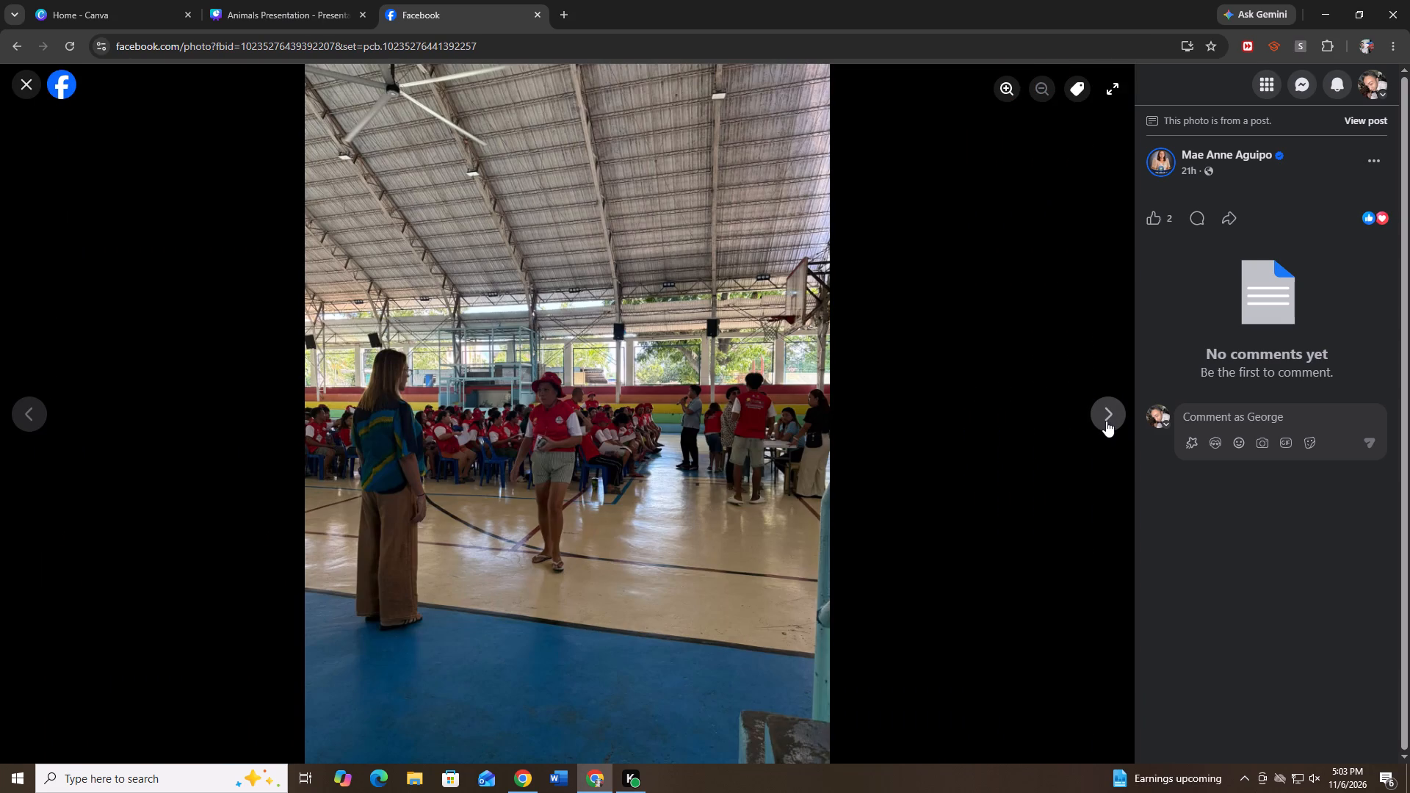
pyautogui.click(1106, 421)
pyautogui.click(1106, 421)
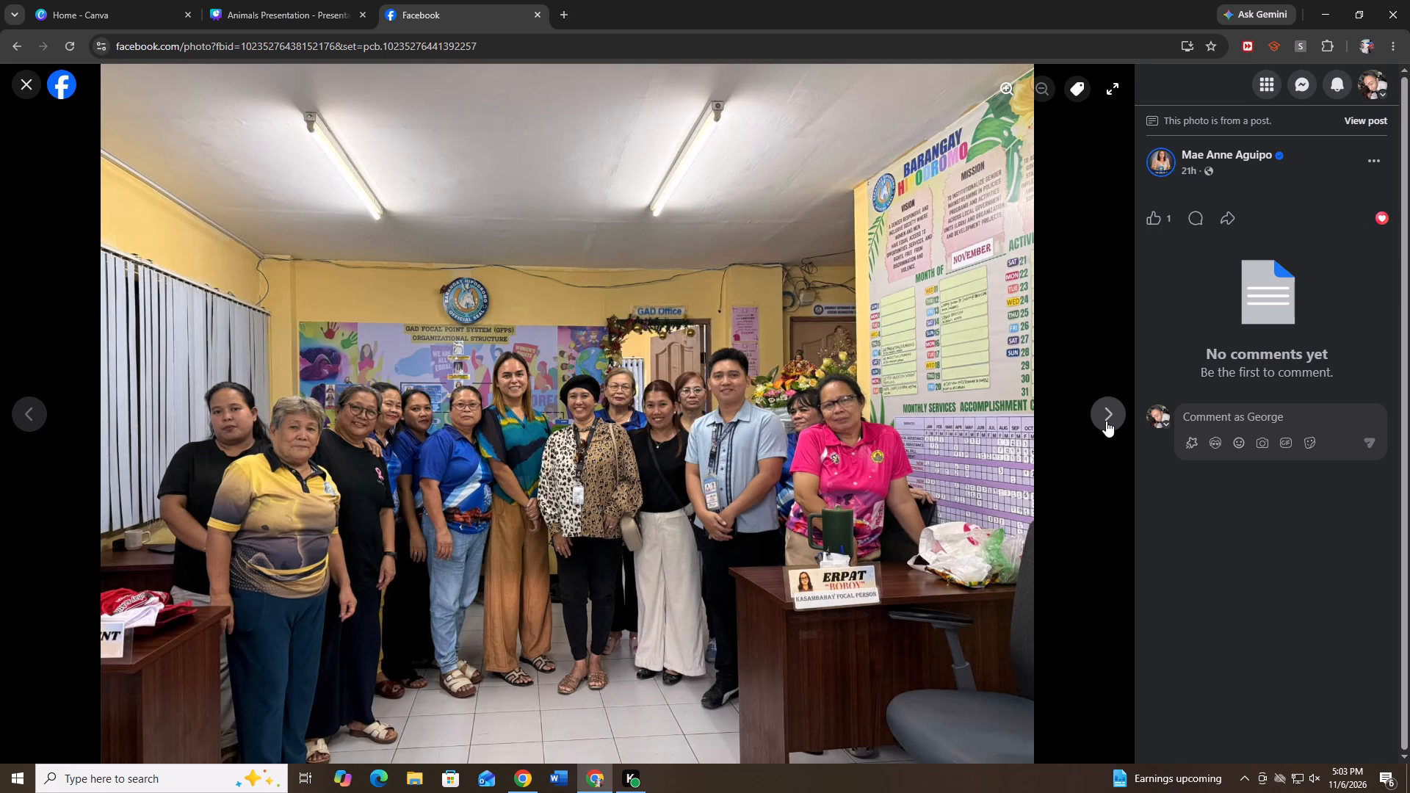
pyautogui.click(27, 82)
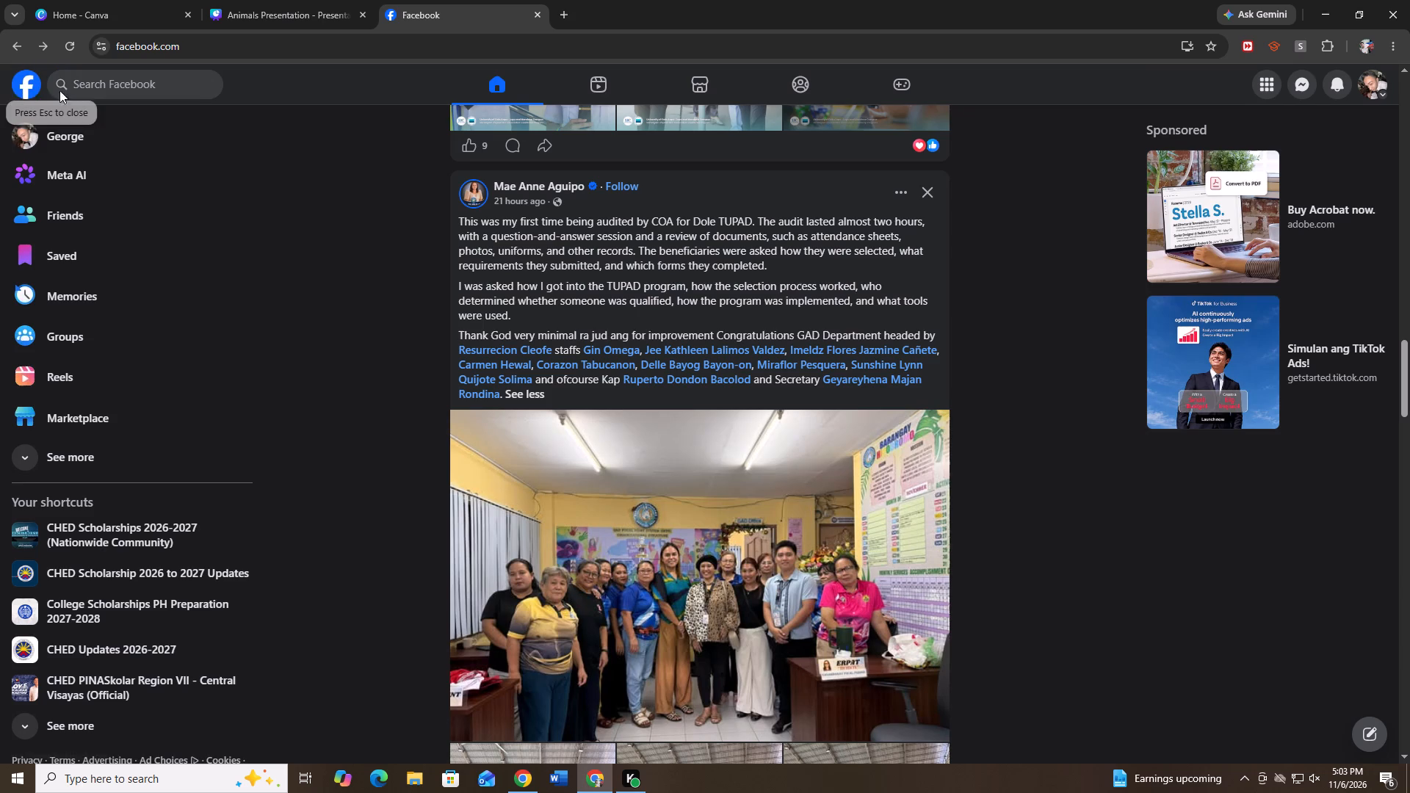
# Find the Sangguniang Kabataan - Cogon Pardo post in the feed and expand its full text.
pyautogui.moveTo(1407, 376); pyautogui.dragTo(1409, 441)
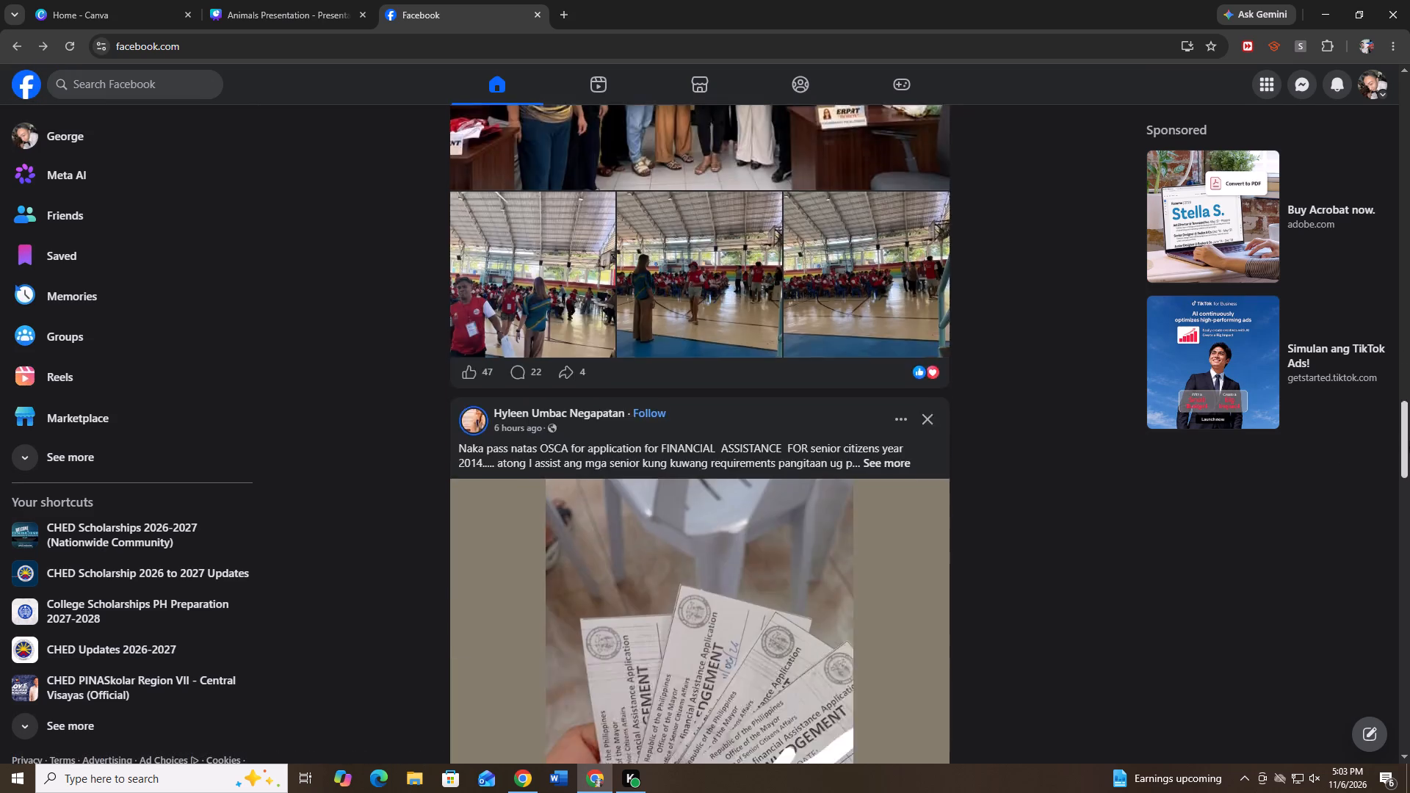
pyautogui.moveTo(1409, 441); pyautogui.dragTo(1409, 516)
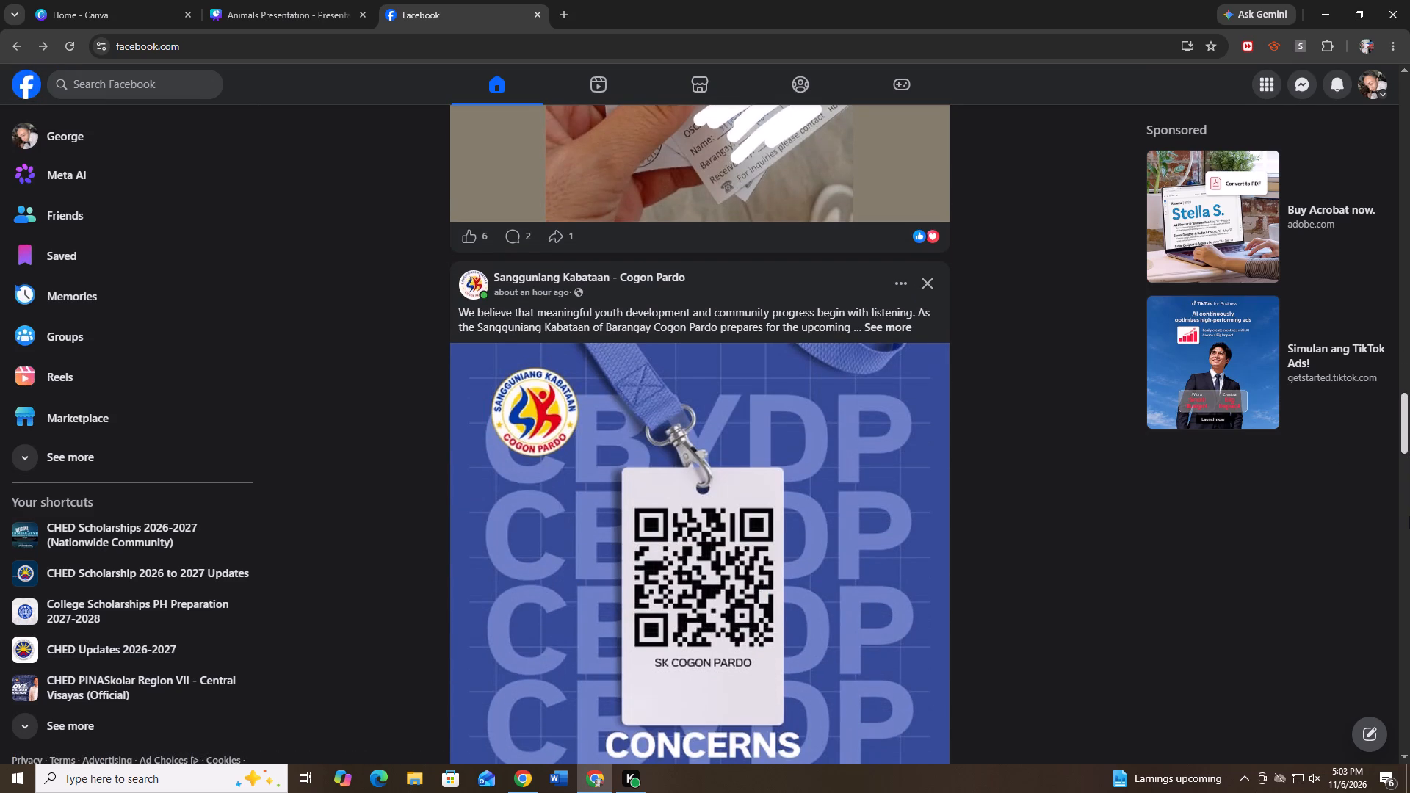
pyautogui.moveTo(1409, 516); pyautogui.dragTo(1409, 524)
pyautogui.click(894, 272)
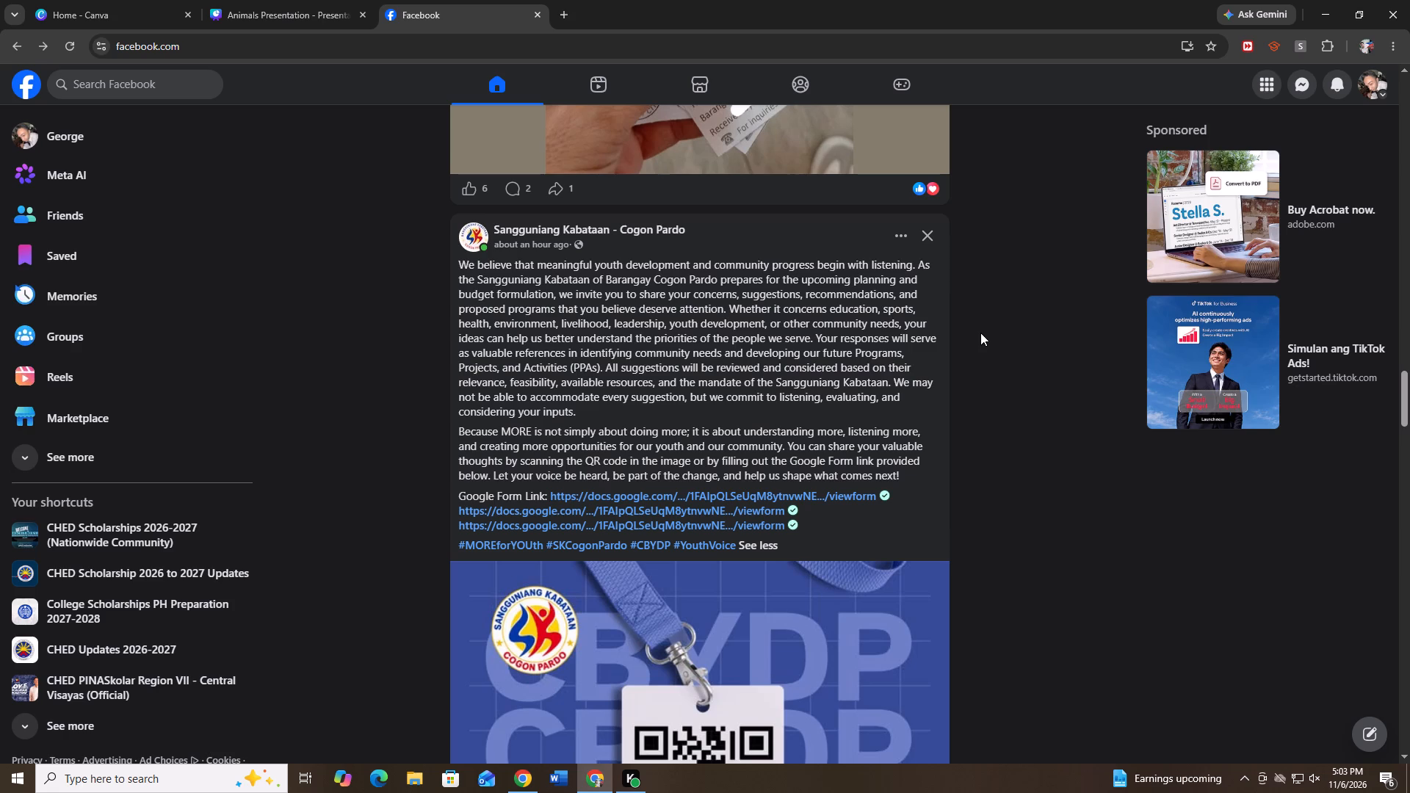
# Browse further through the news feed posts, as far as the CAFÉ 55 post calling for Jeo Ong lookalikes.
pyautogui.moveTo(1406, 382); pyautogui.dragTo(1406, 397)
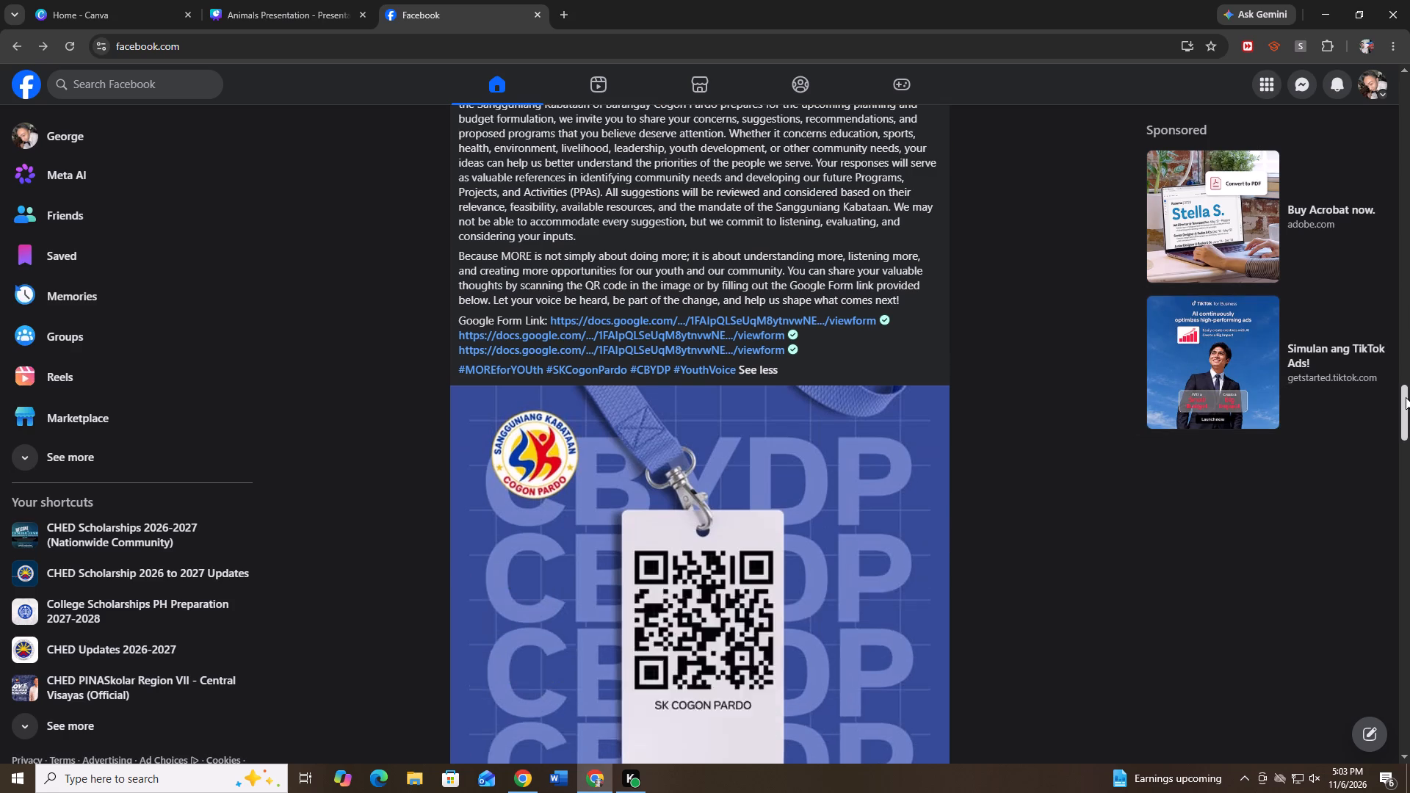
pyautogui.moveTo(1406, 397); pyautogui.dragTo(1409, 505)
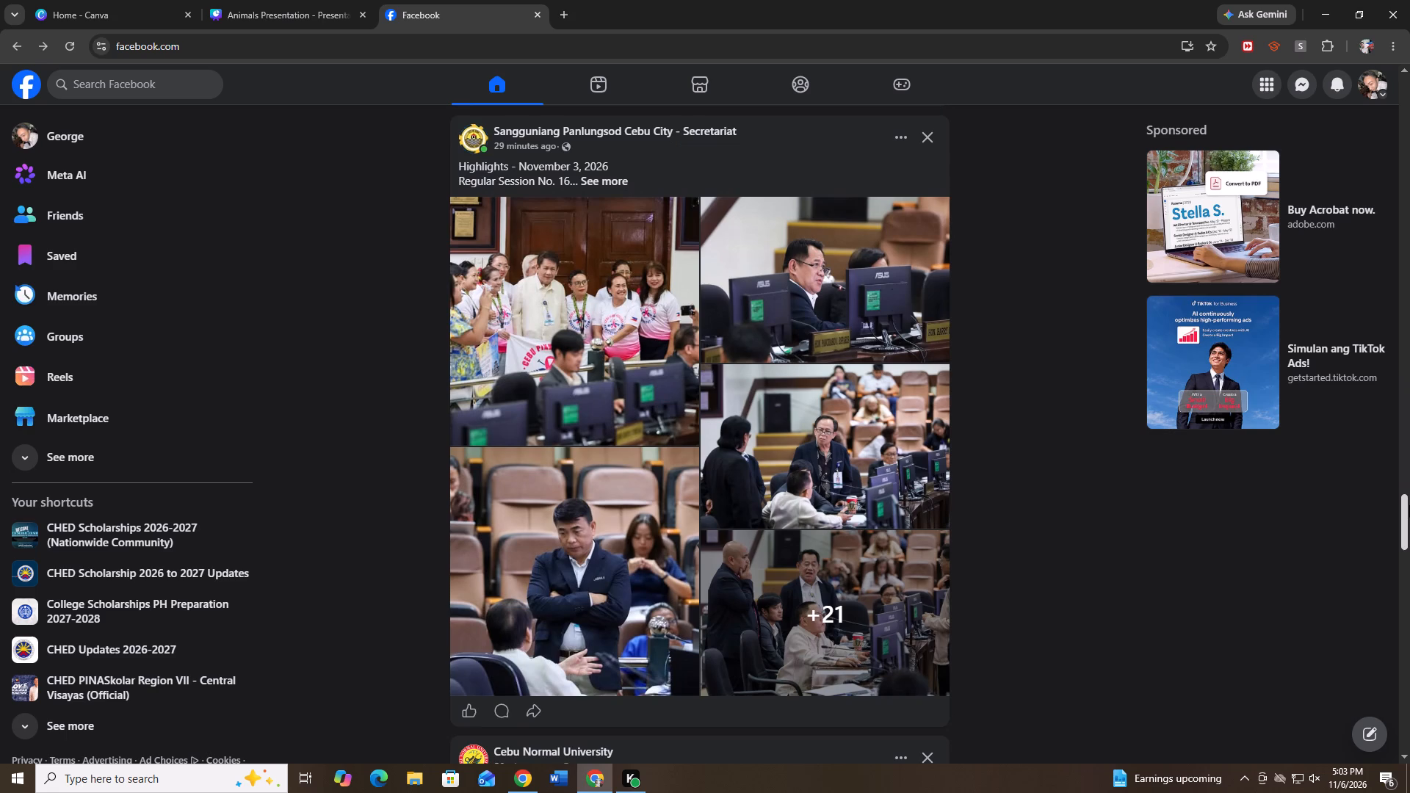
pyautogui.moveTo(1409, 505); pyautogui.dragTo(1409, 508)
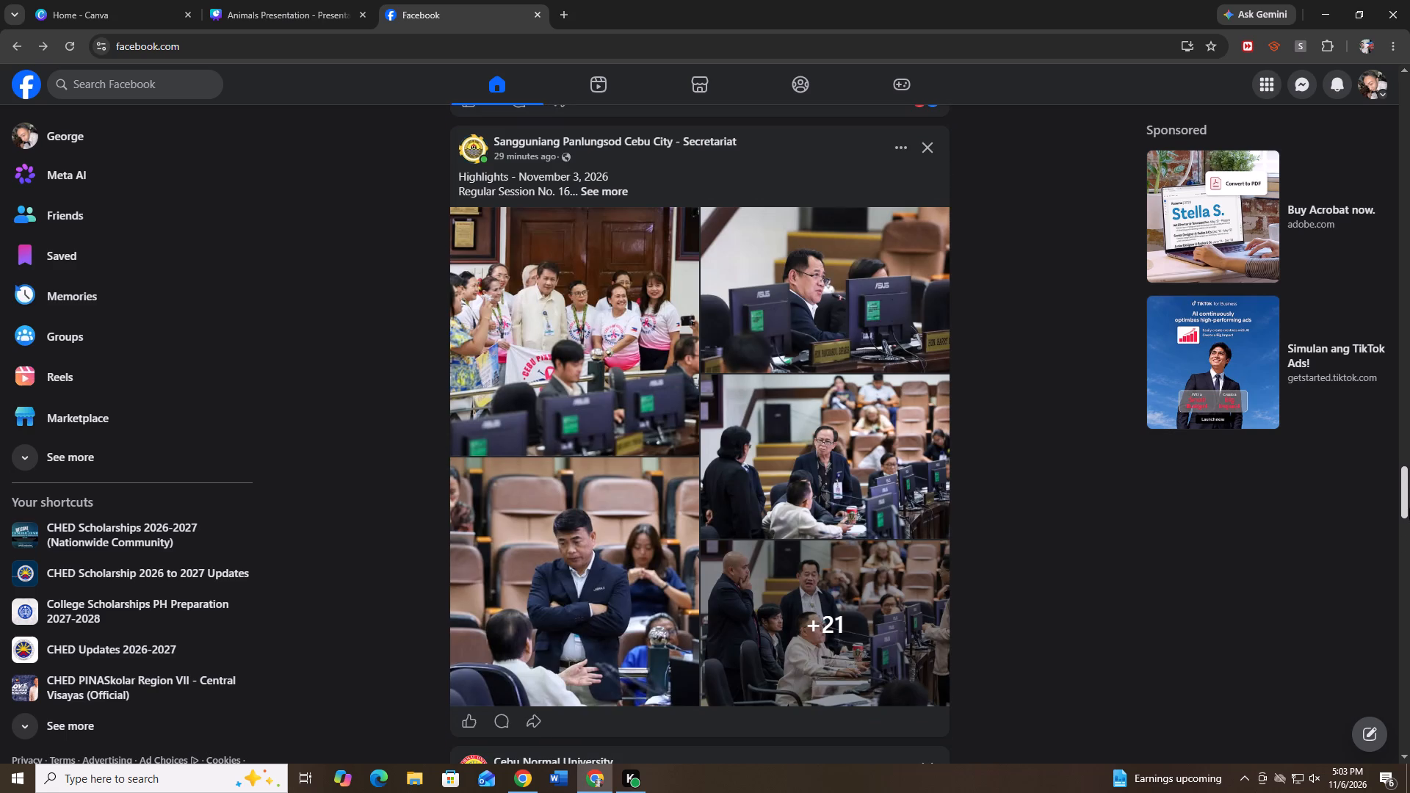
pyautogui.moveTo(1409, 508); pyautogui.dragTo(1405, 602)
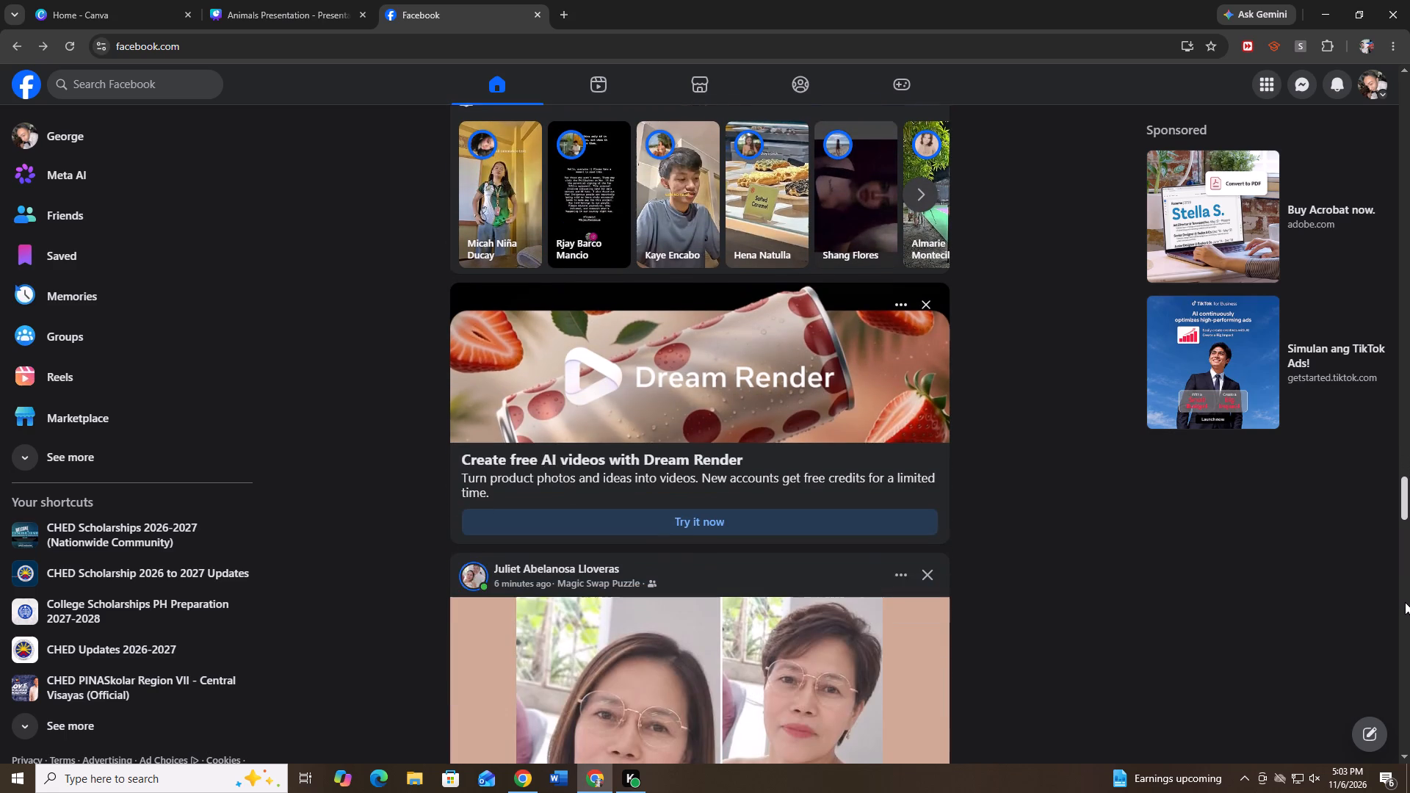
pyautogui.moveTo(1405, 602); pyautogui.dragTo(1403, 625)
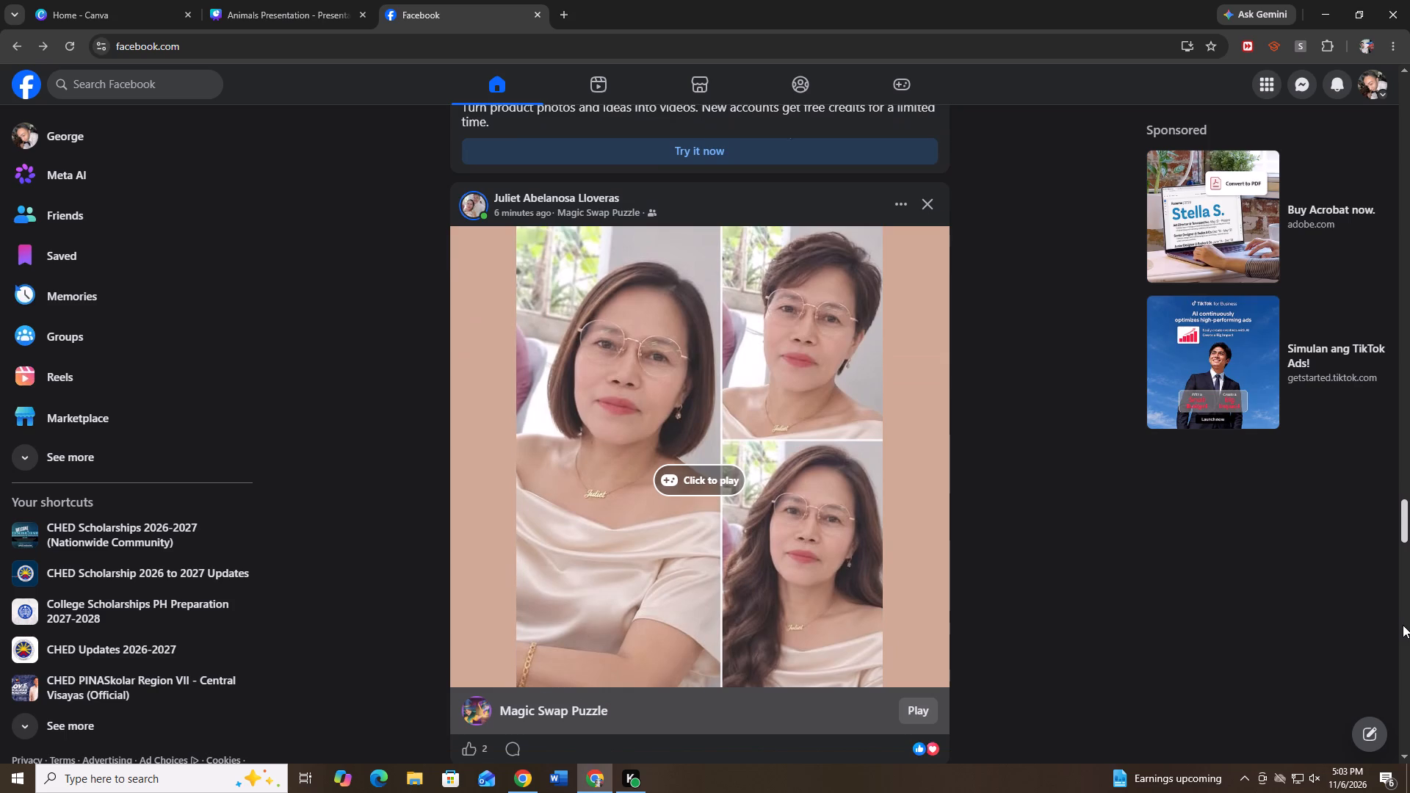
pyautogui.moveTo(1403, 625); pyautogui.dragTo(1403, 662)
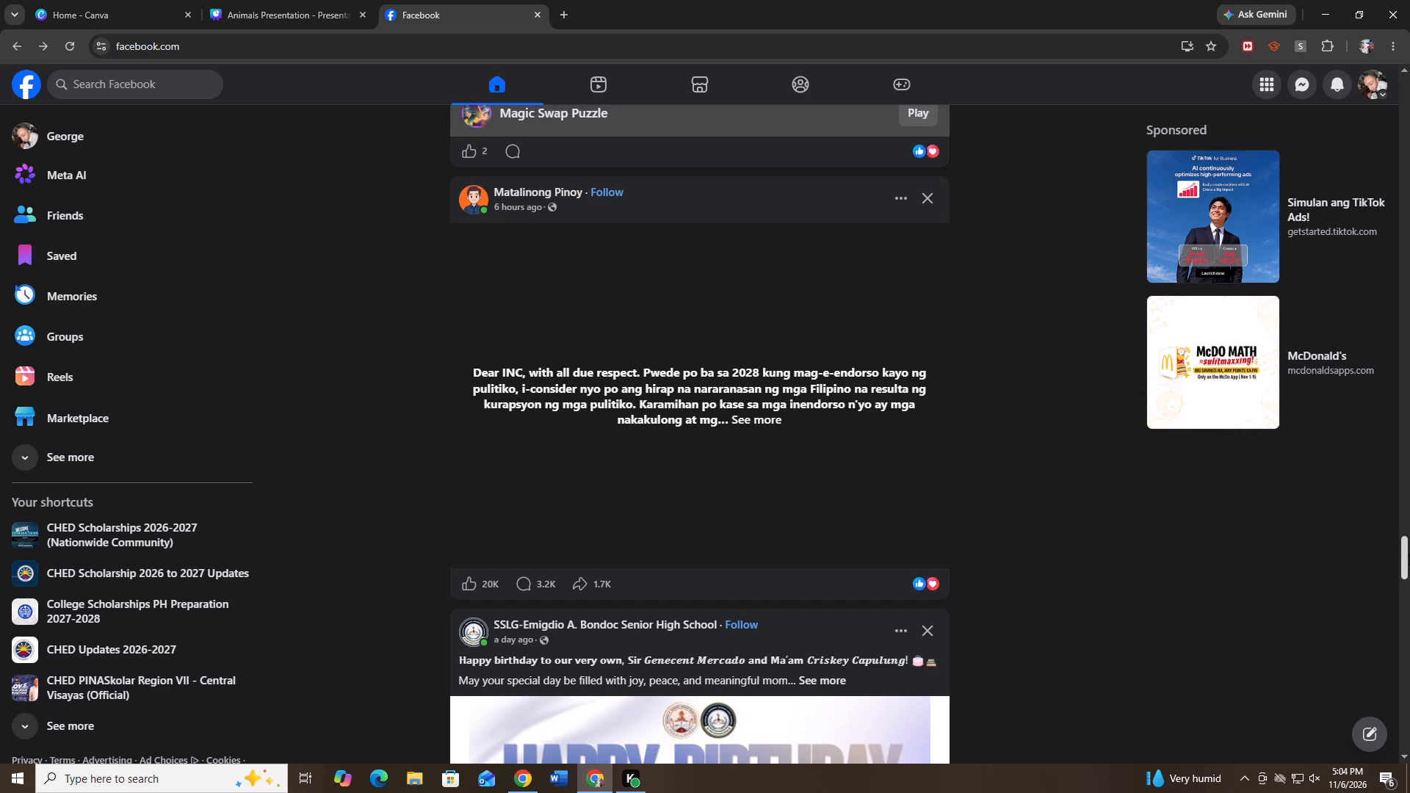
pyautogui.moveTo(1409, 553); pyautogui.dragTo(1409, 579)
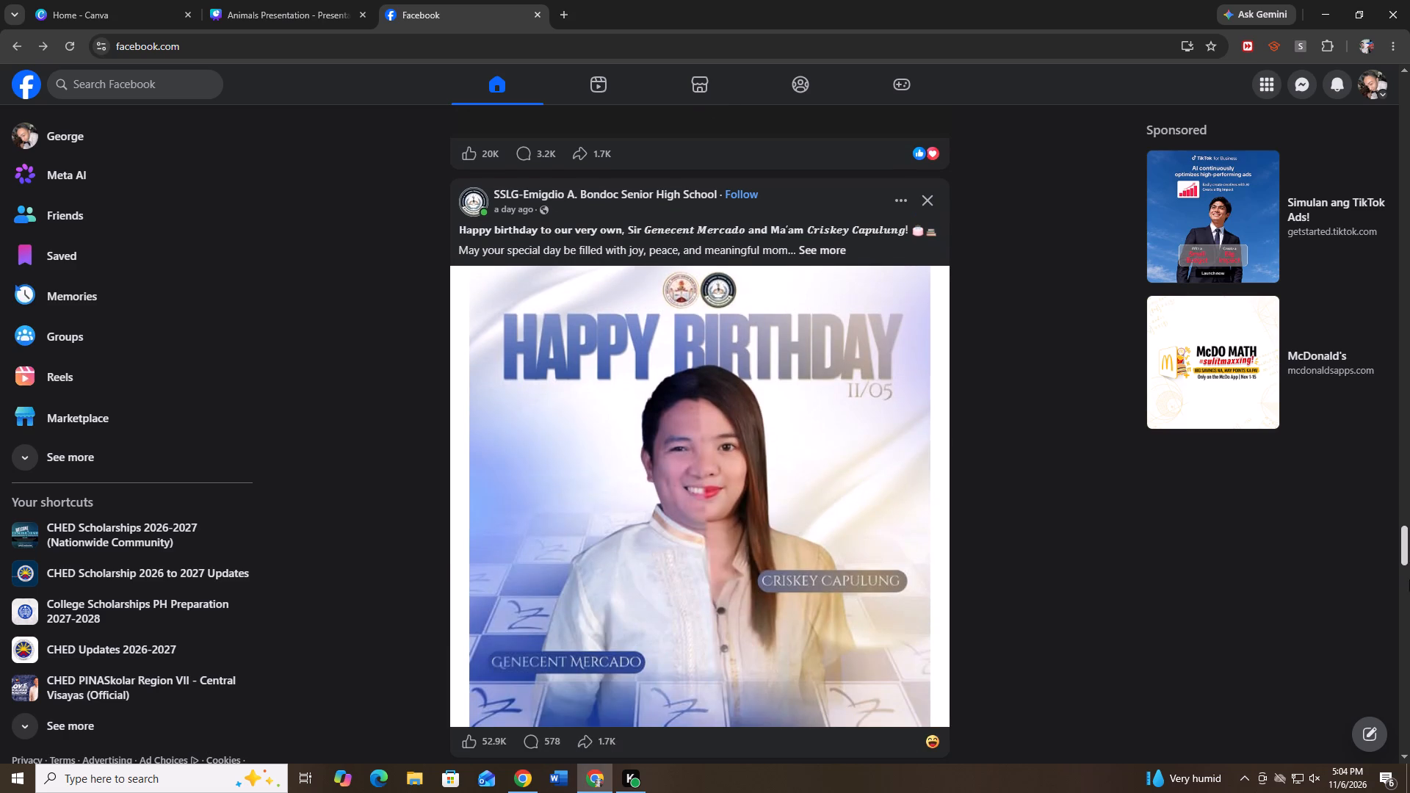
pyautogui.moveTo(1409, 579); pyautogui.dragTo(1409, 612)
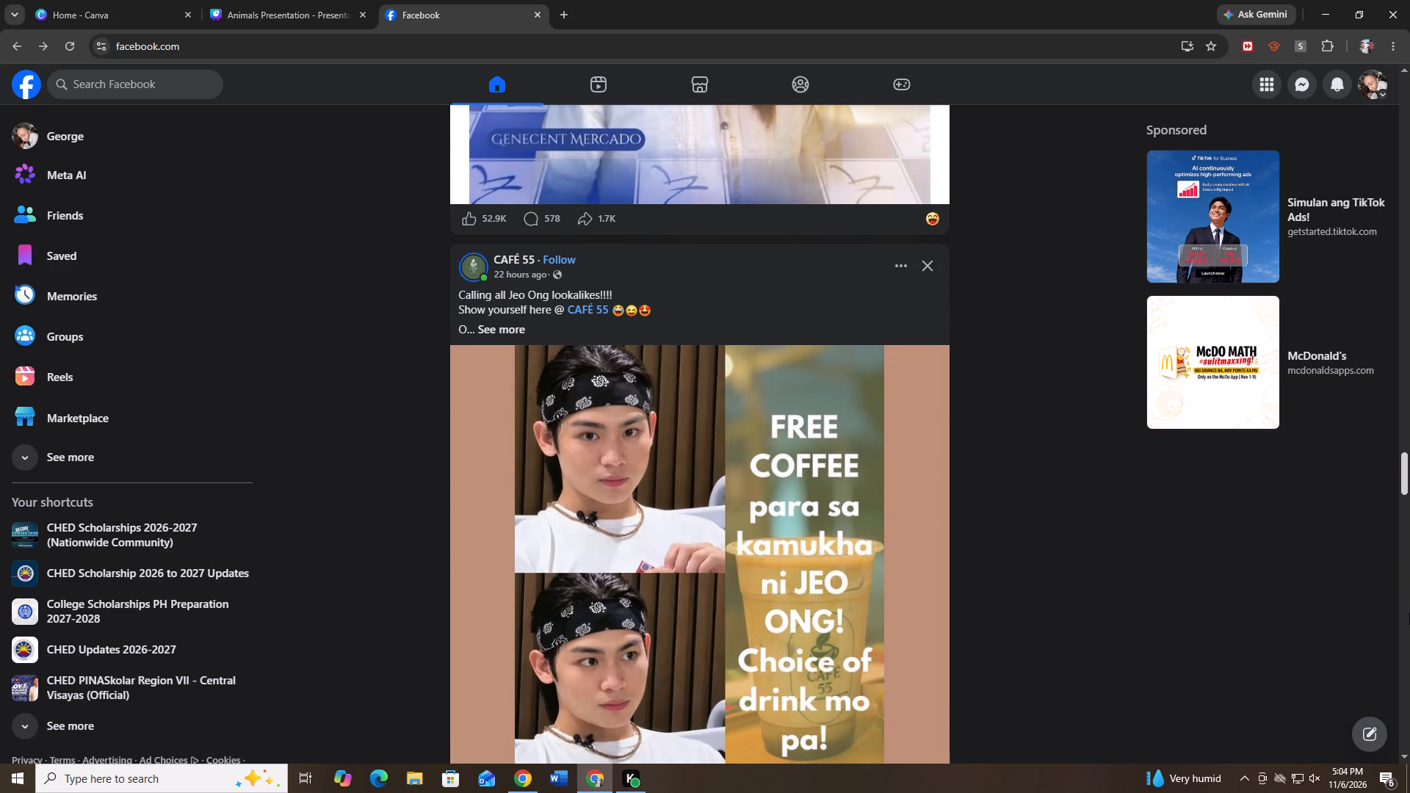
pyautogui.moveTo(1409, 612); pyautogui.dragTo(1409, 622)
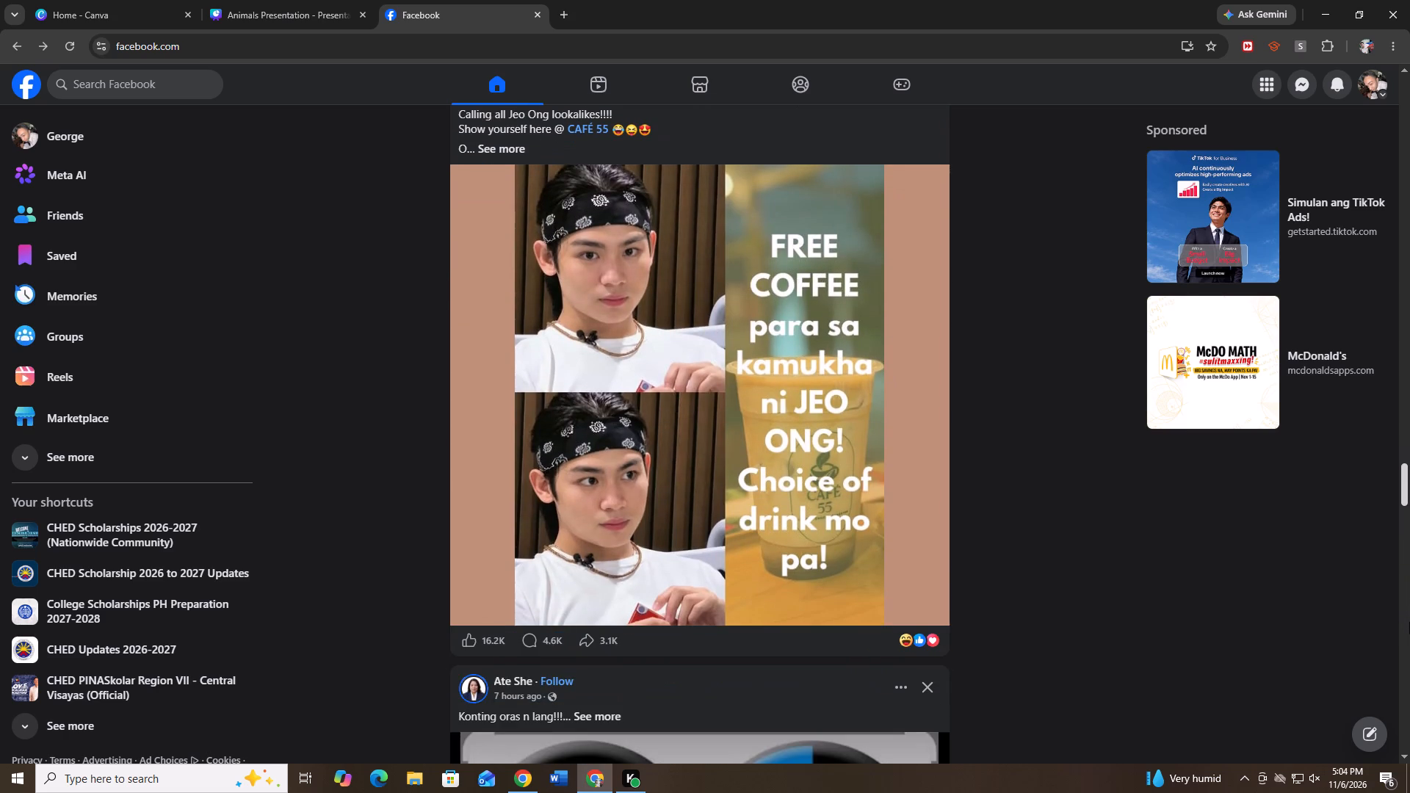
pyautogui.moveTo(1409, 622); pyautogui.dragTo(1409, 615)
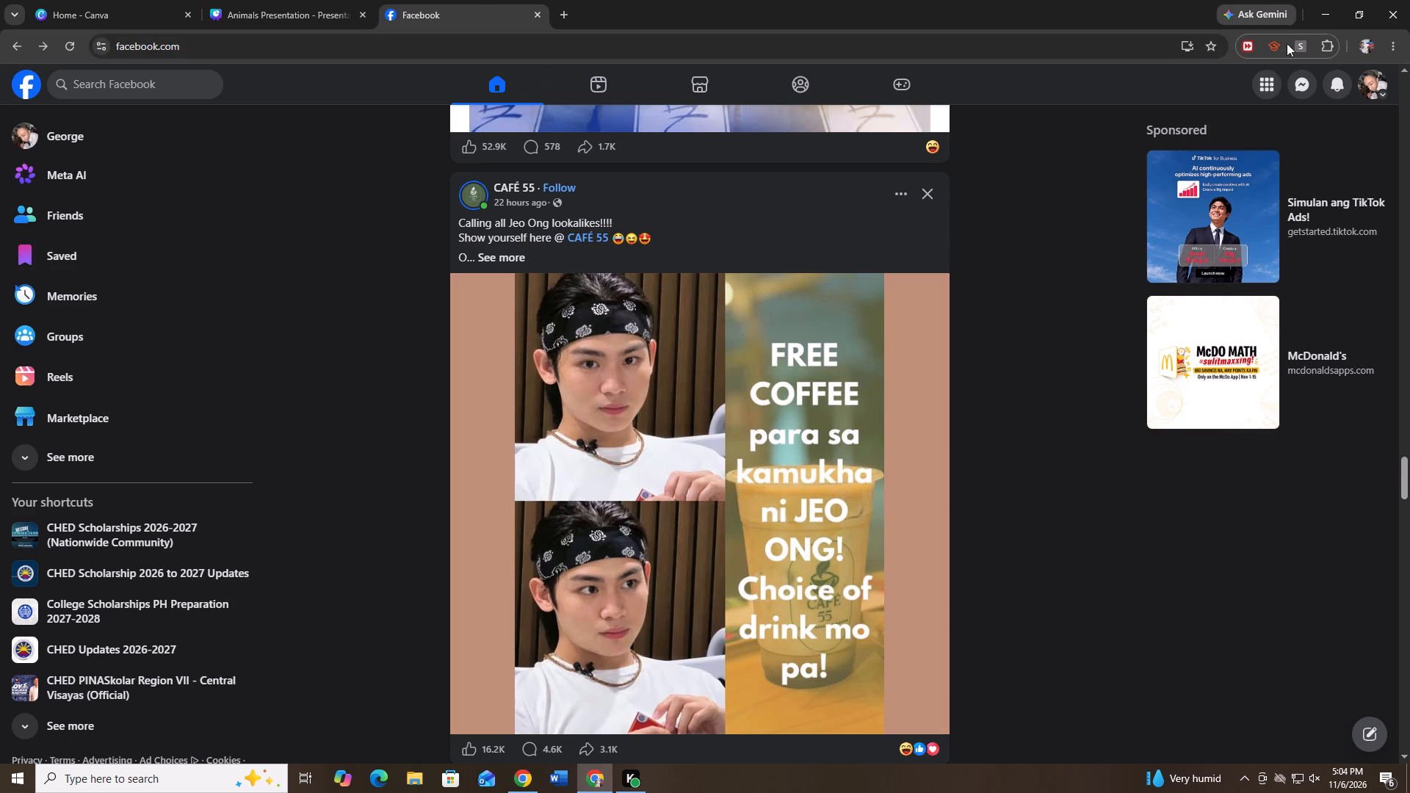
# Open the Messenger chats and leave the search to look over the recent conversations.
pyautogui.click(1299, 87)
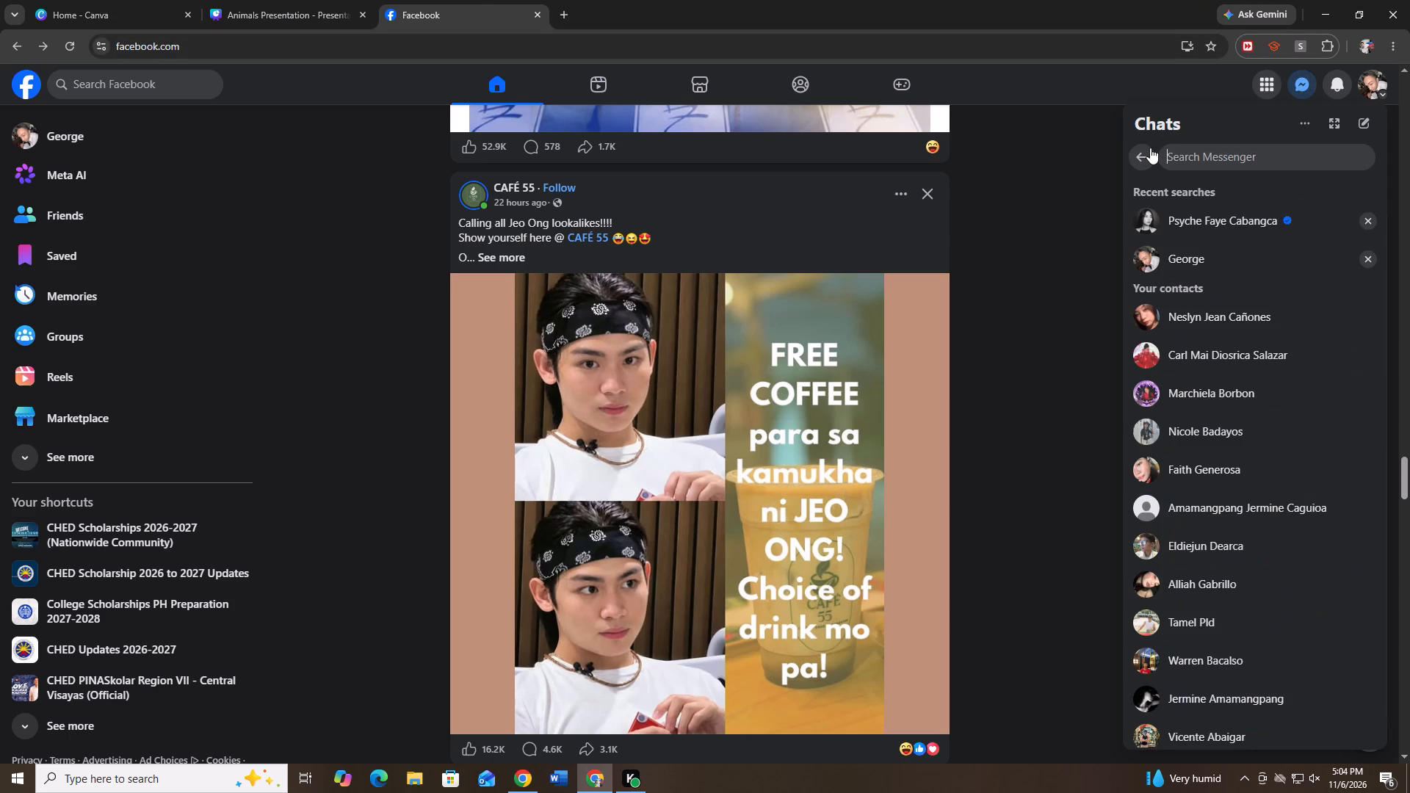
pyautogui.click(1150, 148)
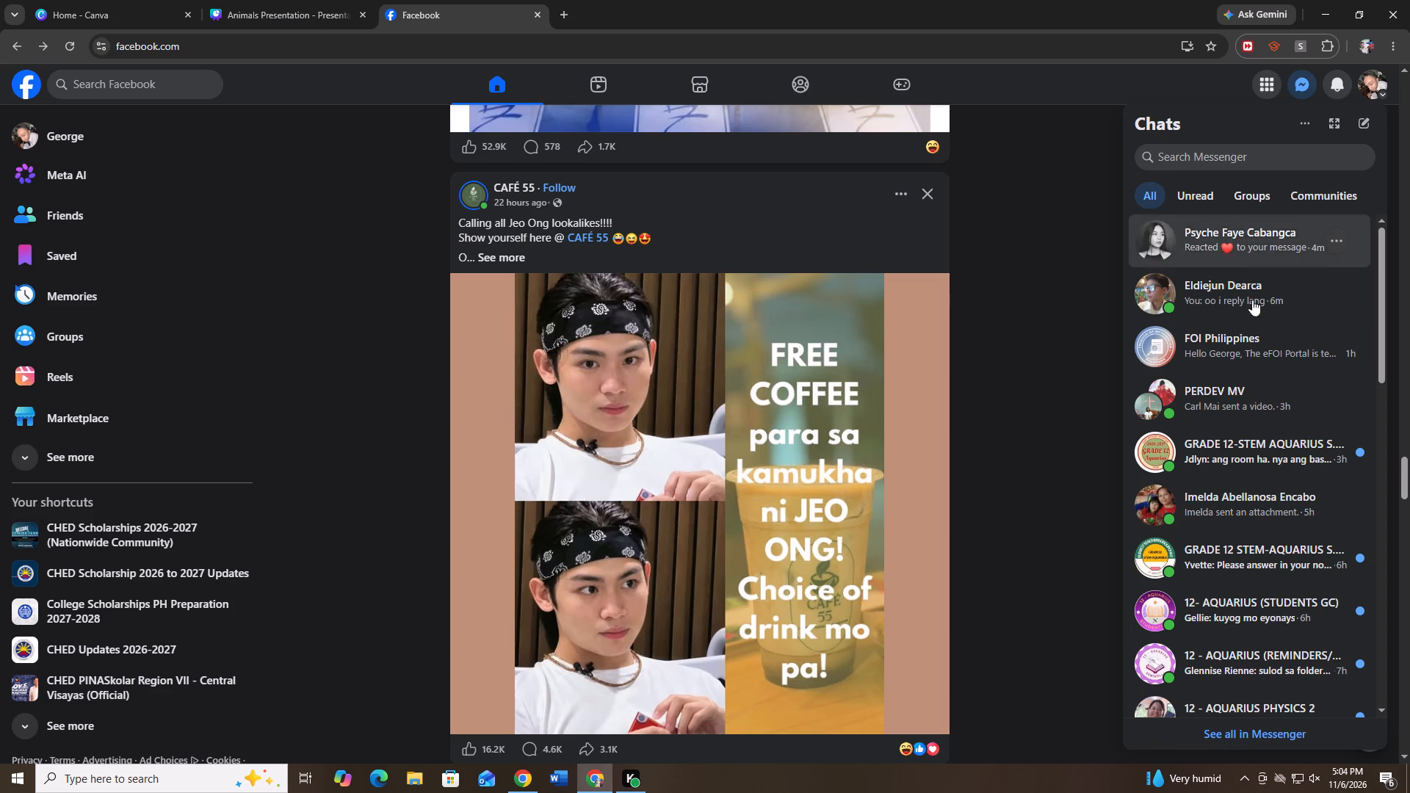
# Switch back to the Canva home page.
pyautogui.click(286, 0)
pyautogui.click(66, 0)
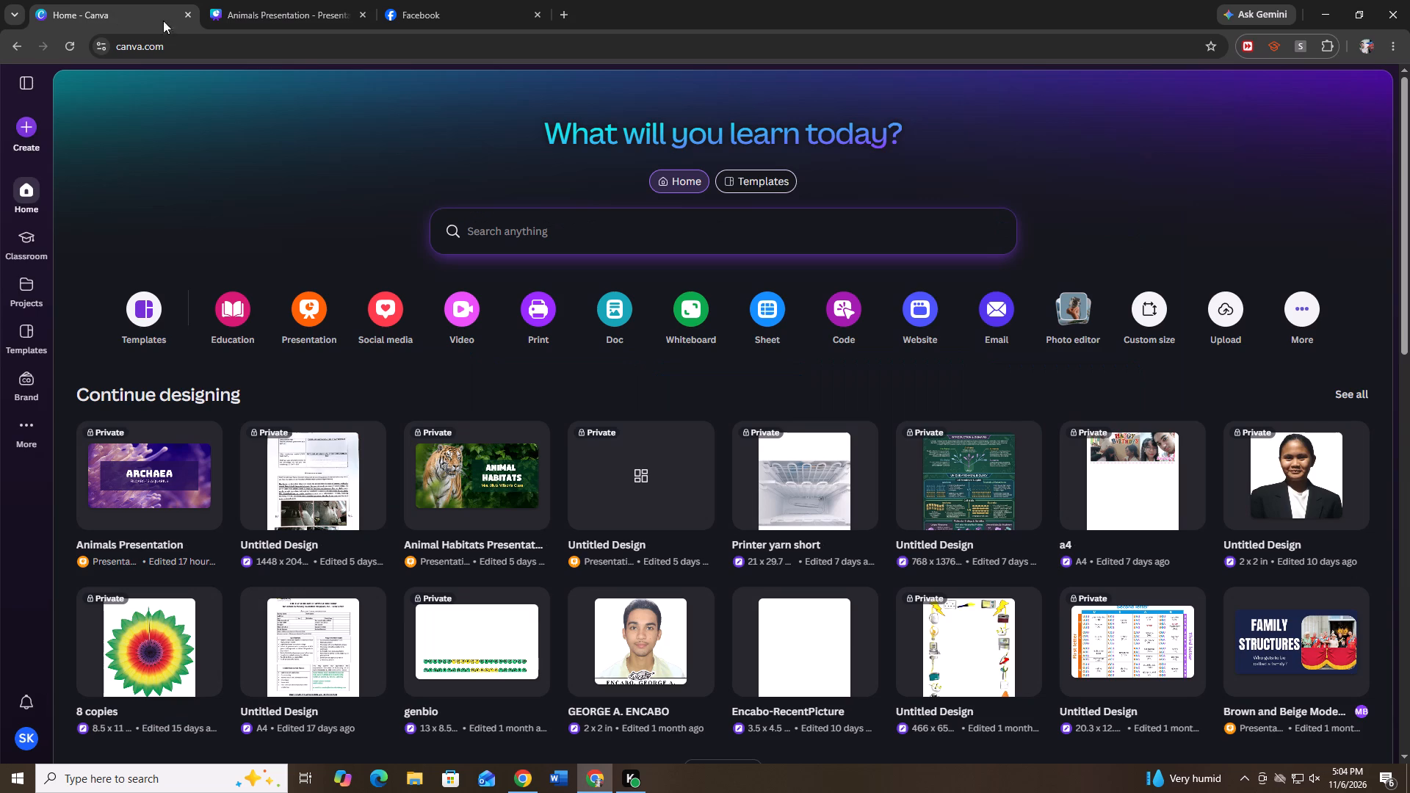
# Close the Canva home page and go to the open Animals Presentation.
pyautogui.click(189, 20)
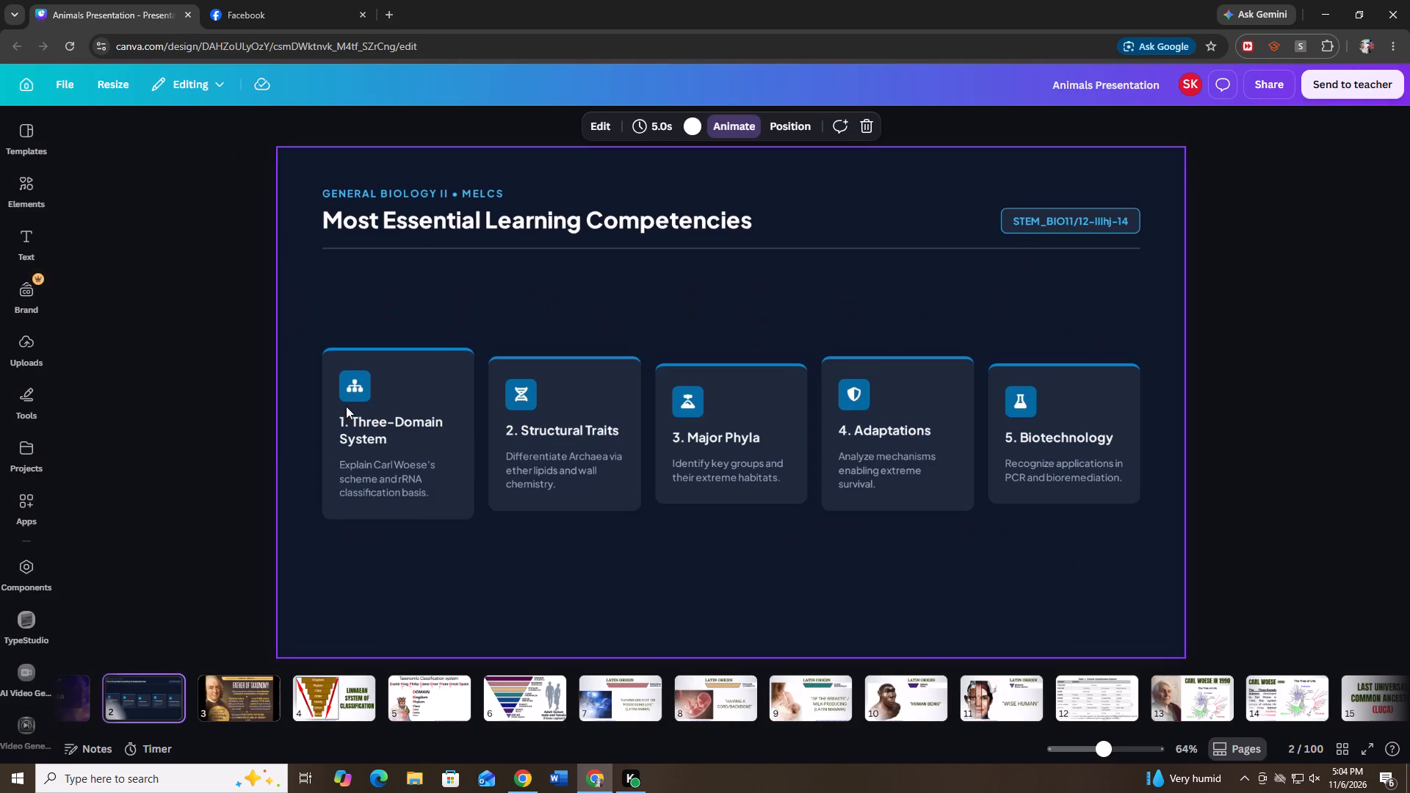
# Look through the presentation's slides, viewing page 11 on Homo sapiens, the page 12 classification table and the bacteria and archaea diagram on page 31.
pyautogui.moveTo(219, 729); pyautogui.dragTo(282, 740)
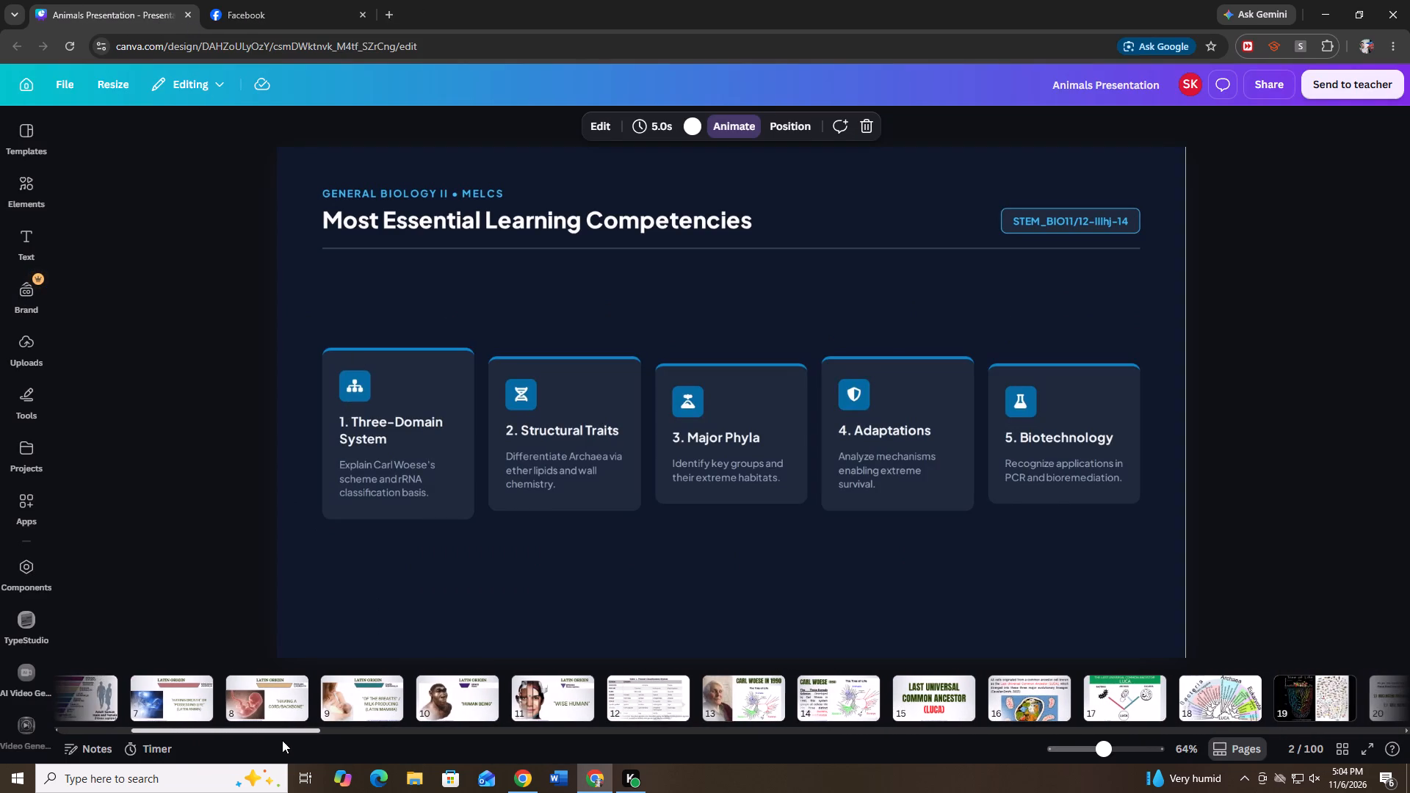
pyautogui.moveTo(282, 740); pyautogui.dragTo(284, 740)
pyautogui.click(546, 691)
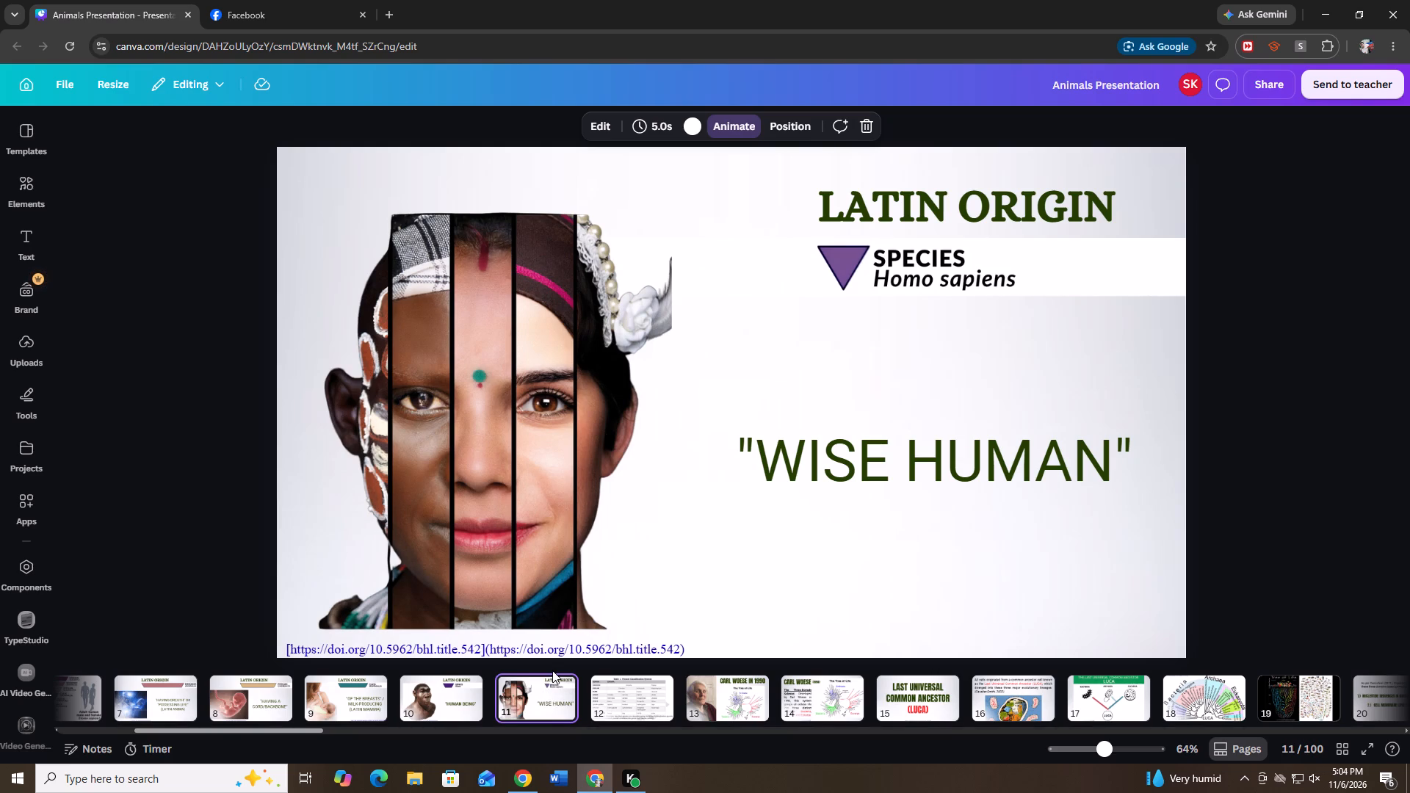
pyautogui.click(621, 699)
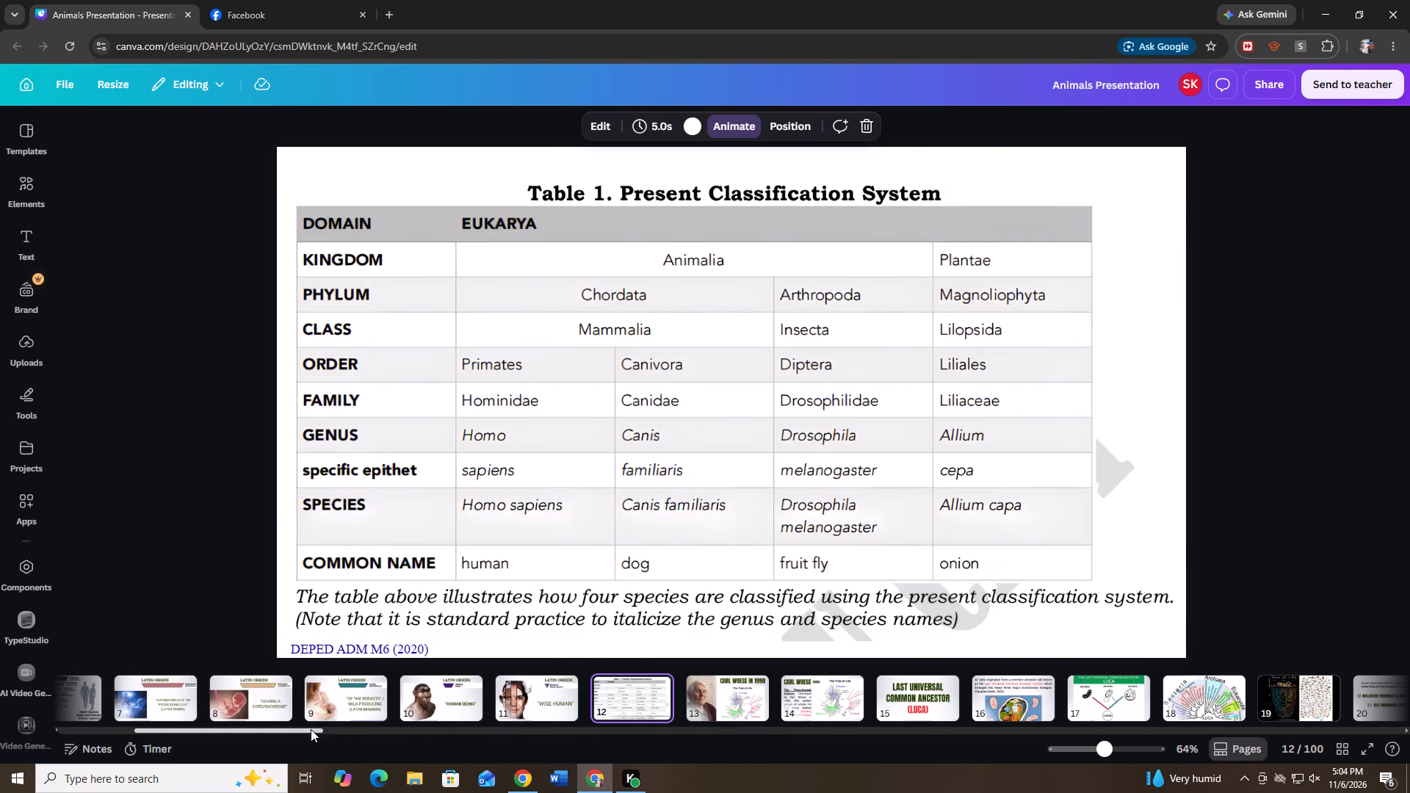
pyautogui.moveTo(311, 729); pyautogui.dragTo(525, 742)
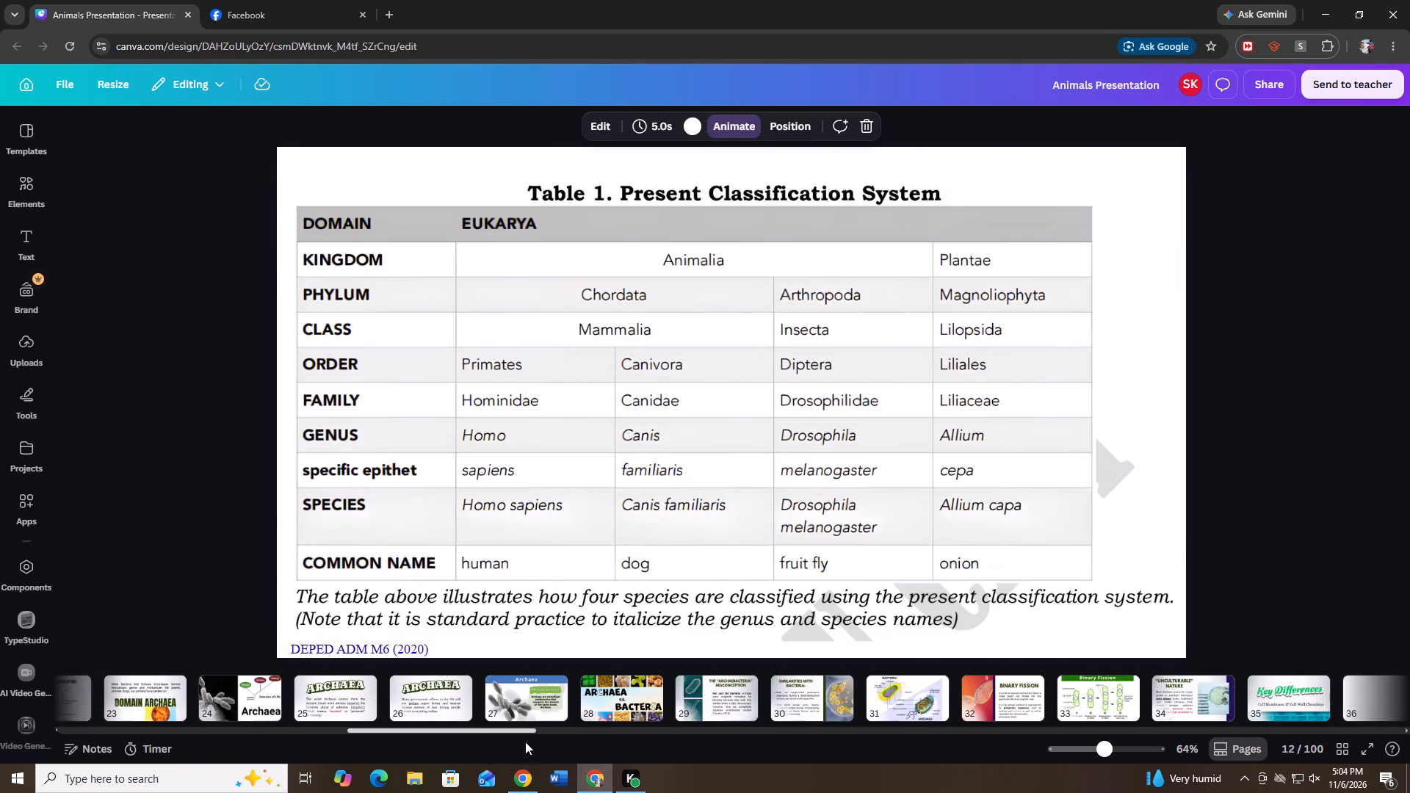
pyautogui.moveTo(525, 742); pyautogui.dragTo(611, 744)
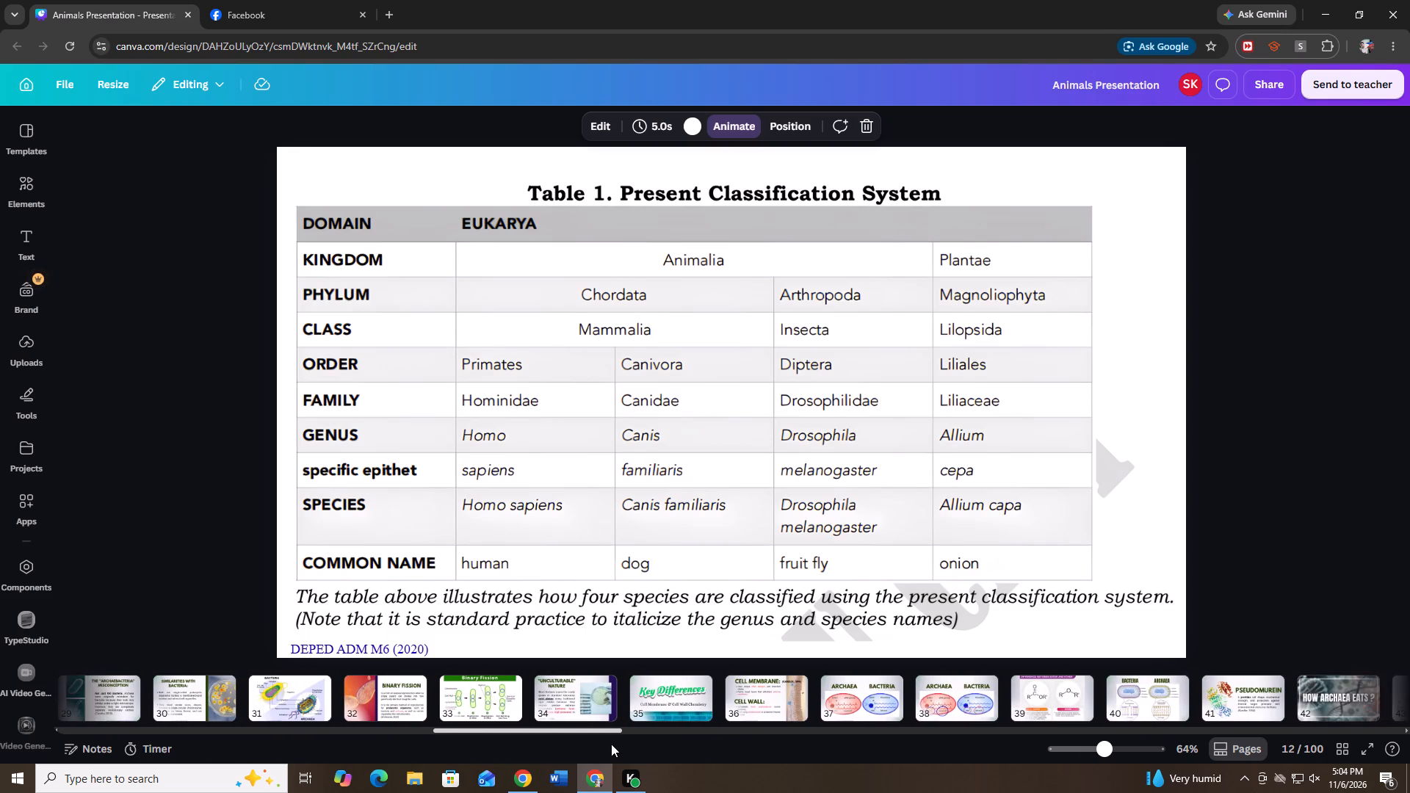
pyautogui.moveTo(611, 744); pyautogui.dragTo(559, 742)
pyautogui.click(640, 703)
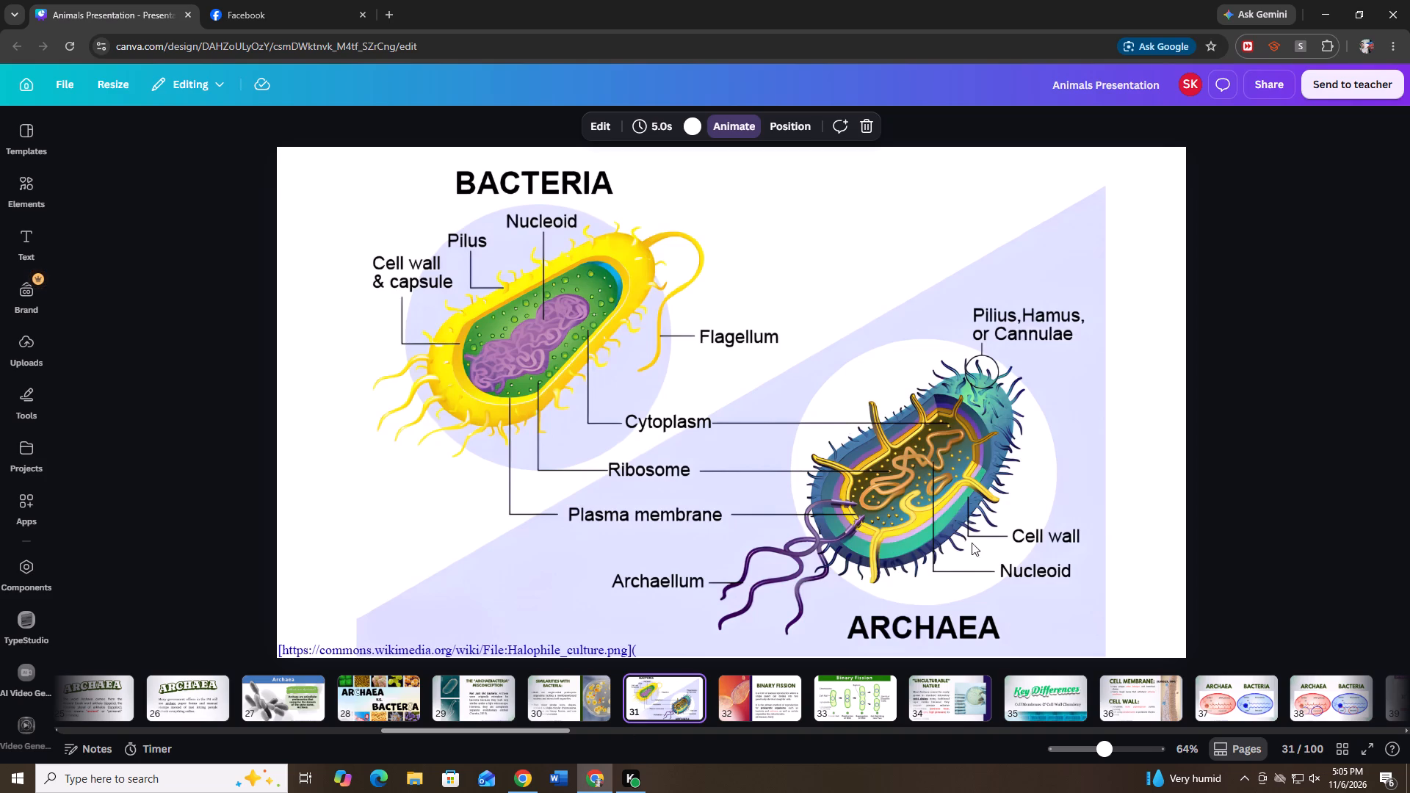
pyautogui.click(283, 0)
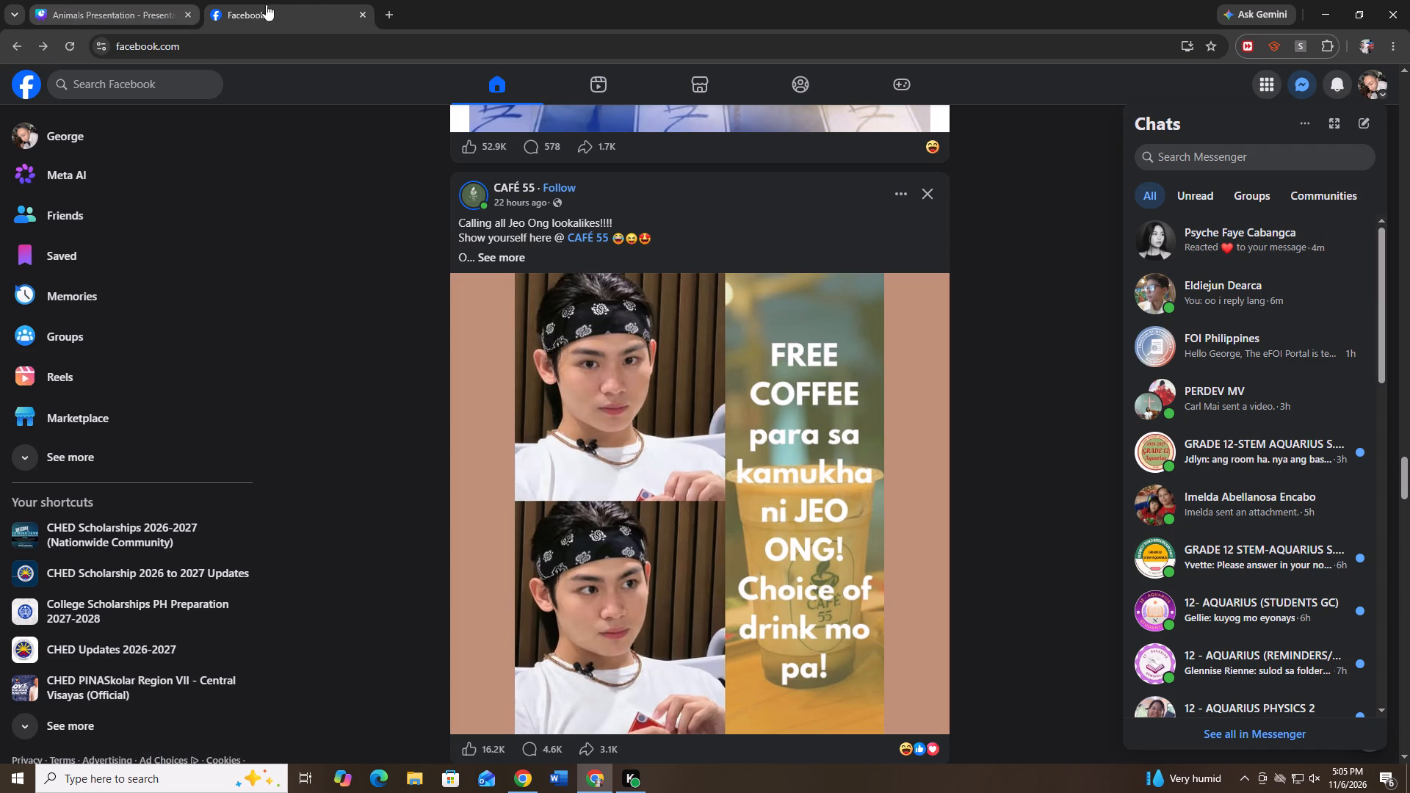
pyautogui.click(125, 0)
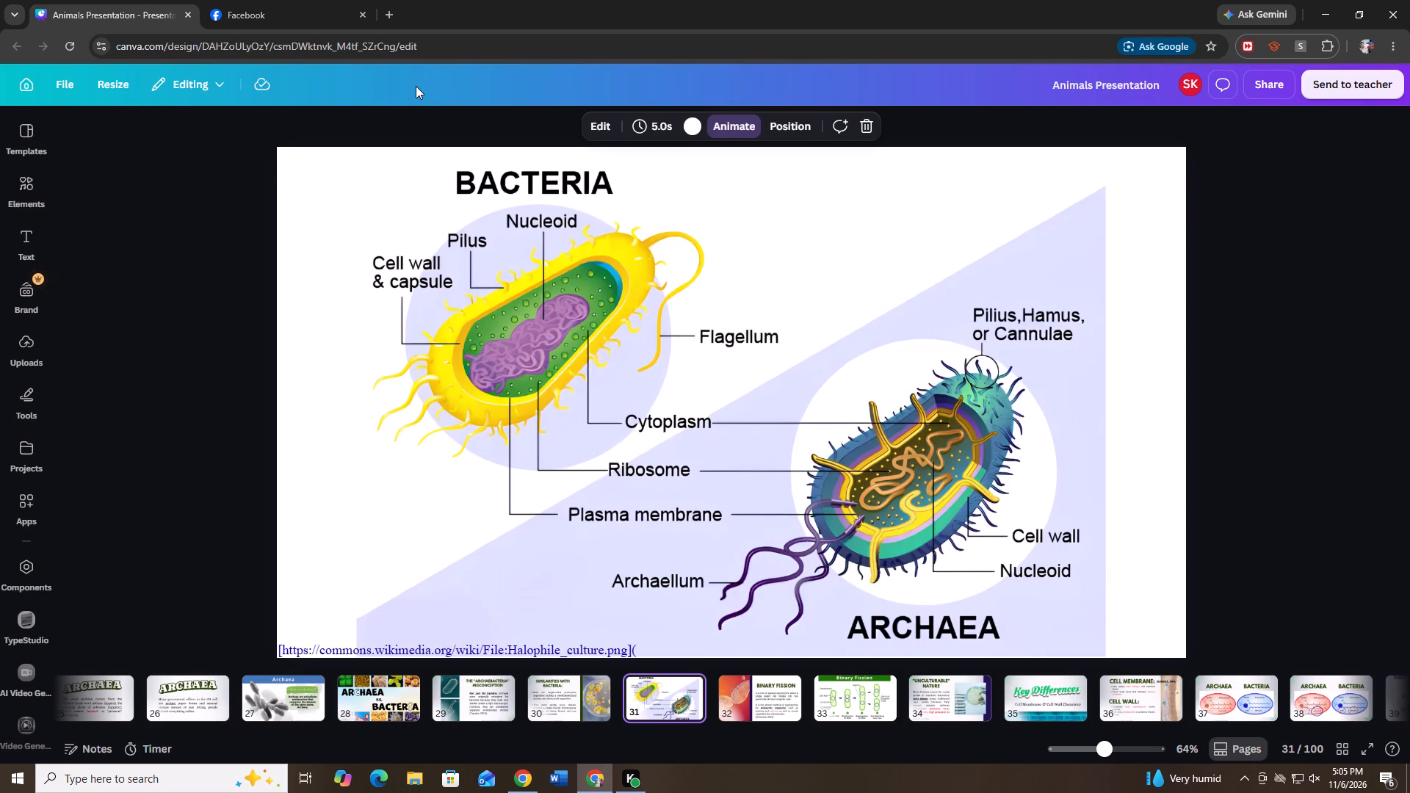
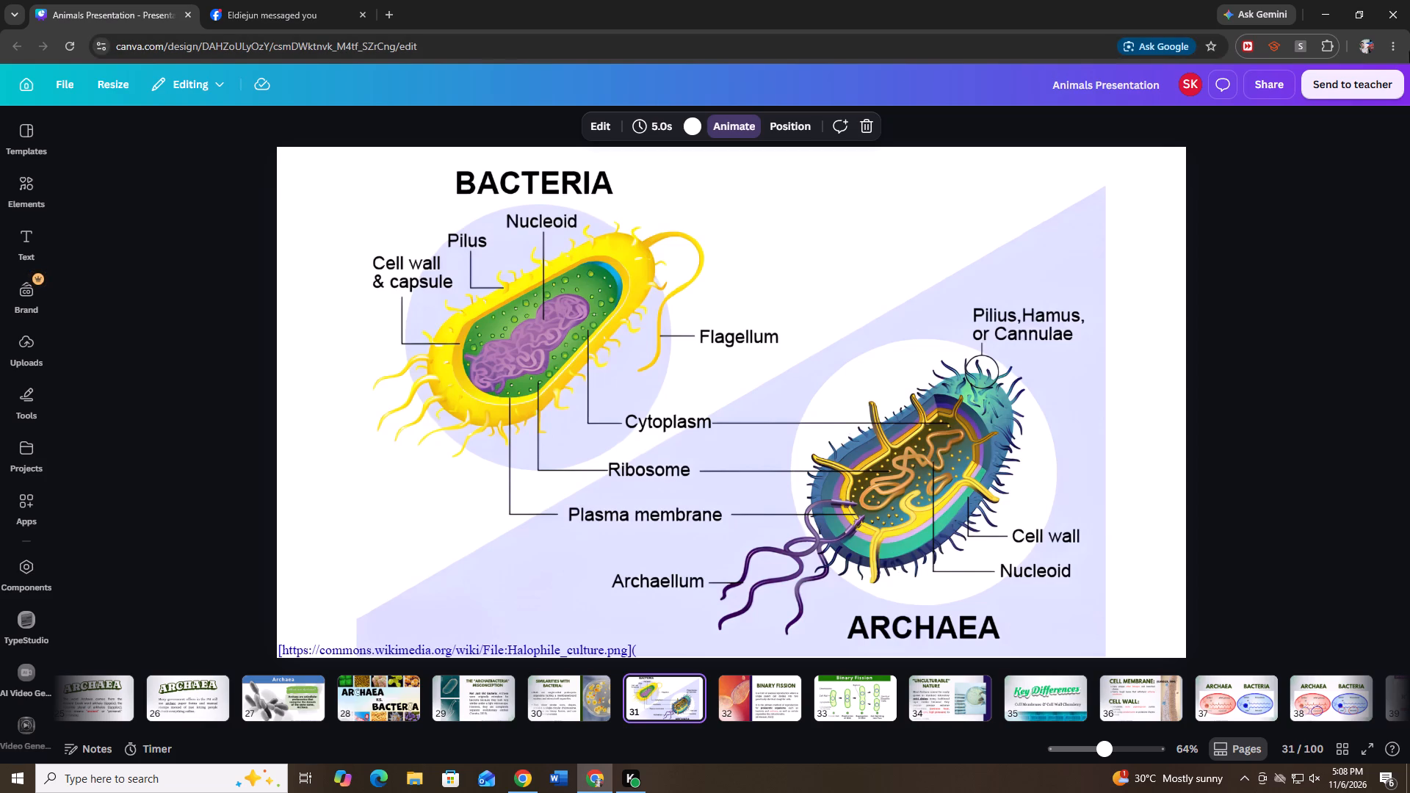
# Switch to Facebook, open the newest unread Messenger chat and react to its latest message, "Mana meams HAHAHAH", with the laughing emoji.
pyautogui.click(233, 0)
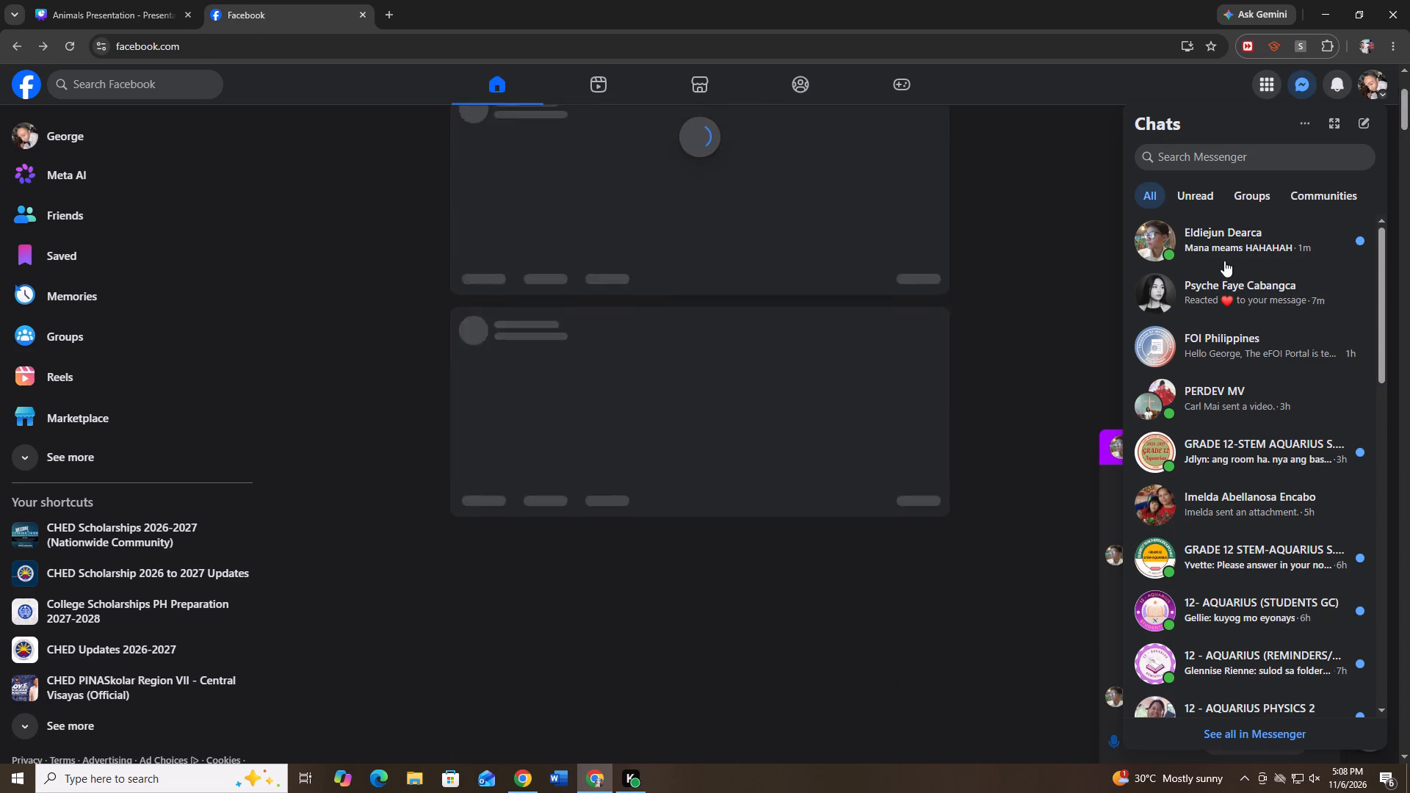
pyautogui.click(1216, 236)
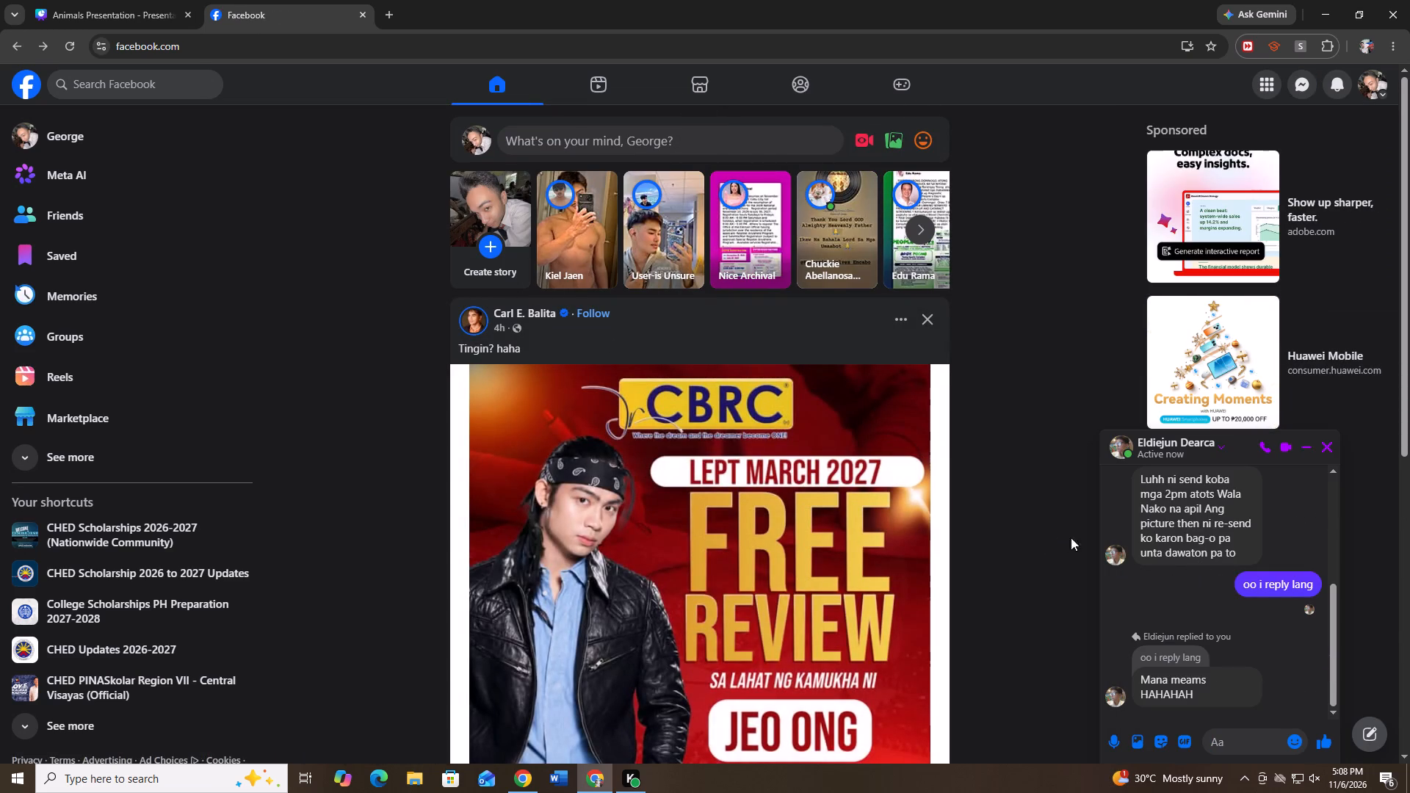
pyautogui.click(1271, 685)
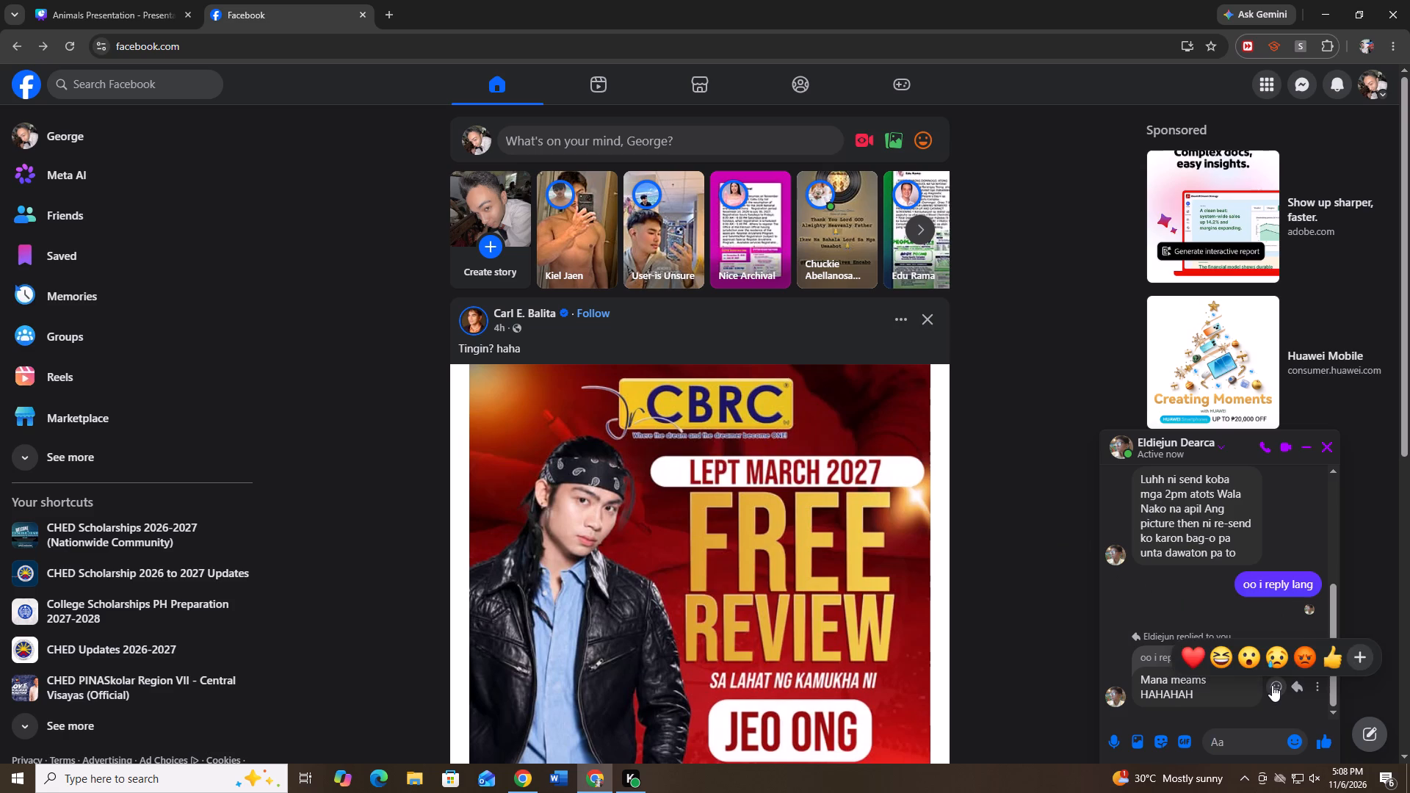
pyautogui.click(1221, 659)
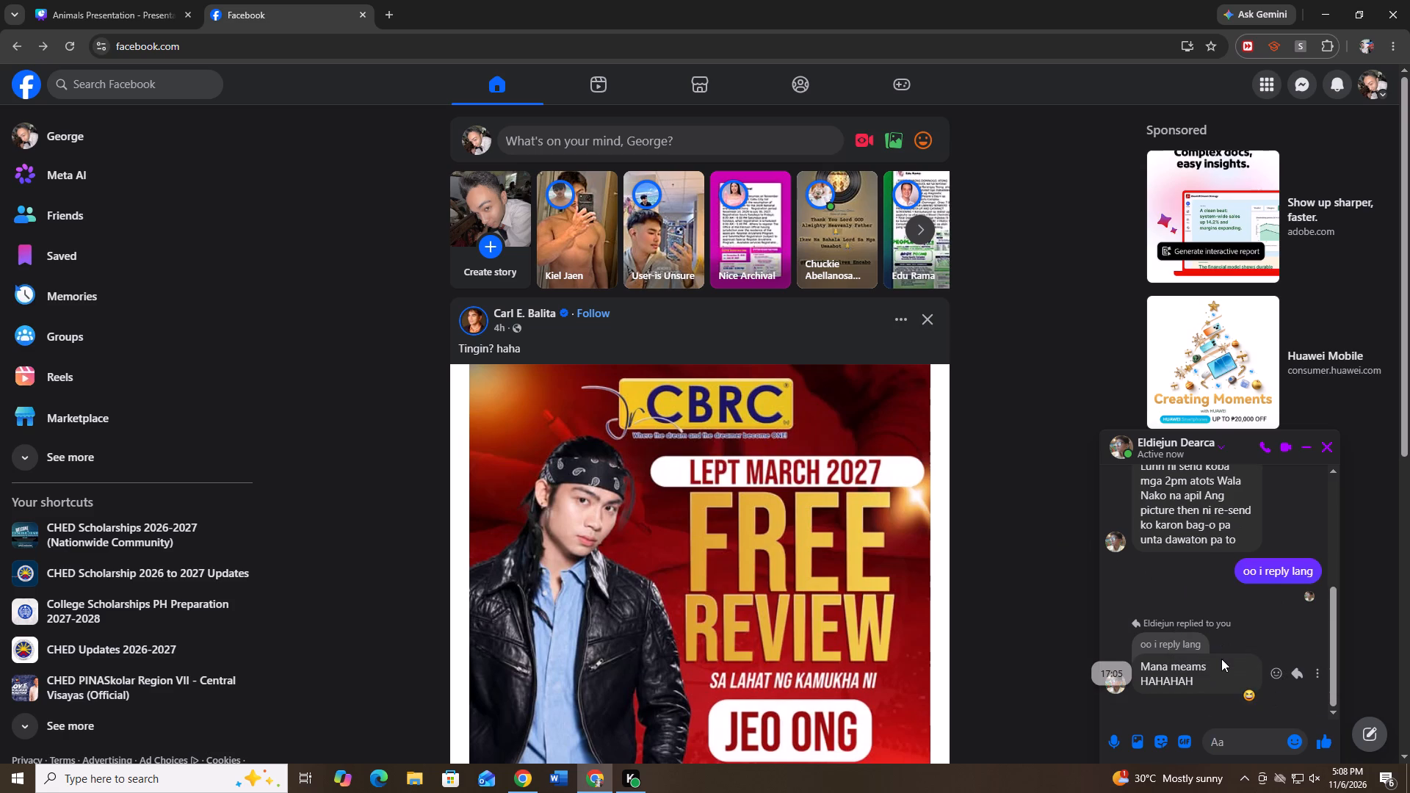
# Switch back to the Animals Presentation in Canva.
pyautogui.click(37, 0)
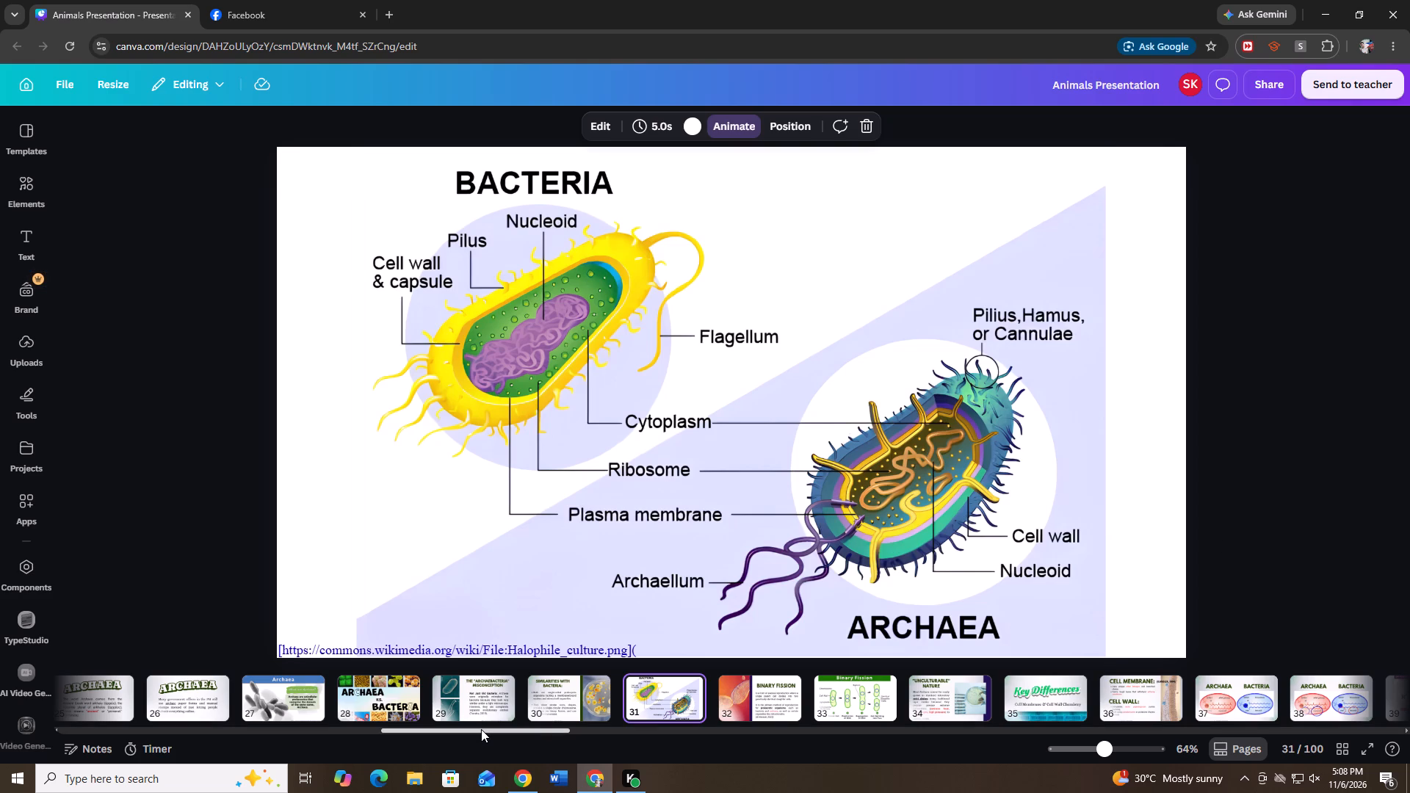
# Duplicate the "Masters of Extremes" slide on page 51.
pyautogui.moveTo(481, 729); pyautogui.dragTo(570, 737)
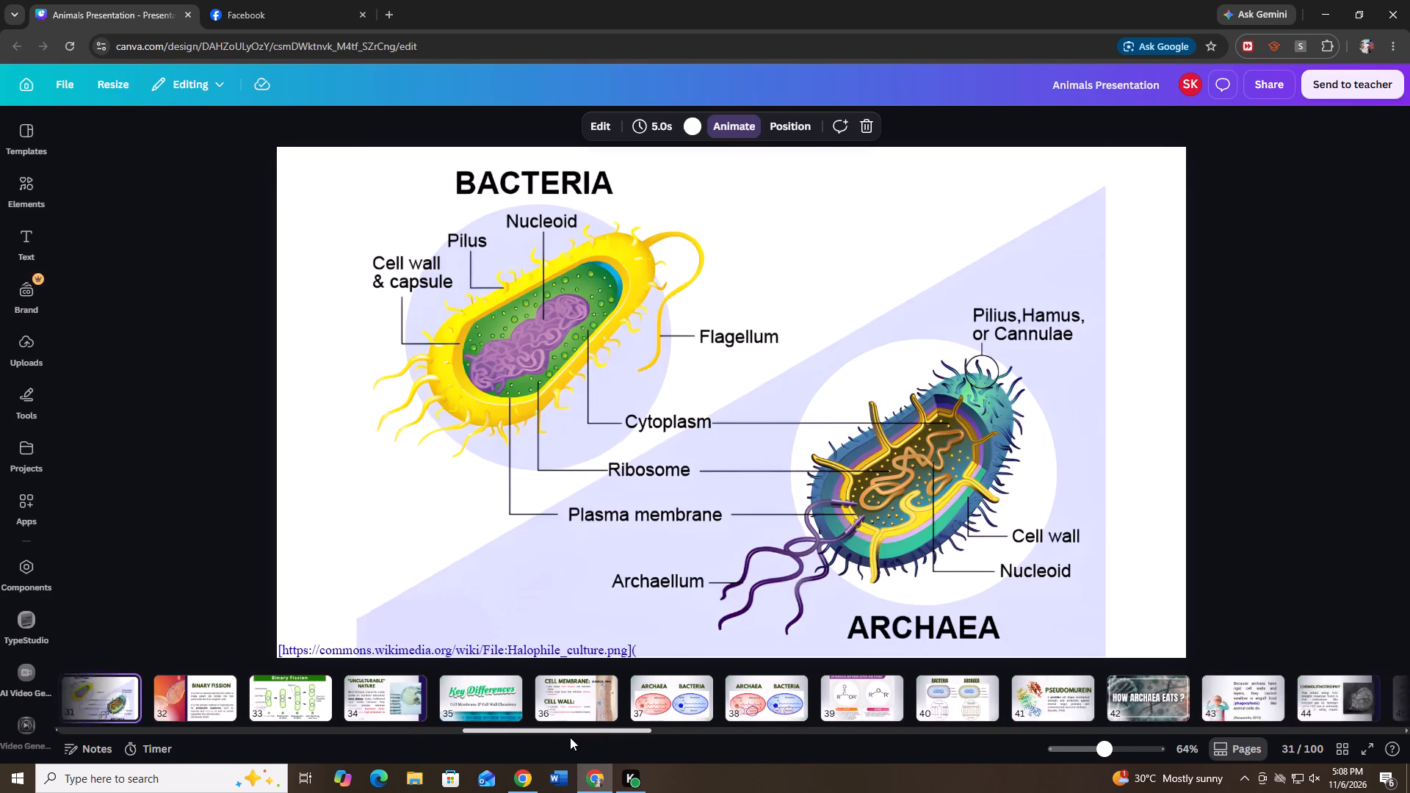
pyautogui.moveTo(570, 737); pyautogui.dragTo(605, 740)
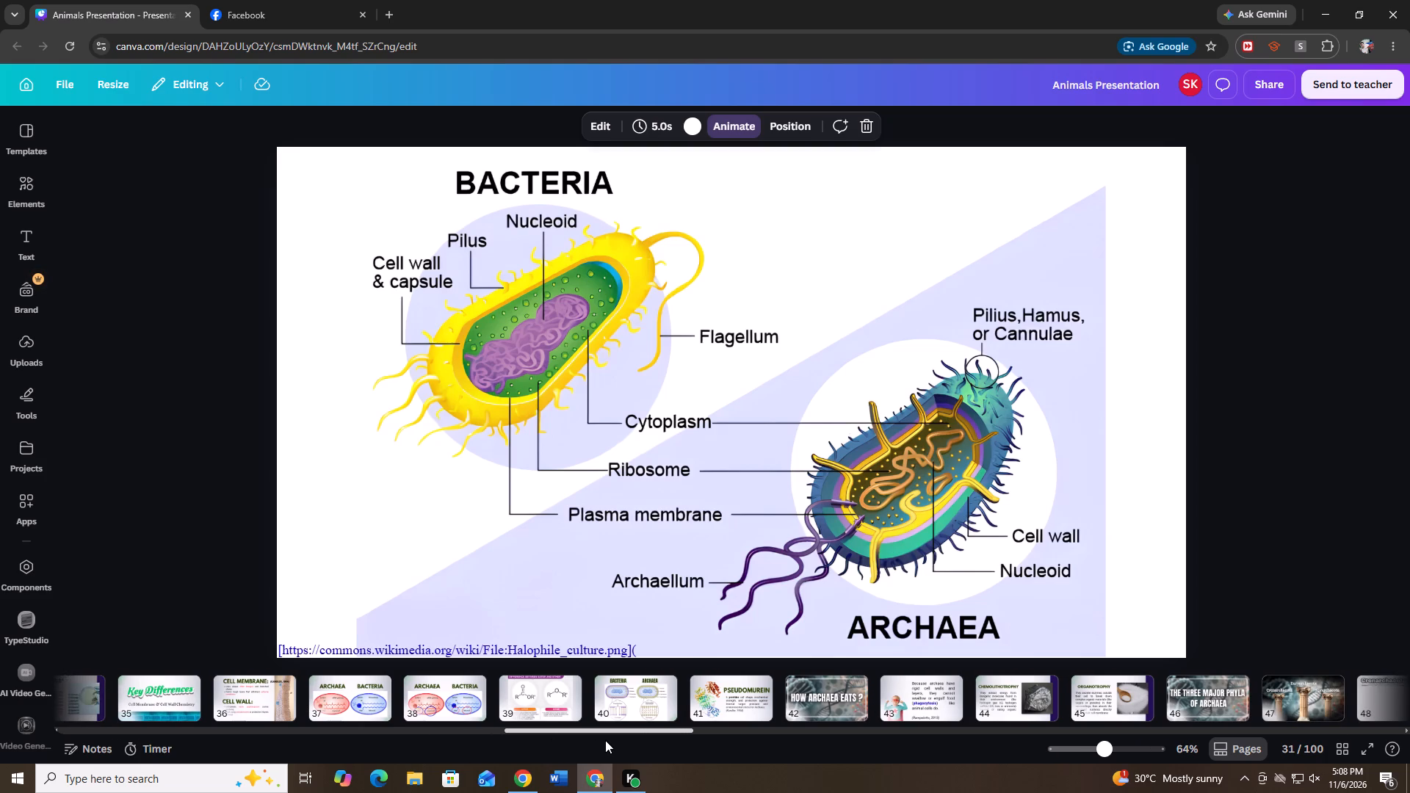
pyautogui.moveTo(605, 740); pyautogui.dragTo(603, 732)
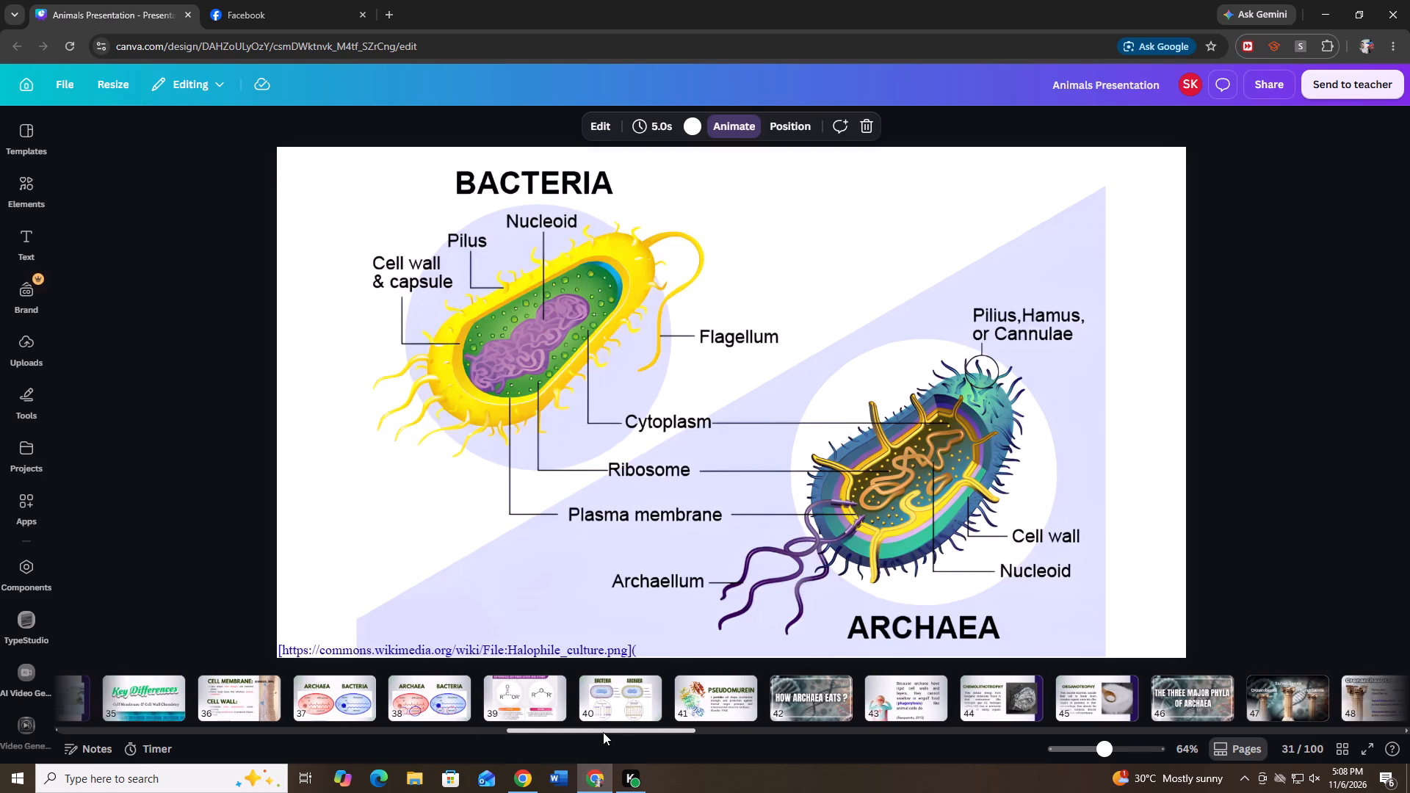
pyautogui.moveTo(603, 732); pyautogui.dragTo(638, 738)
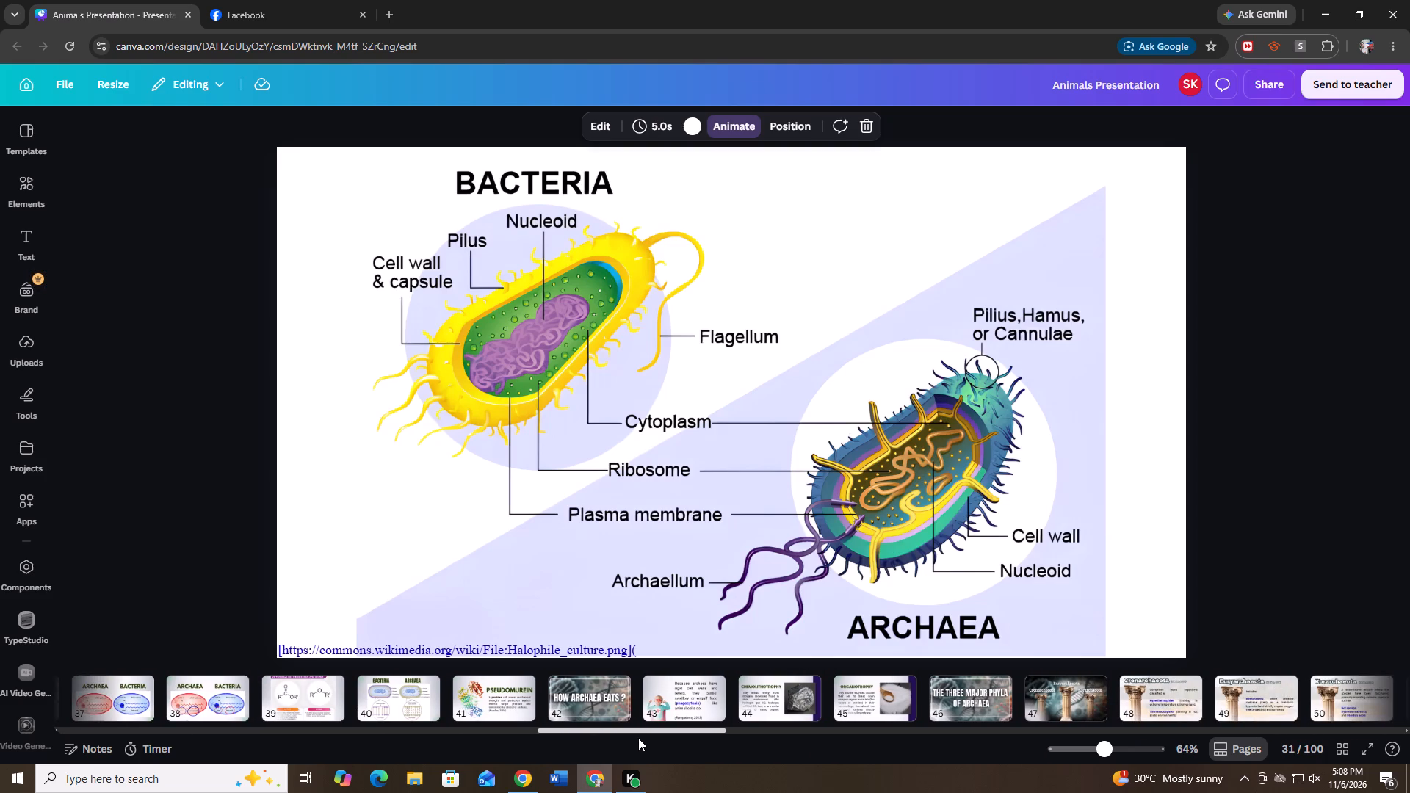
pyautogui.moveTo(638, 738); pyautogui.dragTo(680, 745)
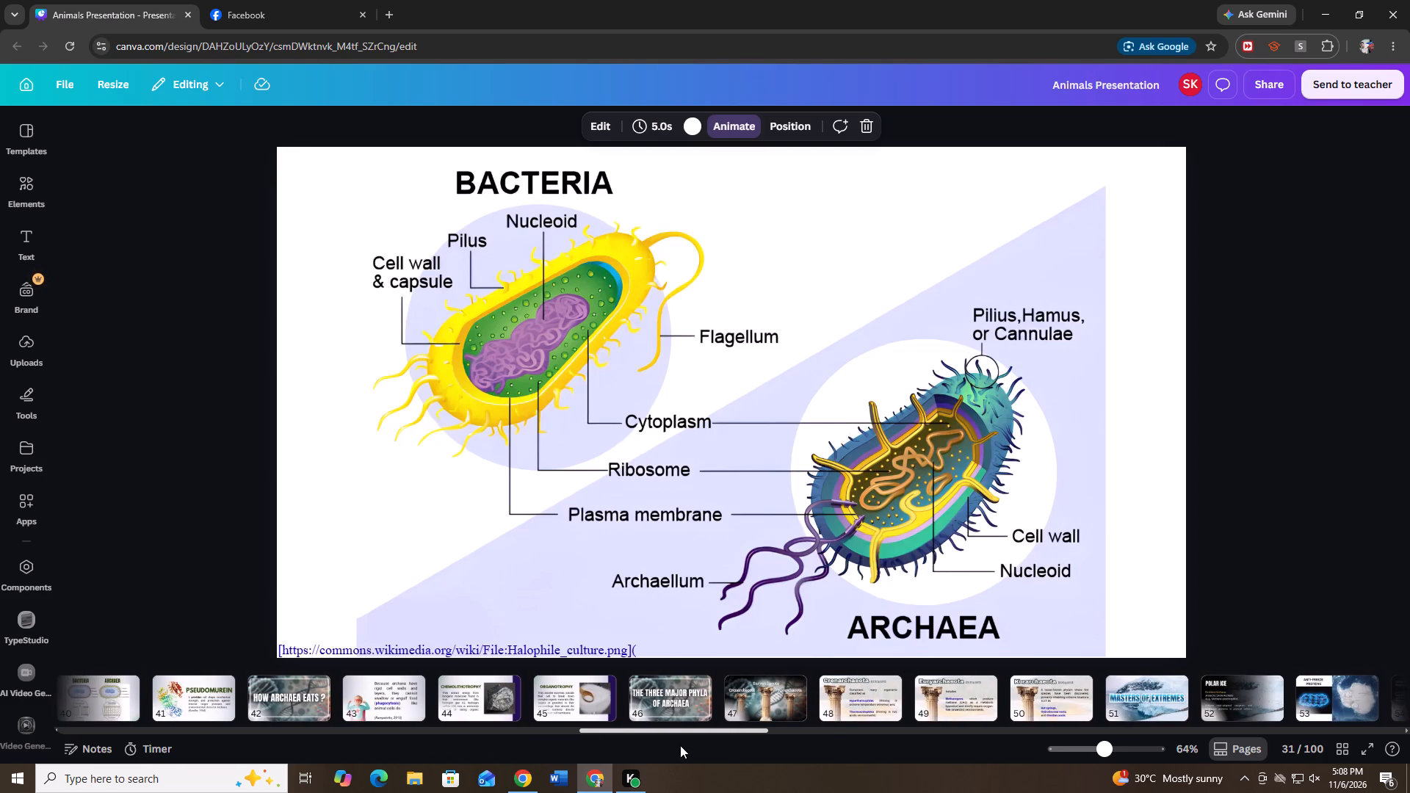
pyautogui.moveTo(680, 745); pyautogui.dragTo(689, 750)
pyautogui.click(1055, 709)
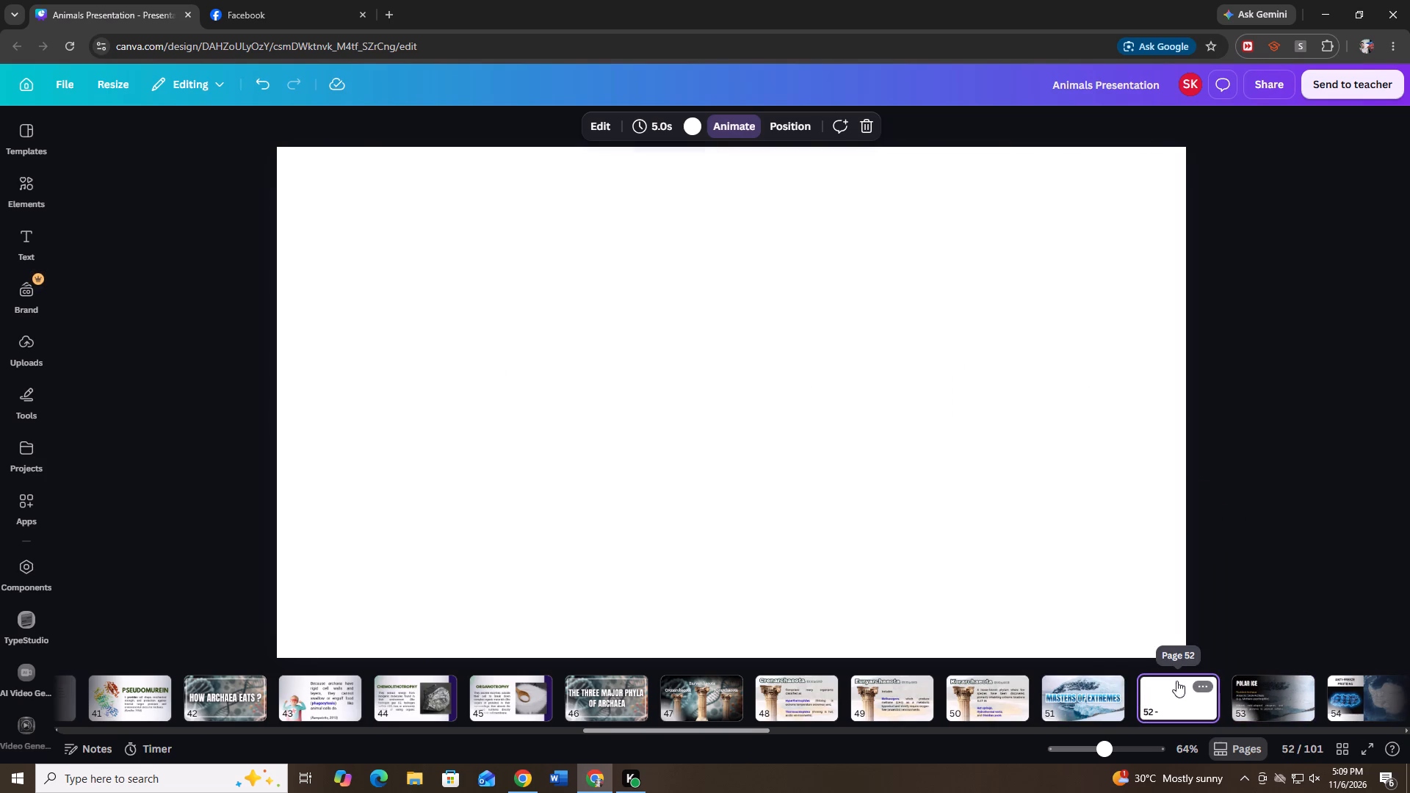
pyautogui.click(264, 92)
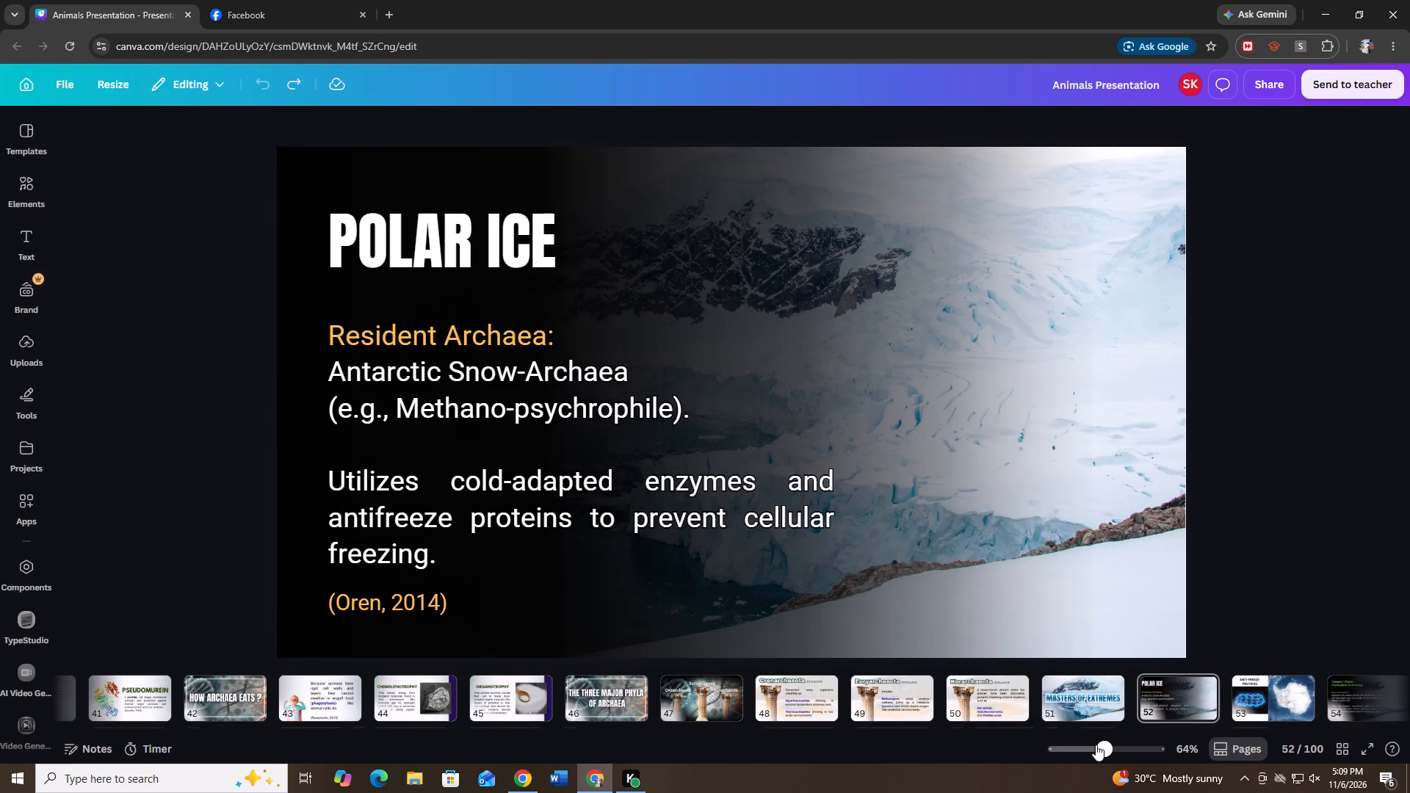
pyautogui.click(1093, 696)
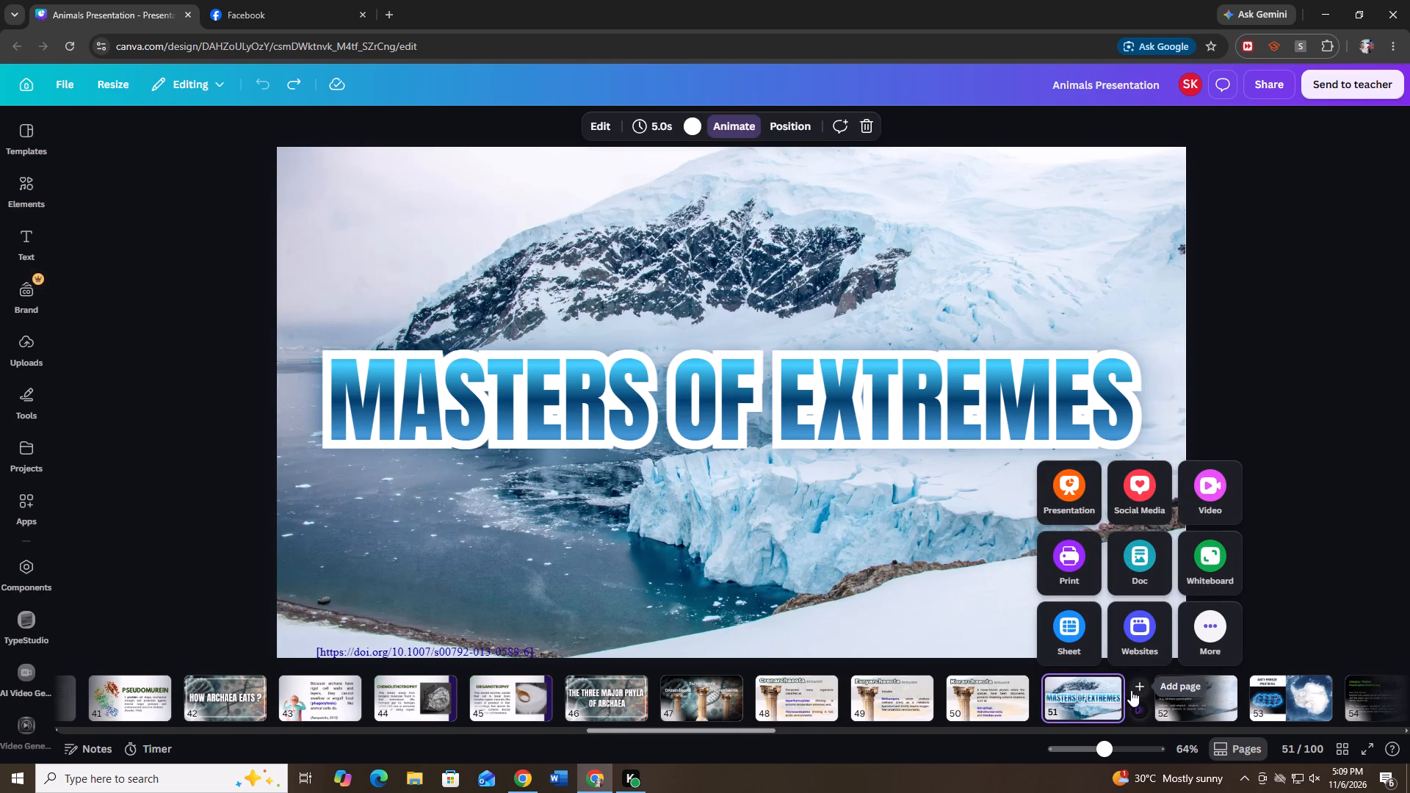
pyautogui.click(1057, 703)
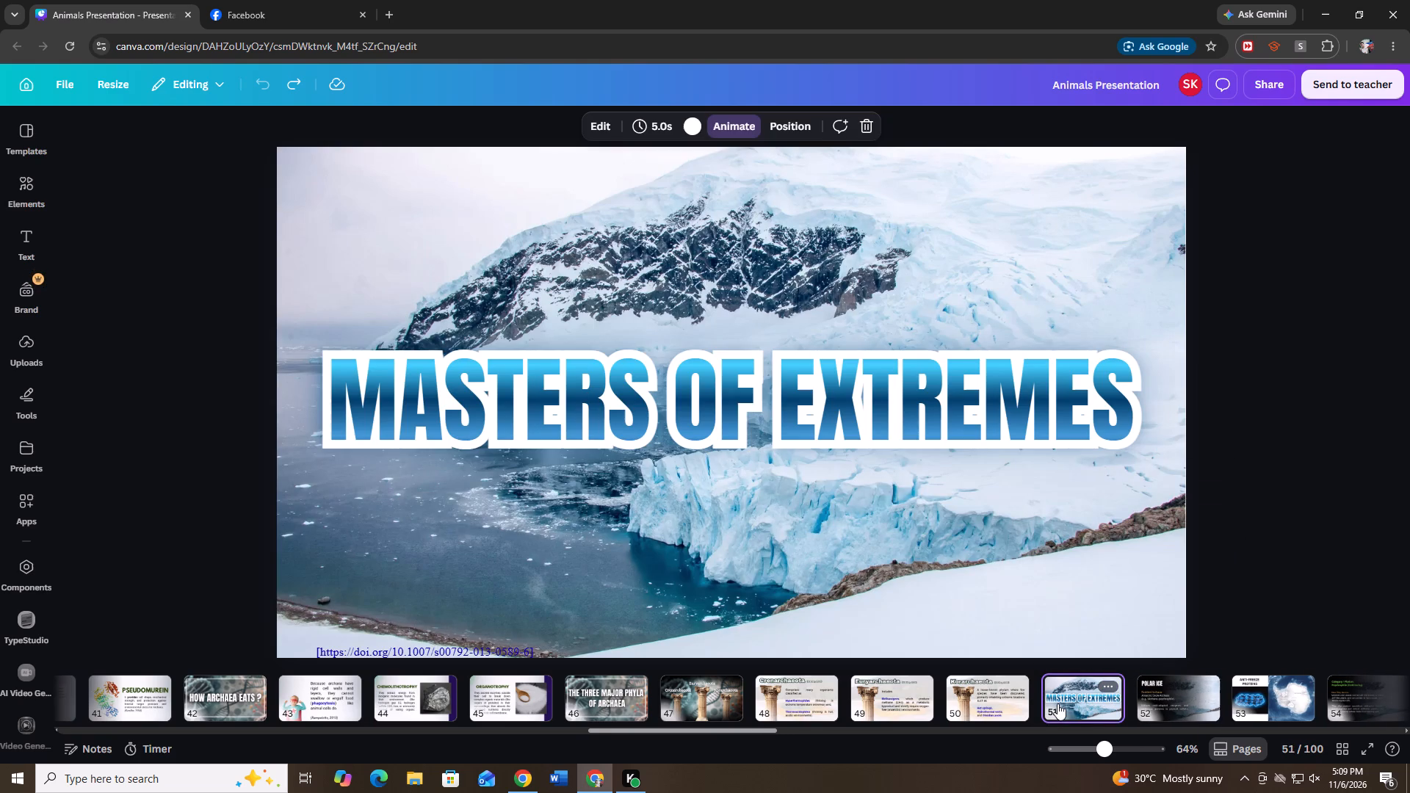
pyautogui.hotkey('ctrl', 'd')
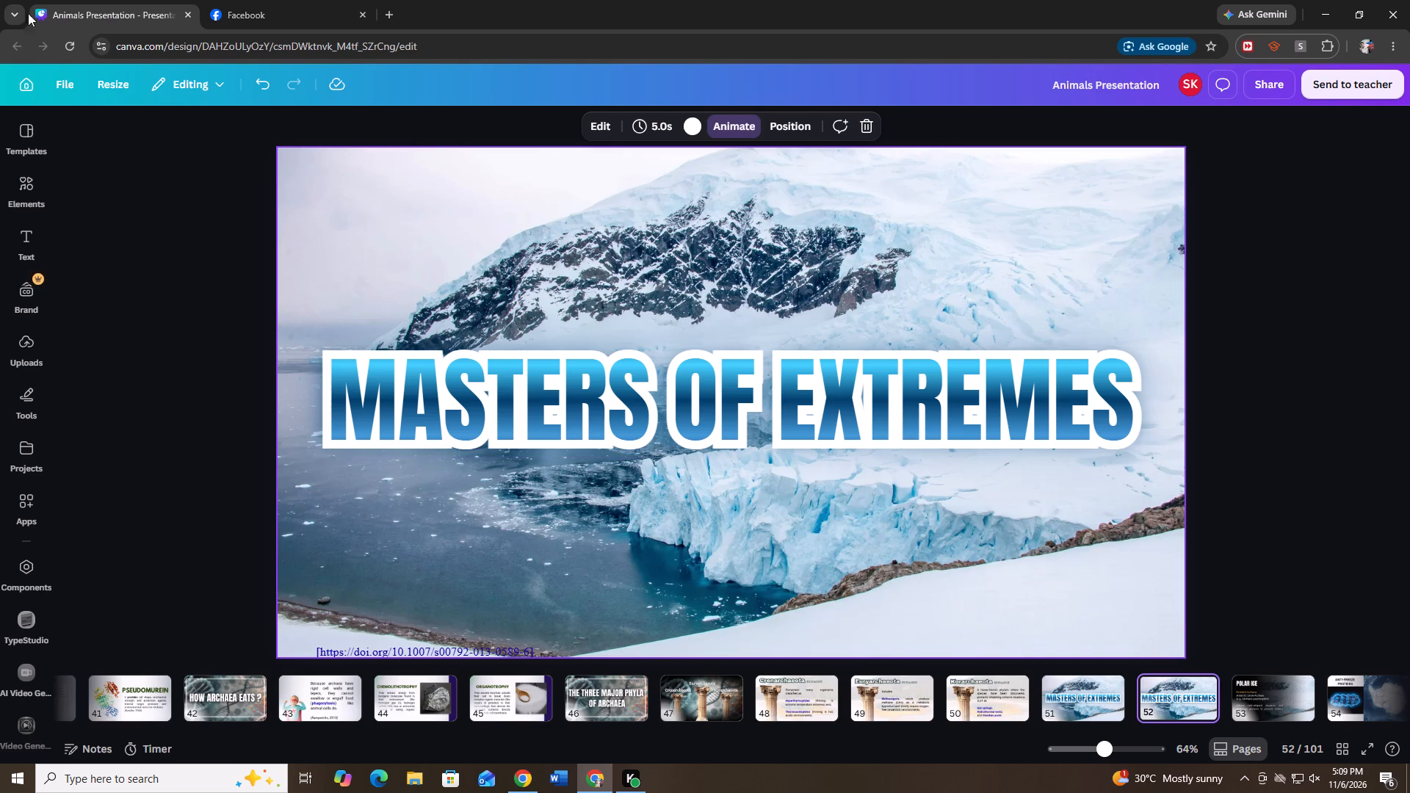
# Switch to the Facebook window, open George's latest chat photo, the "Extremophiles and Their Preferred Conditions" table, and download it.
pyautogui.click(514, 776)
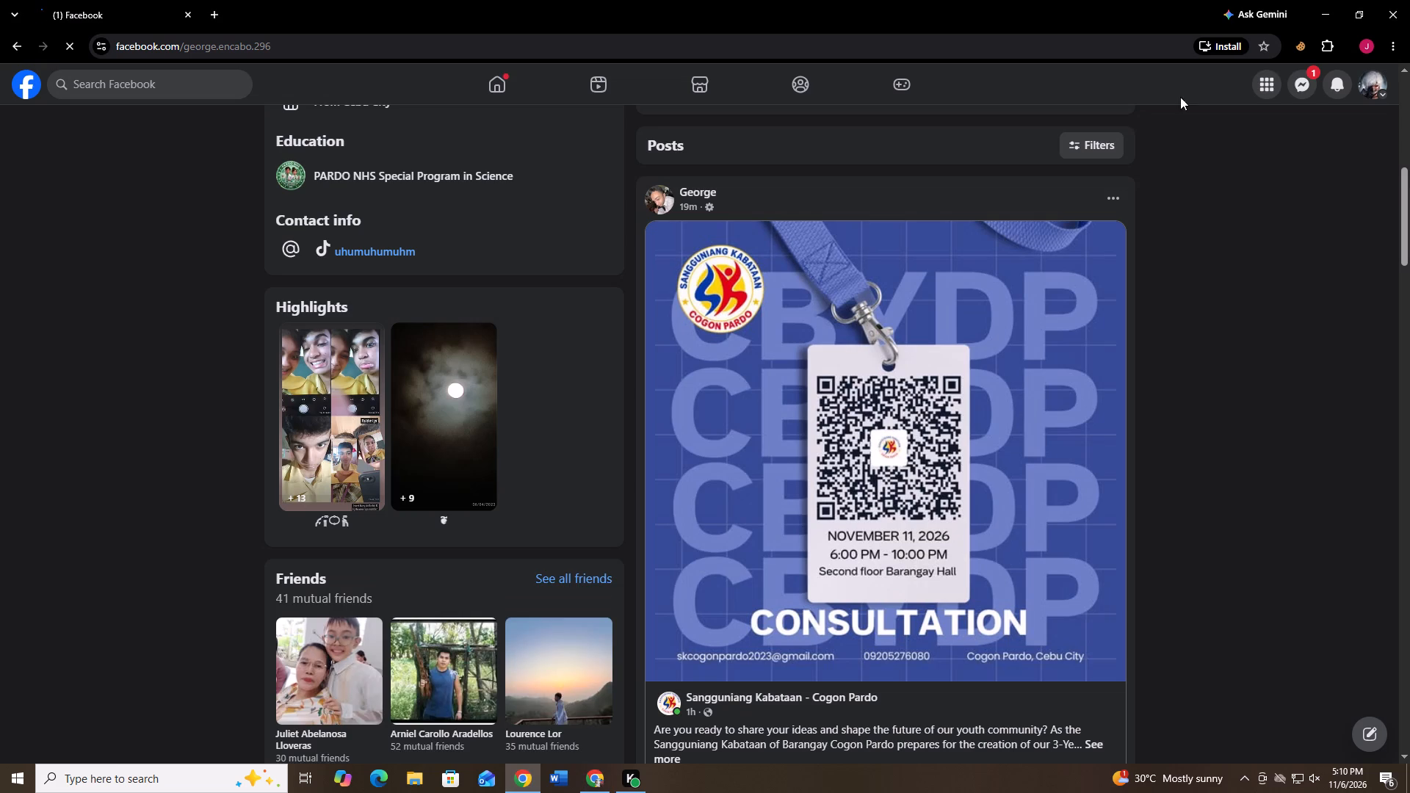
pyautogui.click(1301, 84)
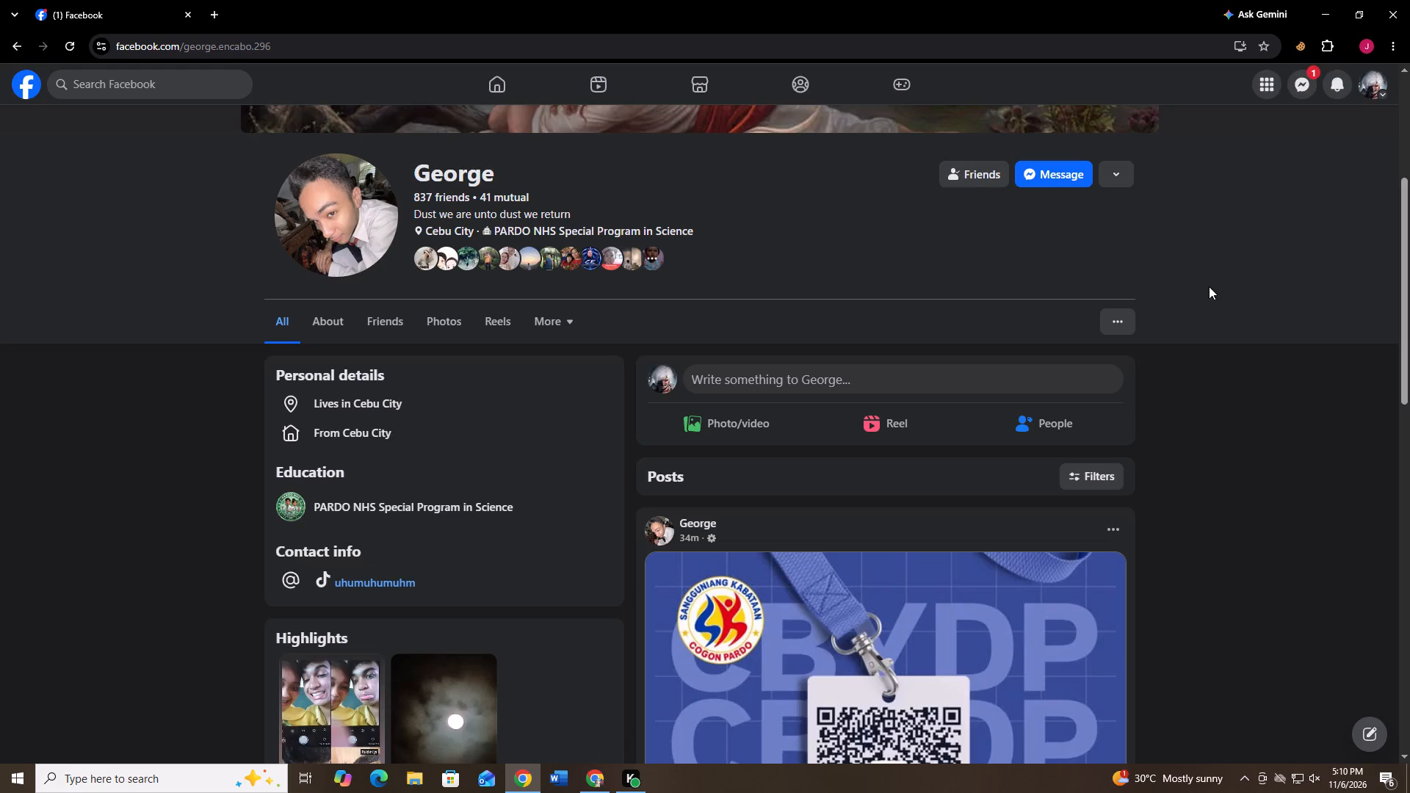
pyautogui.click(1309, 87)
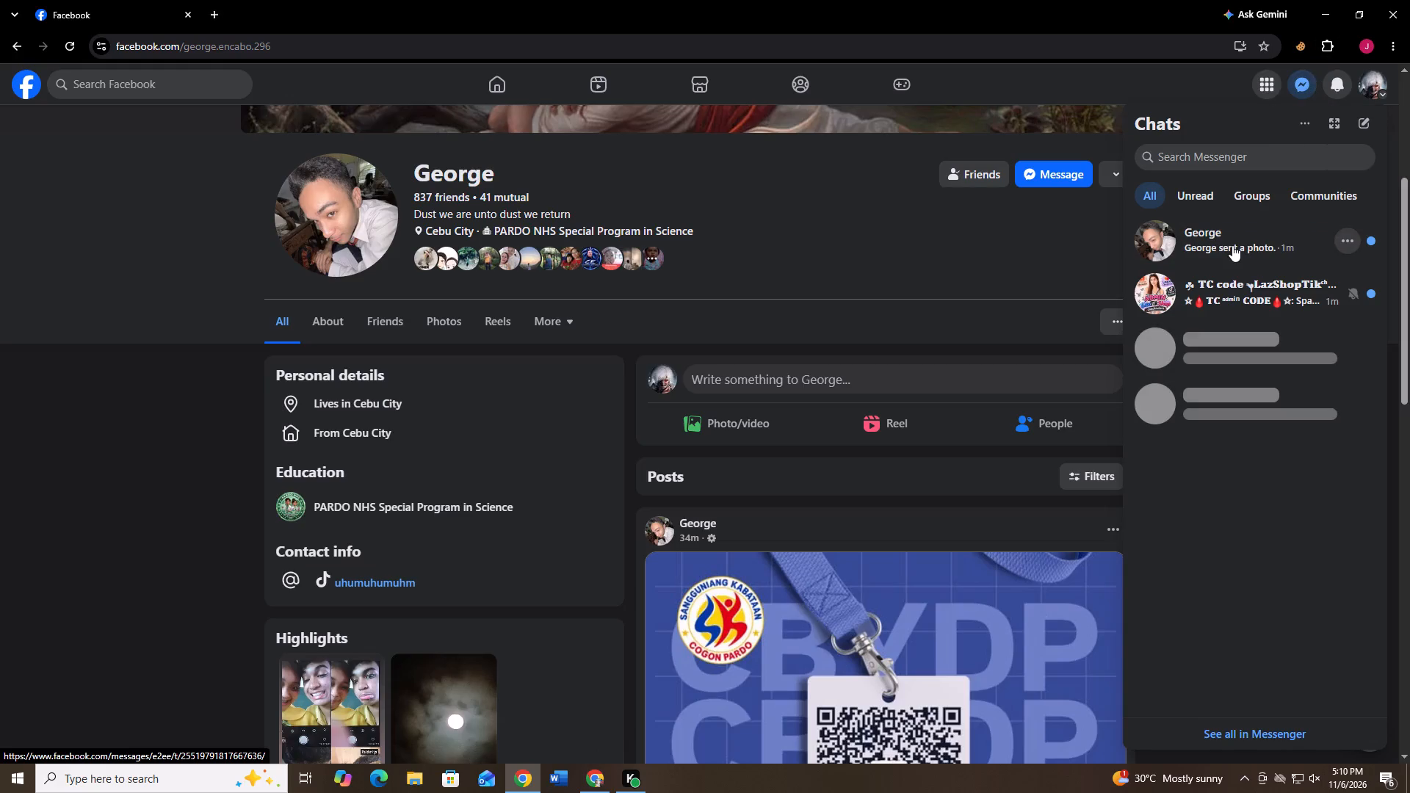
pyautogui.click(1237, 229)
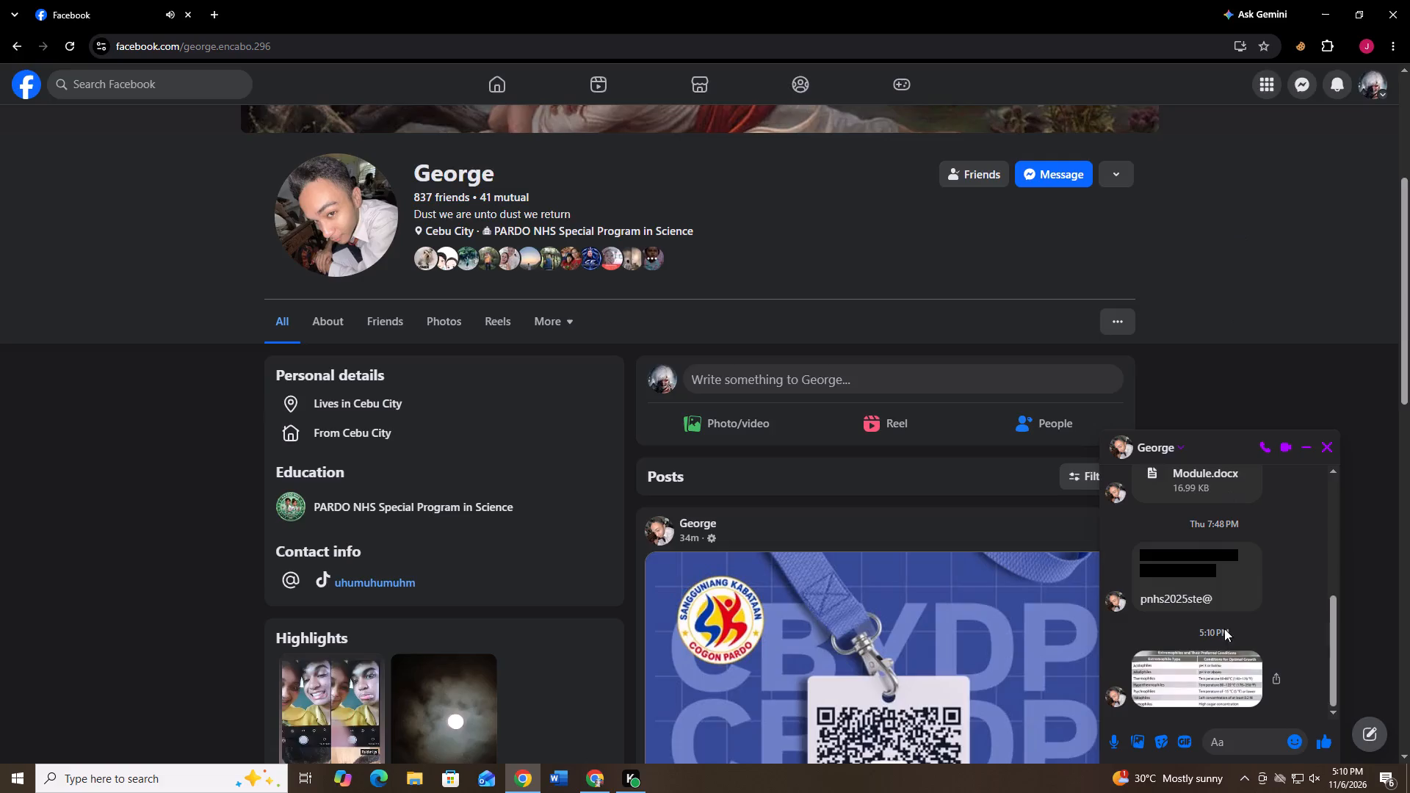
pyautogui.click(1204, 688)
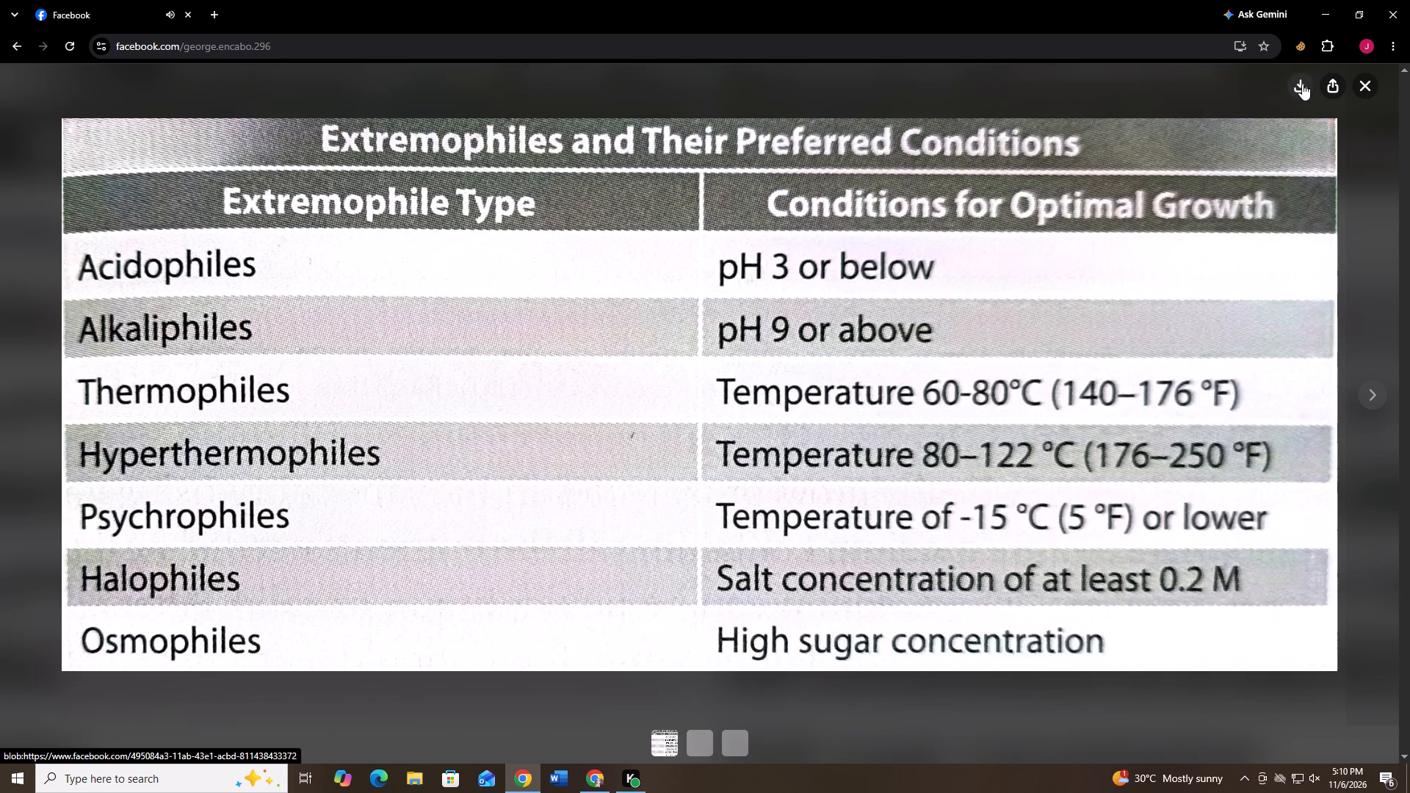
pyautogui.click(1302, 84)
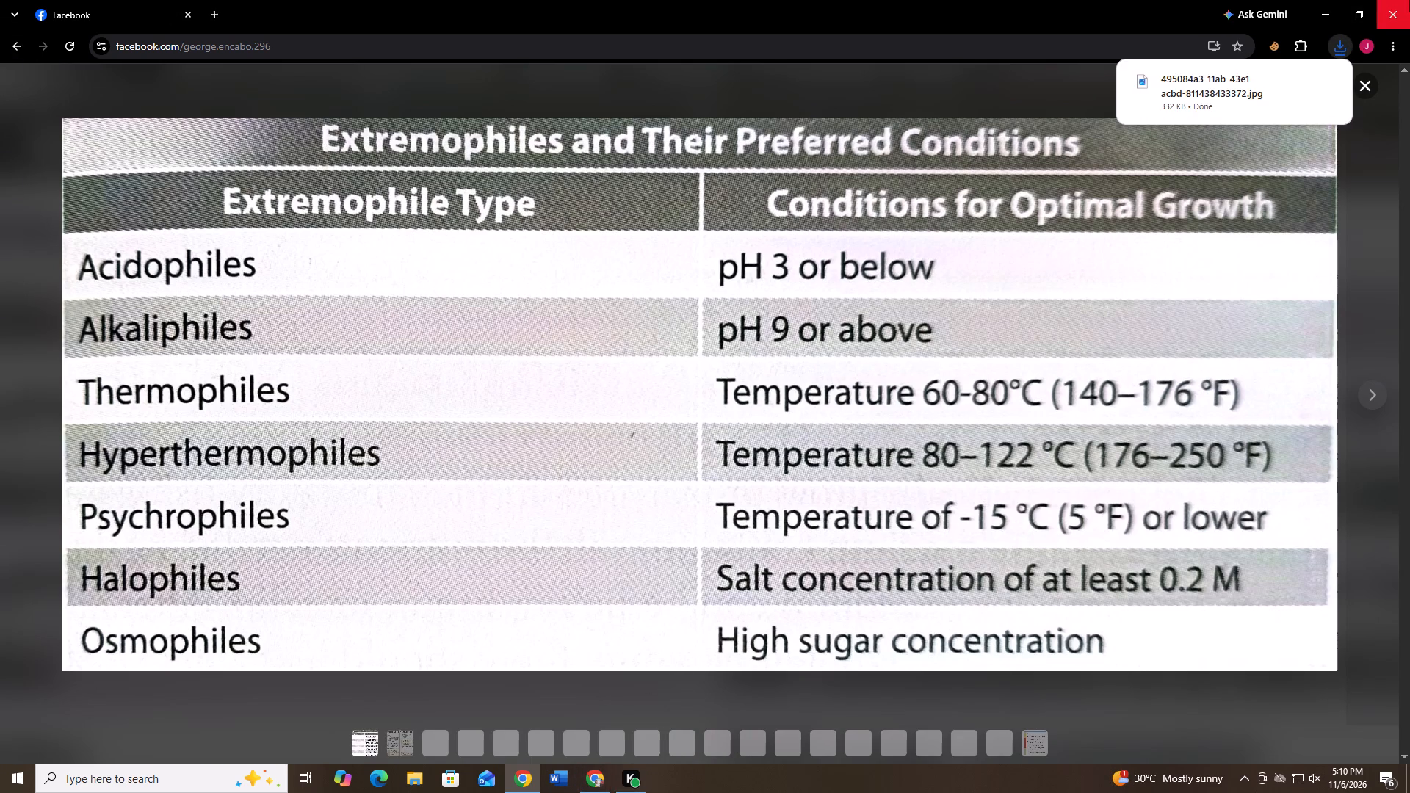
# Return to the Canva presentation and delete the blue gradient "Masters of Extremes" title layer on page 52.
pyautogui.click(583, 788)
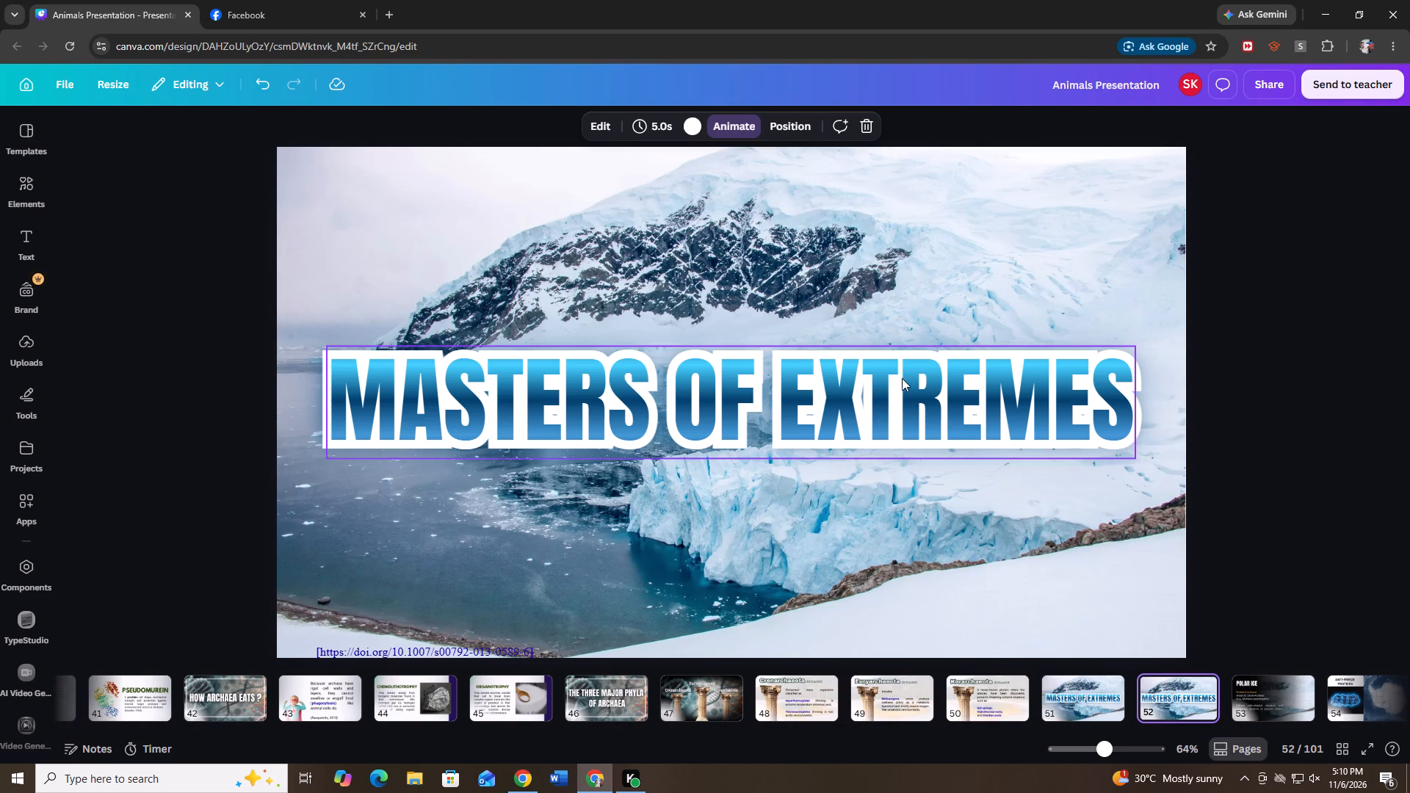
pyautogui.click(906, 385)
pyautogui.click(756, 316)
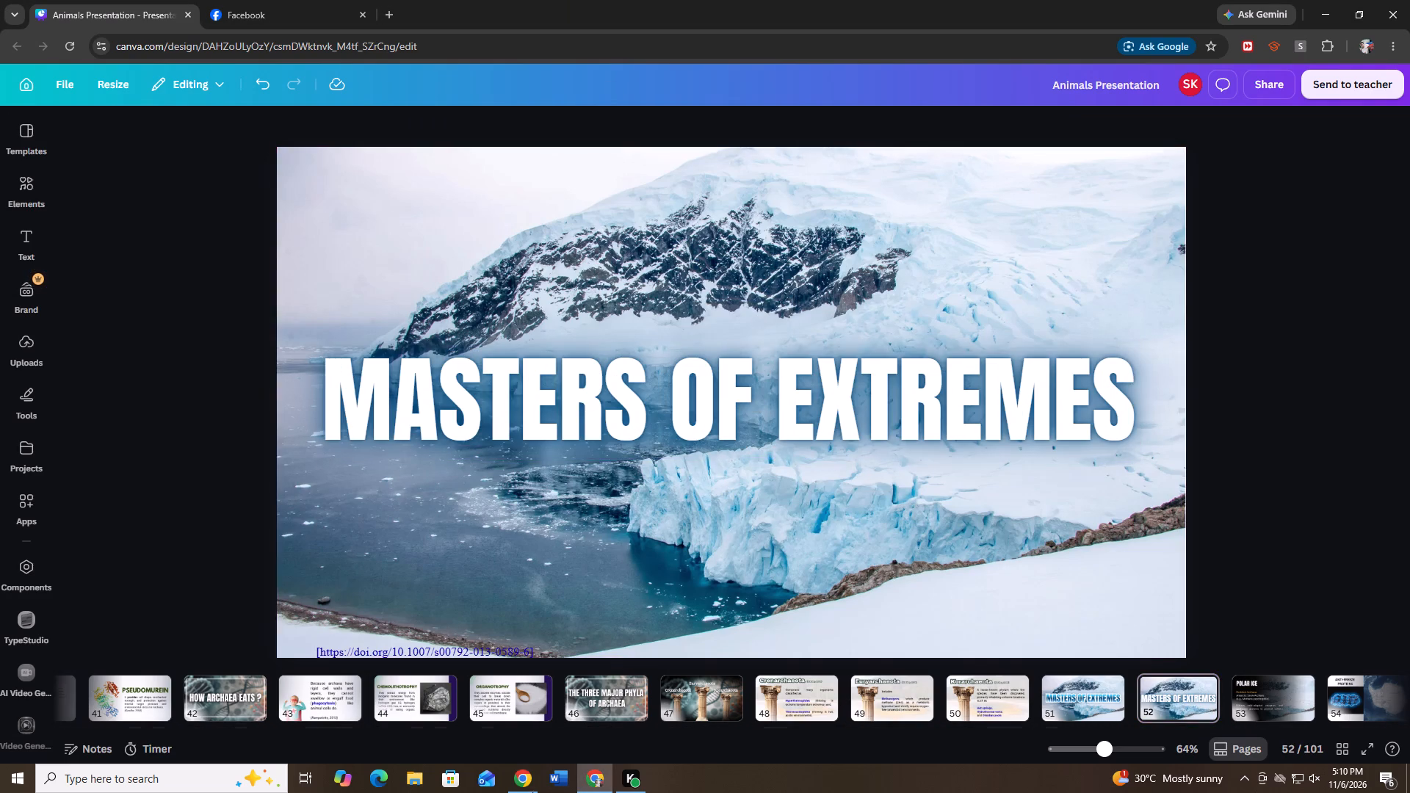
# Copy the extremophiles table image from the Facebook photo viewer.
pyautogui.click(526, 781)
pyautogui.rightClick(917, 412)
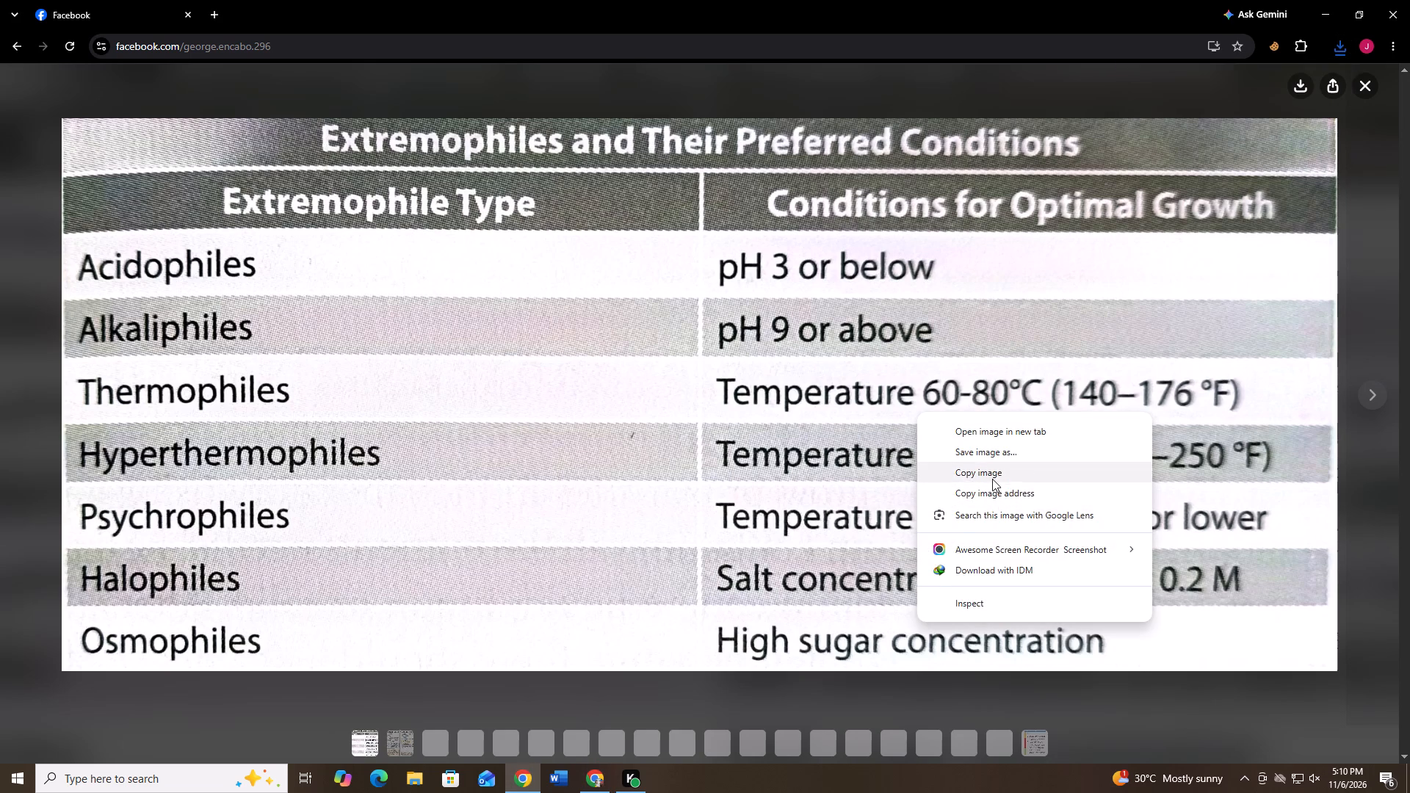
pyautogui.click(992, 479)
# Back in Canva, delete the remaining white "Masters of Extremes" title from page 52.
pyautogui.click(590, 791)
pyautogui.rightClick(748, 409)
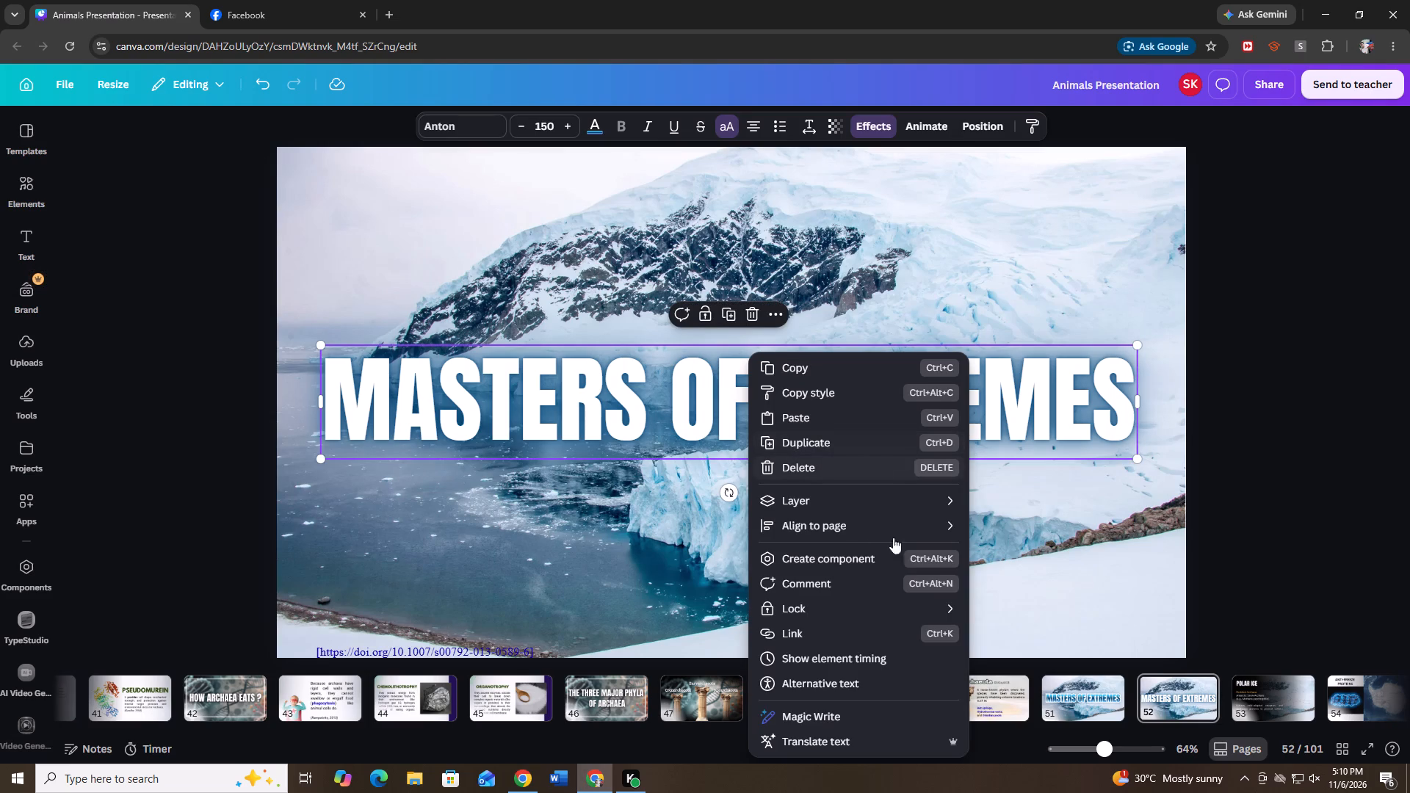
pyautogui.click(1067, 374)
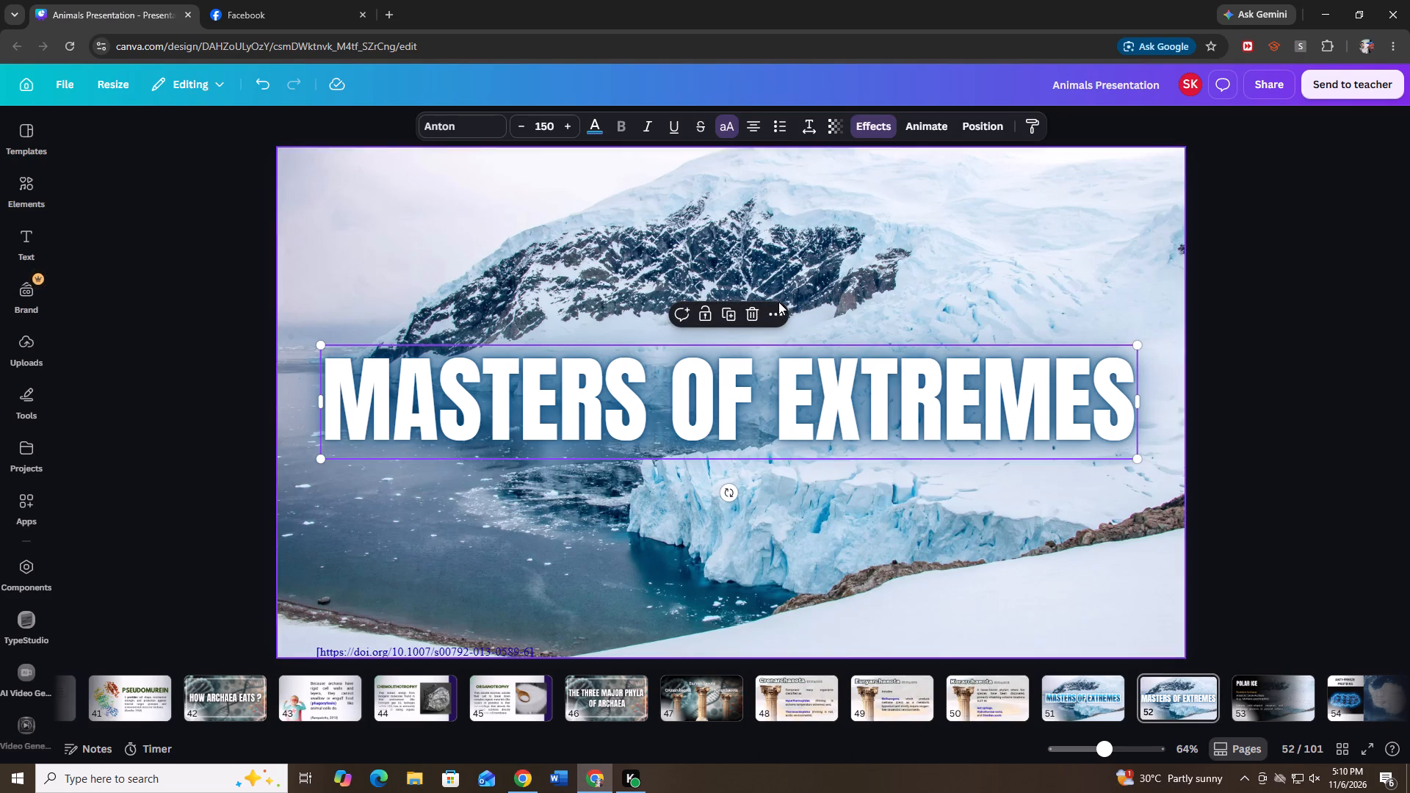
pyautogui.click(756, 310)
# Paste the copied extremophiles table image onto page 52, allowing clipboard access.
pyautogui.rightClick(756, 310)
pyautogui.click(822, 375)
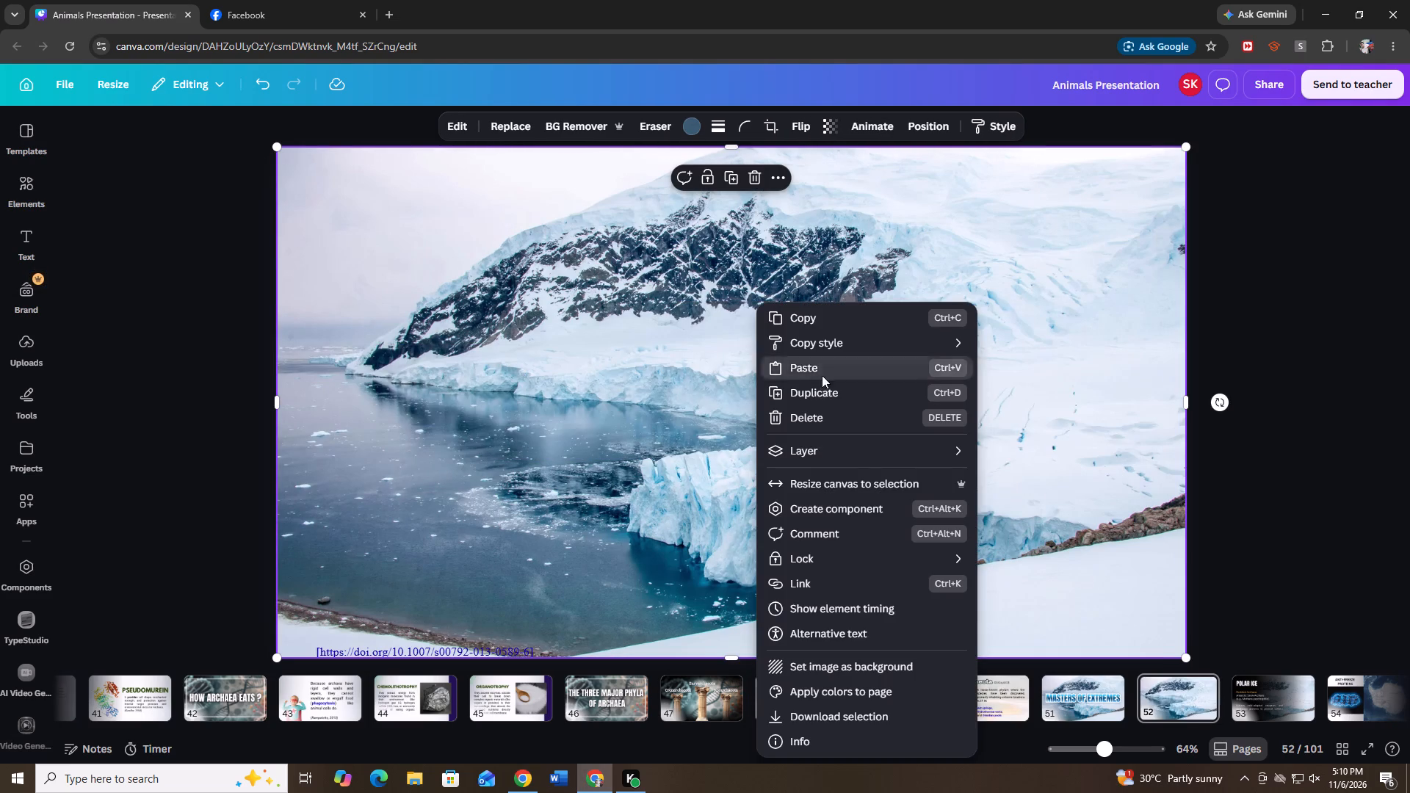
pyautogui.click(242, 153)
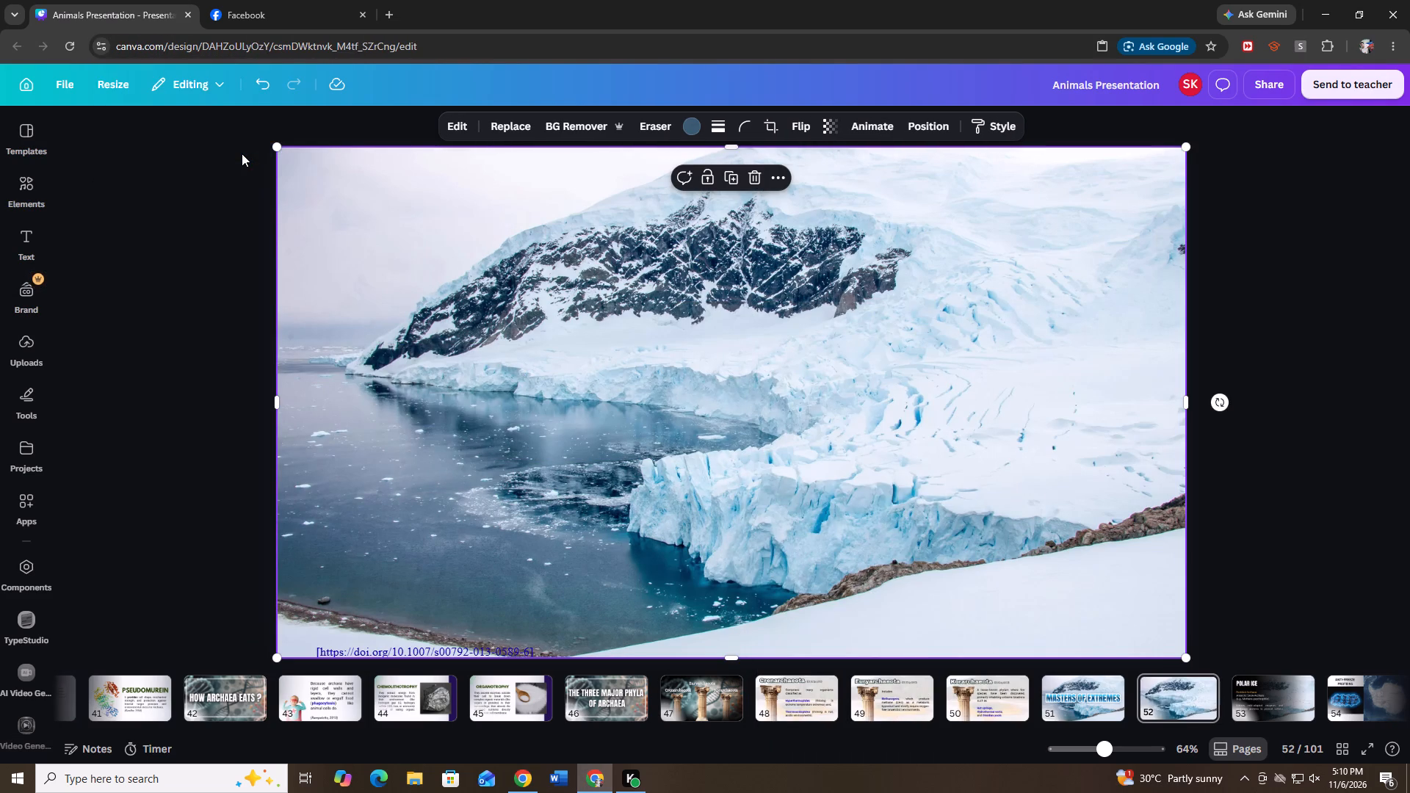
# Enlarge the extremophiles table image to span the full width of page 52 and position it over the middle of the slide.
pyautogui.moveTo(889, 373); pyautogui.dragTo(851, 337)
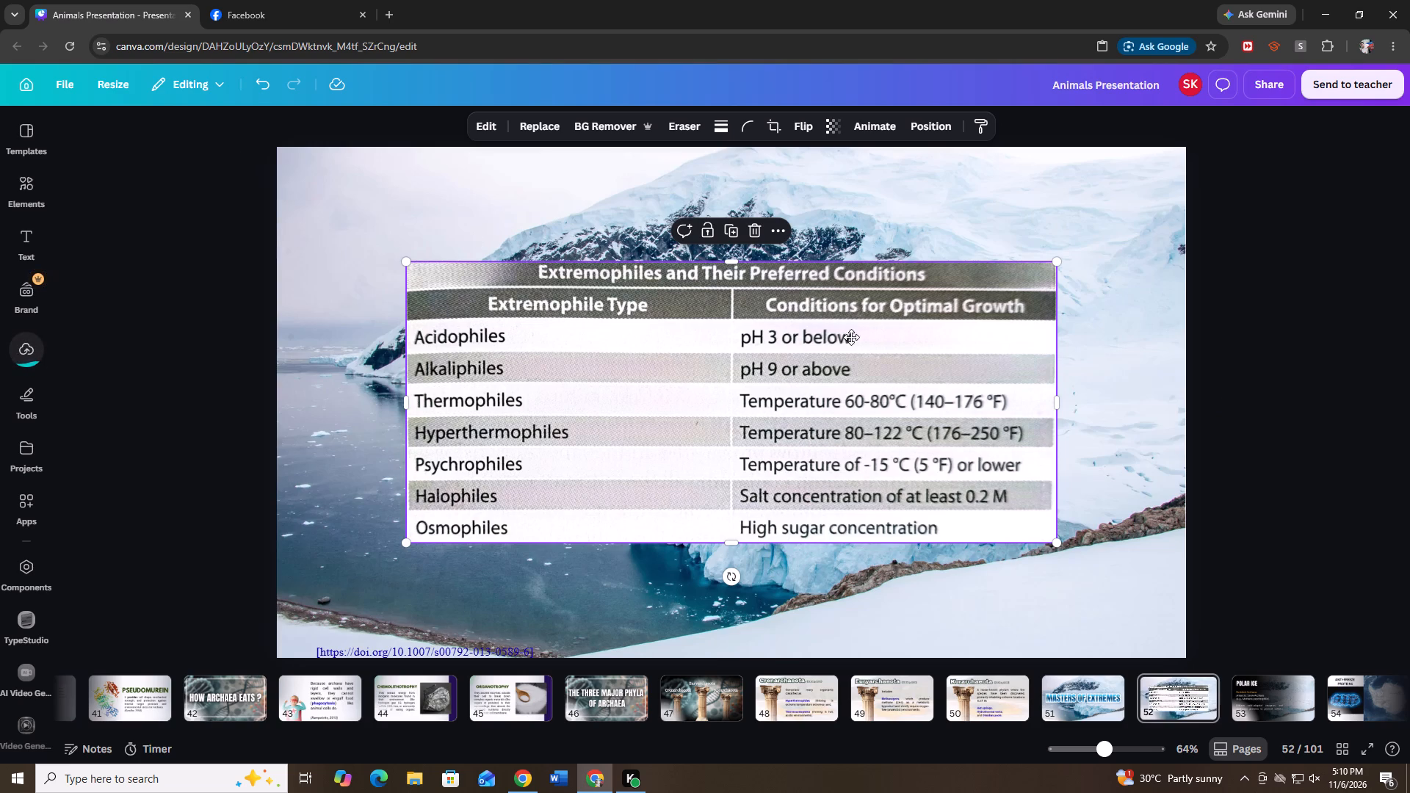
pyautogui.moveTo(851, 337); pyautogui.dragTo(781, 305)
pyautogui.moveTo(946, 481); pyautogui.dragTo(1141, 624)
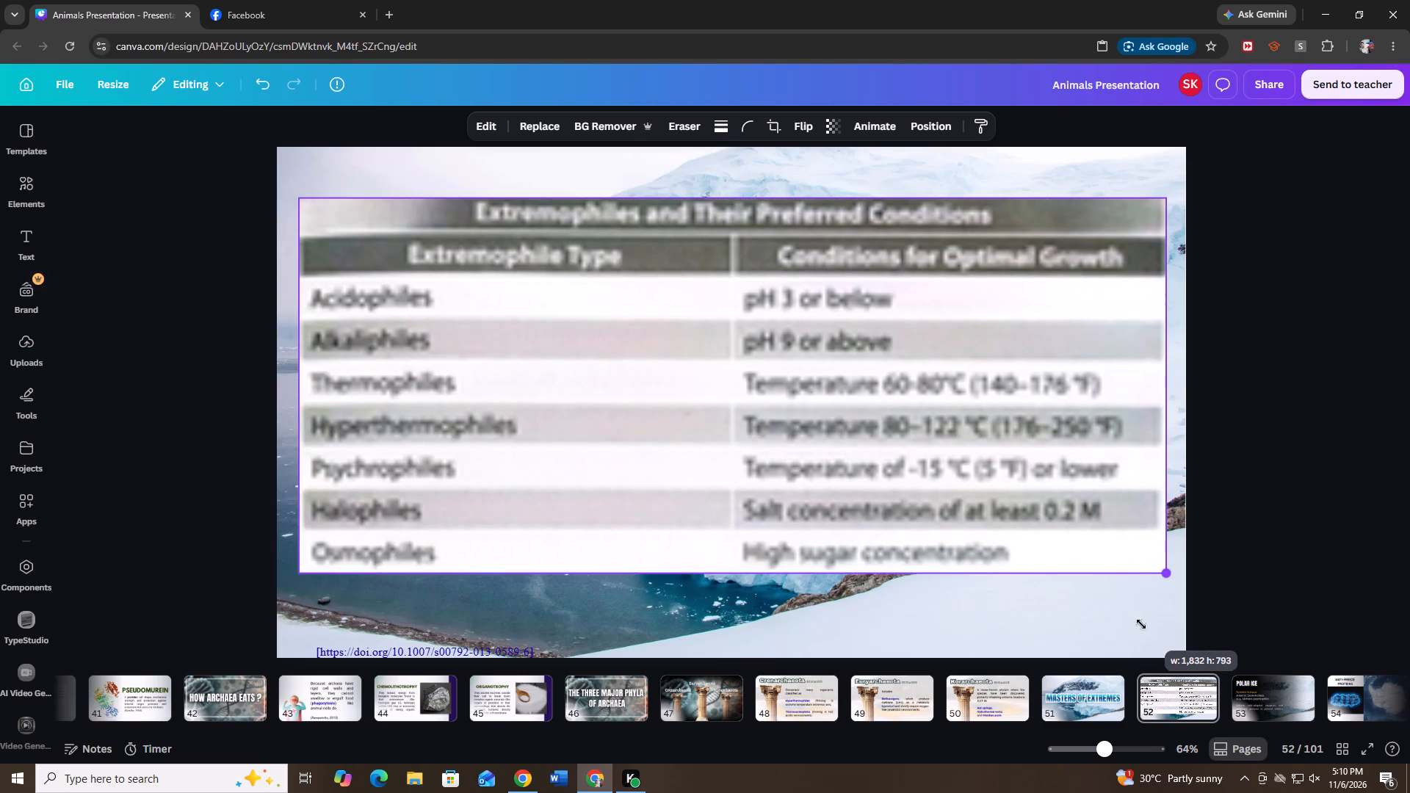
pyautogui.moveTo(1141, 624); pyautogui.dragTo(1157, 639)
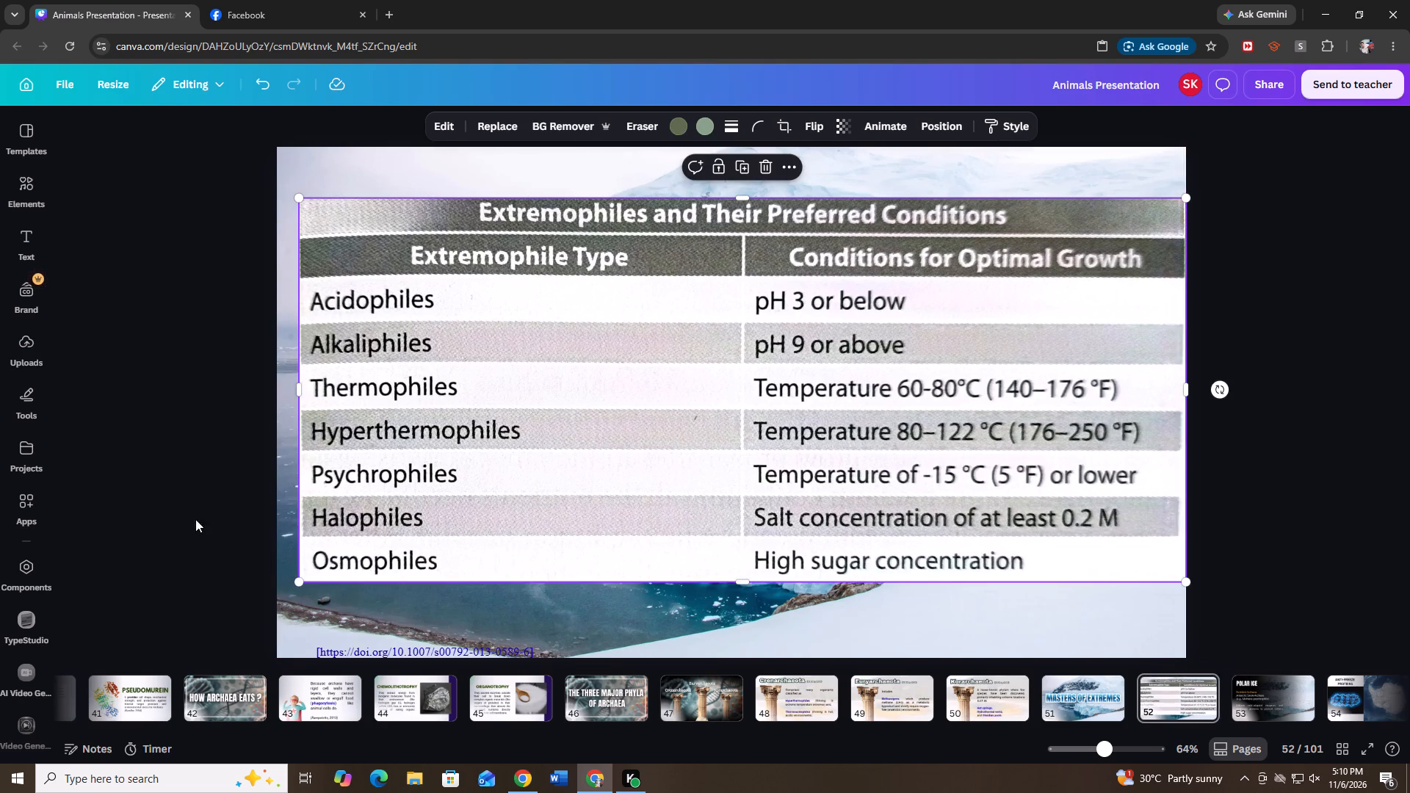
pyautogui.moveTo(302, 582); pyautogui.dragTo(286, 596)
pyautogui.moveTo(651, 372); pyautogui.dragTo(650, 394)
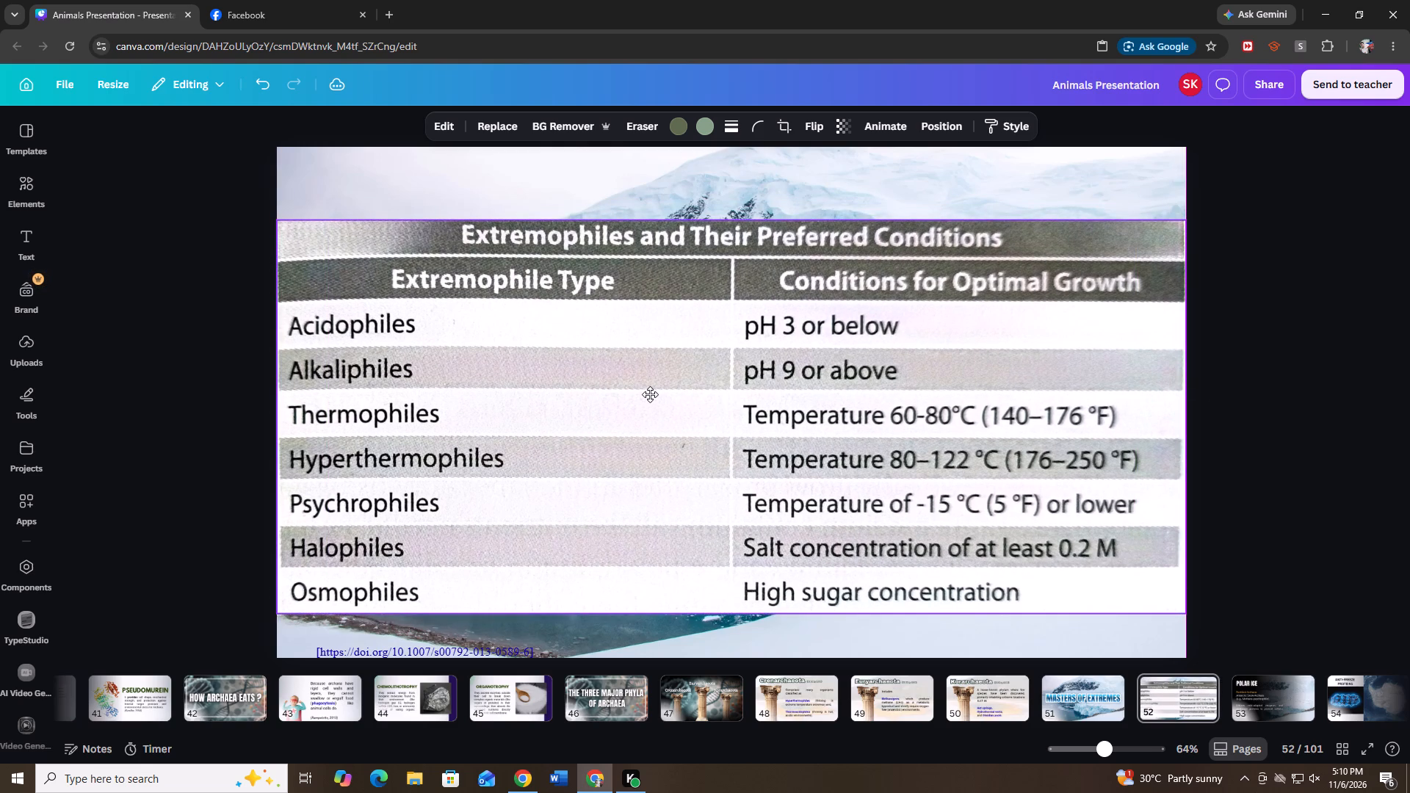
# Shift the extremophiles table image slightly upward on page 52.
pyautogui.moveTo(650, 394); pyautogui.dragTo(647, 388)
pyautogui.click(1292, 432)
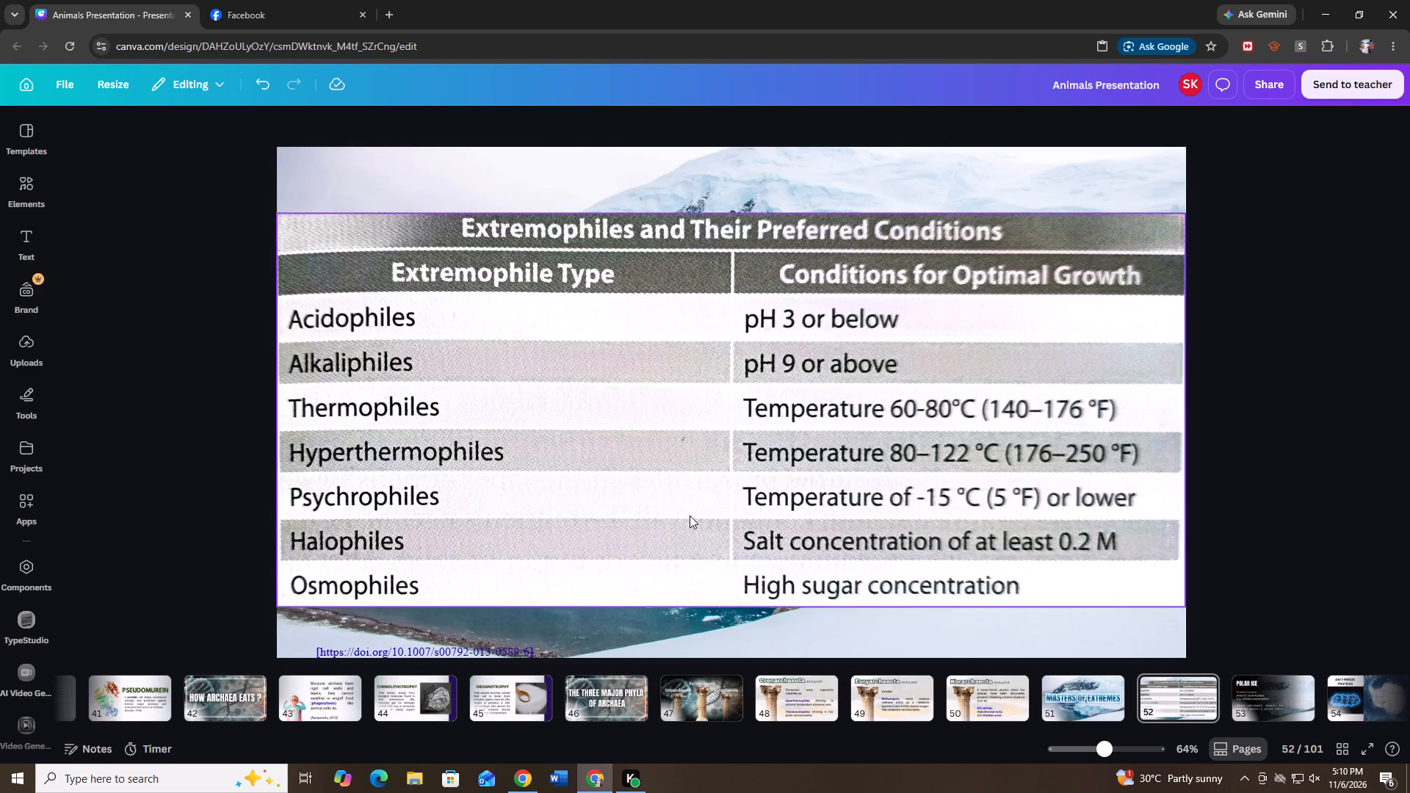
# Move the DOI citation below the table slightly upward and replace its text with "IMAGE SOURCE: DEPED GENBIO TEXTBOOX".
pyautogui.click(469, 647)
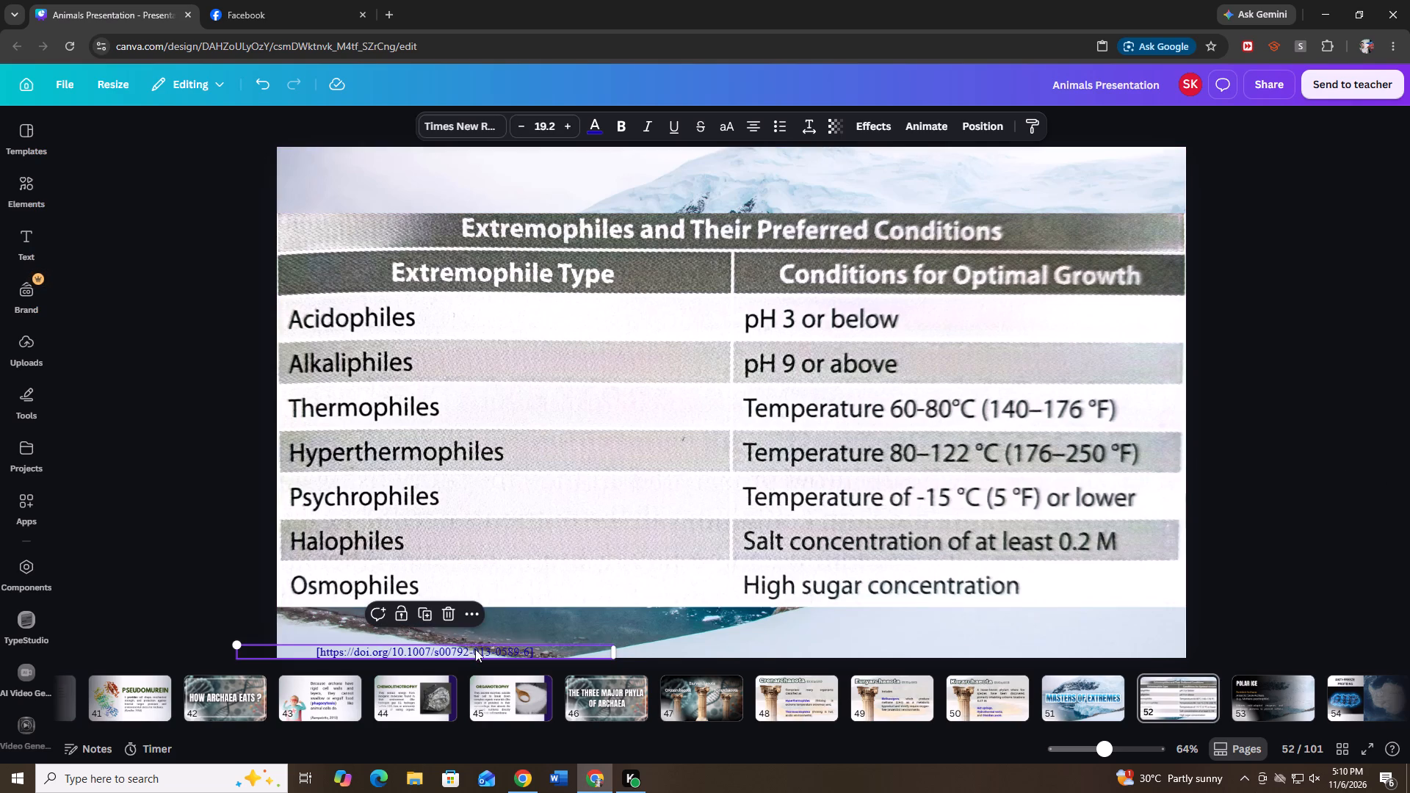
pyautogui.moveTo(477, 651); pyautogui.dragTo(482, 643)
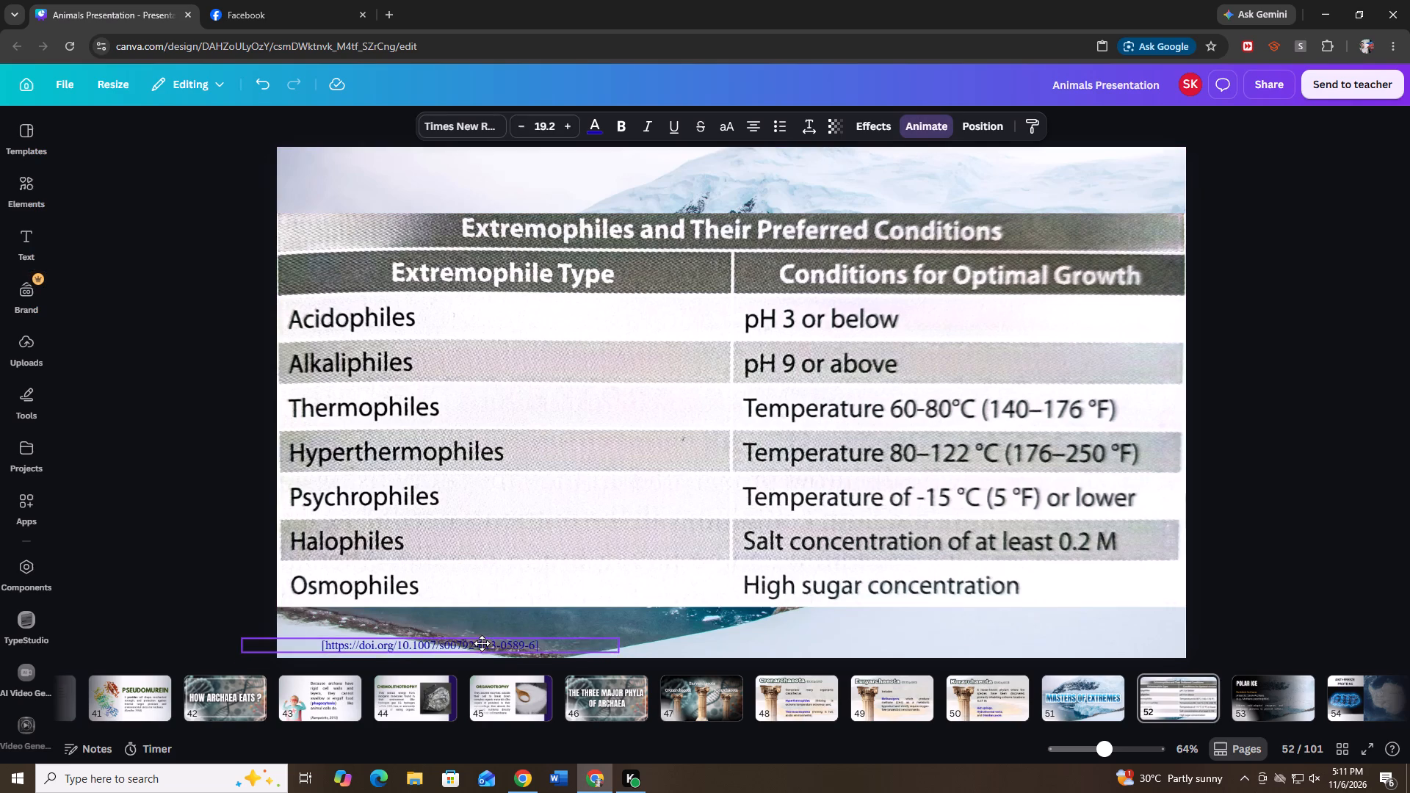
pyautogui.moveTo(482, 643); pyautogui.dragTo(481, 642)
pyautogui.click(481, 642)
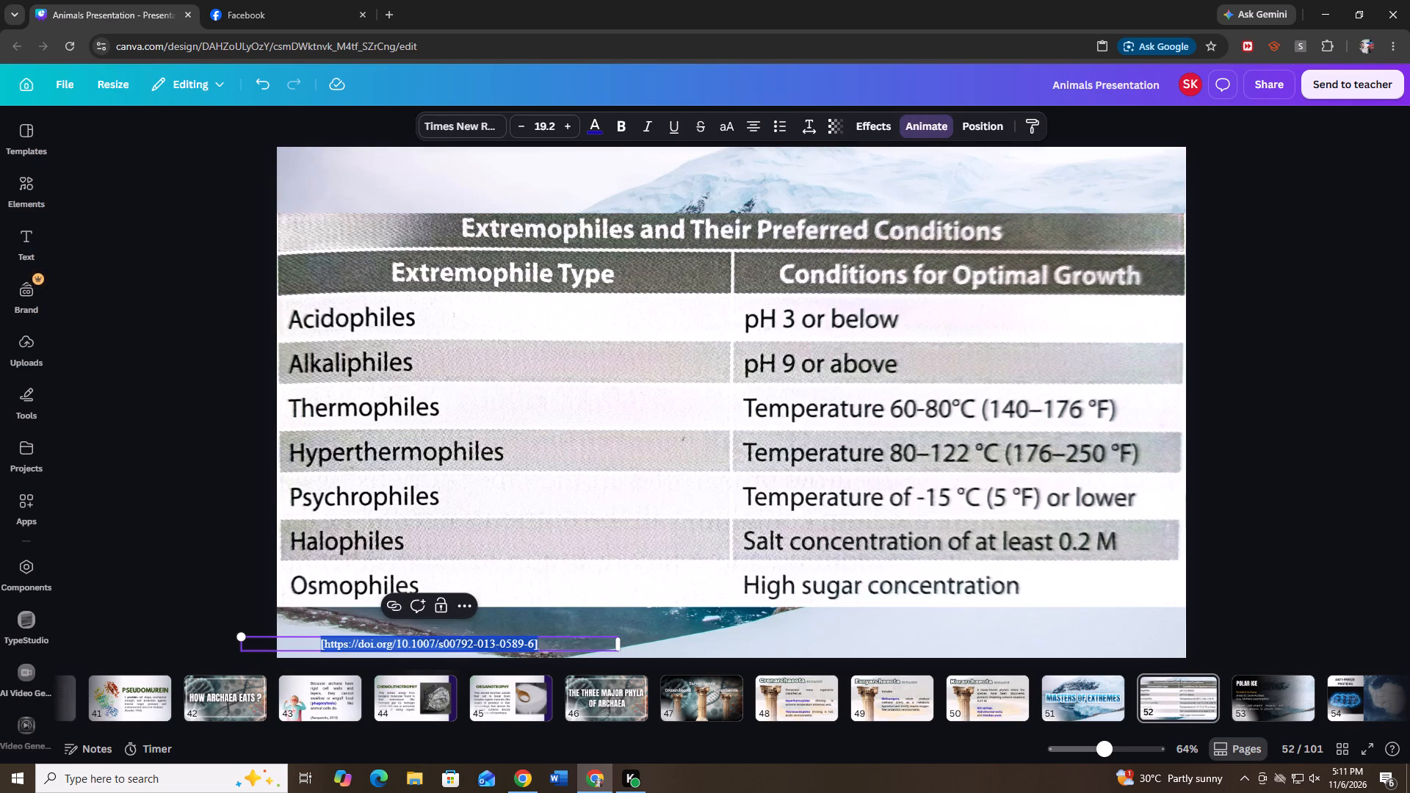
pyautogui.press('t')
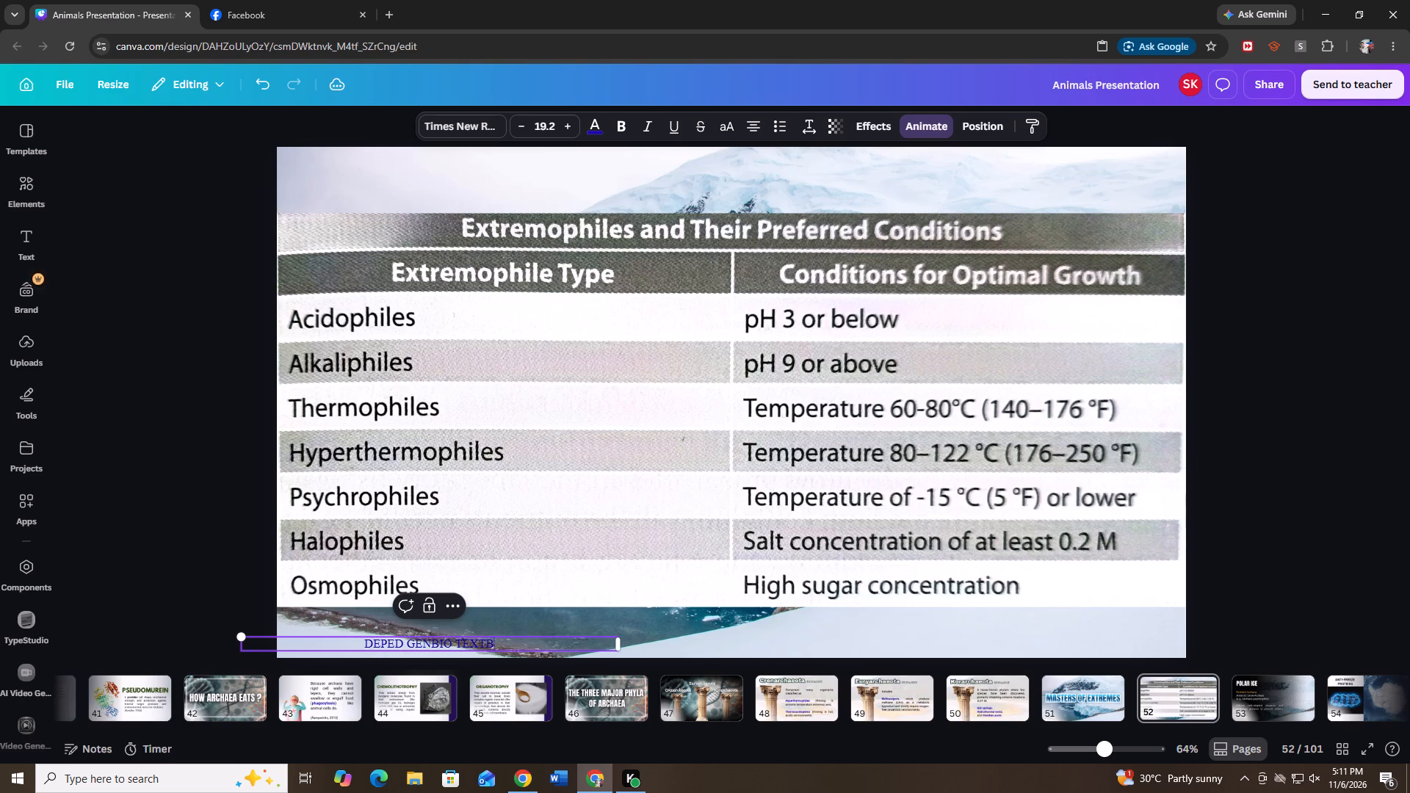
pyautogui.press('x')
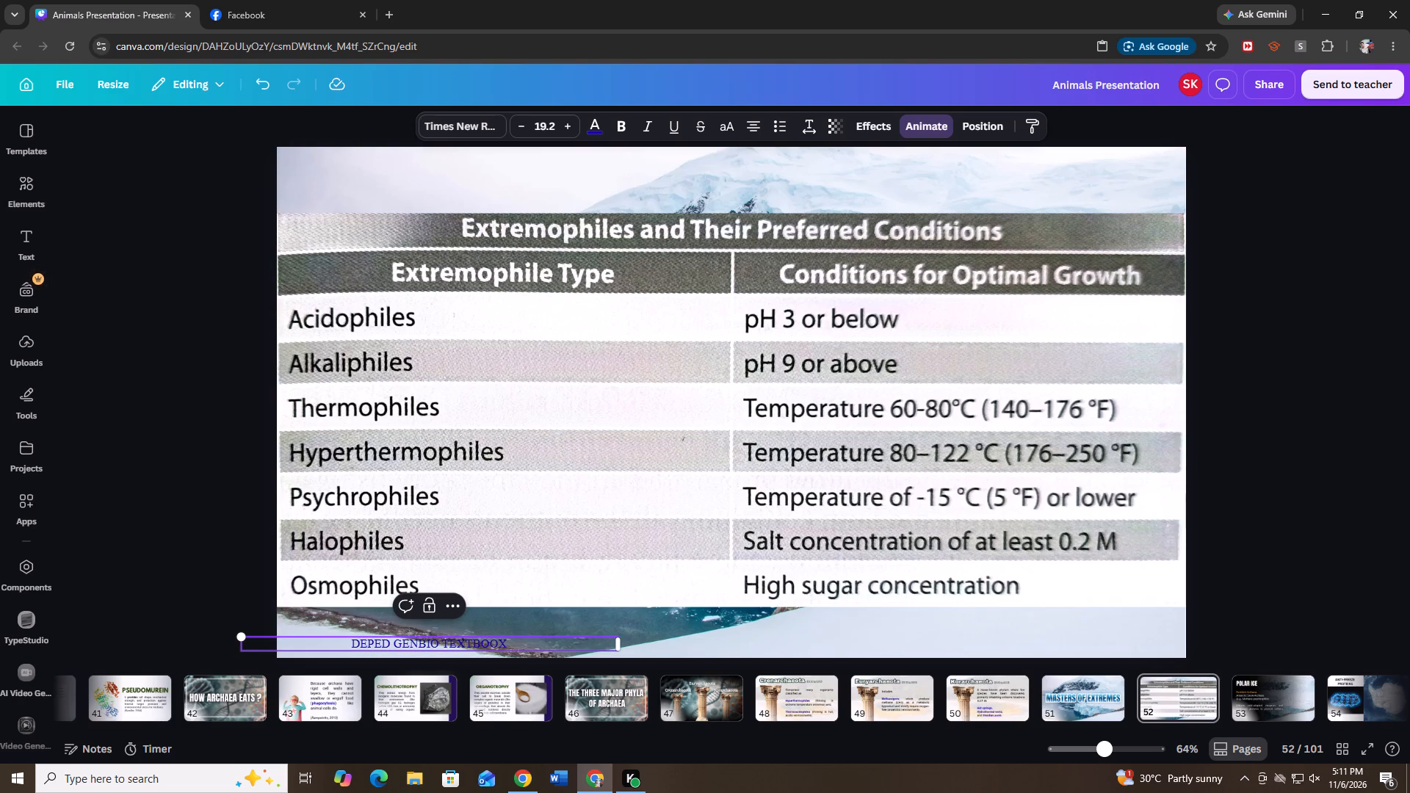
pyautogui.click(353, 645)
pyautogui.press('i')
pyautogui.write('MAGE SOURCE:')
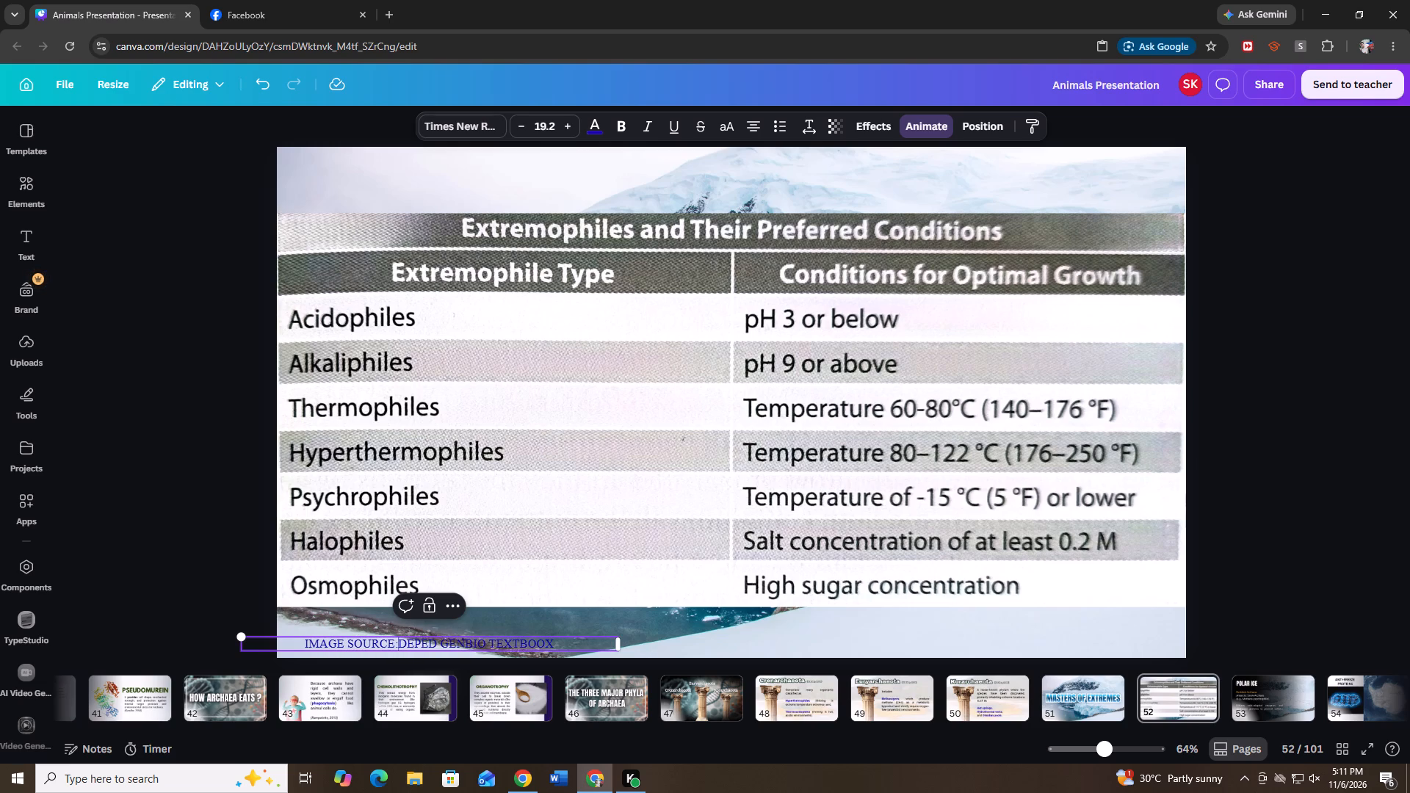
pyautogui.press('space')
# Make the image source caption bold, enlarge it to about size 26.5, and move it to the centre beneath the table.
pyautogui.tripleClick(521, 644)
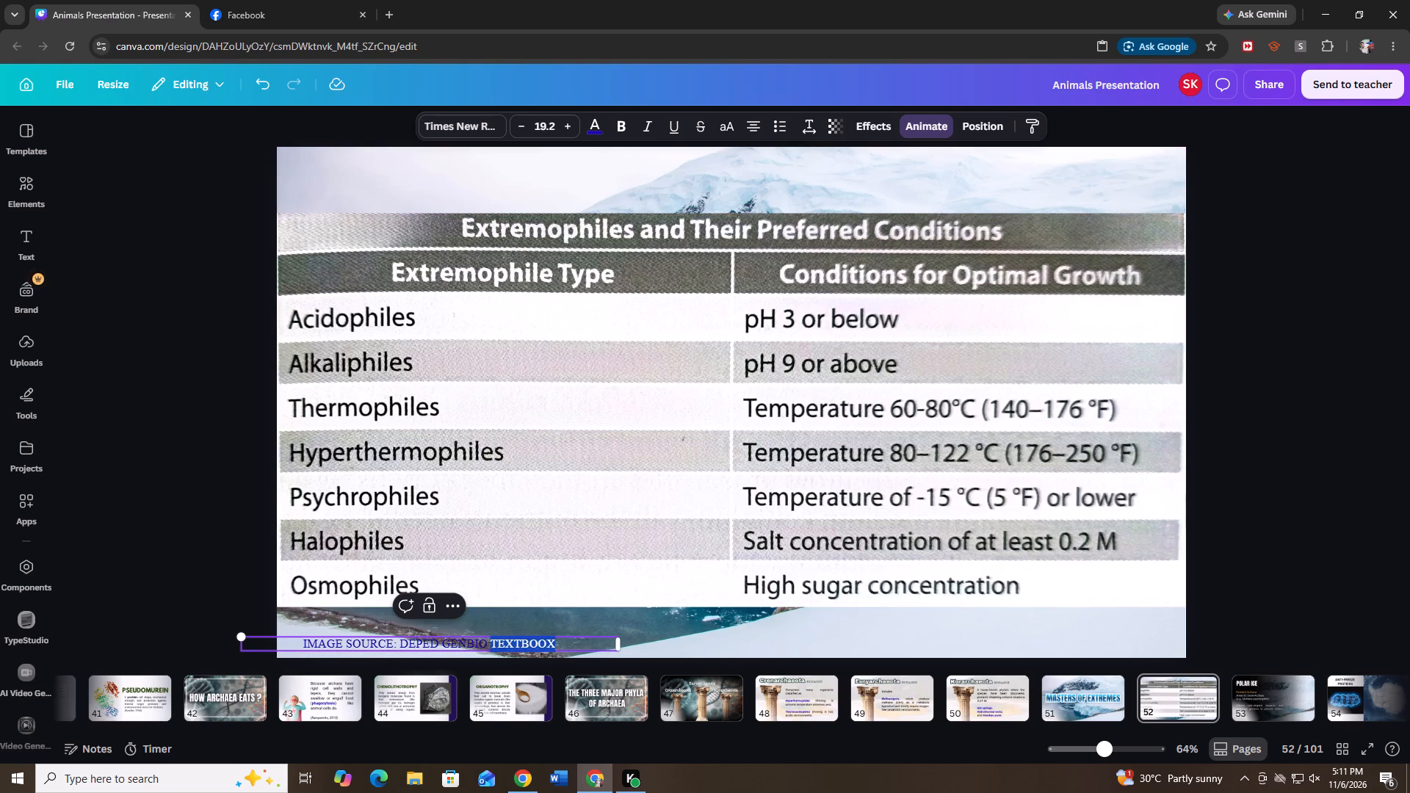
pyautogui.click(616, 119)
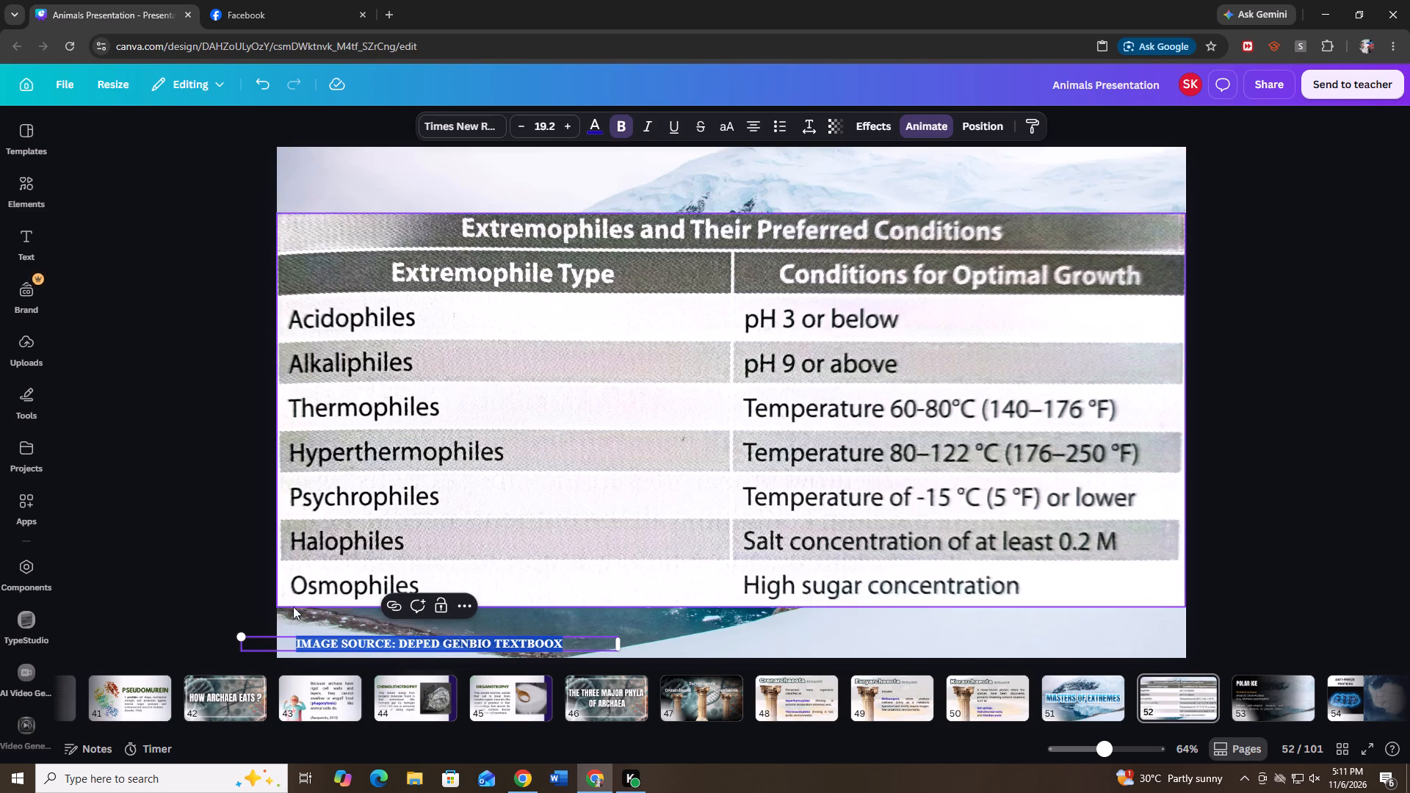
pyautogui.moveTo(237, 638); pyautogui.dragTo(96, 543)
pyautogui.click(1348, 552)
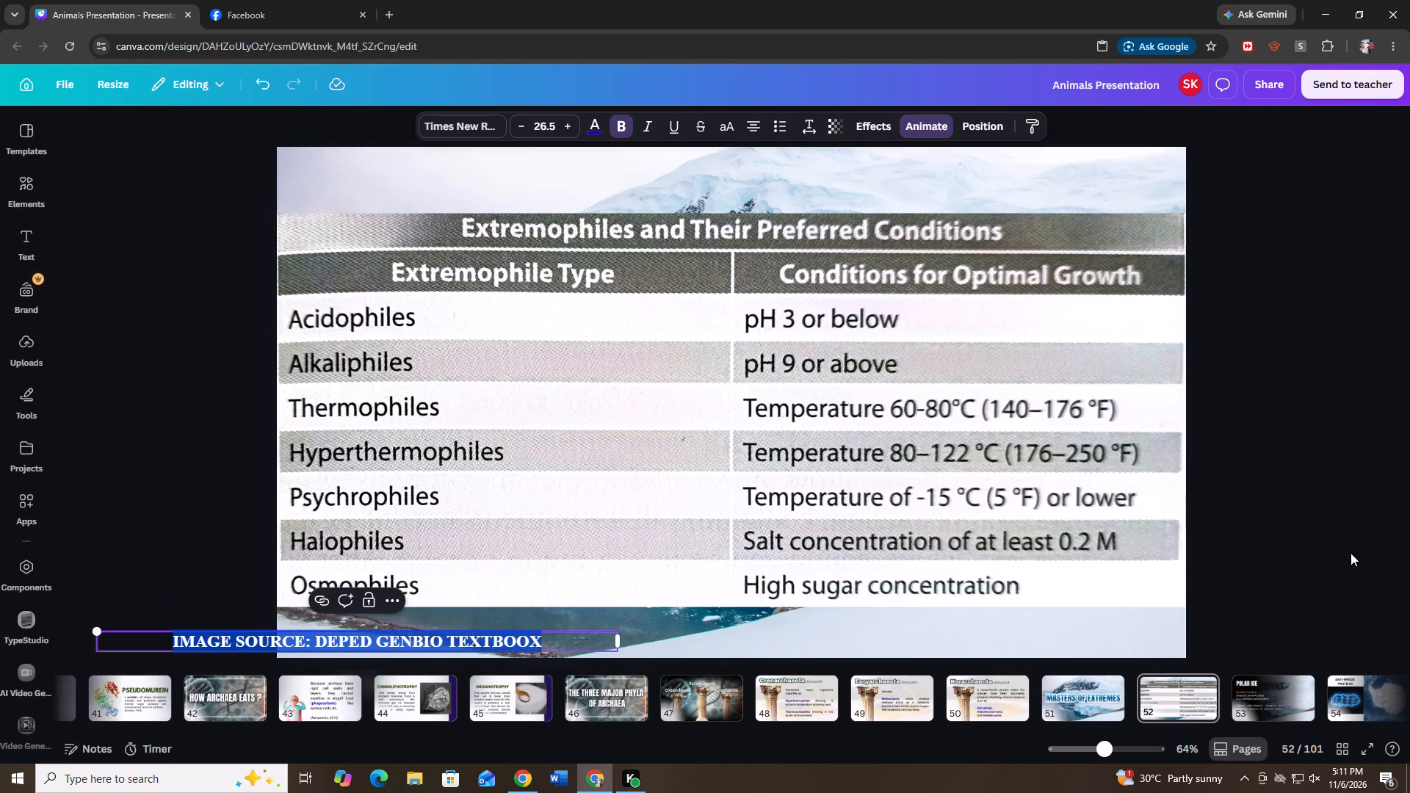
pyautogui.moveTo(488, 636); pyautogui.dragTo(825, 629)
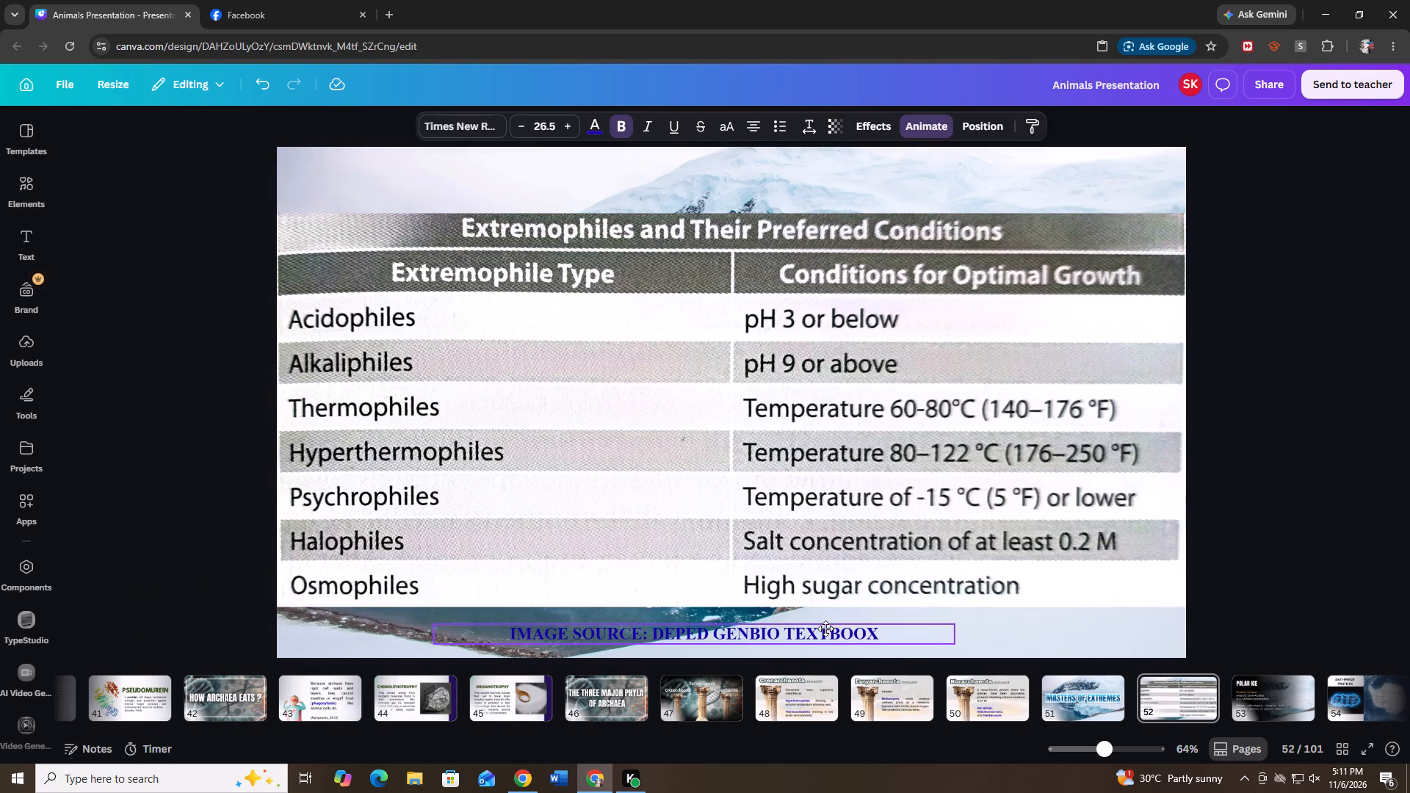
pyautogui.moveTo(825, 629); pyautogui.dragTo(834, 629)
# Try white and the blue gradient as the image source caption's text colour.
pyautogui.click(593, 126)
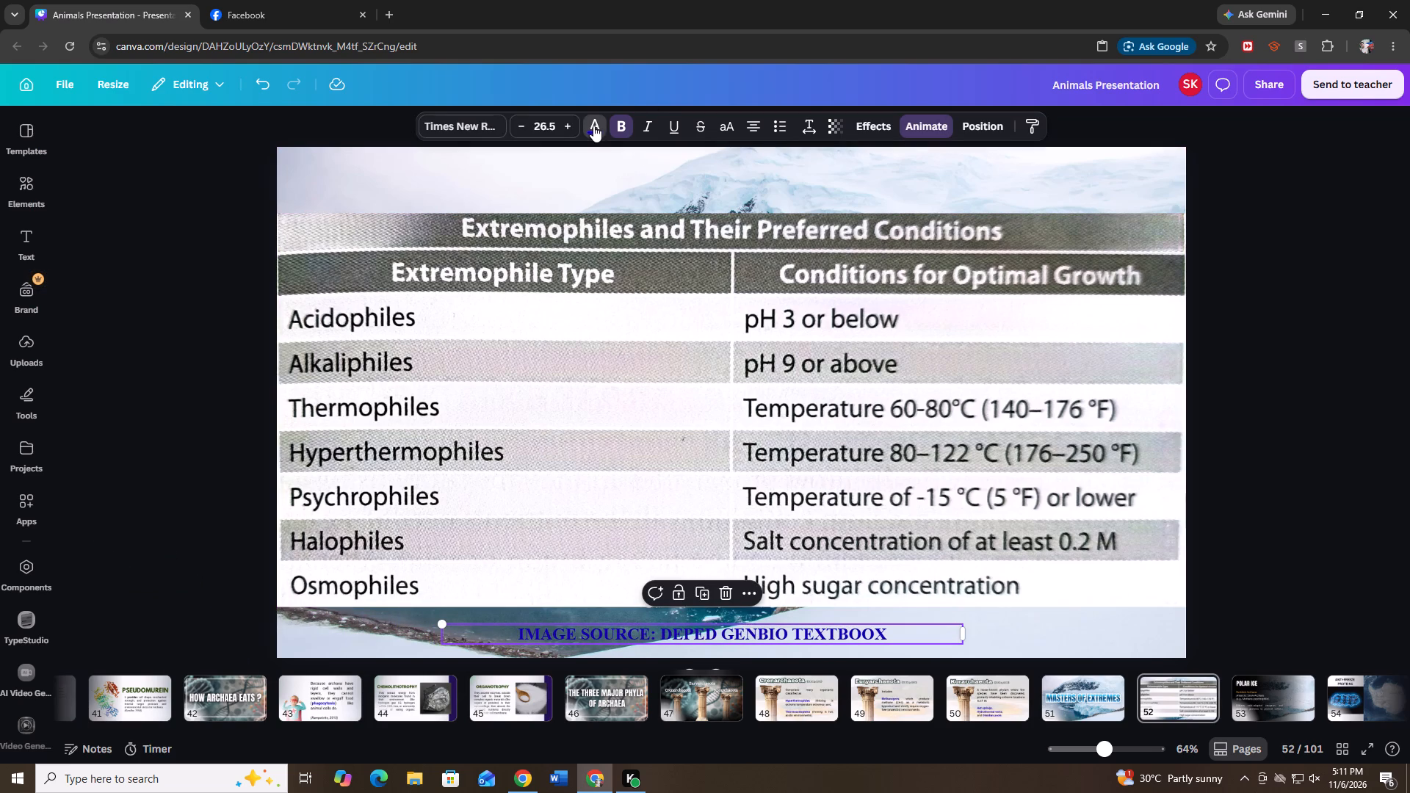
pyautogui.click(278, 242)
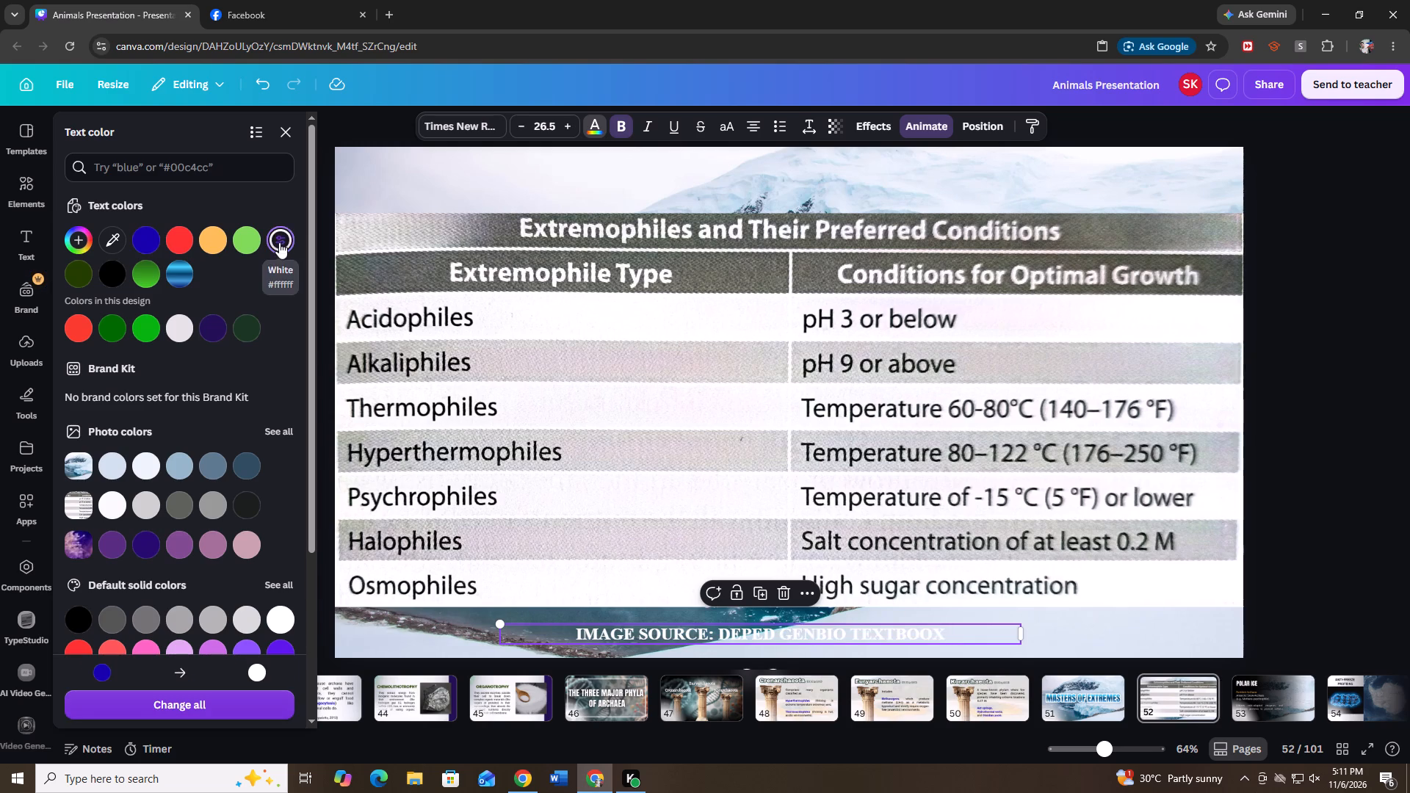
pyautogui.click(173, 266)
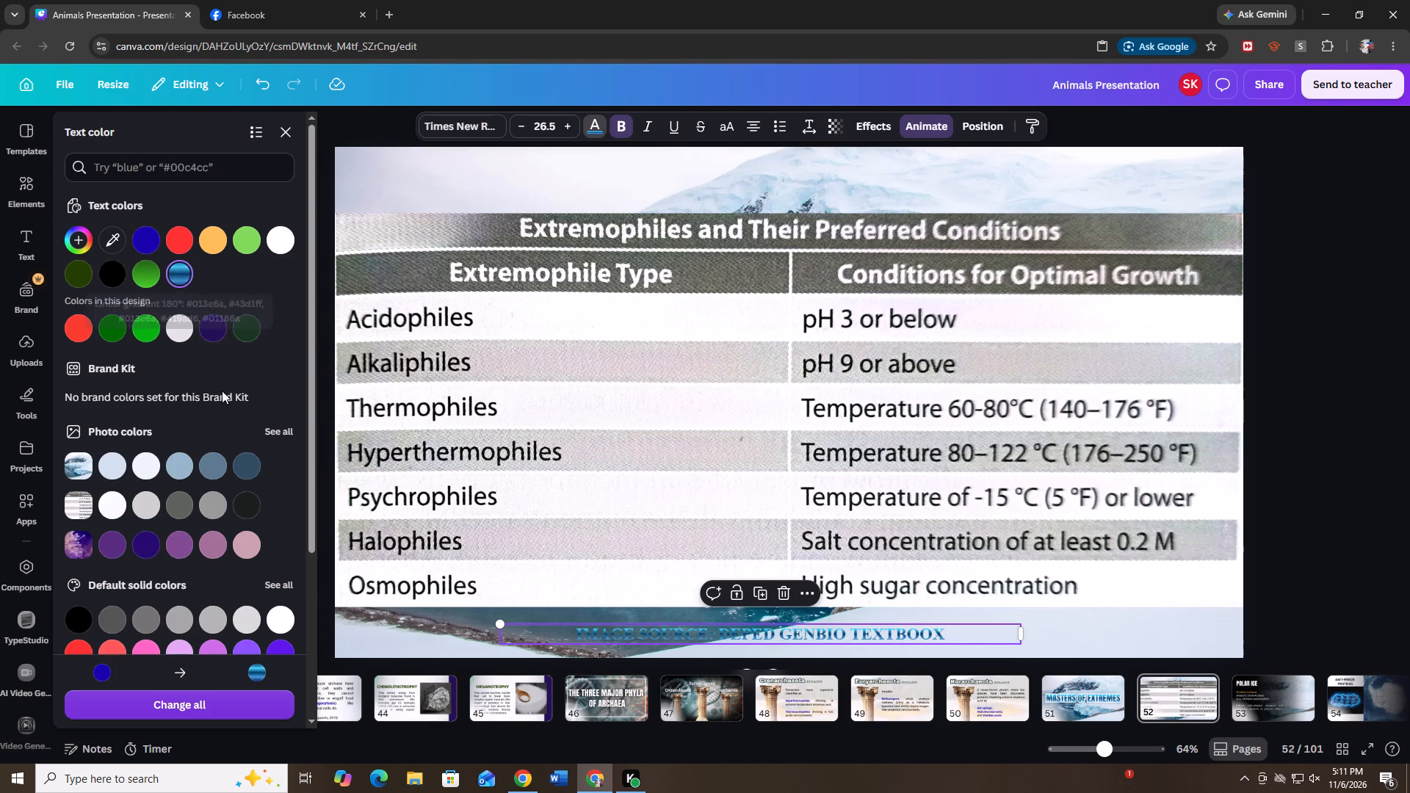
# Give the image source caption a white Outline effect at thickness 50 and set its text colour to black.
pyautogui.click(893, 127)
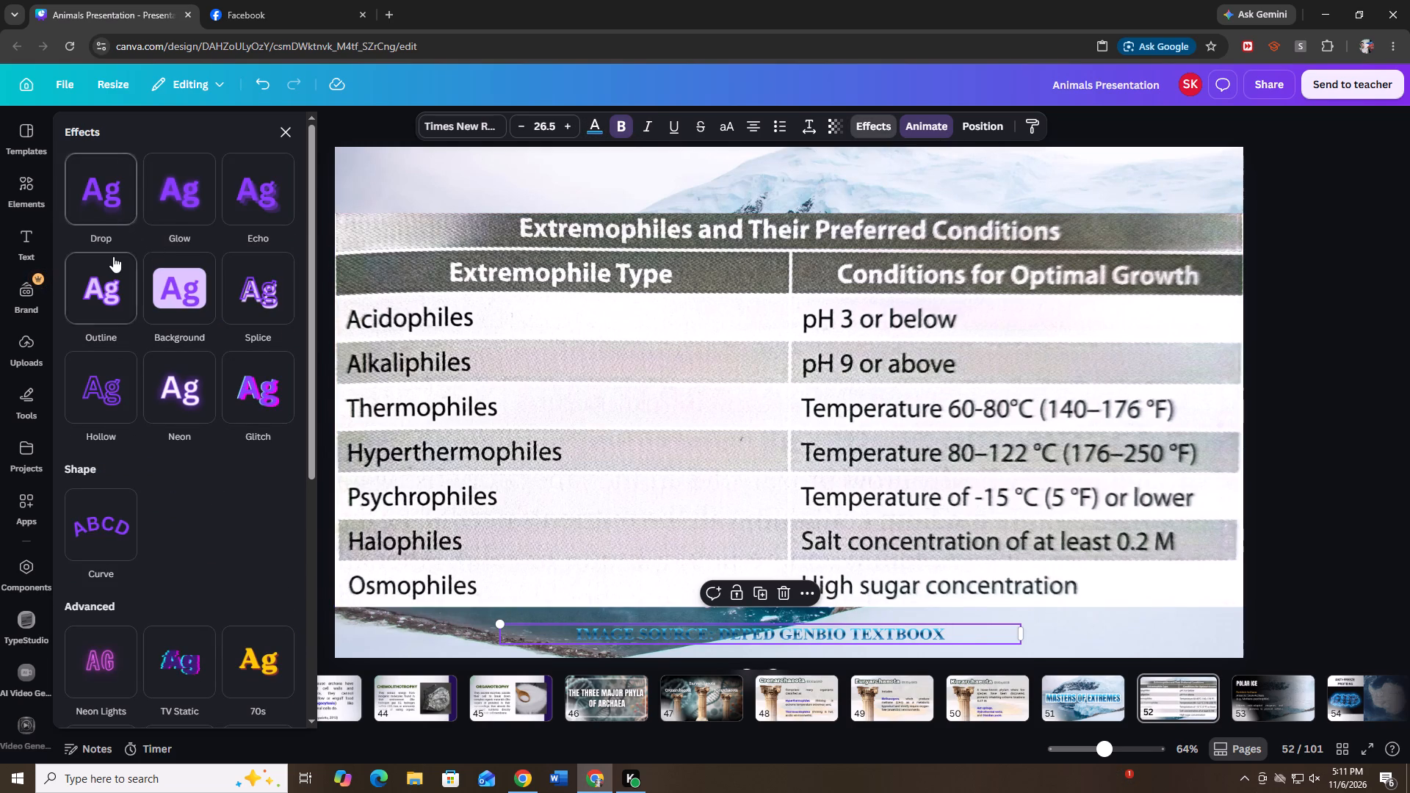
pyautogui.click(113, 256)
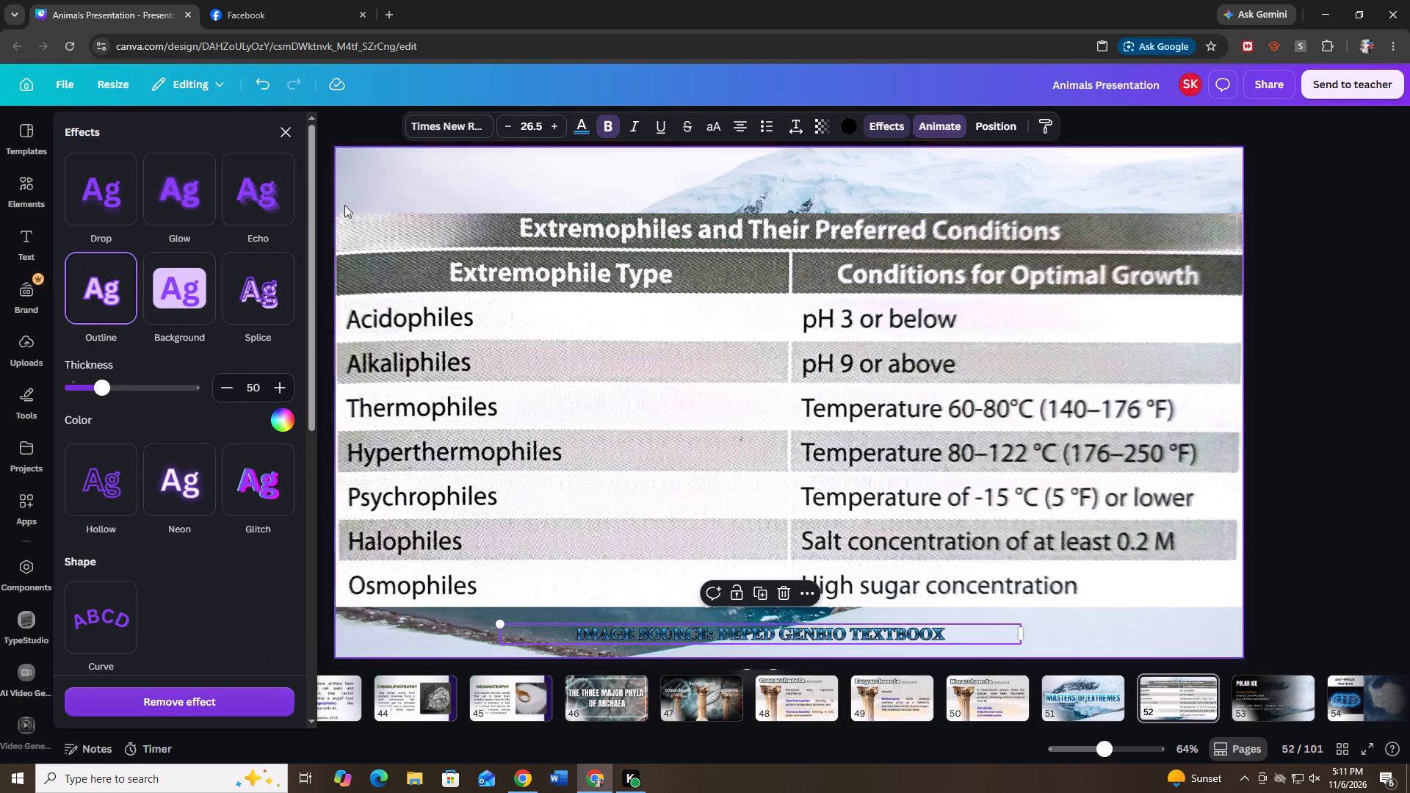
pyautogui.click(273, 419)
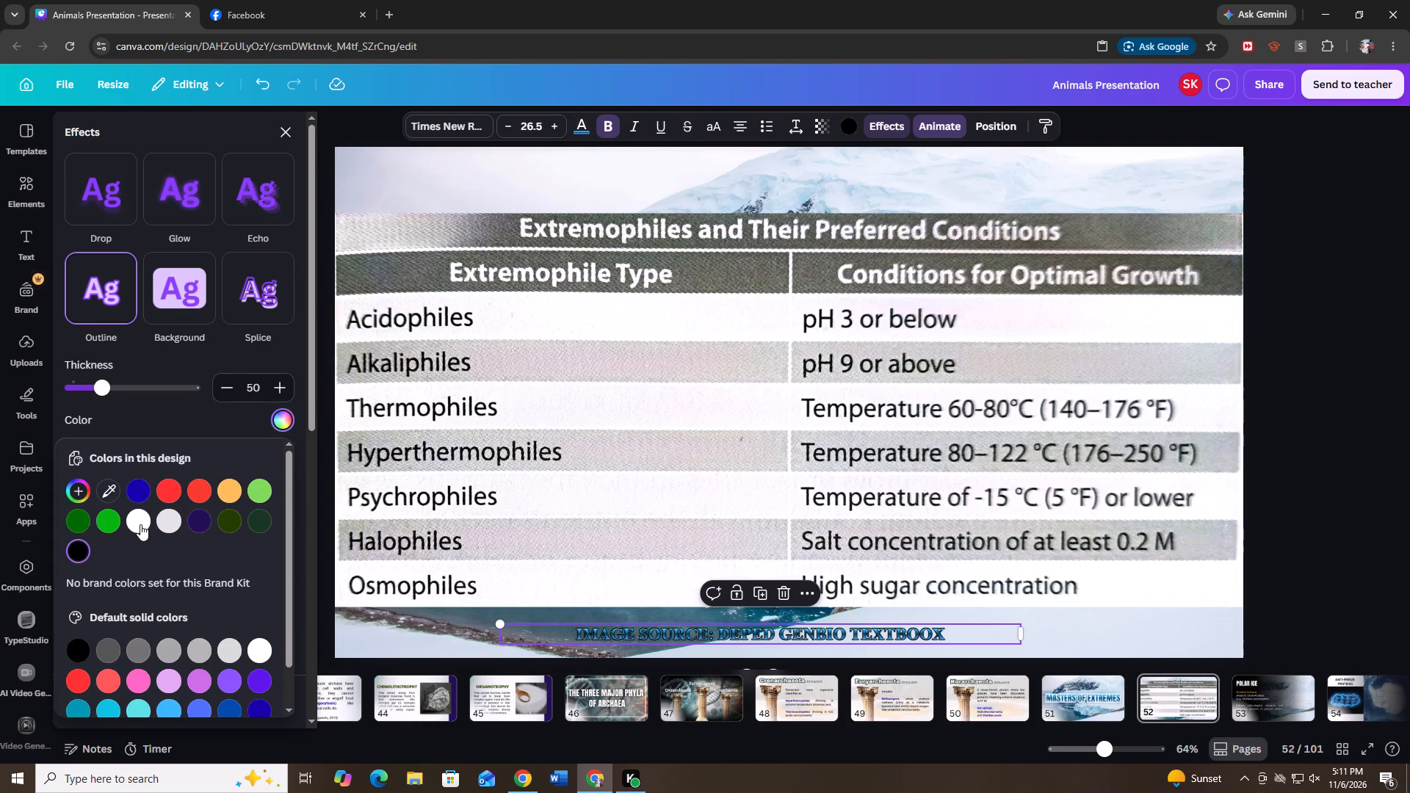
pyautogui.click(140, 524)
pyautogui.click(587, 126)
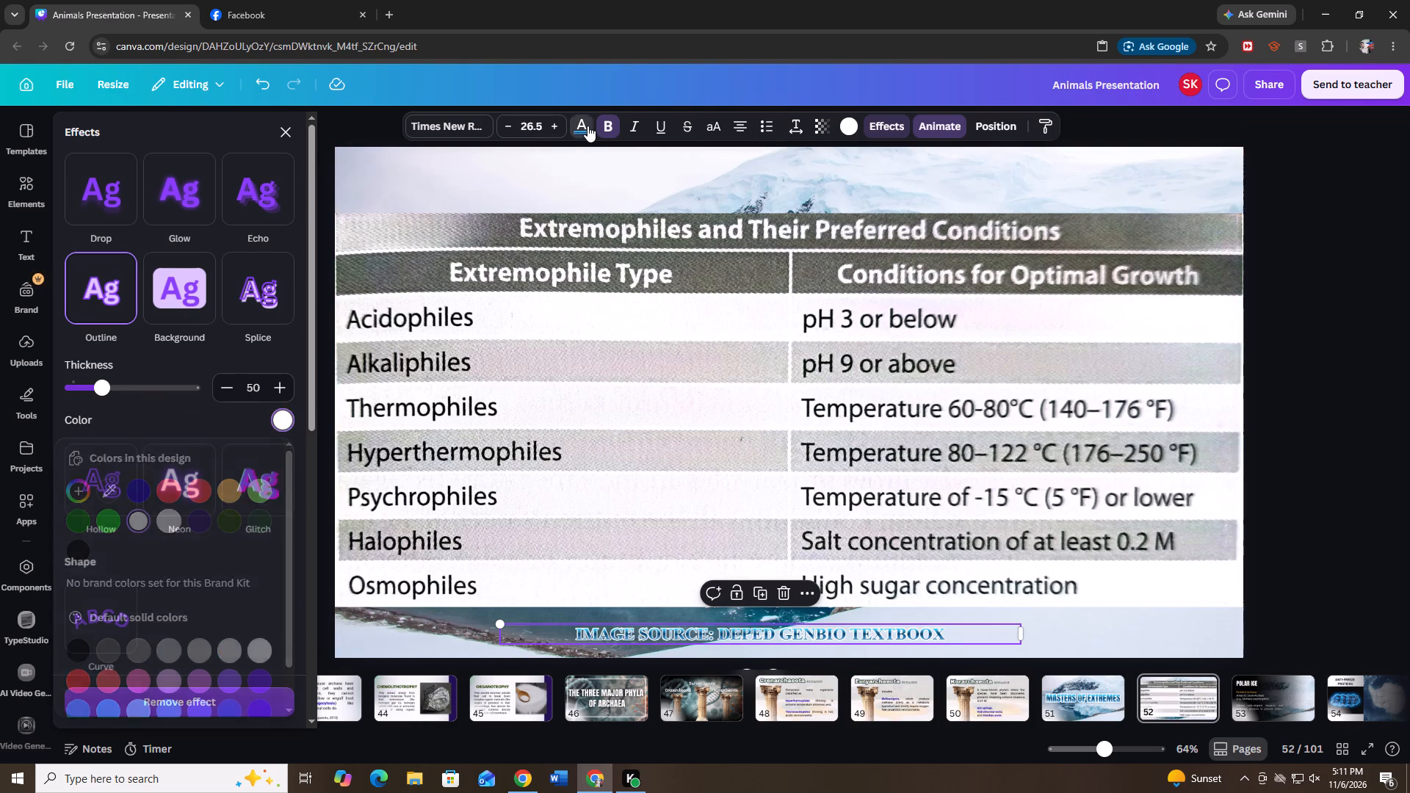
pyautogui.click(115, 271)
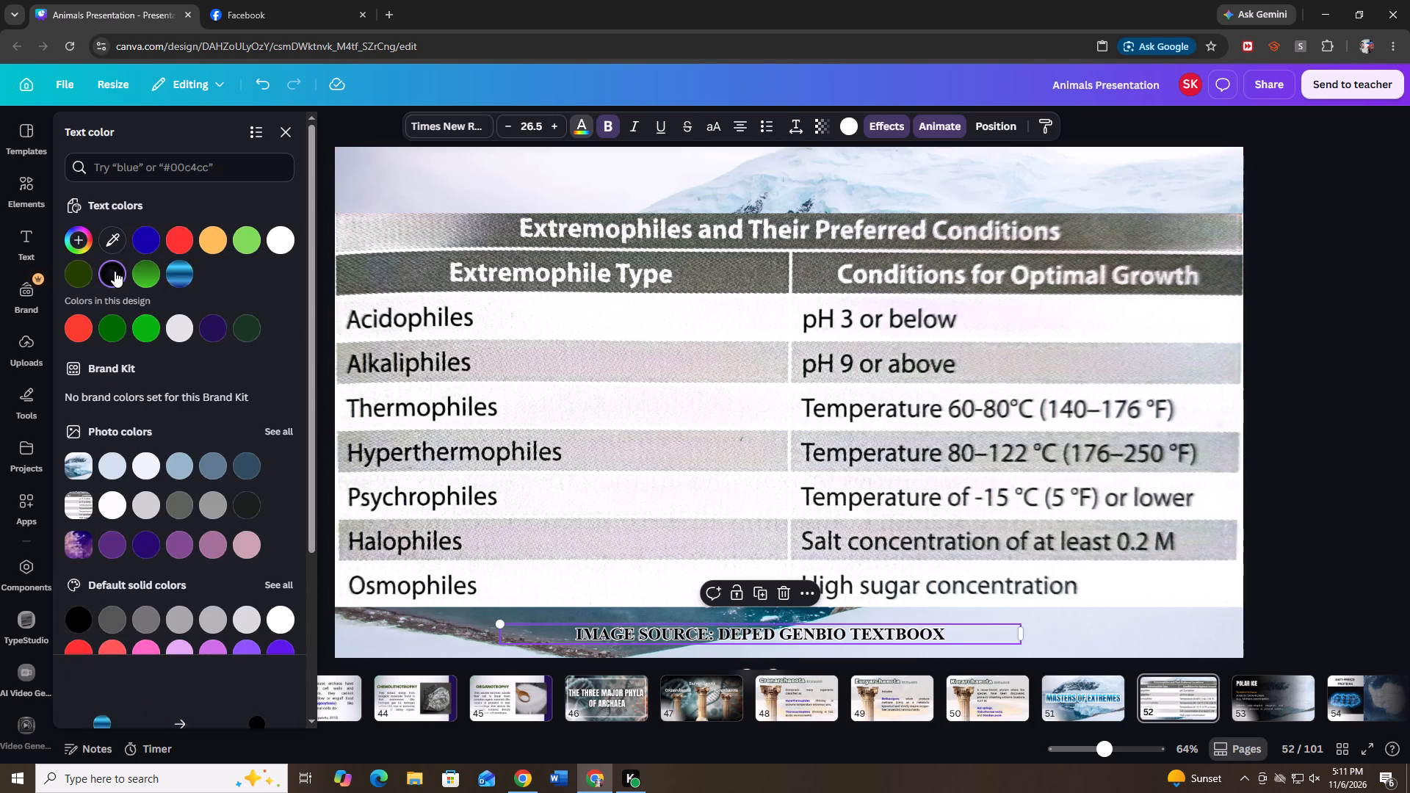
pyautogui.click(1389, 529)
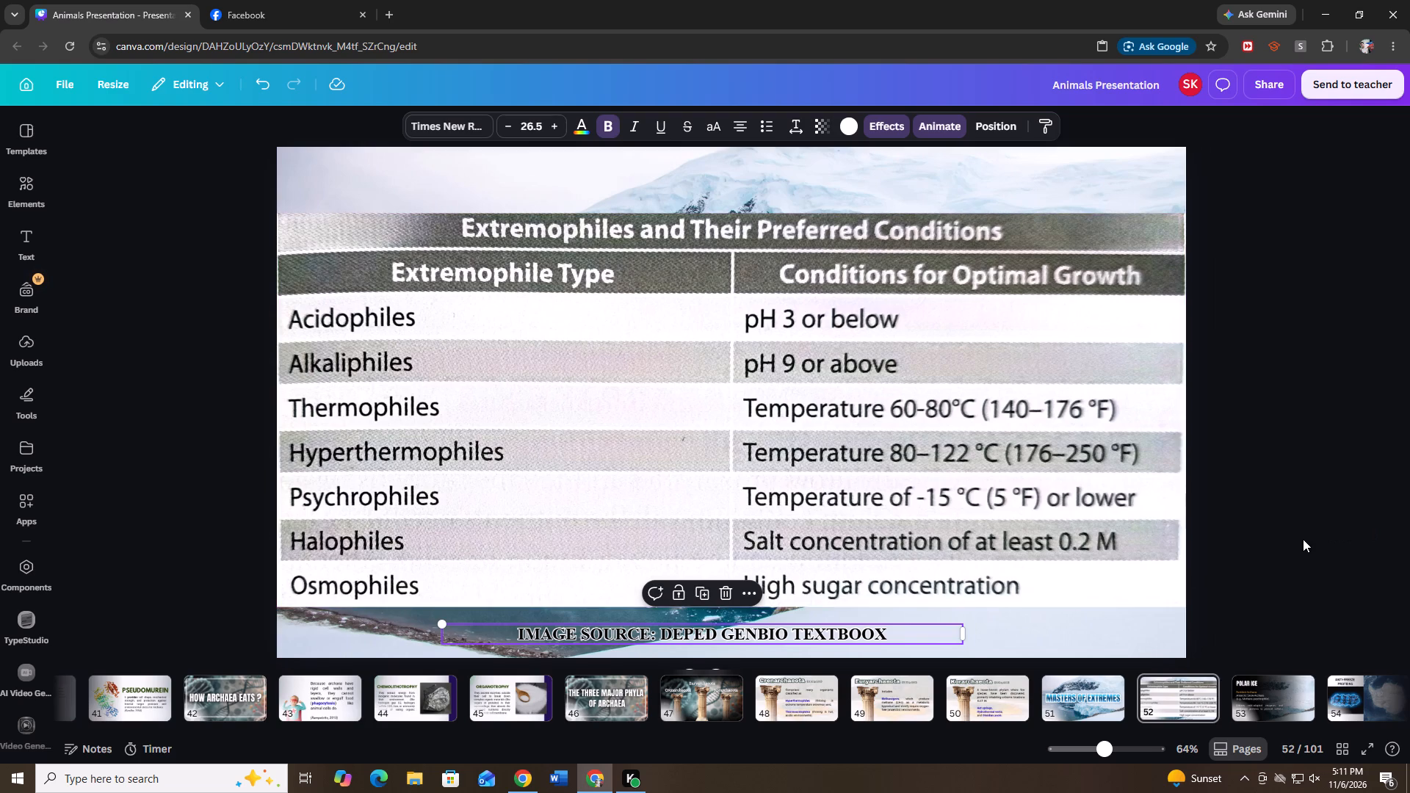
pyautogui.click(1305, 539)
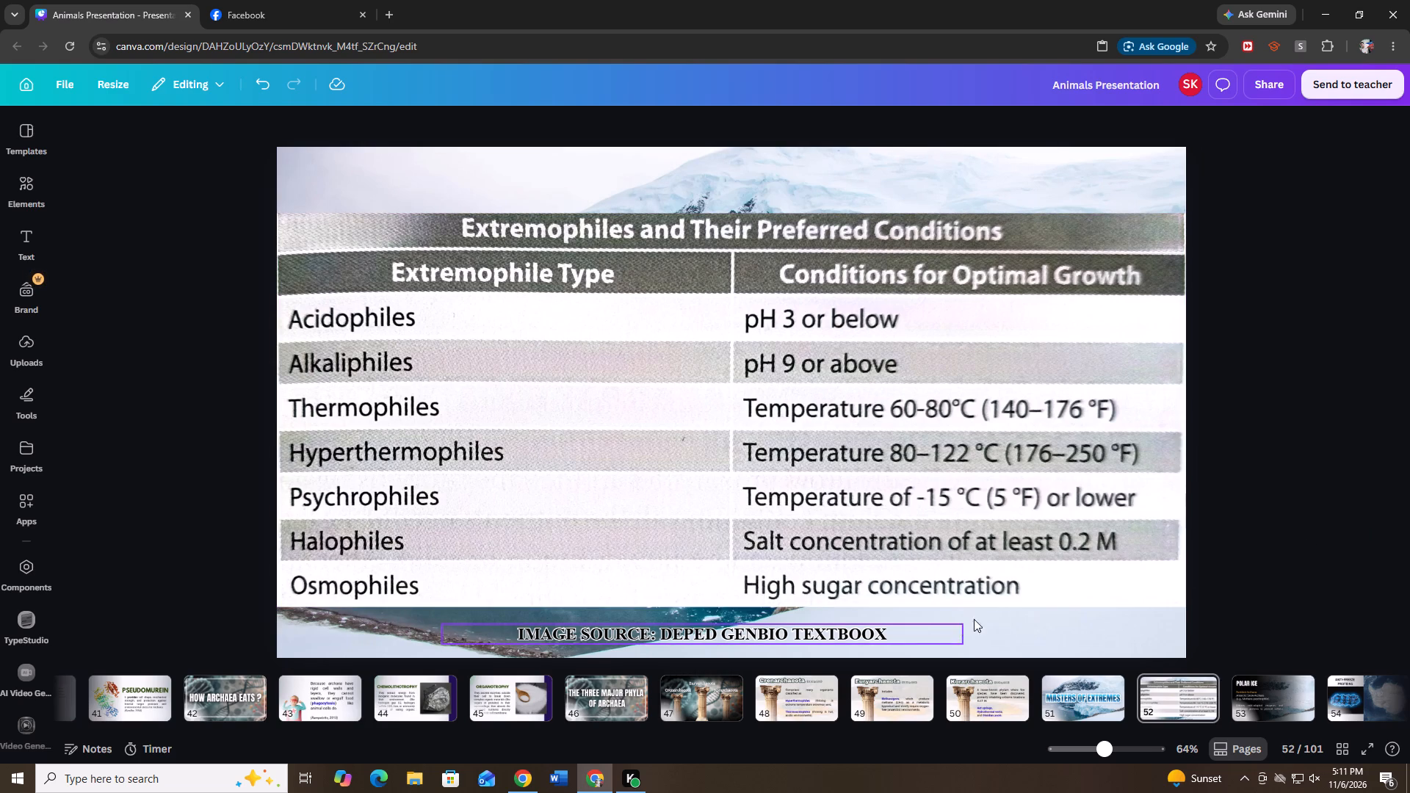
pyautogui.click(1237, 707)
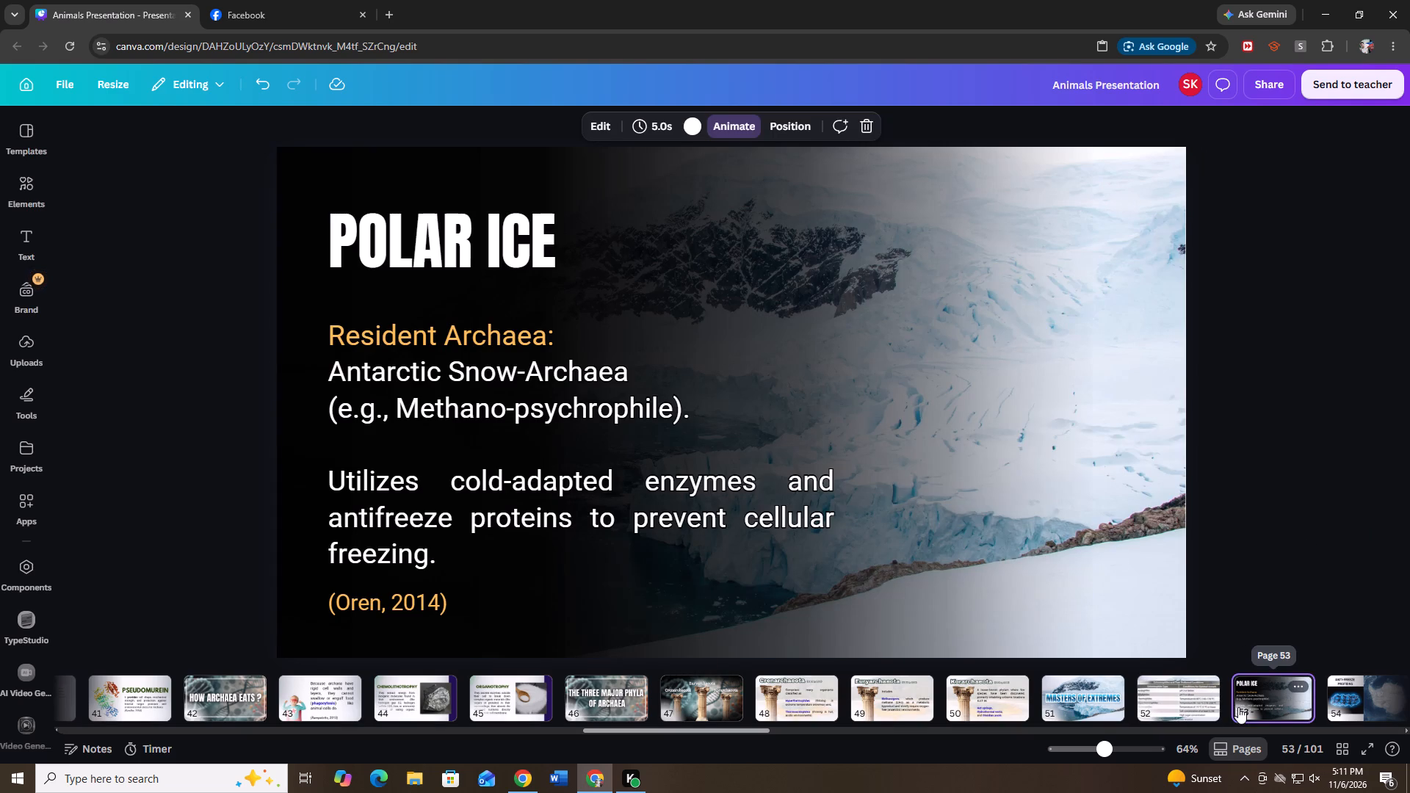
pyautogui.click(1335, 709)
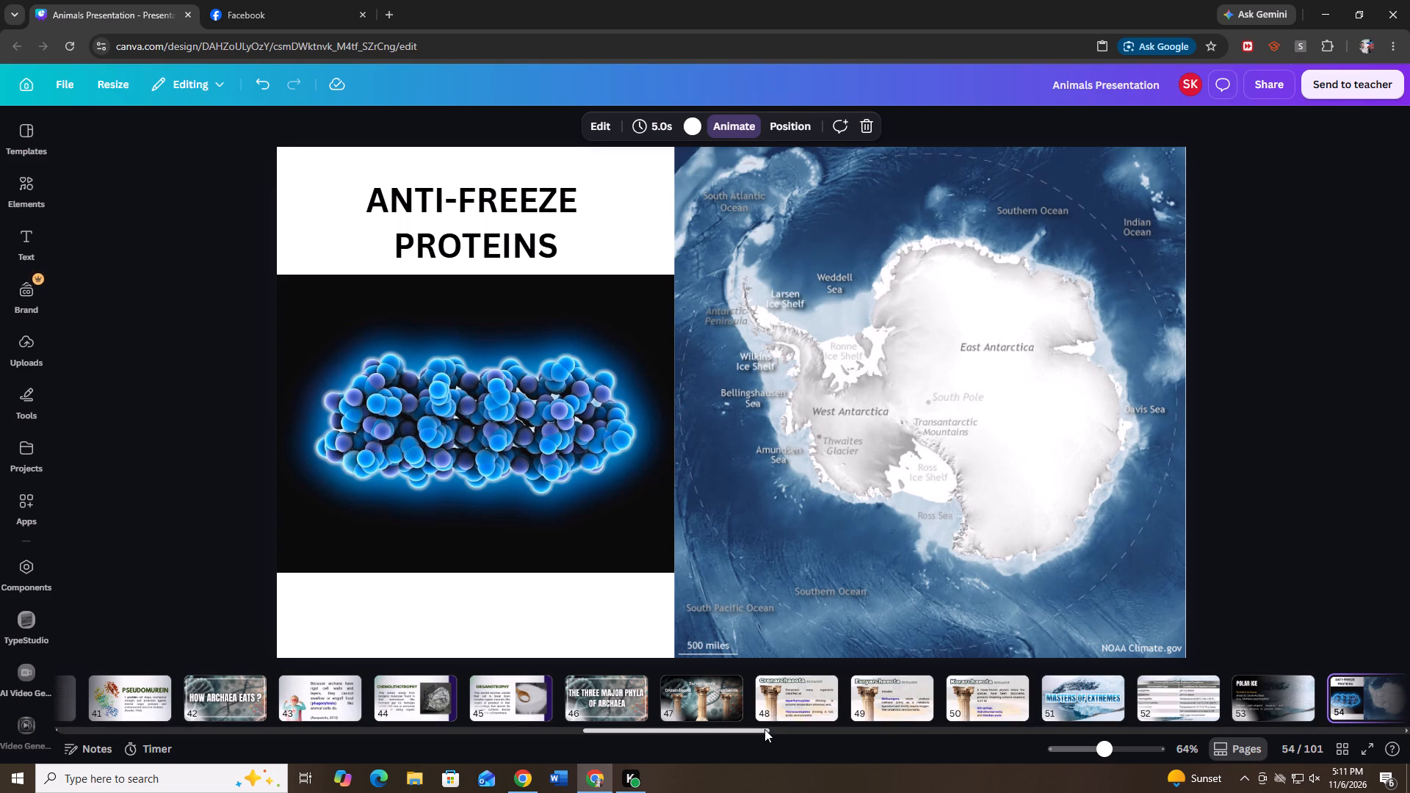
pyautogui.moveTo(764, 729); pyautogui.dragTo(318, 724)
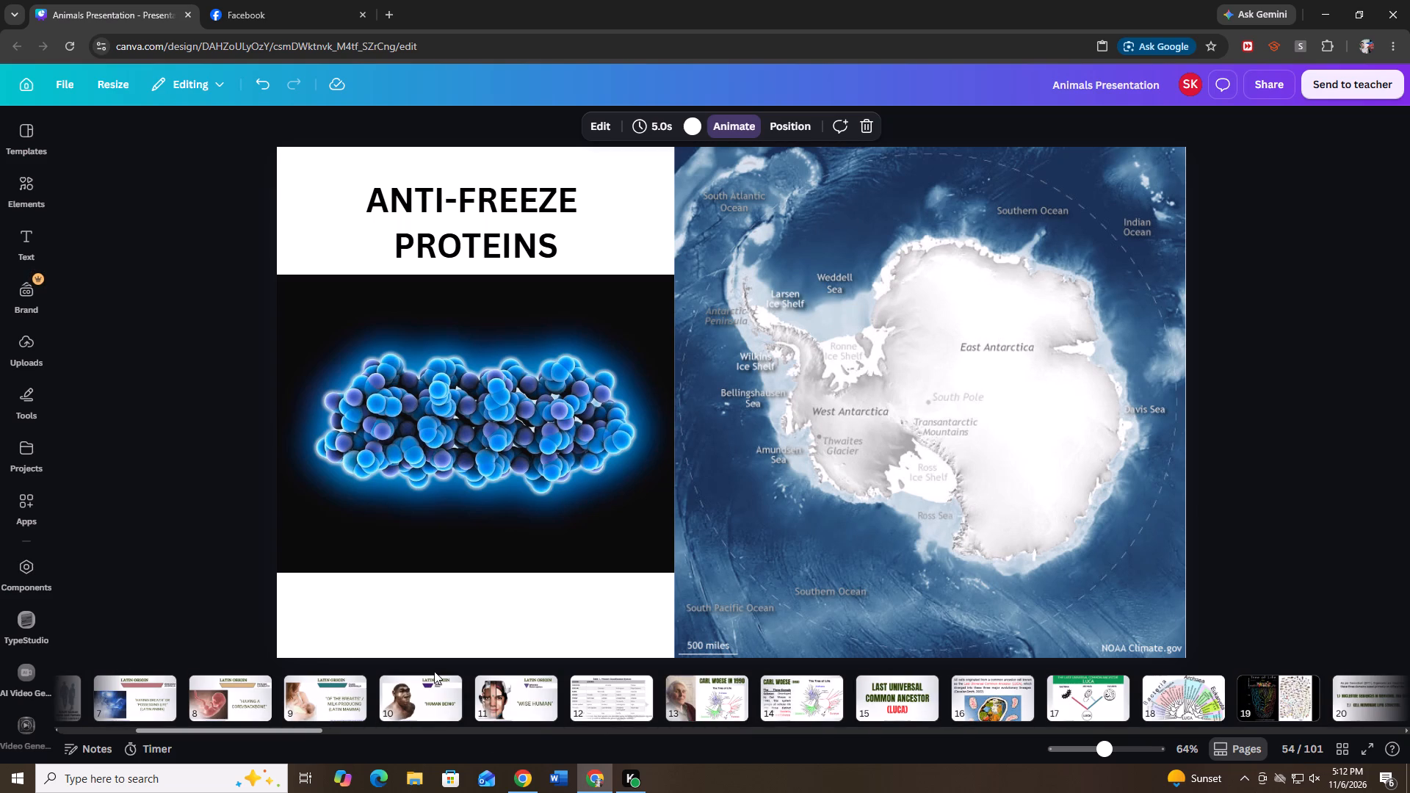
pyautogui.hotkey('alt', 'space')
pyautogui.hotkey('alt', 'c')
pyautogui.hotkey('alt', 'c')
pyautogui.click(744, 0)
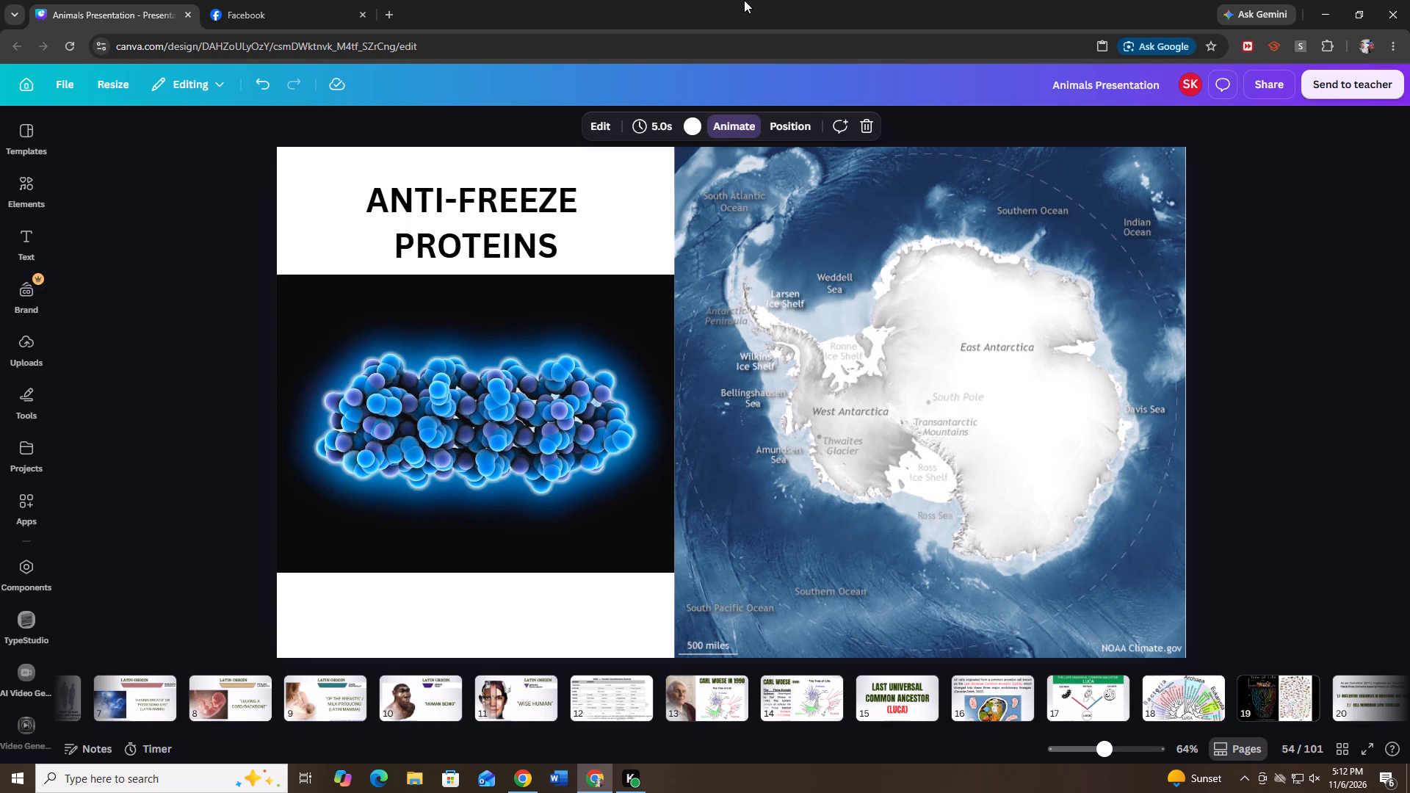
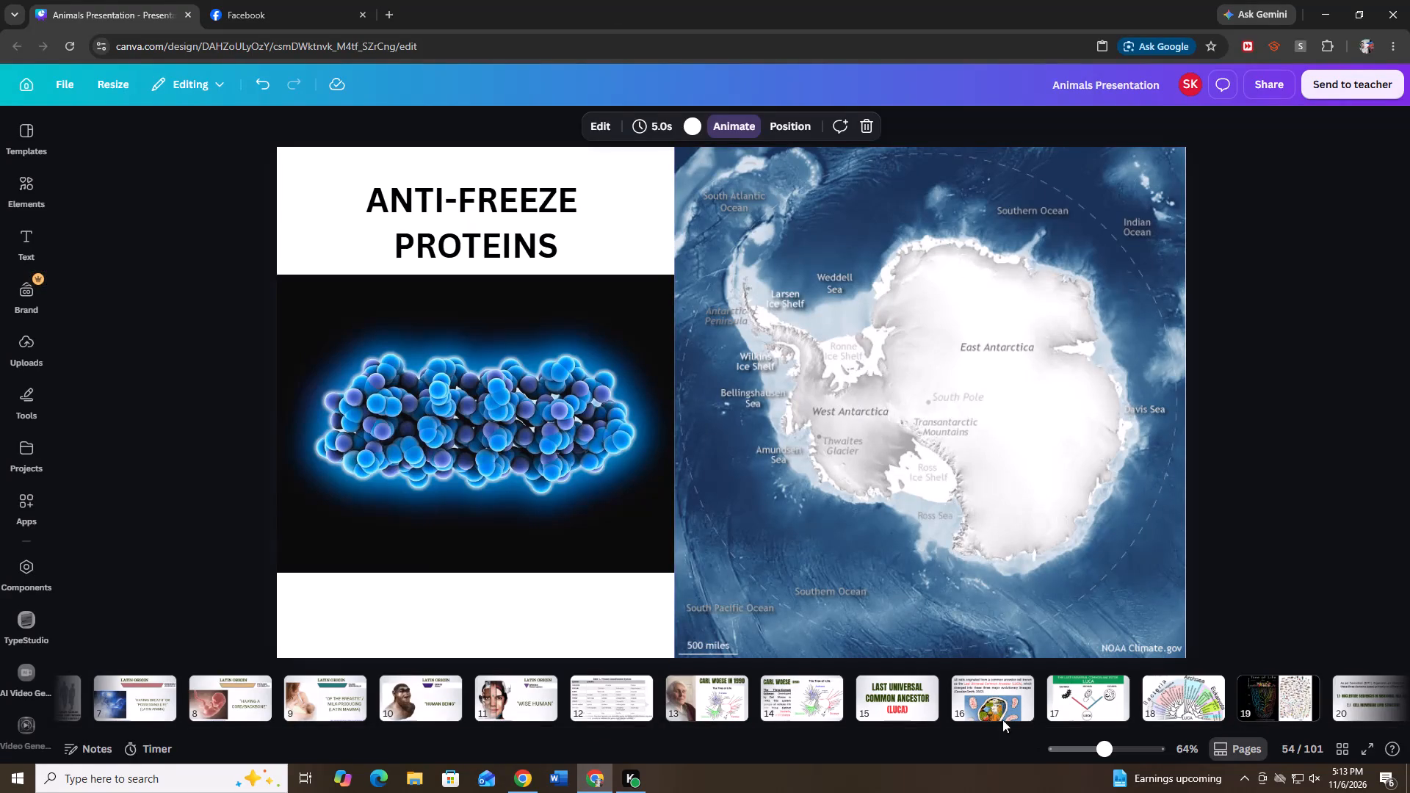
# Add a blank slide between slide 2 and the Father of Taxonomy slide near the start of the presentation.
pyautogui.moveTo(239, 730); pyautogui.dragTo(171, 730)
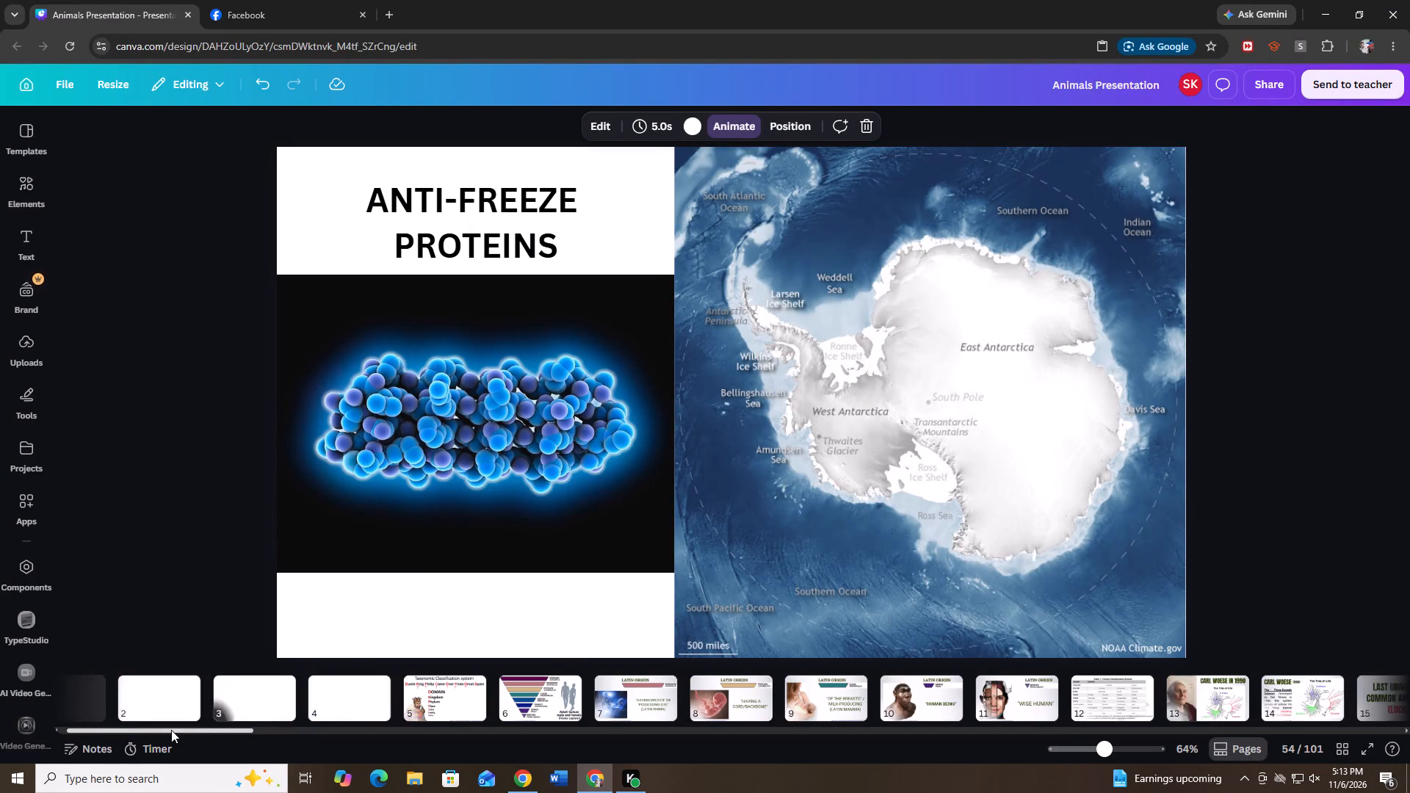
pyautogui.moveTo(171, 730); pyautogui.dragTo(94, 734)
pyautogui.click(265, 695)
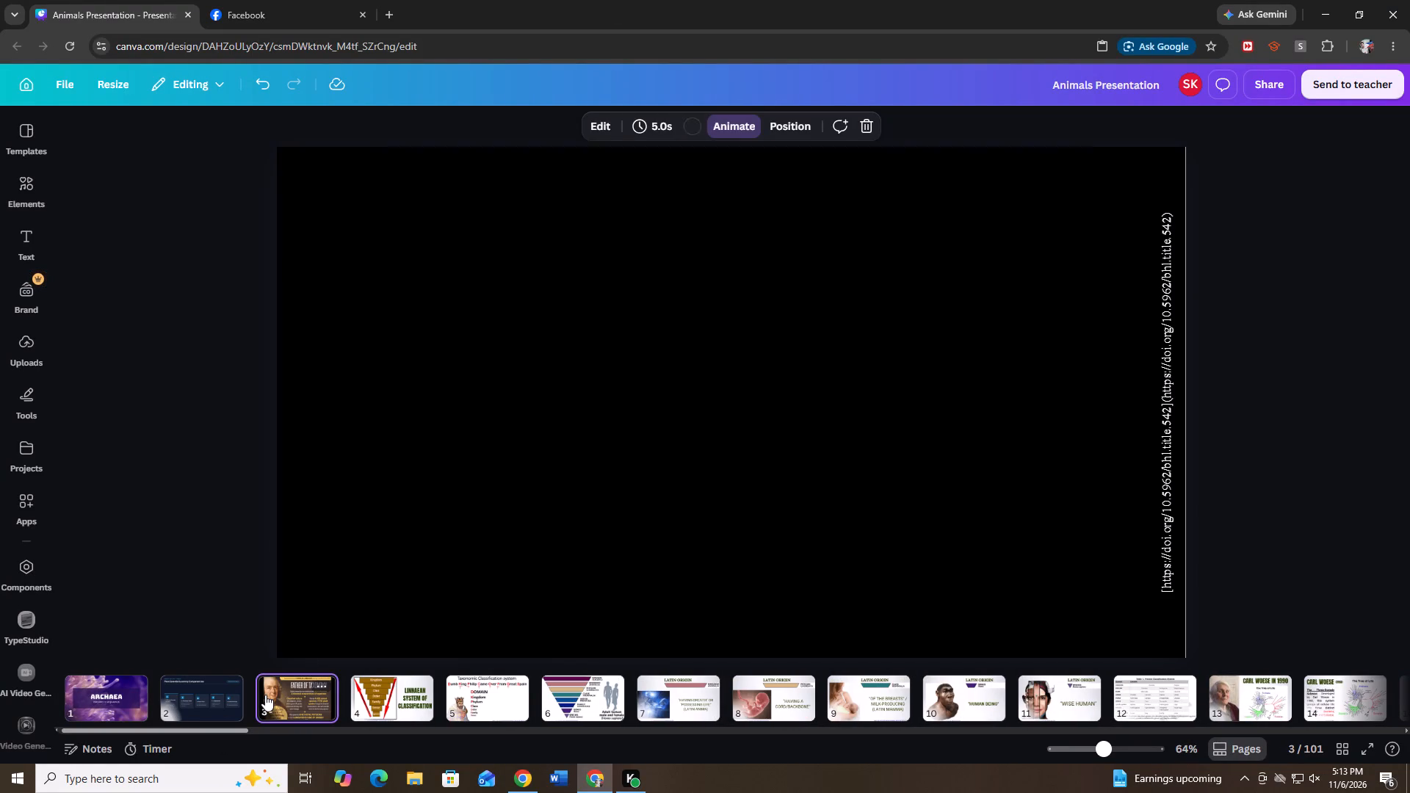
pyautogui.click(380, 686)
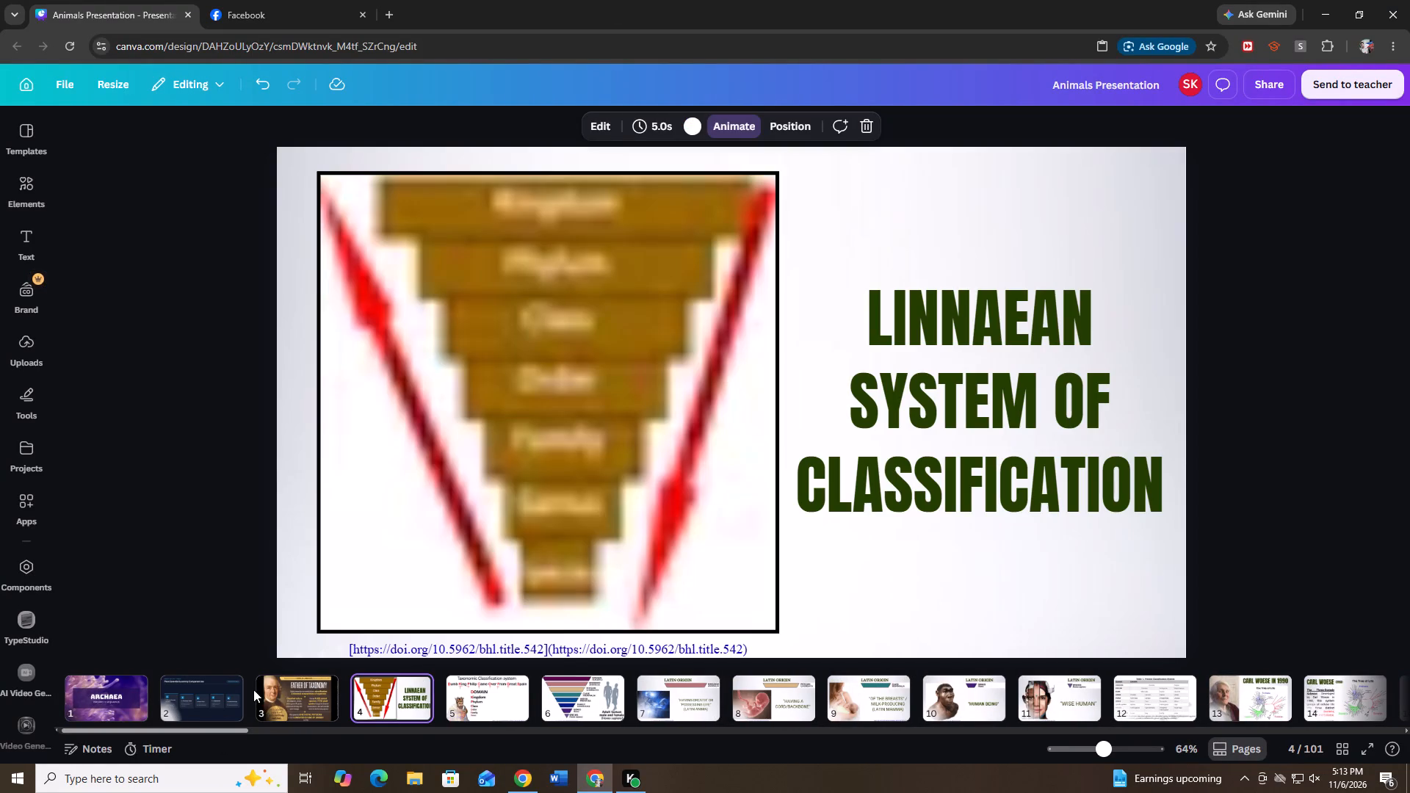
pyautogui.click(253, 689)
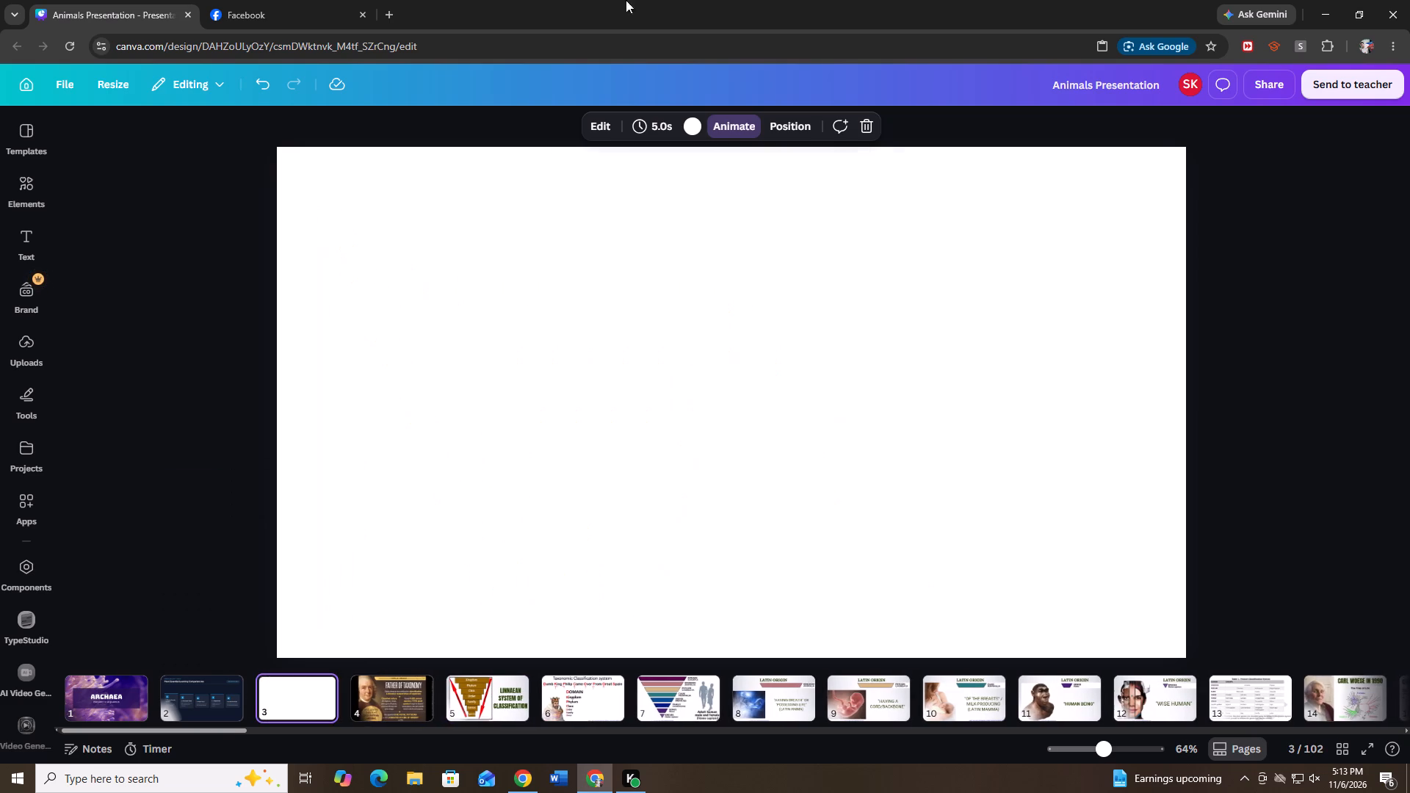
# Search Google in a new browser tab for "old five kingdoms biology".
pyautogui.click(384, 8)
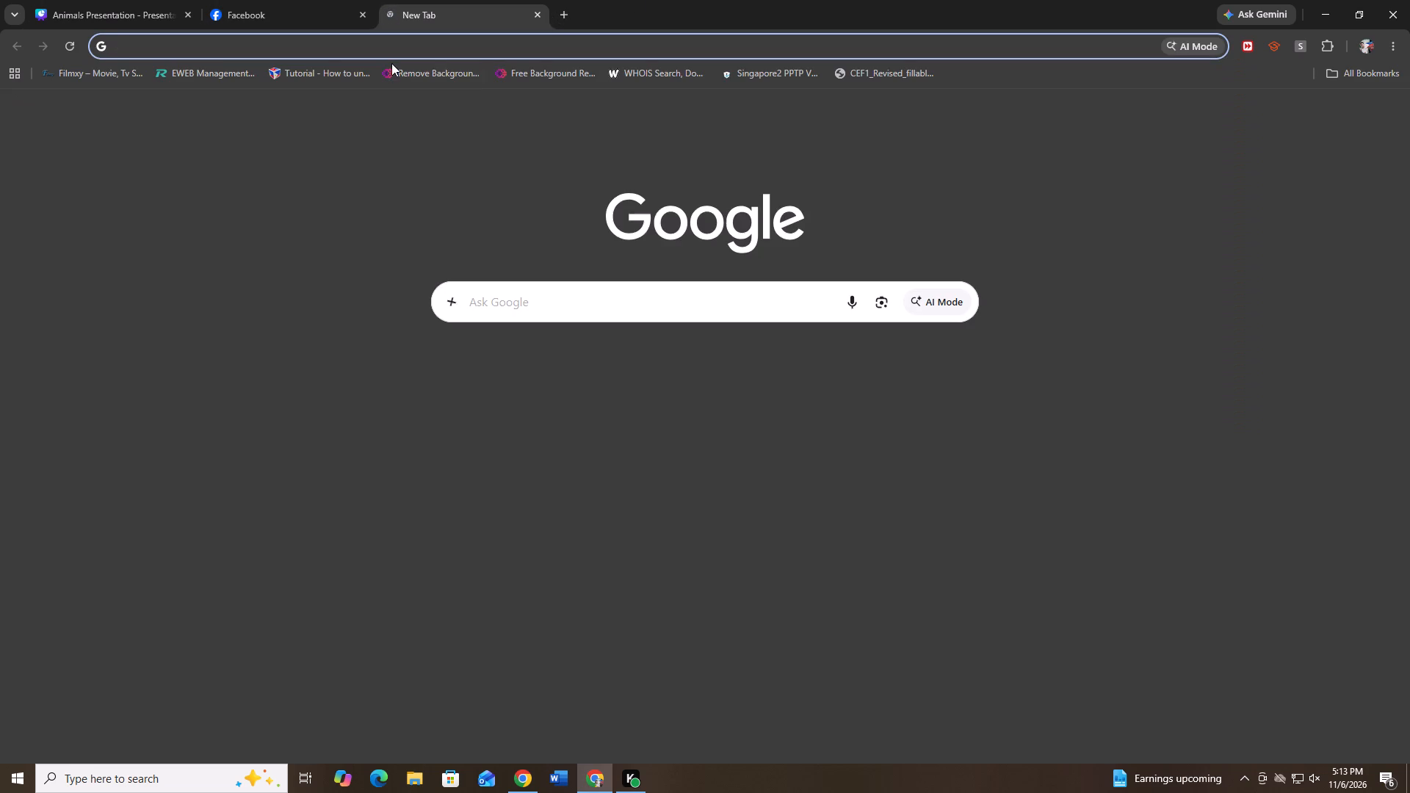
pyautogui.write('OLD FIVE')
pyautogui.press('space')
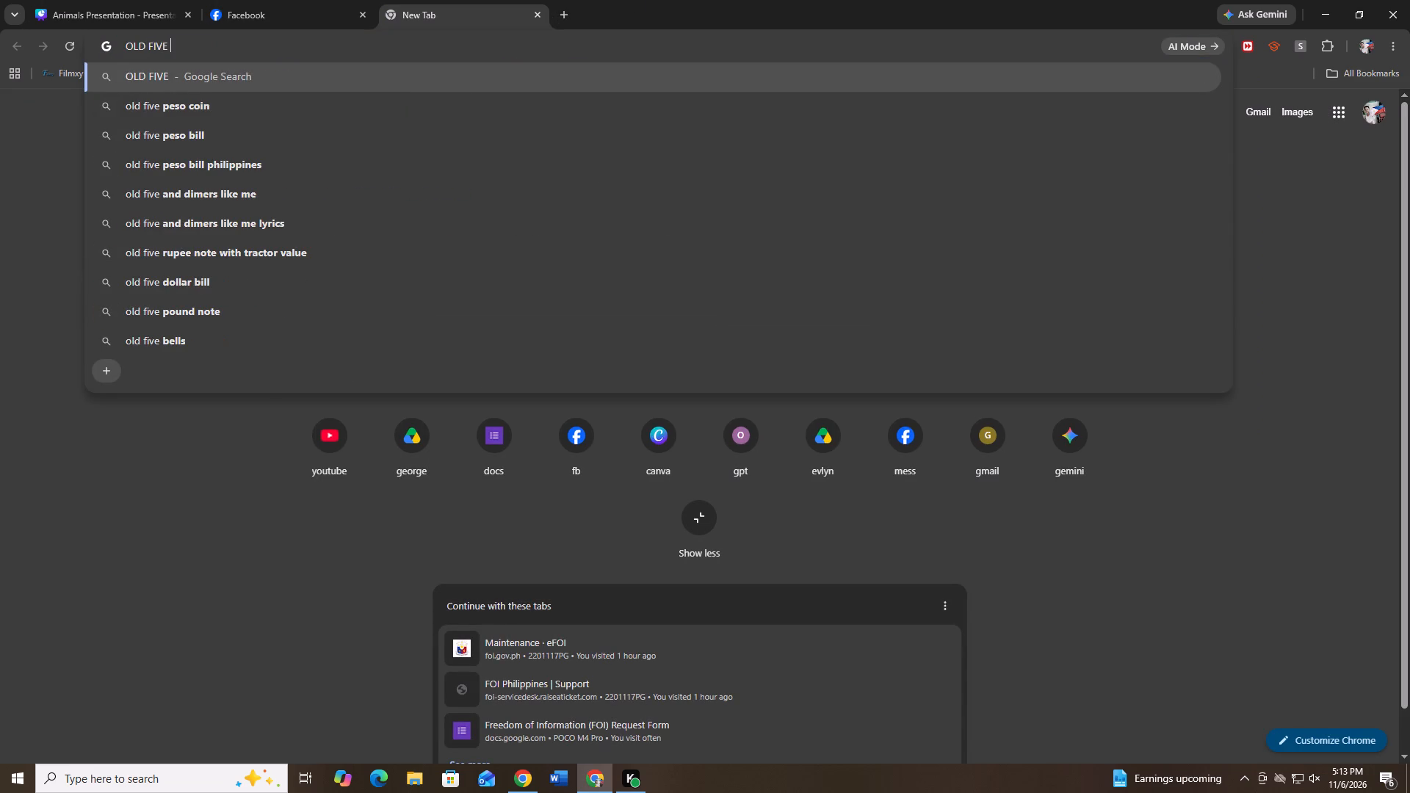
pyautogui.write('KING')
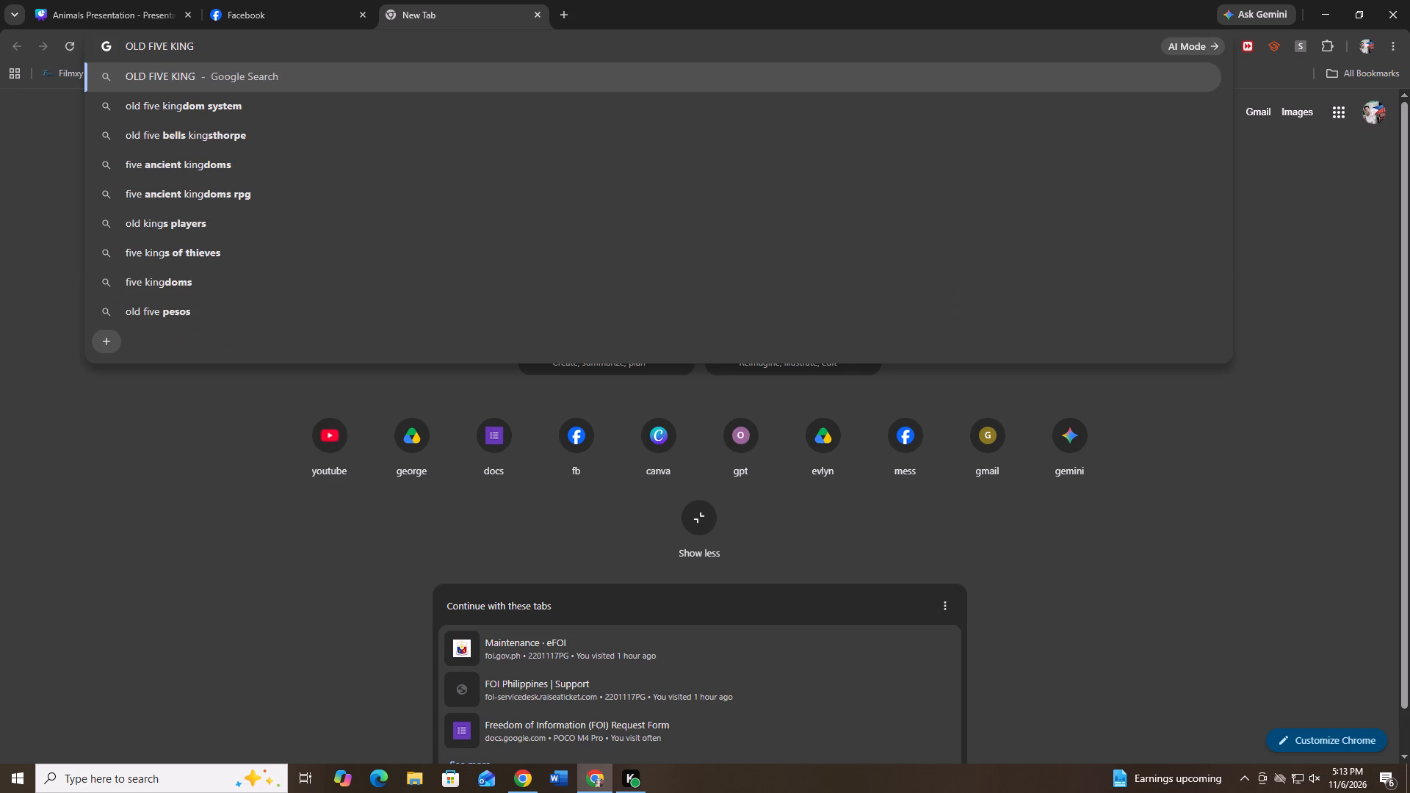
pyautogui.click(405, 88)
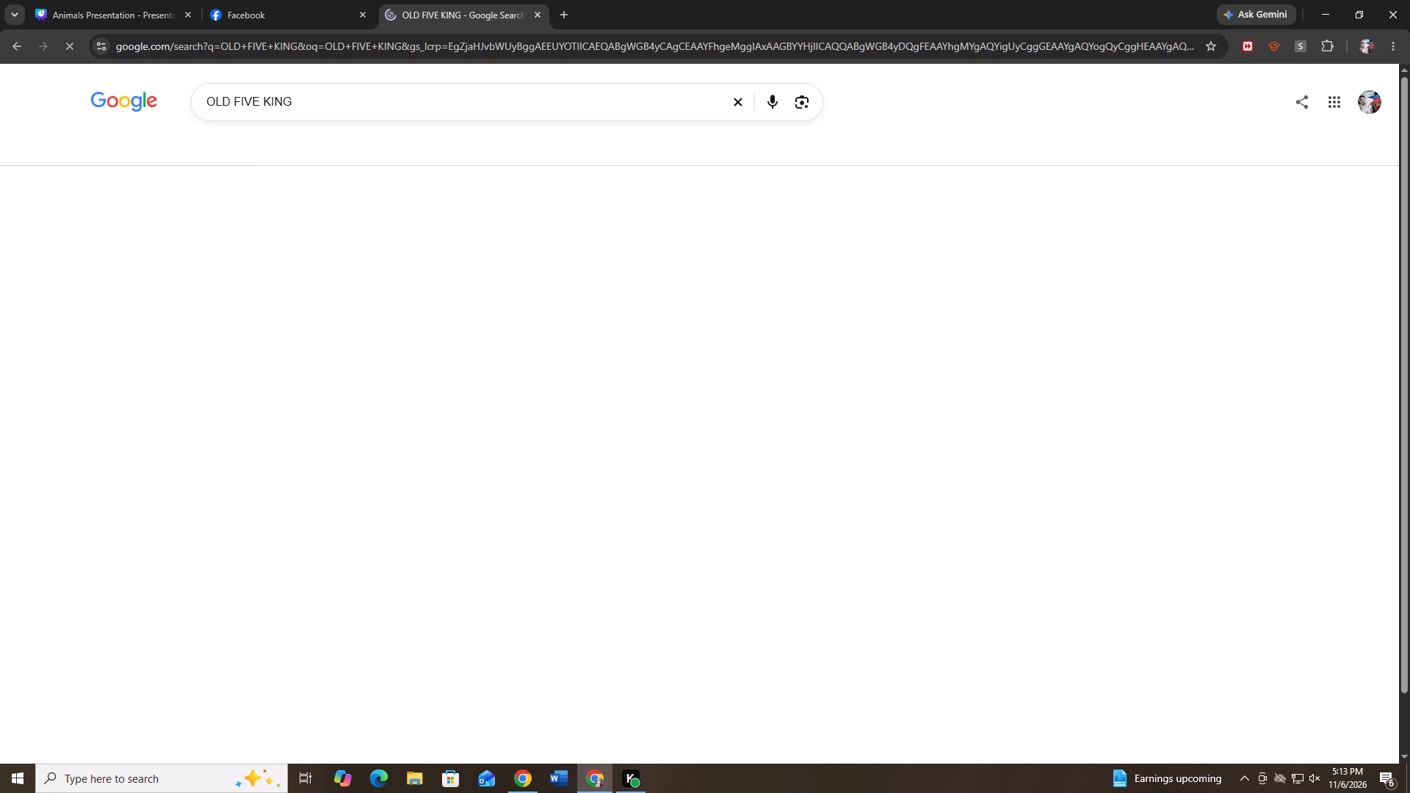
pyautogui.click(410, 95)
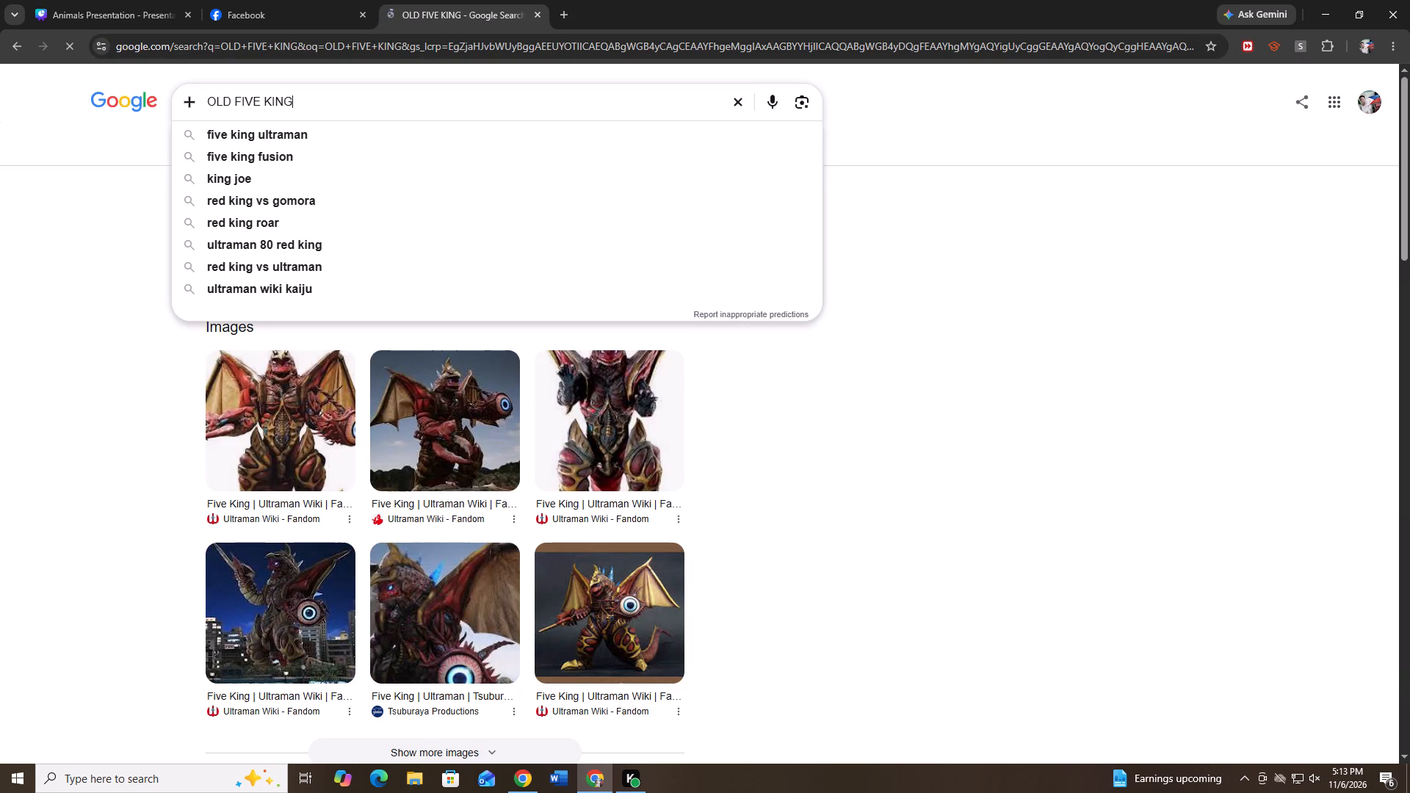
pyautogui.write('DOMS BIOLO')
pyautogui.click(355, 126)
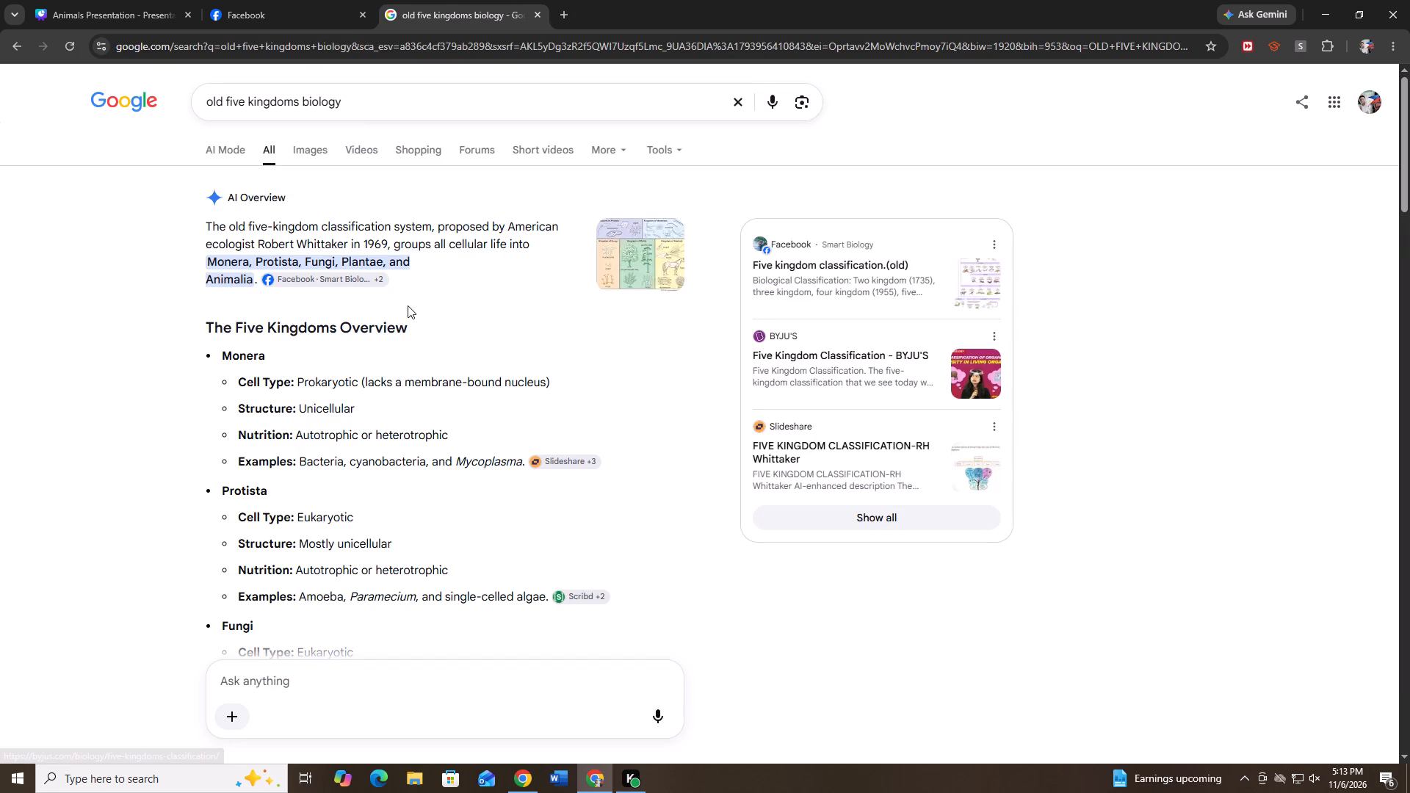
# Examine the AI overview of the old five-kingdom classification and the image results for the same search.
pyautogui.moveTo(1402, 184); pyautogui.dragTo(1409, 214)
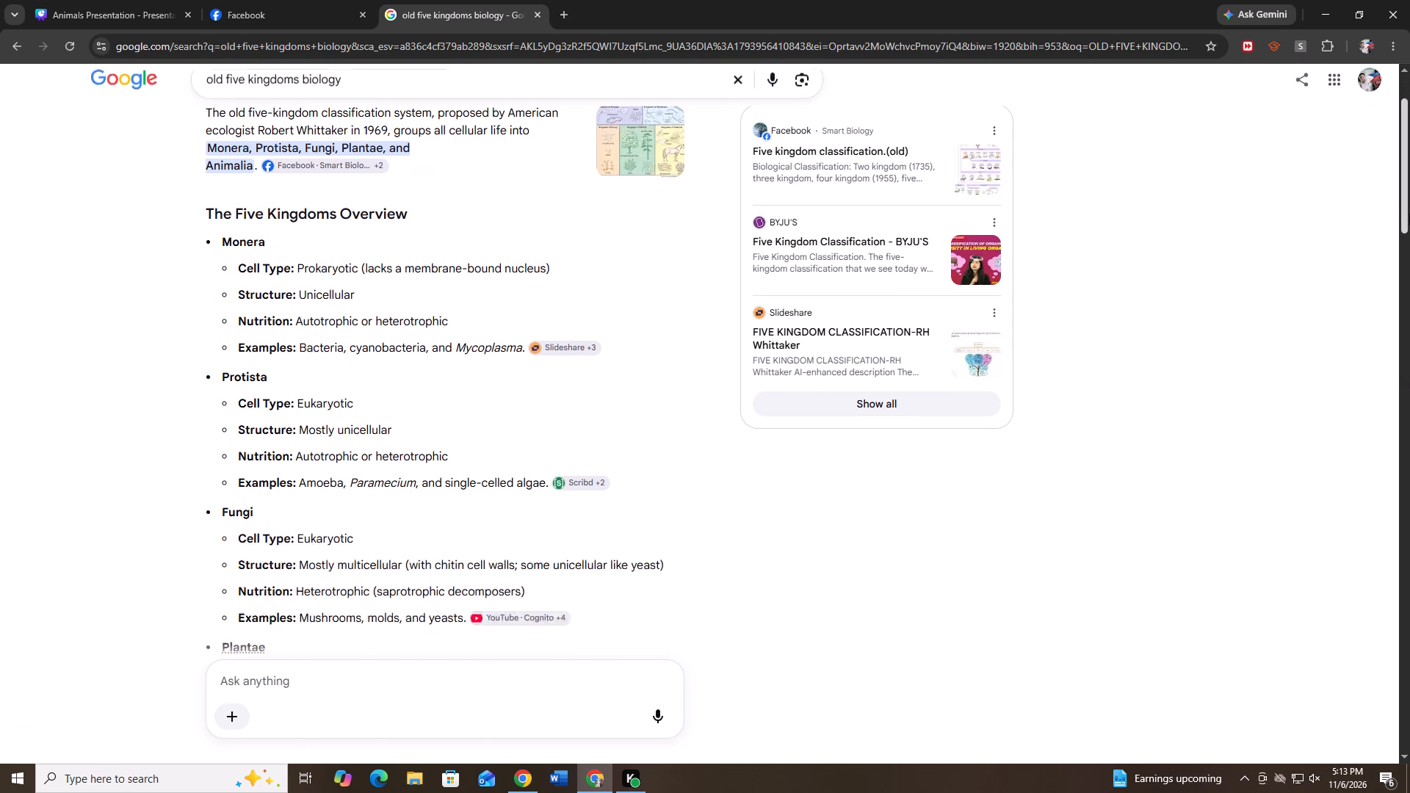
pyautogui.moveTo(1409, 214); pyautogui.dragTo(1409, 296)
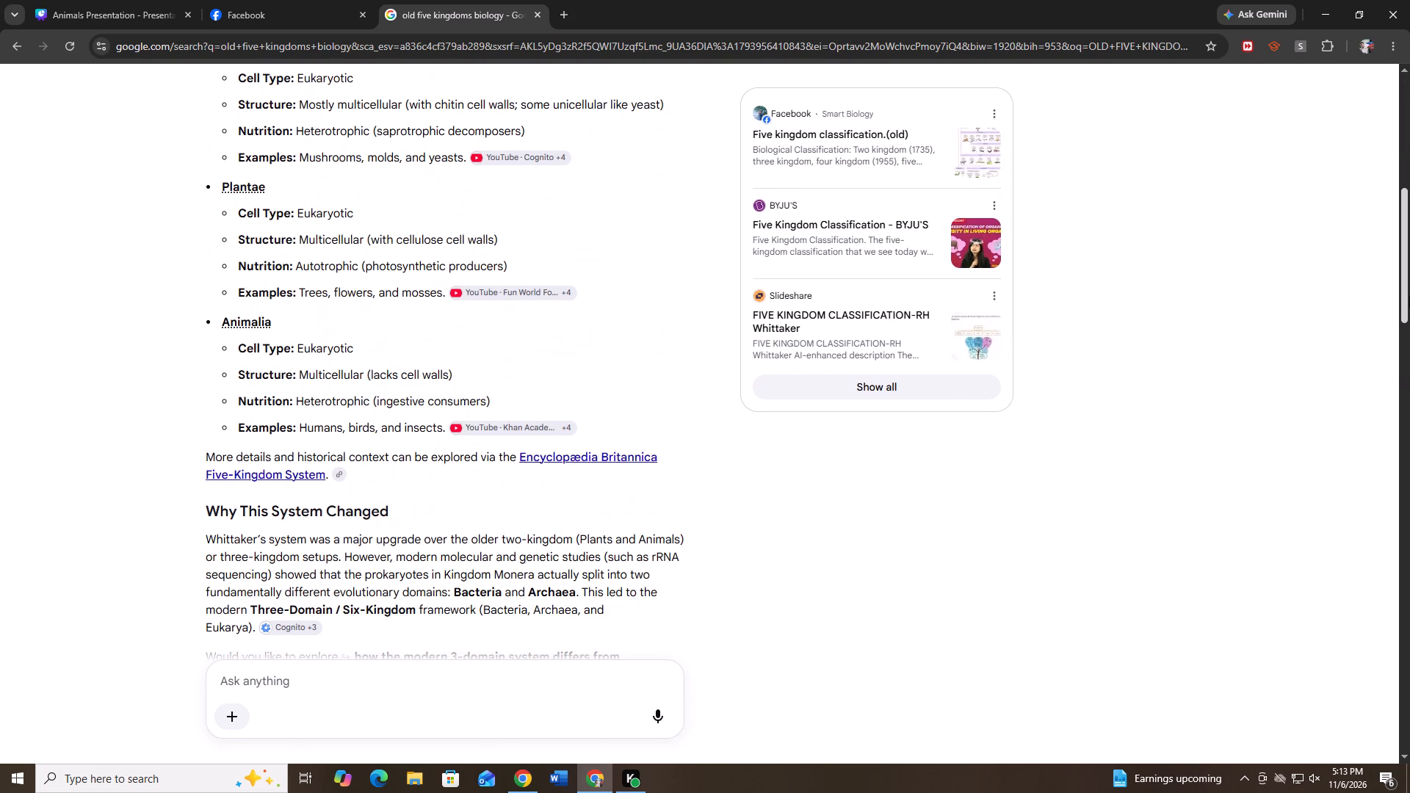
pyautogui.moveTo(1409, 296); pyautogui.dragTo(1409, 297)
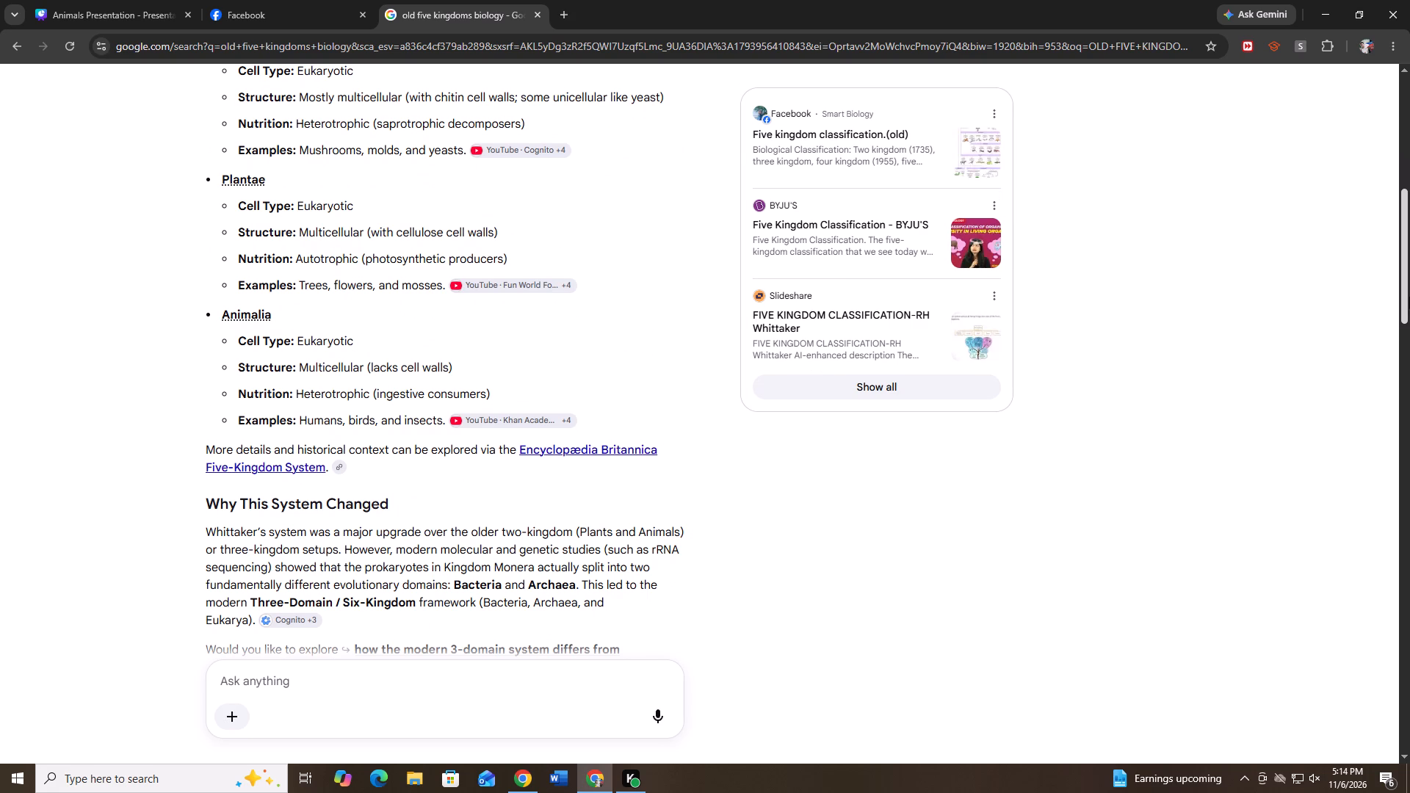
pyautogui.moveTo(1409, 297); pyautogui.dragTo(1409, 302)
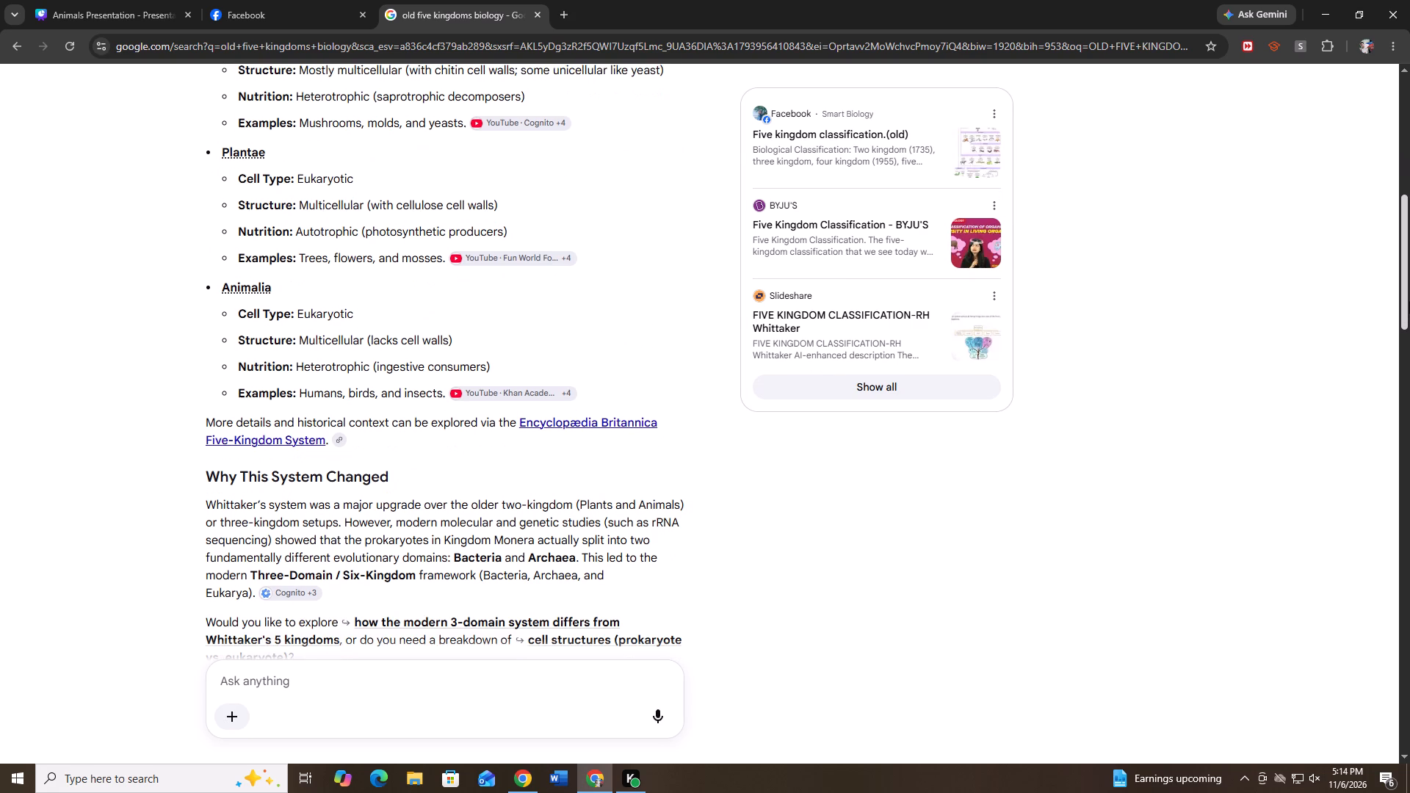
pyautogui.moveTo(1409, 302); pyautogui.dragTo(1409, 316)
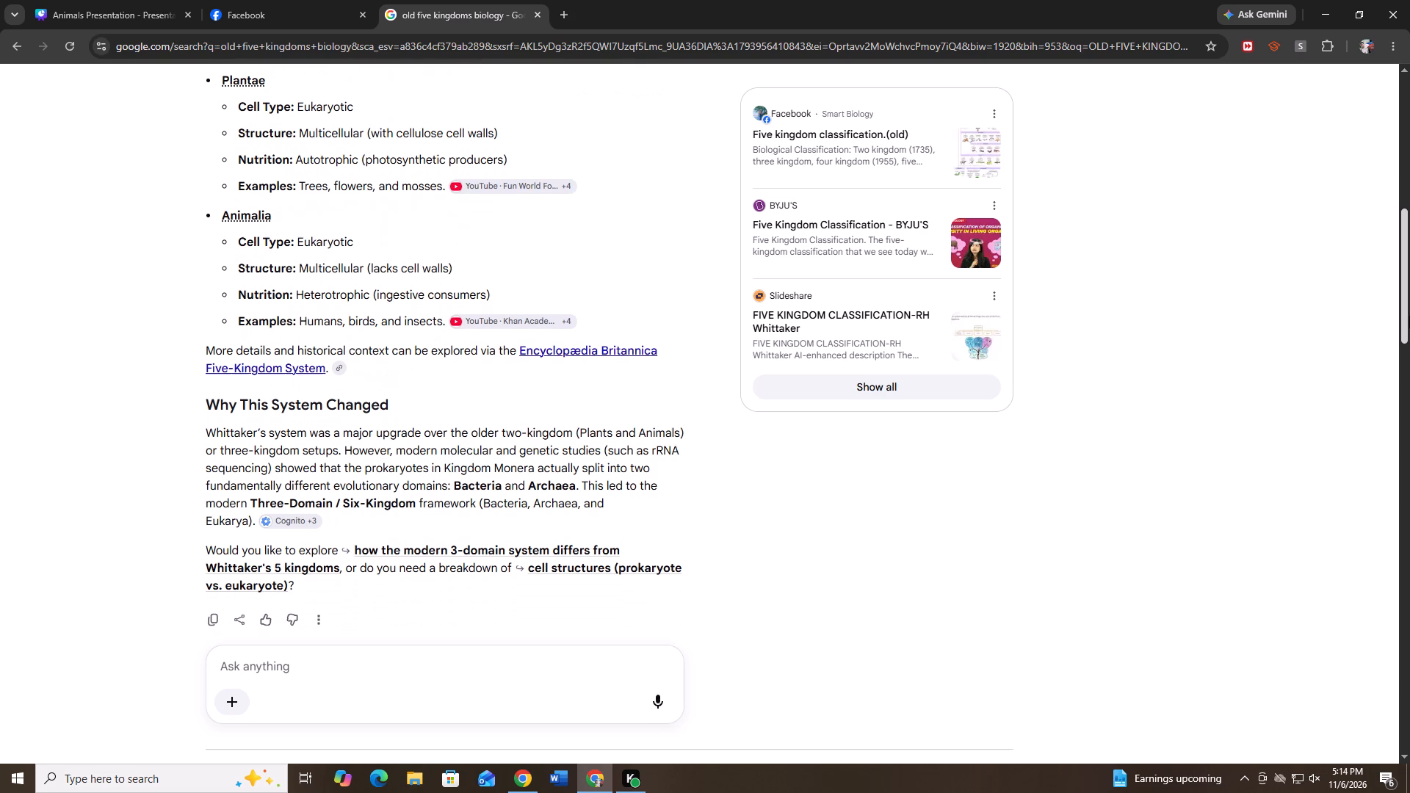
pyautogui.moveTo(1409, 316); pyautogui.dragTo(1409, 18)
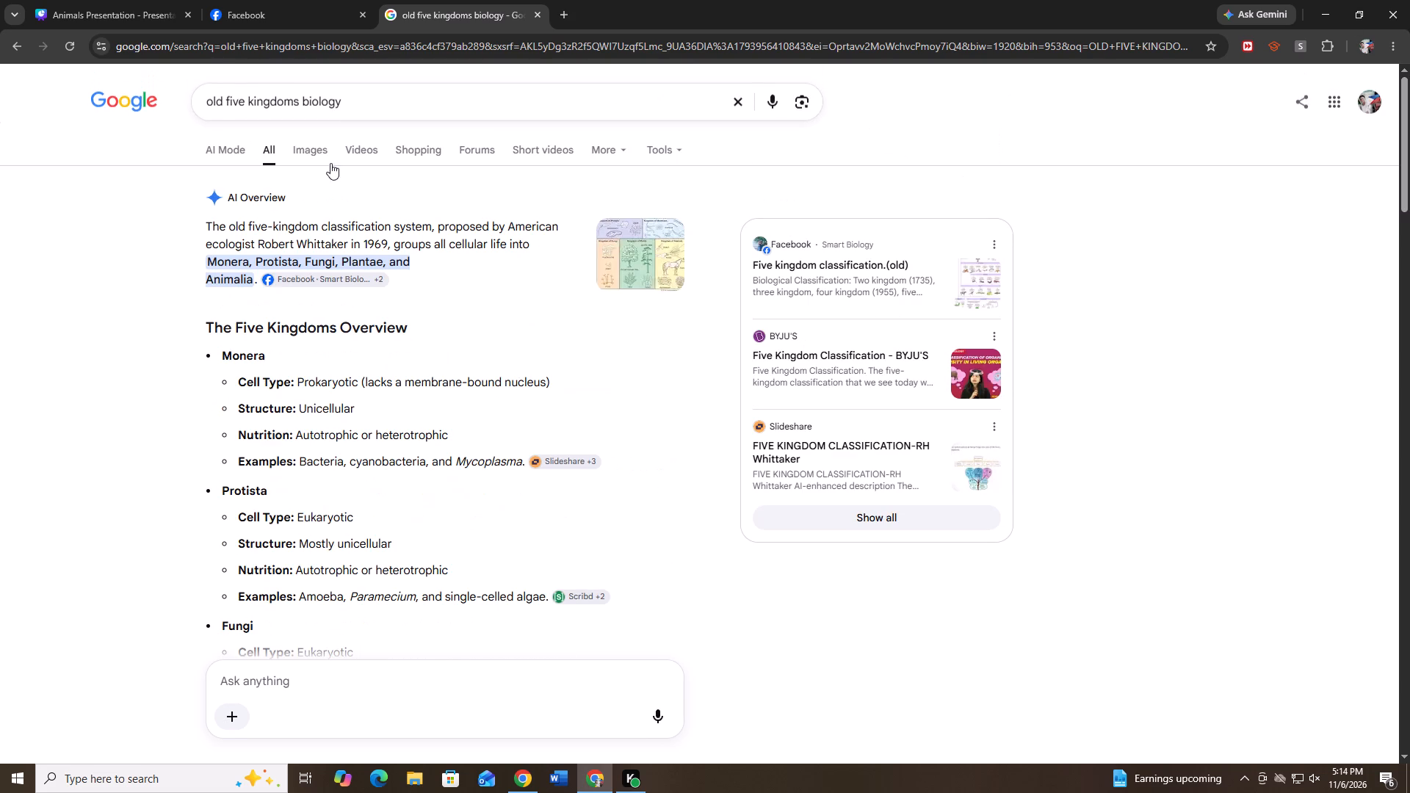
pyautogui.click(322, 150)
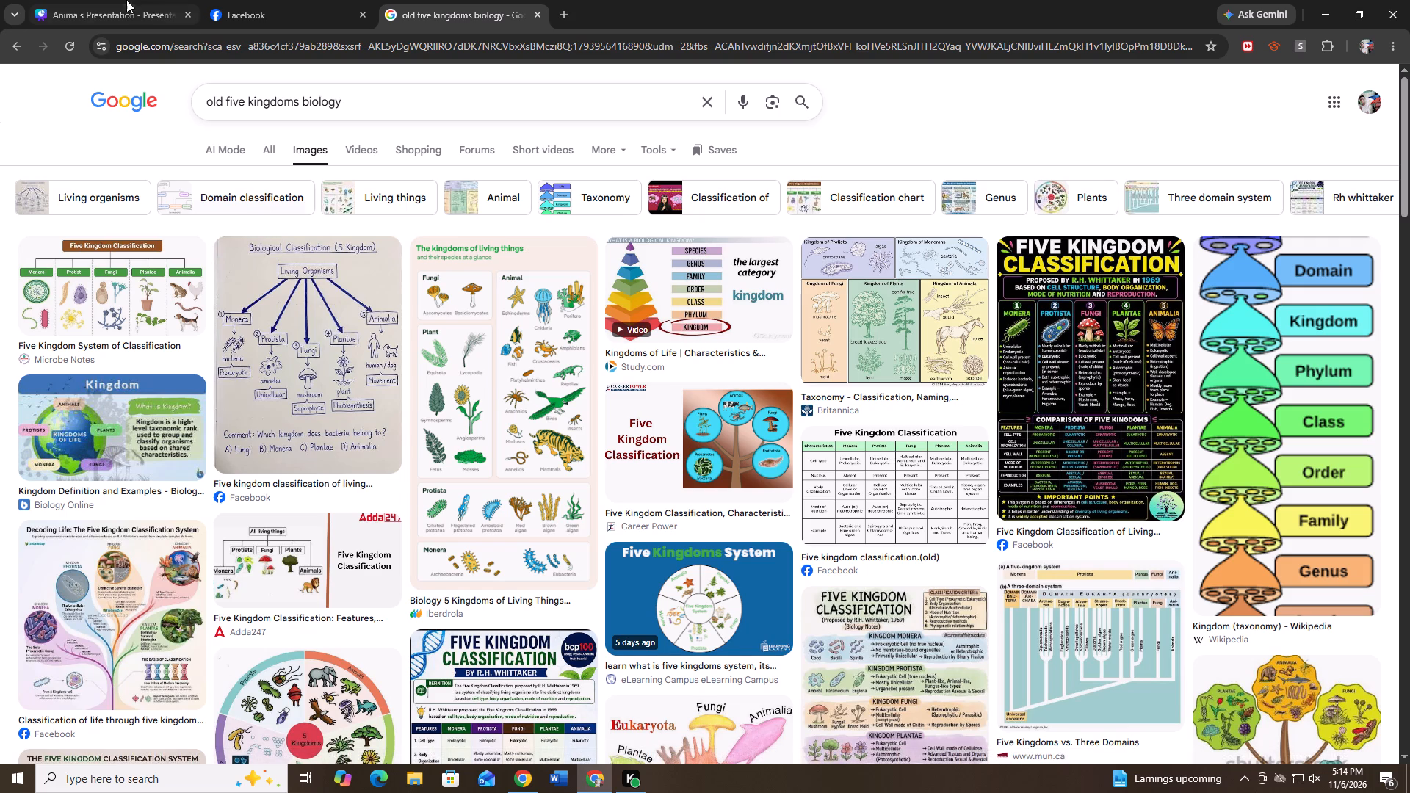
# Return to the general search results and copy the AI overview's opening paragraph on the older five-kingdom classification system.
pyautogui.click(275, 153)
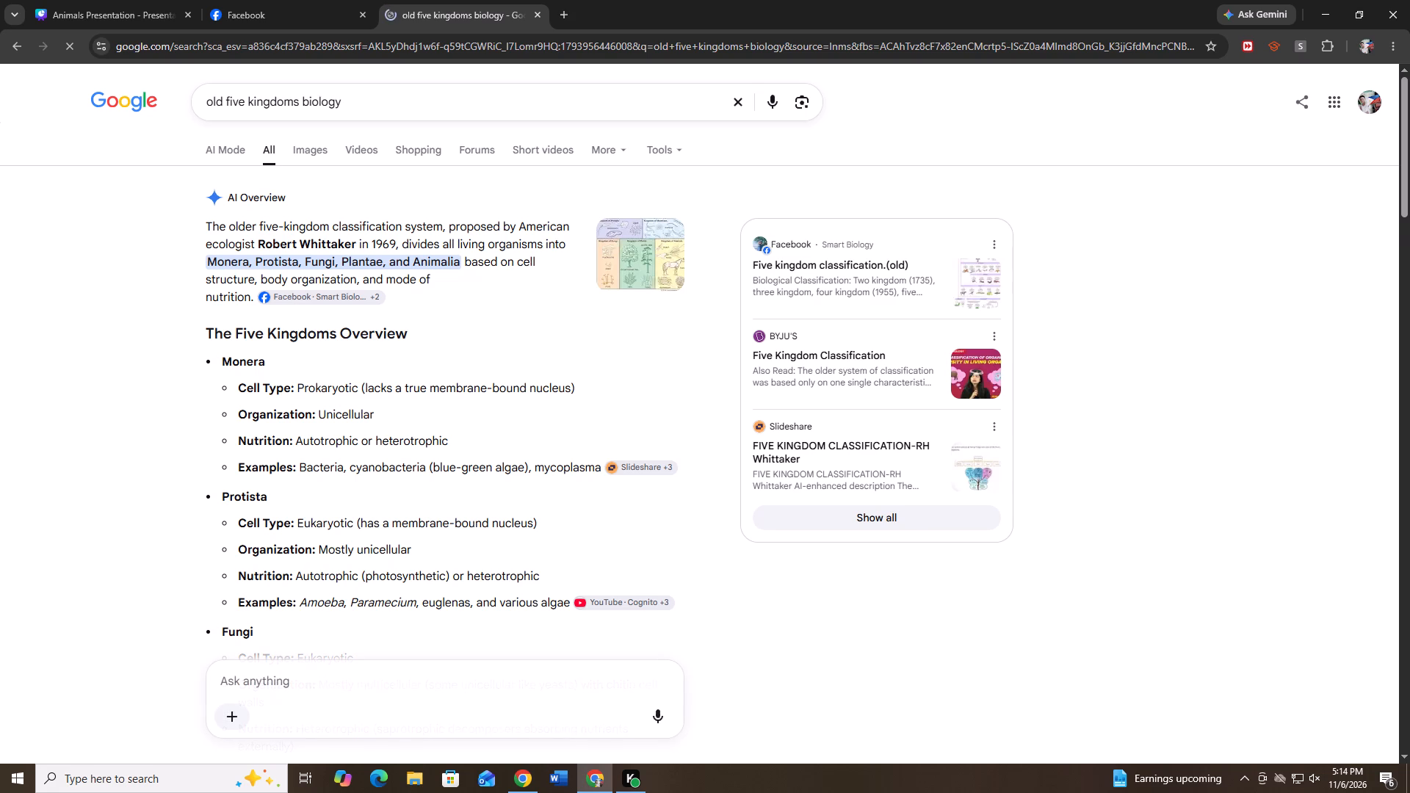
pyautogui.moveTo(206, 225); pyautogui.dragTo(245, 292)
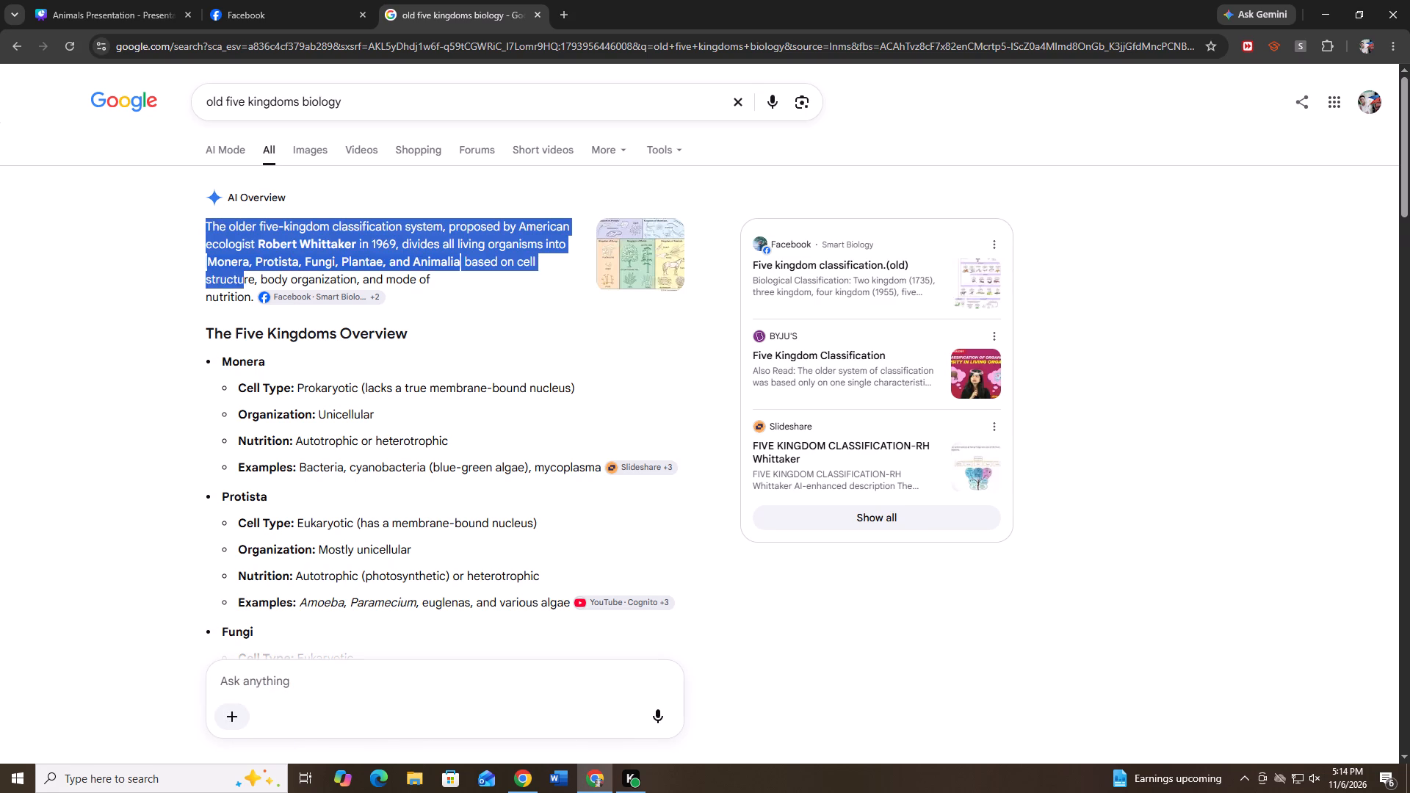
pyautogui.moveTo(245, 292); pyautogui.dragTo(253, 305)
pyautogui.rightClick(236, 287)
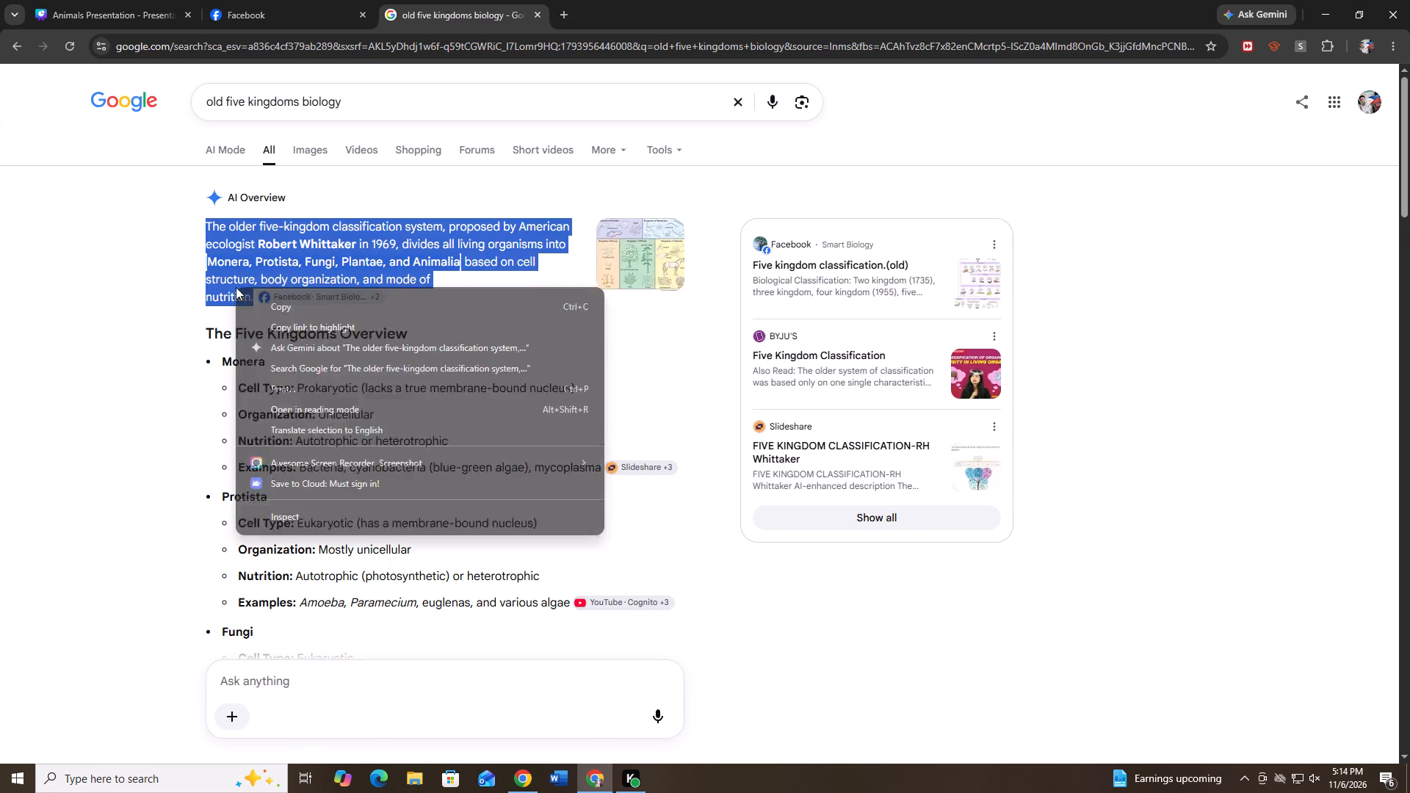
pyautogui.click(299, 314)
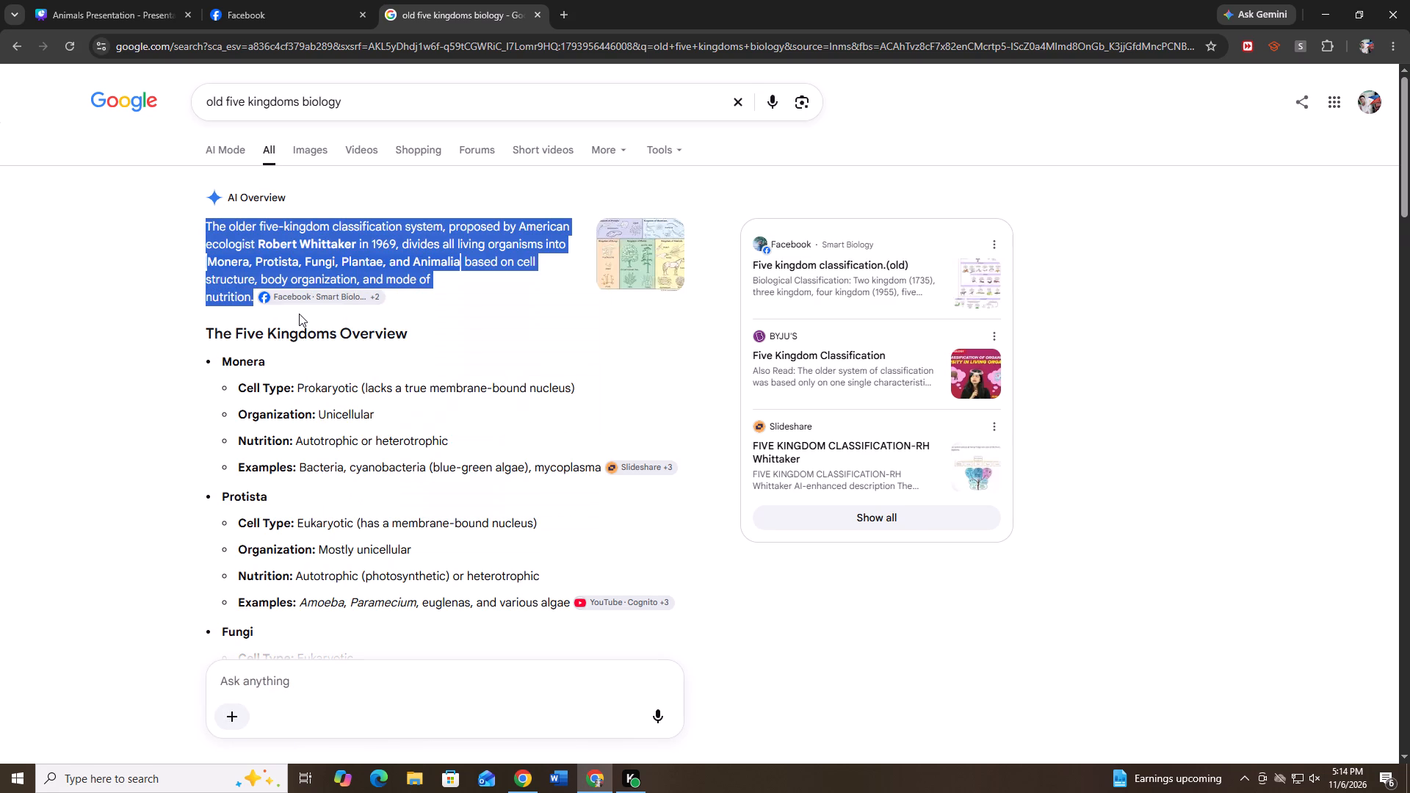
# Back in the Canva presentation, copy the light gradient background image from the Genus Homo slide and paste it onto blank slide 3.
pyautogui.click(96, 0)
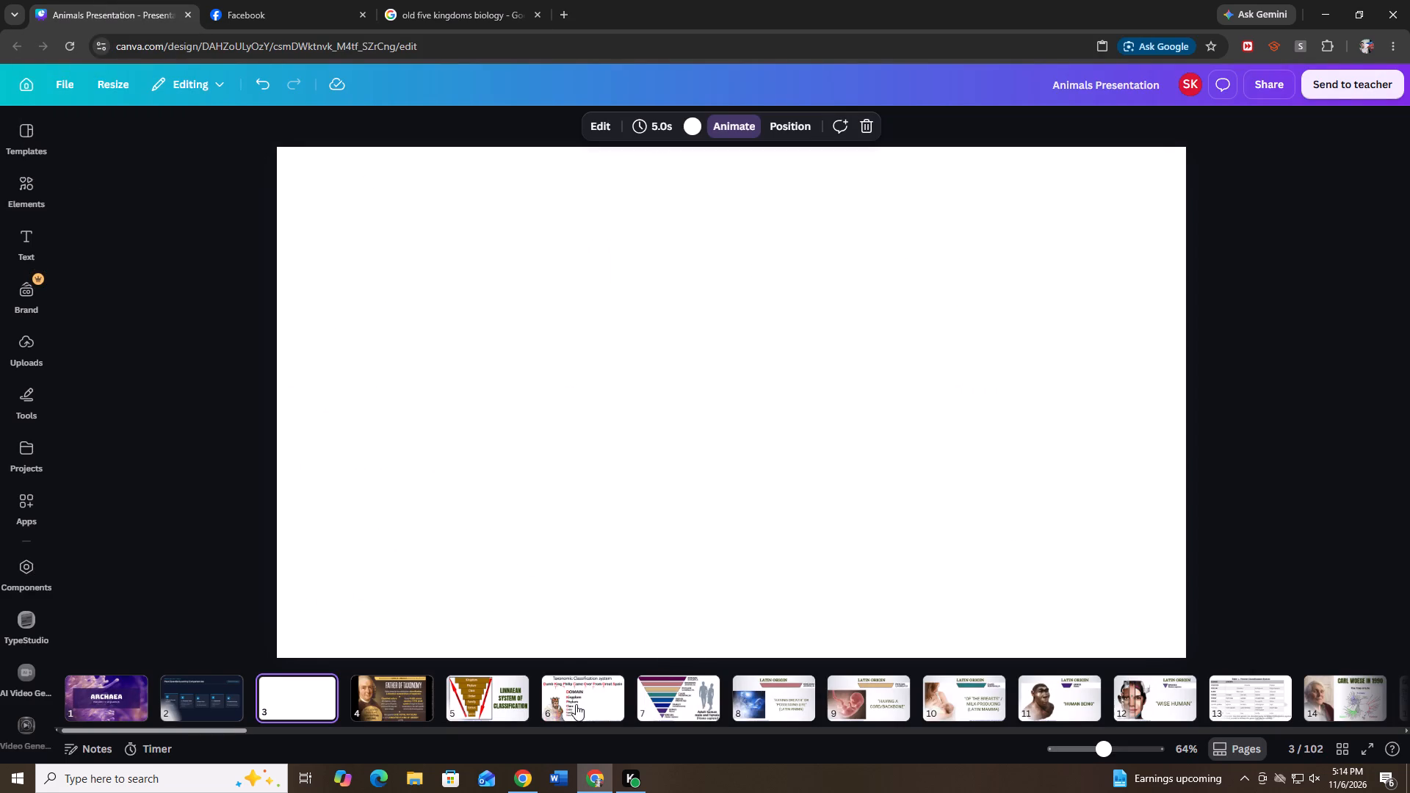
pyautogui.click(1063, 706)
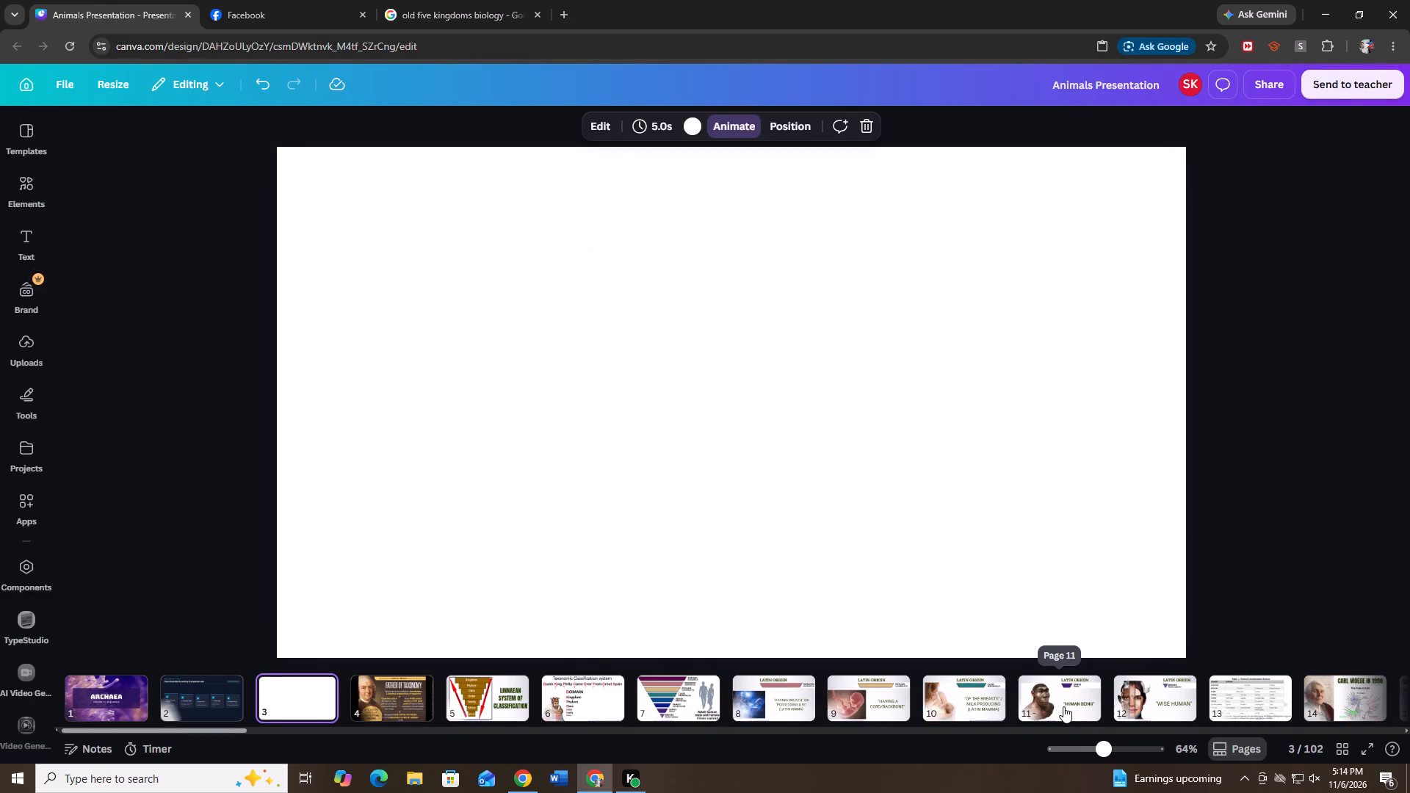
pyautogui.click(610, 191)
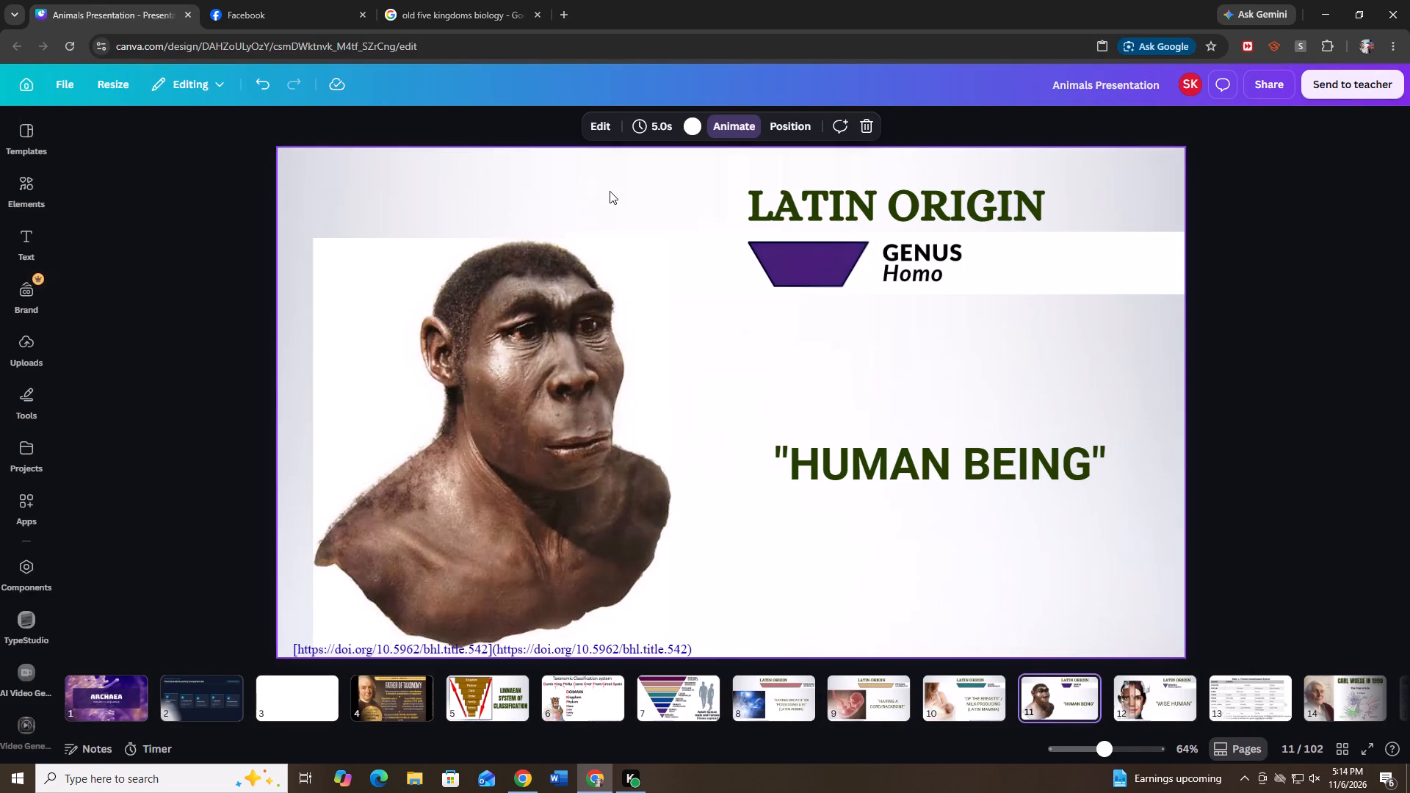
pyautogui.rightClick(610, 191)
pyautogui.click(667, 211)
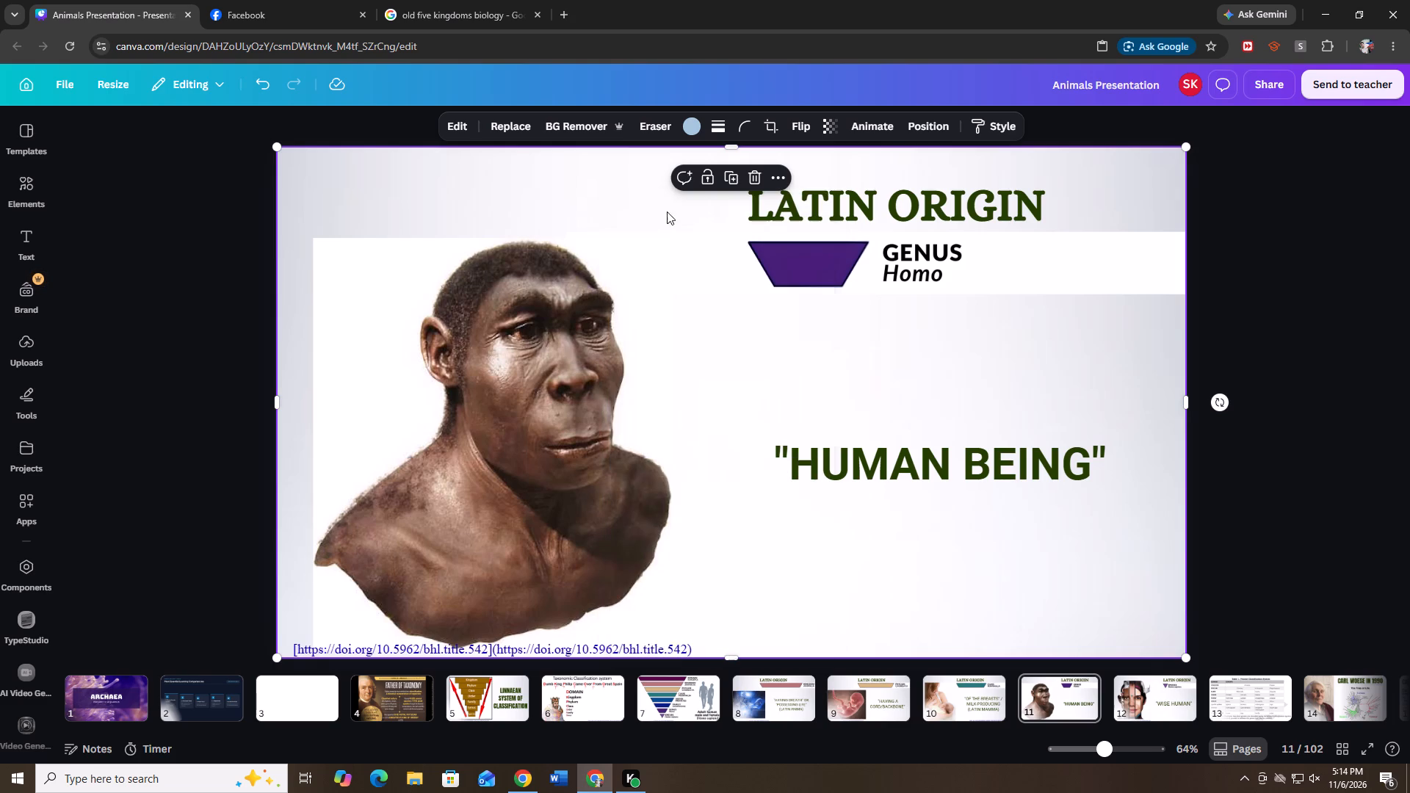
pyautogui.click(311, 712)
pyautogui.hotkey('ctrl', 'v')
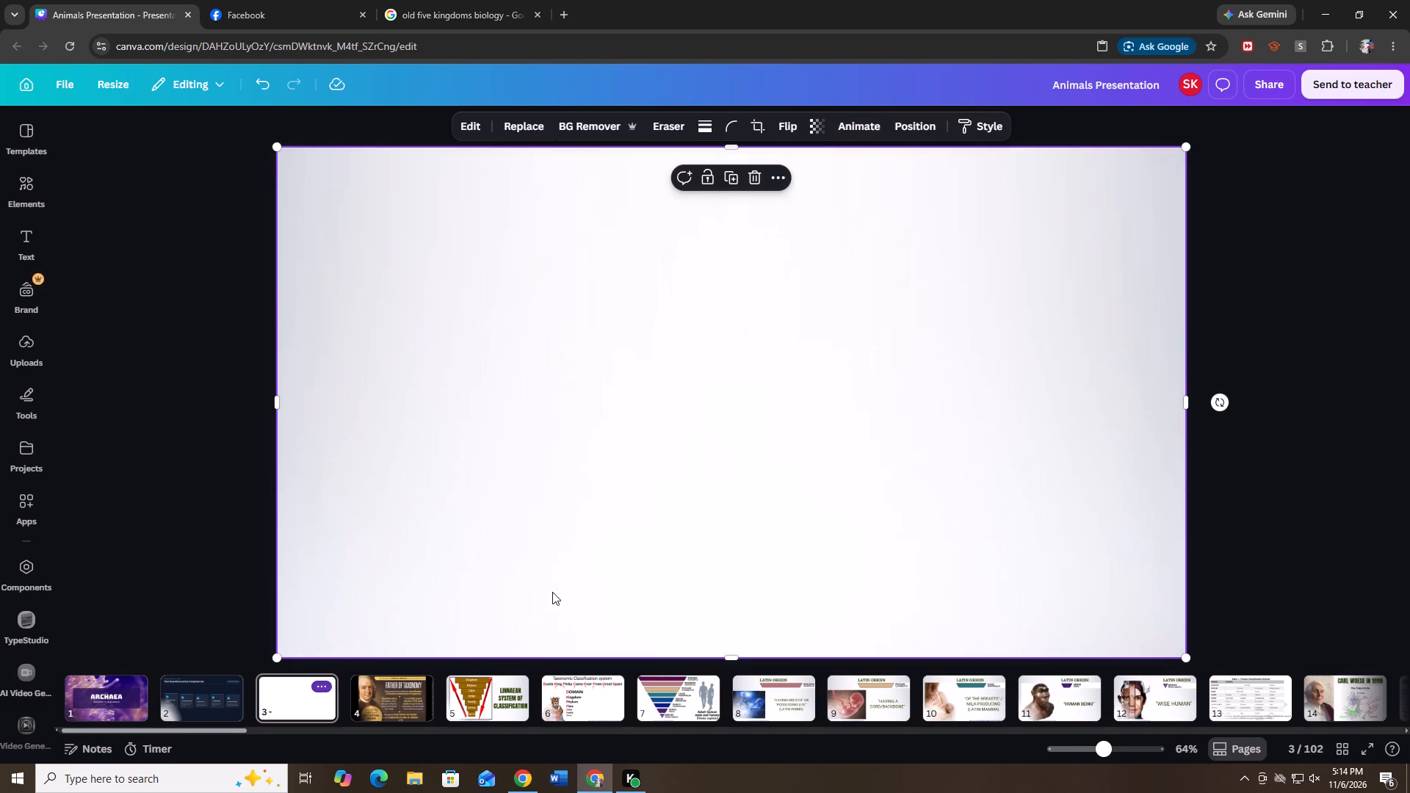
# Copy the selected five-kingdom paragraph again from the Google results and paste it onto slide 3 as a text box.
pyautogui.click(419, 0)
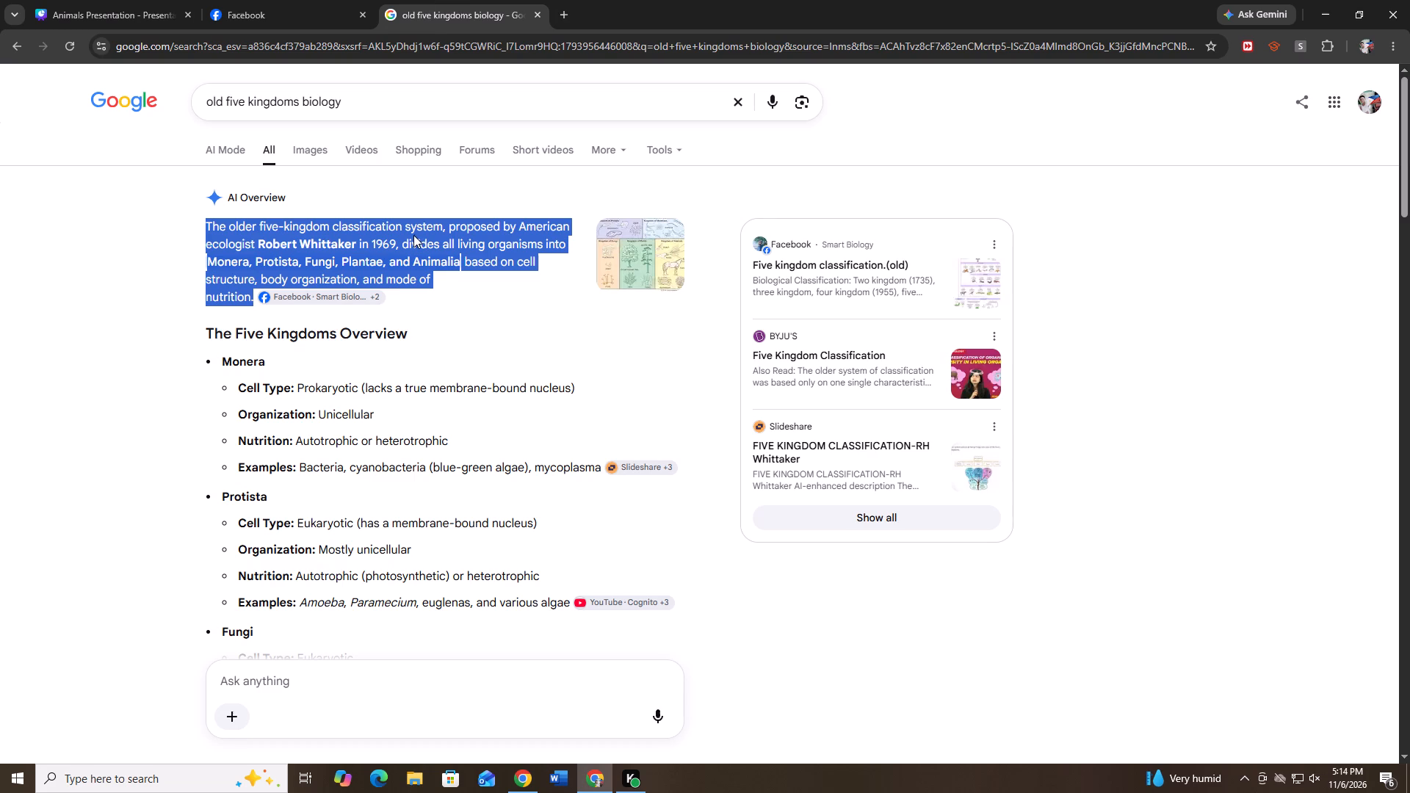
pyautogui.hotkey('ctrl', 'c')
pyautogui.click(100, 0)
pyautogui.hotkey('ctrl', 'v')
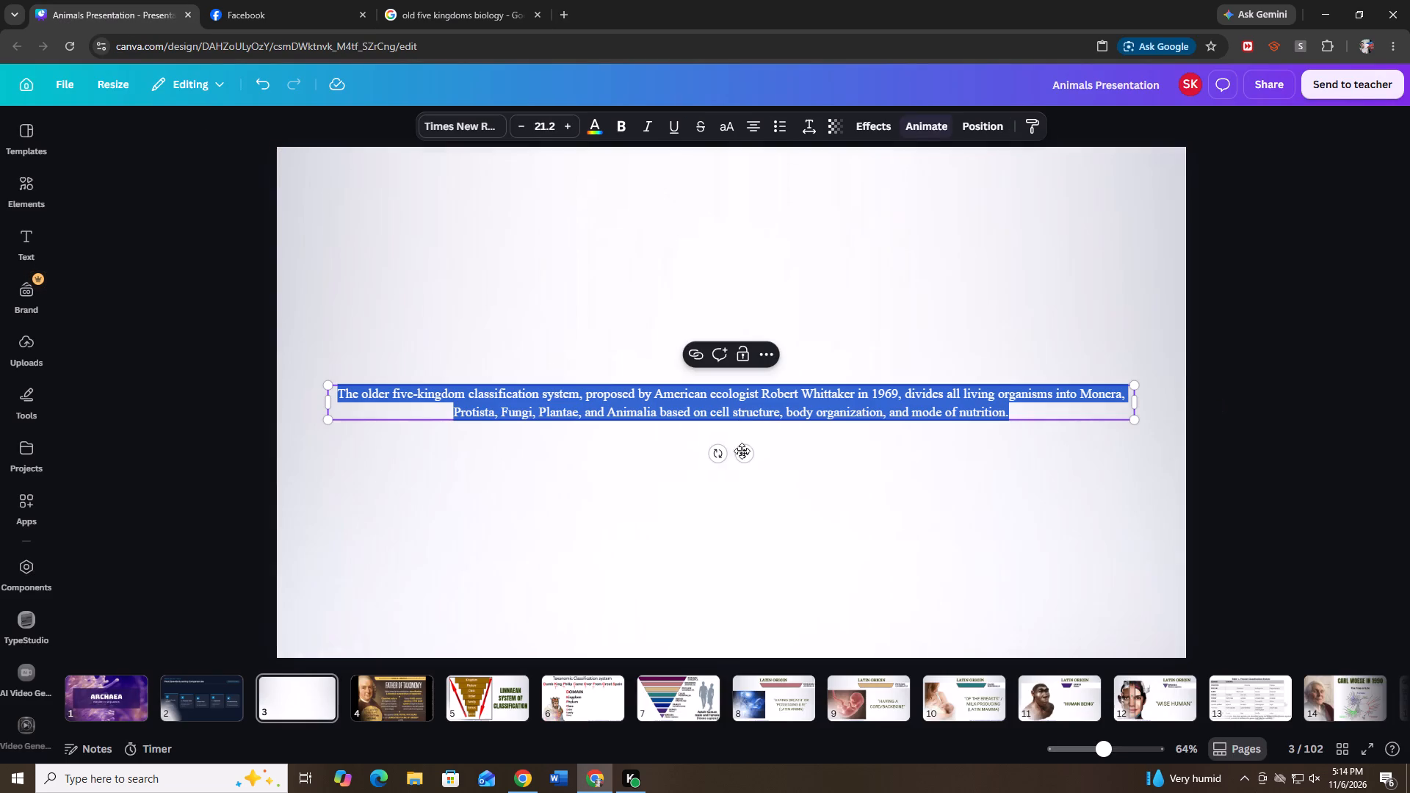
pyautogui.click(1293, 479)
# Justify the five-kingdom paragraph, enlarge it to about size 47.5, and narrow its box to about two-thirds of the slide width.
pyautogui.click(977, 391)
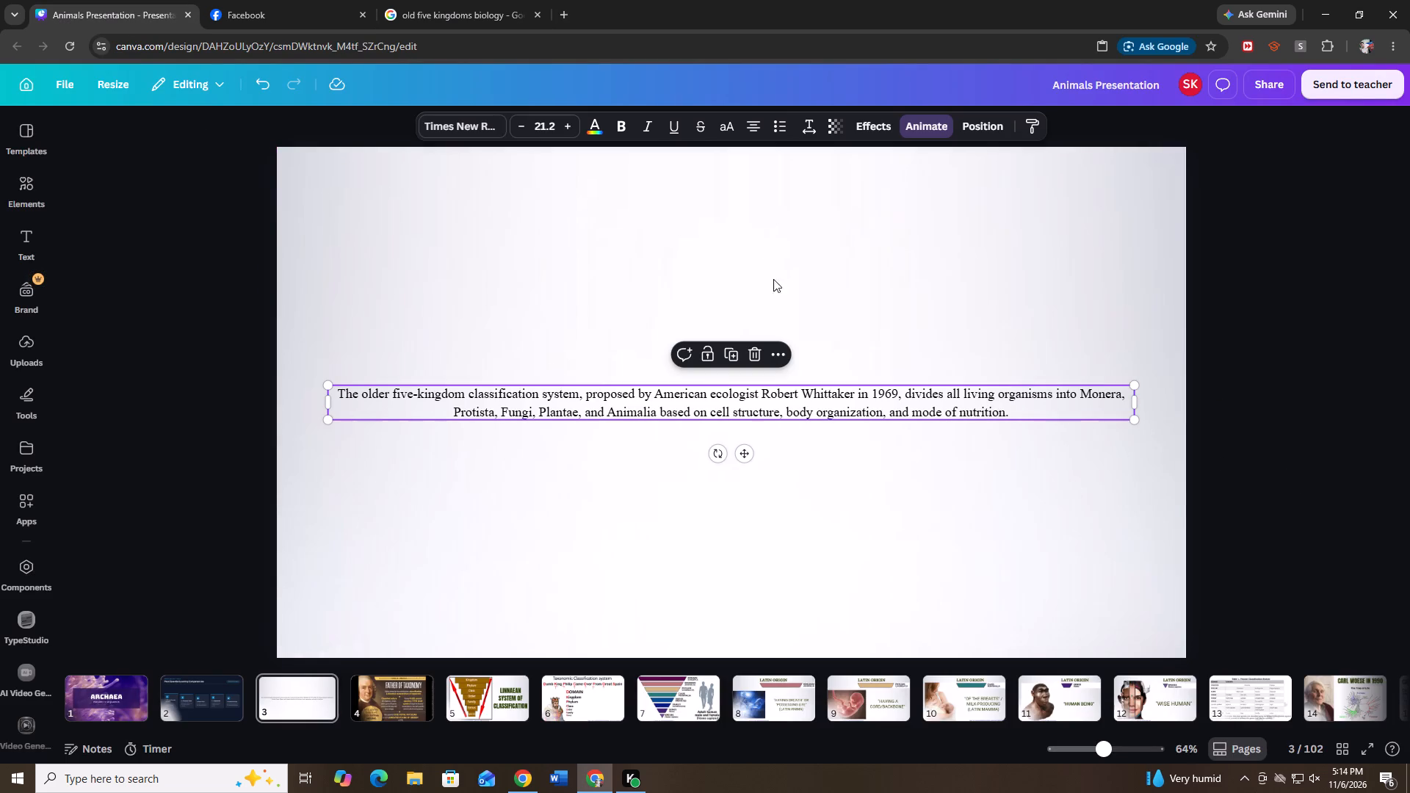
pyautogui.doubleClick(757, 118)
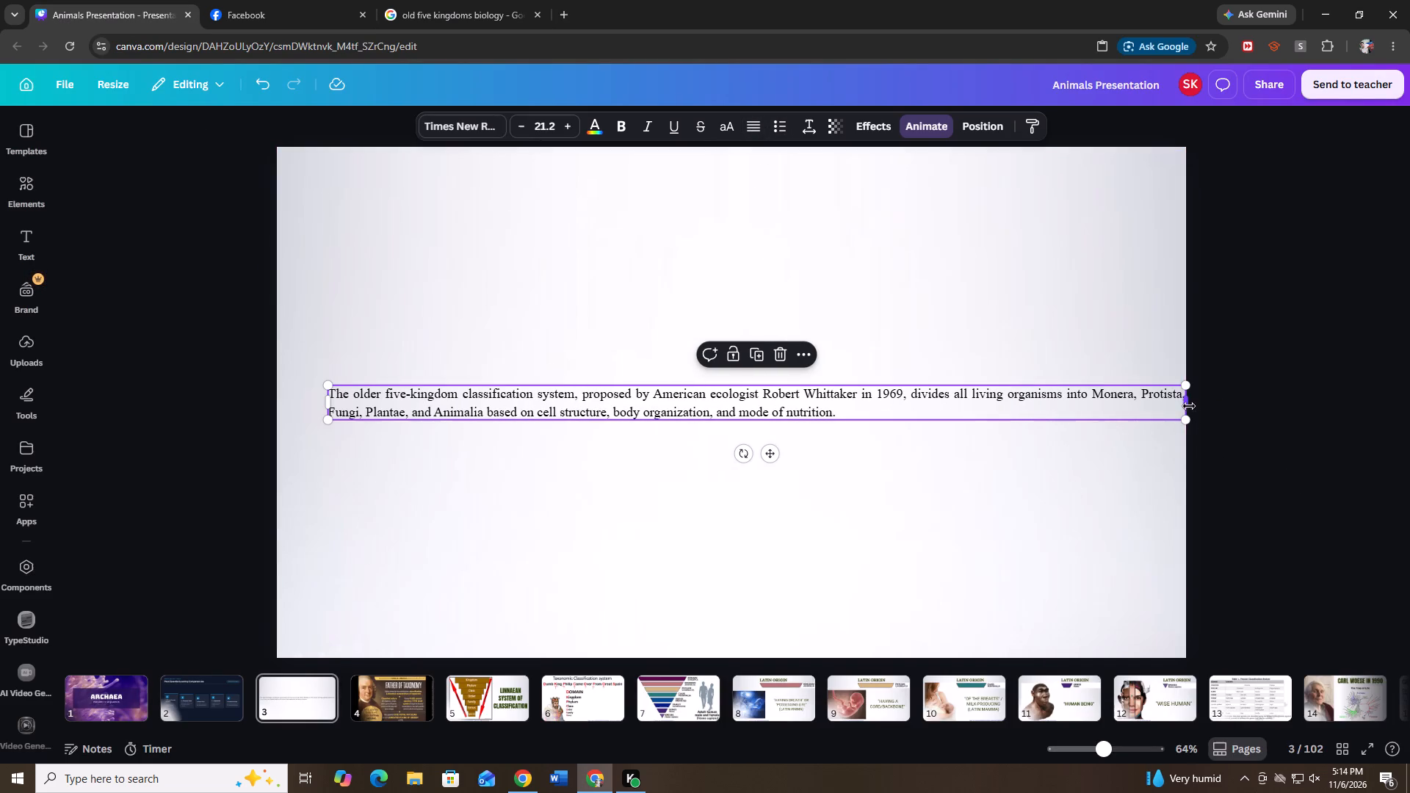
pyautogui.moveTo(1189, 406); pyautogui.dragTo(669, 411)
pyautogui.moveTo(662, 474); pyautogui.dragTo(728, 512)
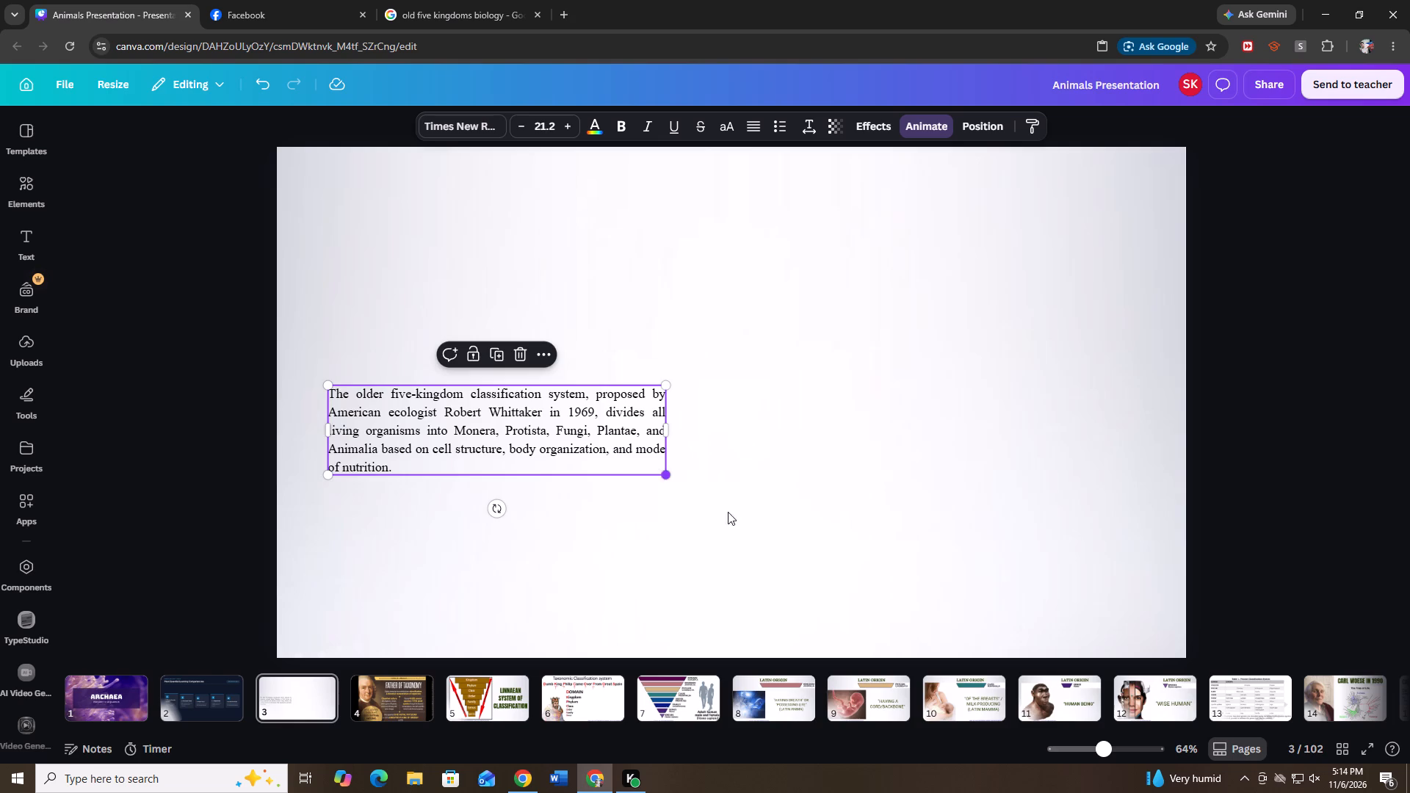
pyautogui.moveTo(728, 512); pyautogui.dragTo(1069, 637)
pyautogui.moveTo(1085, 490); pyautogui.dragTo(1075, 490)
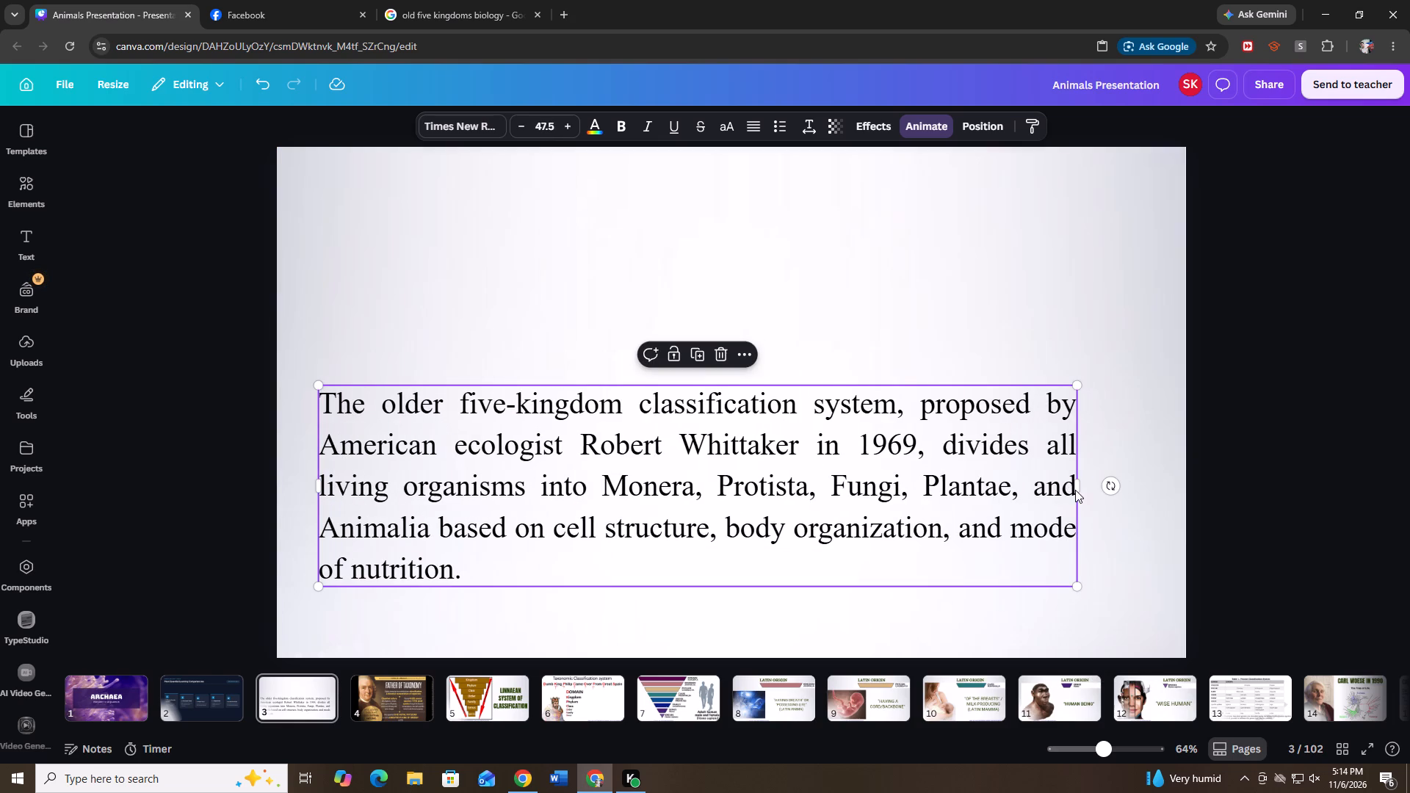
pyautogui.moveTo(1080, 484); pyautogui.dragTo(960, 463)
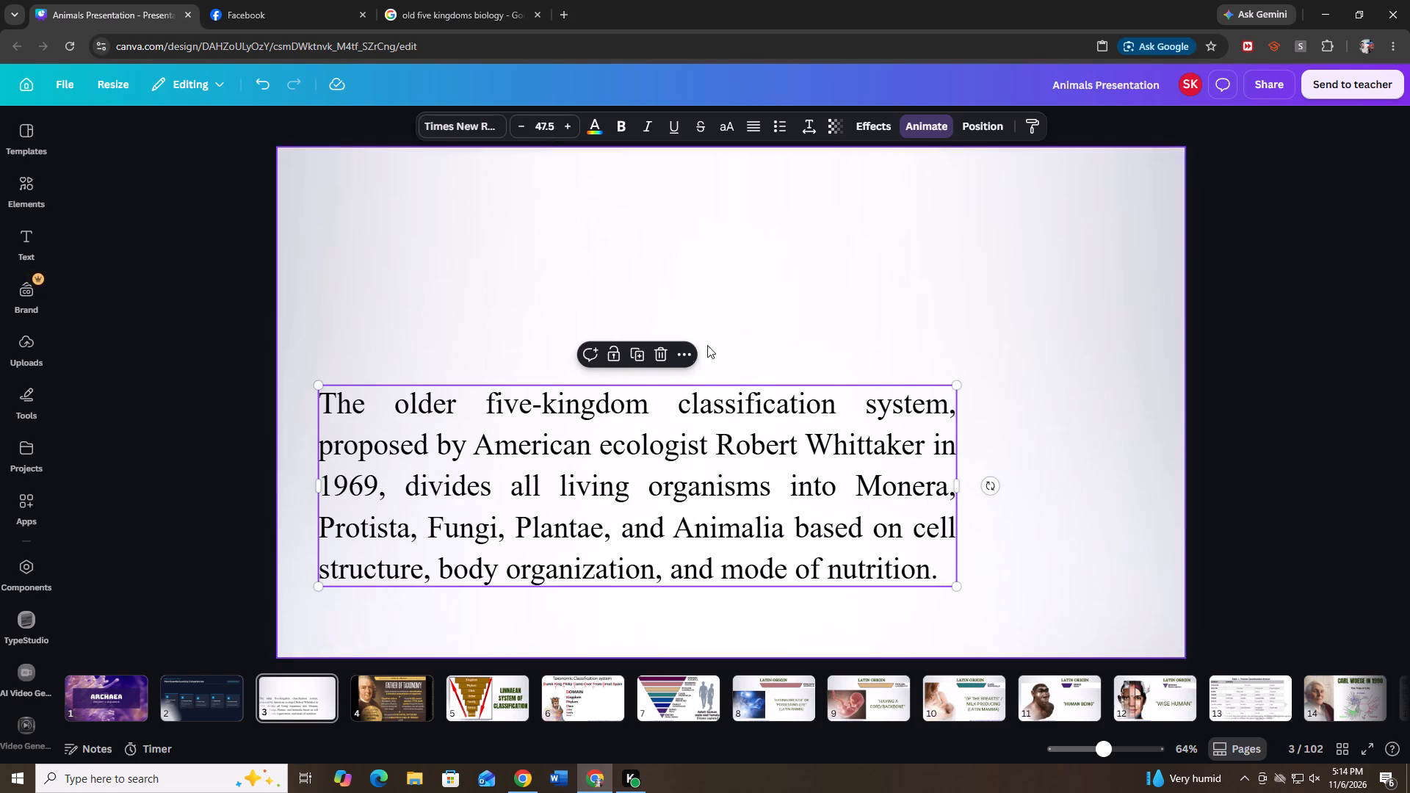
# Duplicate the five-kingdom paragraph's text box and replace the copy's text with "THE OLD KINGDOMS".
pyautogui.click(644, 356)
pyautogui.click(676, 436)
pyautogui.press('t')
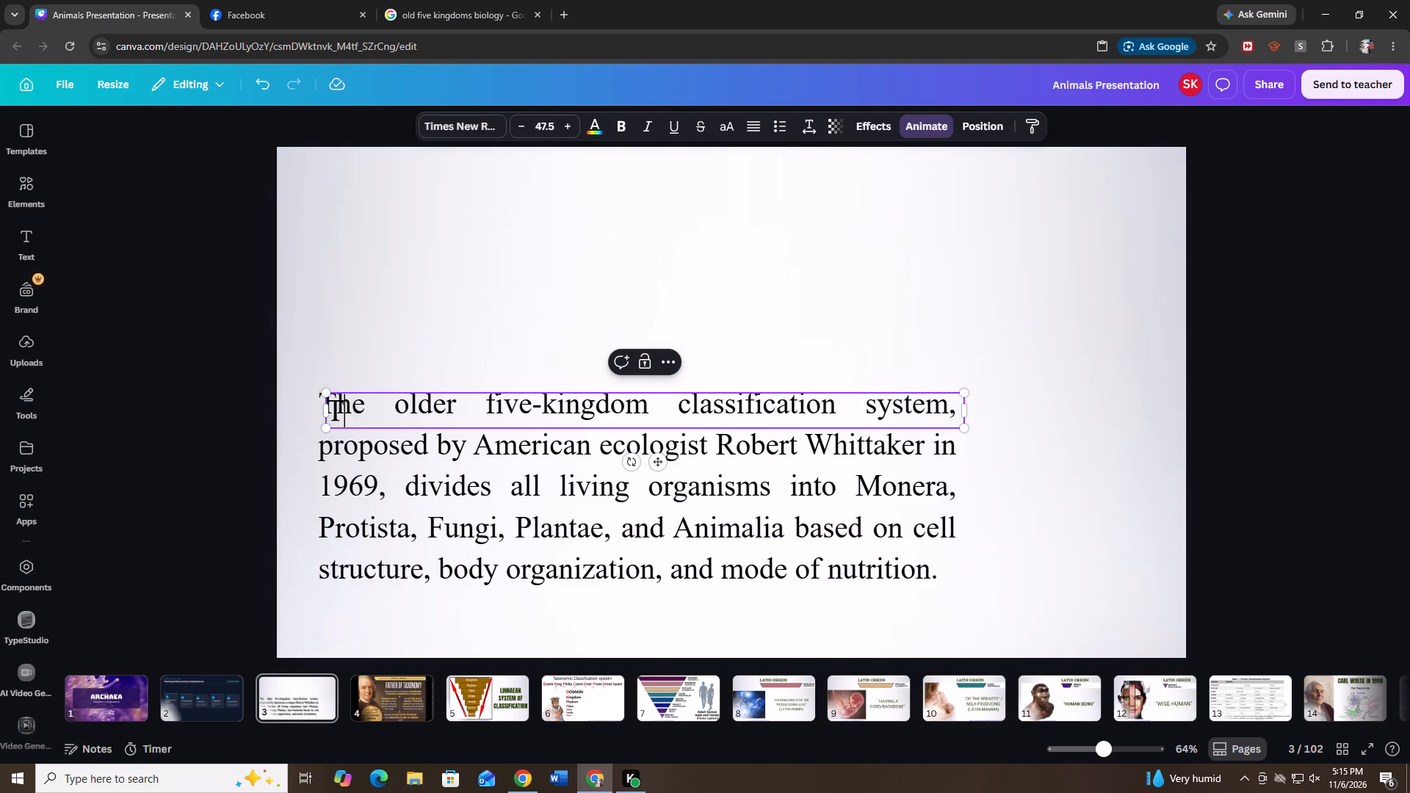
pyautogui.press('h')
pyautogui.write('E OLD KINGDOMS')
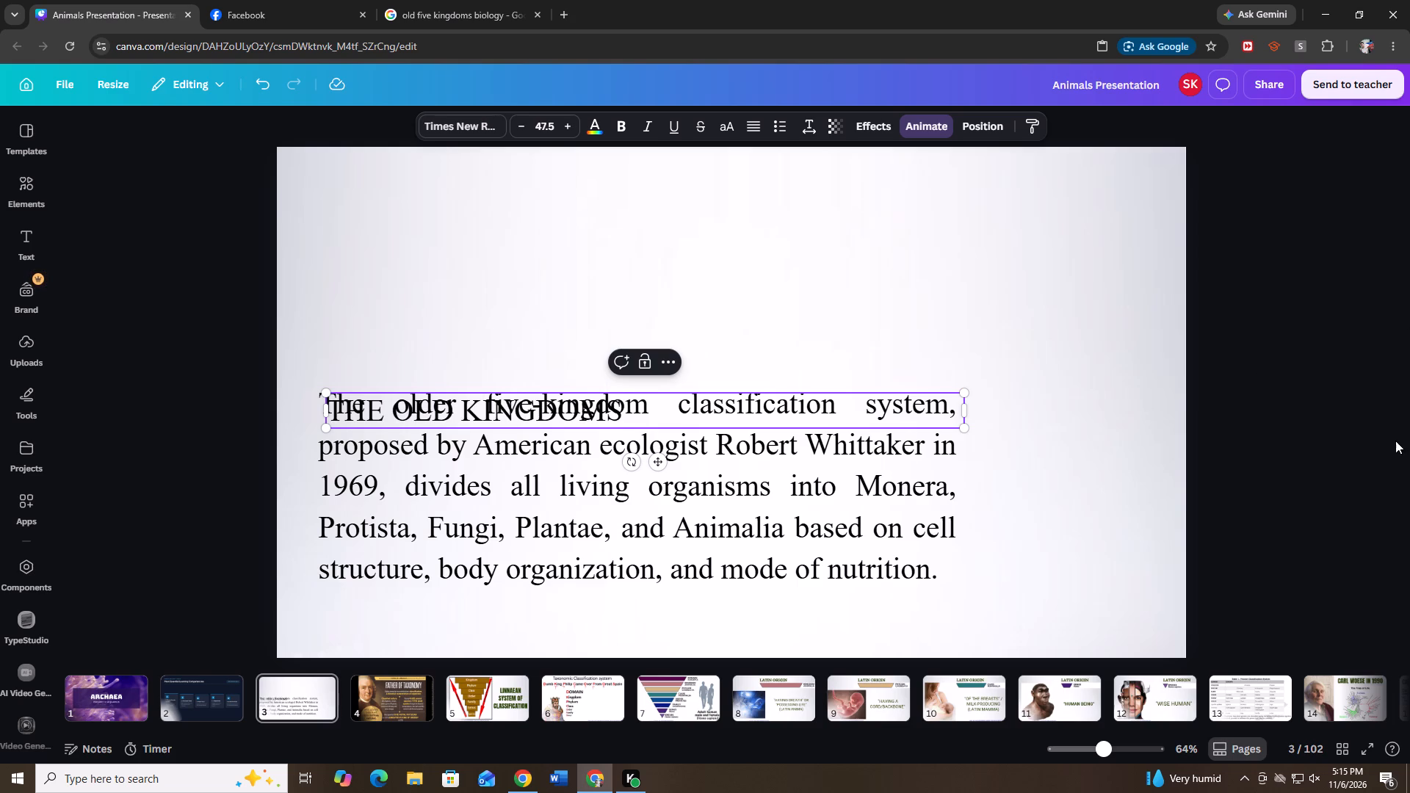
# Move the "THE OLD KINGDOMS" text box above the paragraph, enlarge it to about size 97.8, and centre it near the slide's top.
pyautogui.click(1395, 441)
pyautogui.moveTo(592, 411); pyautogui.dragTo(756, 275)
pyautogui.moveTo(1133, 278); pyautogui.dragTo(795, 272)
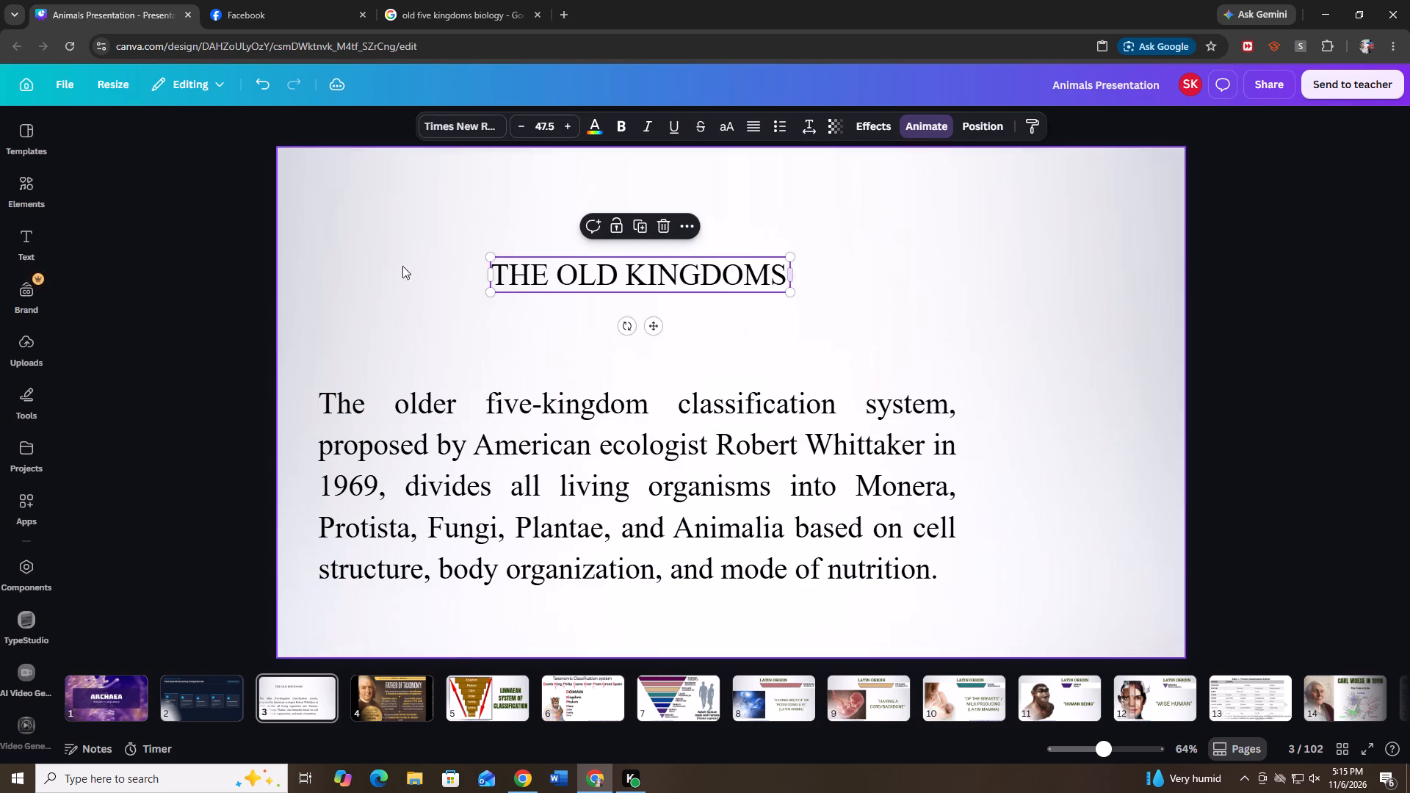
pyautogui.moveTo(488, 253); pyautogui.dragTo(294, 217)
pyautogui.moveTo(571, 266); pyautogui.dragTo(684, 263)
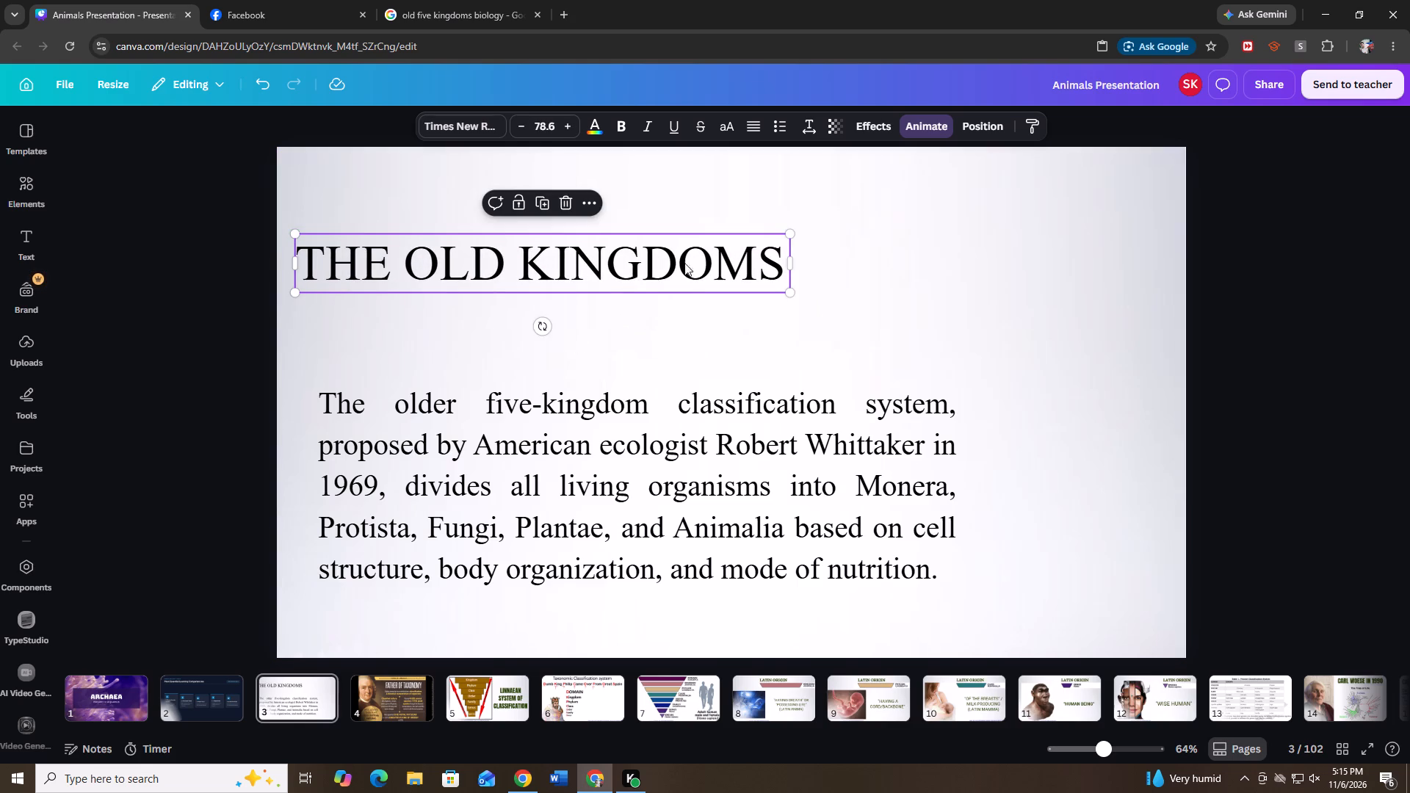
pyautogui.moveTo(684, 263); pyautogui.dragTo(711, 256)
pyautogui.moveTo(930, 226); pyautogui.dragTo(1049, 202)
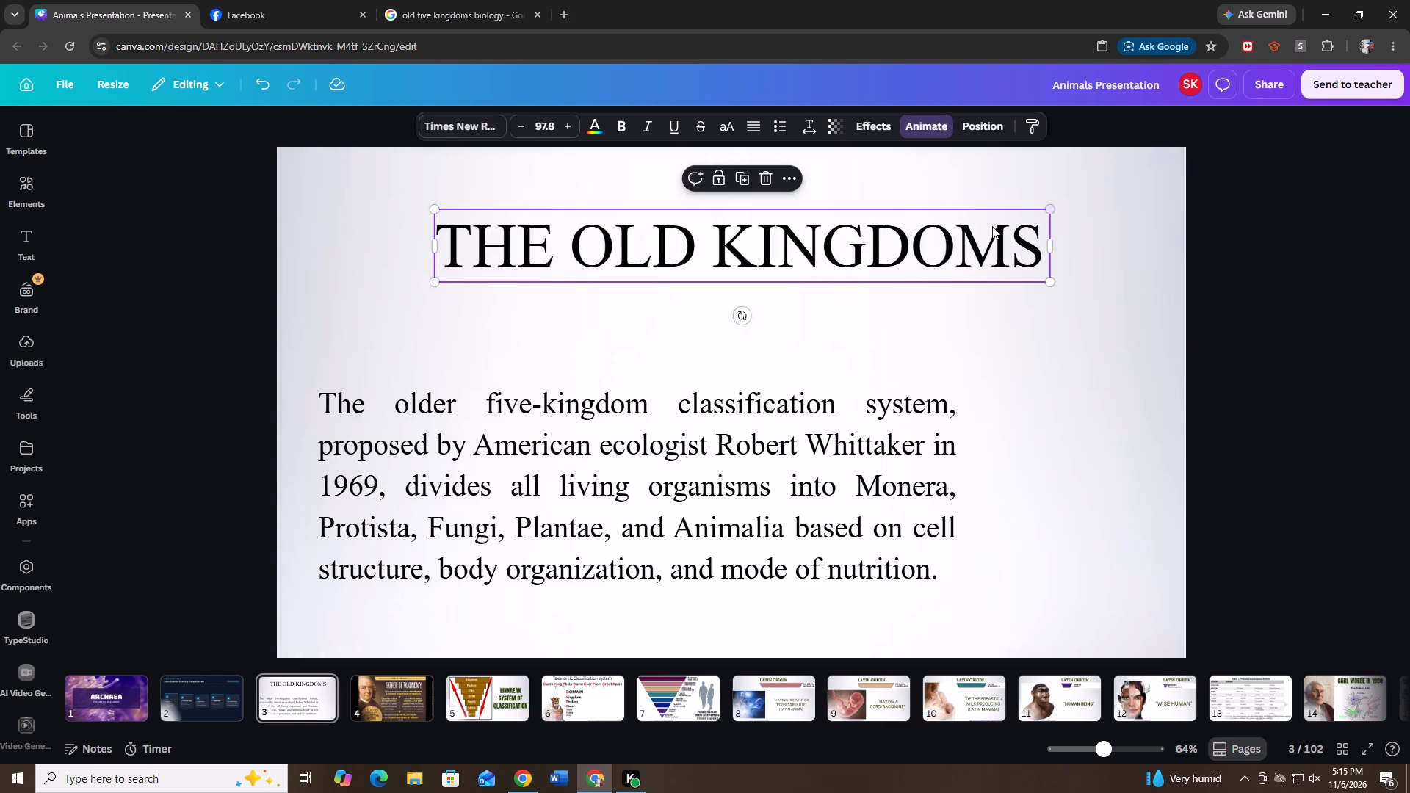
pyautogui.moveTo(986, 231); pyautogui.dragTo(946, 209)
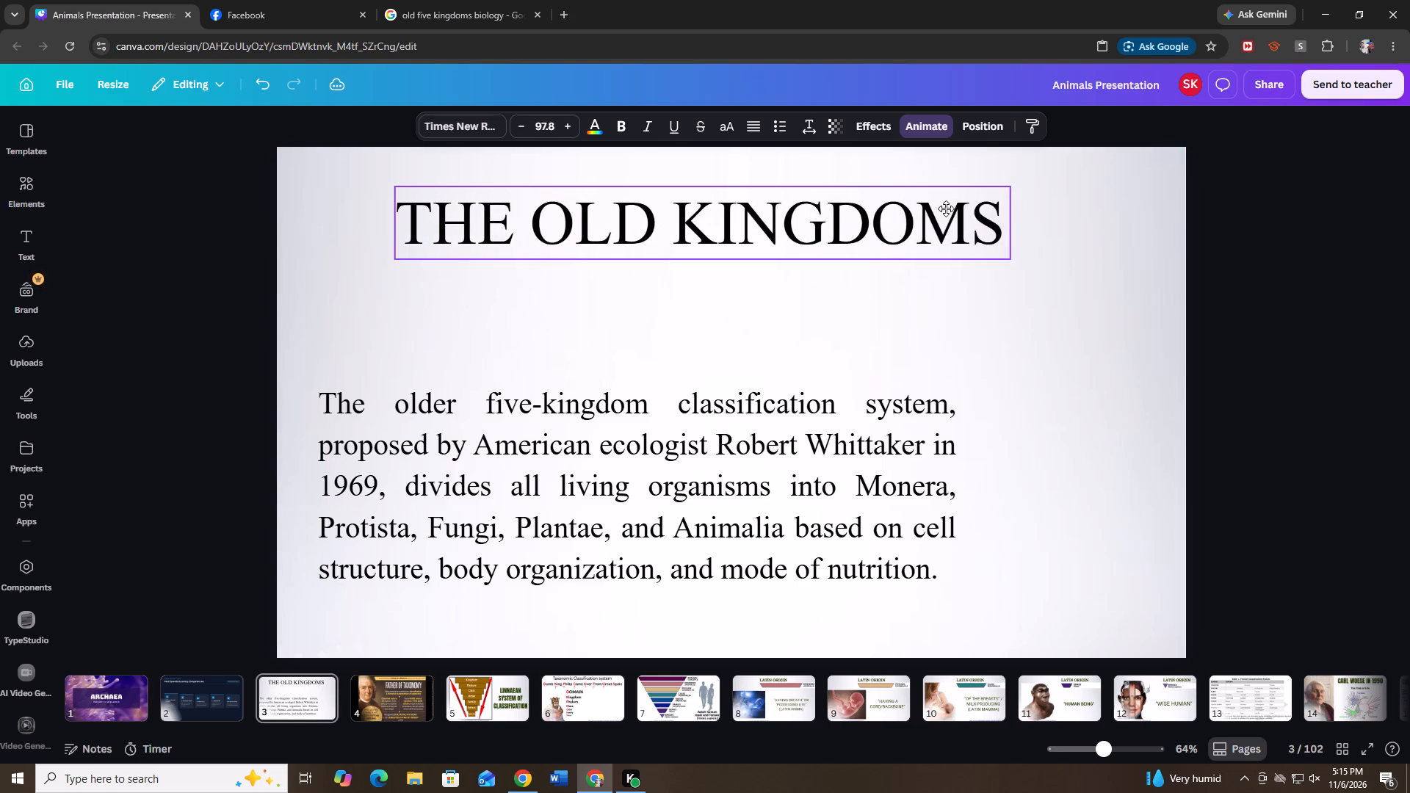
pyautogui.moveTo(946, 209); pyautogui.dragTo(969, 204)
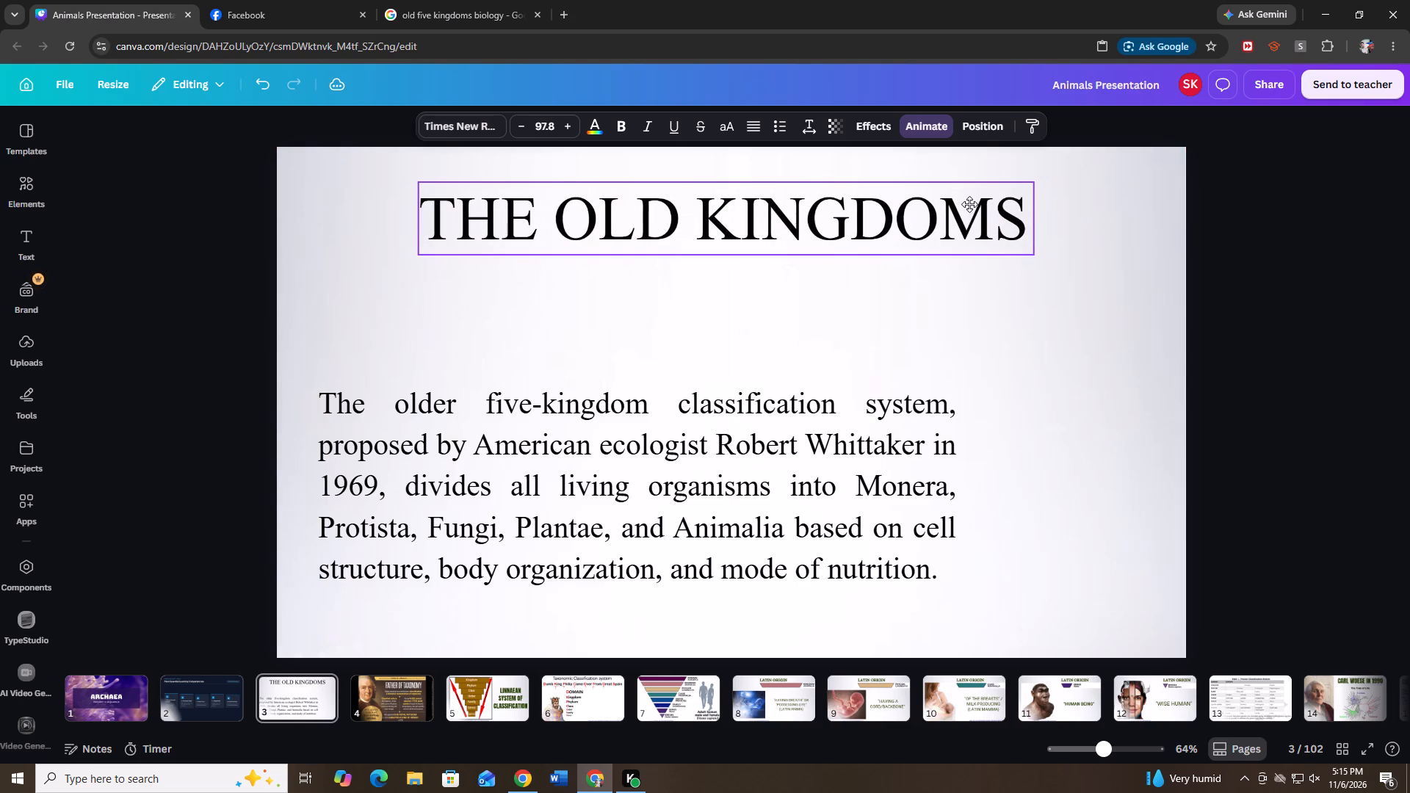
pyautogui.moveTo(969, 204); pyautogui.dragTo(975, 204)
# Colour the "THE OLD KINGDOMS" title Vivid Indigo (#1800ad).
pyautogui.click(591, 131)
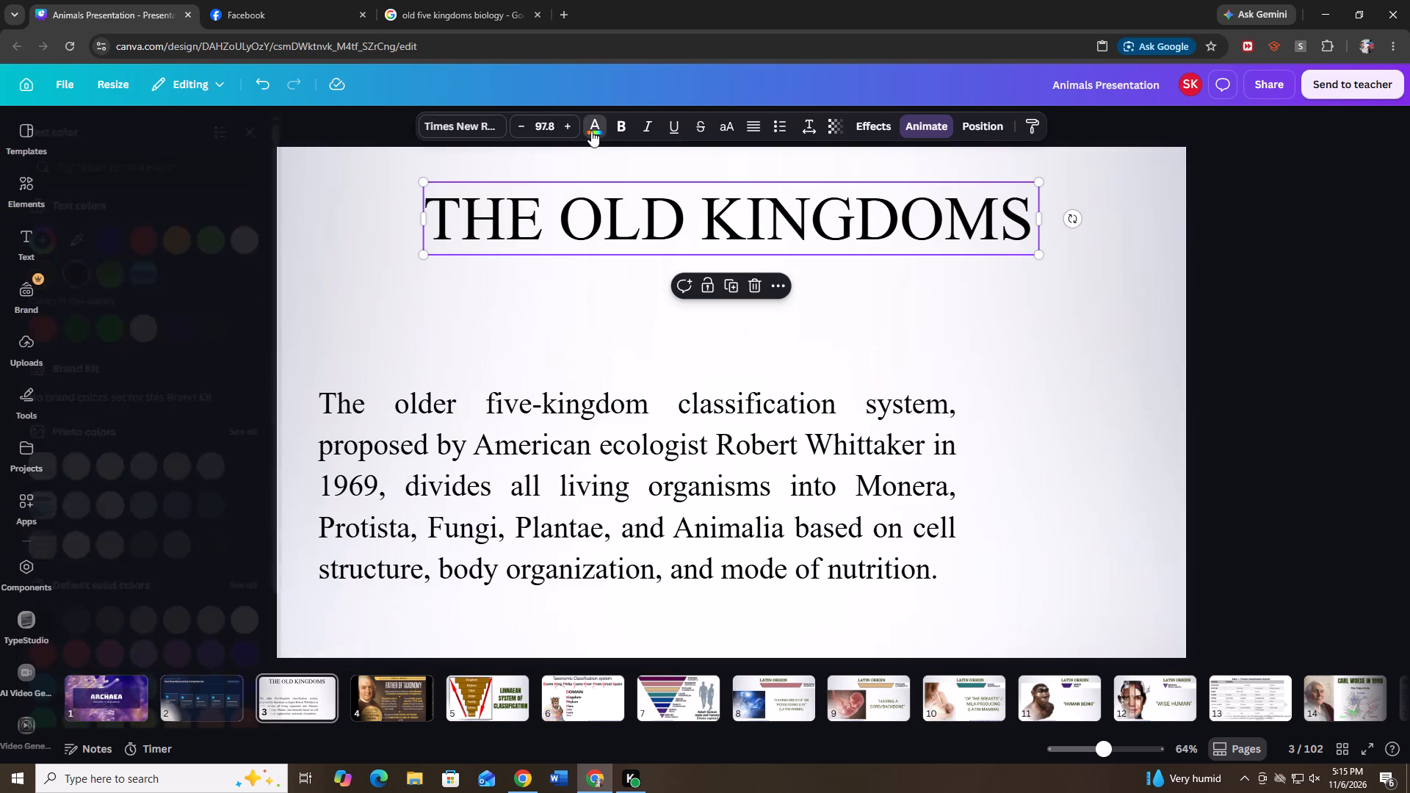
pyautogui.click(151, 244)
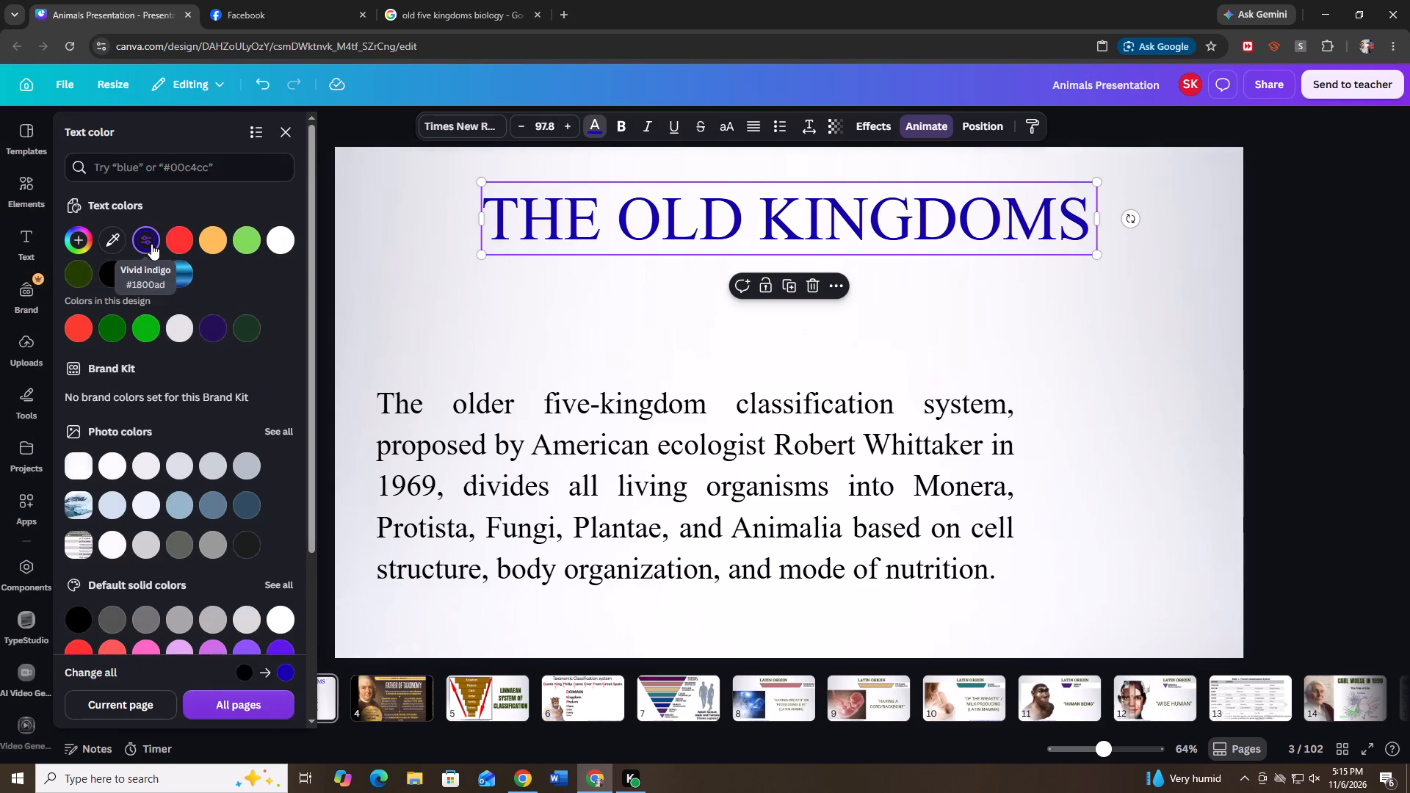
# Move the five-kingdom paragraph up so it sits roughly centred just beneath the title.
pyautogui.click(798, 527)
pyautogui.moveTo(763, 505); pyautogui.dragTo(833, 415)
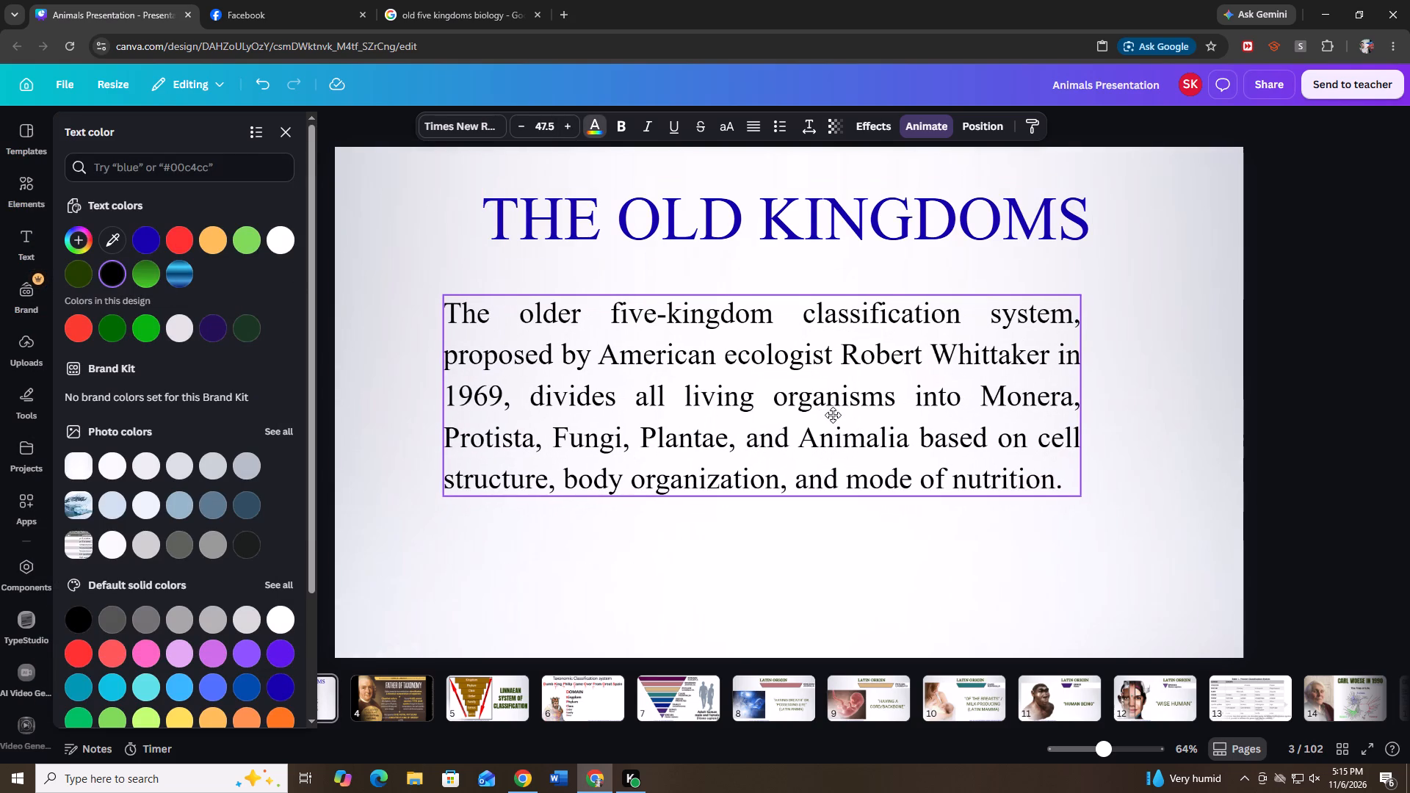
pyautogui.moveTo(833, 415); pyautogui.dragTo(850, 416)
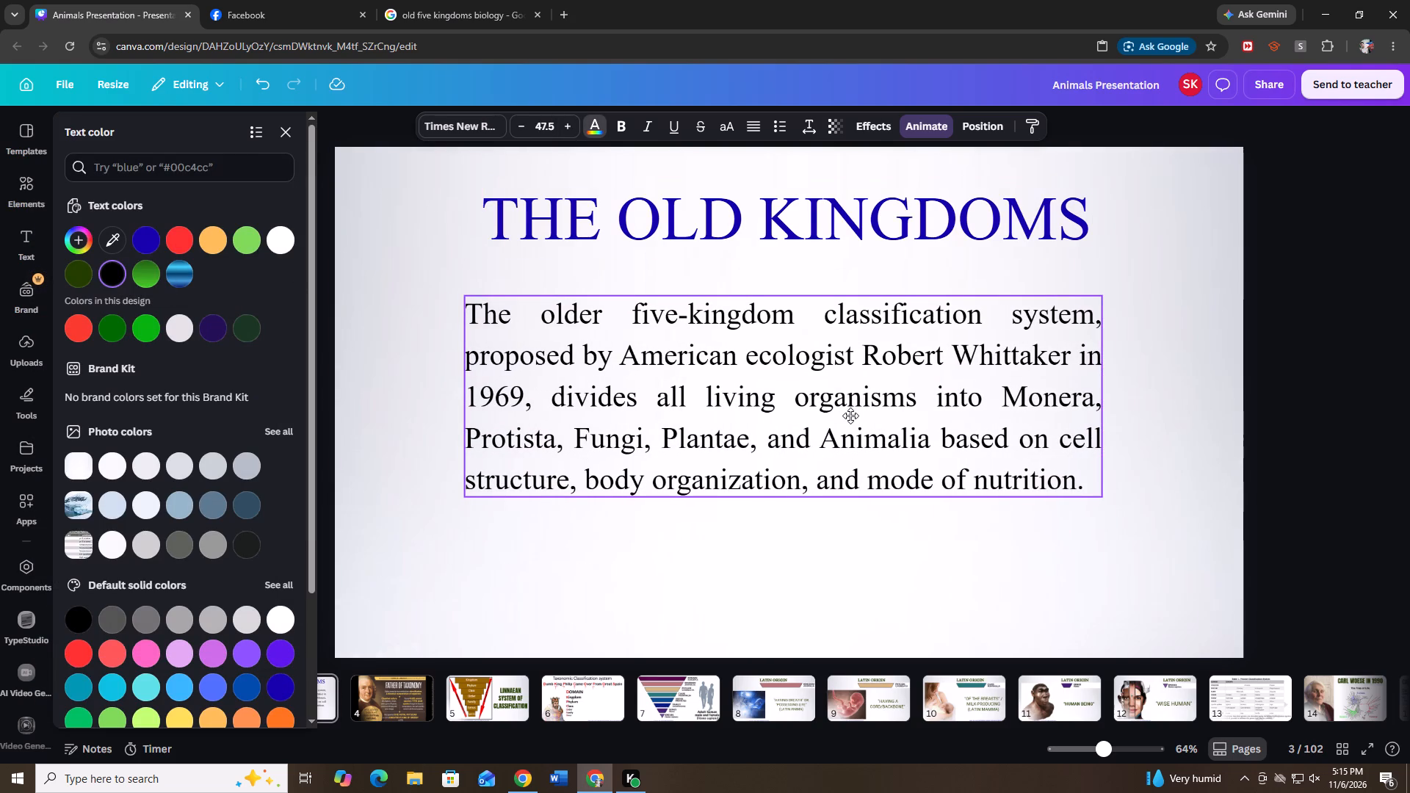
pyautogui.moveTo(850, 416); pyautogui.dragTo(846, 413)
pyautogui.click(1309, 413)
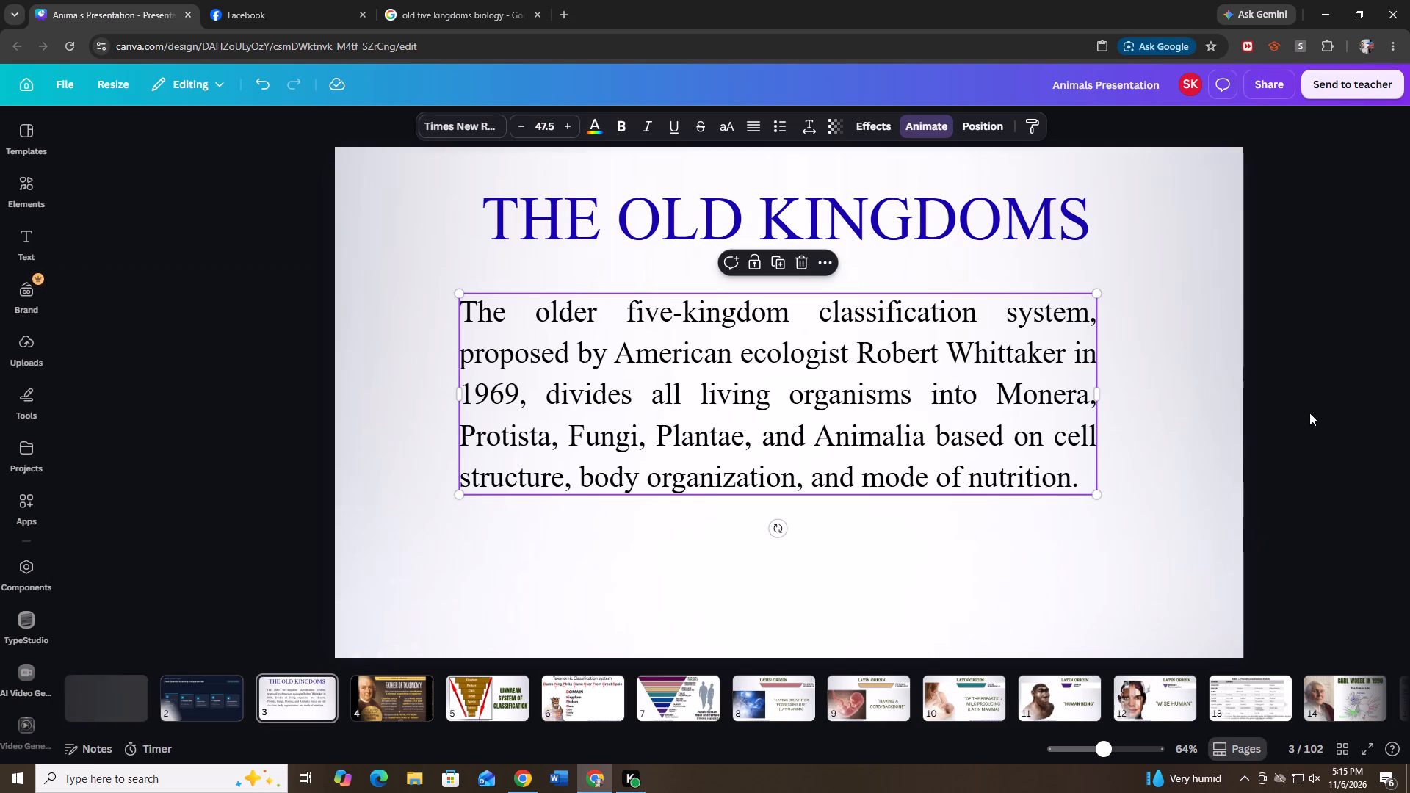
# Break the paragraph so Monera, Protista, Fungi, Plantae, and Animalia each stand on their own line, with the closing phrase starting below them.
pyautogui.click(969, 407)
pyautogui.click(948, 394)
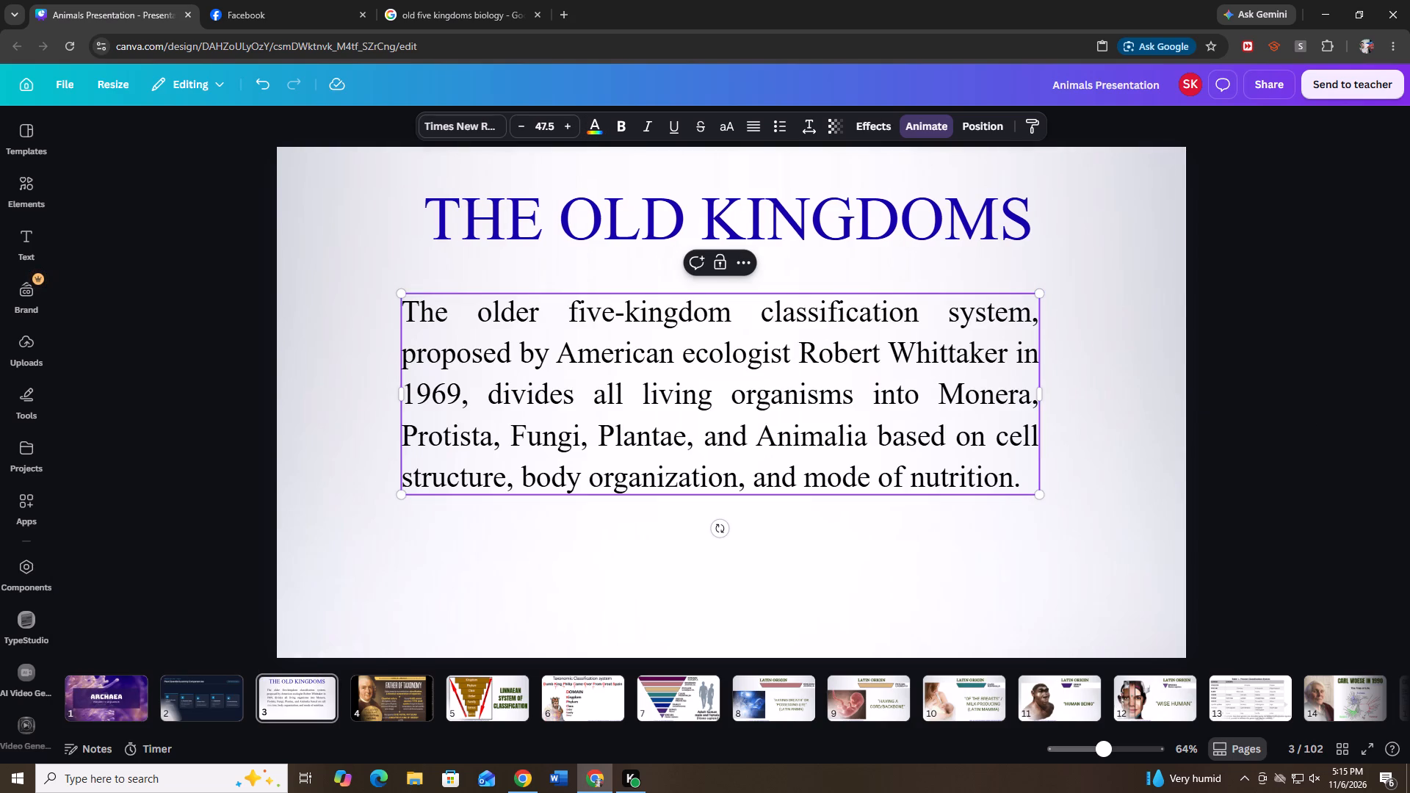
pyautogui.press('Return')
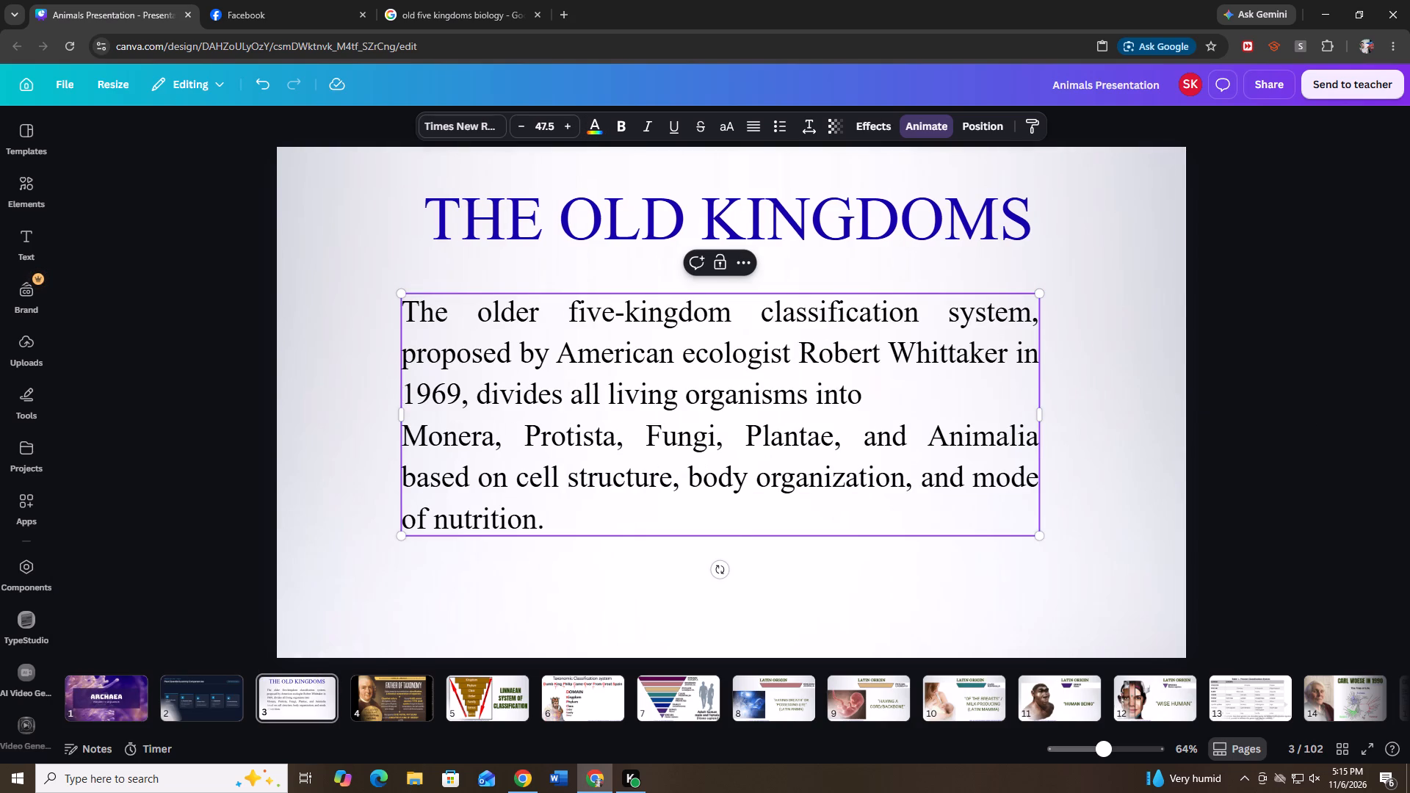
pyautogui.click(530, 440)
pyautogui.press('Return')
pyautogui.click(512, 478)
pyautogui.press('Return')
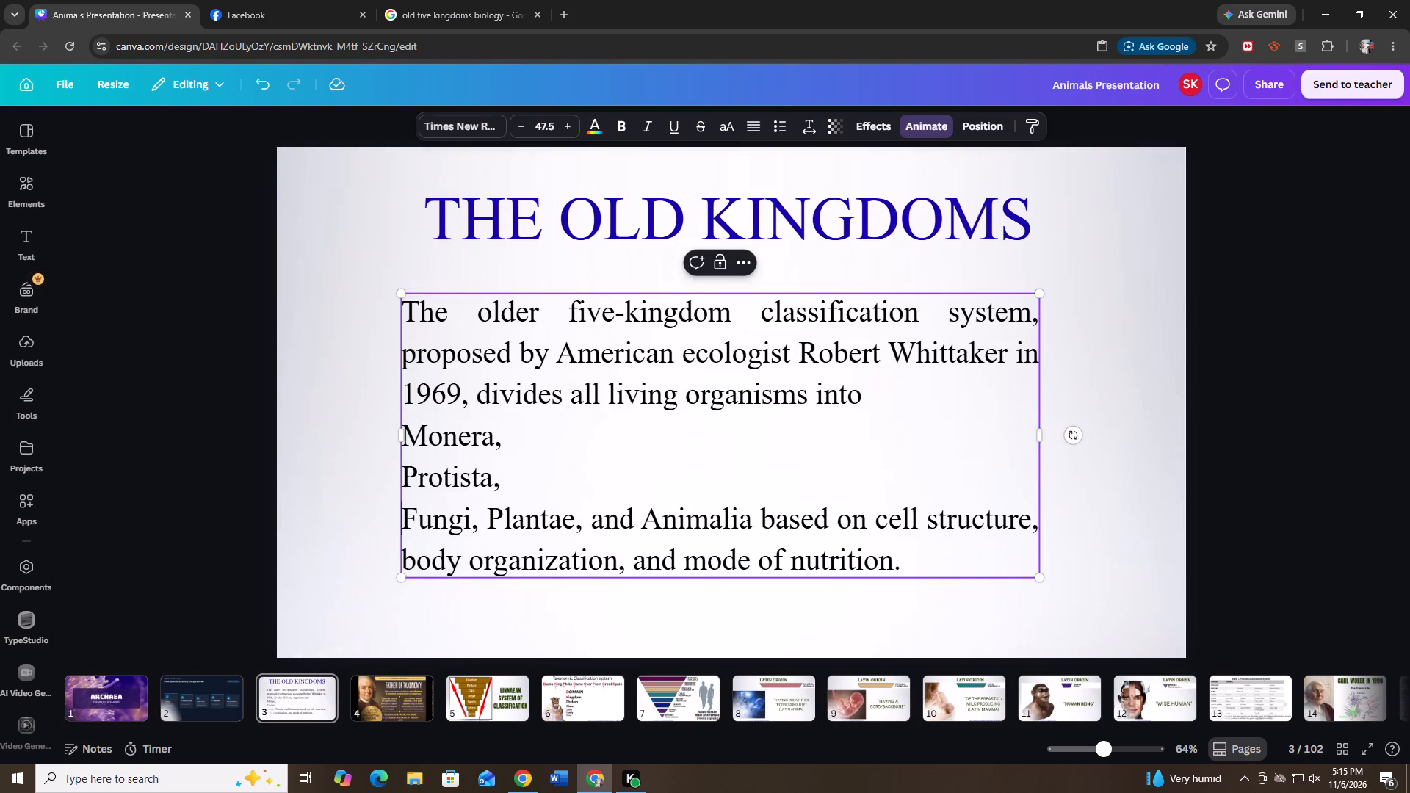
pyautogui.click(495, 524)
pyautogui.press('Return')
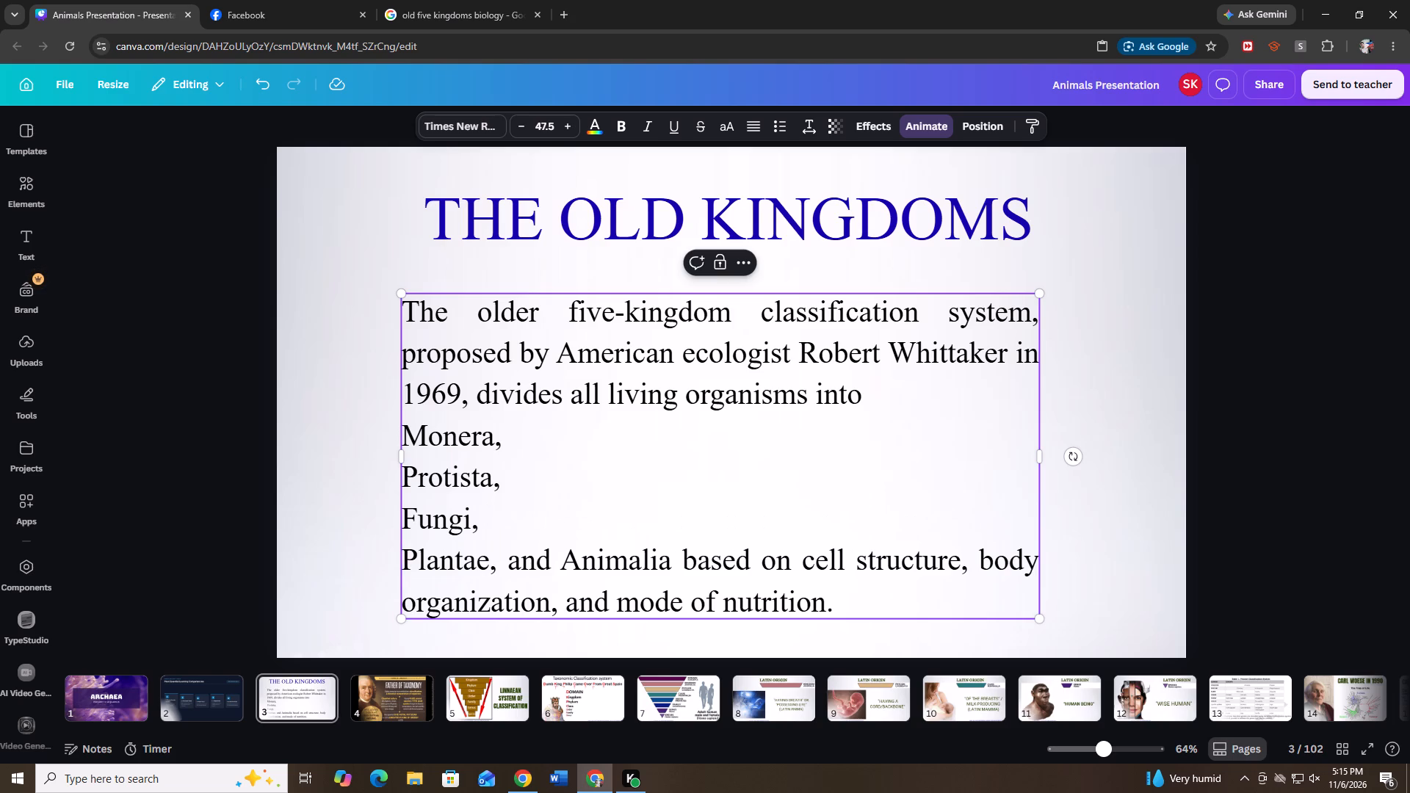
pyautogui.click(507, 568)
pyautogui.press('Return')
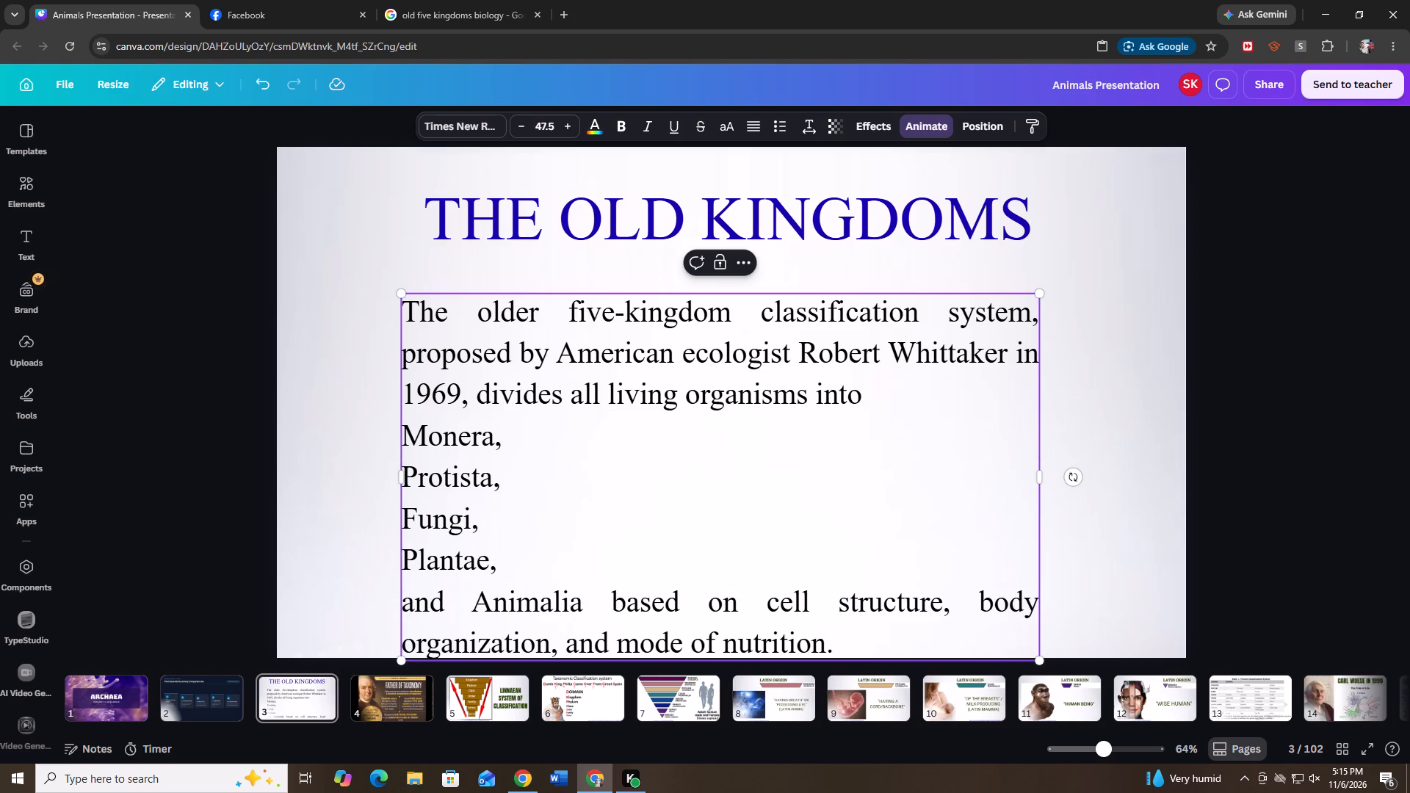
pyautogui.click(615, 599)
pyautogui.press('Return')
pyautogui.click(1246, 510)
# Widen the paragraph's text box, scale it down to about size 40.4, and centre it beneath the title within the slide.
pyautogui.click(1013, 390)
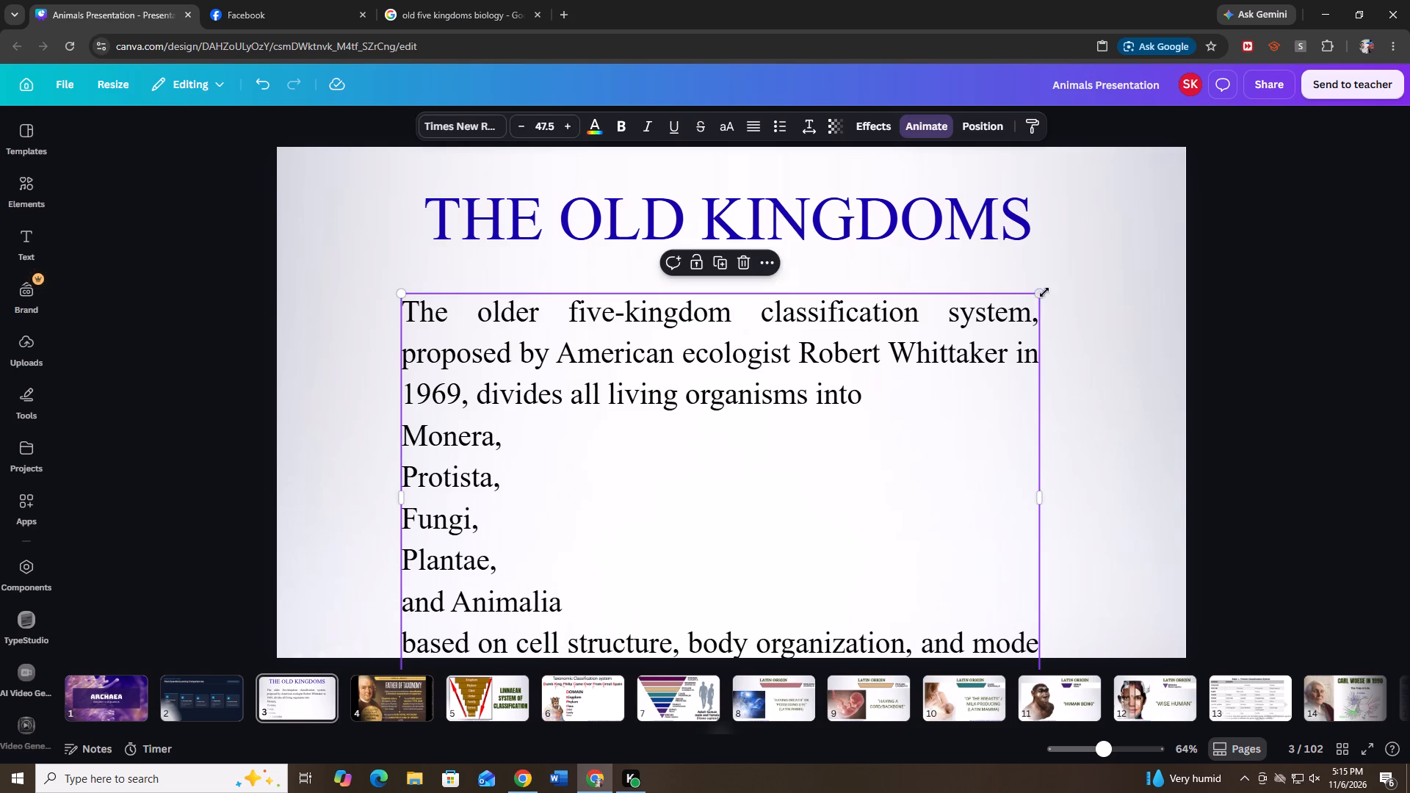
pyautogui.moveTo(1043, 500); pyautogui.dragTo(1193, 501)
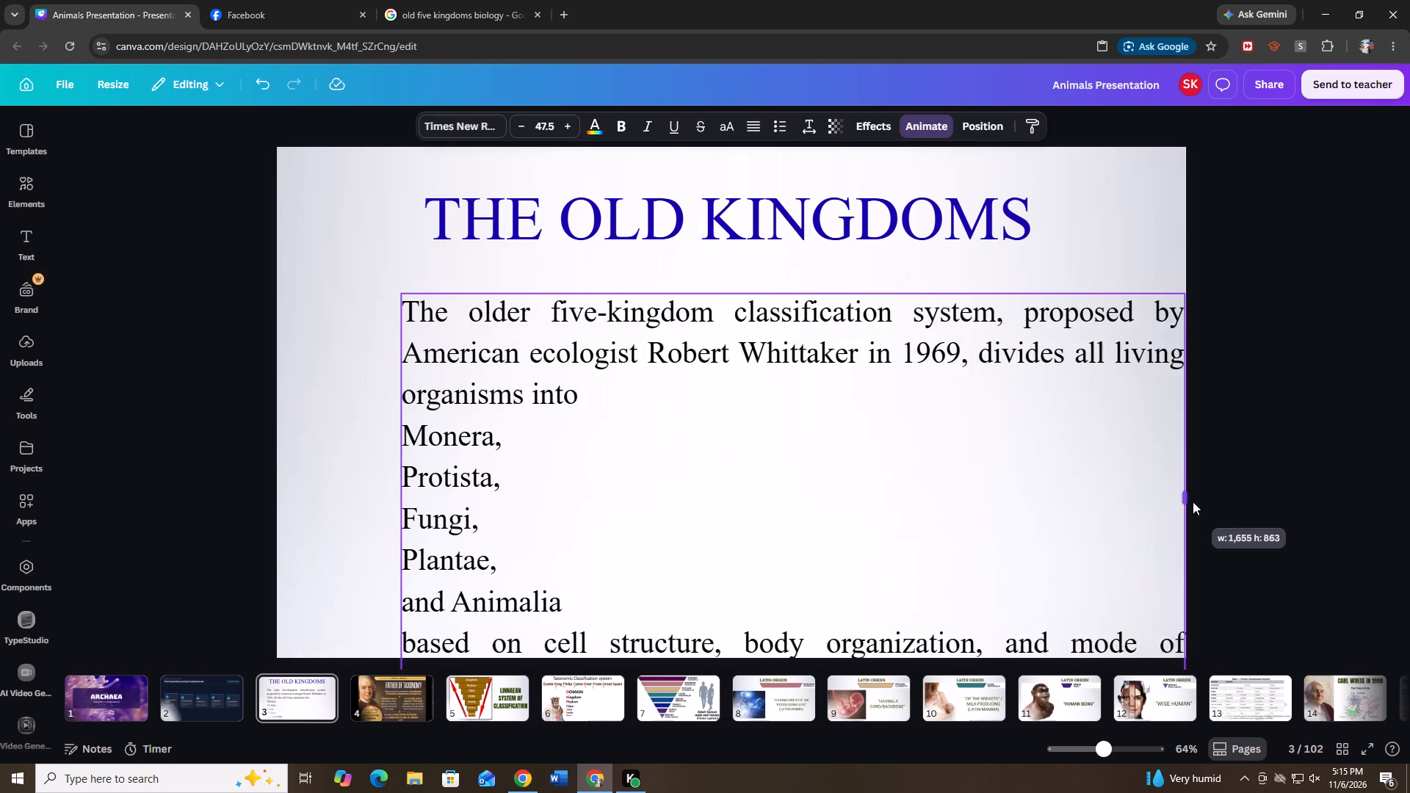
pyautogui.moveTo(1193, 501); pyautogui.dragTo(1152, 498)
pyautogui.moveTo(1023, 563); pyautogui.dragTo(992, 494)
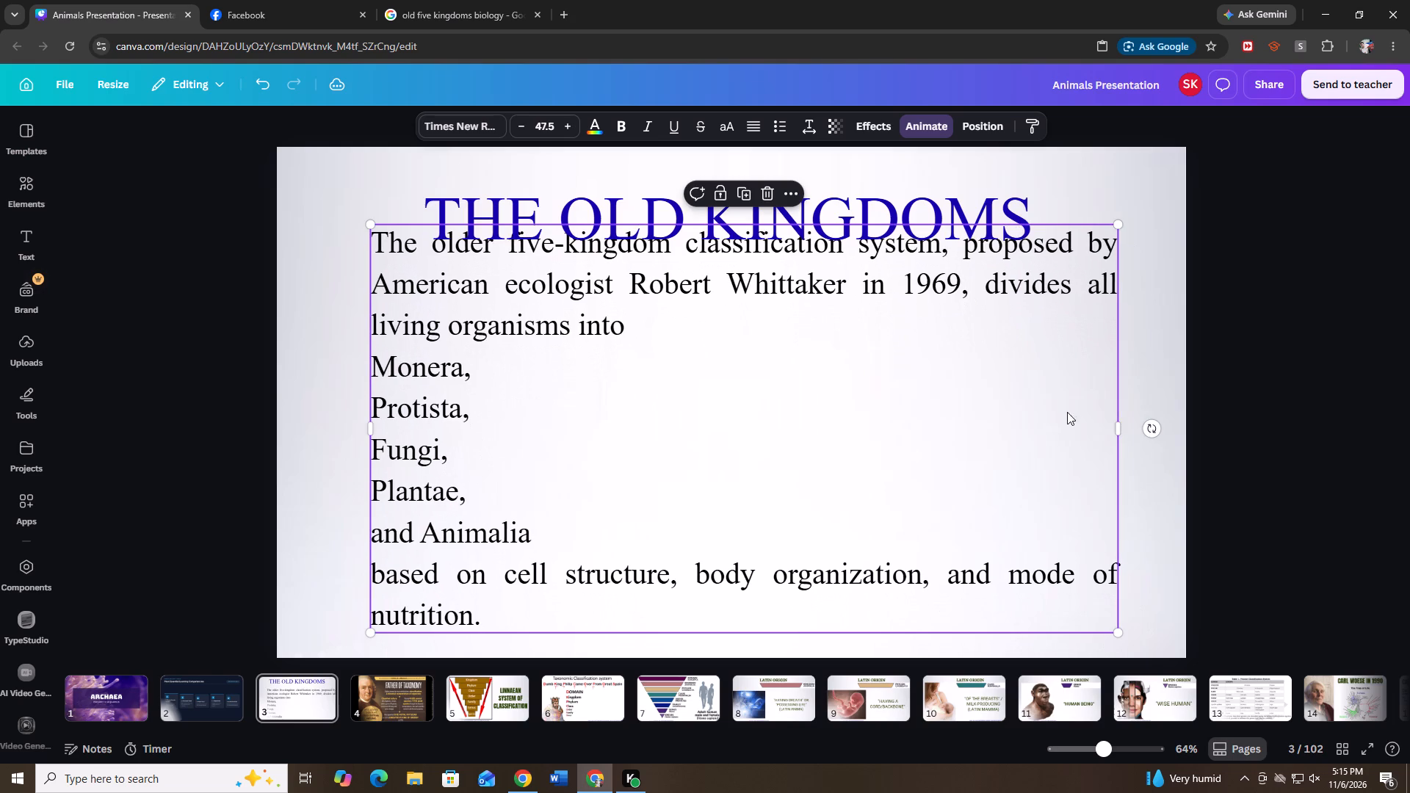
pyautogui.moveTo(1118, 225); pyautogui.dragTo(1015, 295)
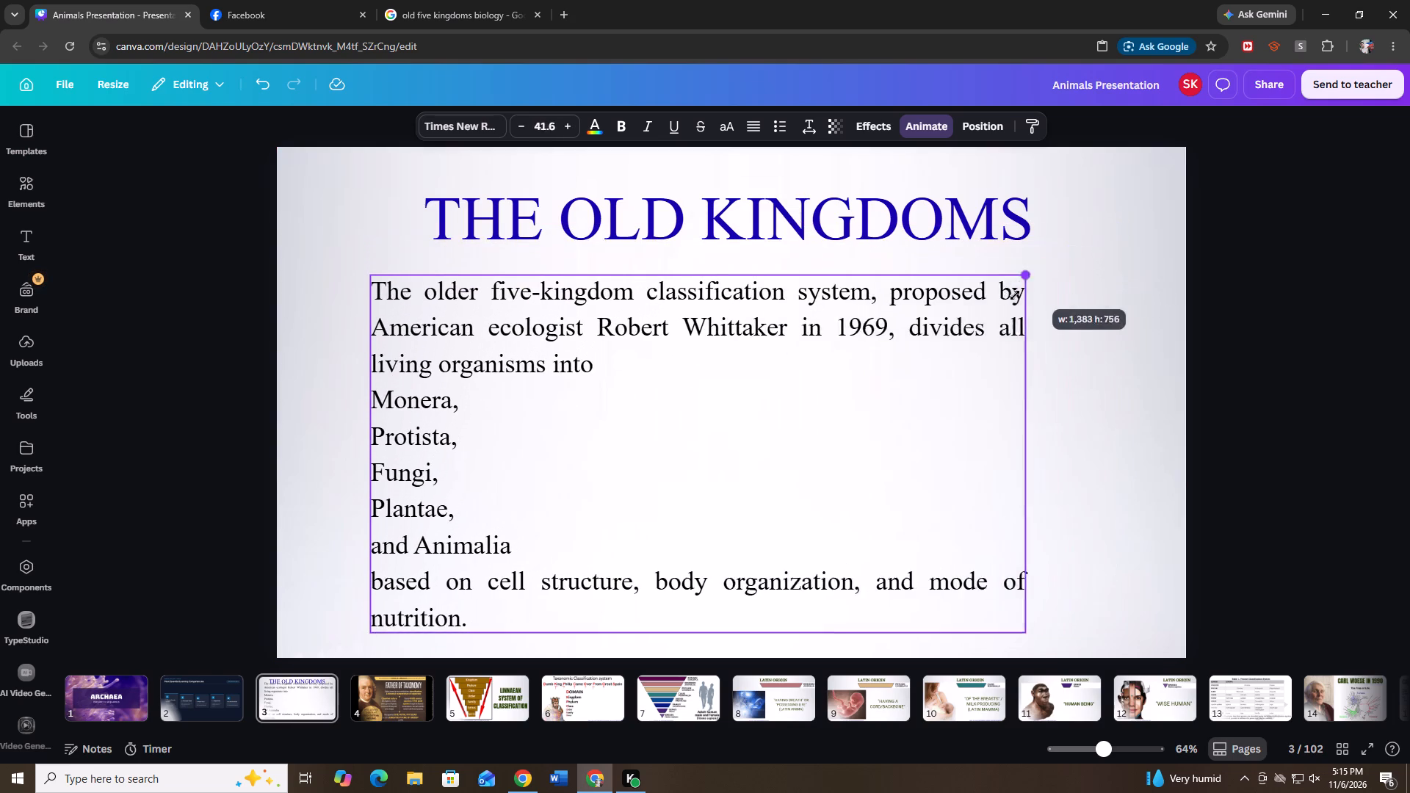
pyautogui.moveTo(1015, 295); pyautogui.dragTo(1012, 298)
pyautogui.moveTo(875, 394); pyautogui.dragTo(921, 389)
# Make the five kingdom lines from "Monera," to "and Animalia" red and bold.
pyautogui.click(419, 432)
pyautogui.click(419, 405)
pyautogui.click(413, 404)
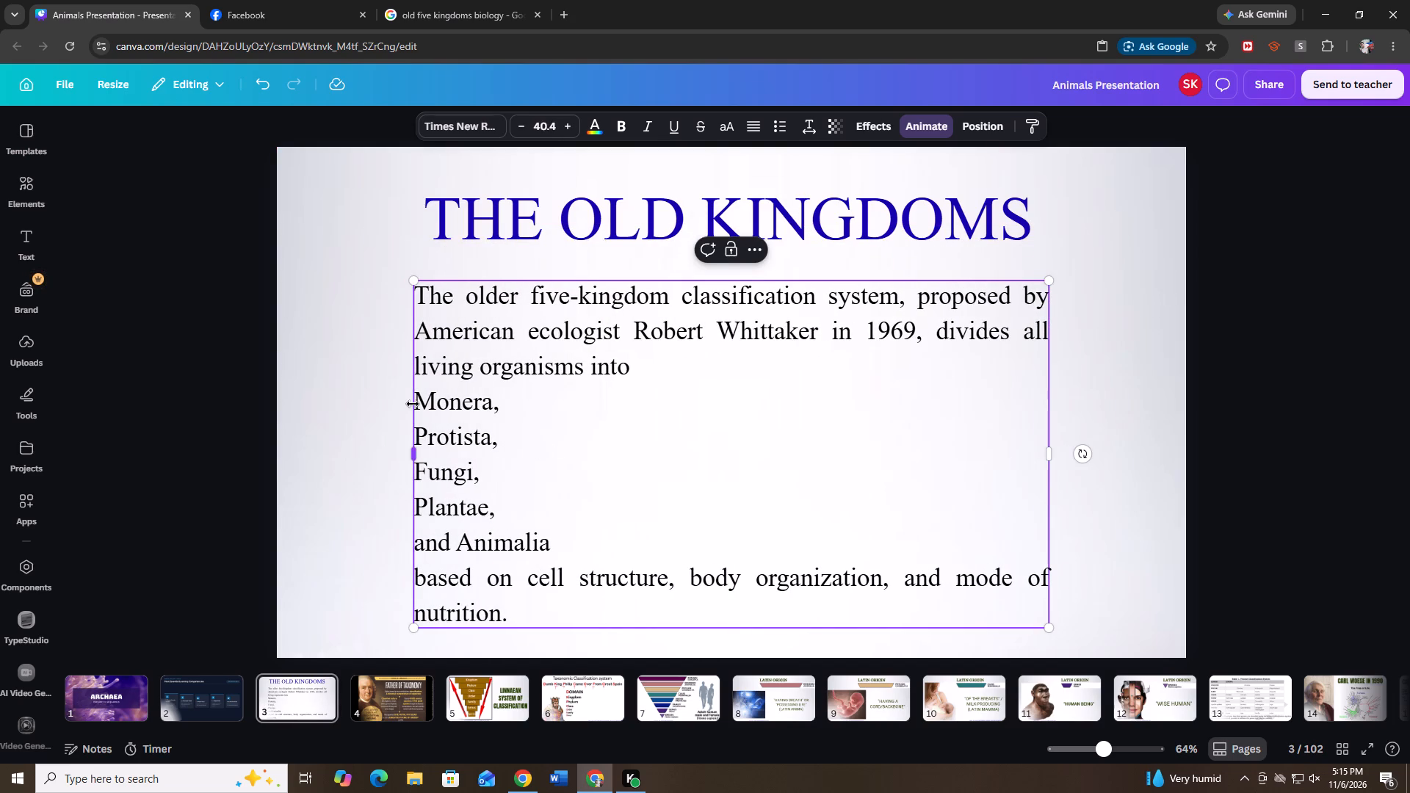
pyautogui.moveTo(416, 402); pyautogui.dragTo(546, 527)
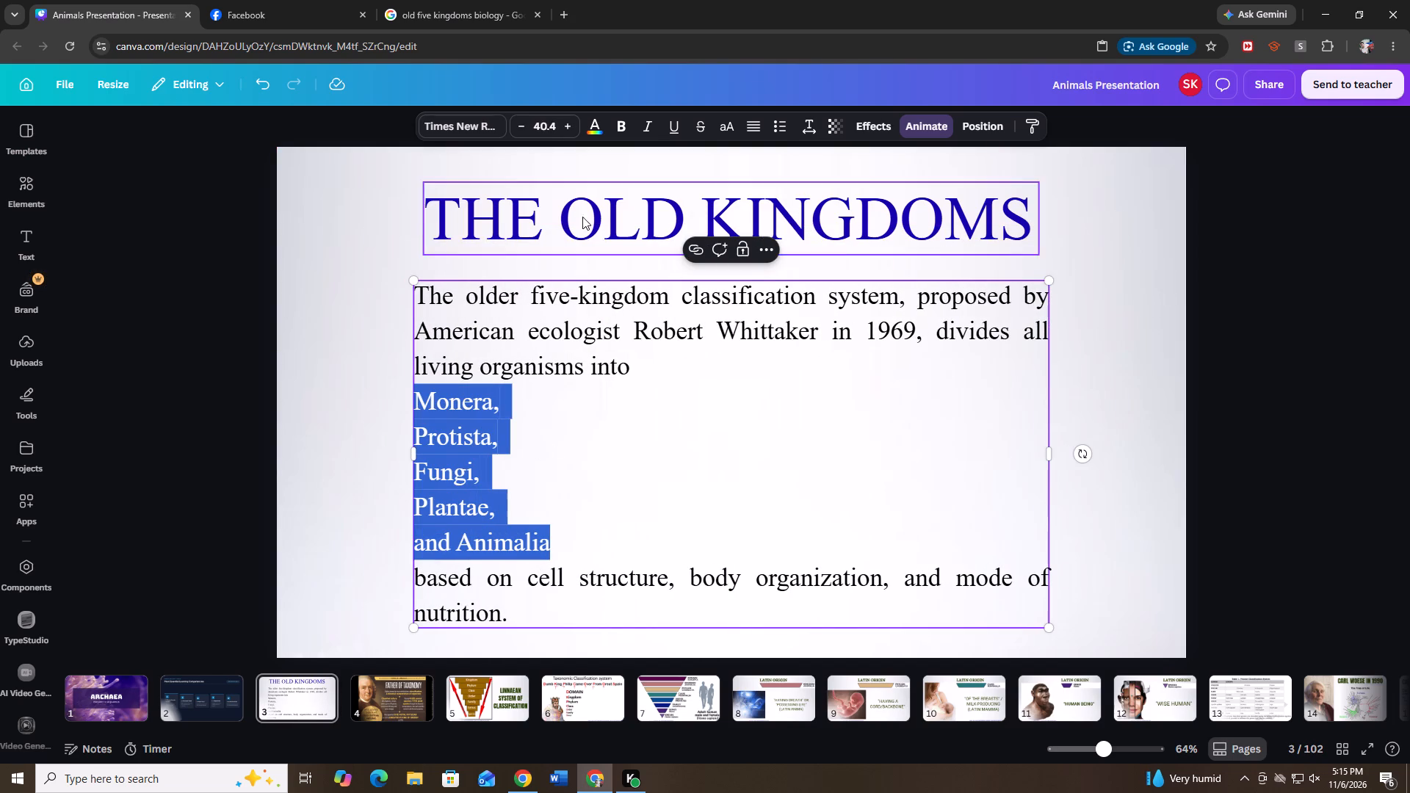
pyautogui.click(602, 128)
pyautogui.click(180, 245)
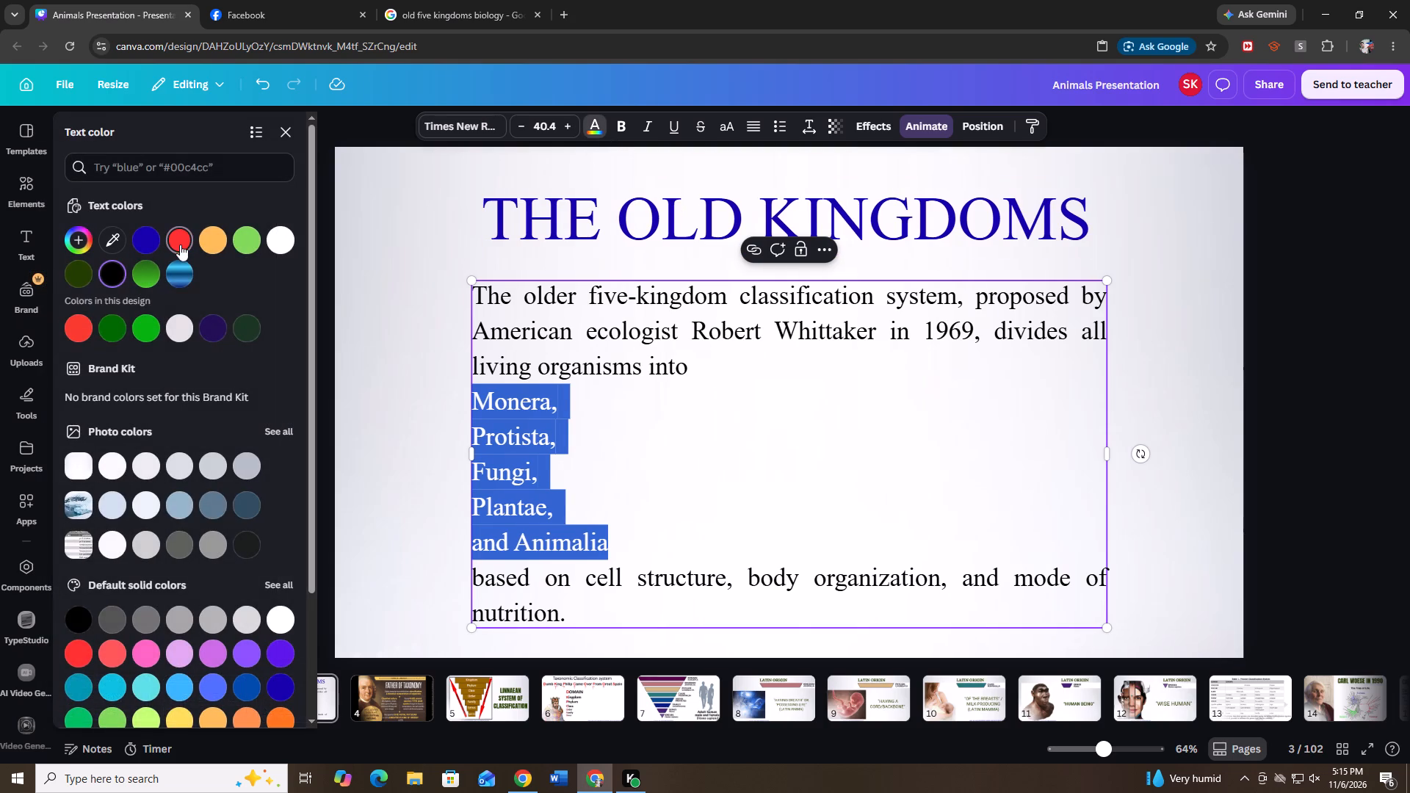
pyautogui.click(630, 126)
pyautogui.click(1320, 419)
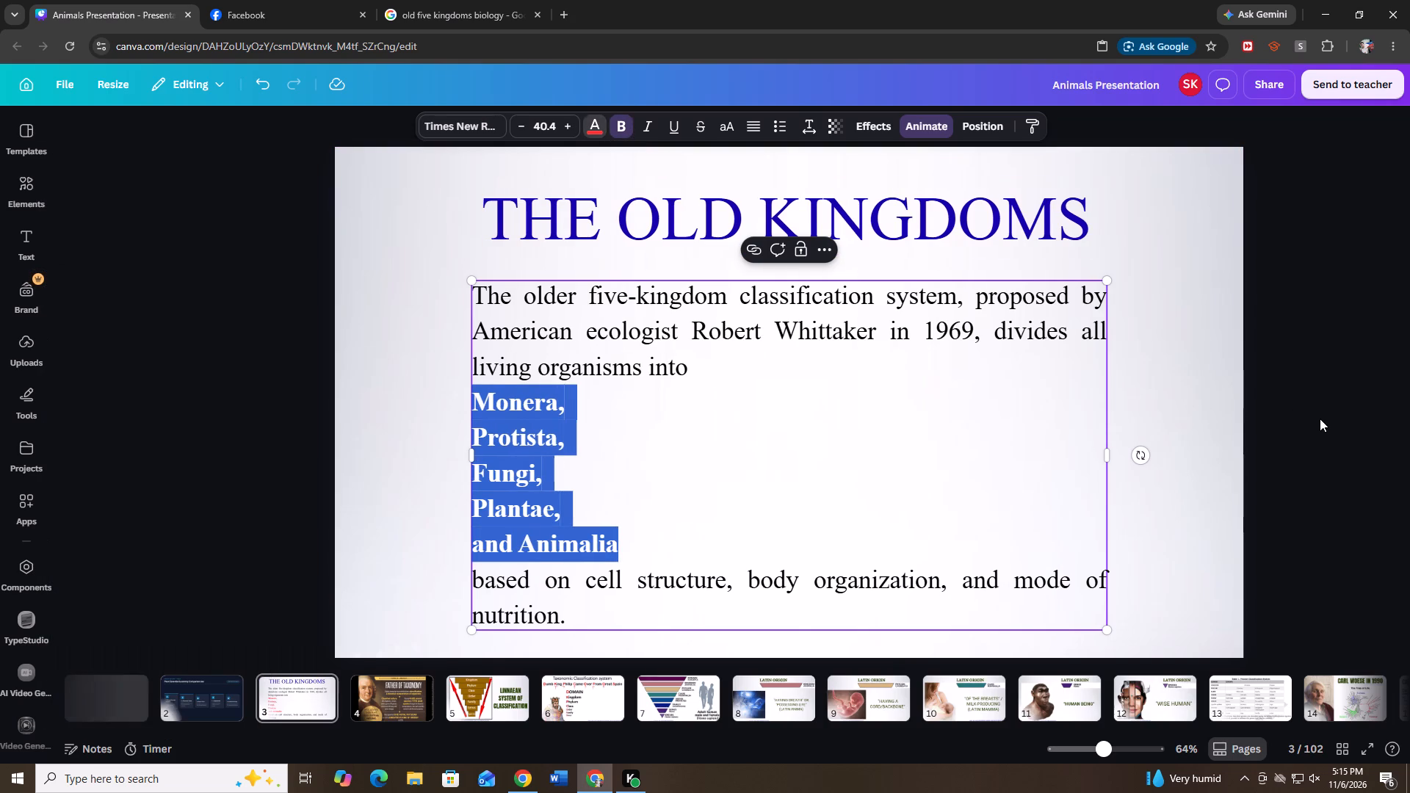
pyautogui.click(1320, 419)
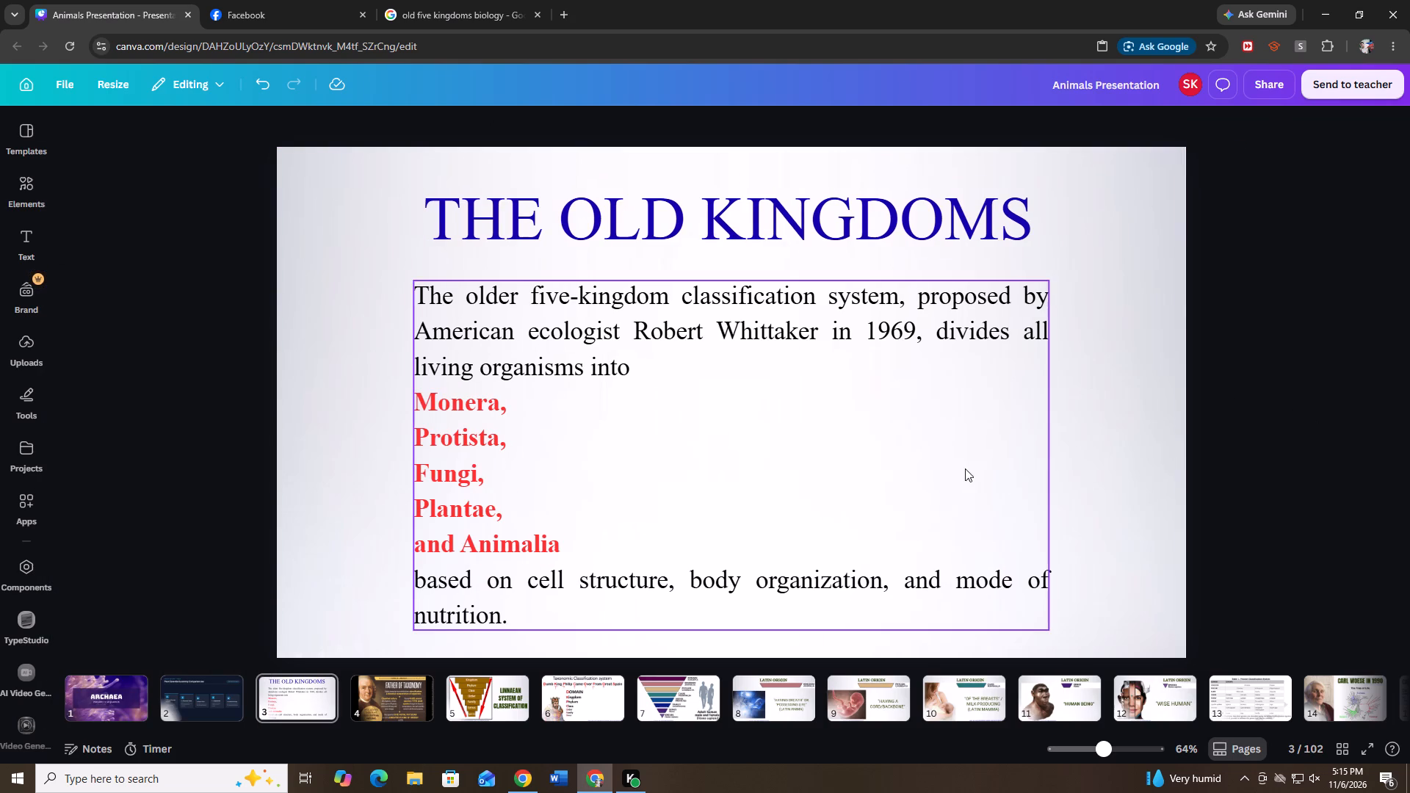
# Nudge the paragraph's text box slightly upward, keeping it horizontally centred on the slide.
pyautogui.moveTo(965, 468); pyautogui.dragTo(967, 457)
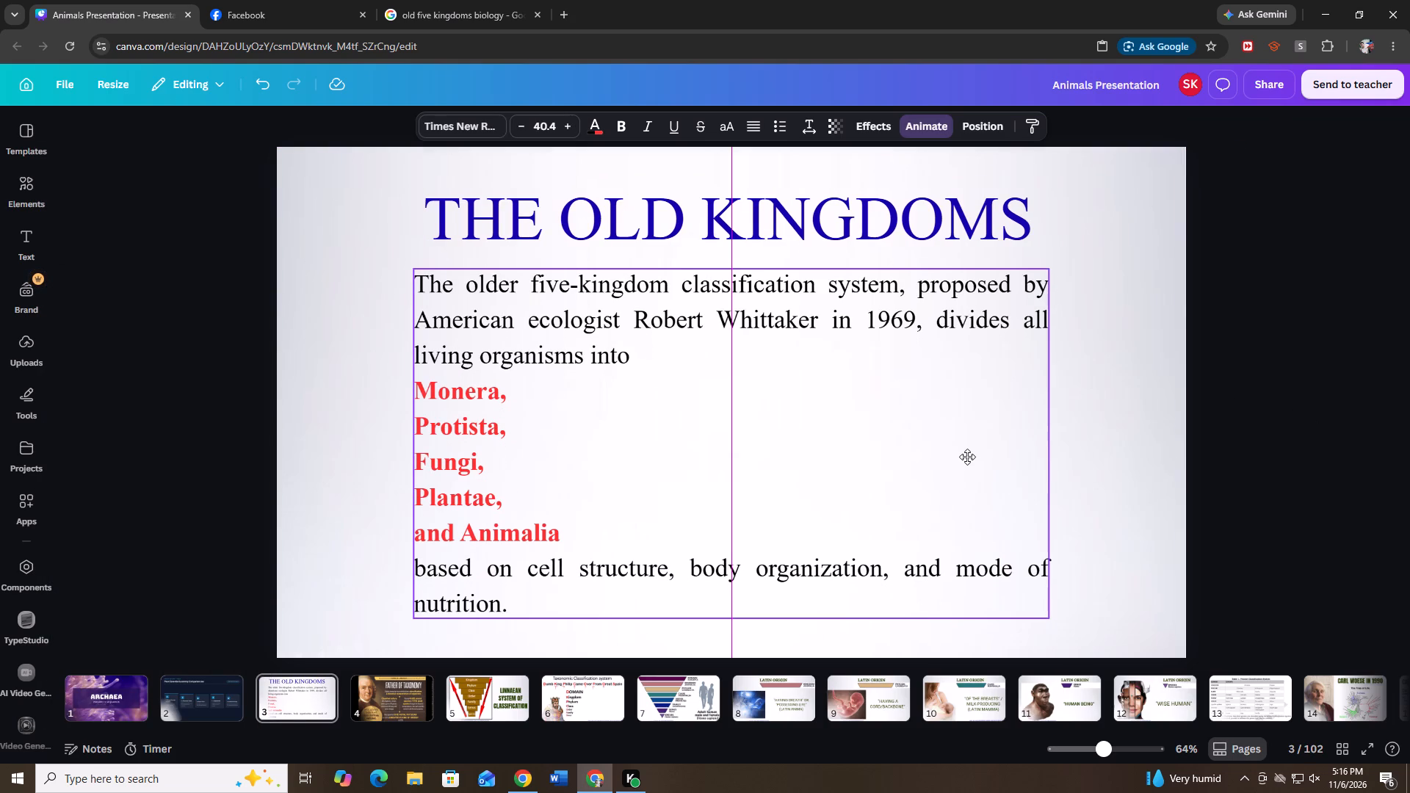
pyautogui.moveTo(967, 457); pyautogui.dragTo(969, 458)
# Look through the Google results for "old five kingdoms biology", including the related questions and images, and return to the Canva presentation.
pyautogui.click(427, 0)
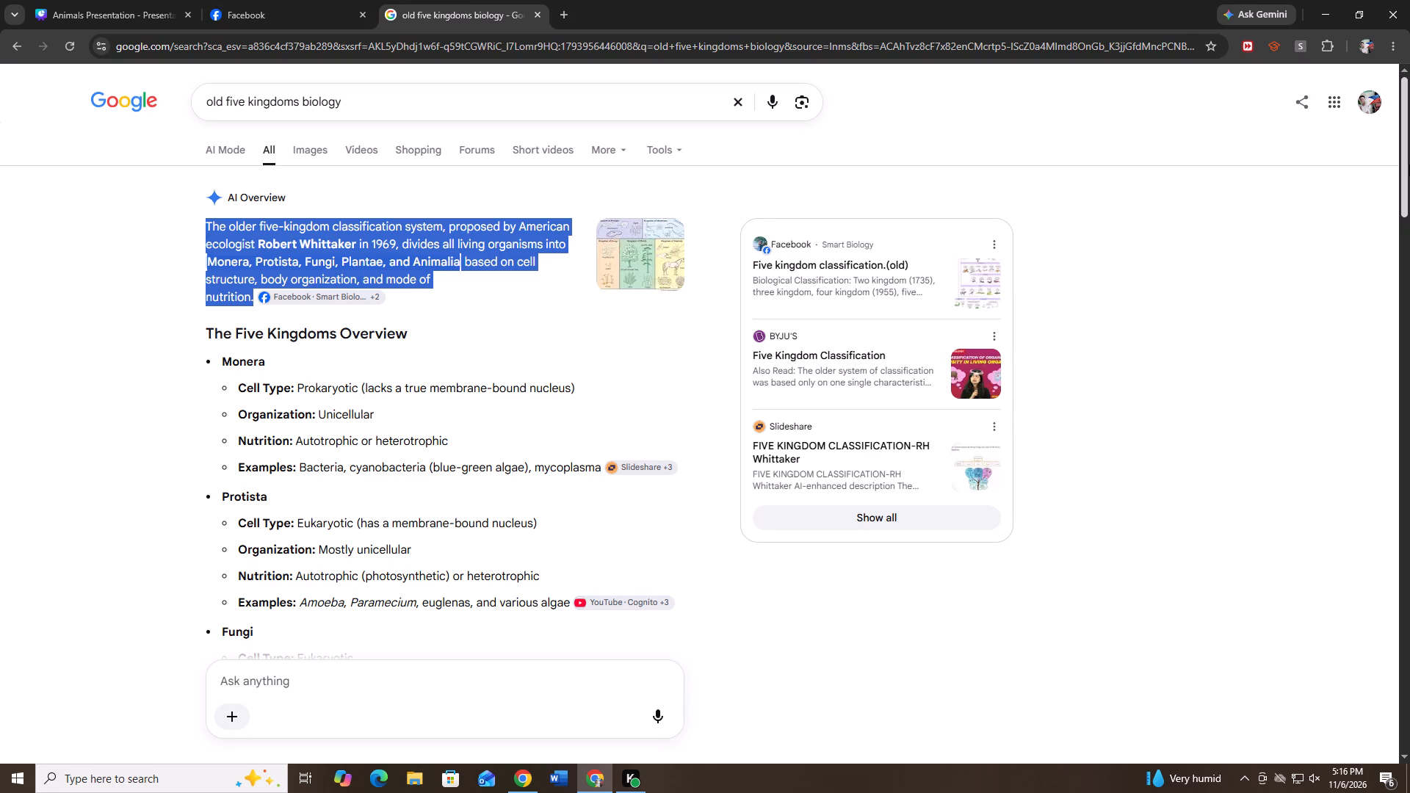
pyautogui.moveTo(1406, 141); pyautogui.dragTo(1409, 372)
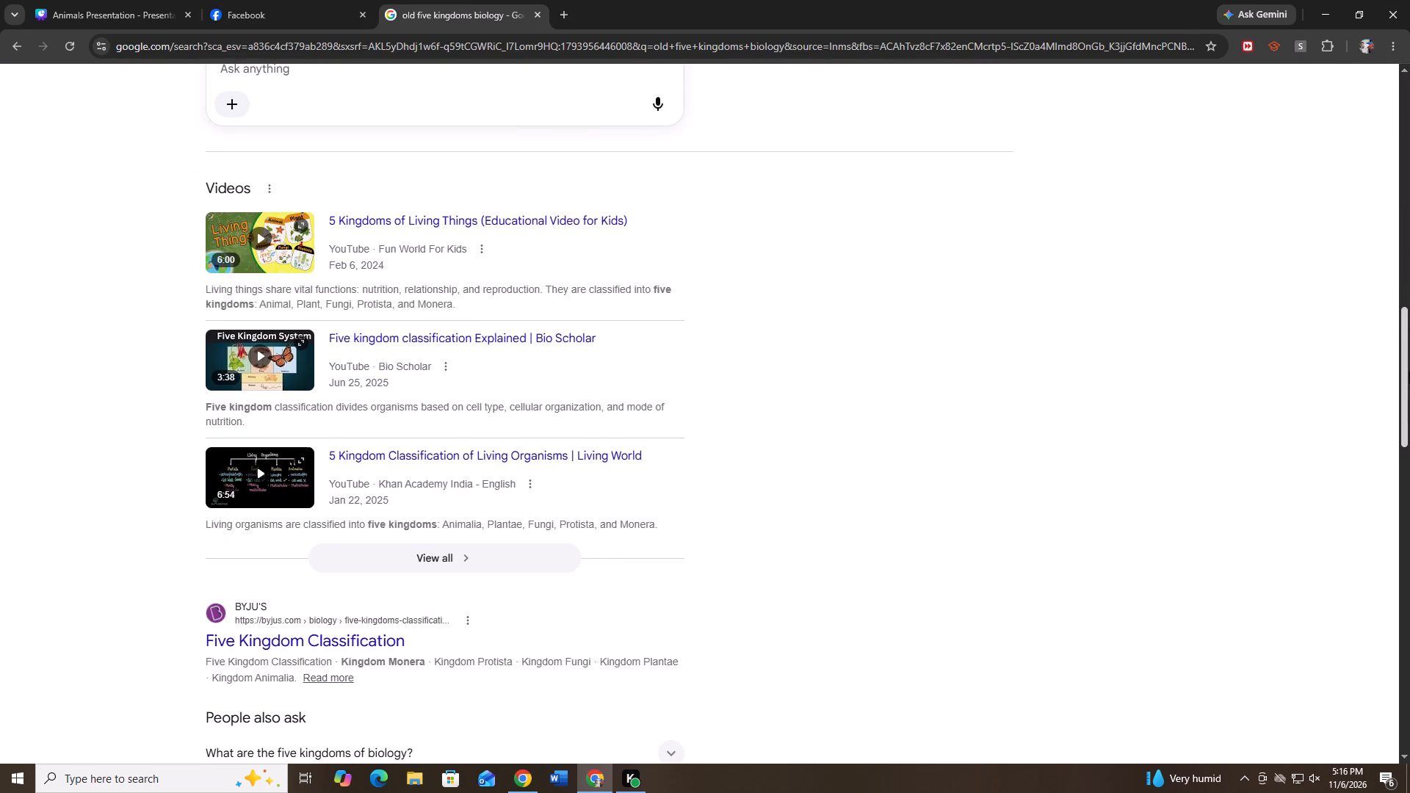
pyautogui.moveTo(1409, 372); pyautogui.dragTo(1409, 477)
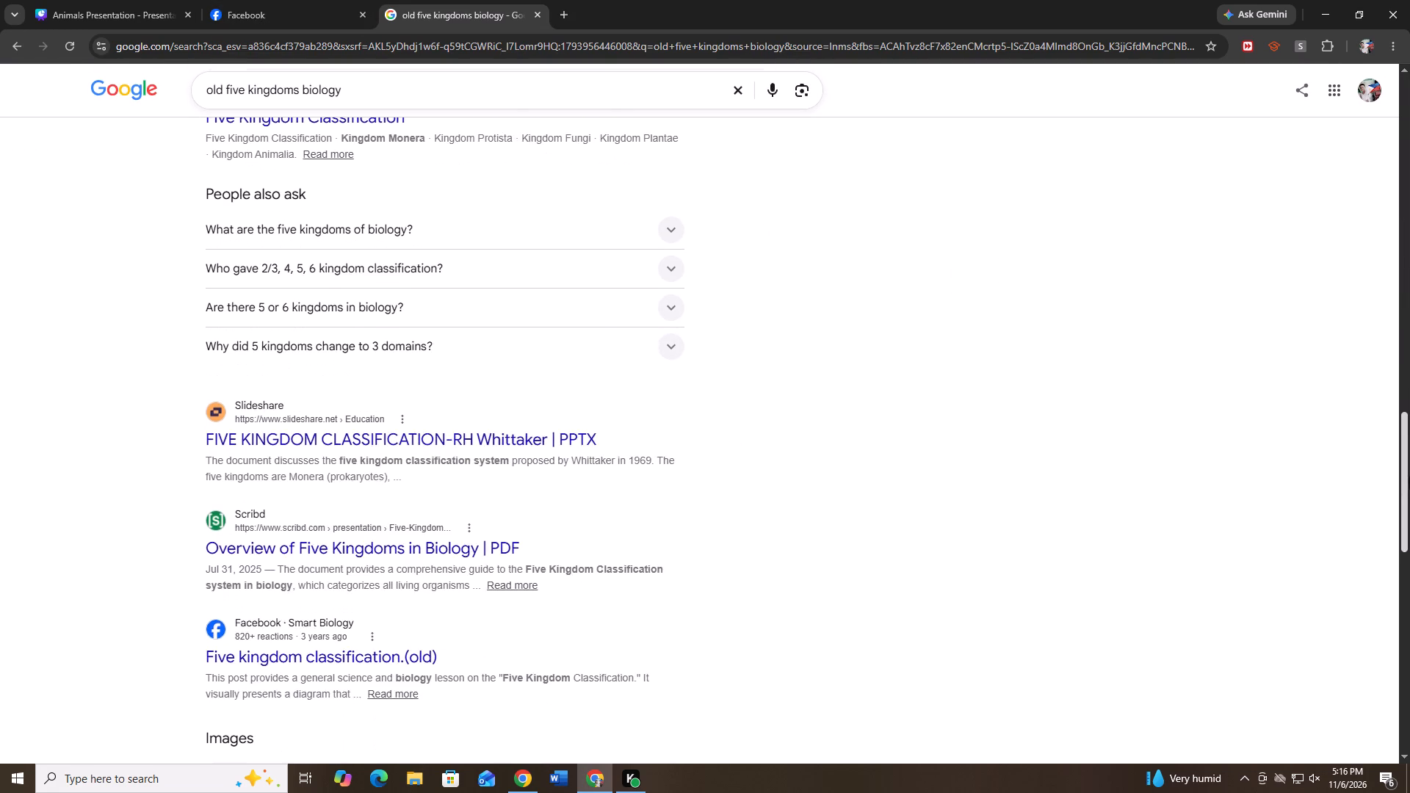
pyautogui.moveTo(1409, 477); pyautogui.dragTo(1409, 565)
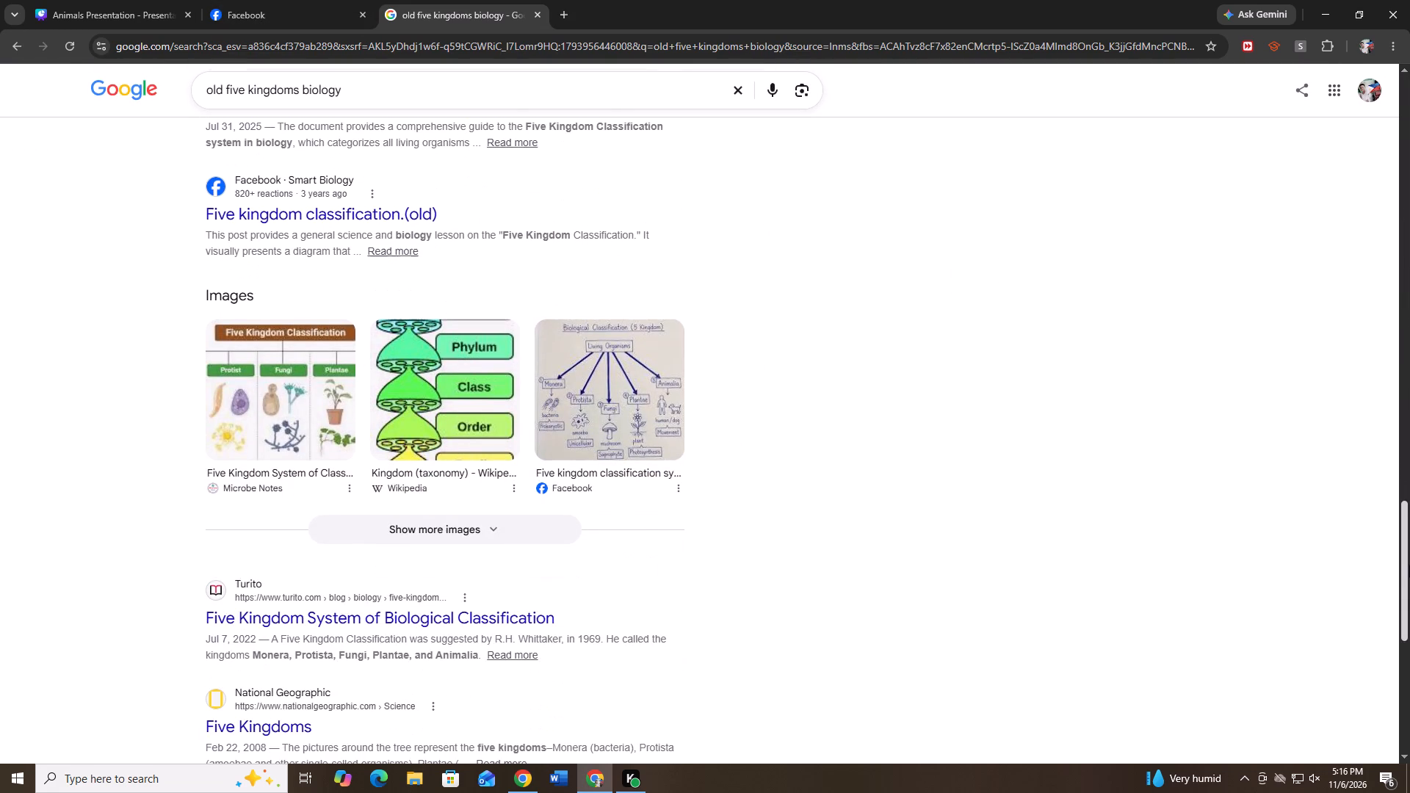
pyautogui.moveTo(1409, 565); pyautogui.dragTo(1409, 436)
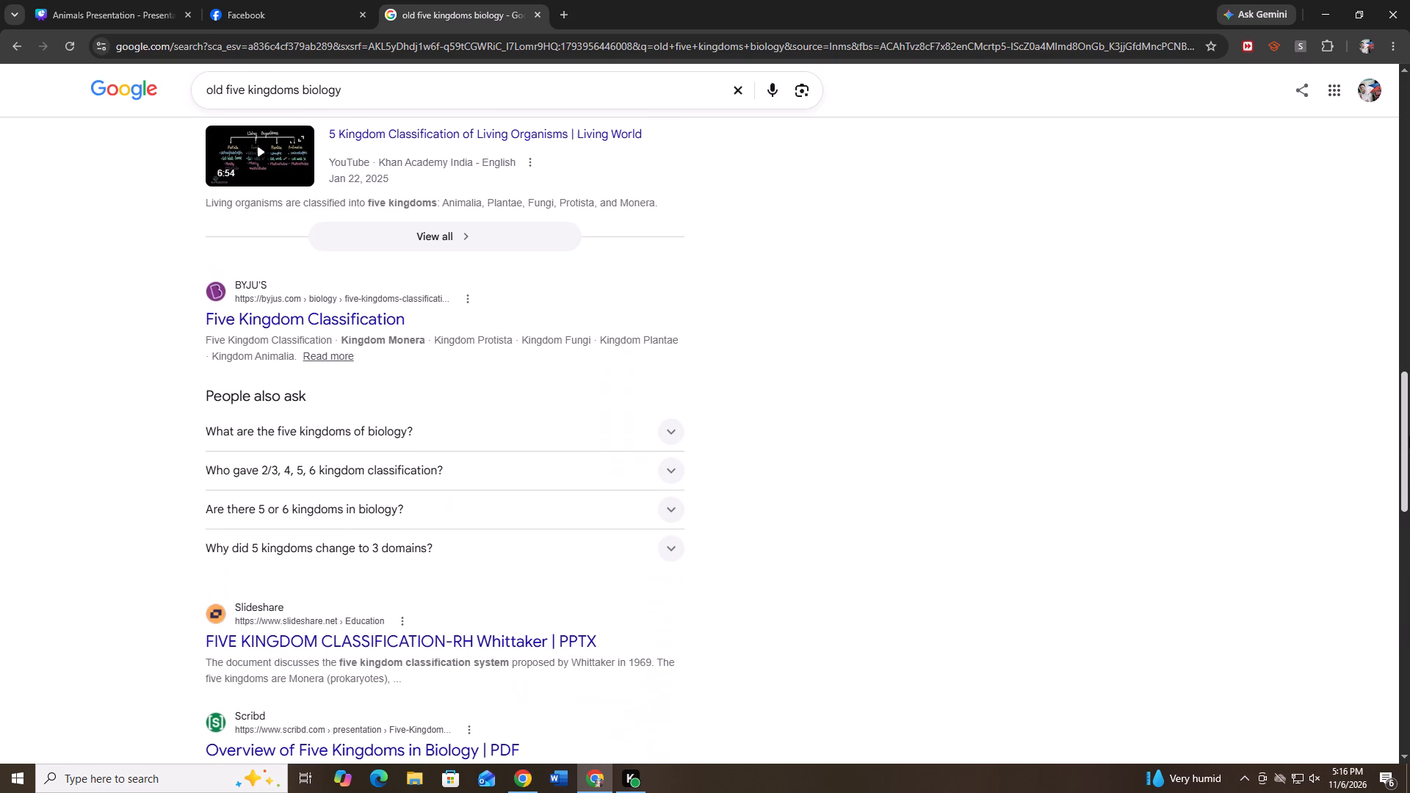
pyautogui.click(144, 0)
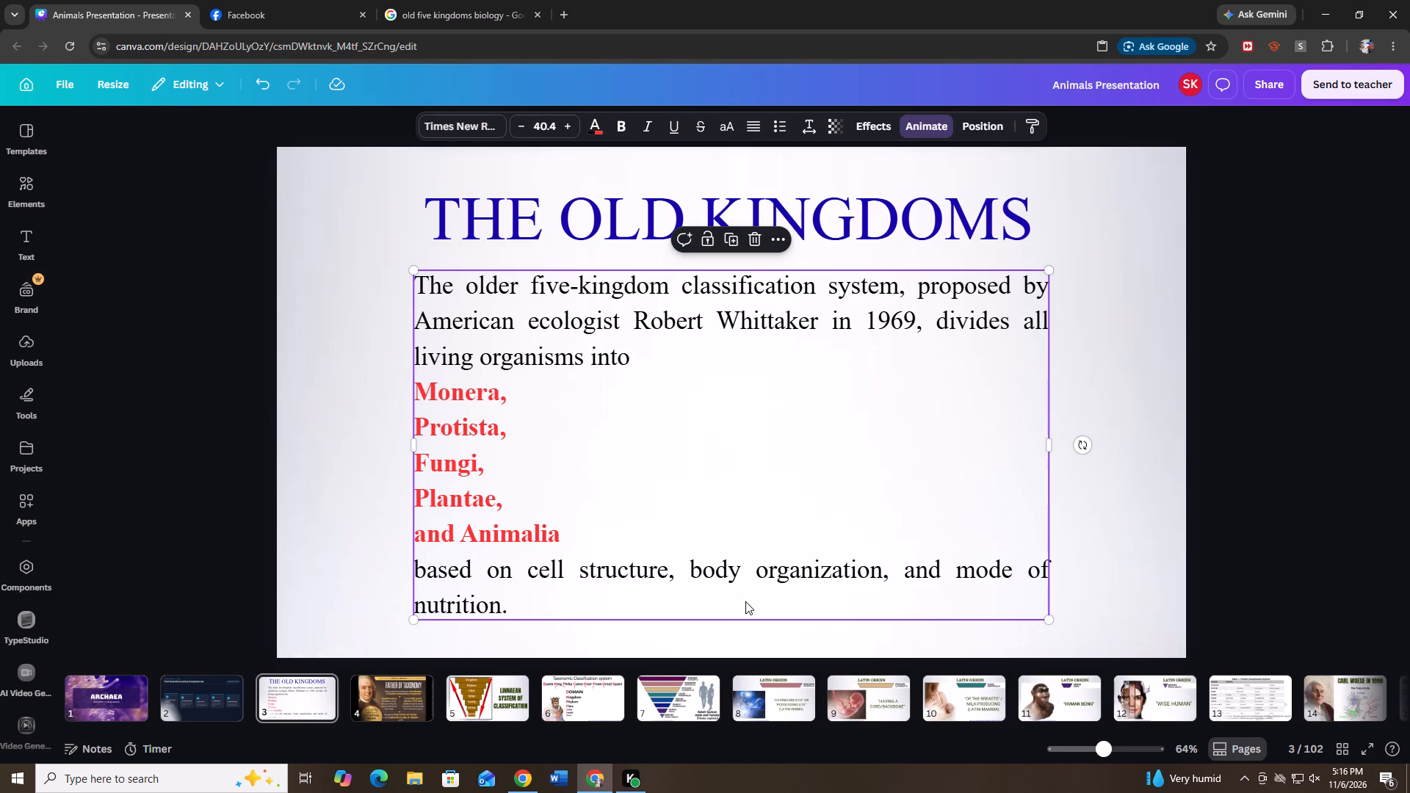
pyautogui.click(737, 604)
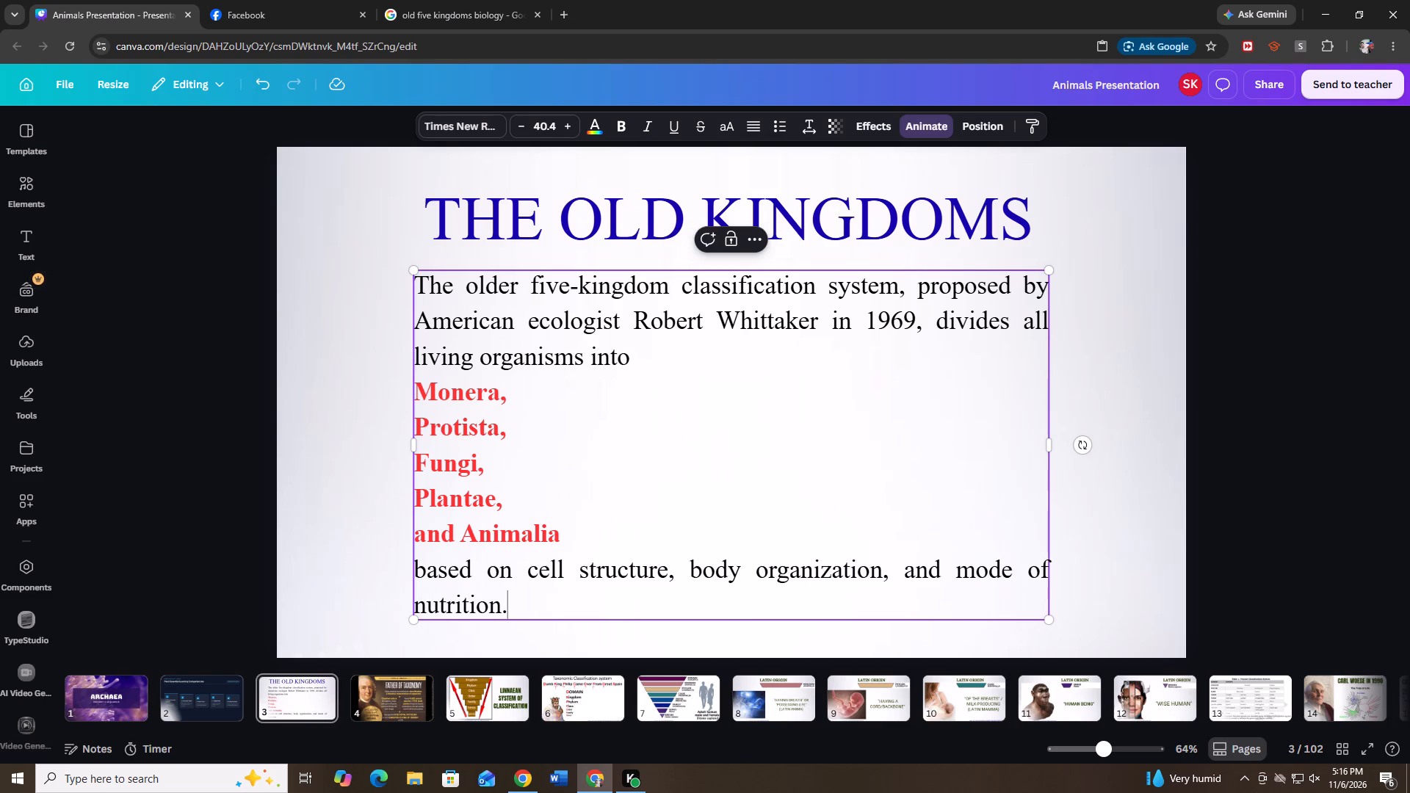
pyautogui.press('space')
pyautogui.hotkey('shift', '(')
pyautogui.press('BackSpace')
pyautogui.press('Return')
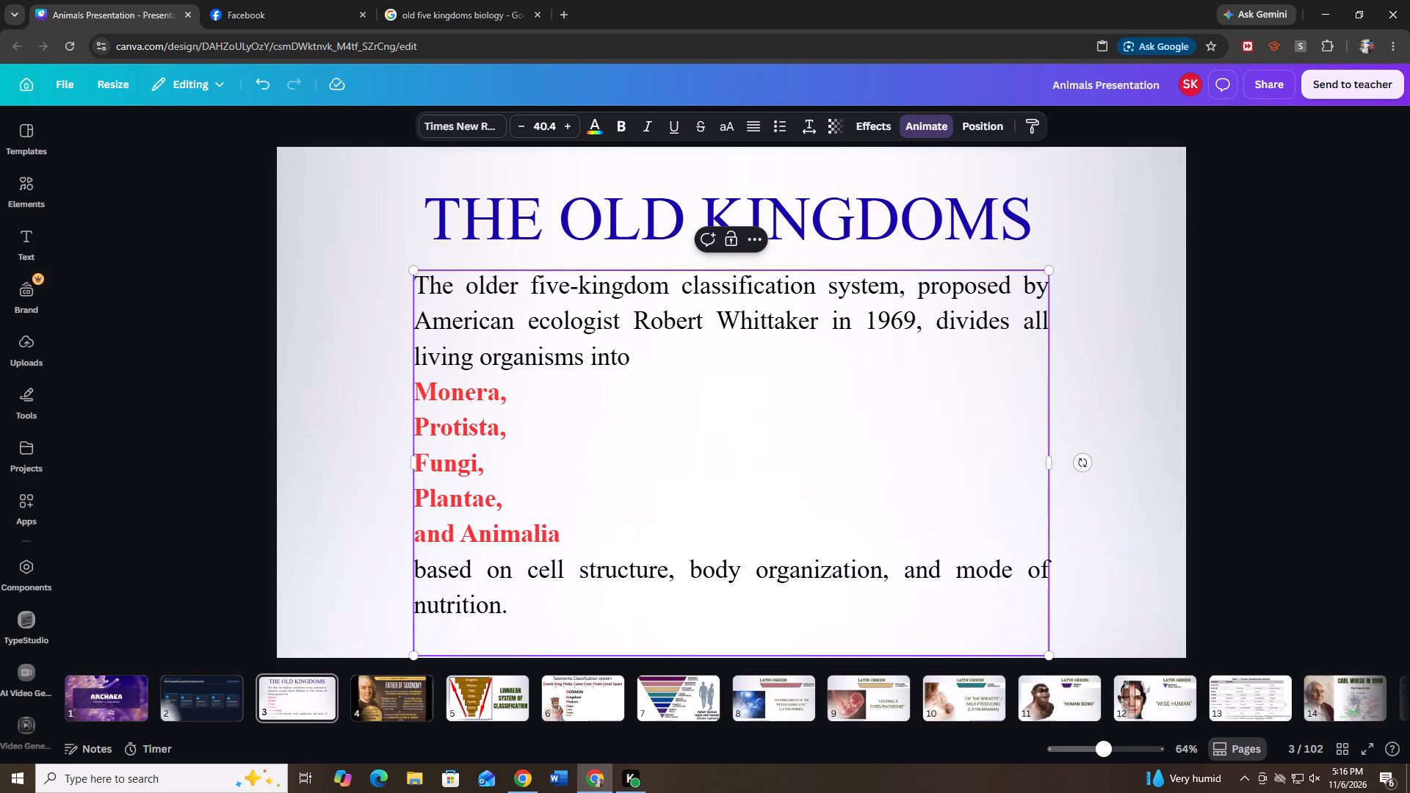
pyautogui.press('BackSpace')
# Add the source line "(BJYU'S.COM, Retrevied: 2026)" below the closing "nutrition." line of the paragraph.
pyautogui.hotkey('shift', '(')
pyautogui.write('JYU')
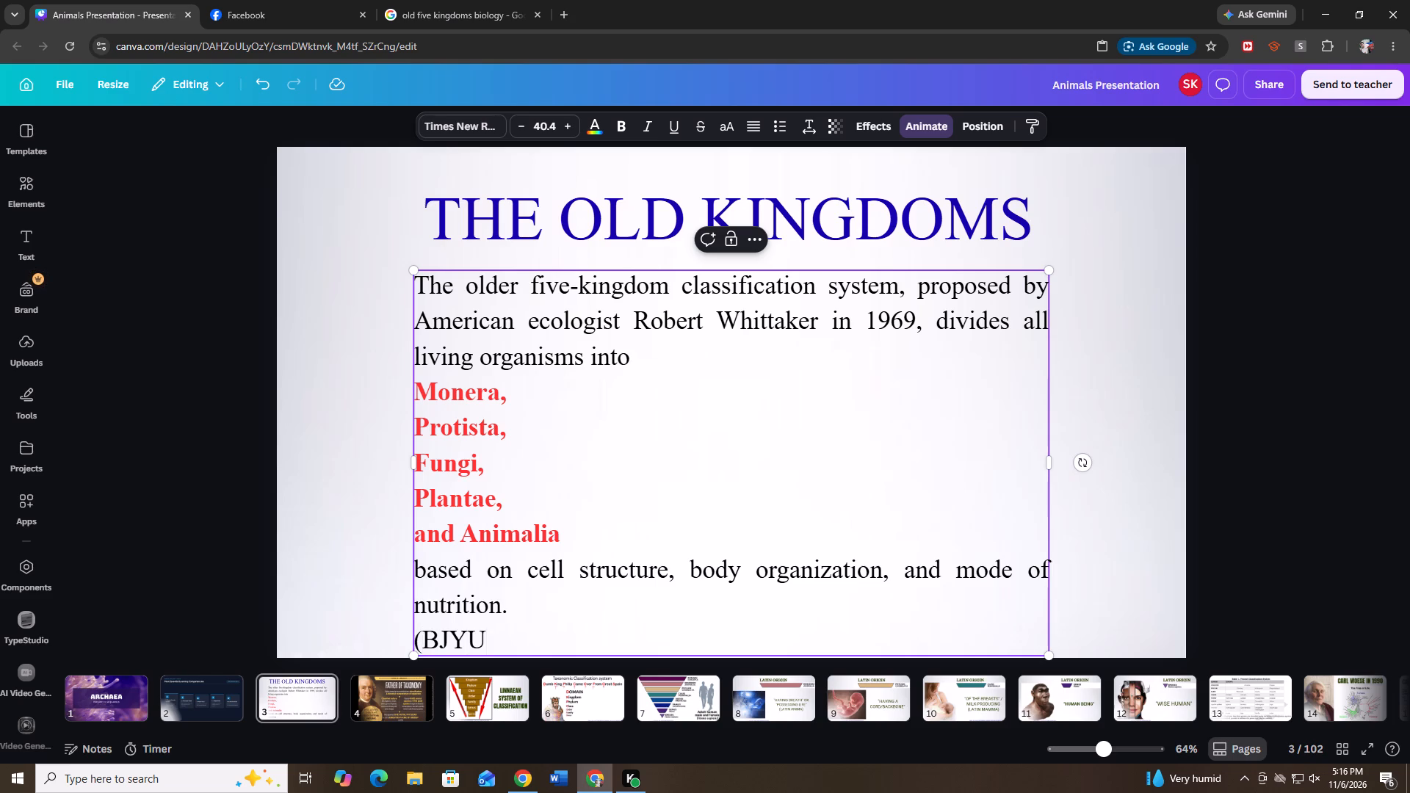
pyautogui.press("'")
pyautogui.write('S')
pyautogui.press('space')
pyautogui.press('BackSpace')
pyautogui.write('.COM')
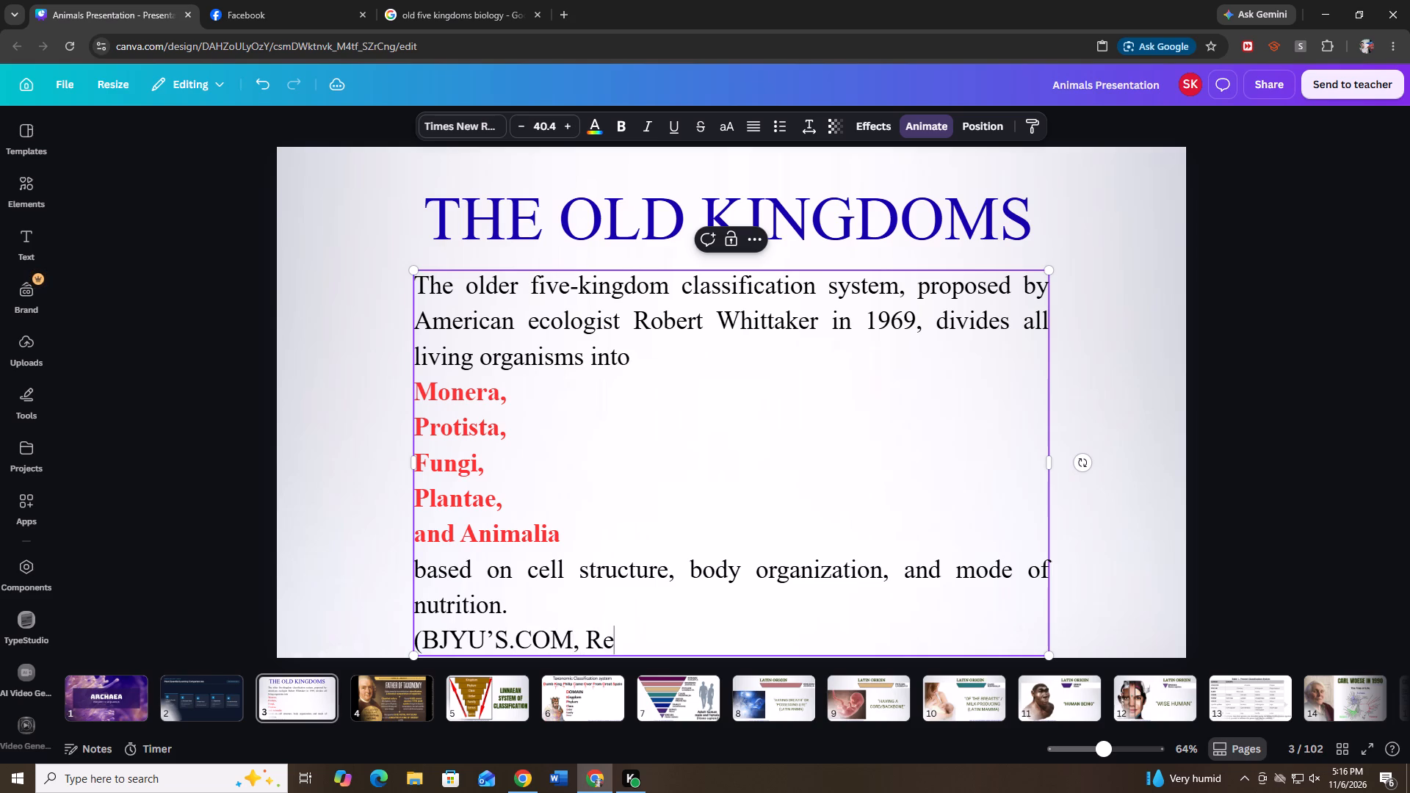
pyautogui.press('Return')
pyautogui.press('Return')
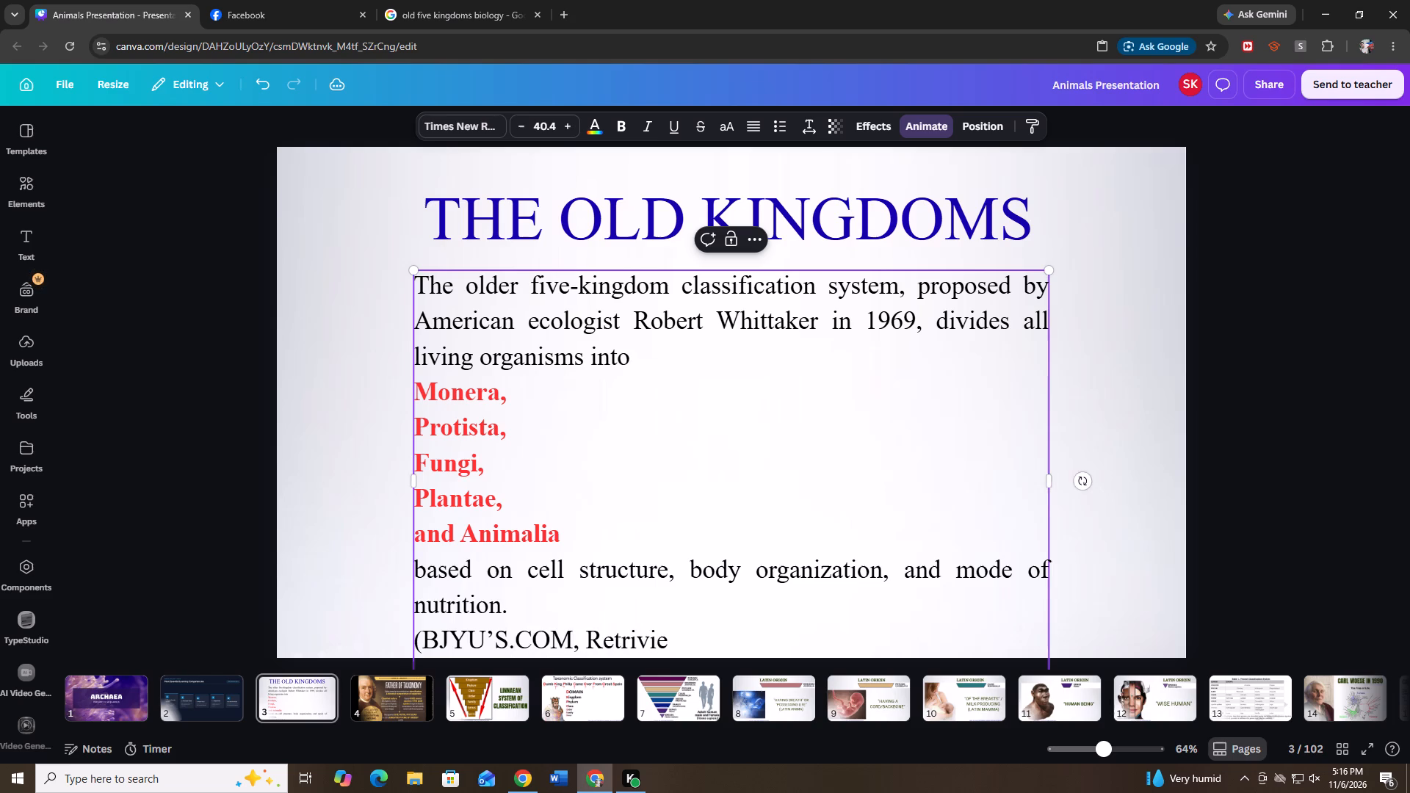
pyautogui.click(723, 642)
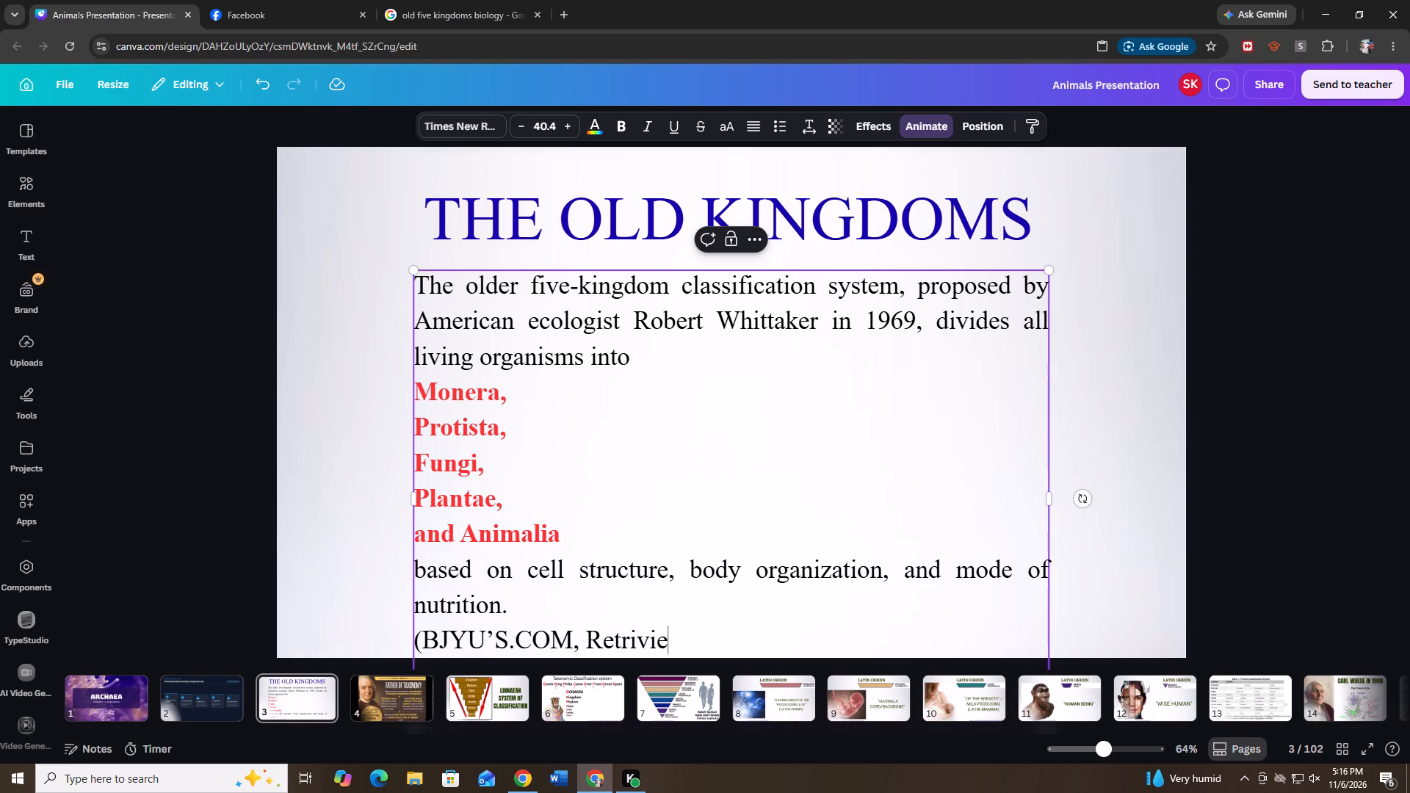
pyautogui.press('BackSpace')
pyautogui.press('BackSpace')
pyautogui.press('BackSpace')
pyautogui.press('BackSpace')
pyautogui.write('evied')
pyautogui.write(':')
pyautogui.press('space')
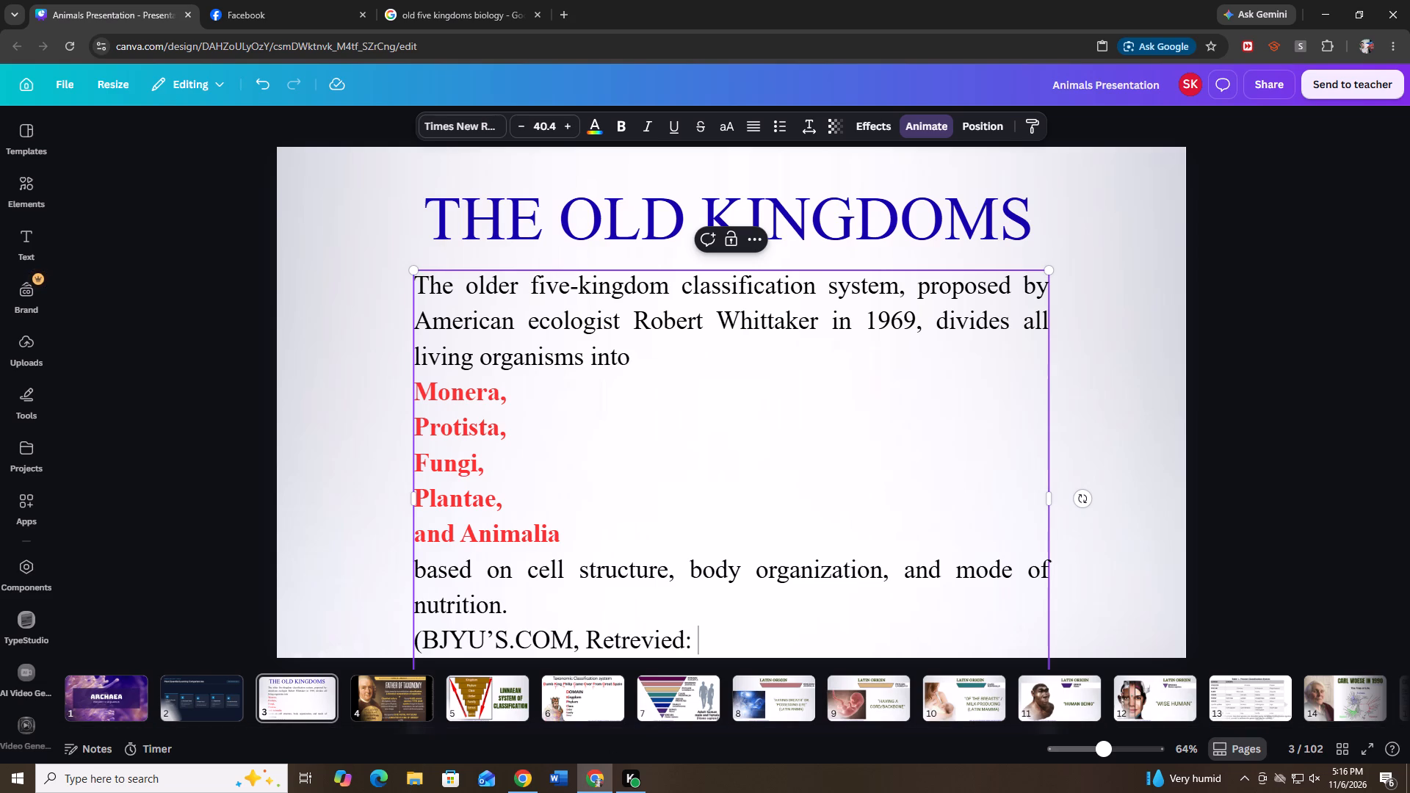
pyautogui.press('BackSpace')
pyautogui.press('space')
pyautogui.write('2026')
pyautogui.doubleClick(673, 637)
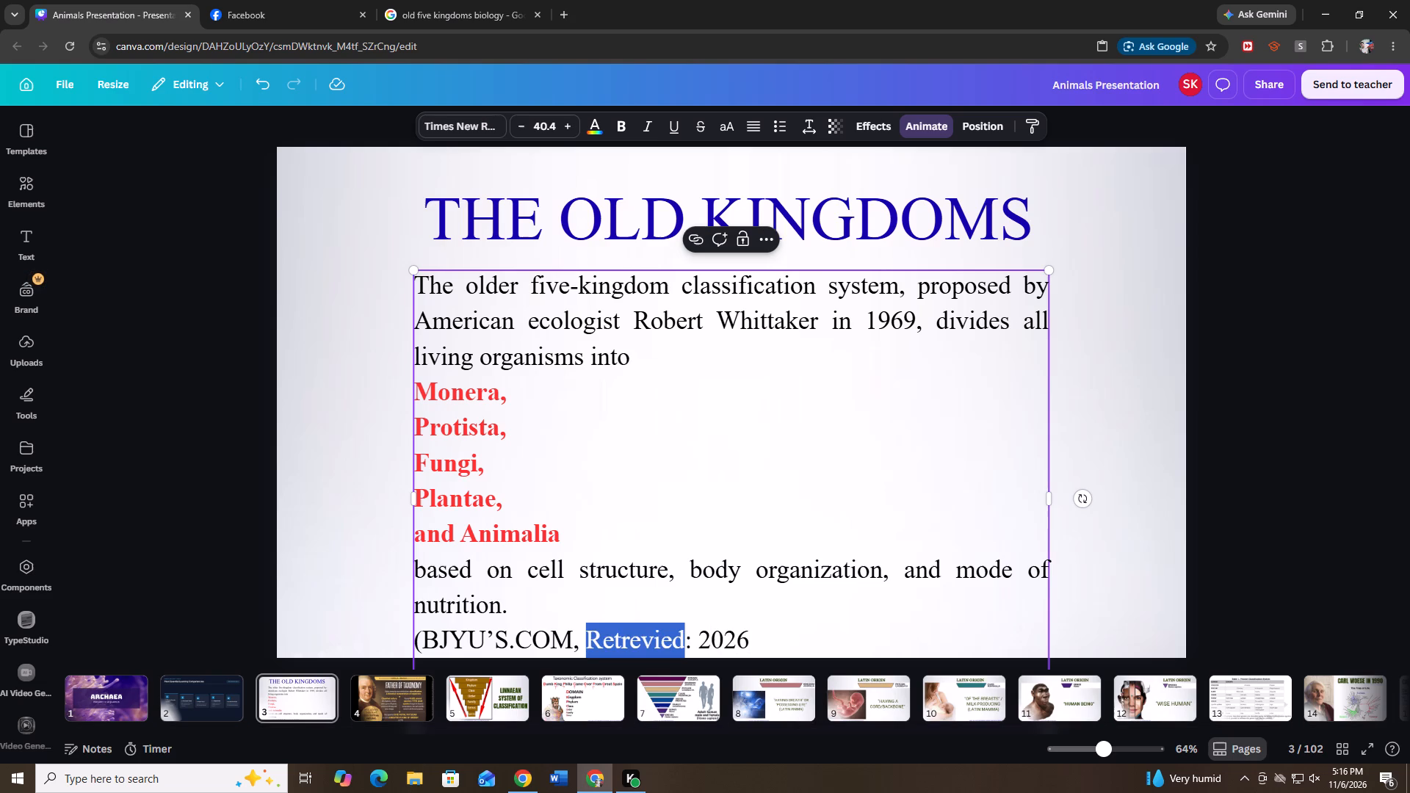
pyautogui.click(767, 620)
pyautogui.click(771, 630)
pyautogui.hotkey('shift', ')')
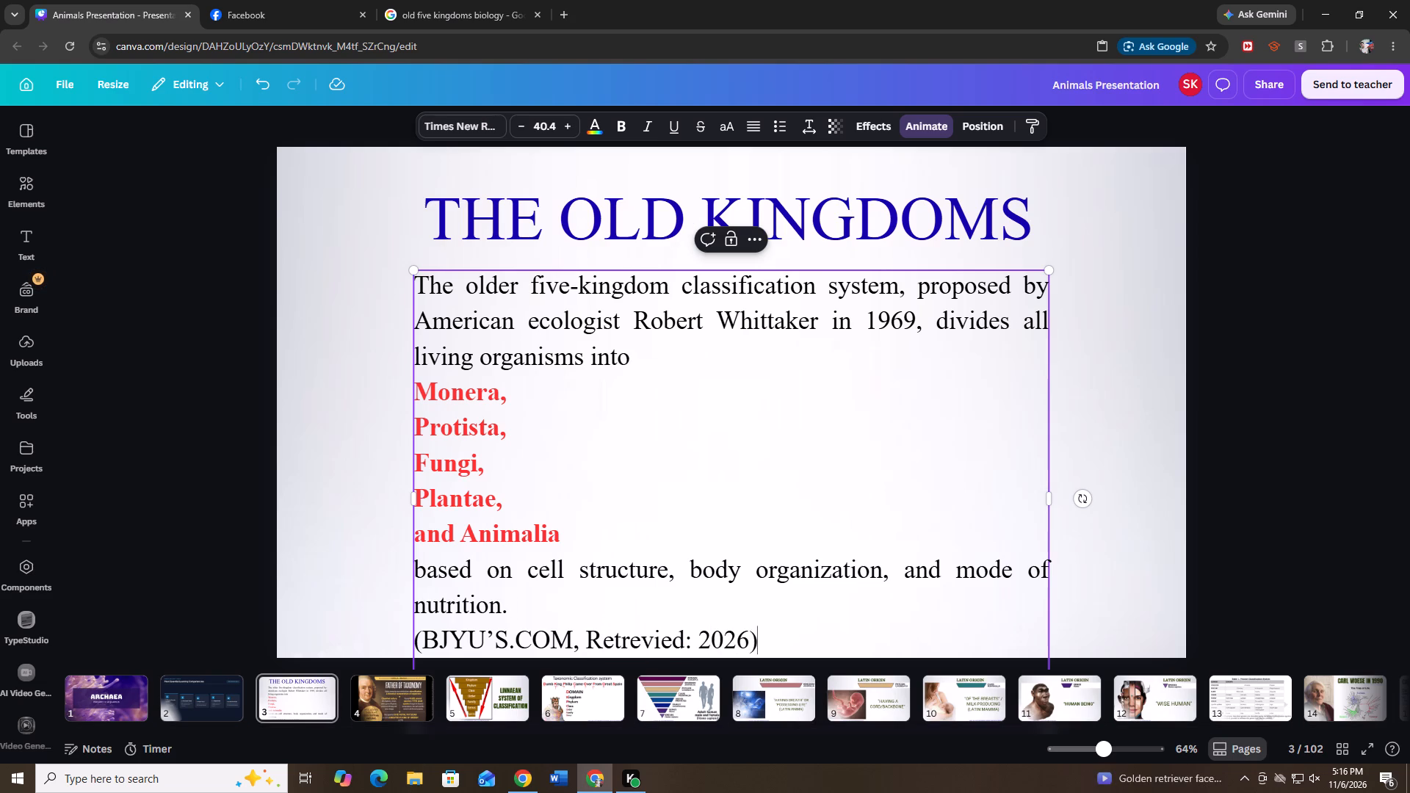
# Format the source line as dark blue italic text at size 26.4.
pyautogui.tripleClick(747, 638)
pyautogui.click(604, 124)
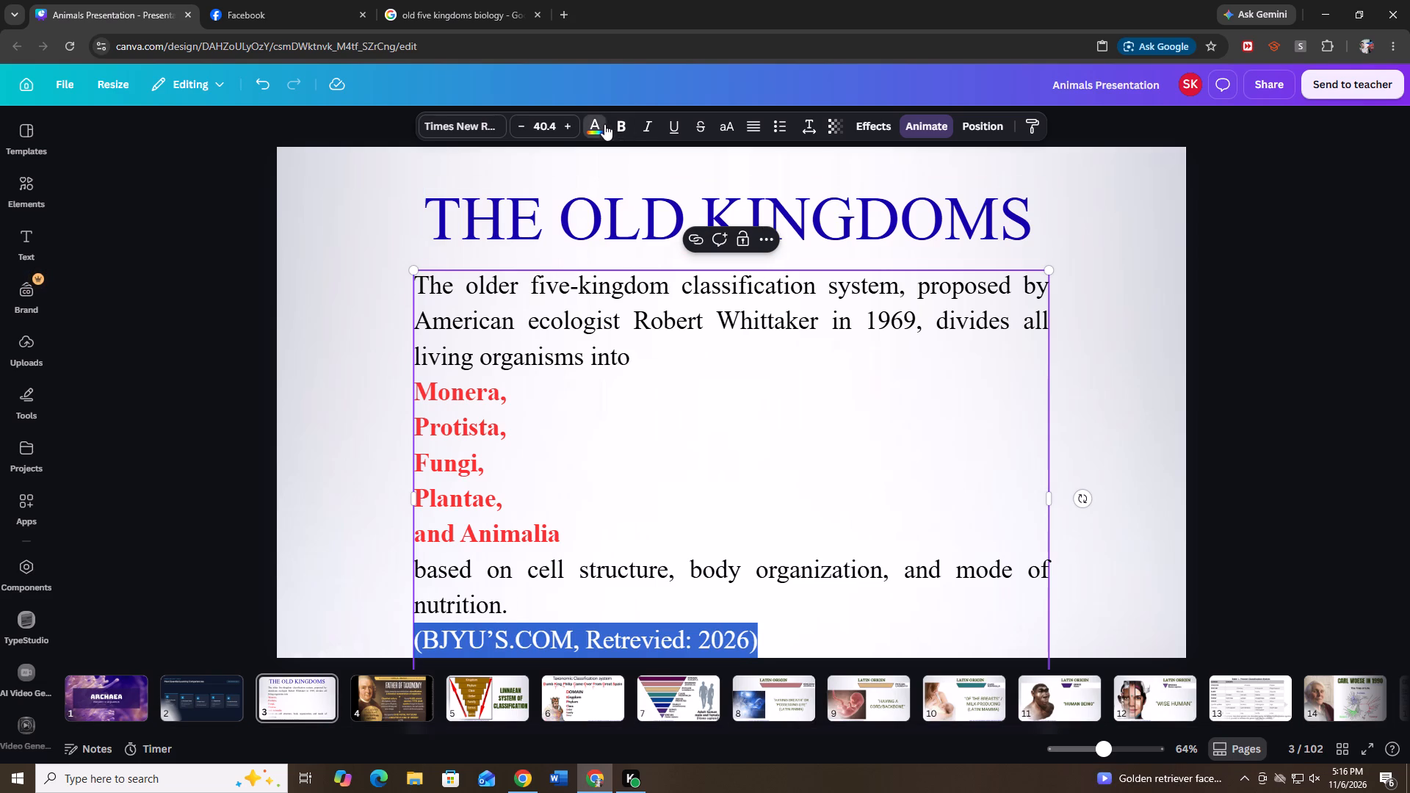
pyautogui.click(151, 239)
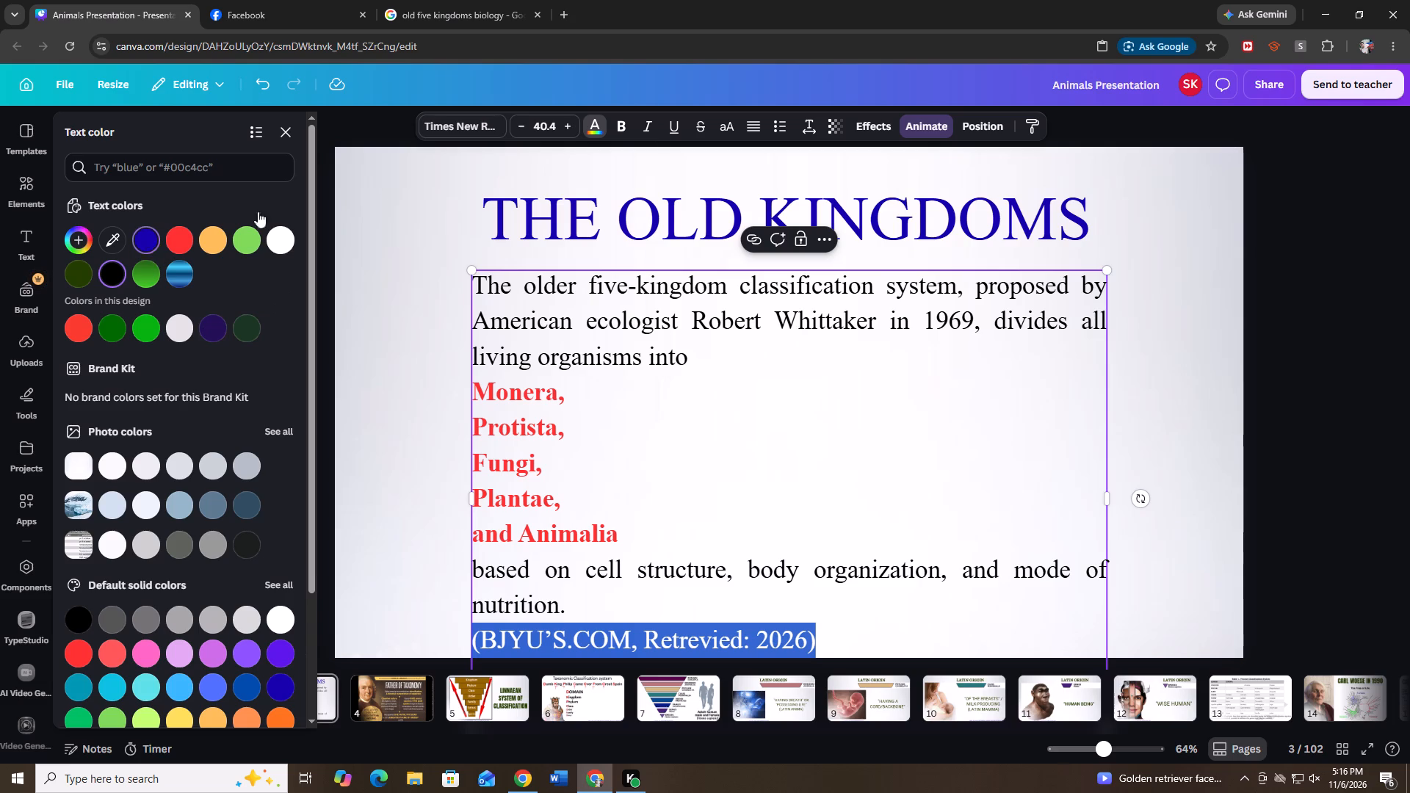
pyautogui.tripleClick(528, 121)
pyautogui.doubleClick(528, 121)
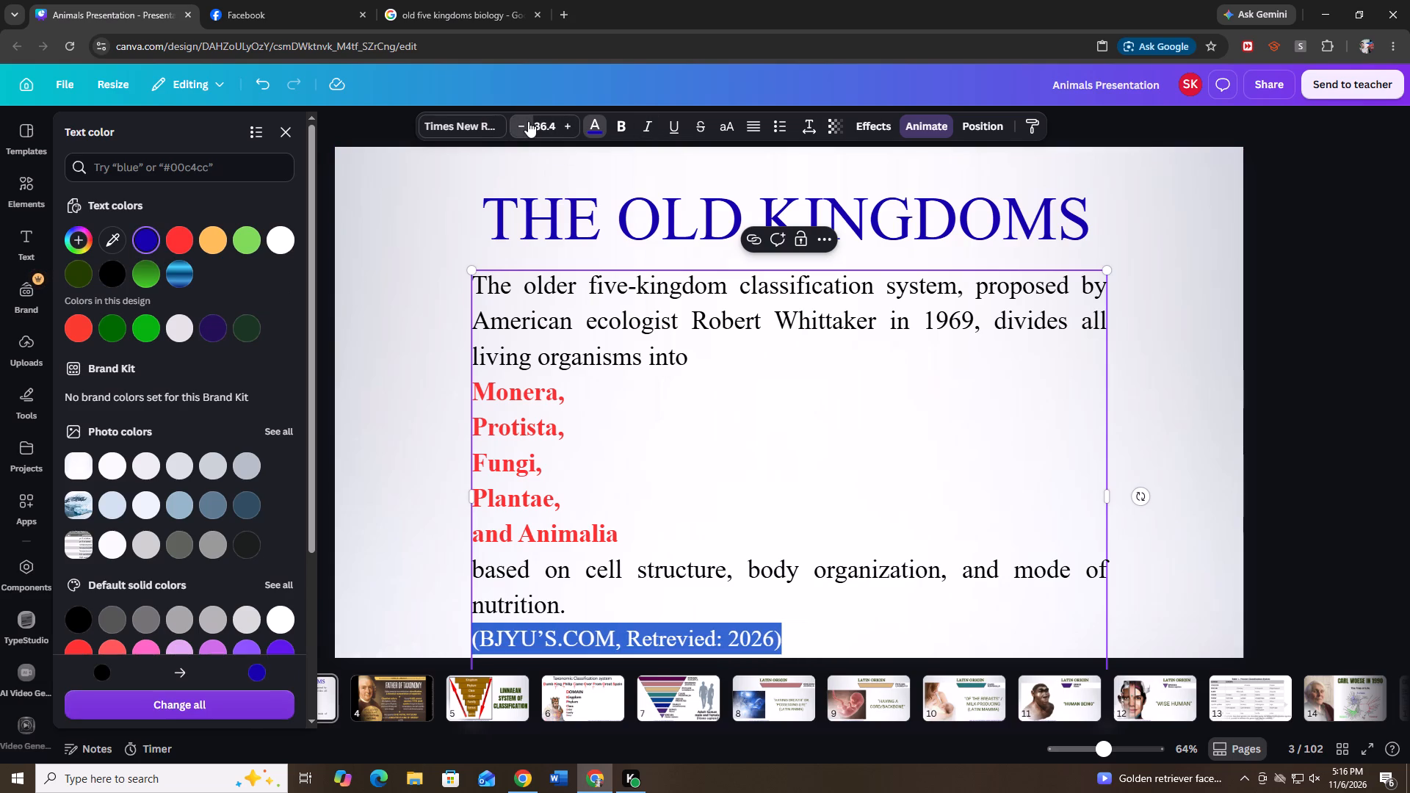
pyautogui.click(646, 126)
pyautogui.doubleClick(1328, 344)
pyautogui.click(1331, 341)
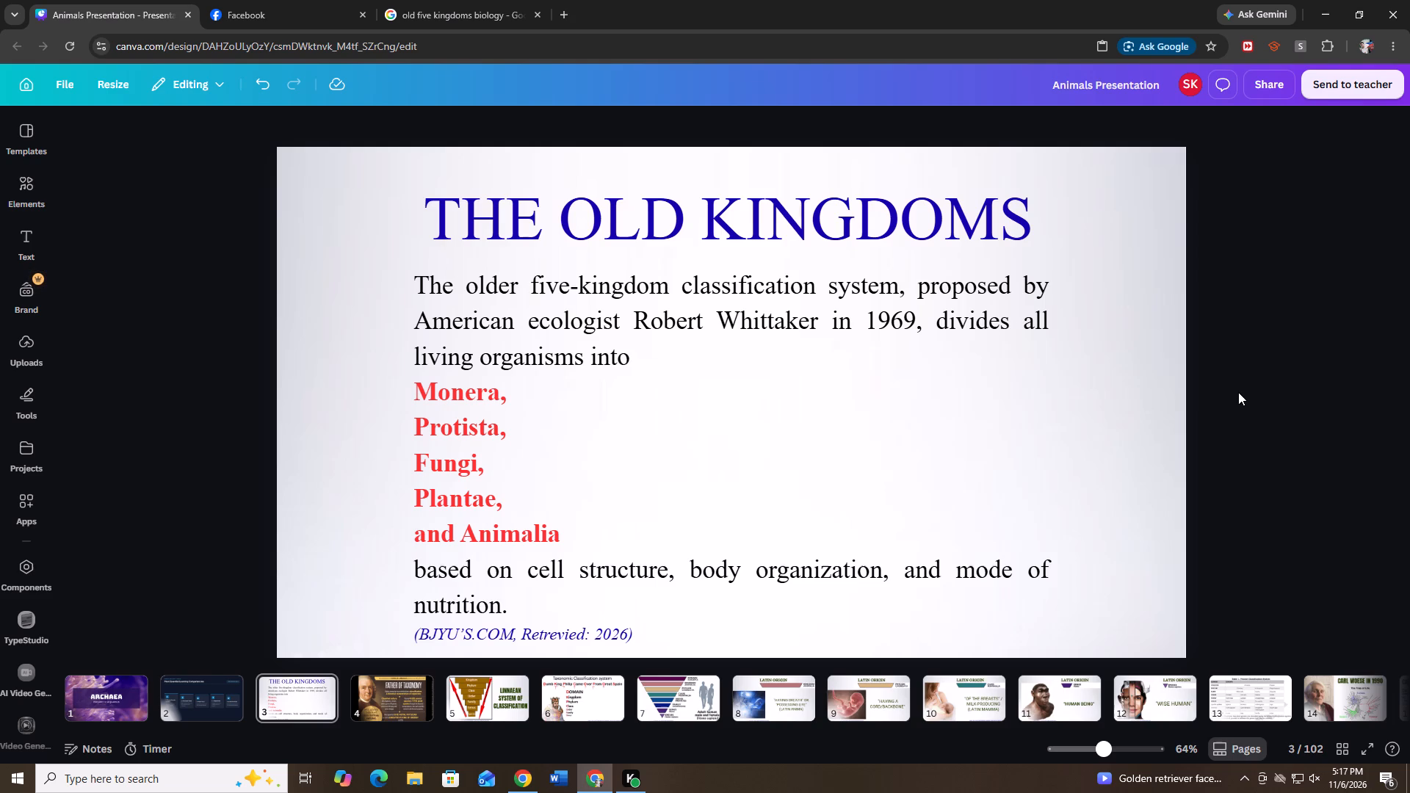
# Search Google for microbial mats, read the expanded AI overview on their structure and habitats, and return to the Canva presentation.
pyautogui.click(500, 0)
pyautogui.click(745, 93)
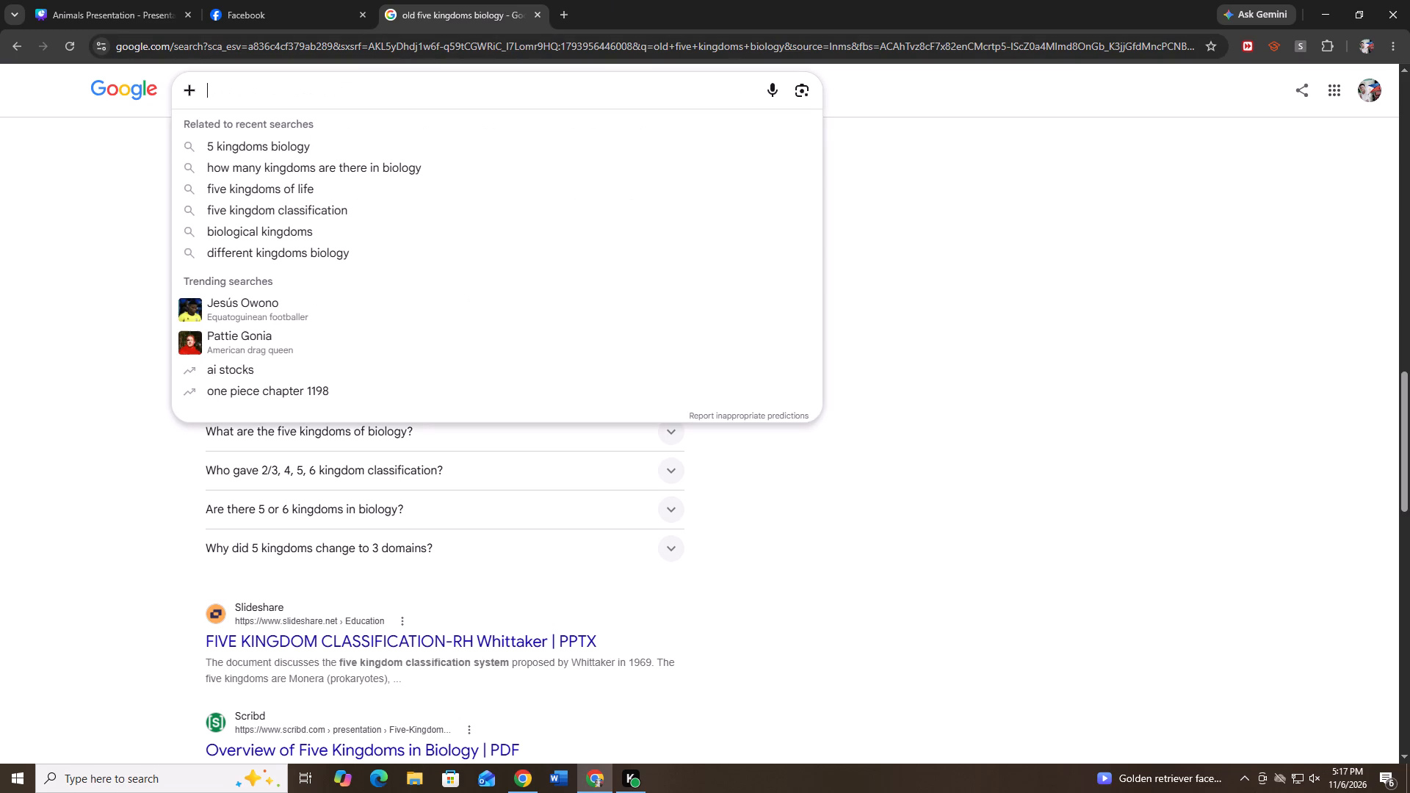
pyautogui.write('microbials mats')
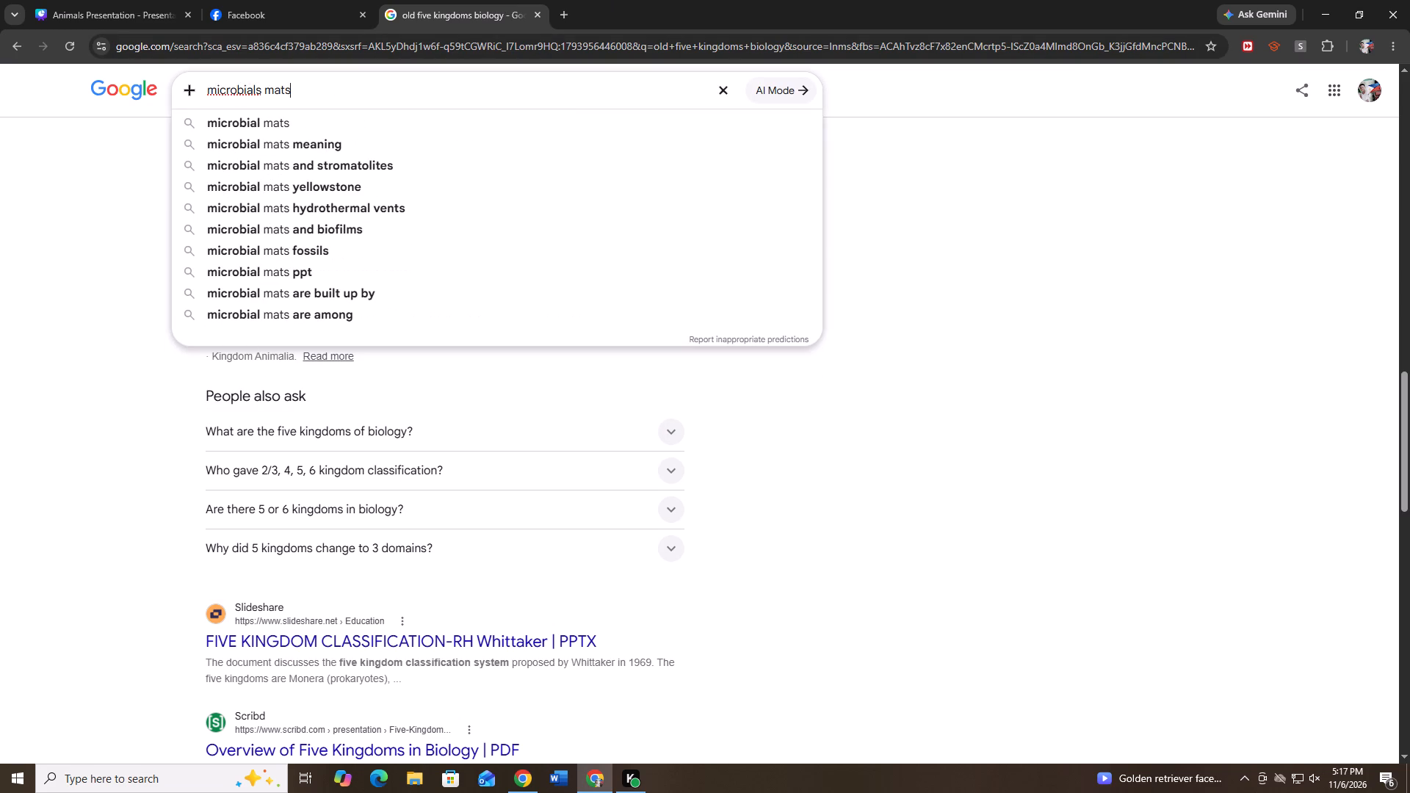
pyautogui.press('Return')
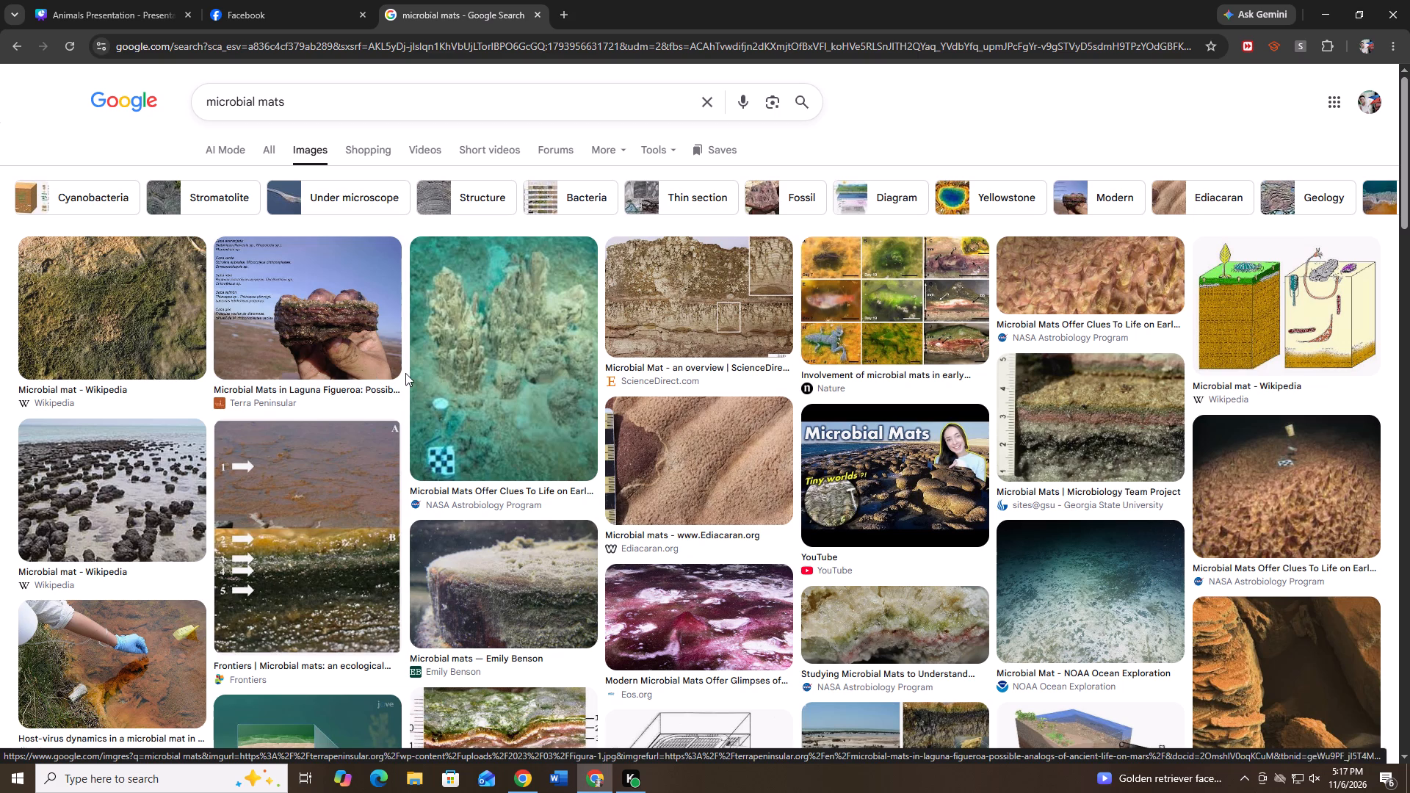
pyautogui.click(269, 153)
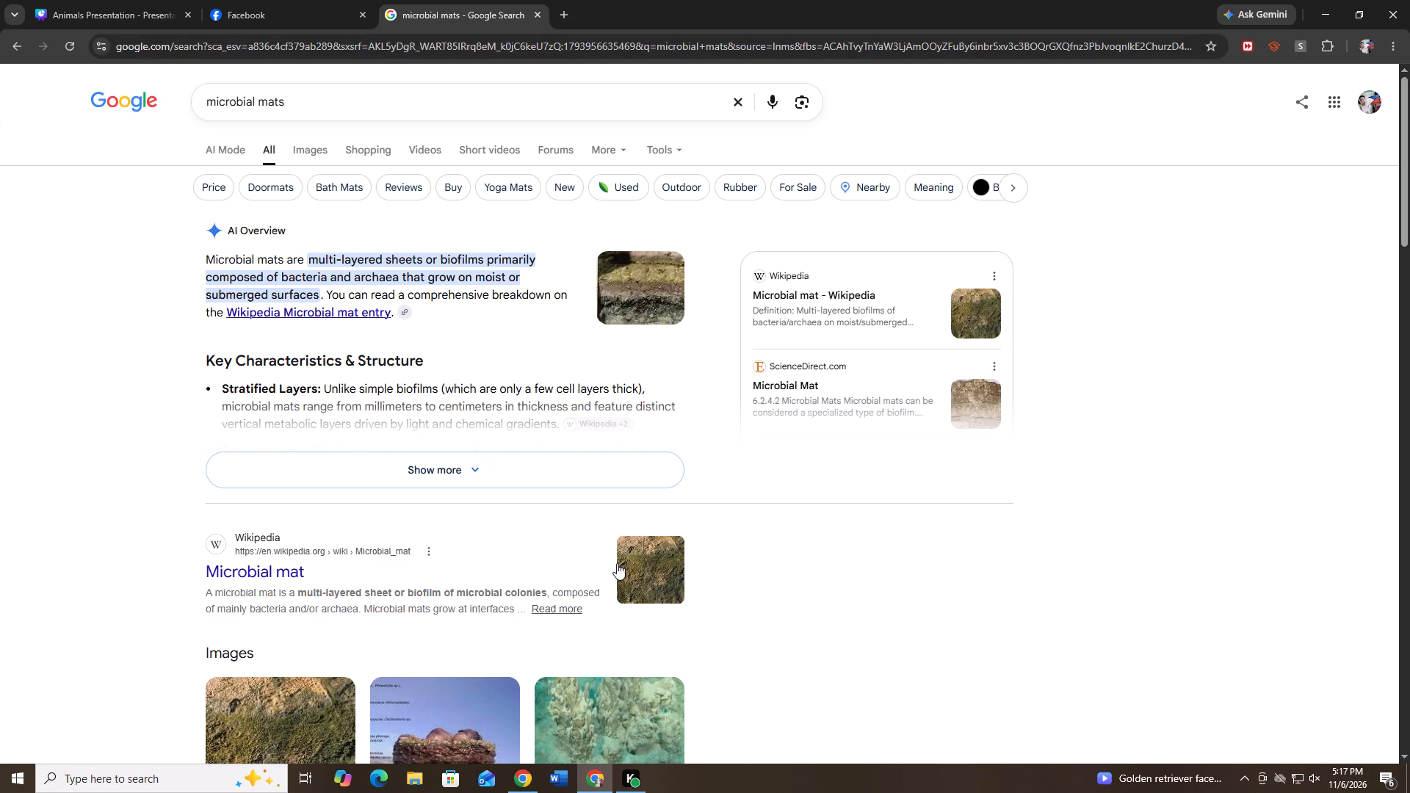
pyautogui.click(611, 482)
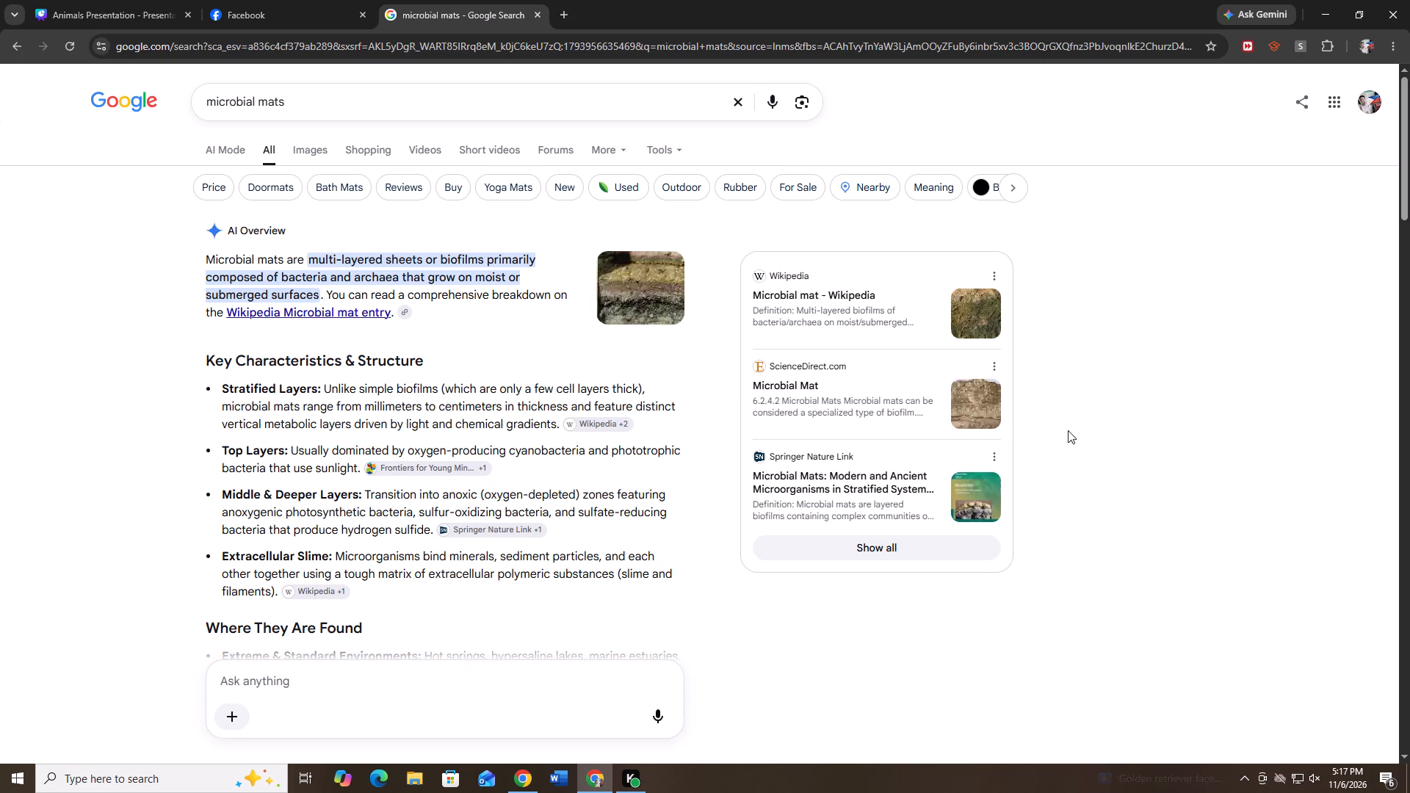
pyautogui.moveTo(1401, 169); pyautogui.dragTo(1403, 232)
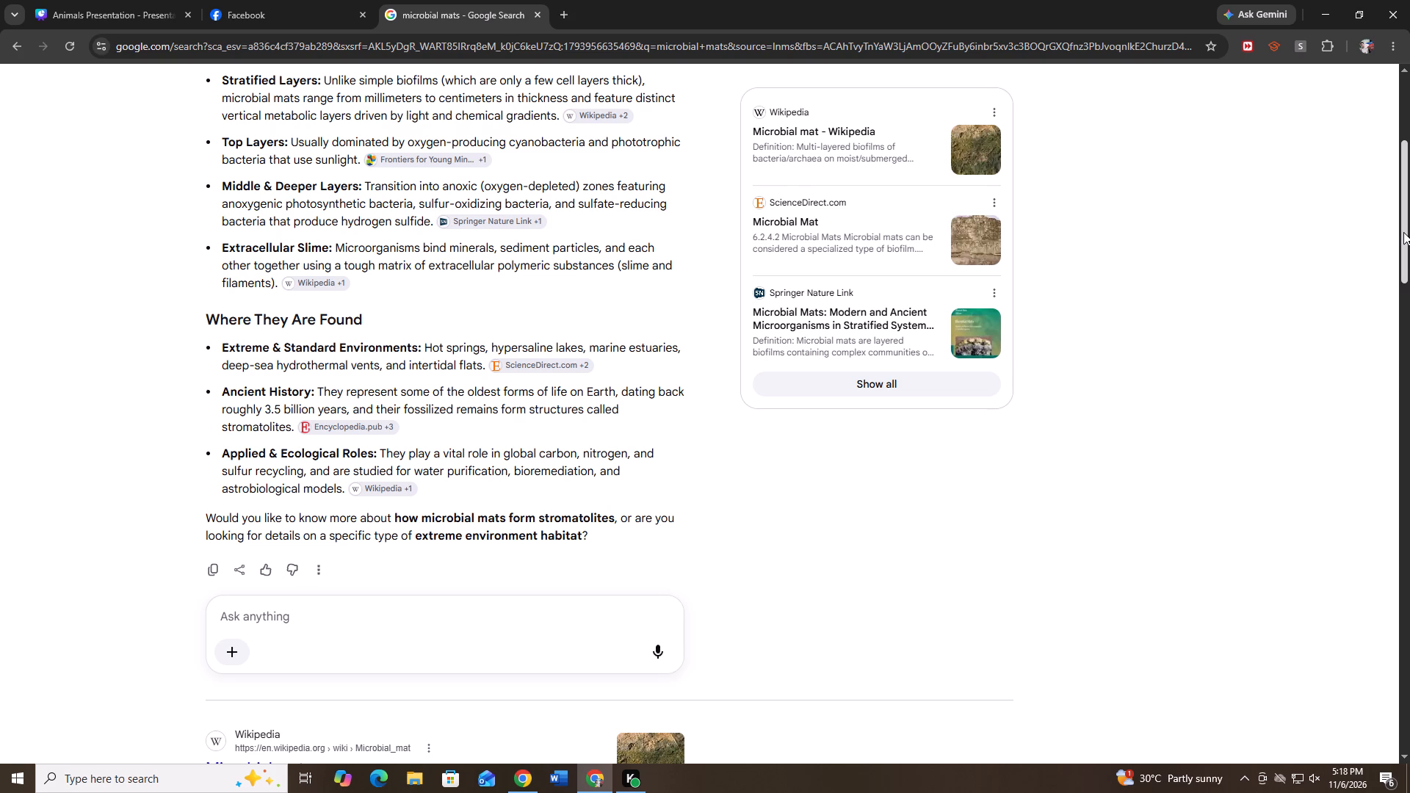
pyautogui.click(86, 0)
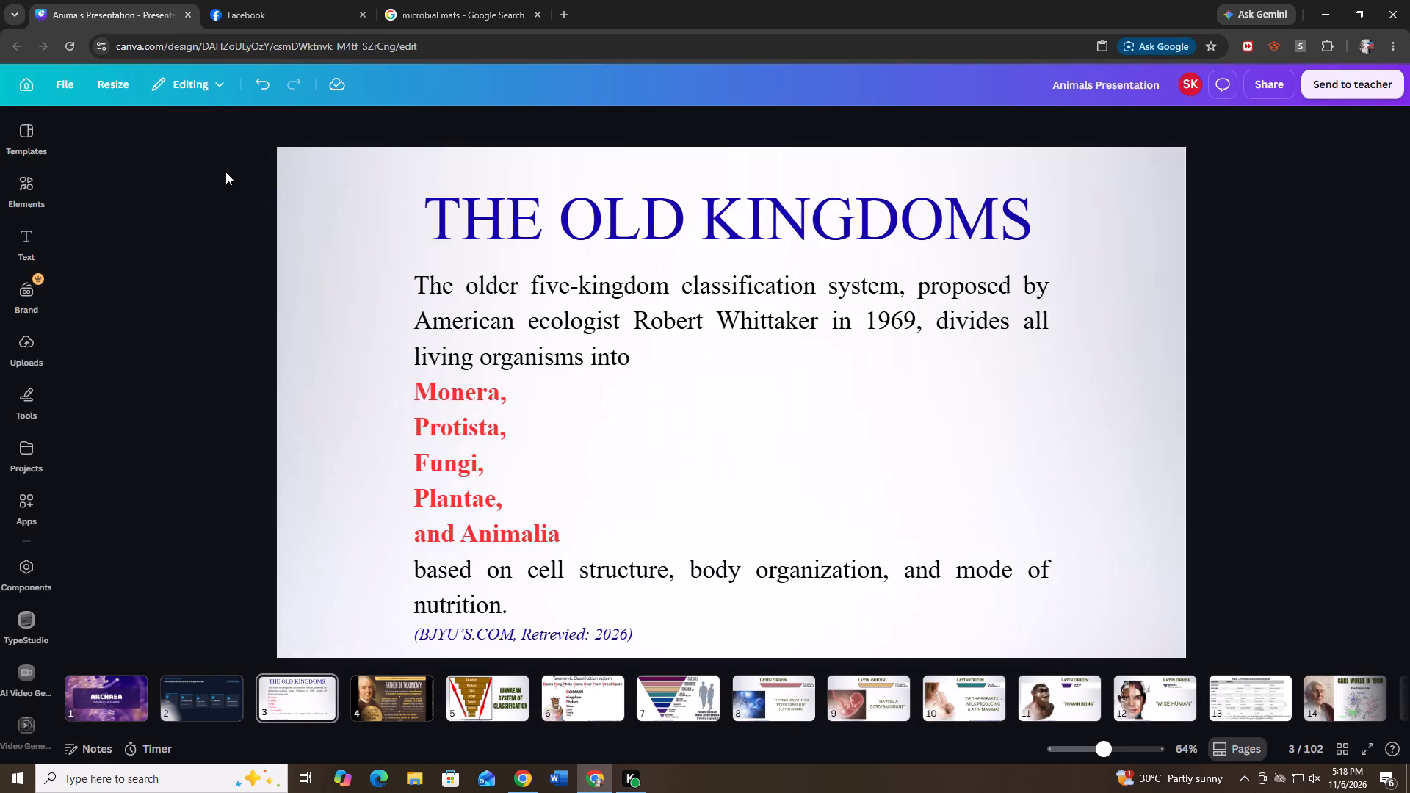
# Search Google Images for "old five kingdoms biology" and copy the Microbe Notes "Five Kingdom Classification" chart.
pyautogui.click(450, 0)
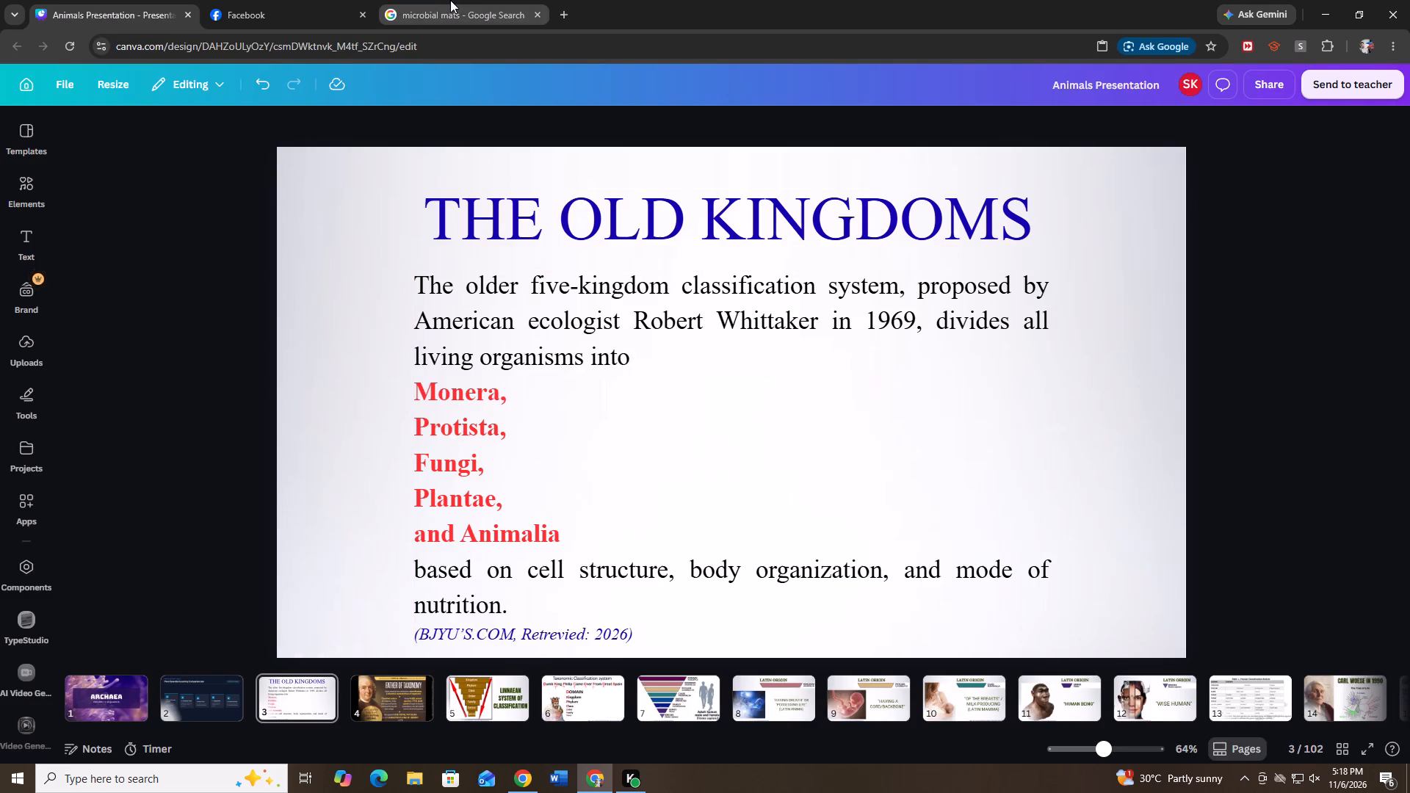
pyautogui.moveTo(1405, 267); pyautogui.dragTo(1409, 0)
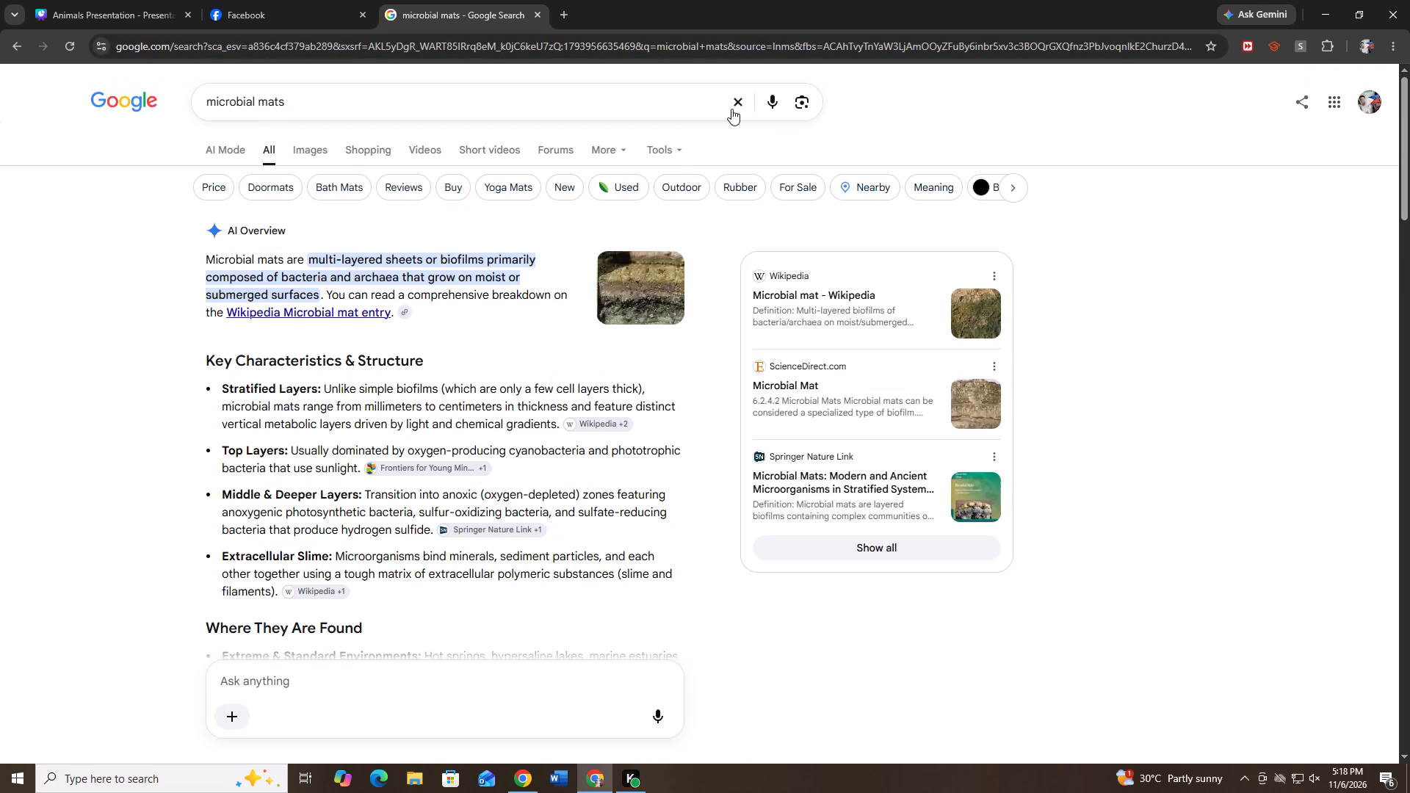
pyautogui.click(731, 109)
pyautogui.click(427, 179)
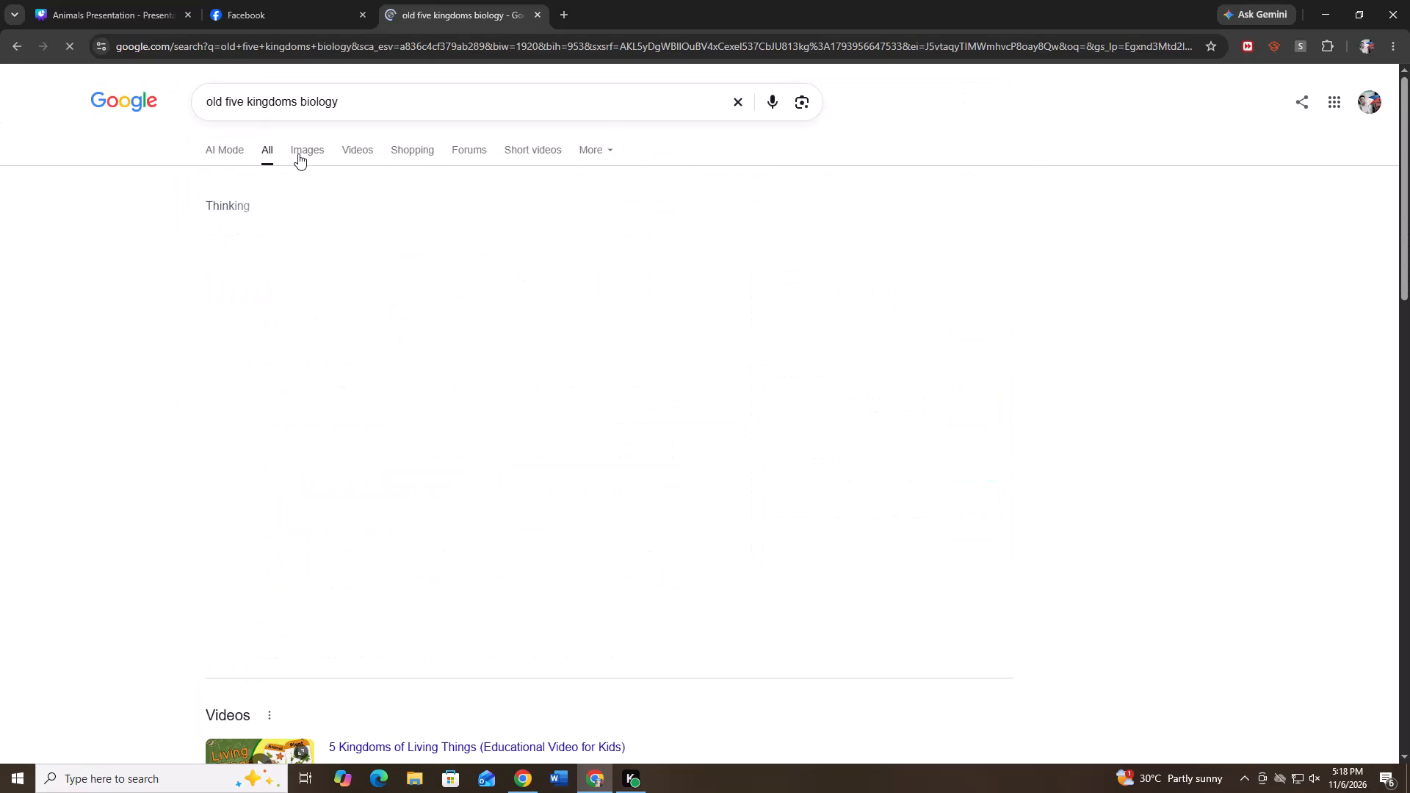
pyautogui.click(299, 153)
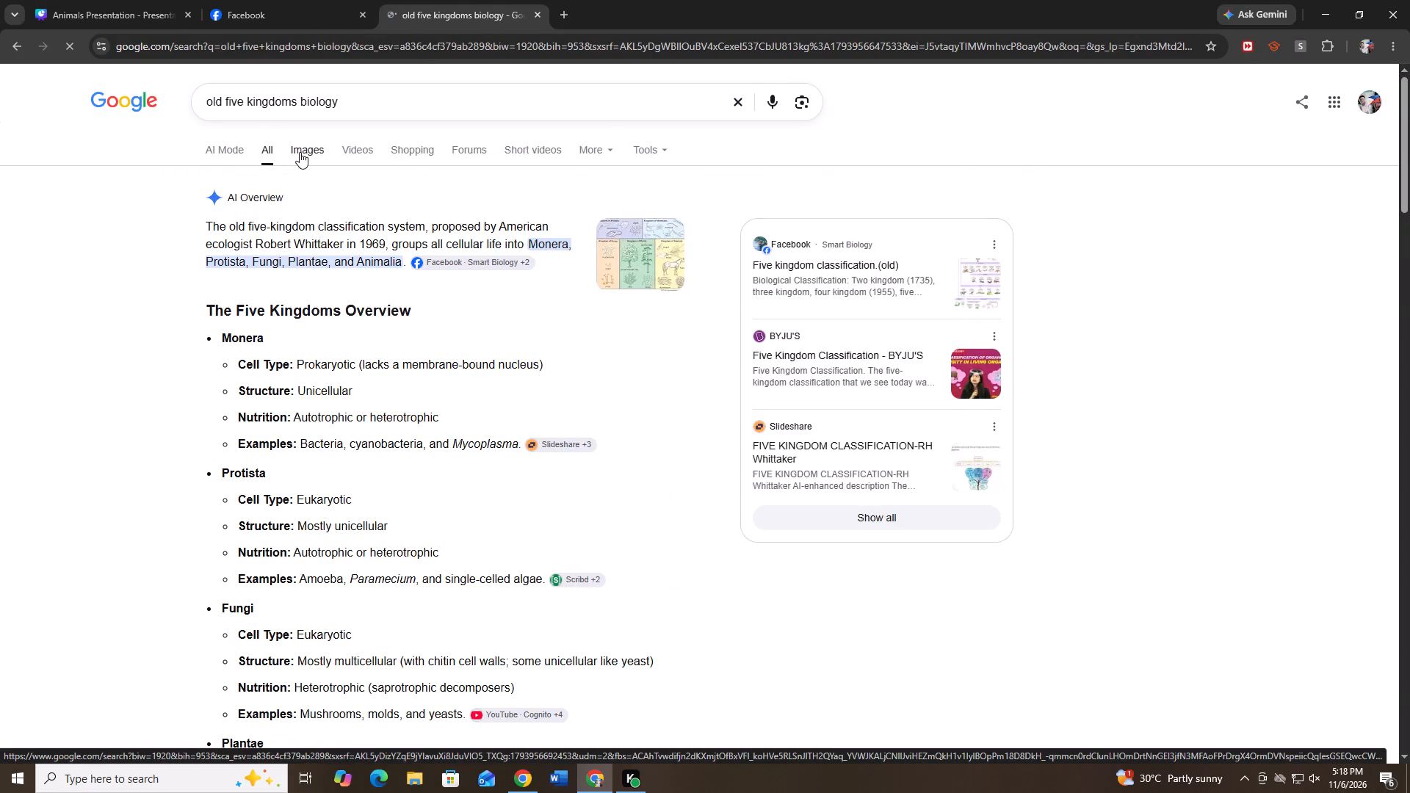
pyautogui.click(300, 152)
pyautogui.click(125, 280)
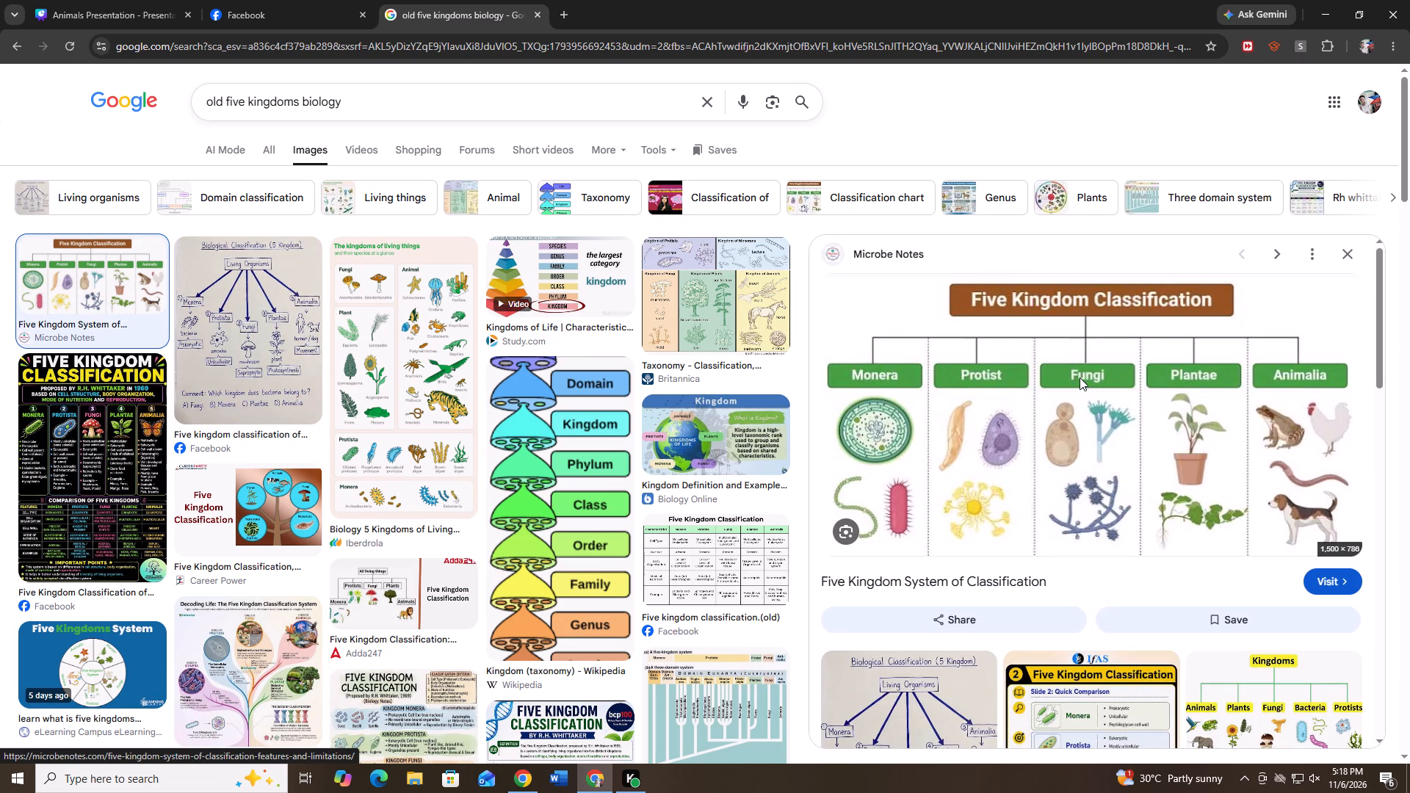
pyautogui.rightClick(1080, 377)
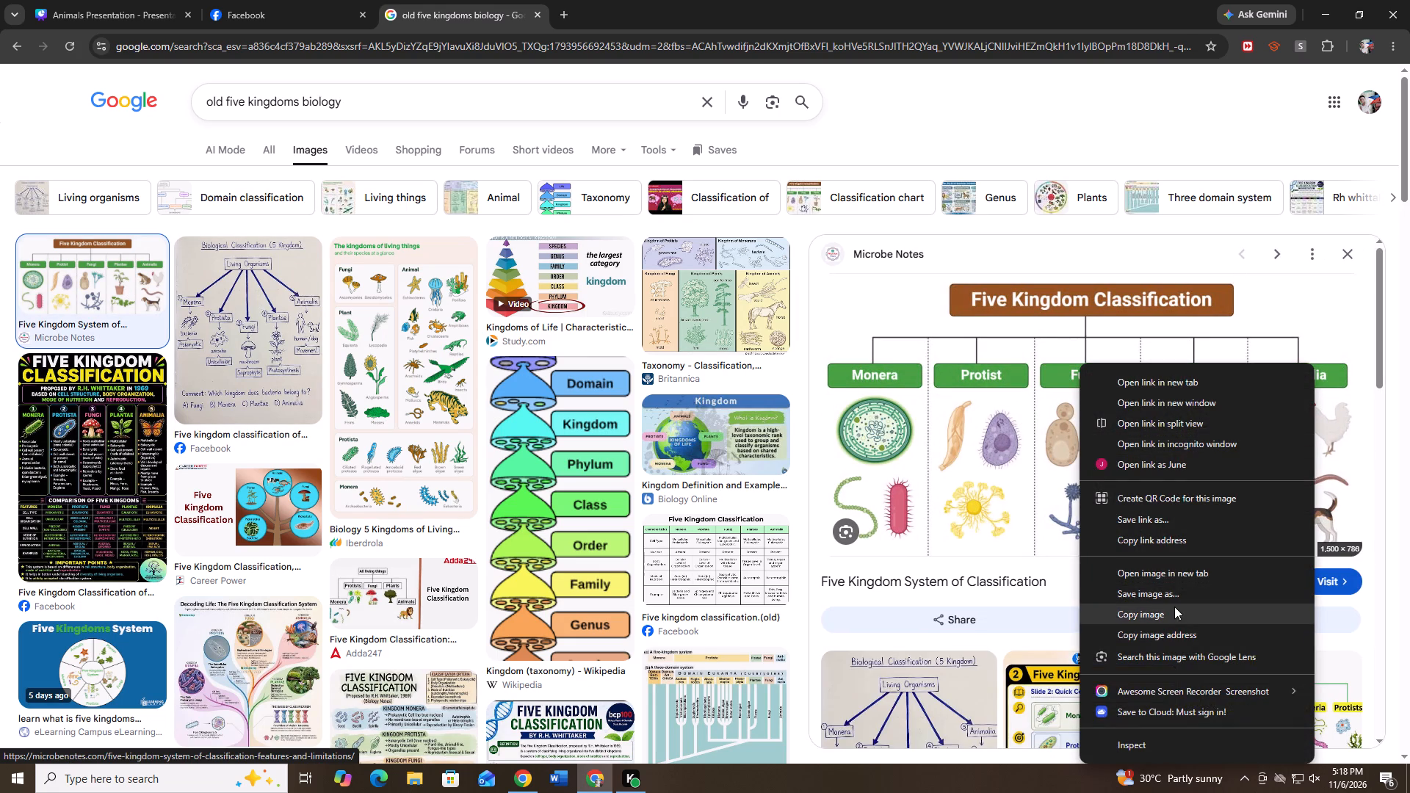
pyautogui.click(1174, 606)
# In the Canva presentation, add a blank slide after slide 3, paste the copied chart and enlarge it to the slide's full width.
pyautogui.click(129, 0)
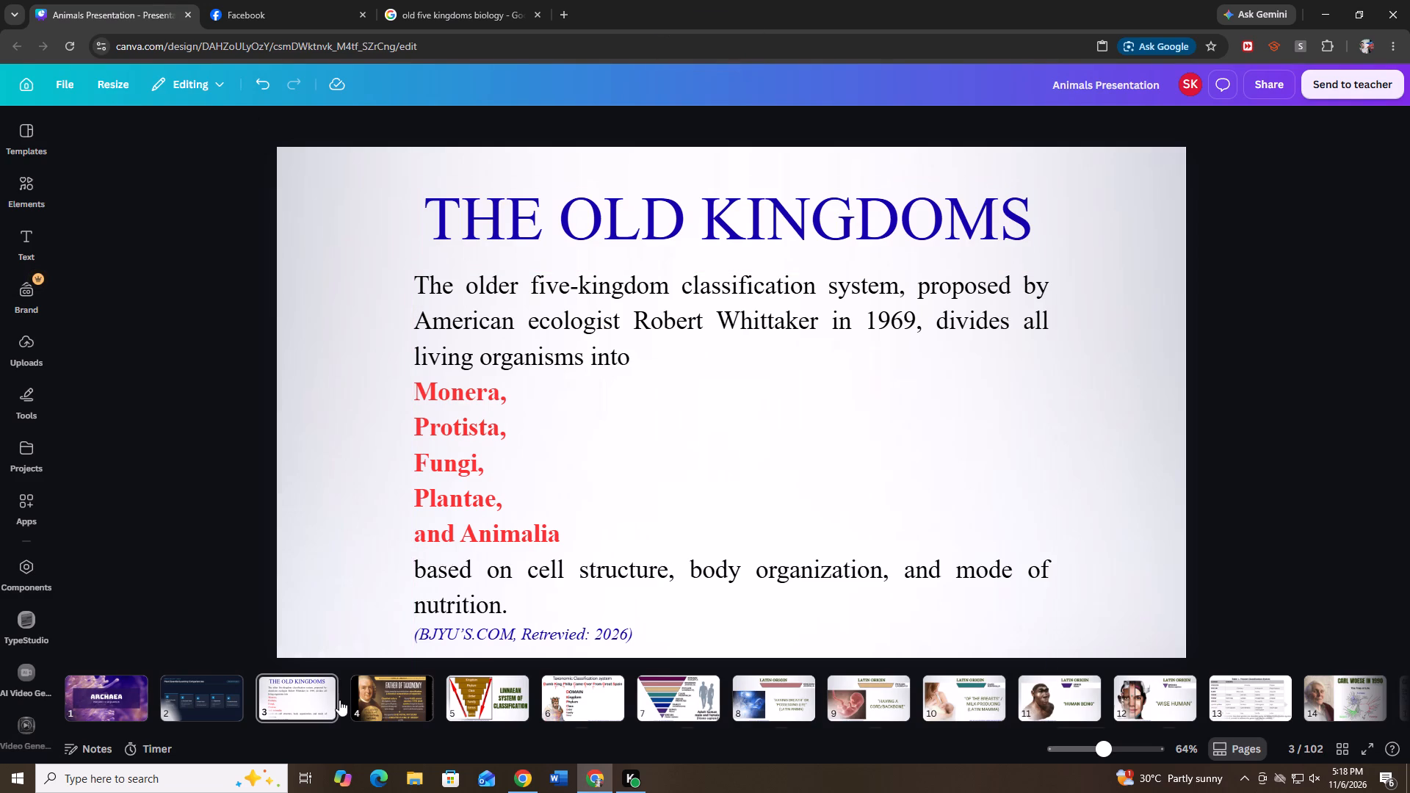
pyautogui.click(347, 691)
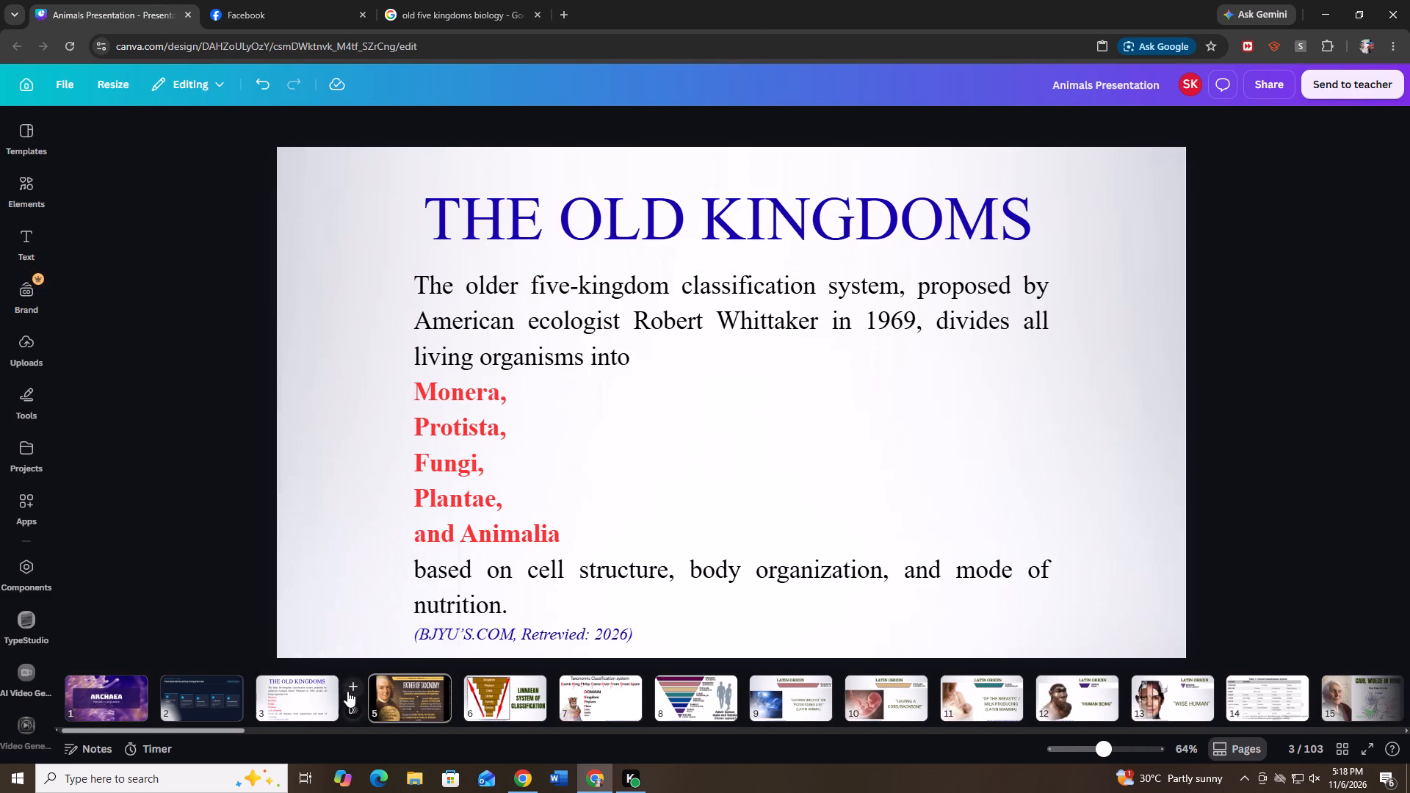
pyautogui.hotkey('ctrl', 'v')
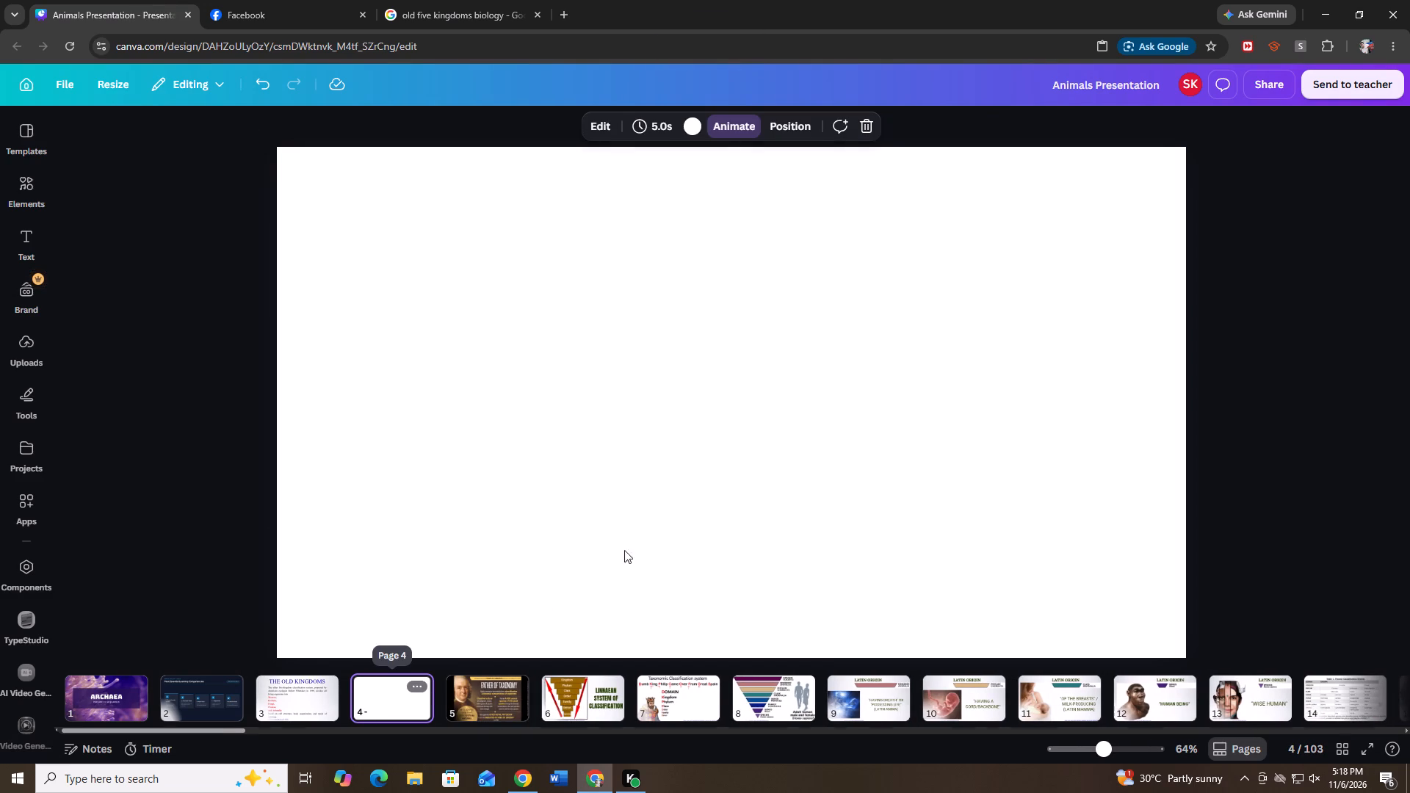
pyautogui.moveTo(701, 444); pyautogui.dragTo(567, 357)
pyautogui.moveTo(916, 482); pyautogui.dragTo(1158, 647)
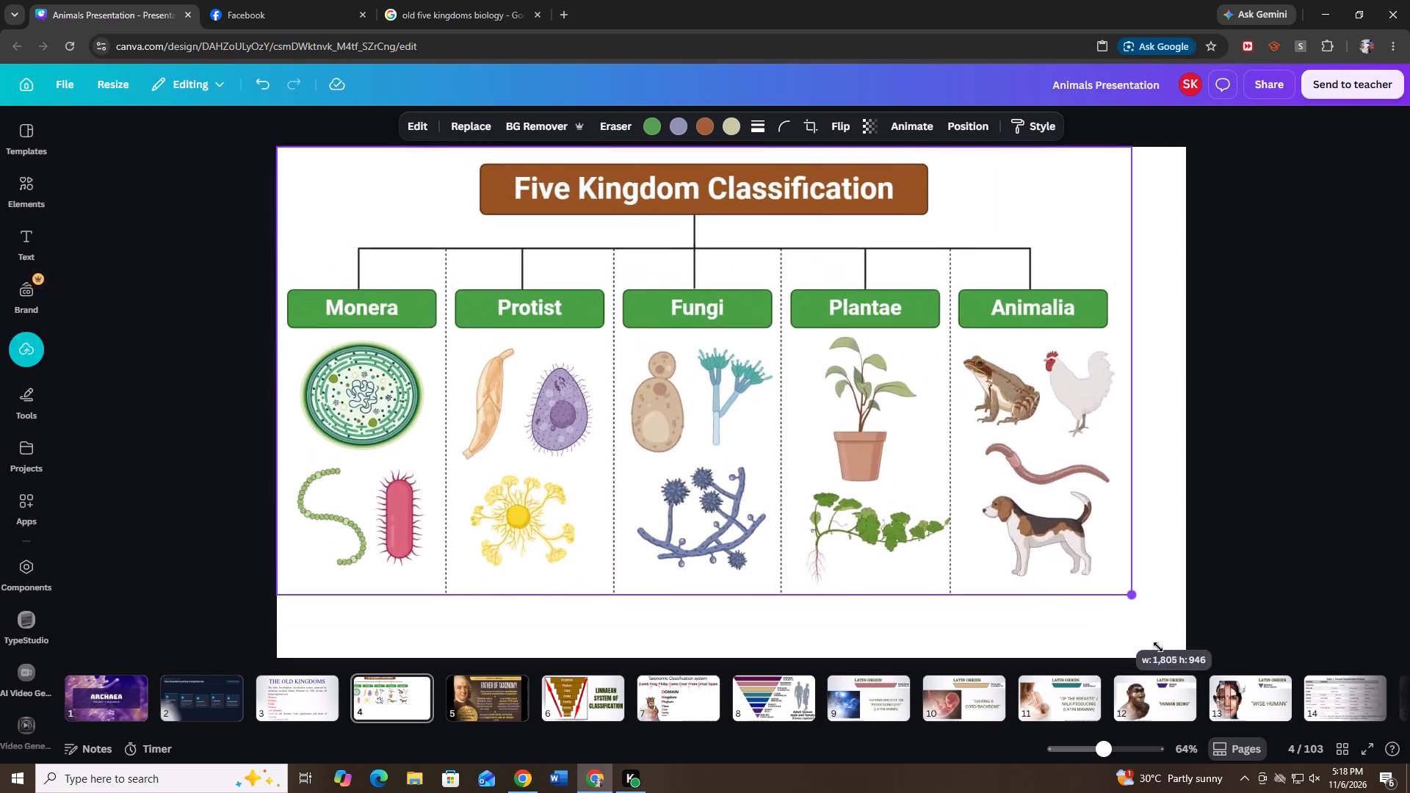
pyautogui.moveTo(1158, 647); pyautogui.dragTo(1170, 652)
pyautogui.click(1070, 485)
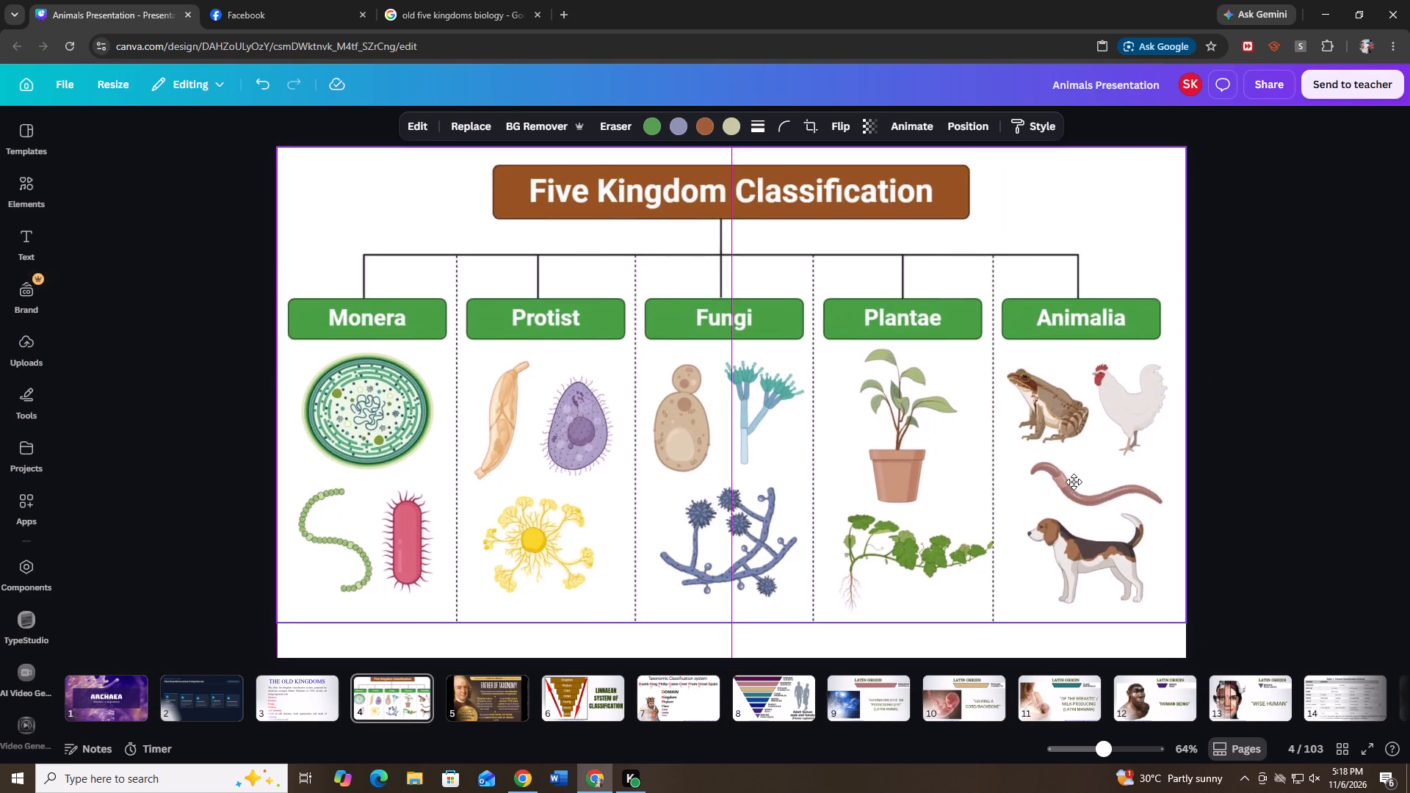
# Copy the DOI citation line from the Linnaean System of Classification slide and paste it onto the five-kingdom chart slide.
pyautogui.click(580, 707)
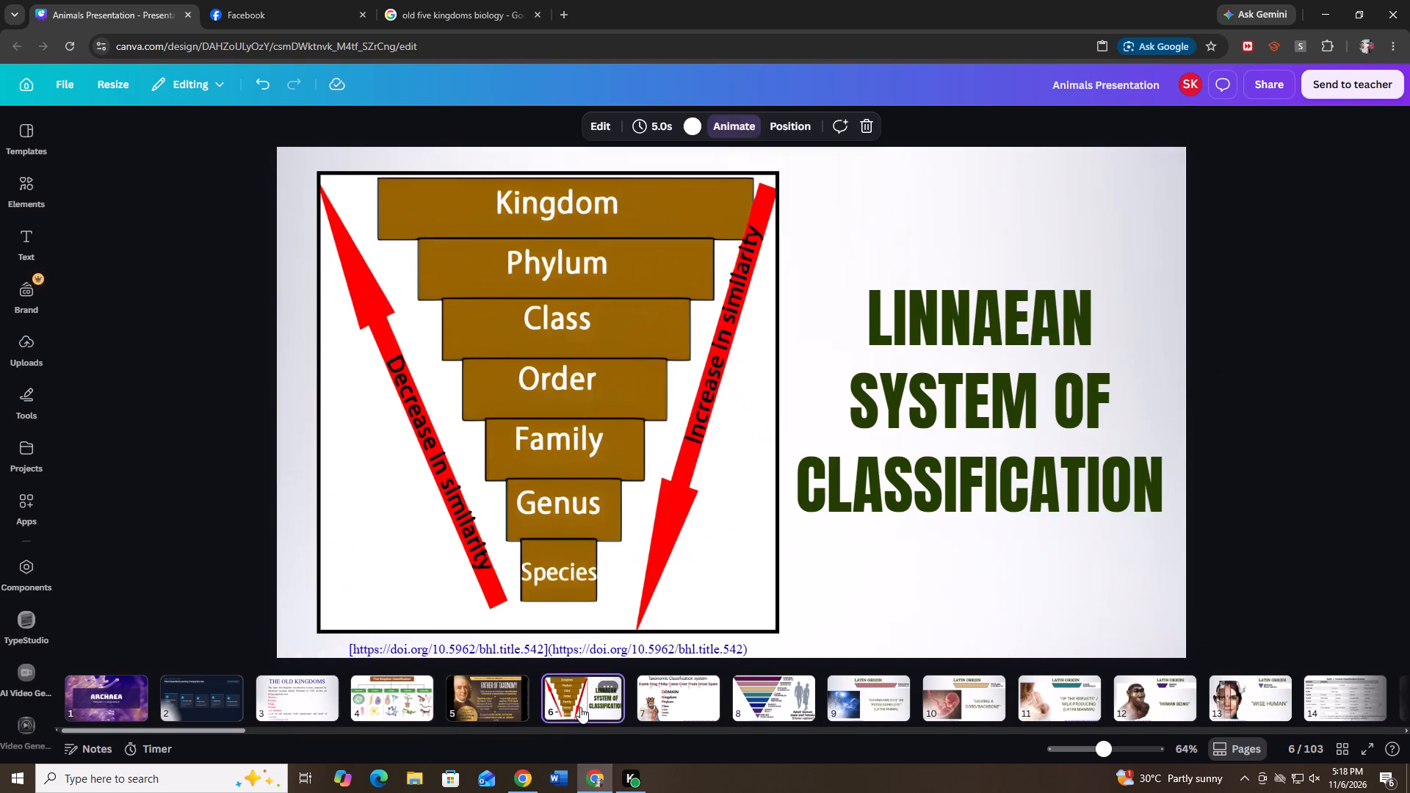
pyautogui.click(449, 0)
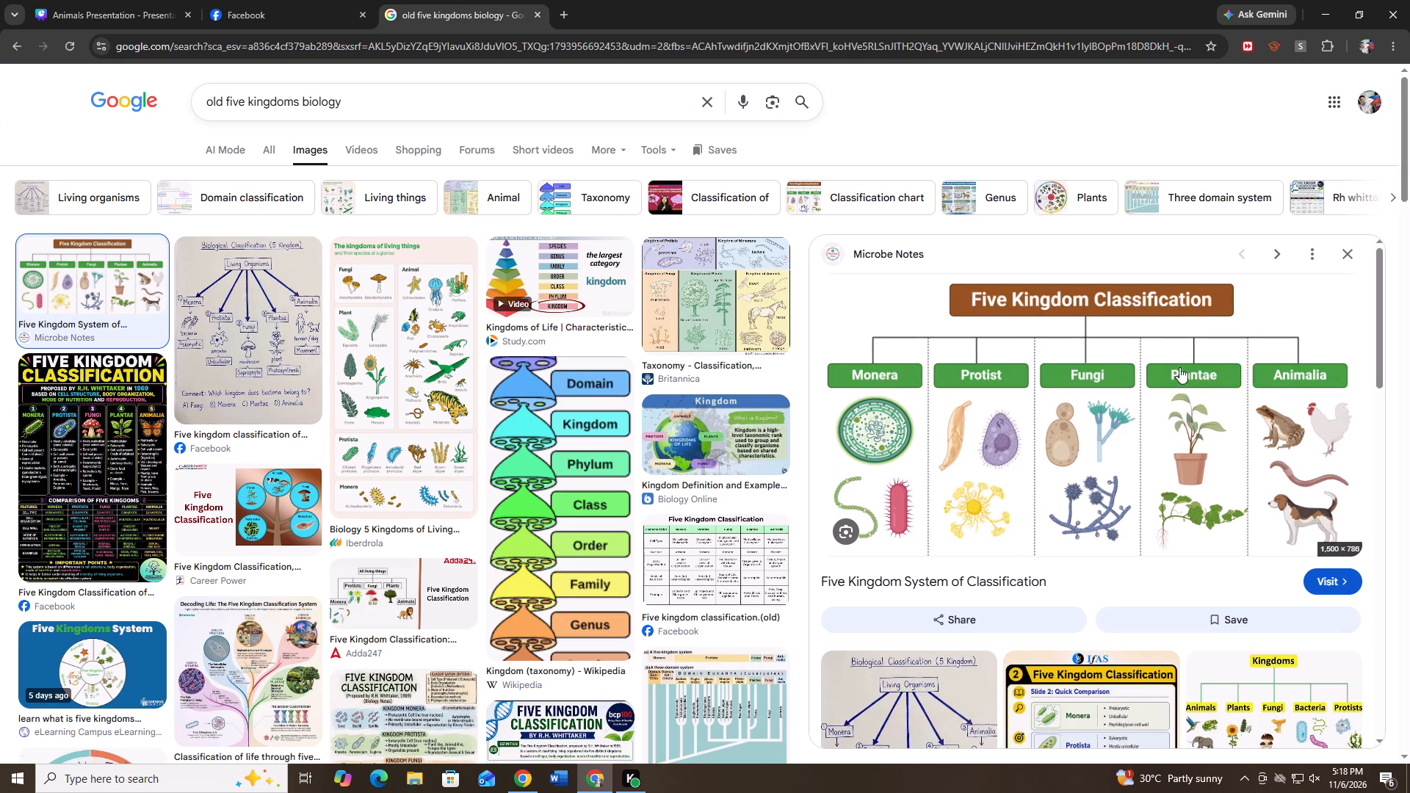
pyautogui.rightClick(1135, 363)
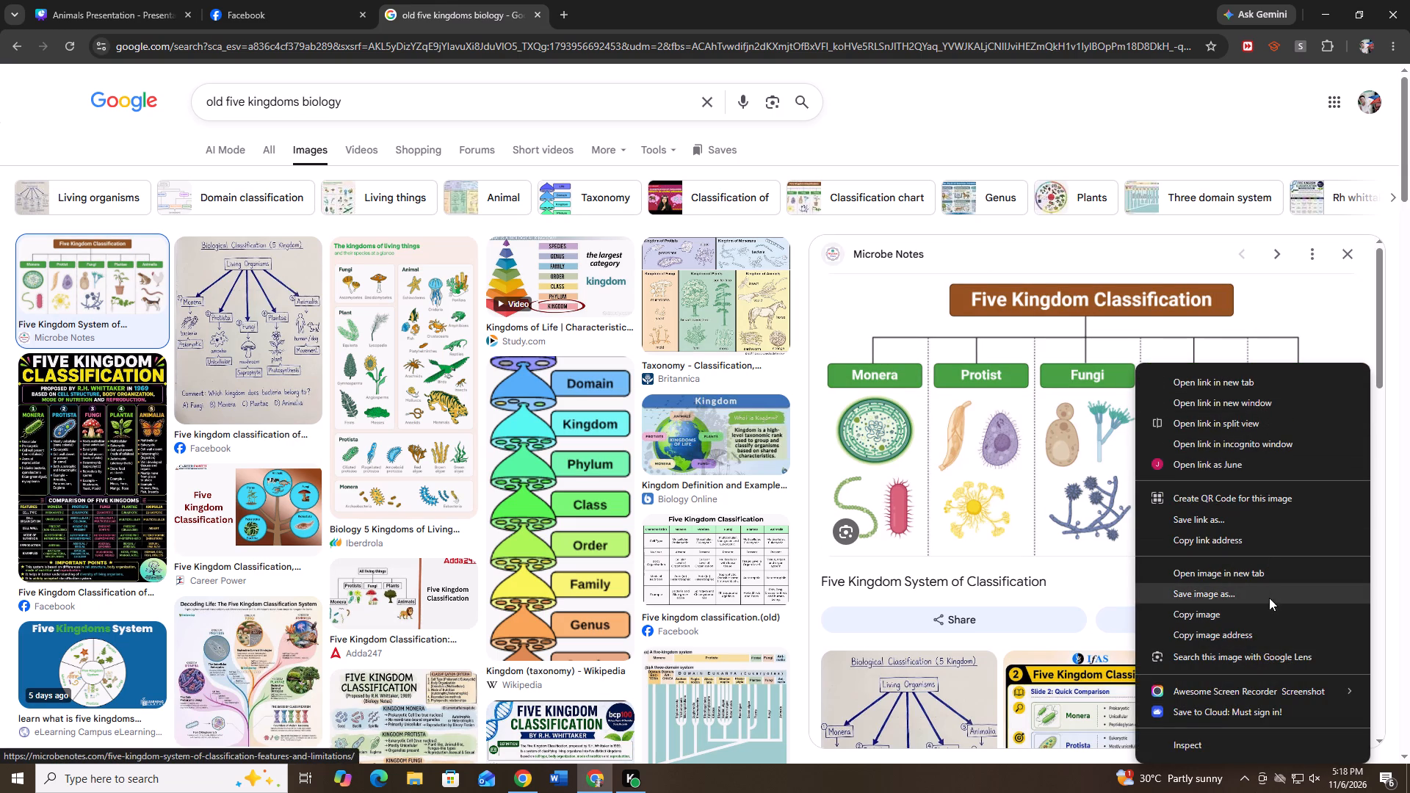
pyautogui.click(1273, 543)
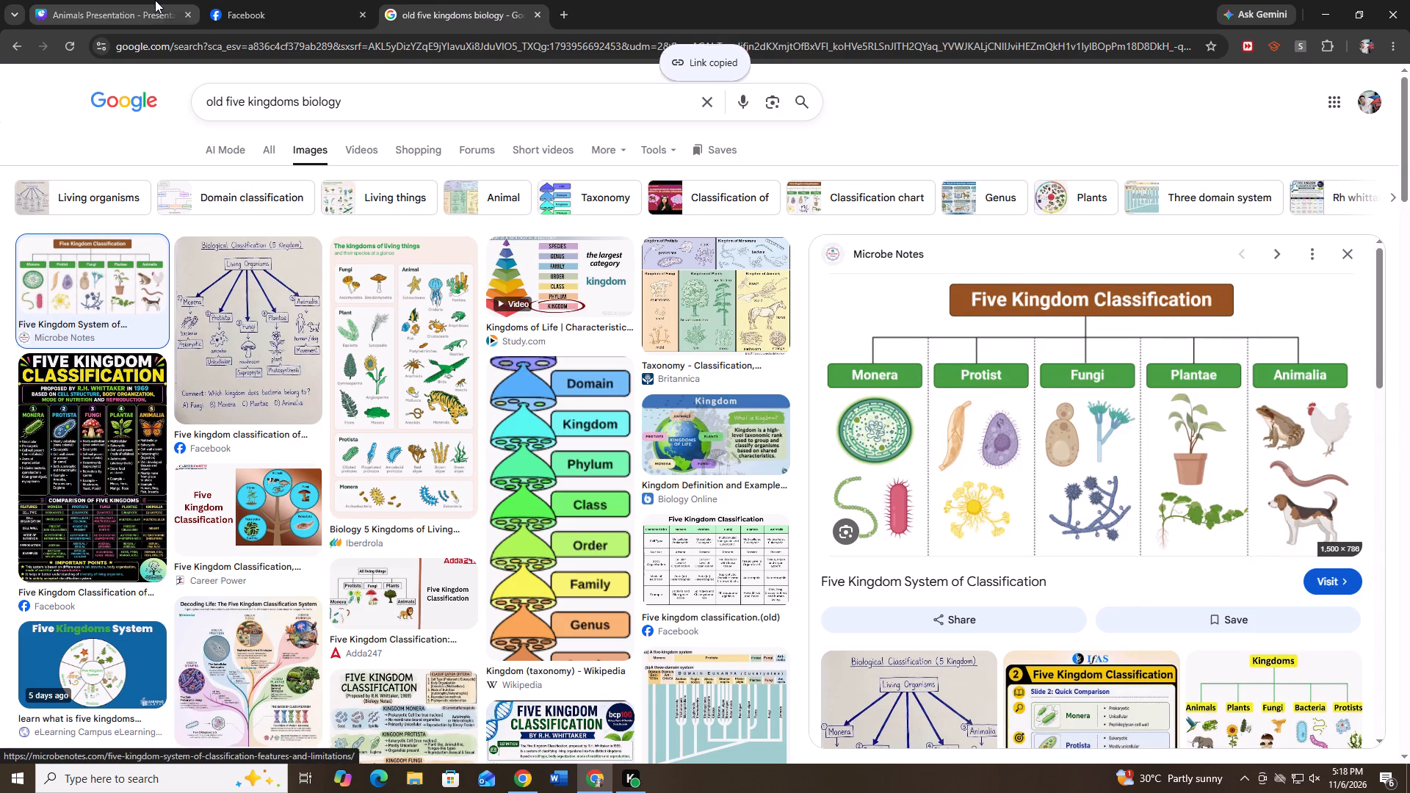
pyautogui.click(156, 0)
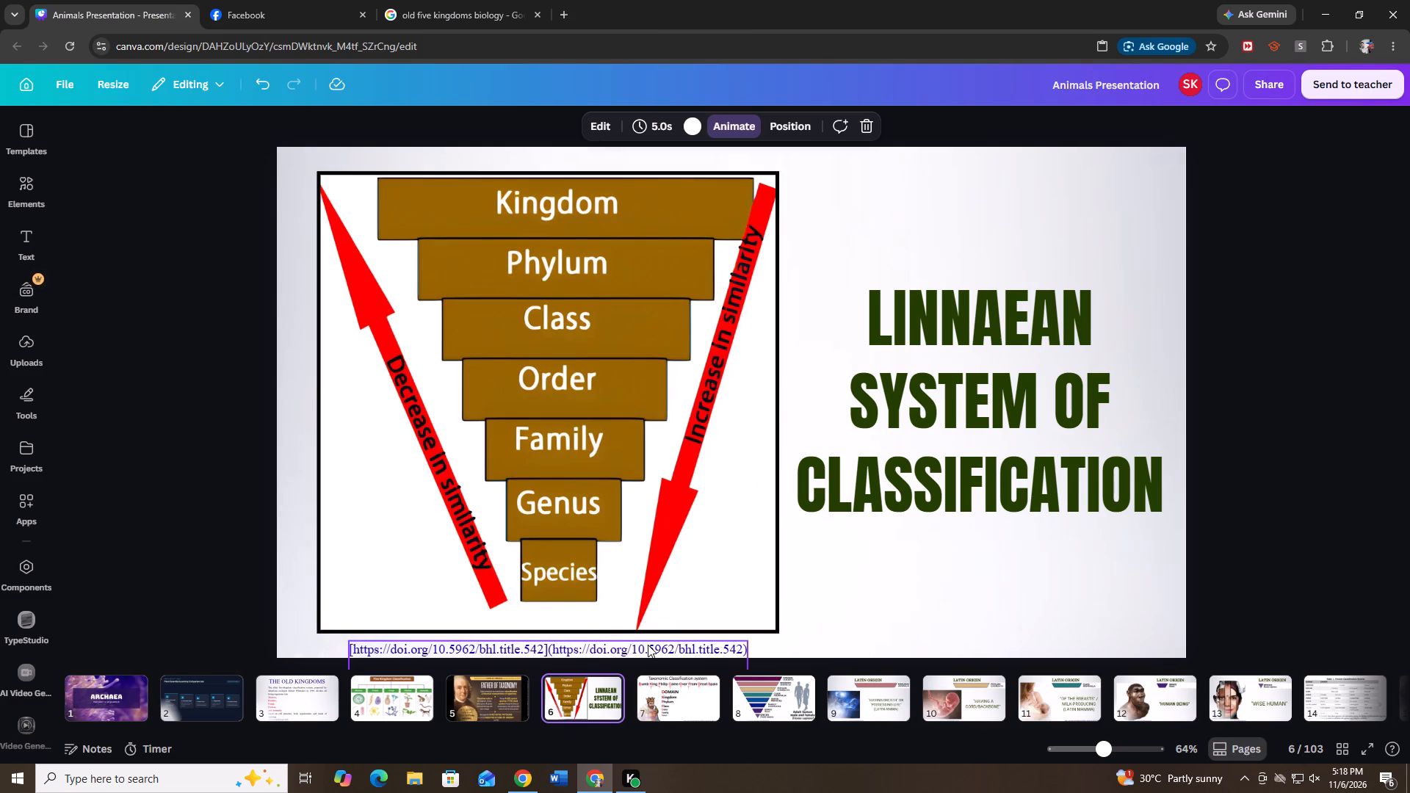
pyautogui.click(648, 645)
pyautogui.hotkey('ctrl', 'c')
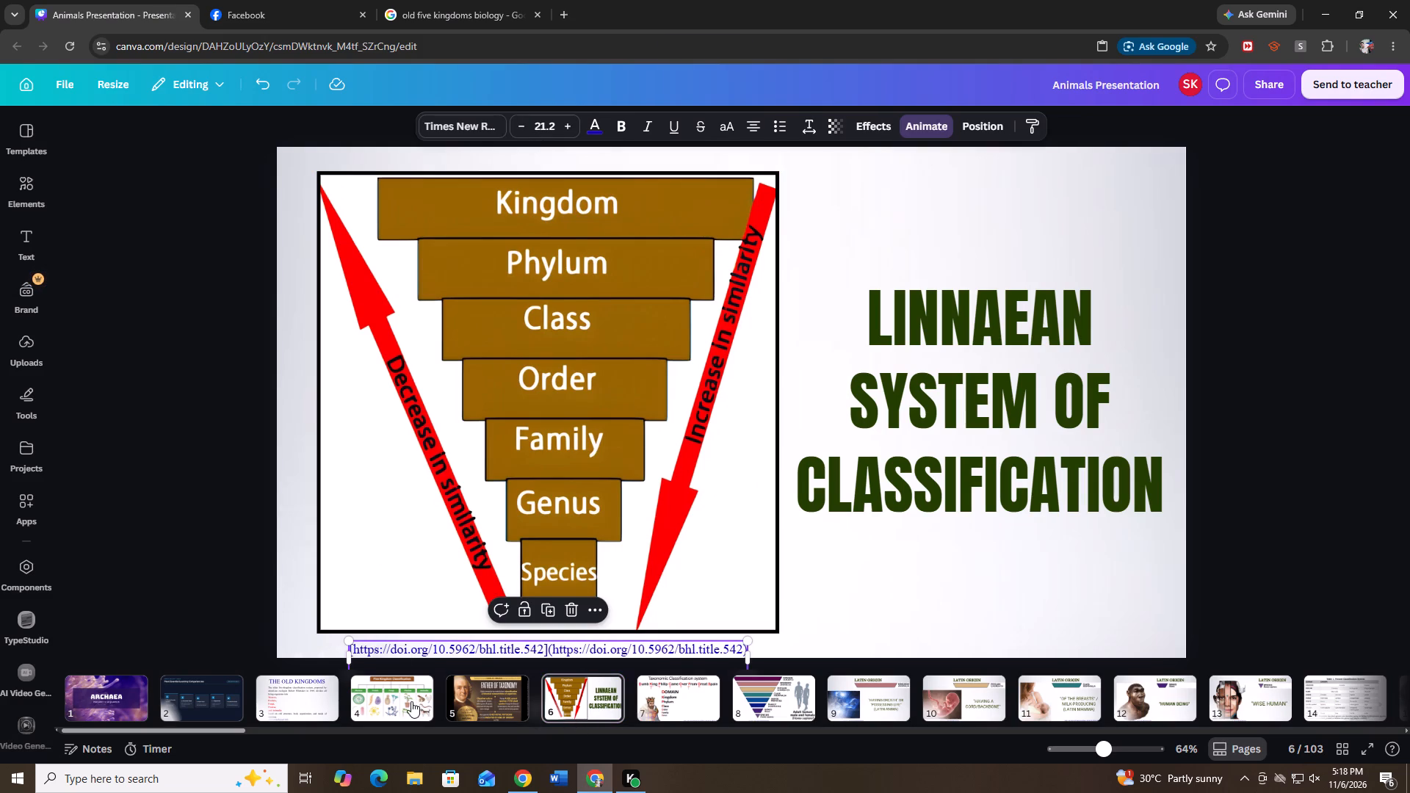
pyautogui.click(430, 705)
pyautogui.hotkey('ctrl', 'v')
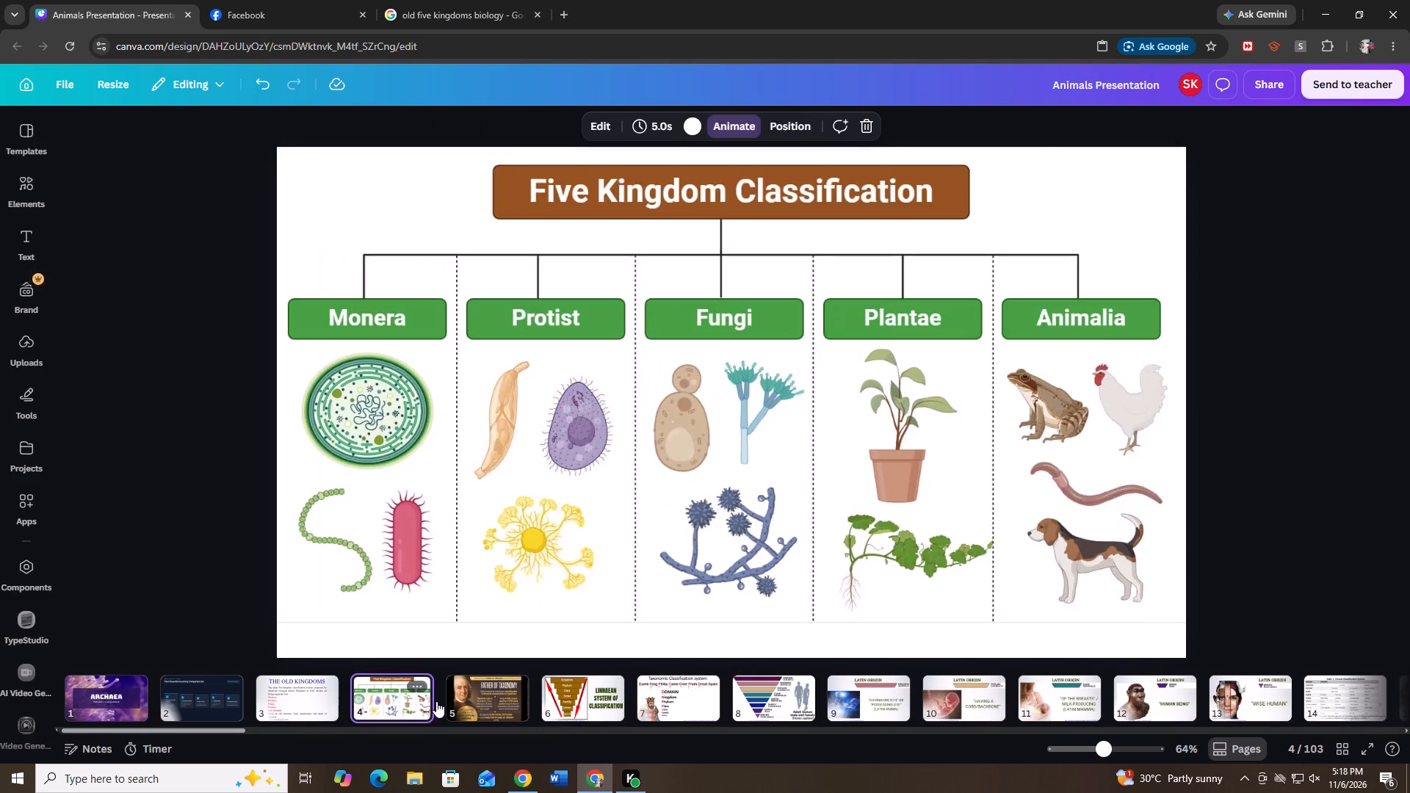
# Copy the Microbe Notes link of the chart image and apply it as a hyperlink to the citation line on slide 4.
pyautogui.click(453, 0)
pyautogui.rightClick(1038, 354)
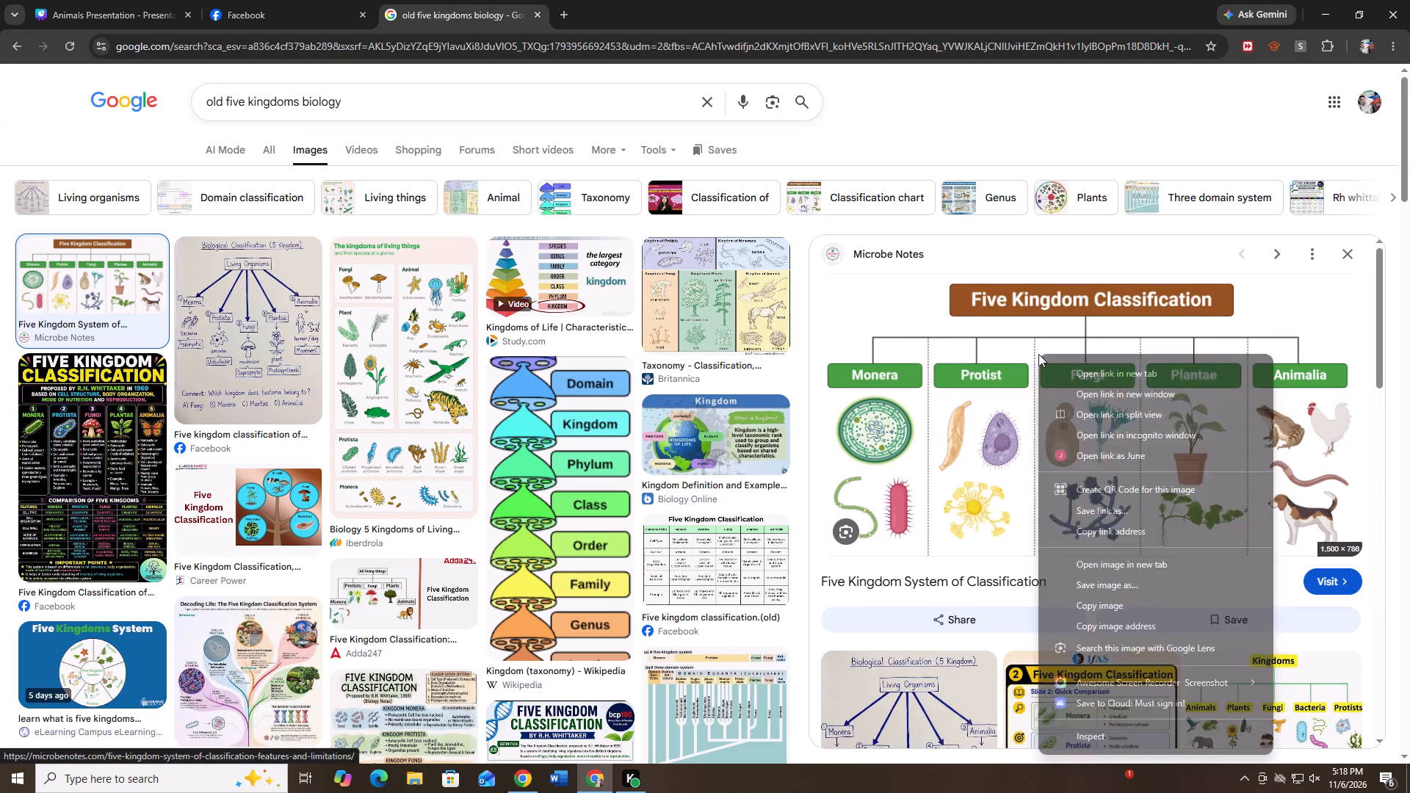
pyautogui.click(1154, 526)
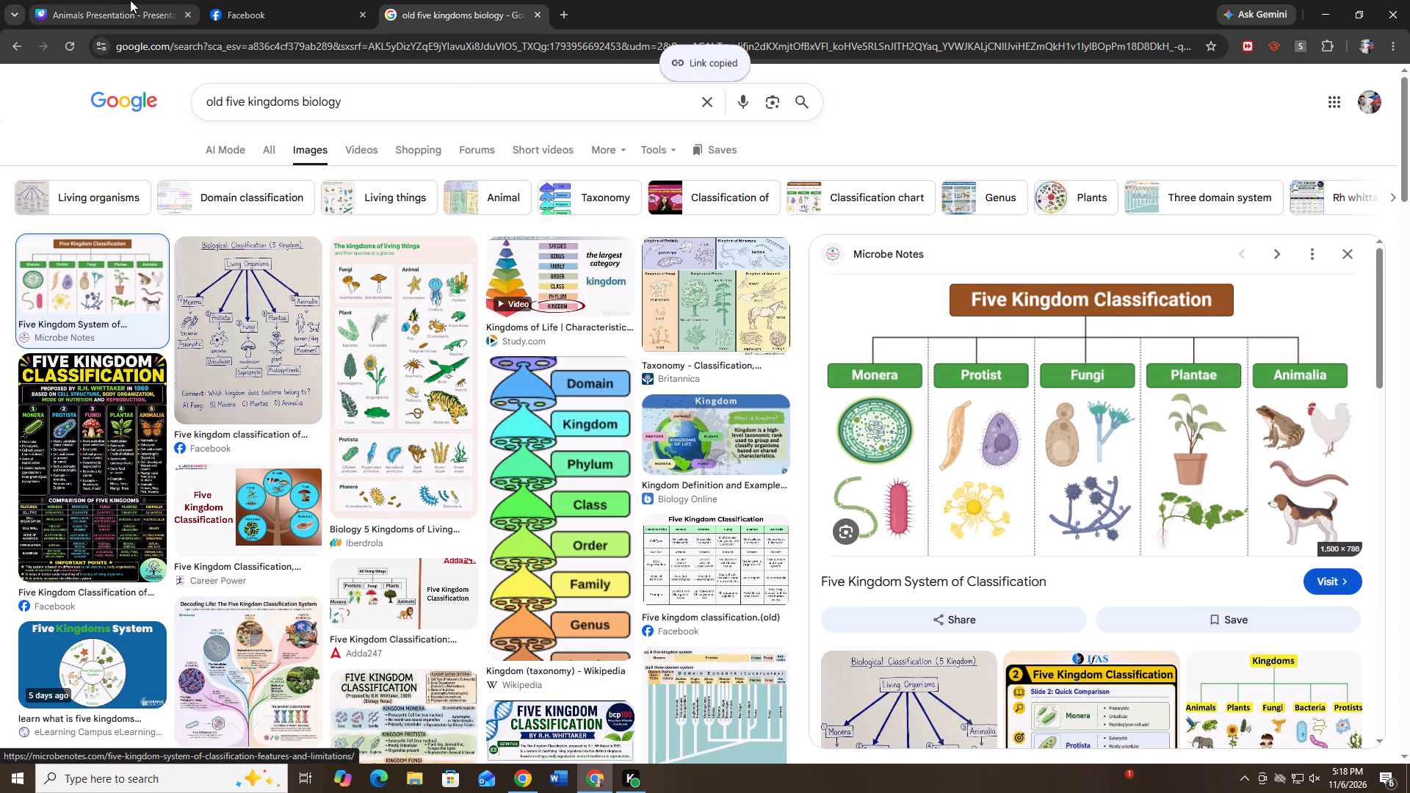
pyautogui.click(125, 0)
pyautogui.doubleClick(652, 645)
pyautogui.hotkey('ctrl', 'v')
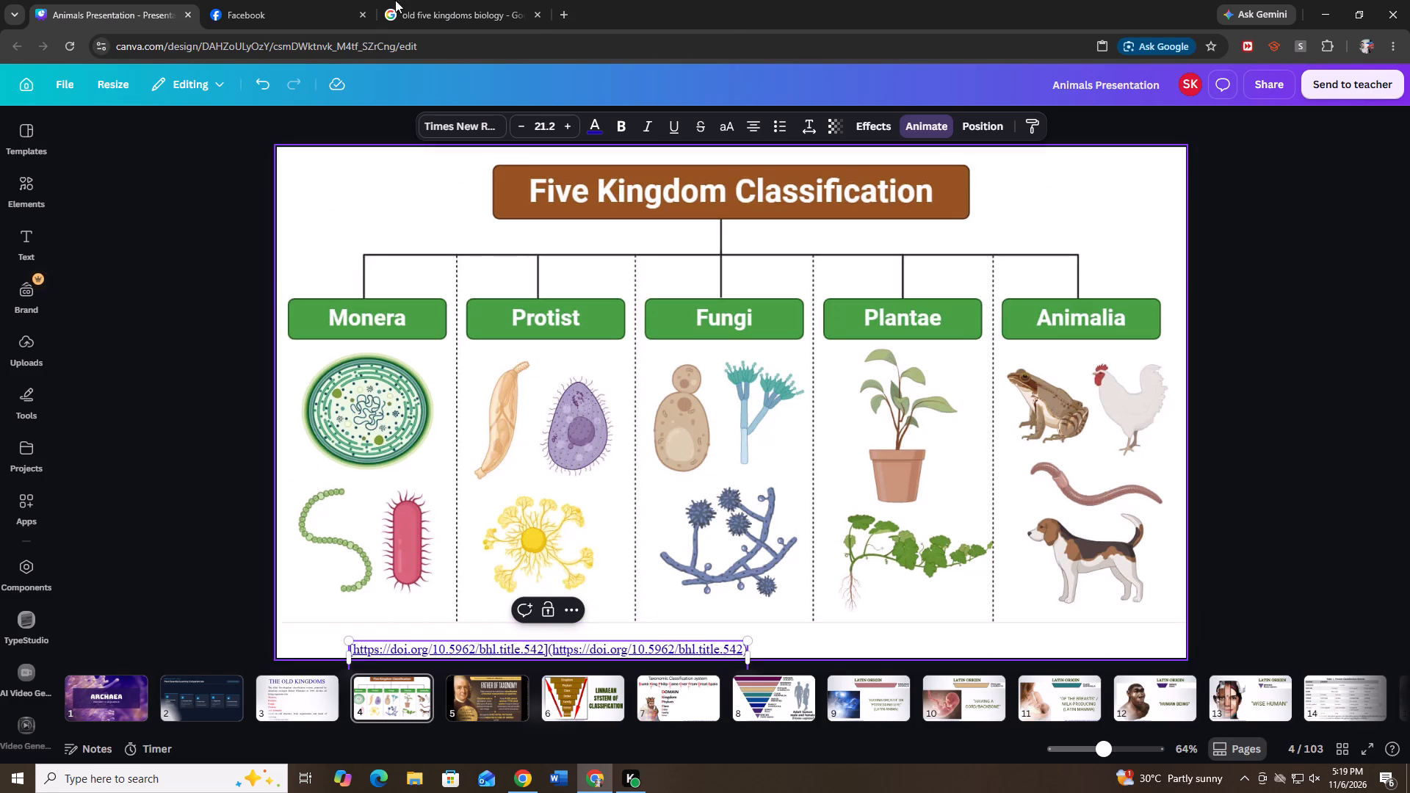
pyautogui.click(448, 0)
pyautogui.rightClick(979, 427)
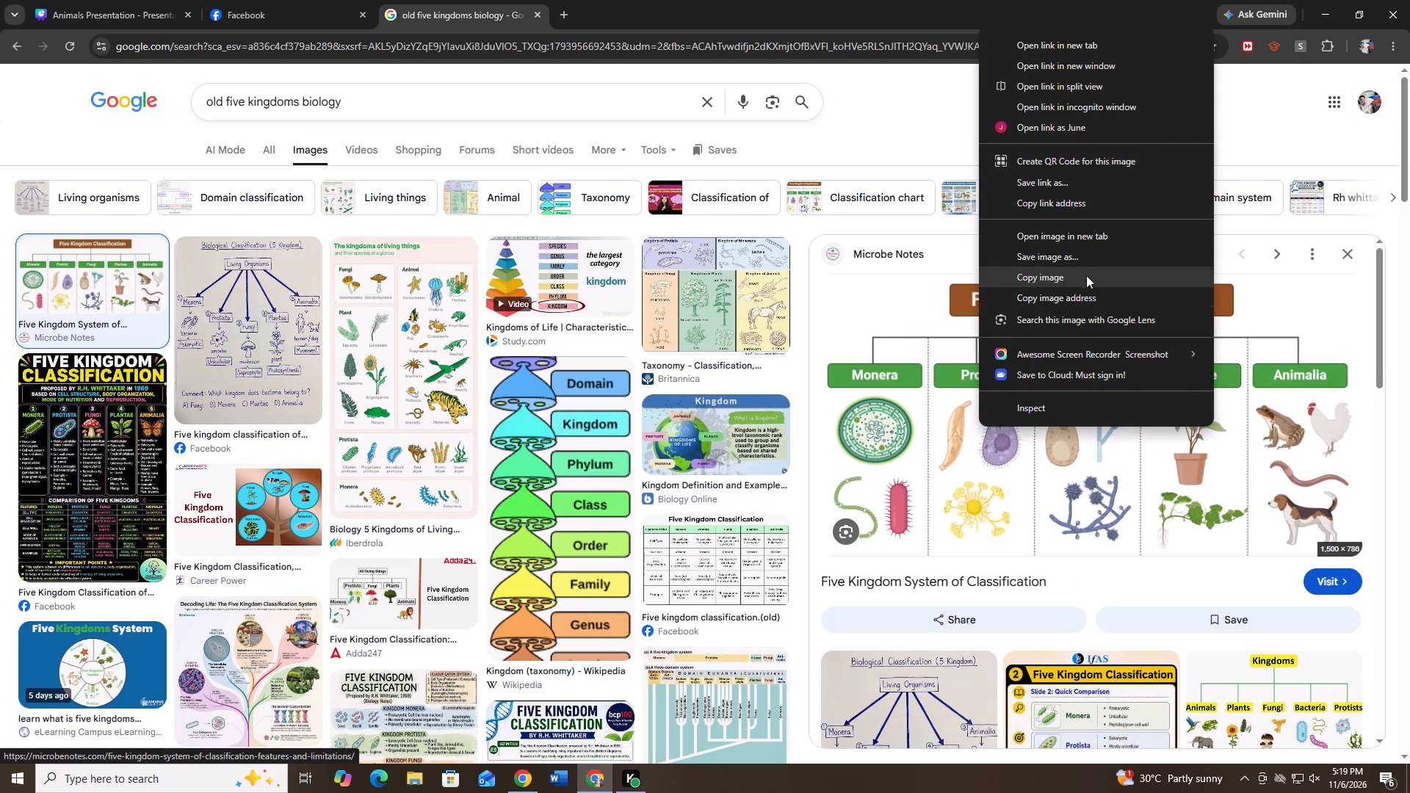
pyautogui.click(1113, 198)
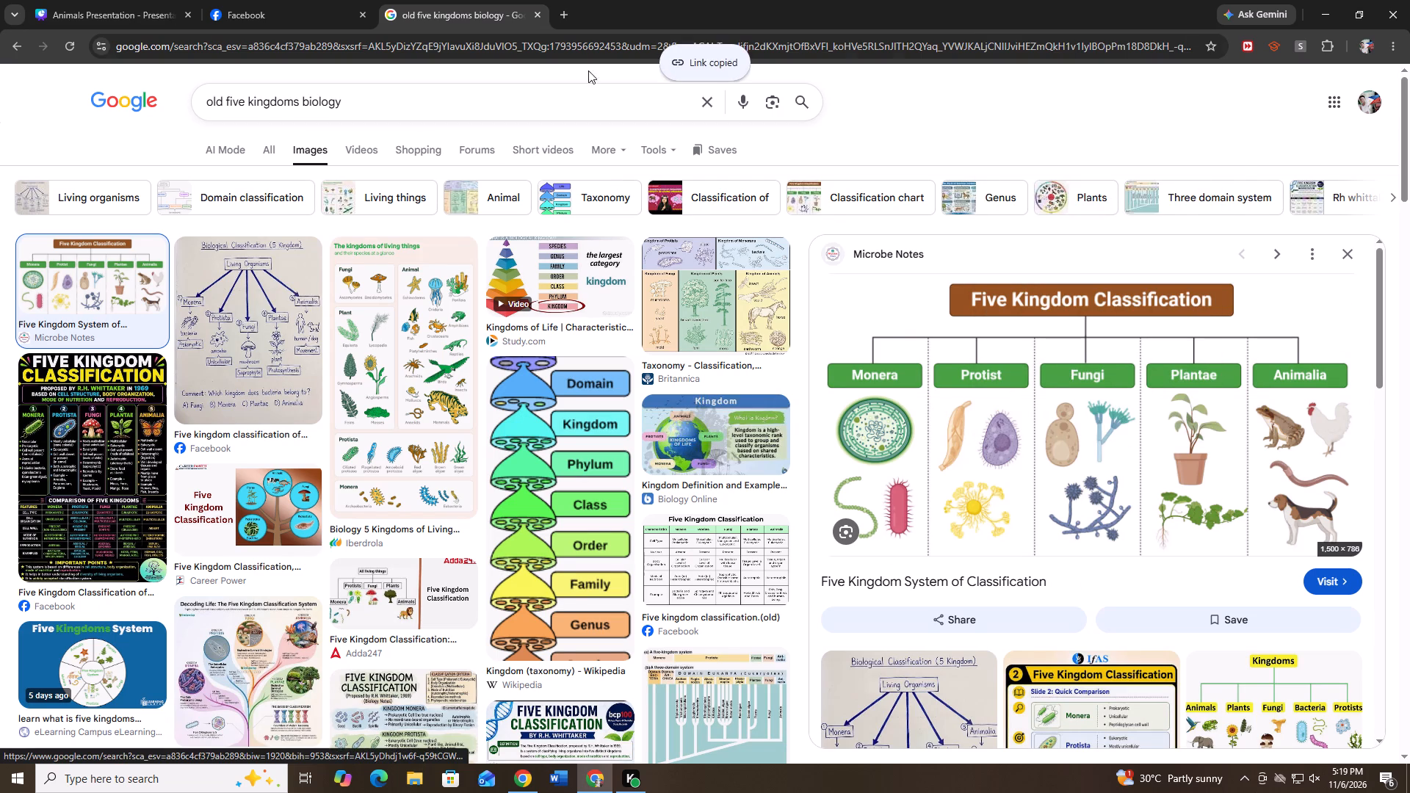
pyautogui.click(111, 0)
pyautogui.doubleClick(675, 652)
pyautogui.click(675, 652)
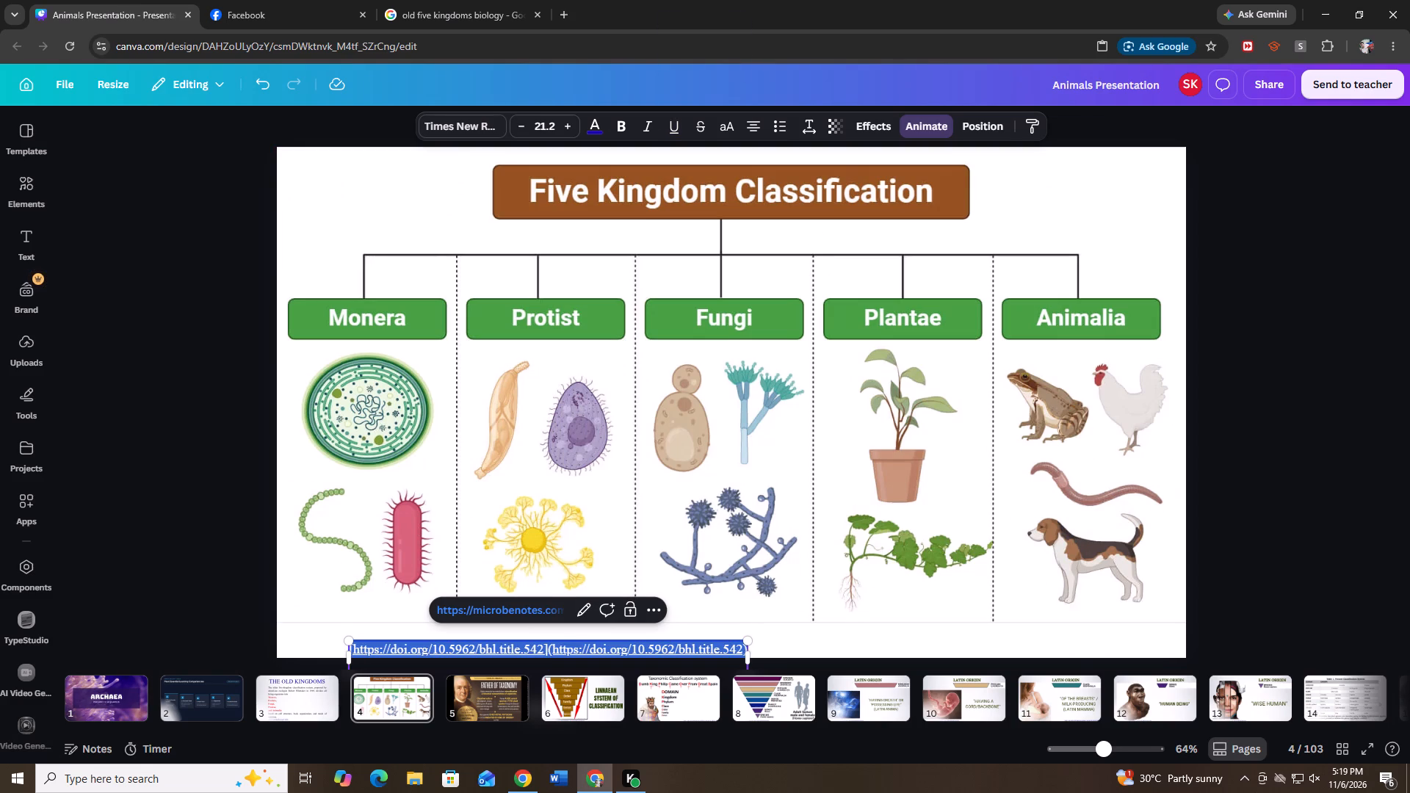
pyautogui.hotkey('ctrl', 'v')
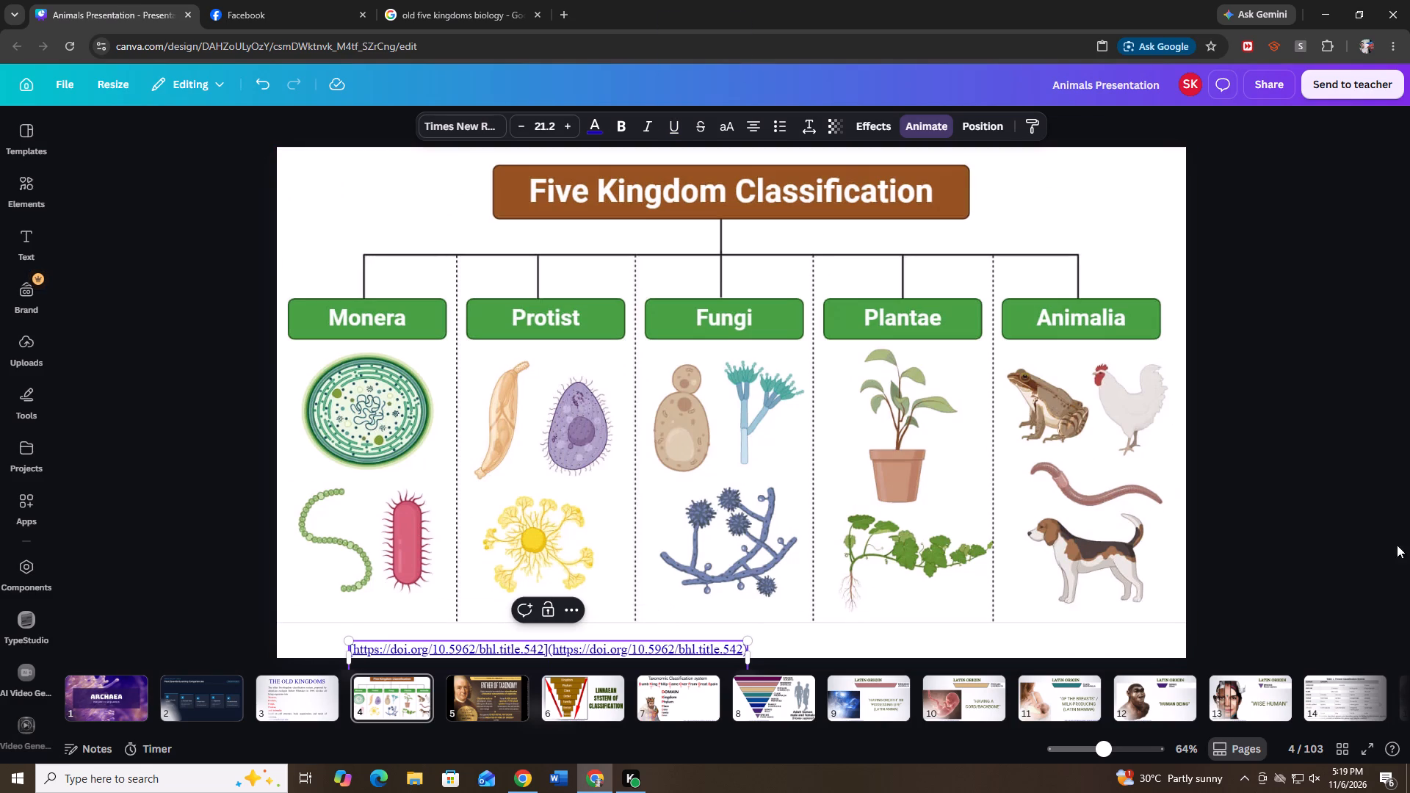
# Test the citation's hyperlink by opening its Microbe Notes page, and return to the Canva presentation.
pyautogui.click(1333, 430)
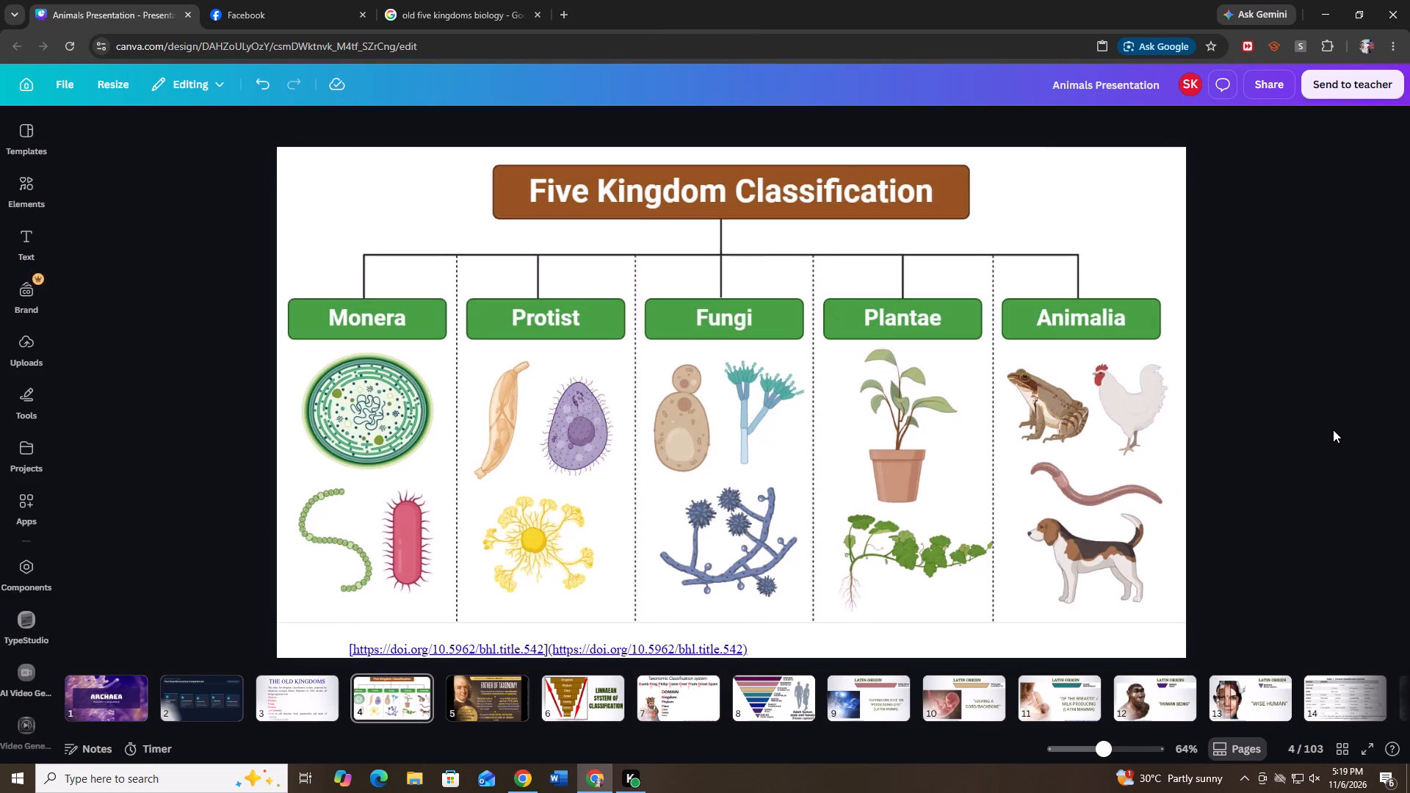
pyautogui.click(654, 657)
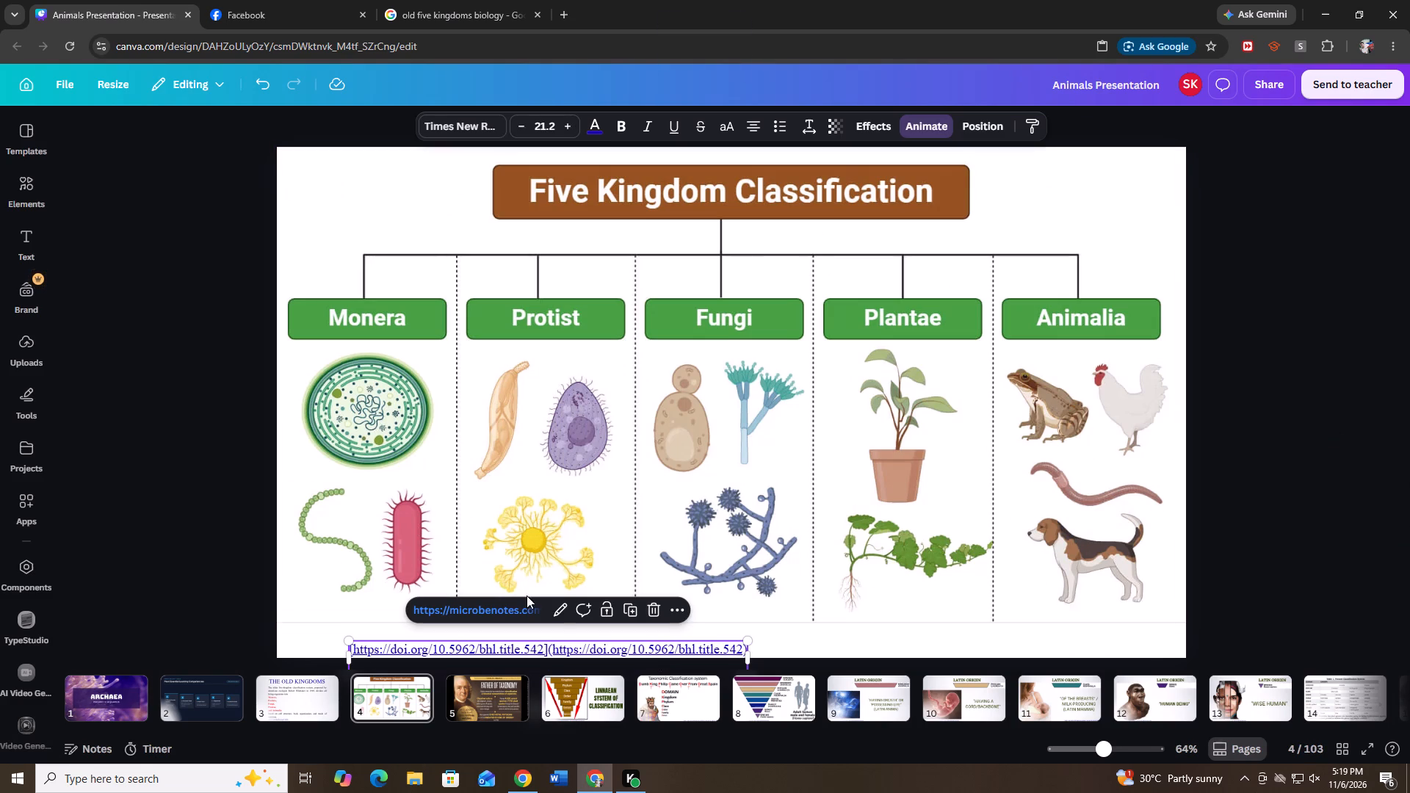
pyautogui.click(504, 609)
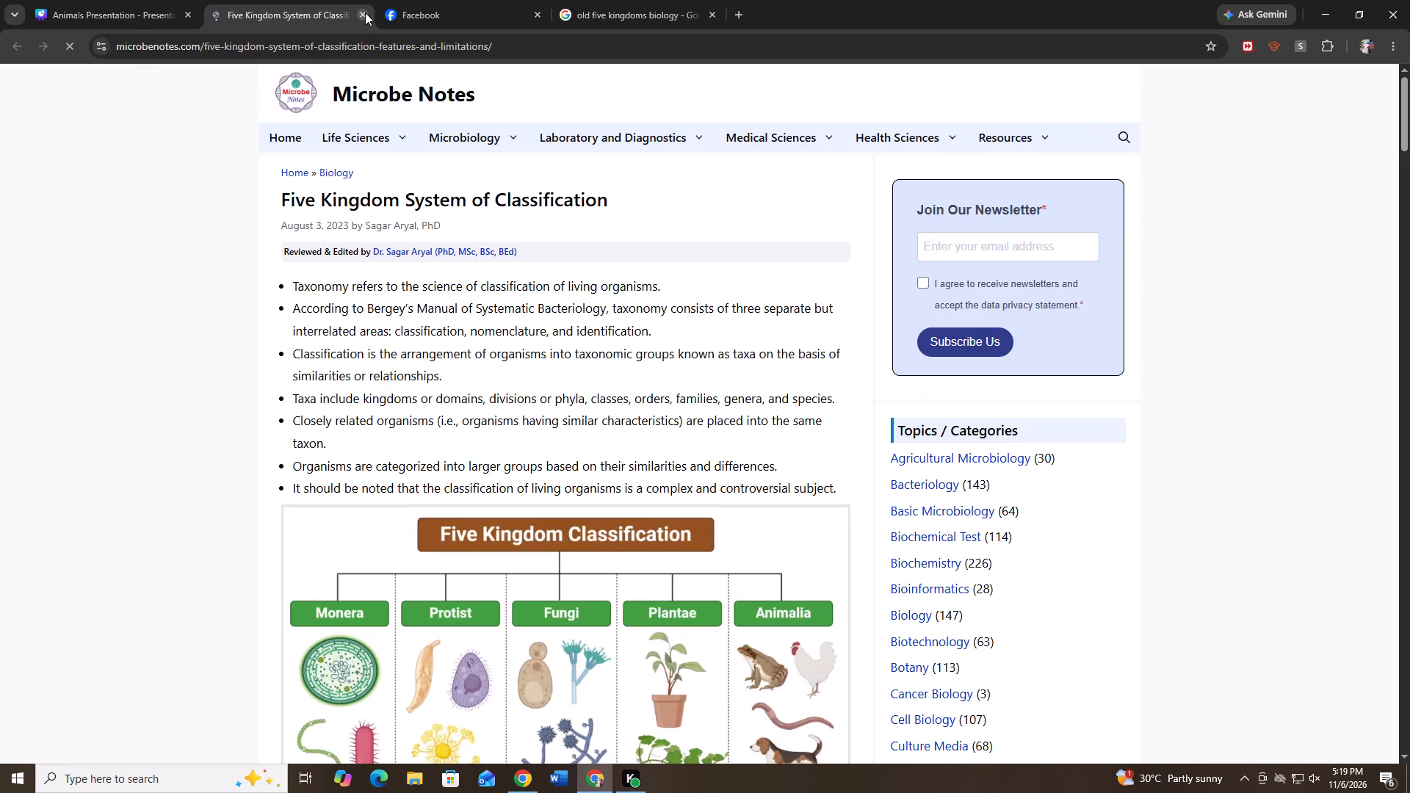
pyautogui.click(365, 12)
pyautogui.doubleClick(1193, 391)
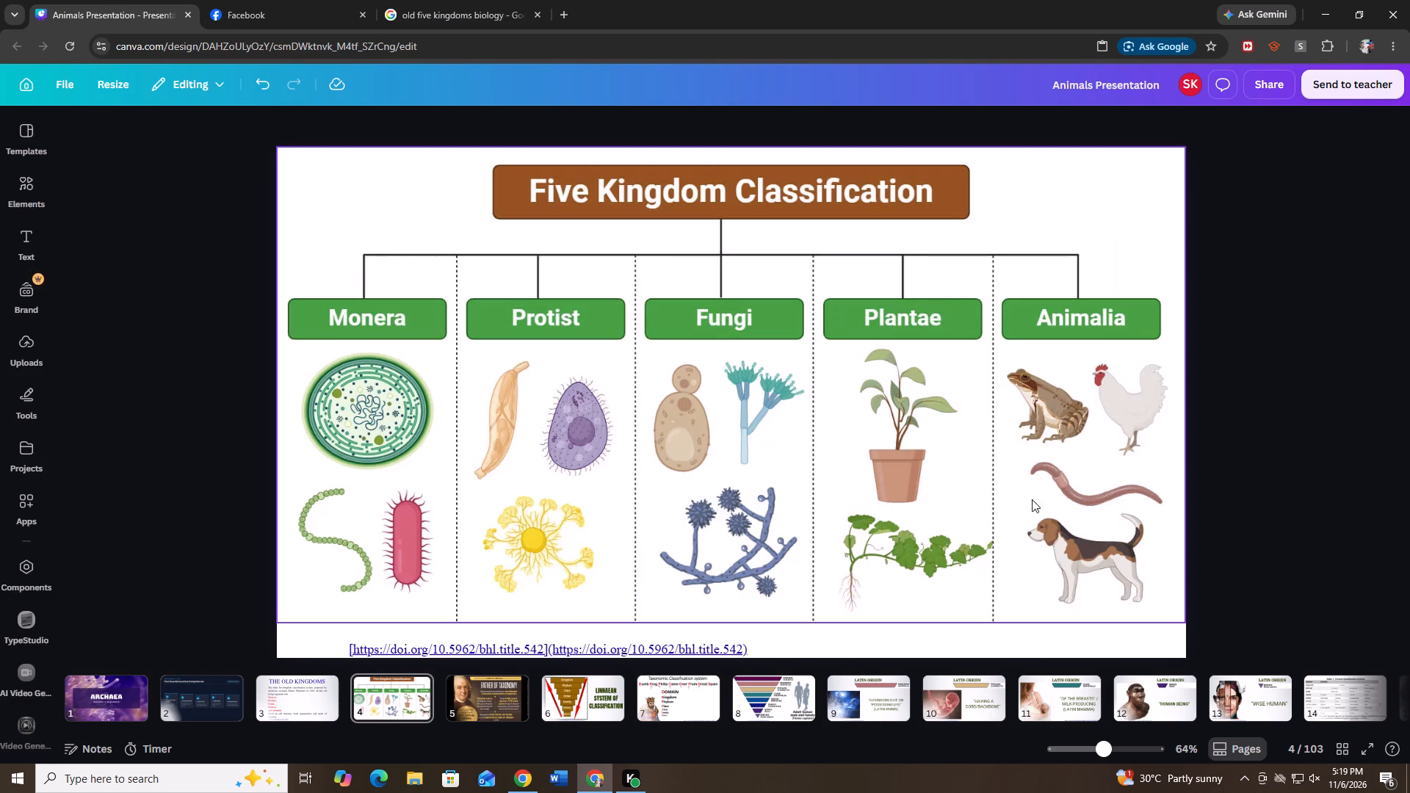
# Review slides 5 to 7 on Linnaean taxonomy and slides 18 and 19 on the Last Universal Common Ancestor.
pyautogui.click(485, 696)
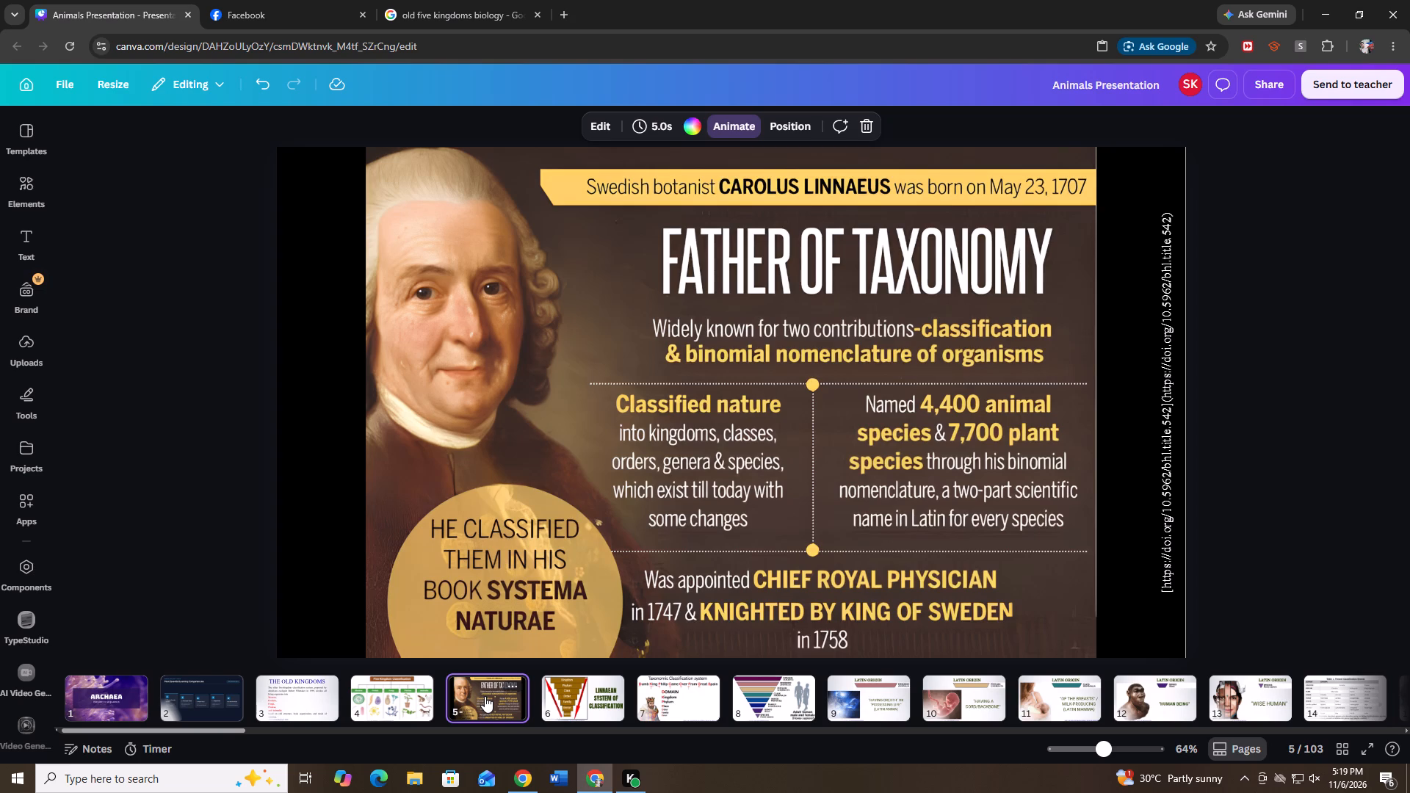
pyautogui.click(565, 710)
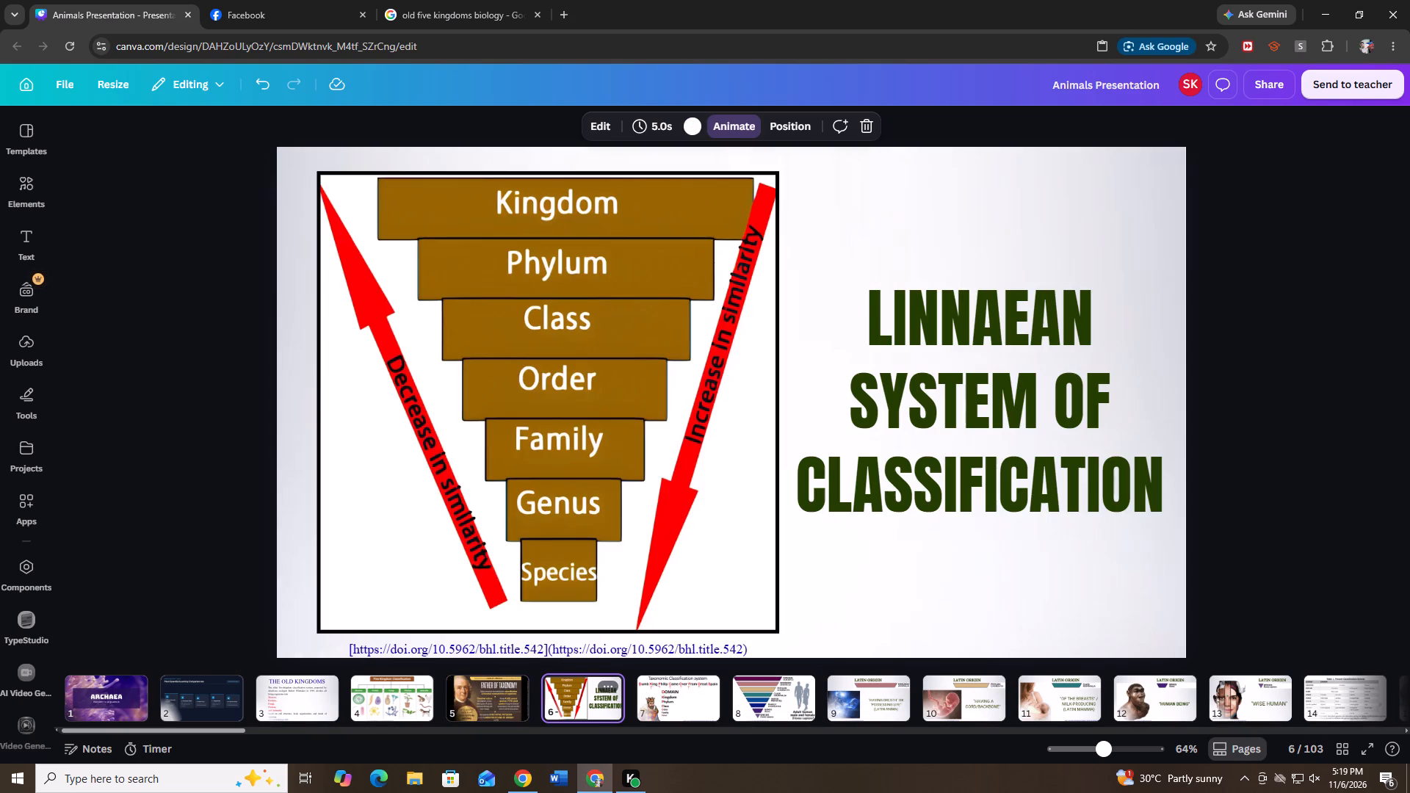
pyautogui.click(653, 699)
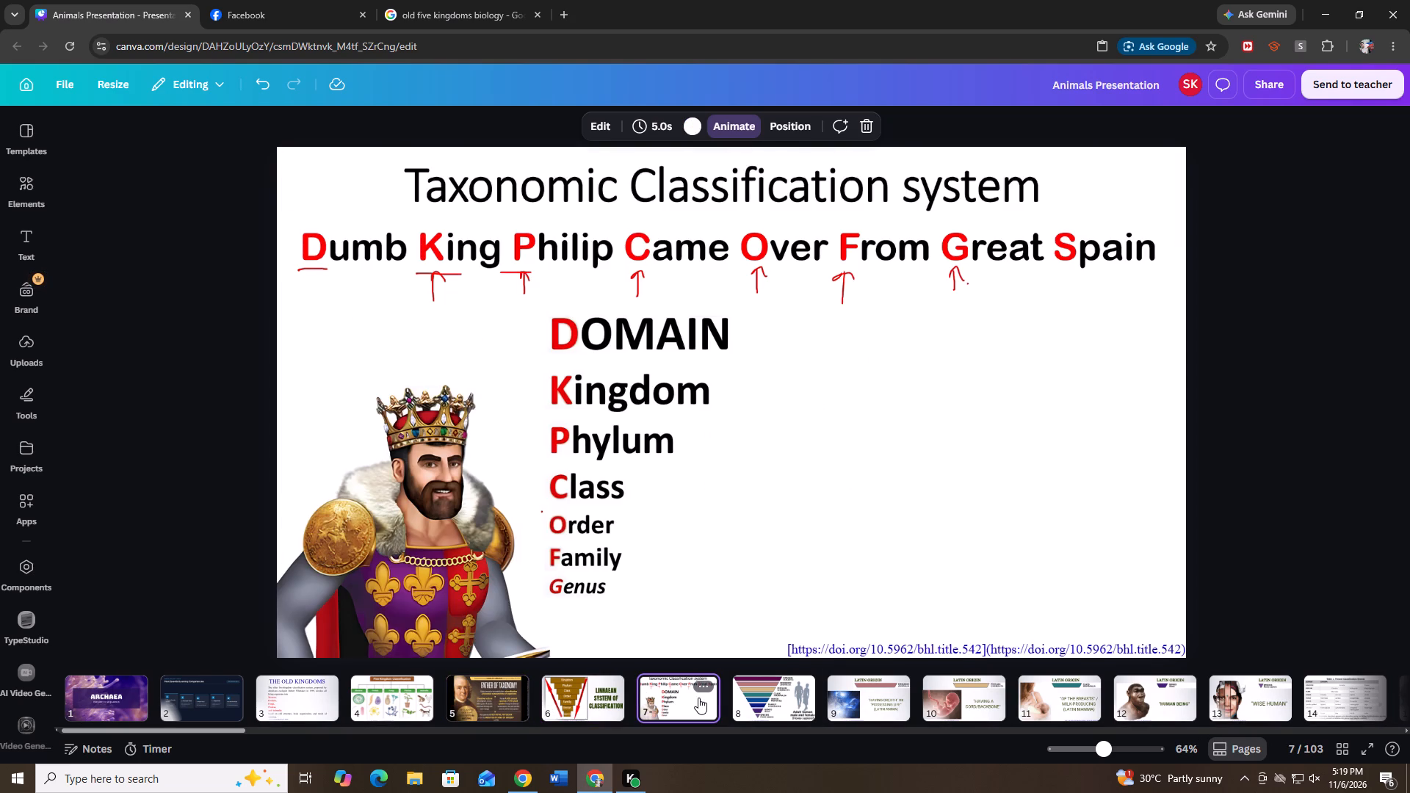
pyautogui.moveTo(236, 732); pyautogui.dragTo(237, 732)
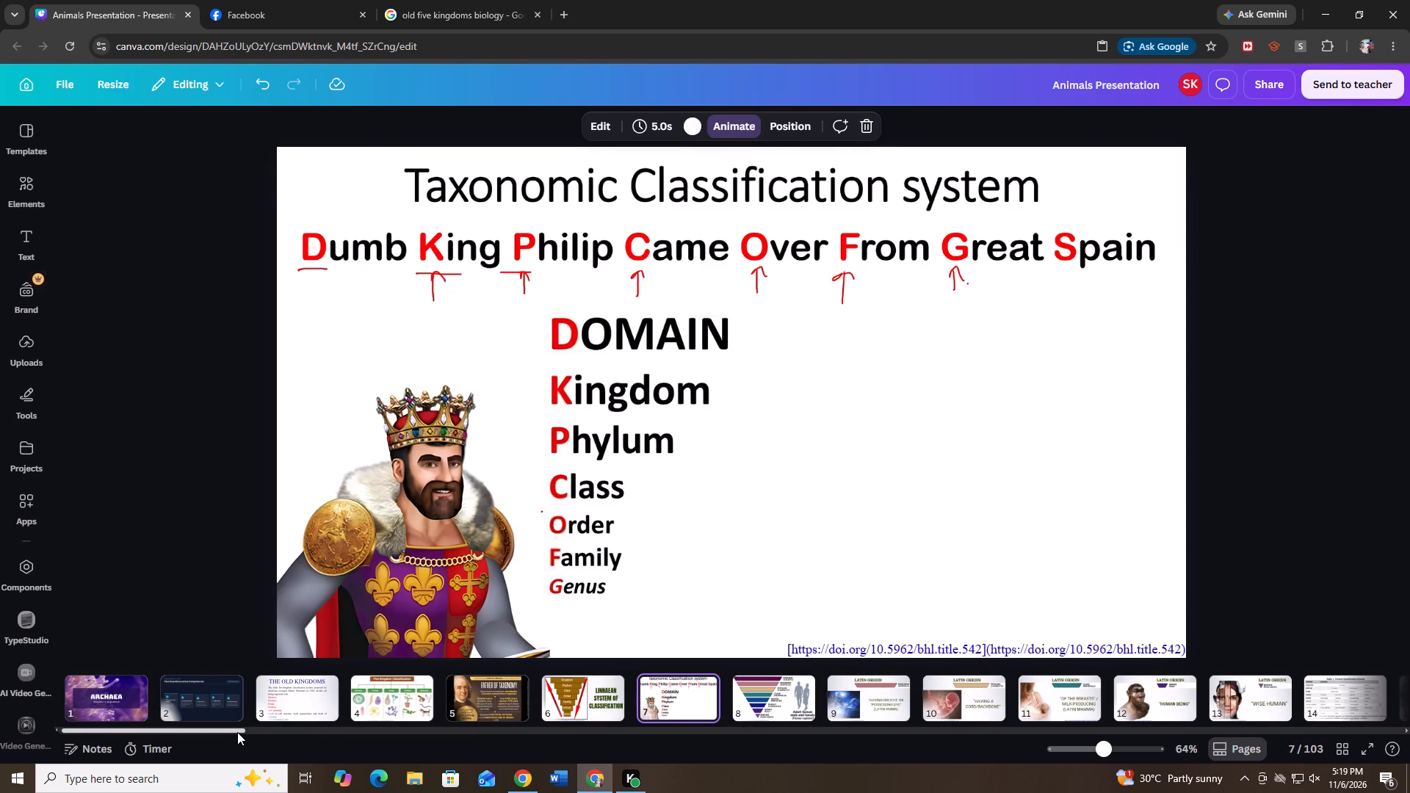
pyautogui.moveTo(237, 732); pyautogui.dragTo(353, 733)
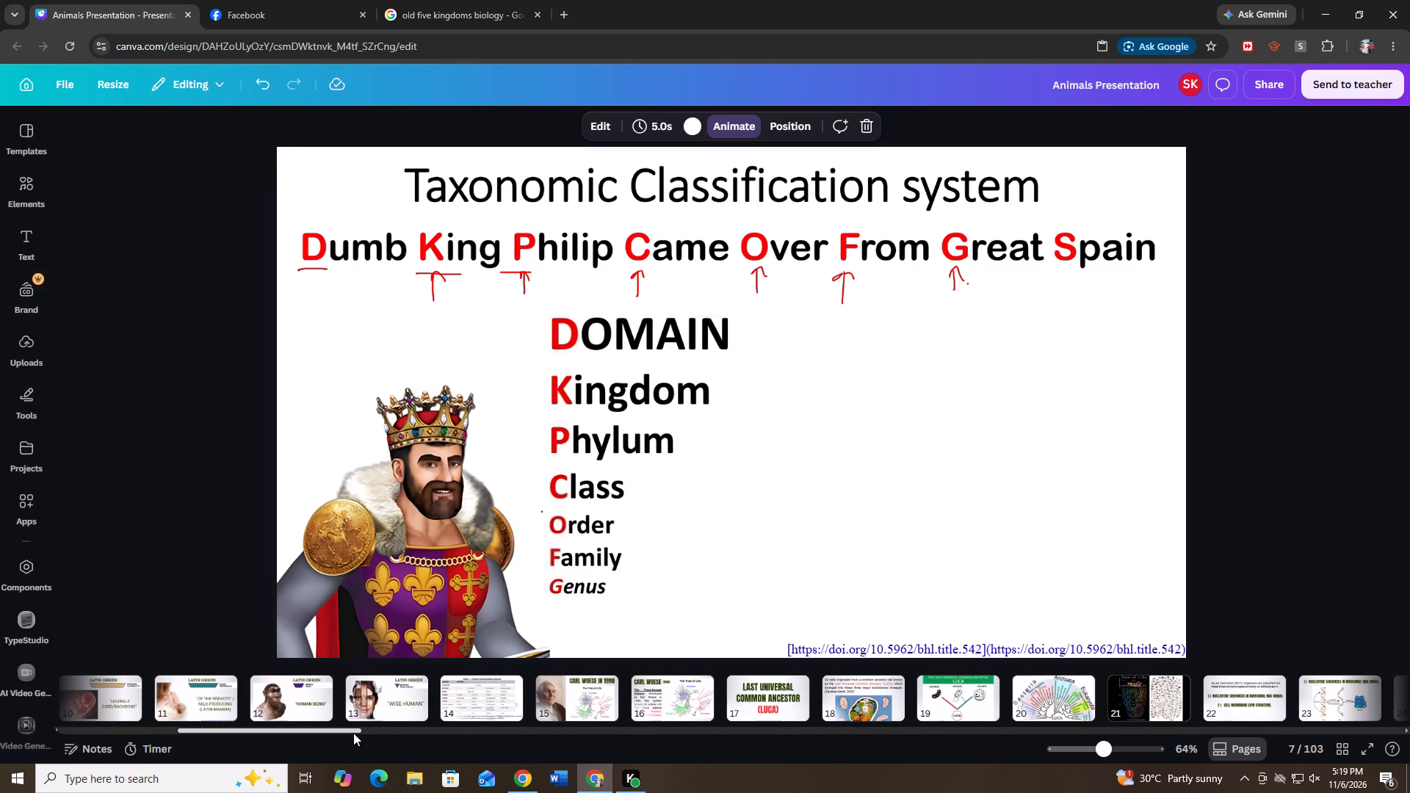
pyautogui.click(851, 713)
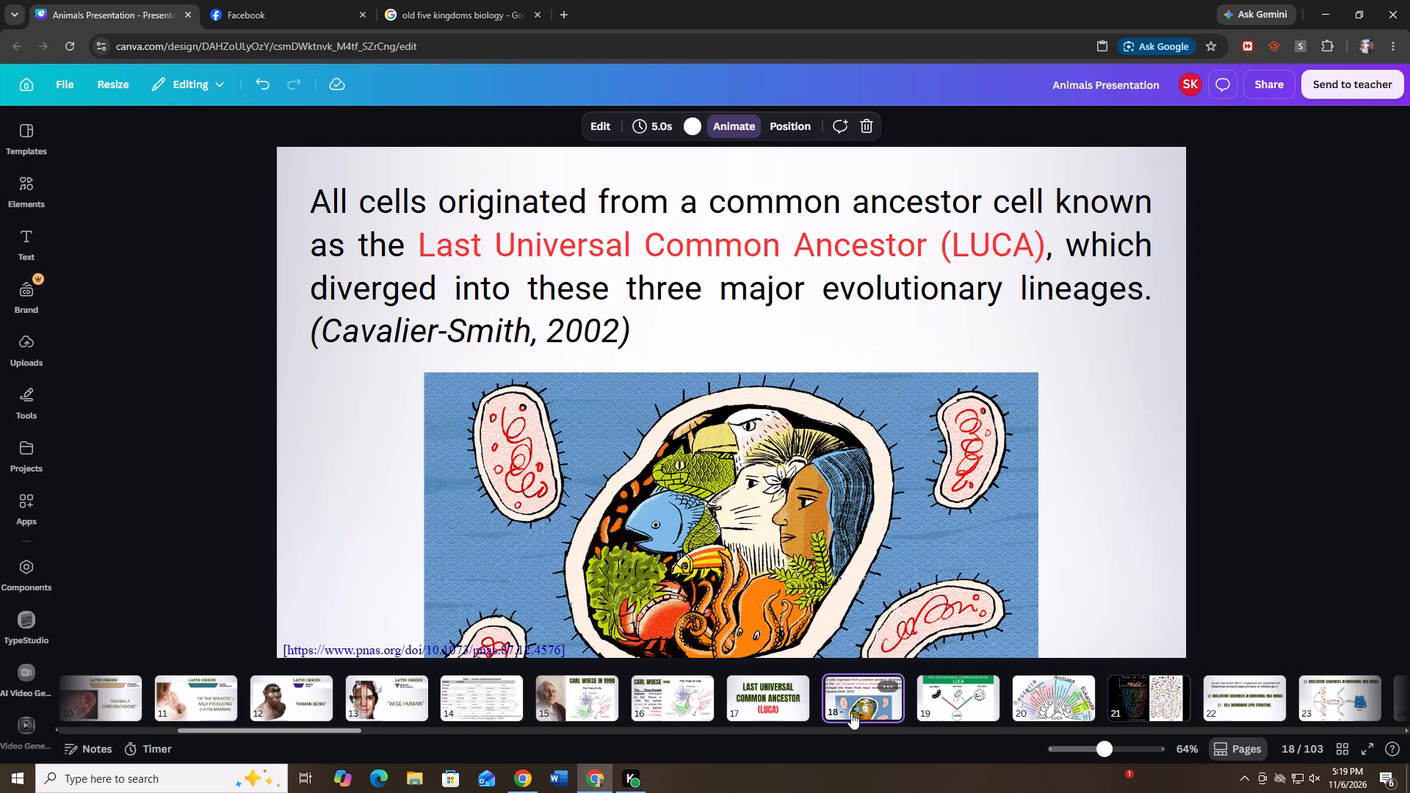
pyautogui.click(916, 712)
pyautogui.click(942, 698)
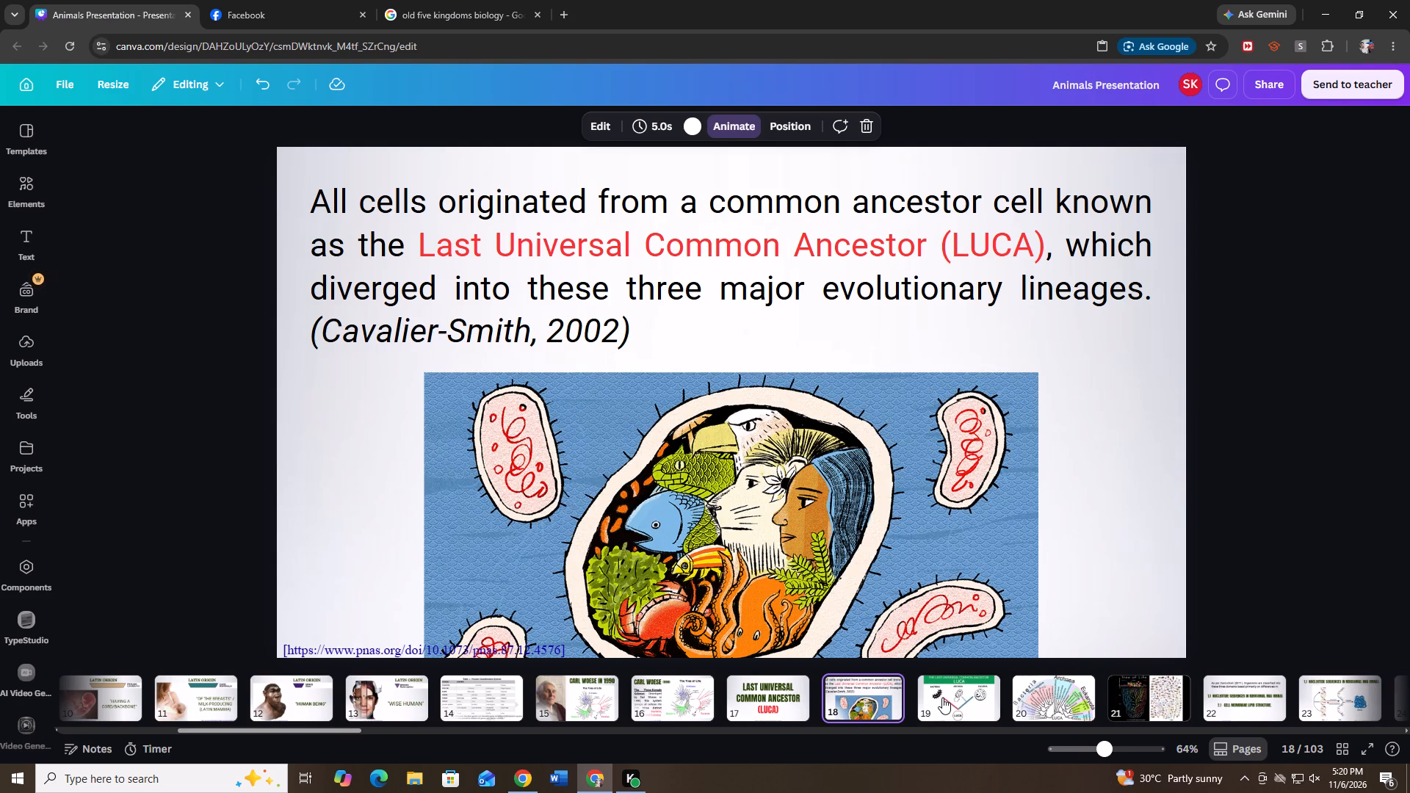
pyautogui.click(942, 698)
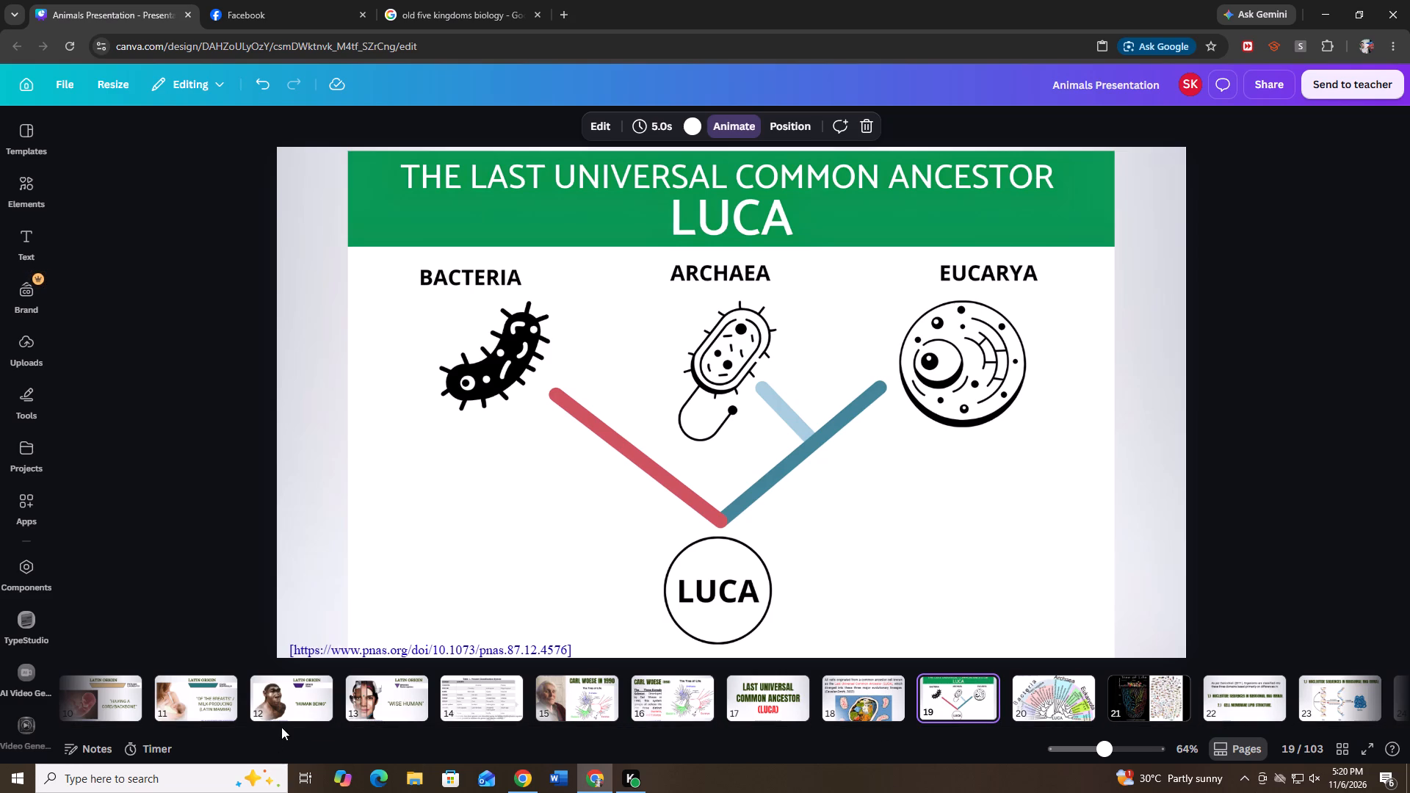
# Add a blank slide after slide 95, directly before the References slides.
pyautogui.moveTo(297, 731); pyautogui.dragTo(287, 733)
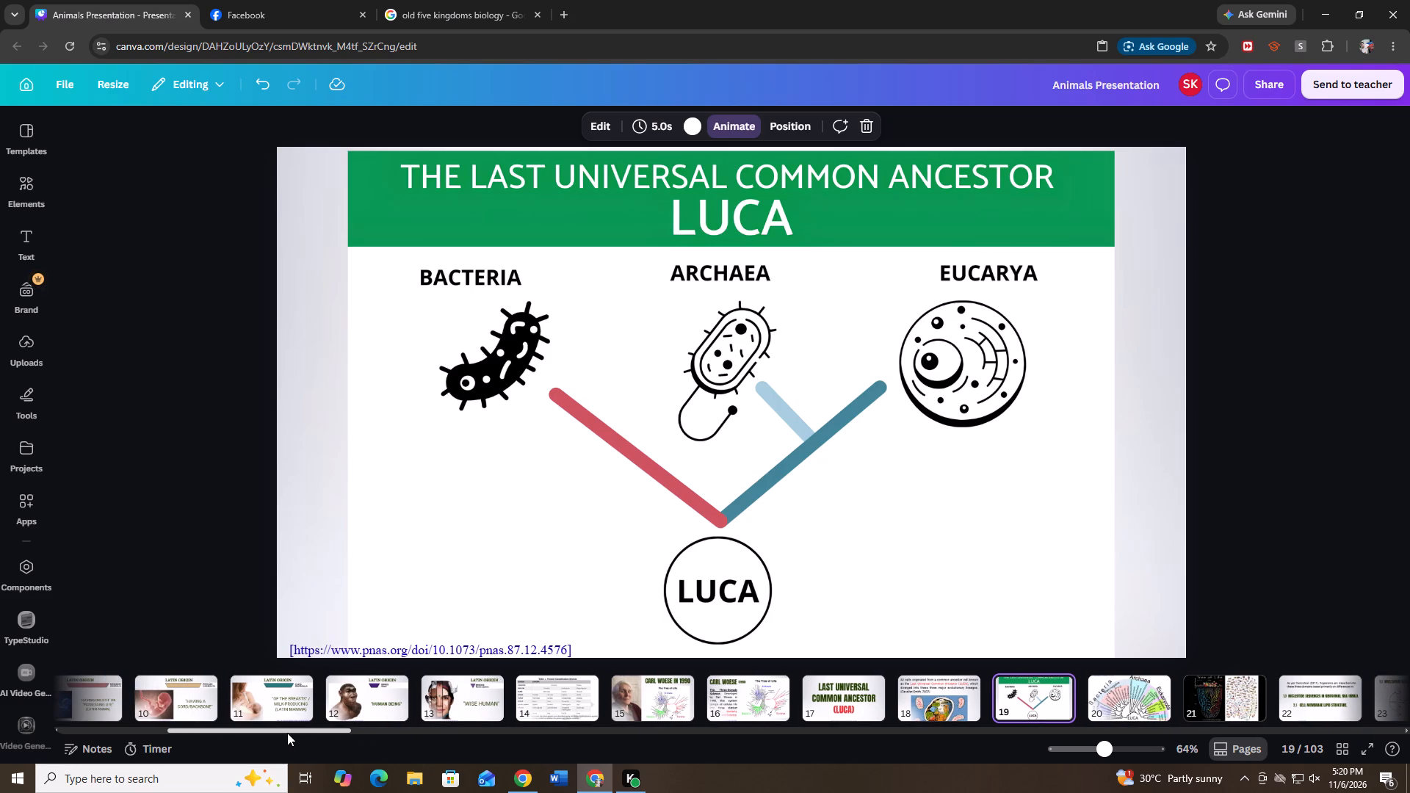
pyautogui.moveTo(287, 733); pyautogui.dragTo(587, 725)
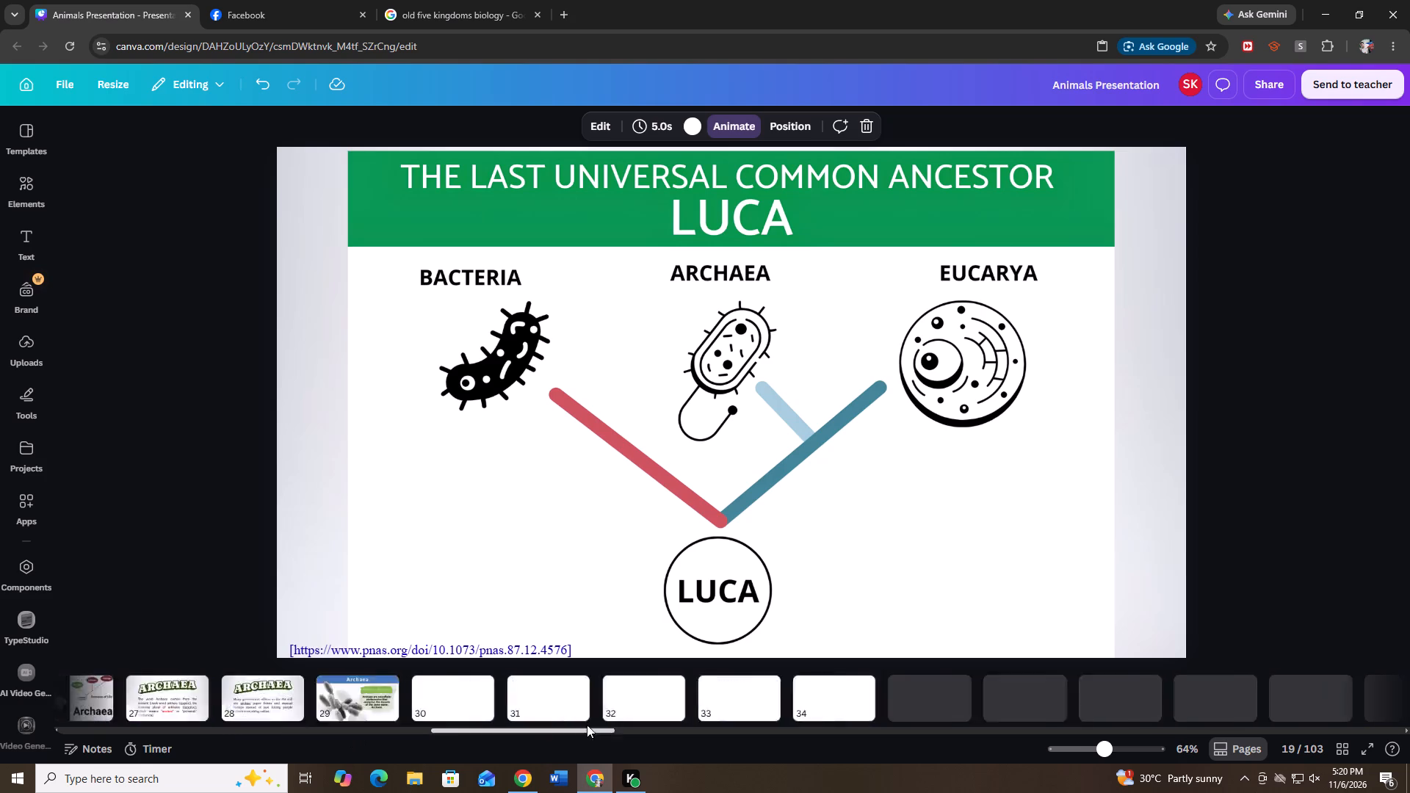
pyautogui.moveTo(587, 725); pyautogui.dragTo(1257, 723)
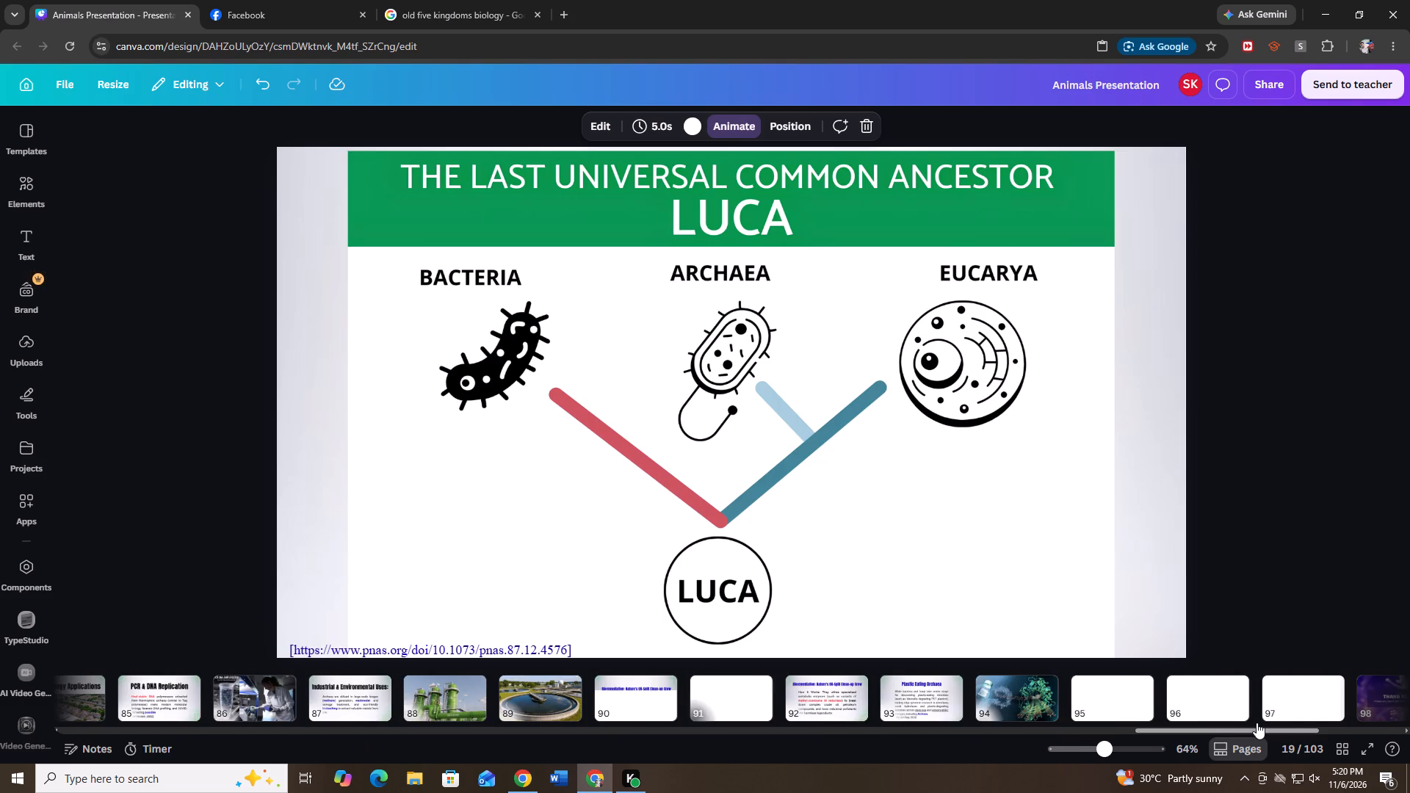
pyautogui.moveTo(1247, 728); pyautogui.dragTo(1376, 728)
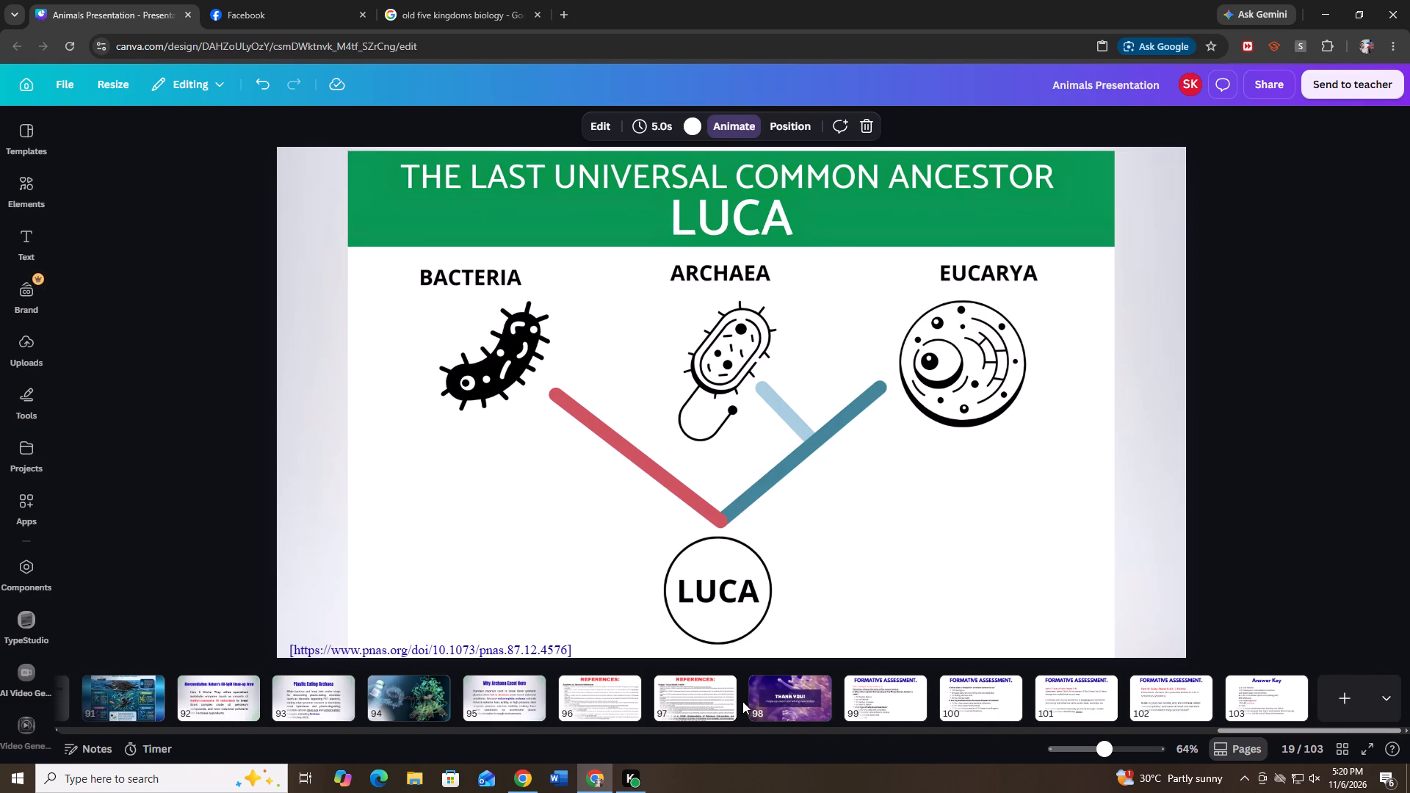
pyautogui.click(561, 689)
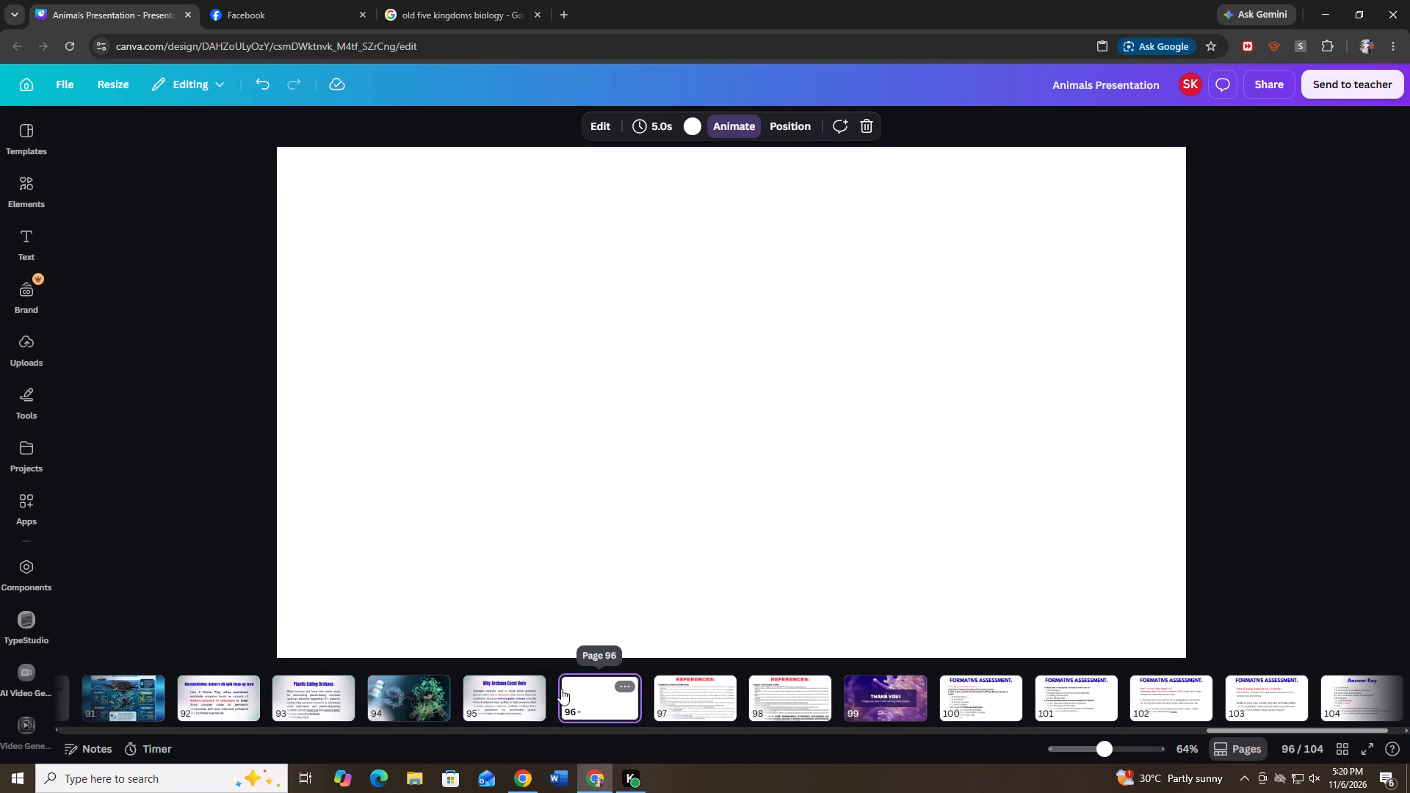
# Search Google Images for "prokaryotes are everywhere" and browse the resulting pictures.
pyautogui.click(438, 0)
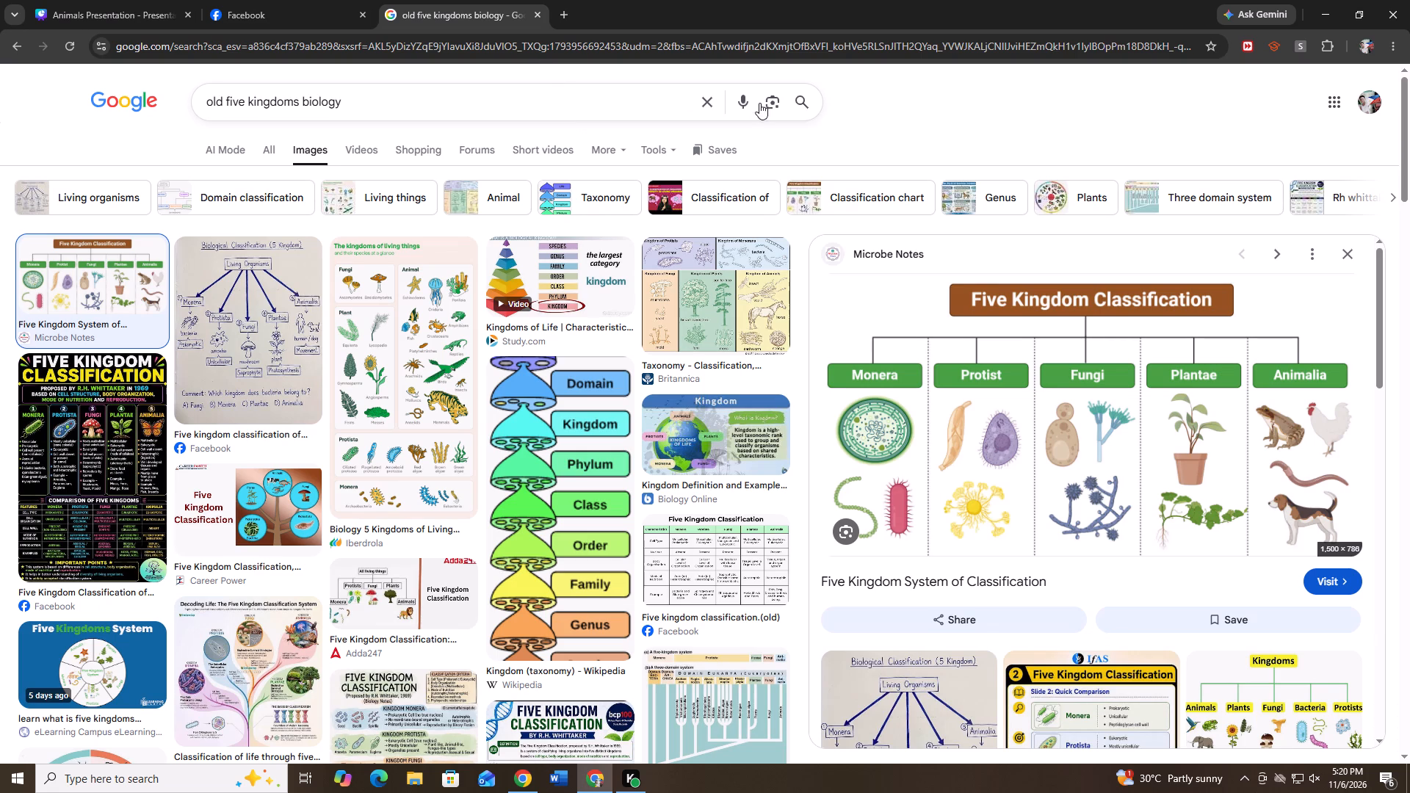
pyautogui.click(713, 104)
pyautogui.write('prokaryotes are ev')
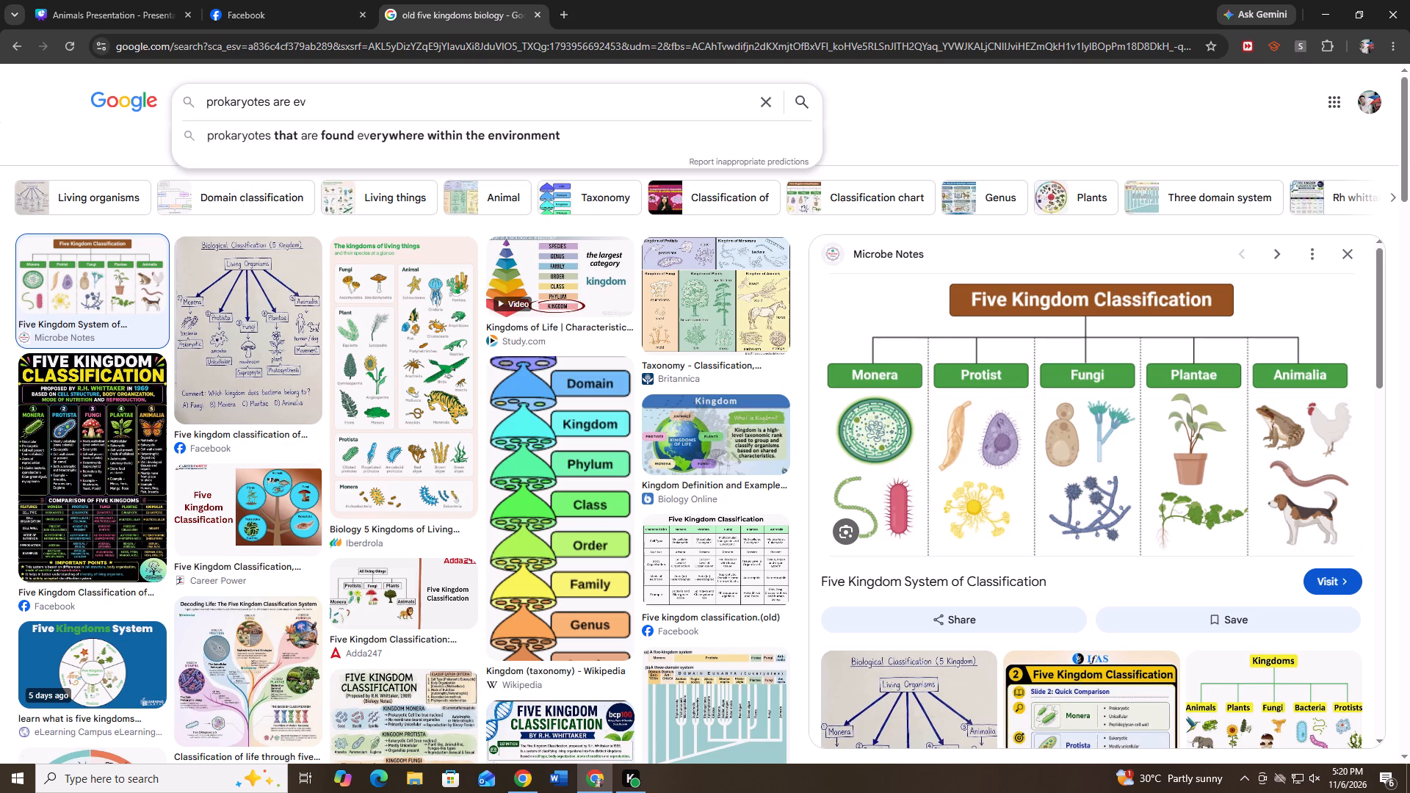
pyautogui.write('erywhere')
pyautogui.press('Return')
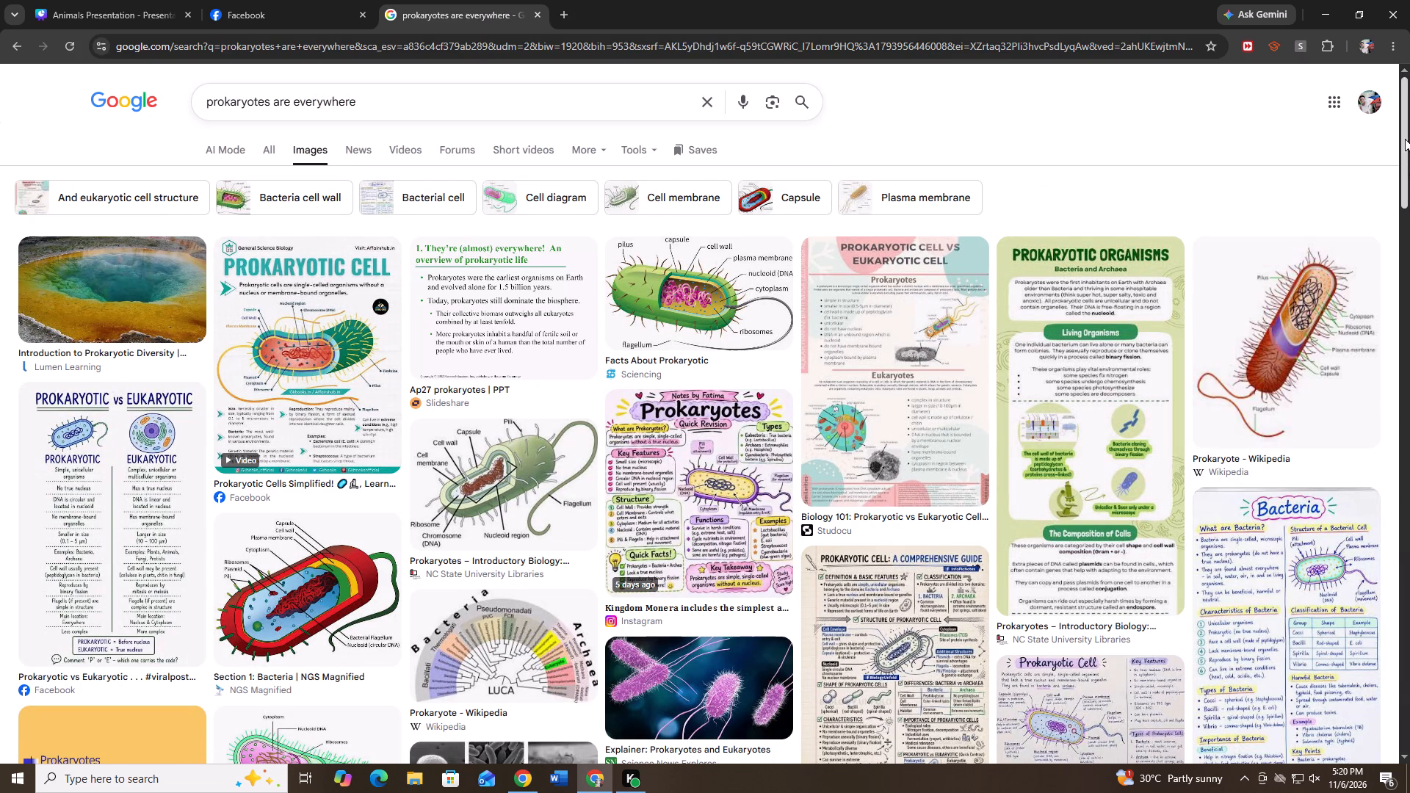
pyautogui.moveTo(1405, 139); pyautogui.dragTo(1409, 219)
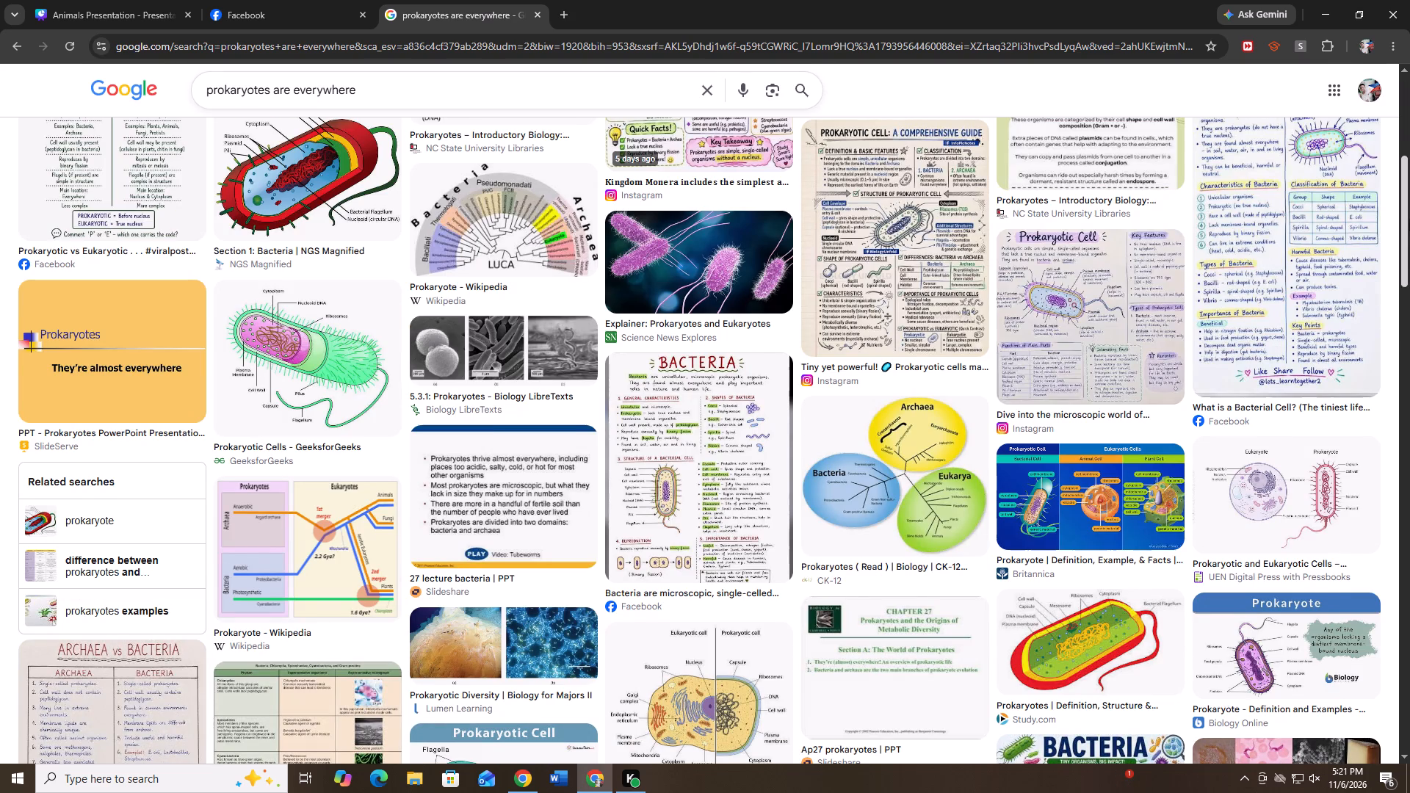
pyautogui.moveTo(1409, 219); pyautogui.dragTo(1409, 264)
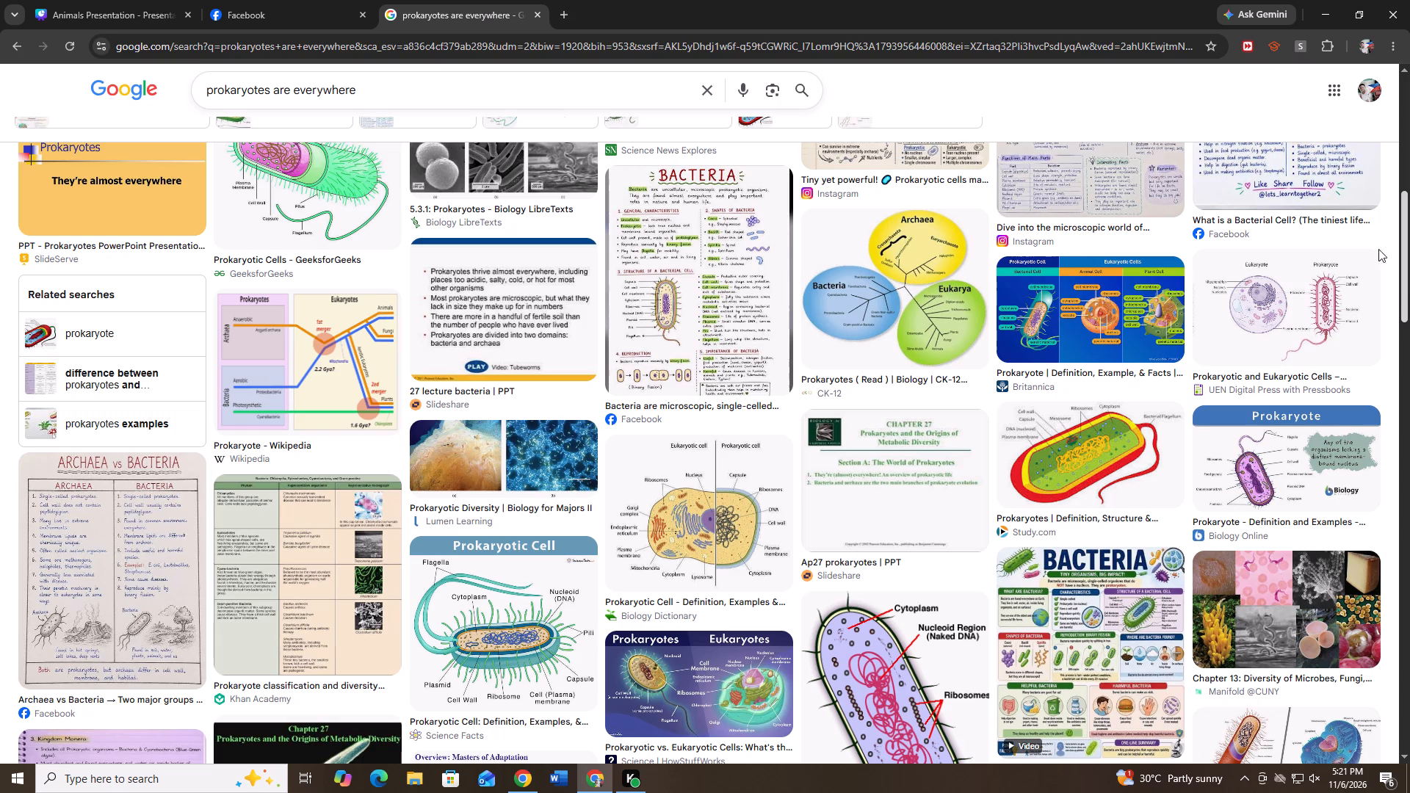
# Return to the Canva presentation and delete the blank slide 96 before the References slides.
pyautogui.click(42, 0)
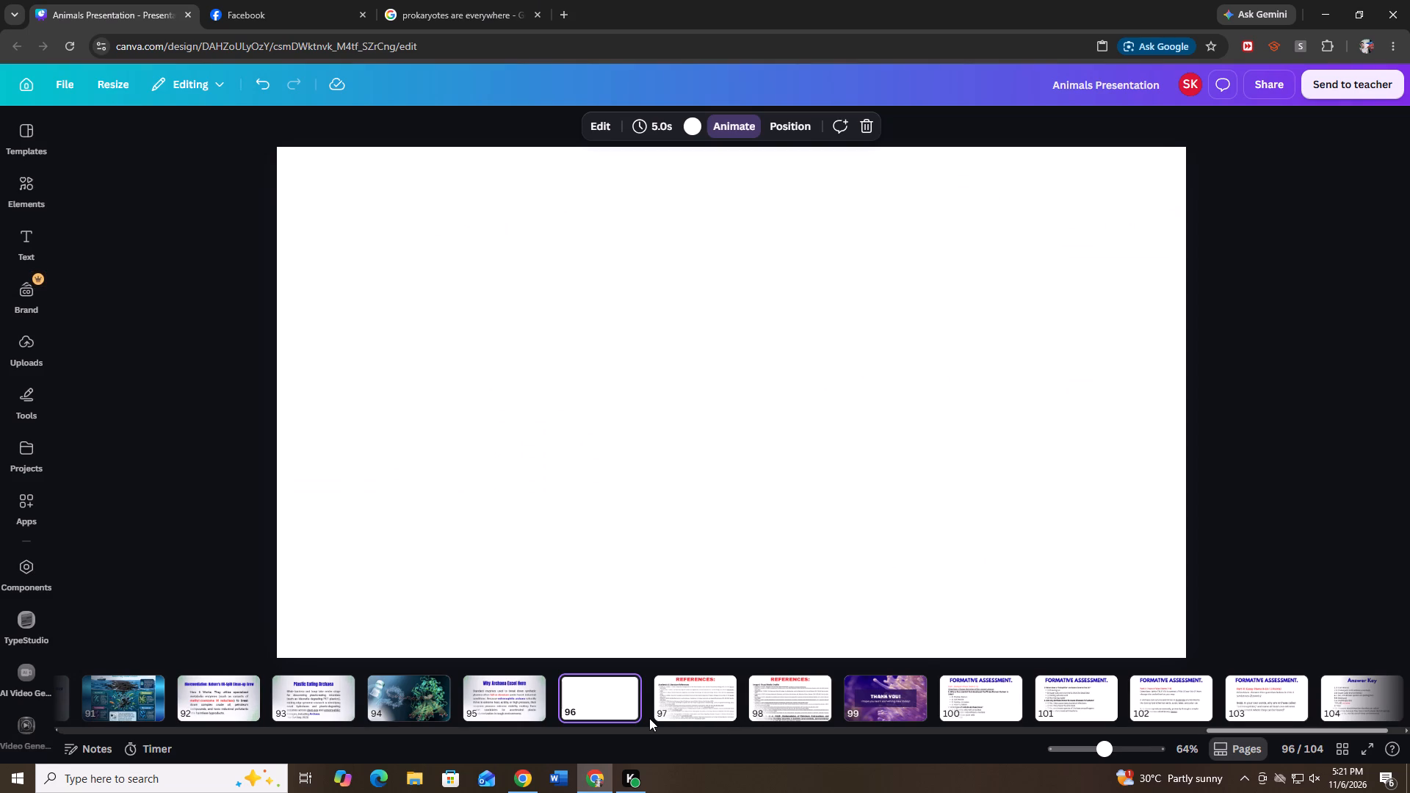
pyautogui.press('BackSpace')
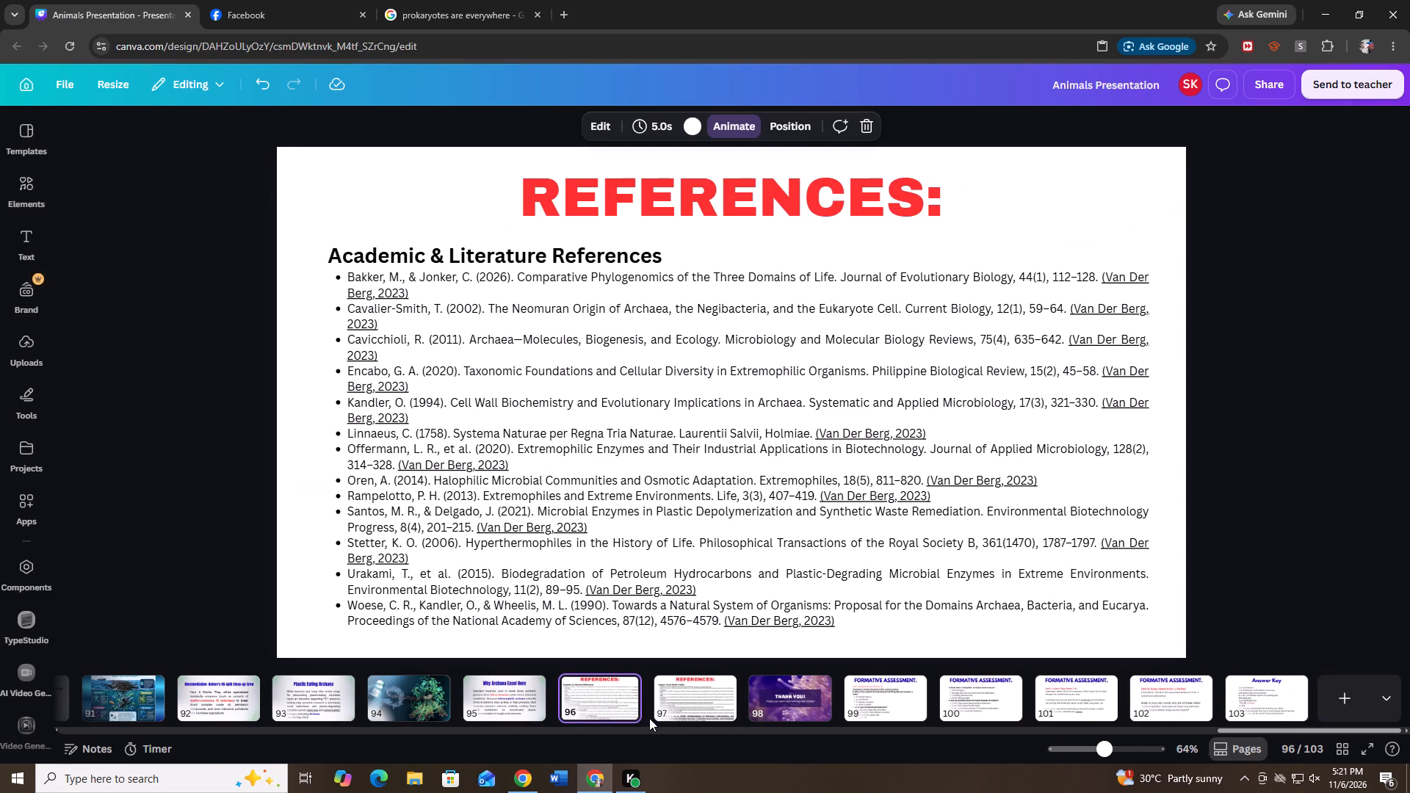
# Review slides 18 to 25, covering the common ancestor, the criteria for classifying the three domains, and the Domain Archaea introduction.
pyautogui.moveTo(1345, 733); pyautogui.dragTo(634, 706)
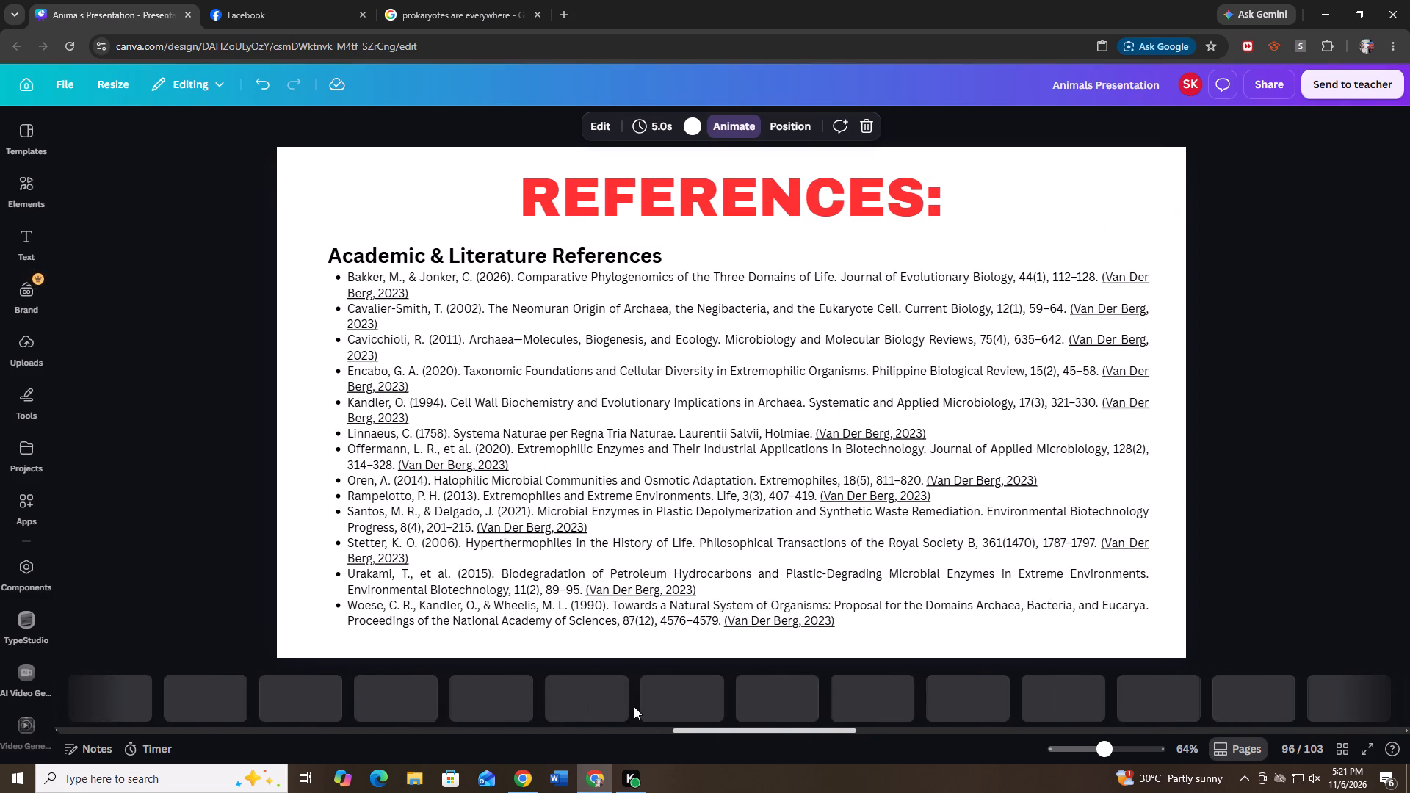
pyautogui.moveTo(634, 706); pyautogui.dragTo(534, 709)
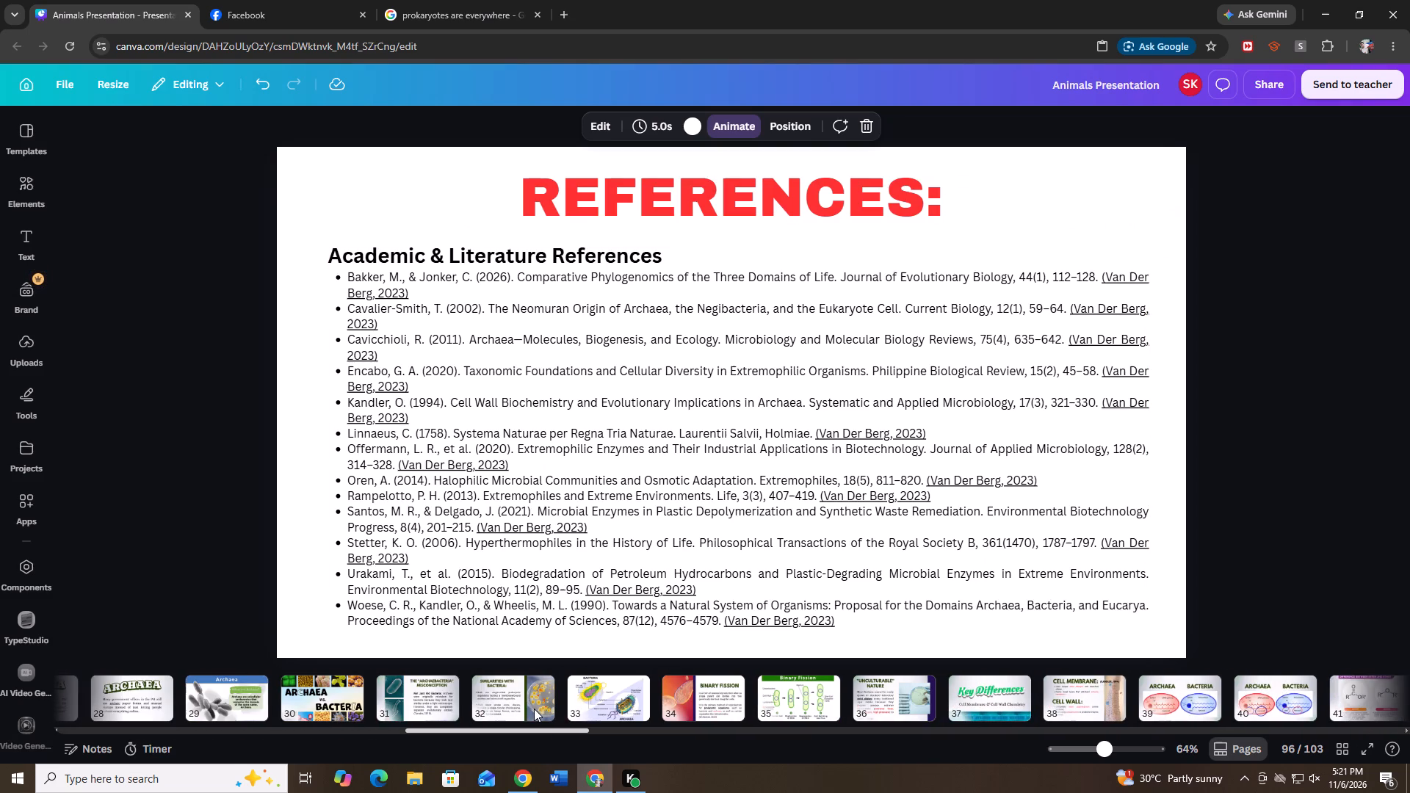
pyautogui.moveTo(534, 709); pyautogui.dragTo(472, 719)
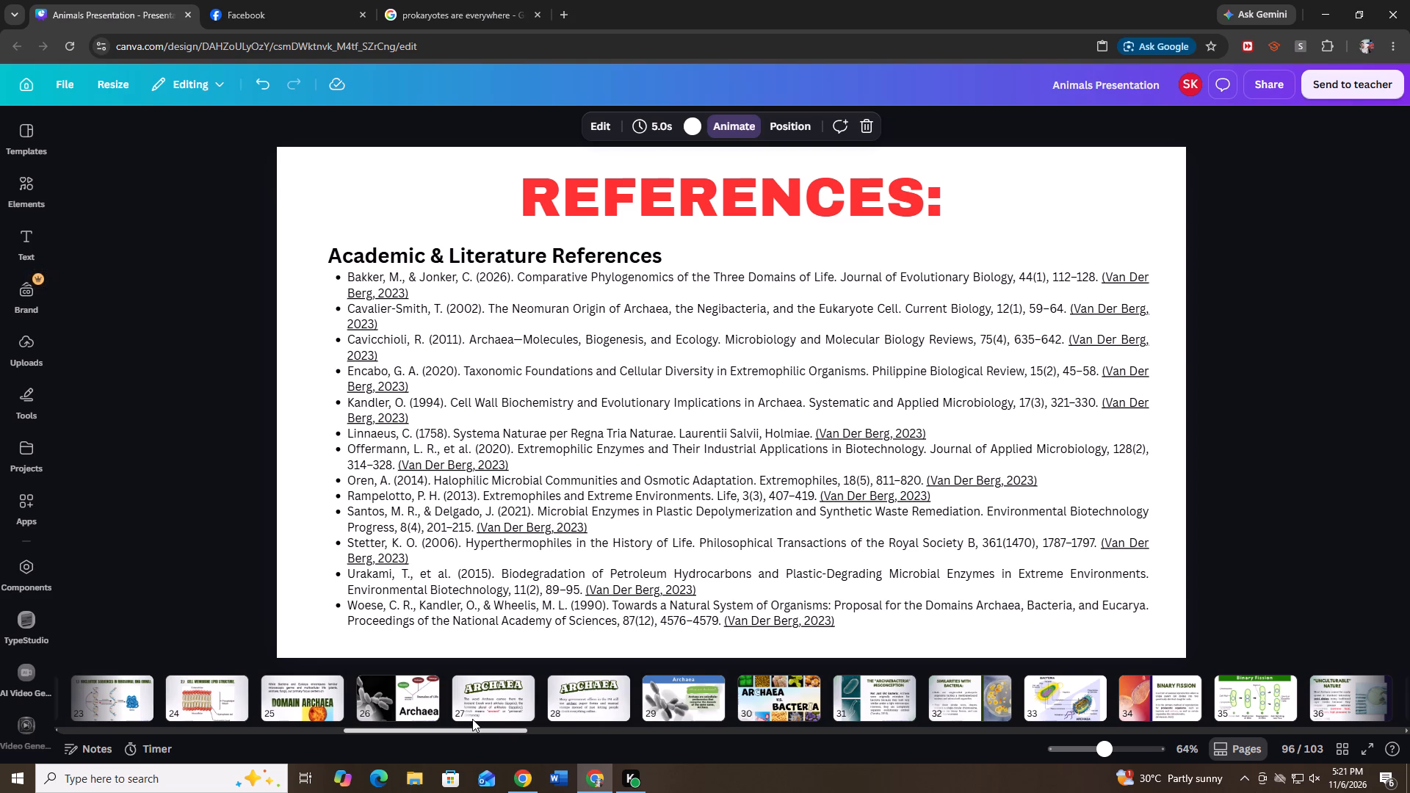
pyautogui.moveTo(472, 719); pyautogui.dragTo(449, 719)
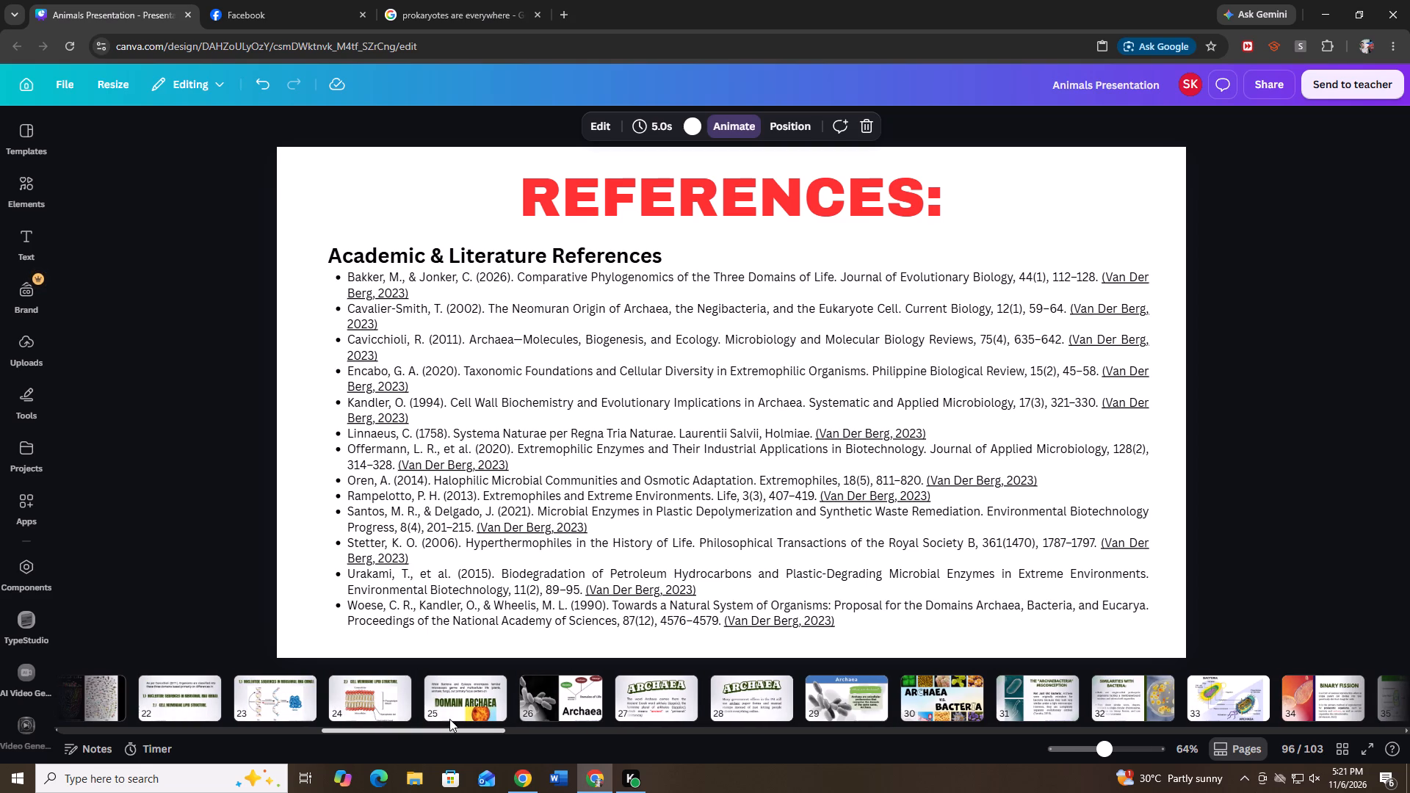
pyautogui.moveTo(449, 719); pyautogui.dragTo(457, 723)
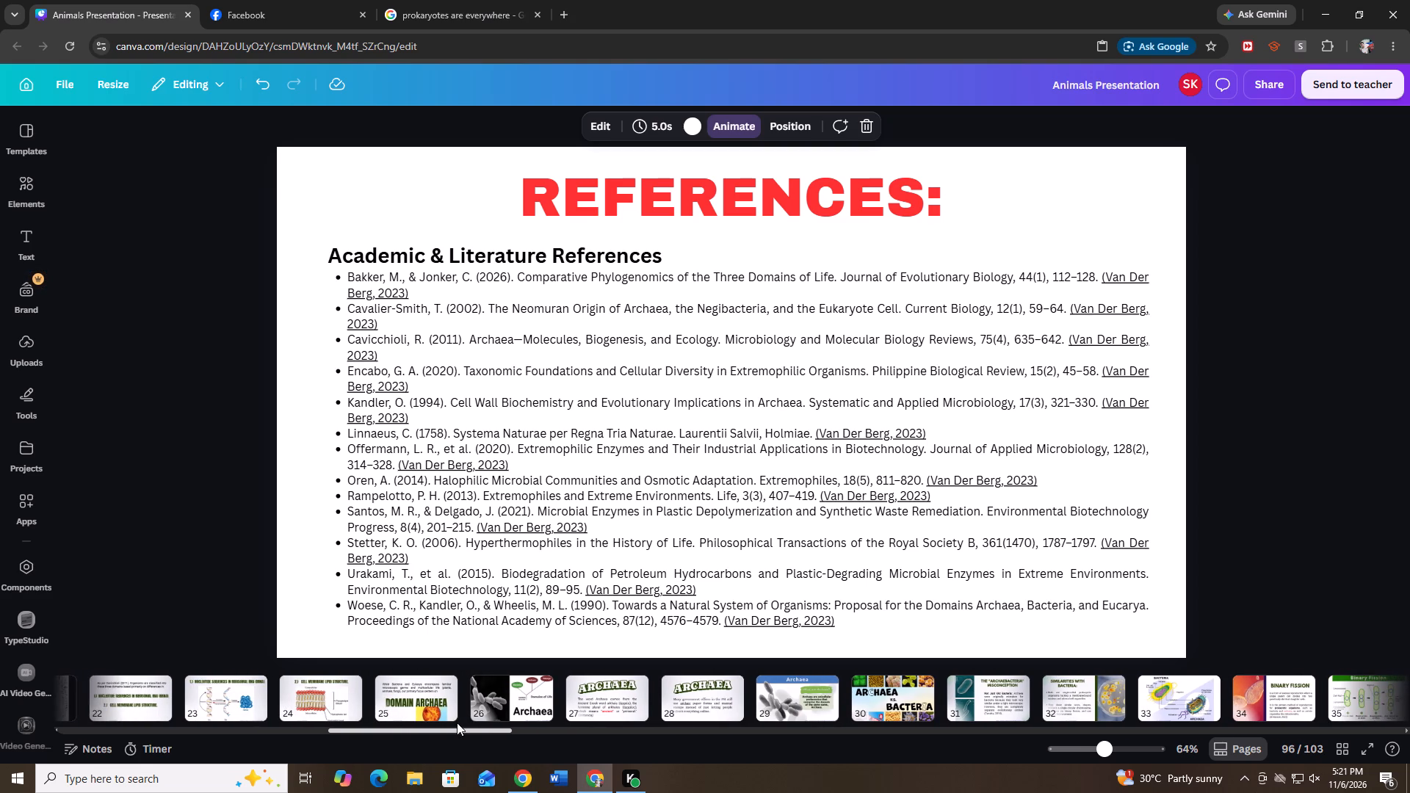
pyautogui.moveTo(457, 723); pyautogui.dragTo(403, 700)
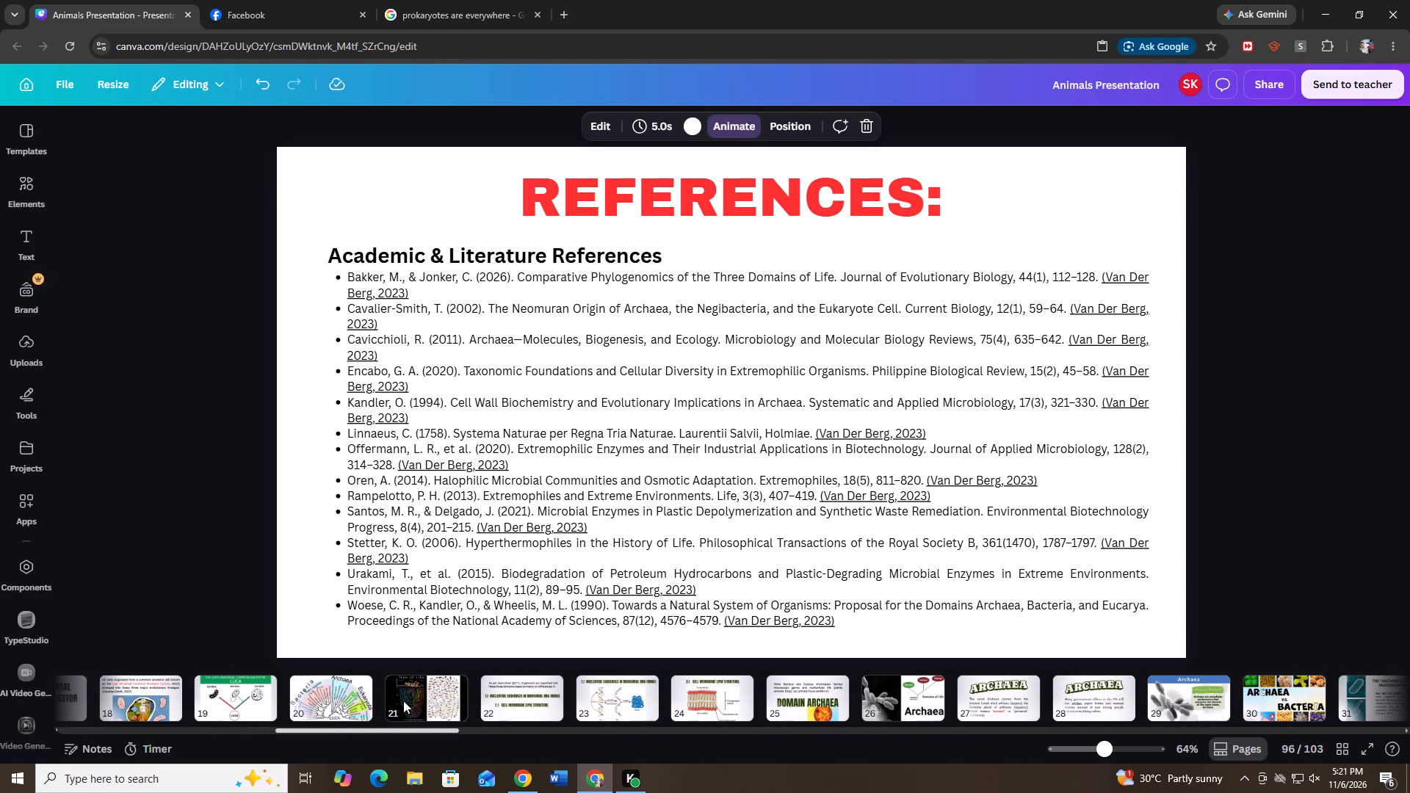
pyautogui.moveTo(403, 700); pyautogui.dragTo(382, 698)
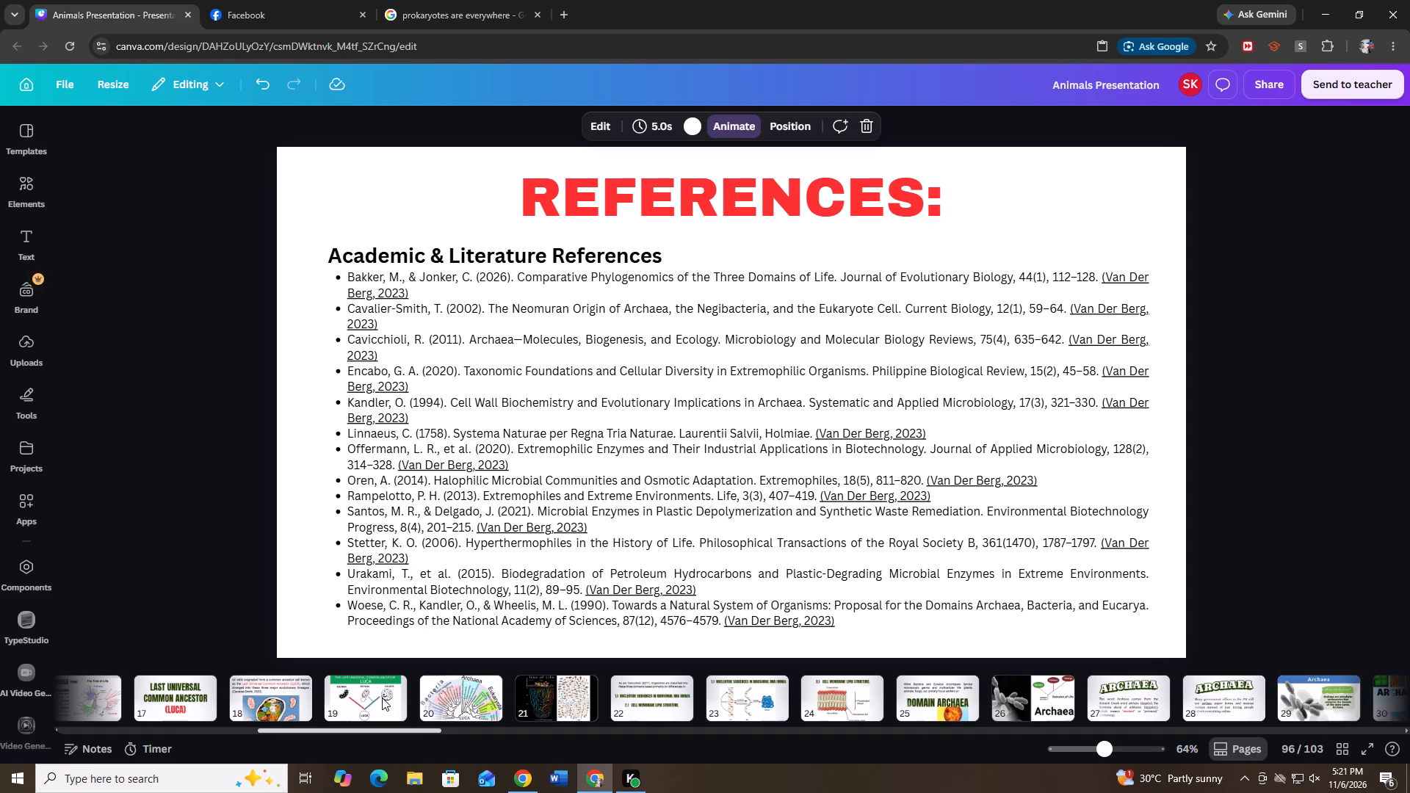
pyautogui.moveTo(382, 698); pyautogui.dragTo(322, 701)
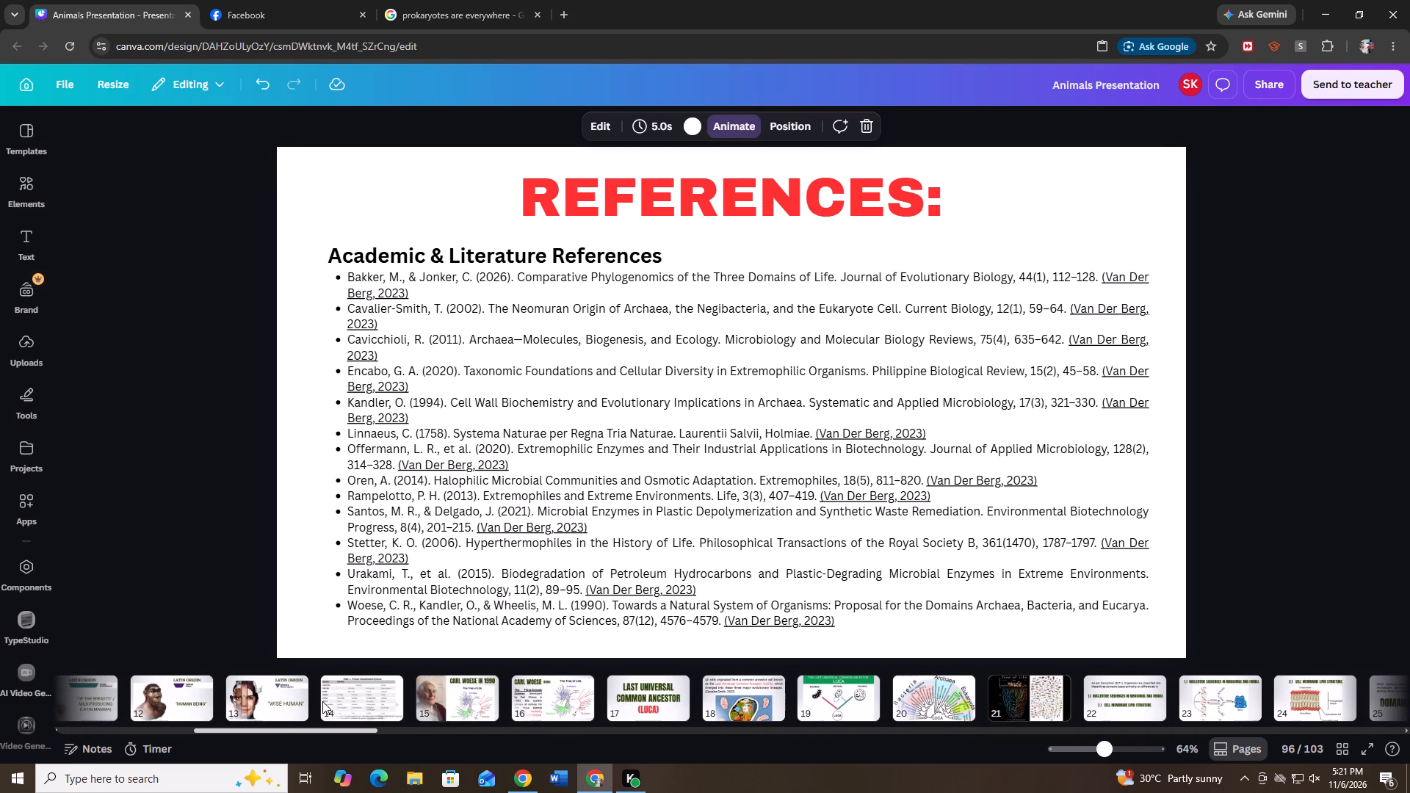
pyautogui.moveTo(322, 701); pyautogui.dragTo(334, 711)
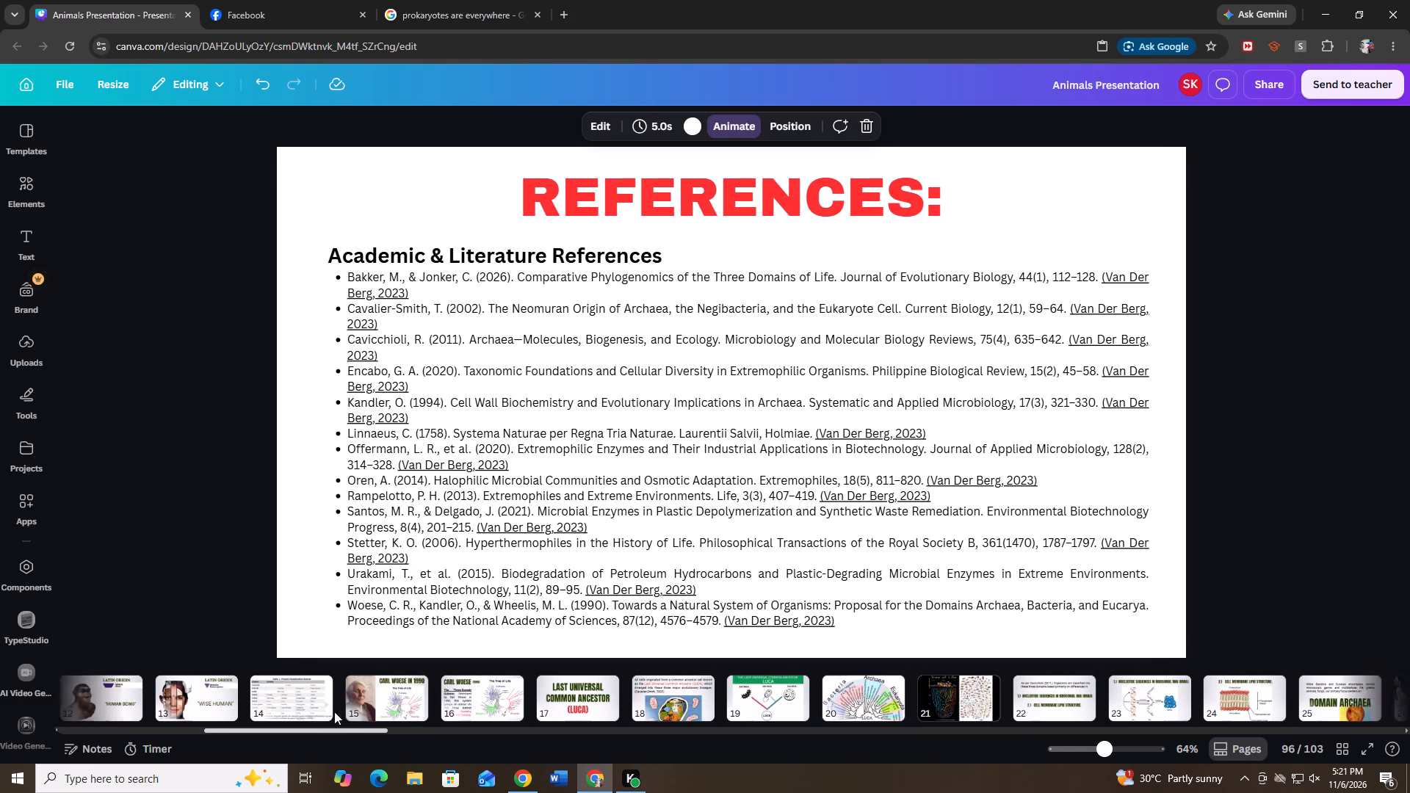
pyautogui.moveTo(334, 711); pyautogui.dragTo(336, 713)
pyautogui.click(638, 710)
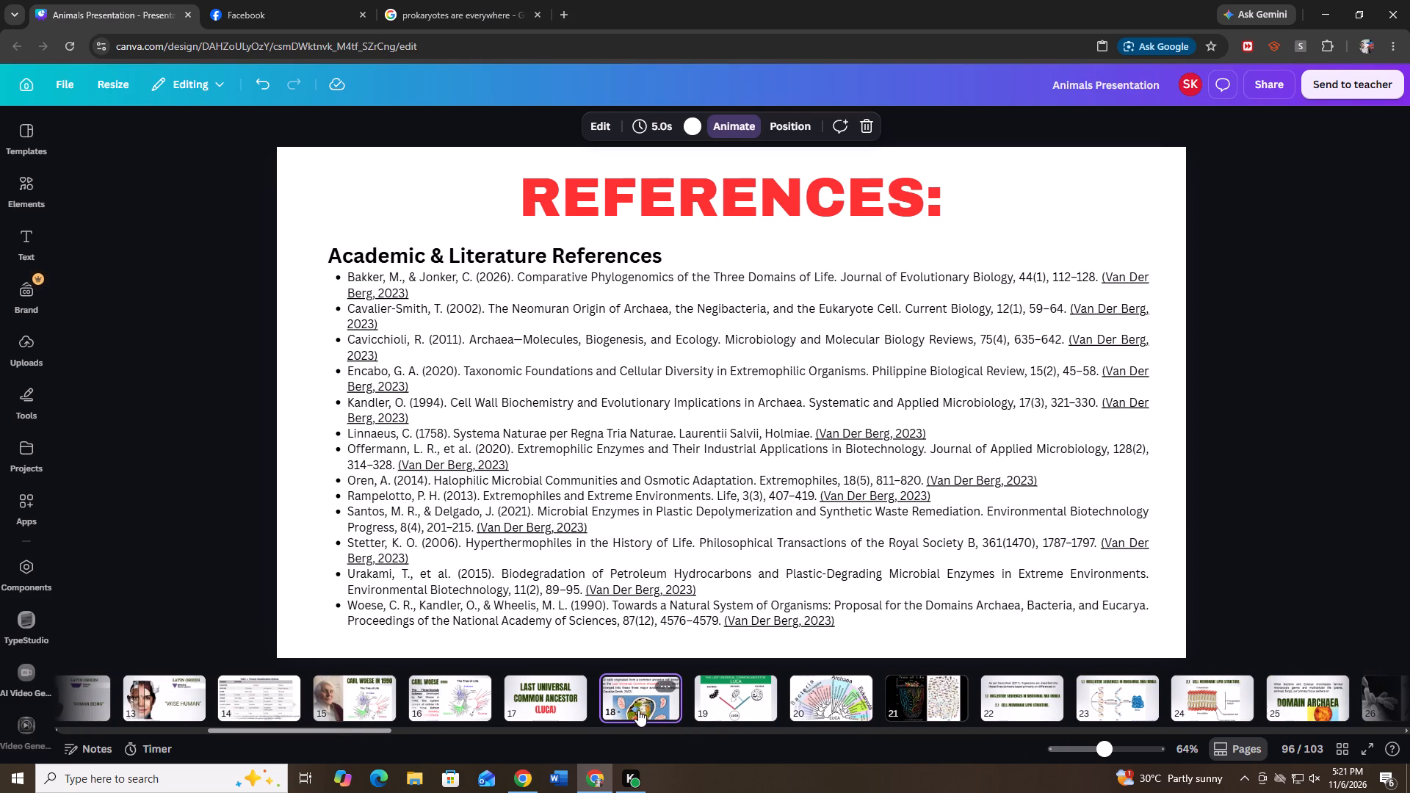
pyautogui.click(903, 709)
pyautogui.click(1024, 700)
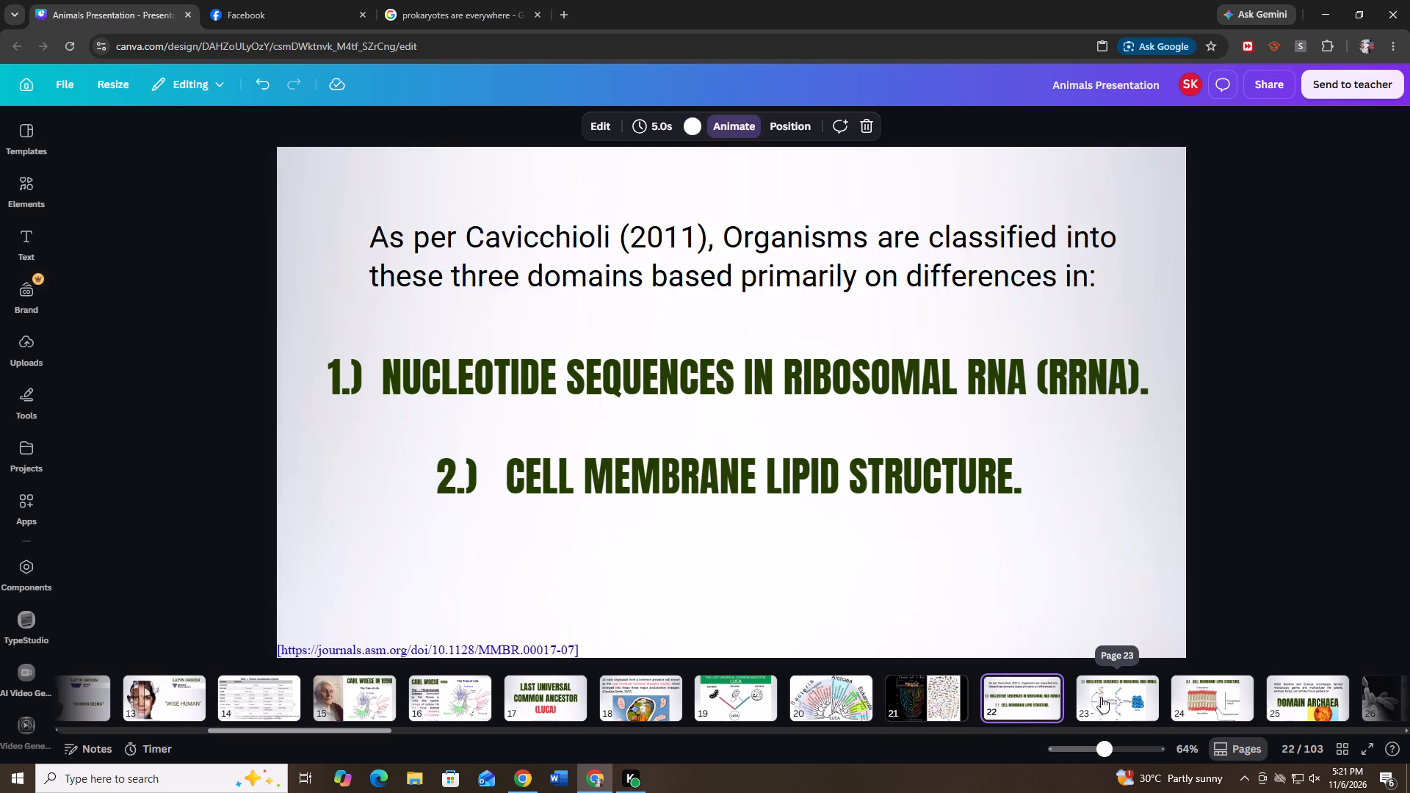
pyautogui.click(1099, 700)
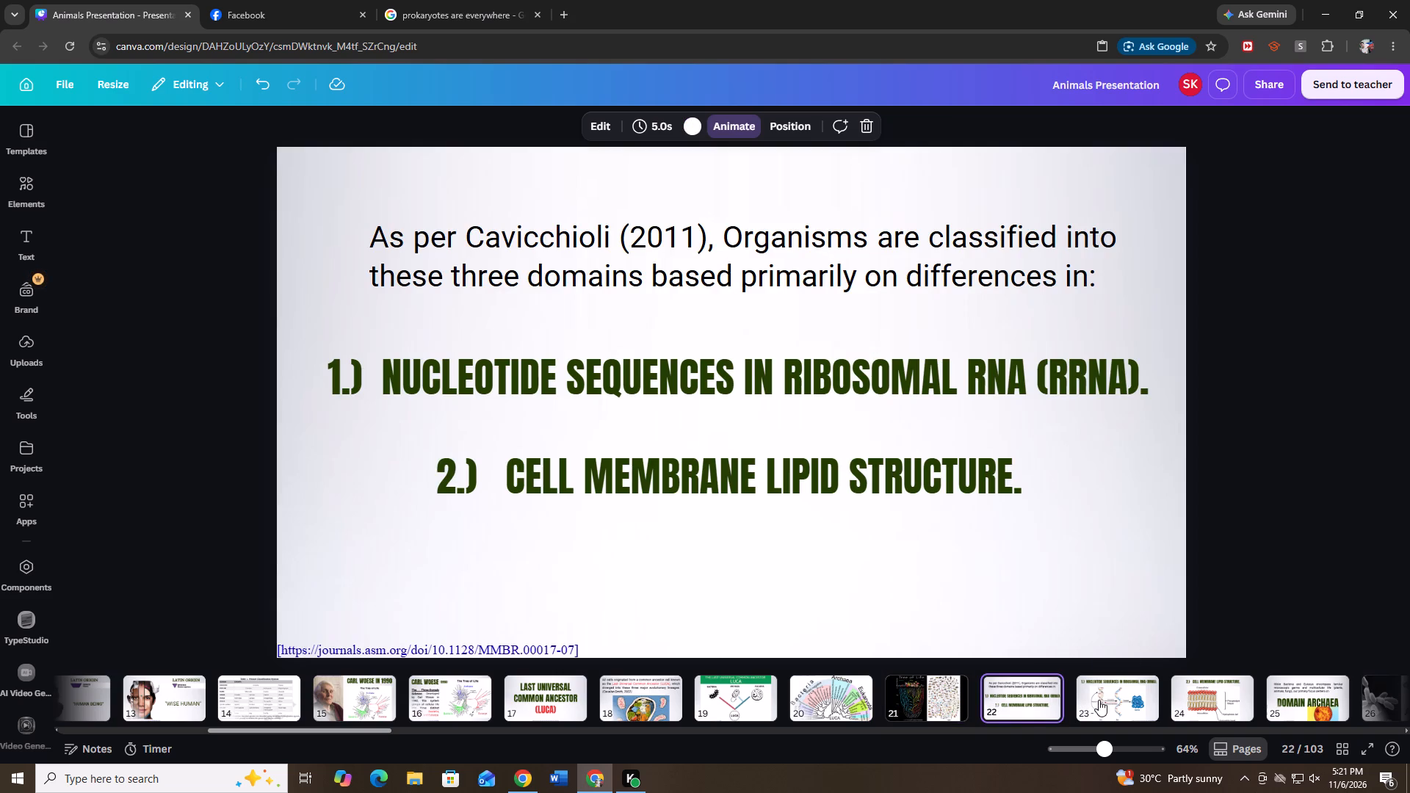
pyautogui.moveTo(375, 728); pyautogui.dragTo(384, 730)
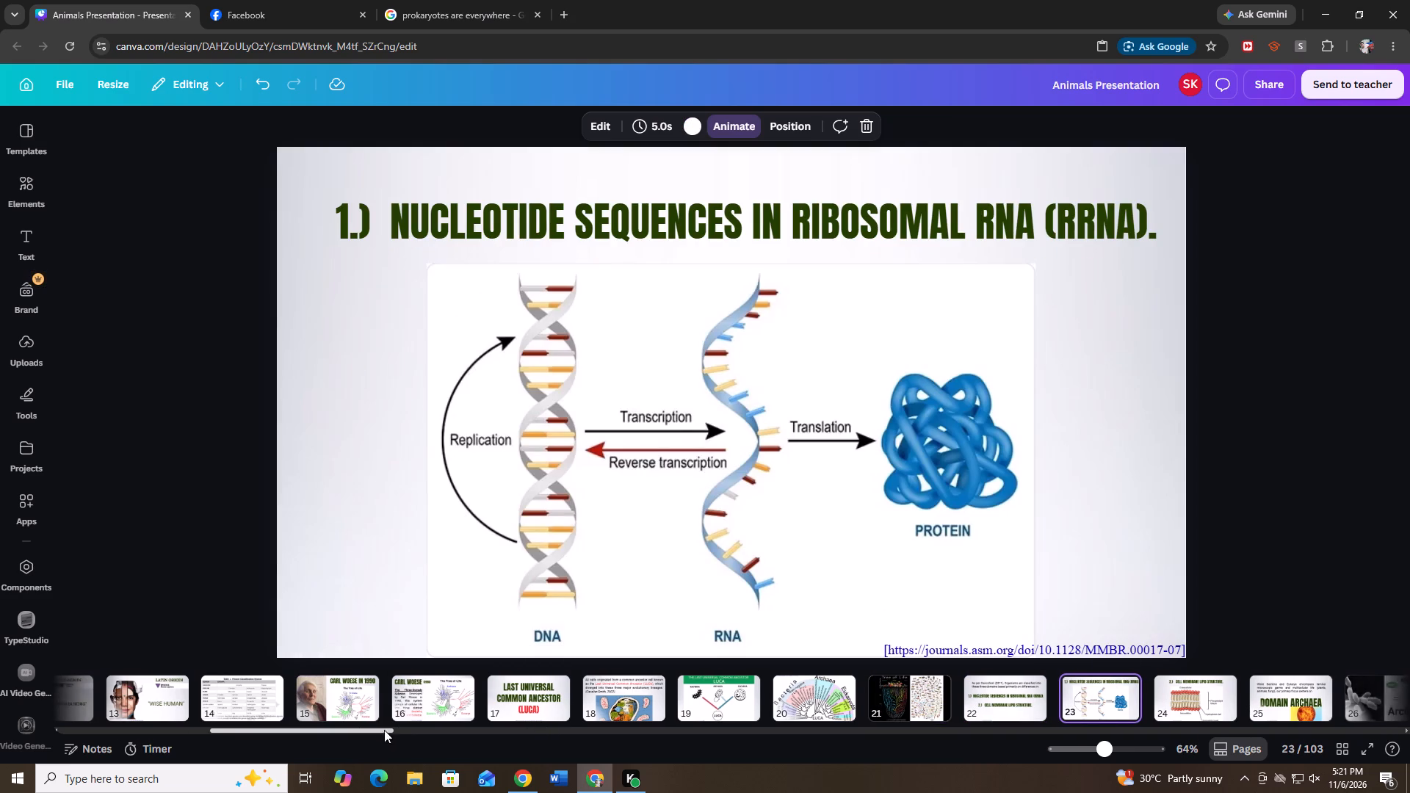
pyautogui.moveTo(384, 730); pyautogui.dragTo(402, 734)
pyautogui.click(997, 709)
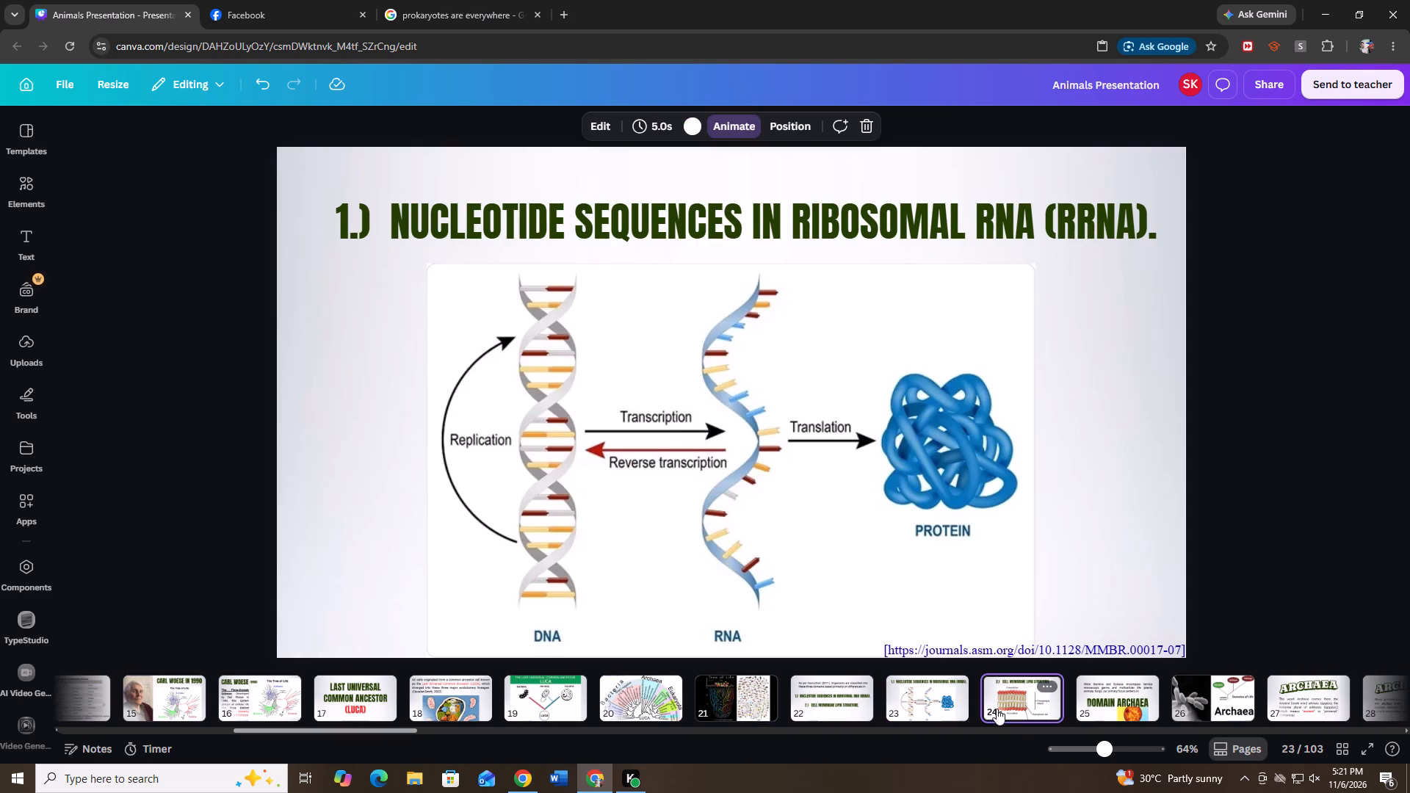
pyautogui.click(1093, 700)
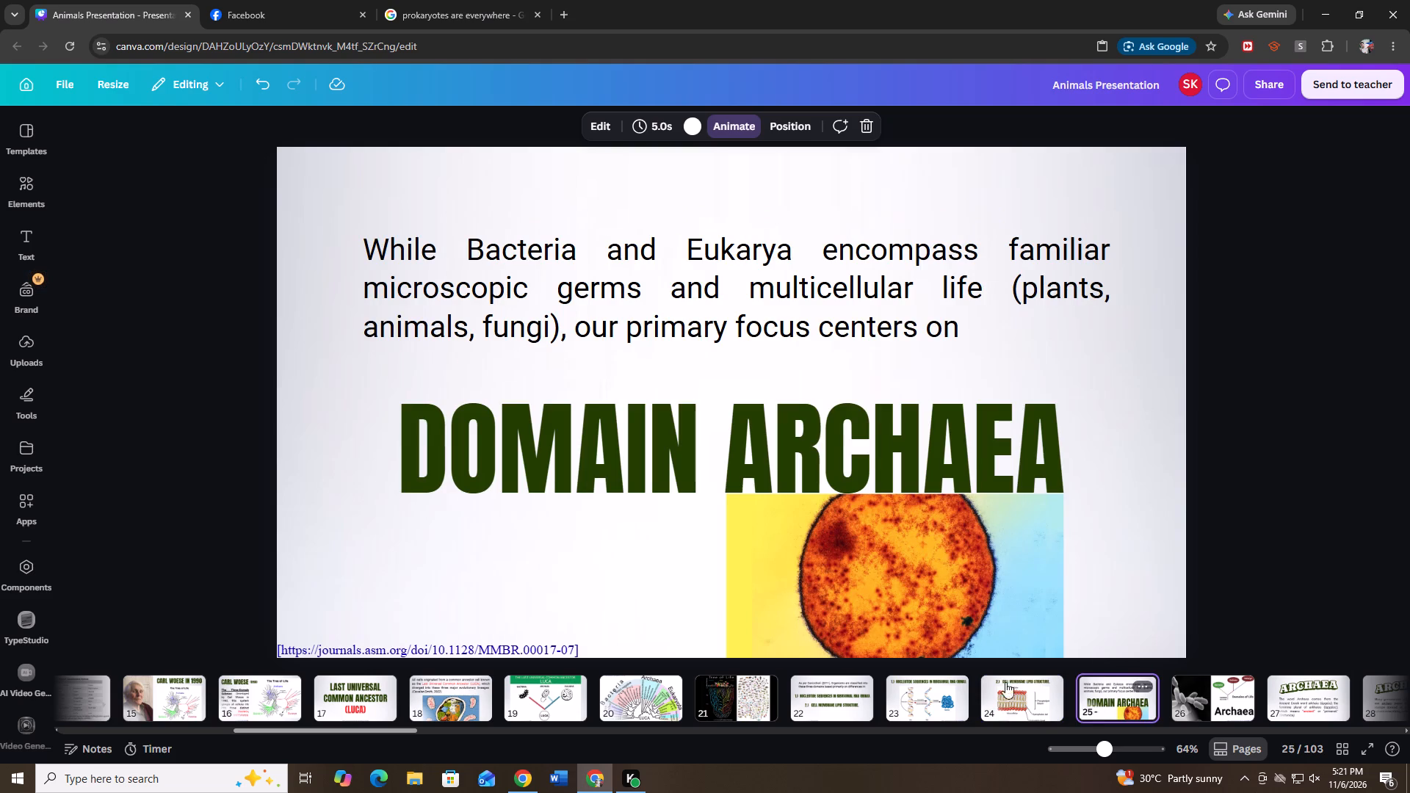
# Review slides 26 to 34, covering the meaning of archaea, the archaebacteria misconception, similarities with bacteria and binary fission.
pyautogui.moveTo(407, 731); pyautogui.dragTo(428, 734)
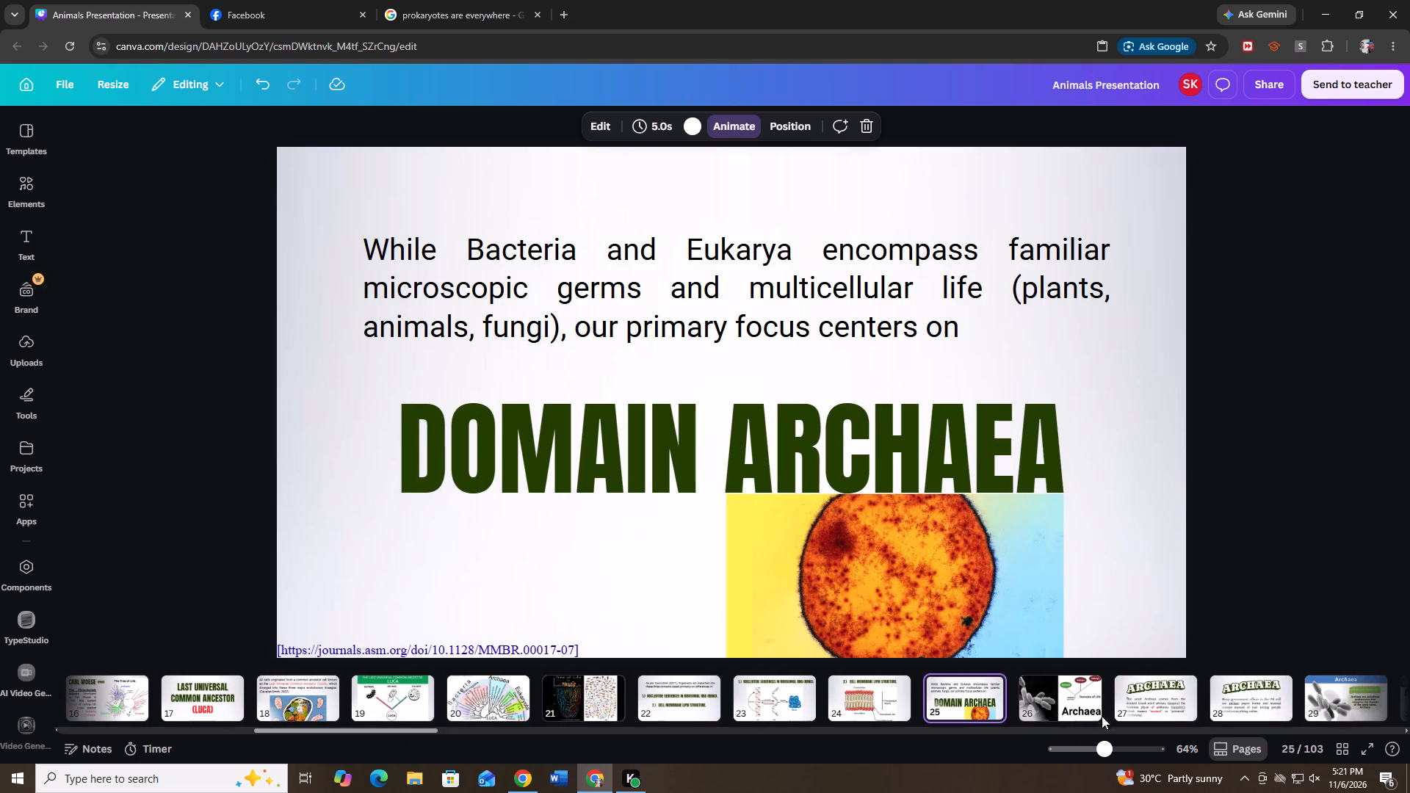
pyautogui.click(1048, 706)
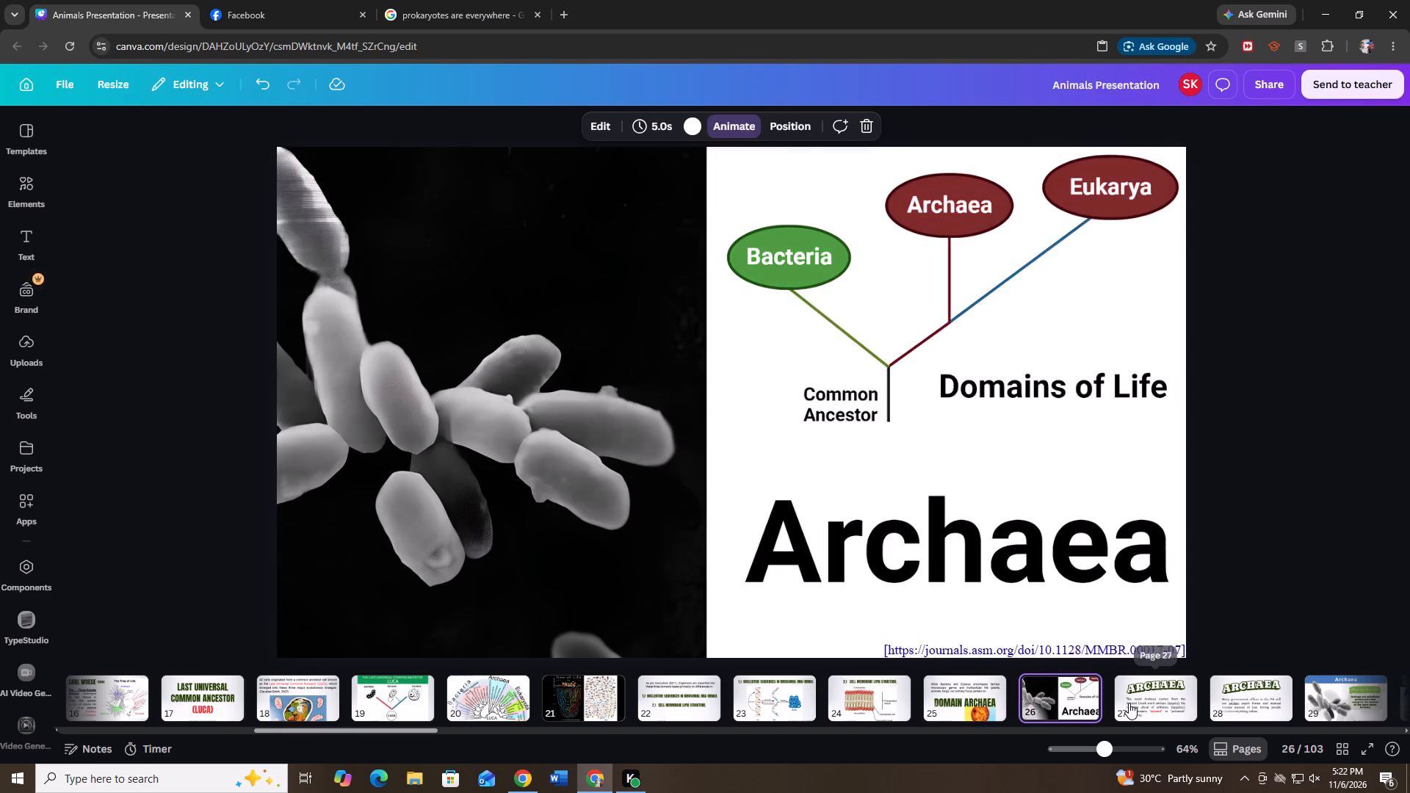
pyautogui.click(1129, 703)
pyautogui.click(1229, 707)
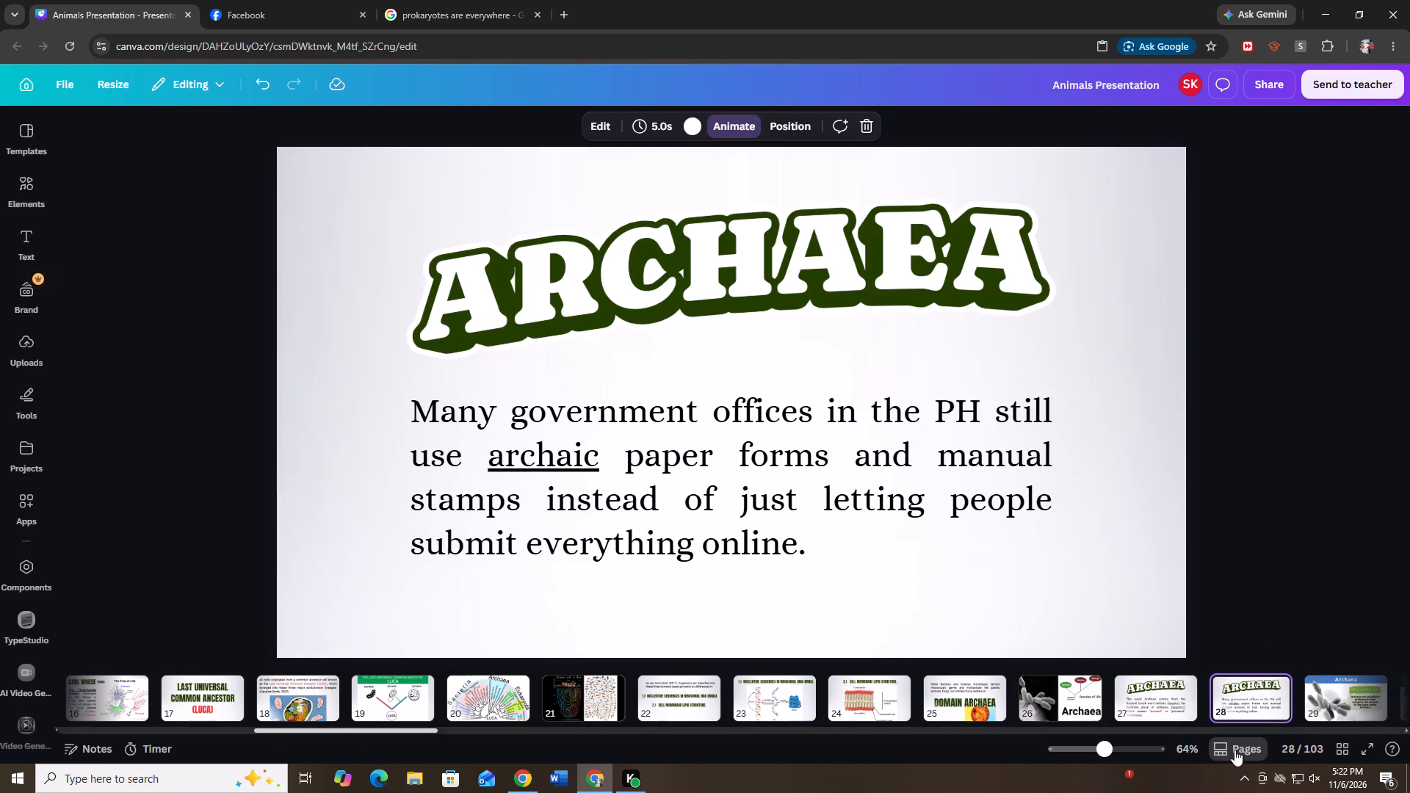
pyautogui.moveTo(416, 726); pyautogui.dragTo(433, 728)
pyautogui.moveTo(422, 733); pyautogui.dragTo(489, 742)
pyautogui.click(864, 679)
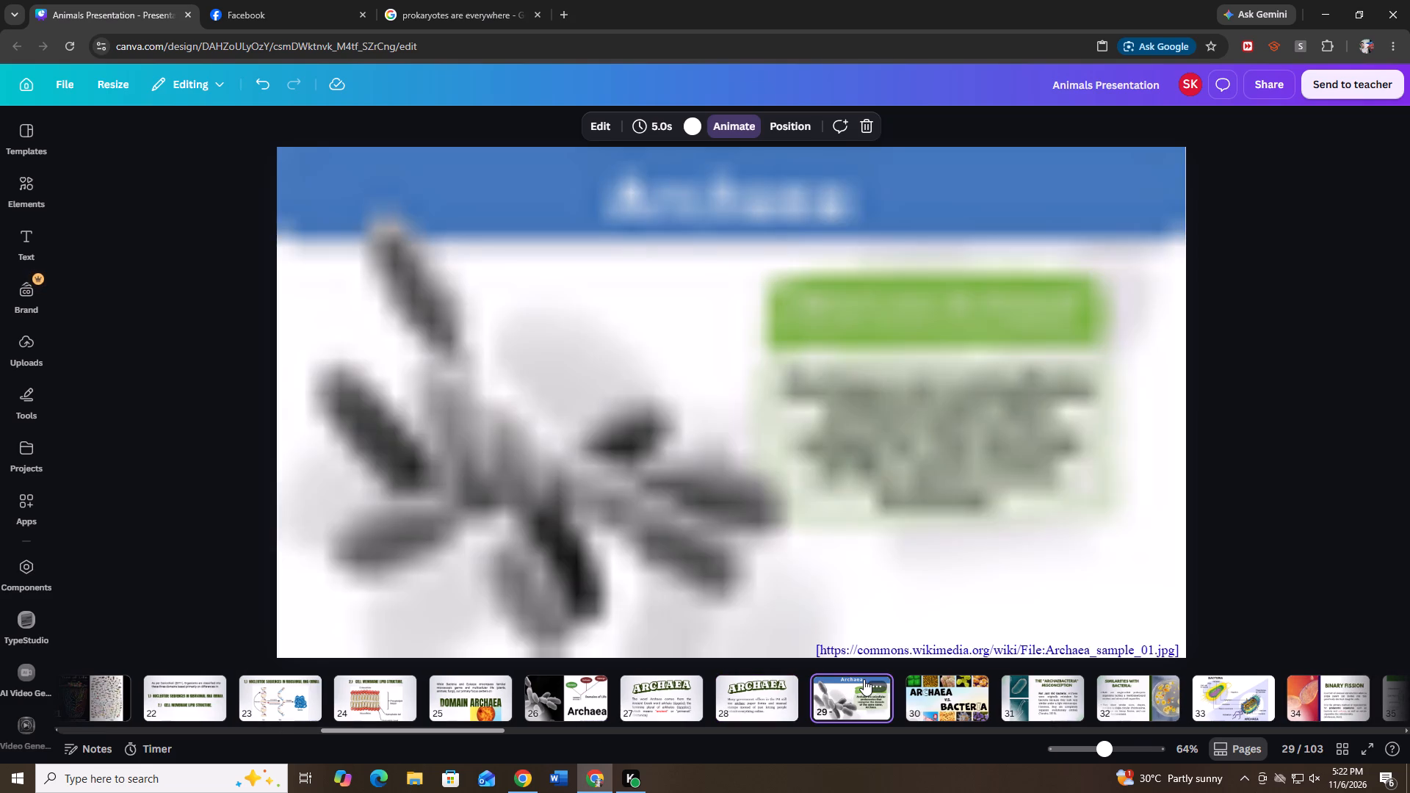
pyautogui.click(932, 689)
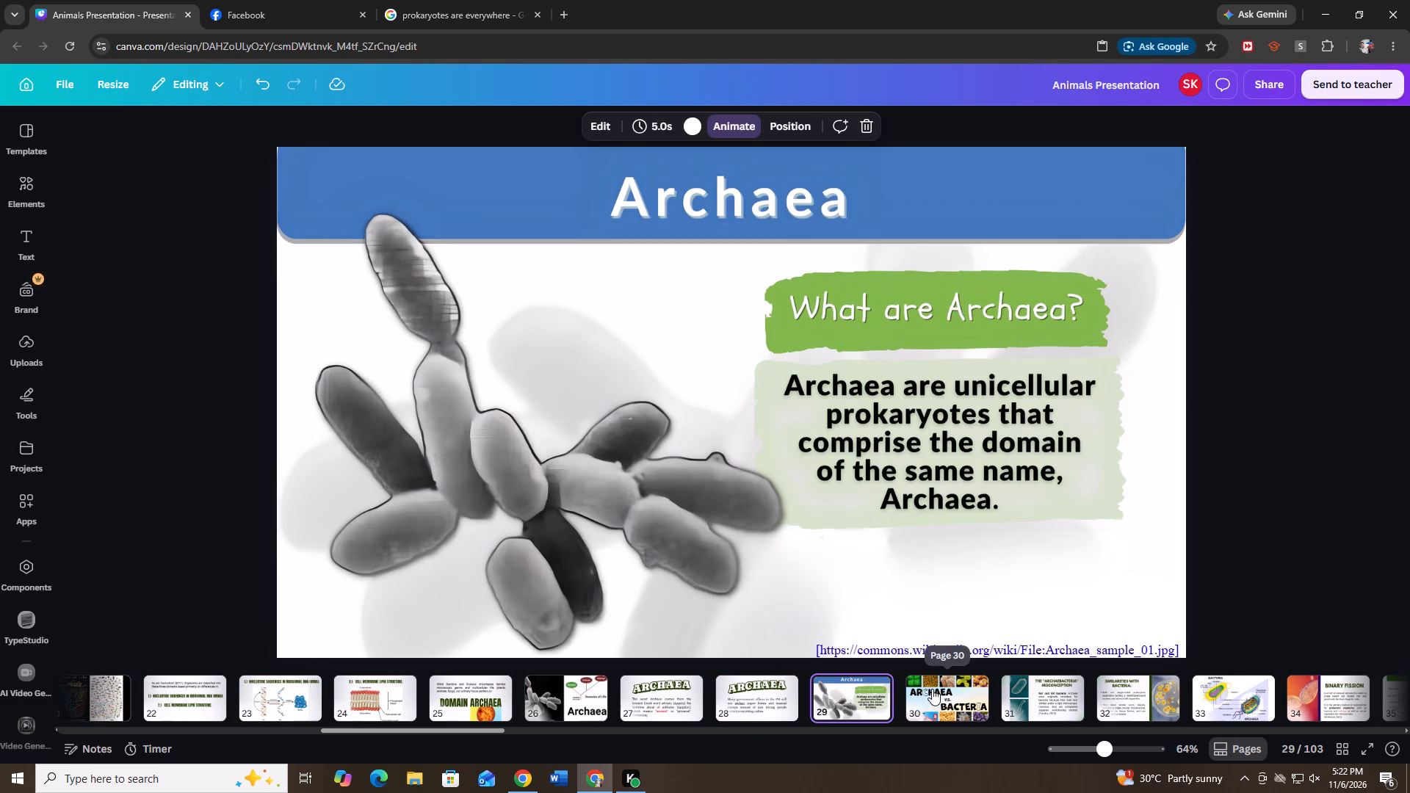
pyautogui.click(1042, 711)
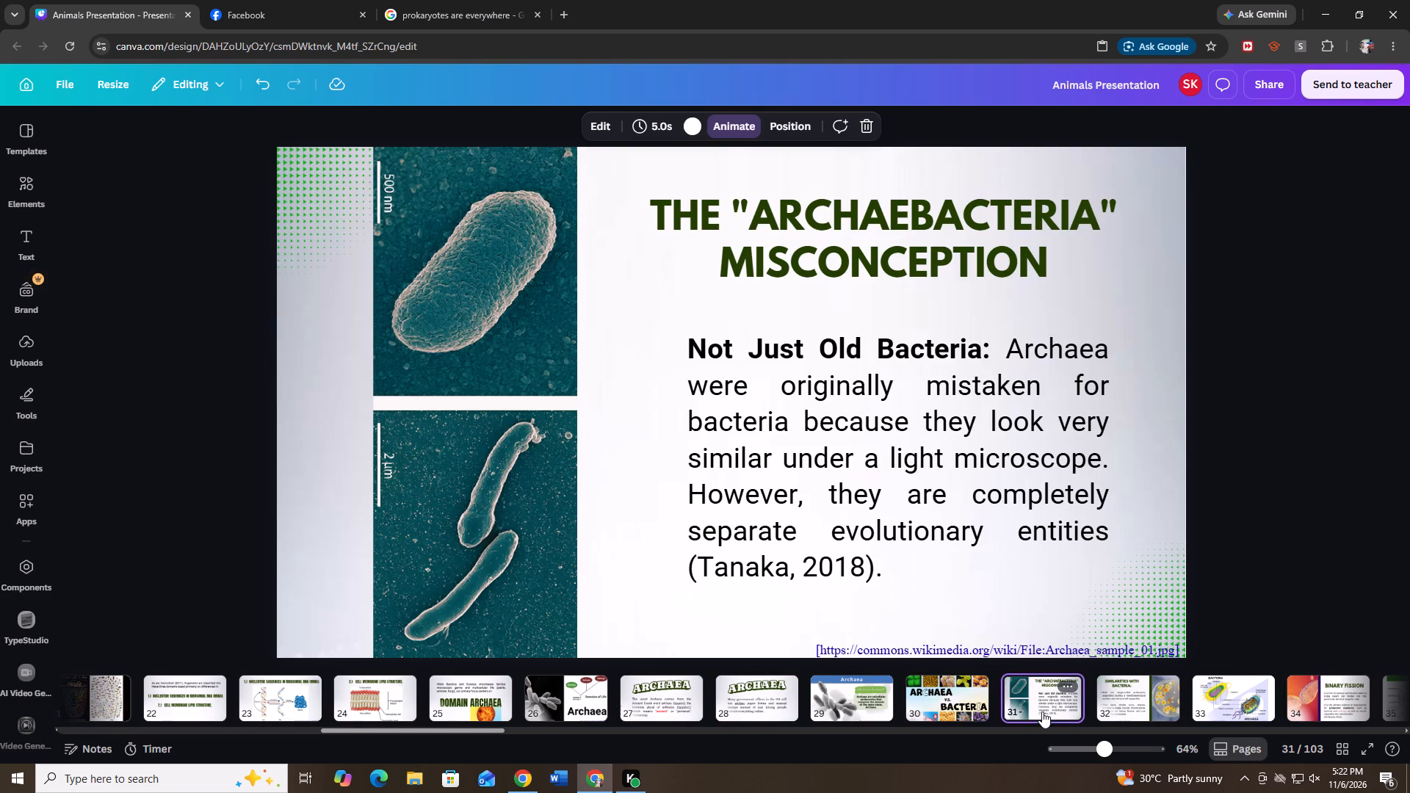
pyautogui.click(1121, 706)
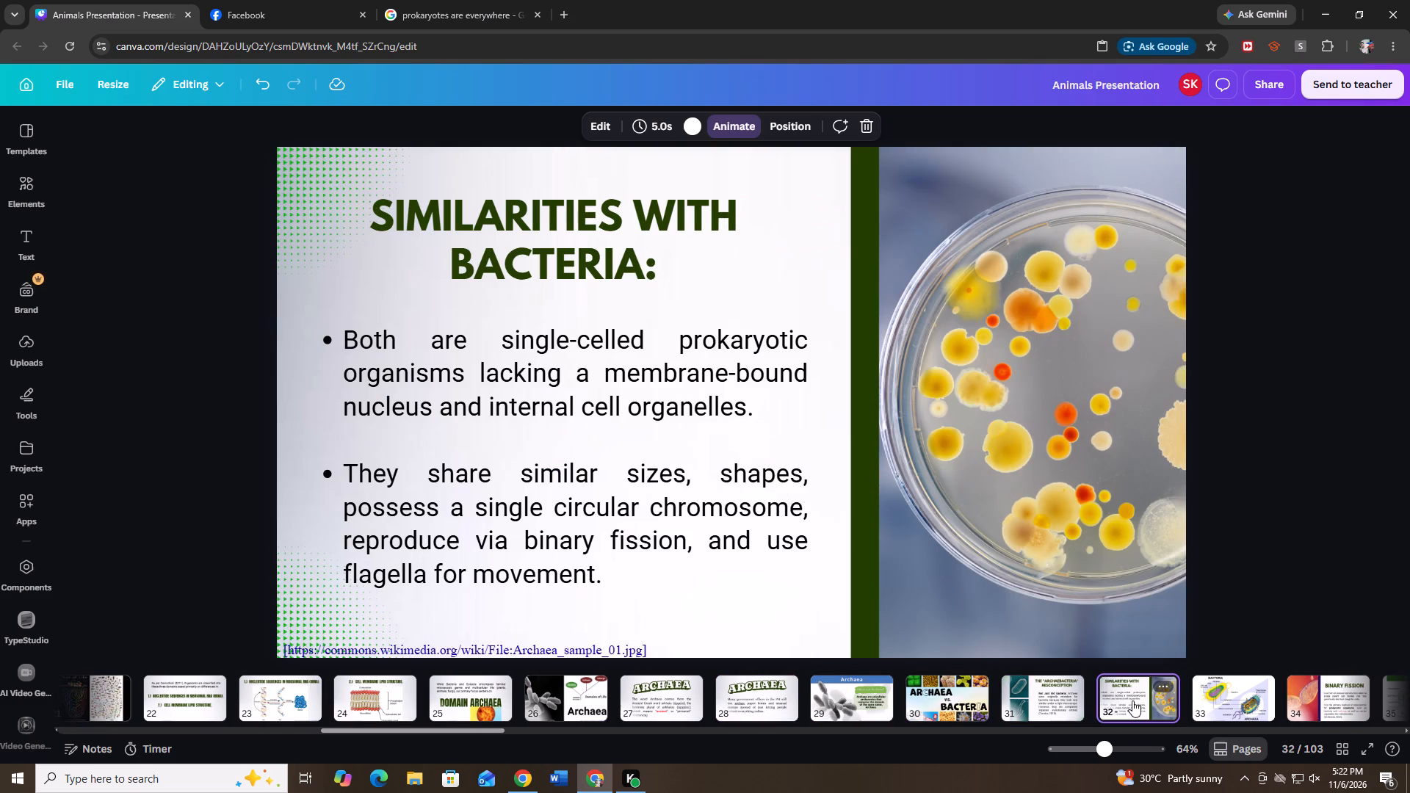
pyautogui.click(1218, 703)
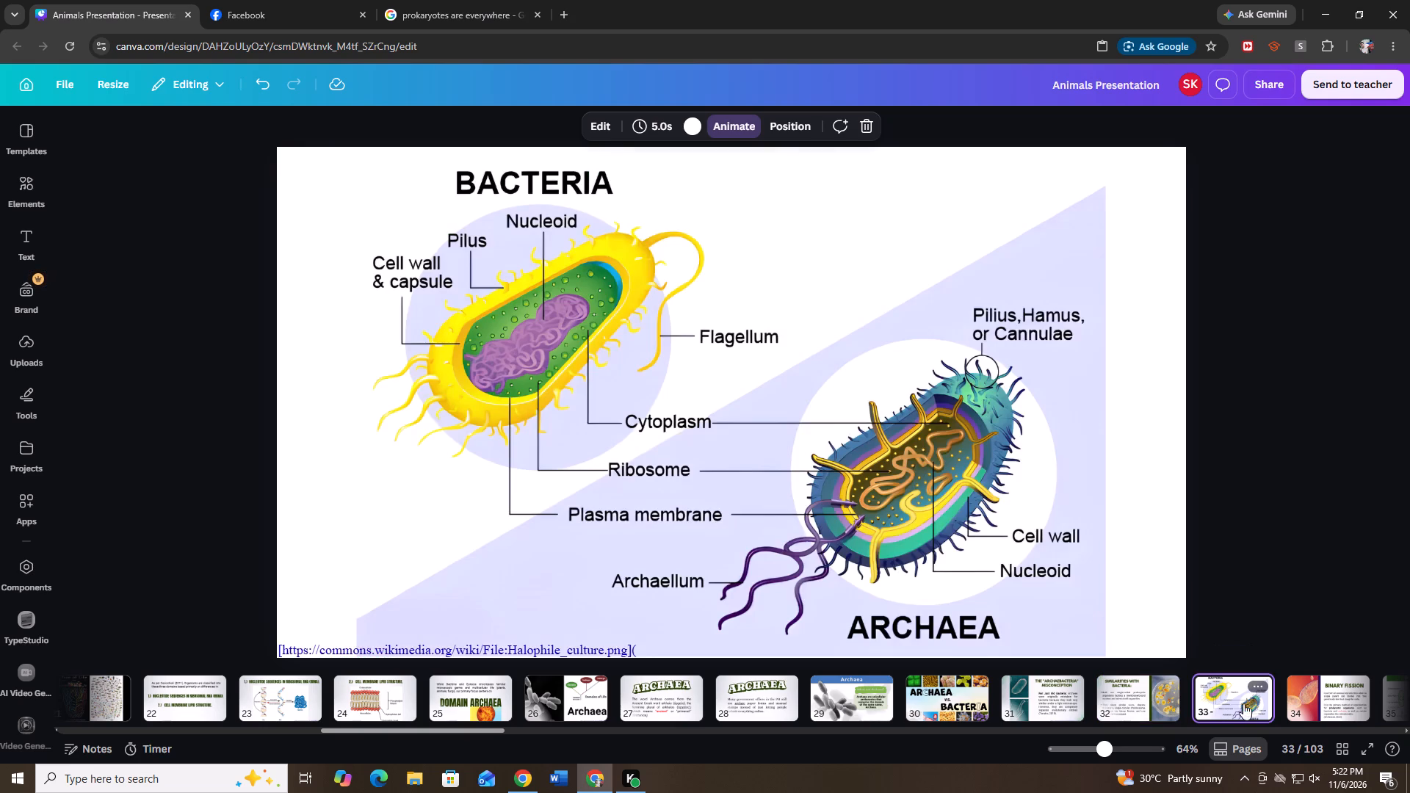
pyautogui.click(1318, 711)
# Skim the slide thumbnails ahead to about slide 51, and go back to examine slides 14 to 16 on Carl Woese's three-domain scheme.
pyautogui.moveTo(436, 732); pyautogui.dragTo(438, 732)
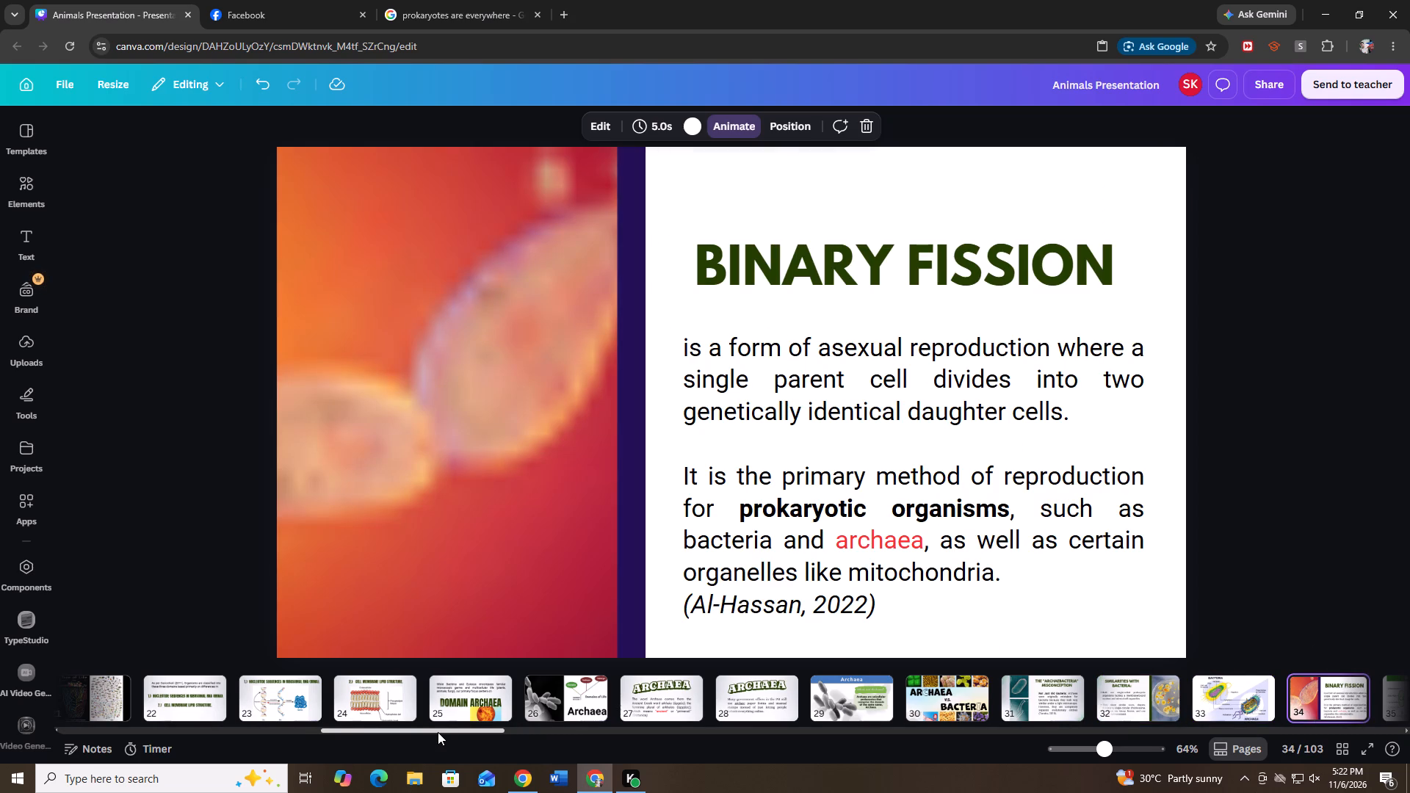
pyautogui.moveTo(438, 732); pyautogui.dragTo(497, 736)
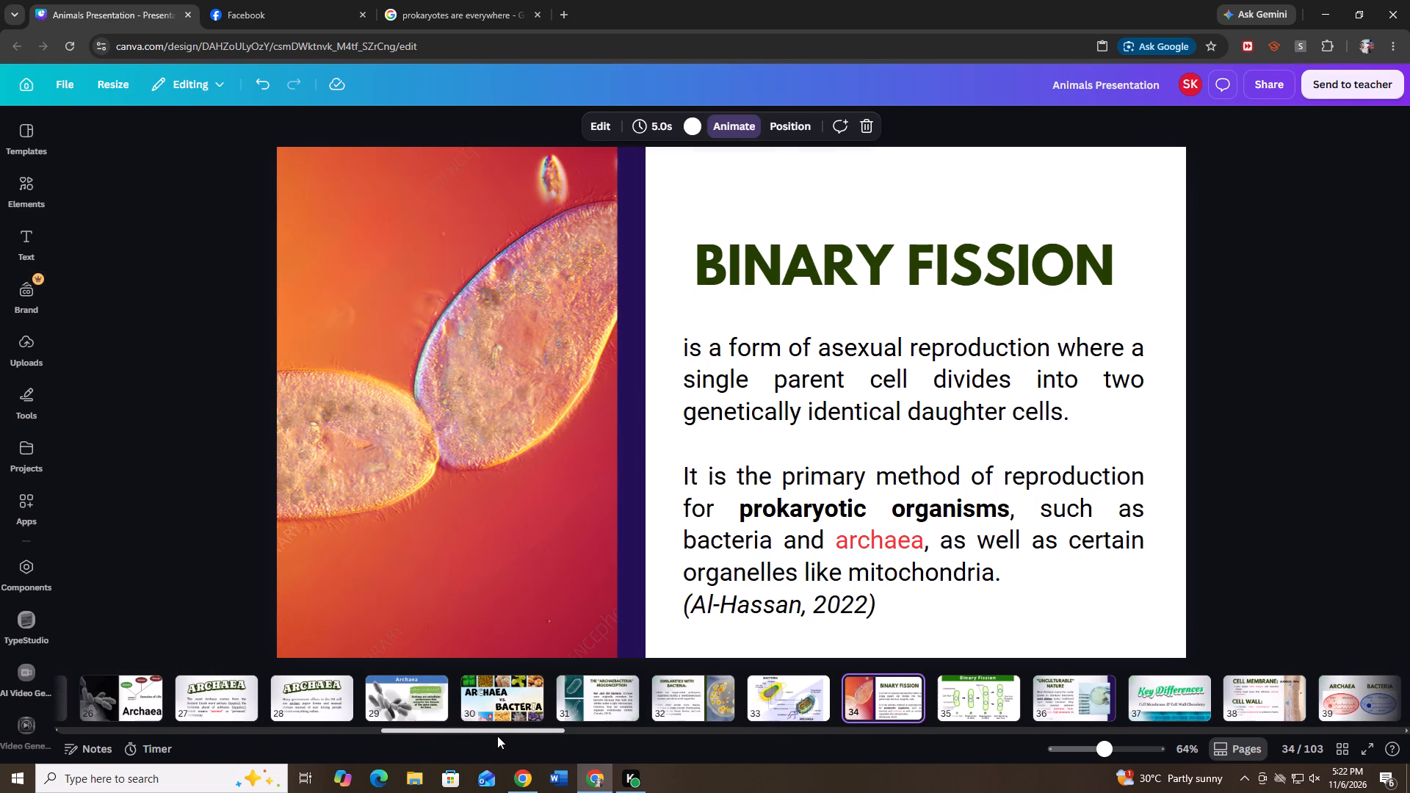
pyautogui.moveTo(497, 736); pyautogui.dragTo(522, 745)
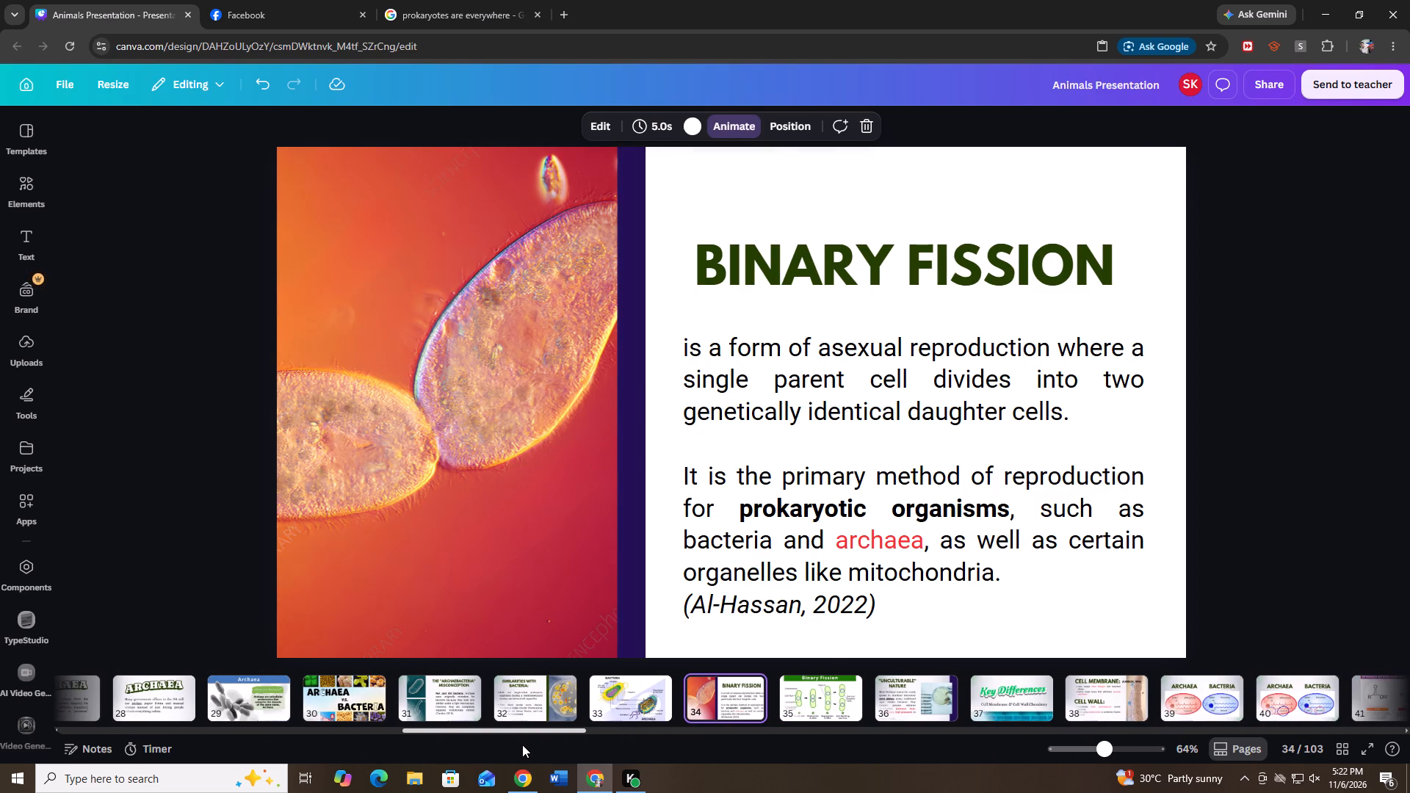
pyautogui.moveTo(522, 745); pyautogui.dragTo(603, 762)
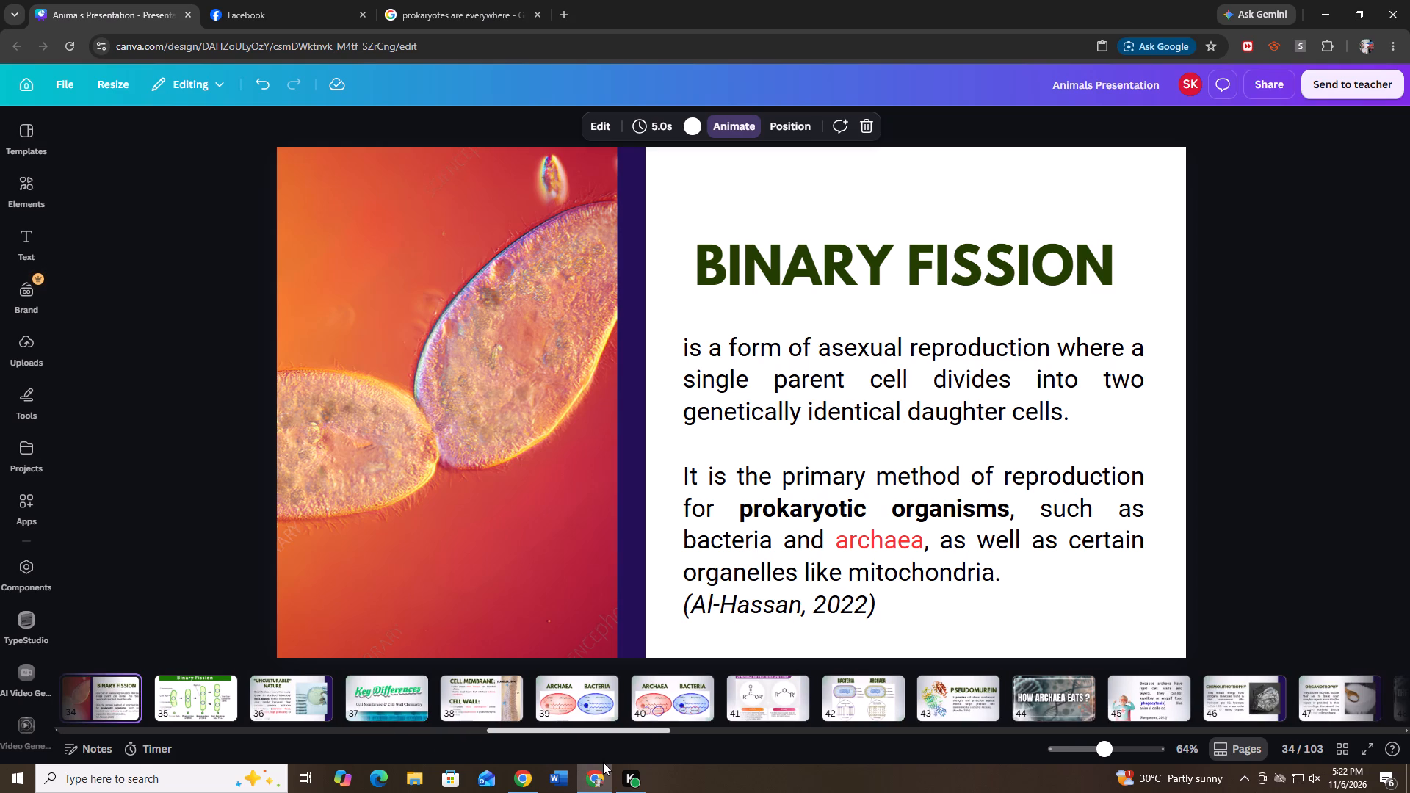
pyautogui.moveTo(603, 762); pyautogui.dragTo(648, 768)
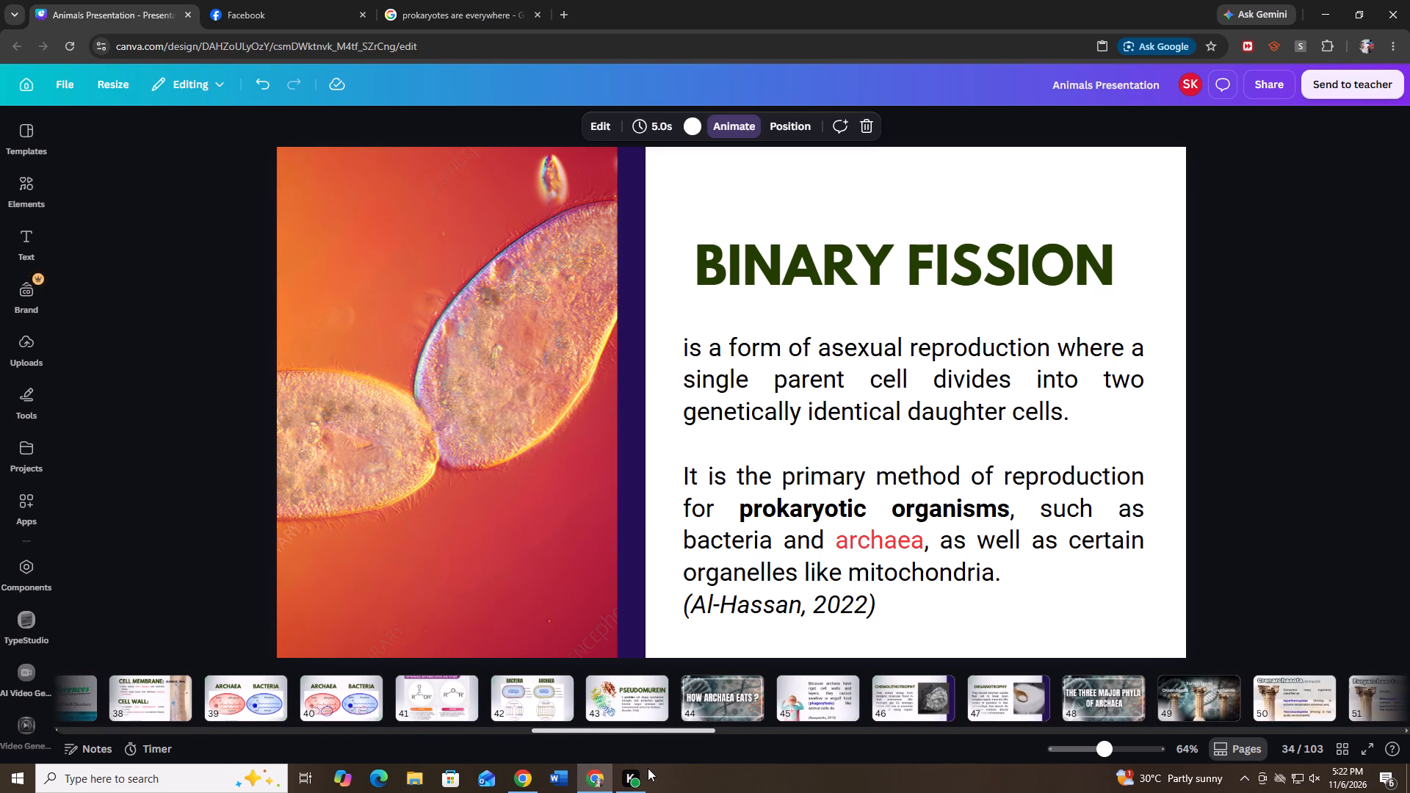
pyautogui.moveTo(648, 768); pyautogui.dragTo(469, 756)
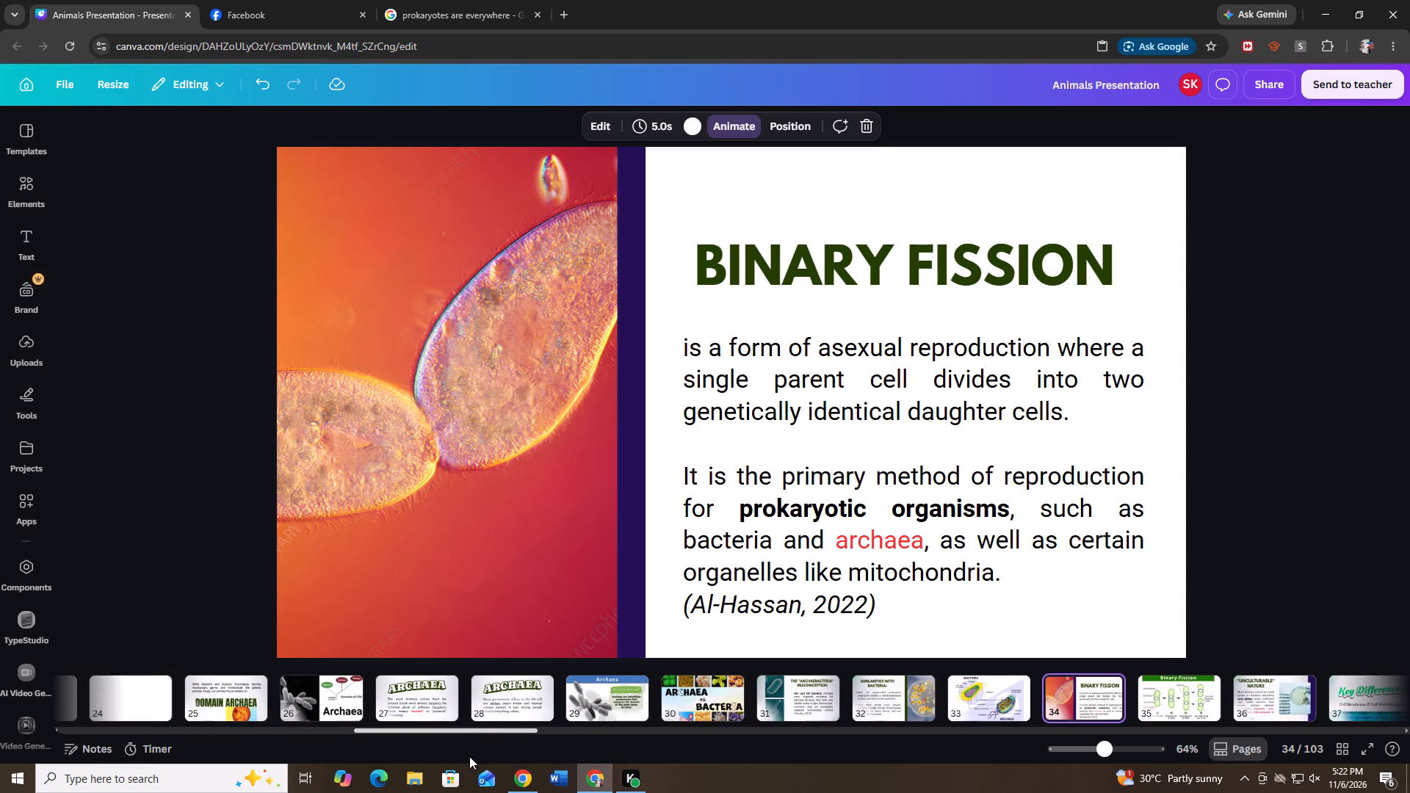
pyautogui.moveTo(469, 756); pyautogui.dragTo(399, 714)
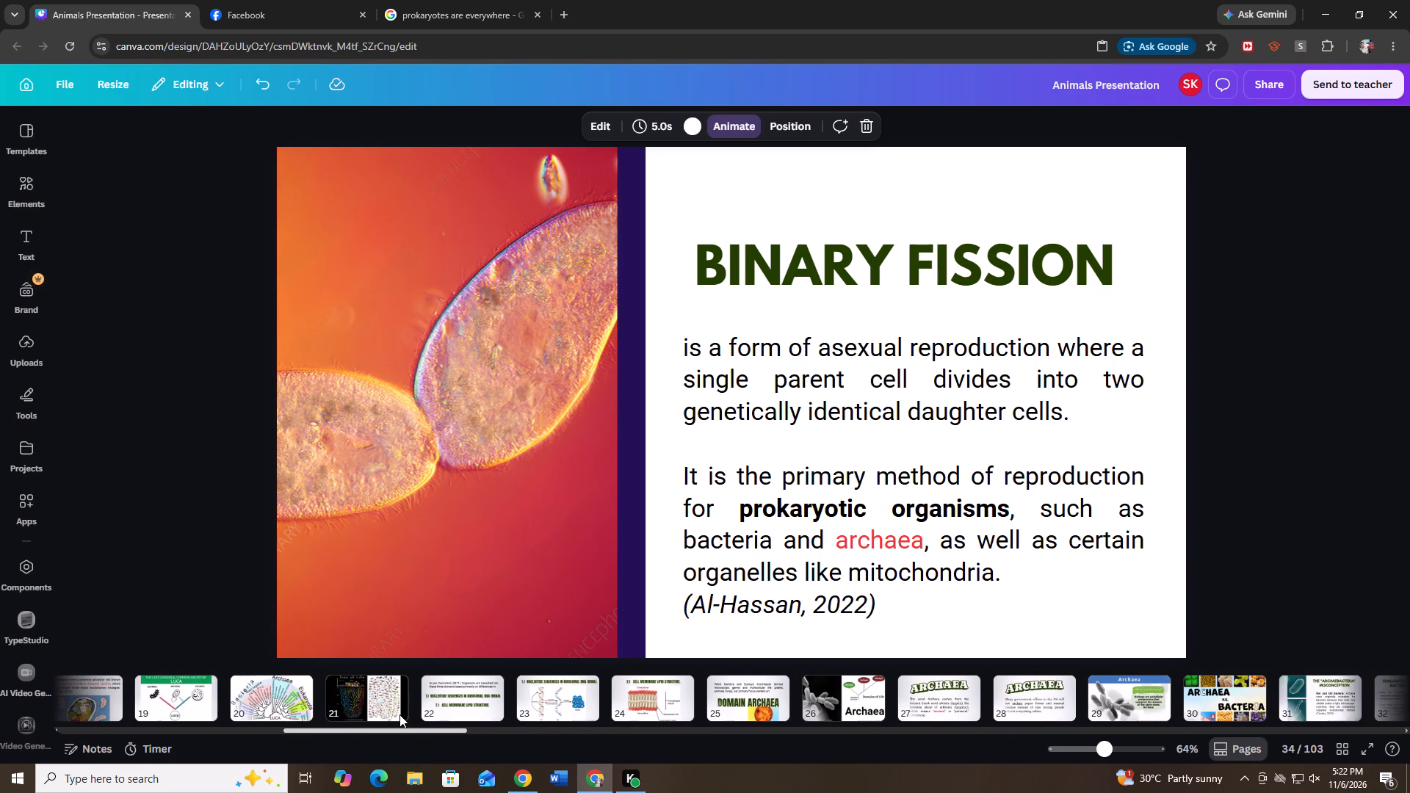
pyautogui.moveTo(399, 714); pyautogui.dragTo(388, 717)
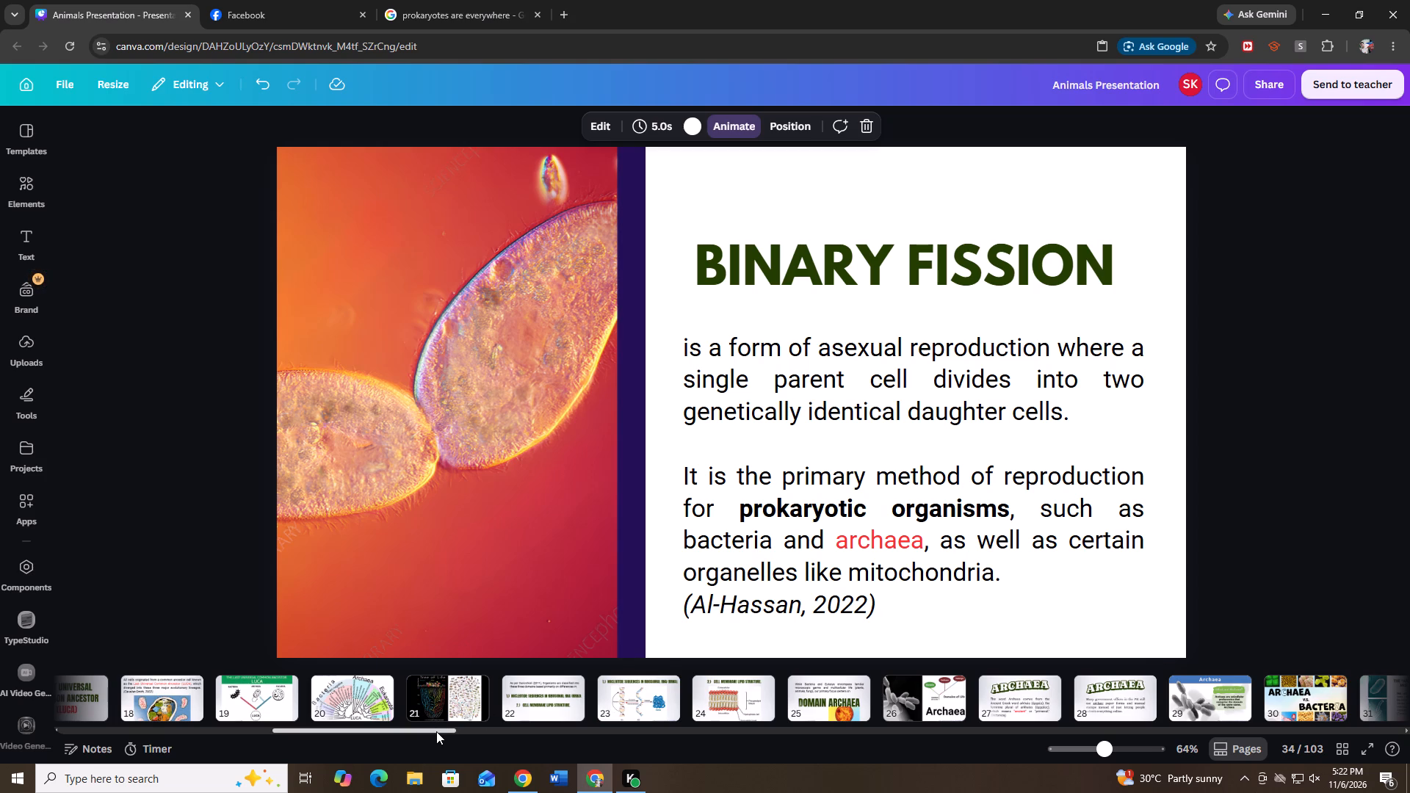
pyautogui.moveTo(436, 732); pyautogui.dragTo(421, 724)
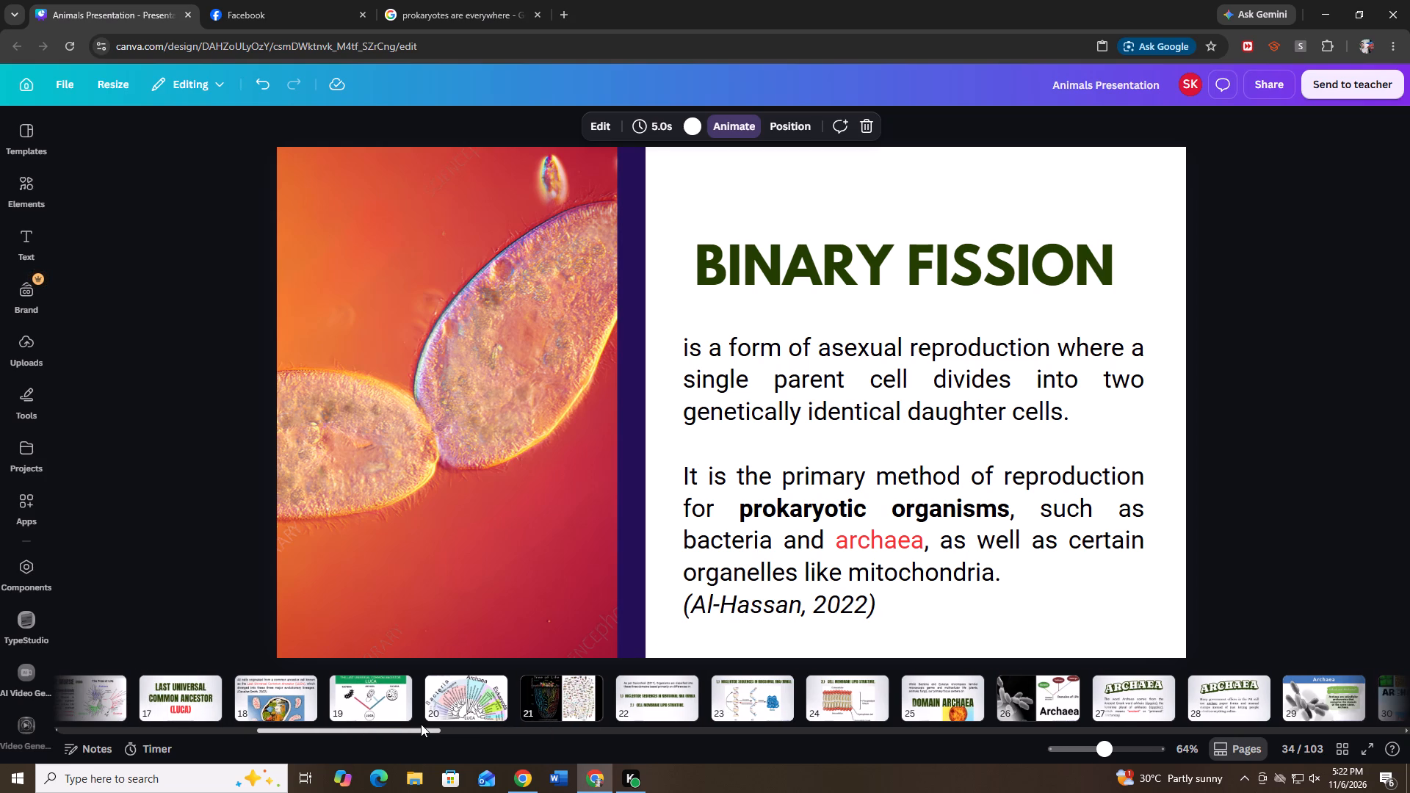
pyautogui.moveTo(421, 724); pyautogui.dragTo(377, 727)
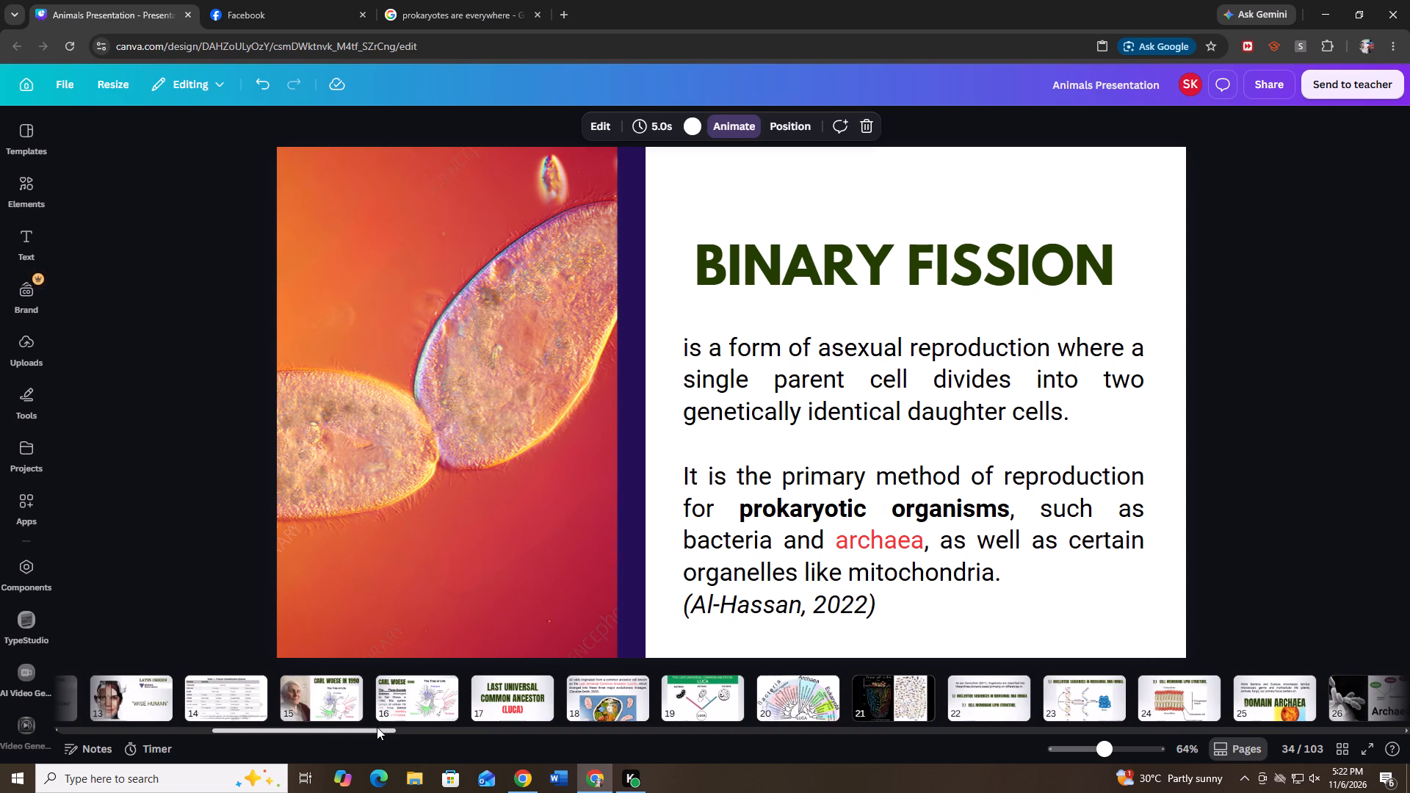
pyautogui.moveTo(377, 727); pyautogui.dragTo(366, 728)
pyautogui.click(317, 707)
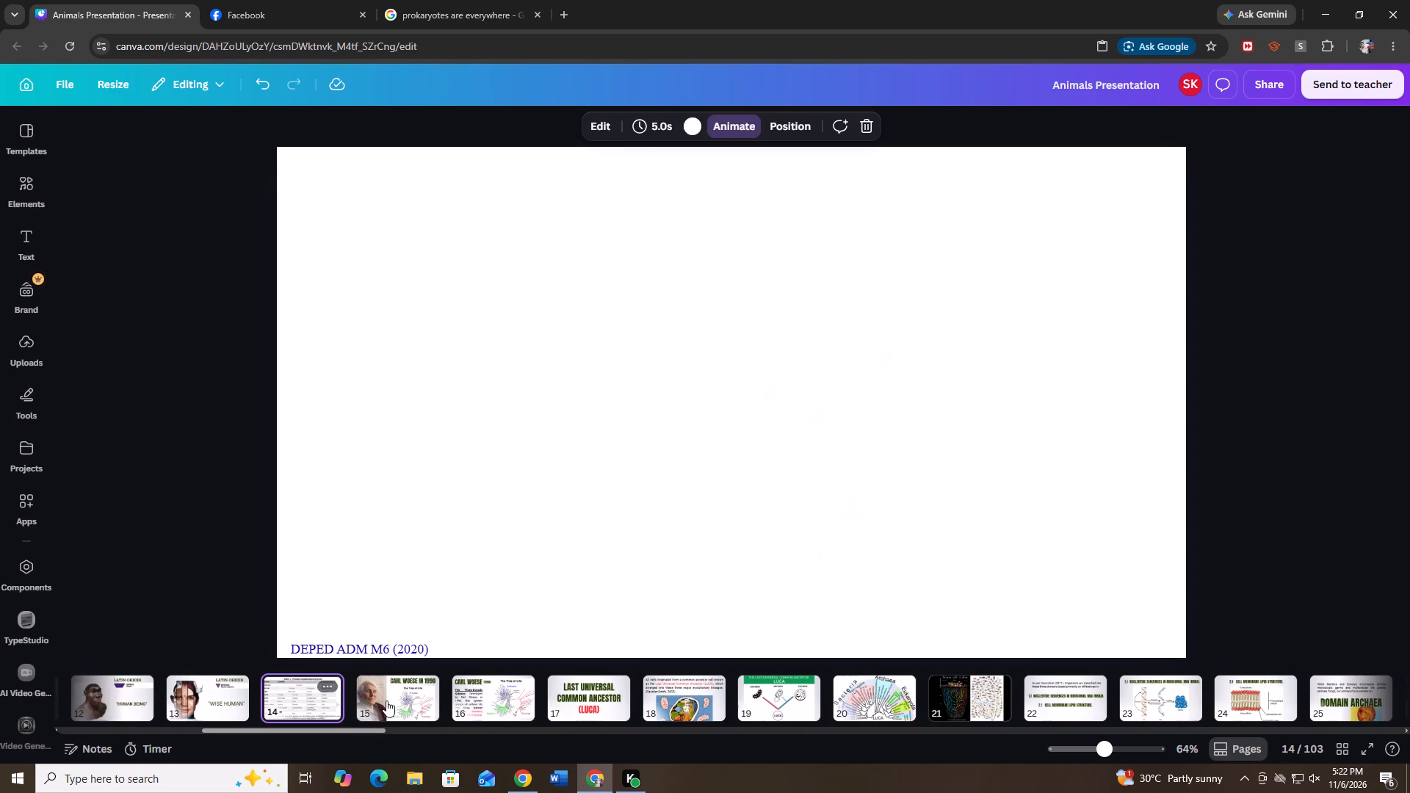
pyautogui.click(388, 700)
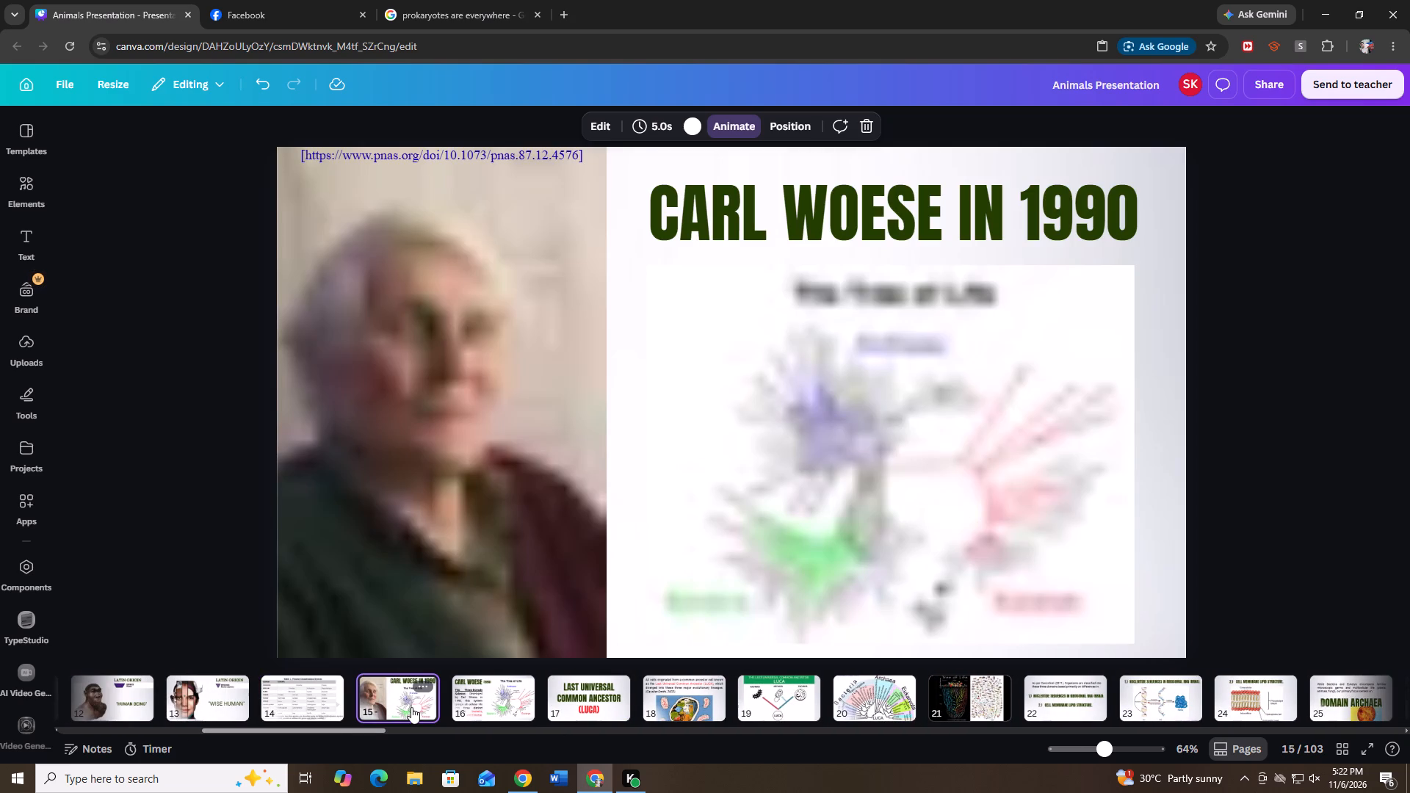
pyautogui.click(480, 709)
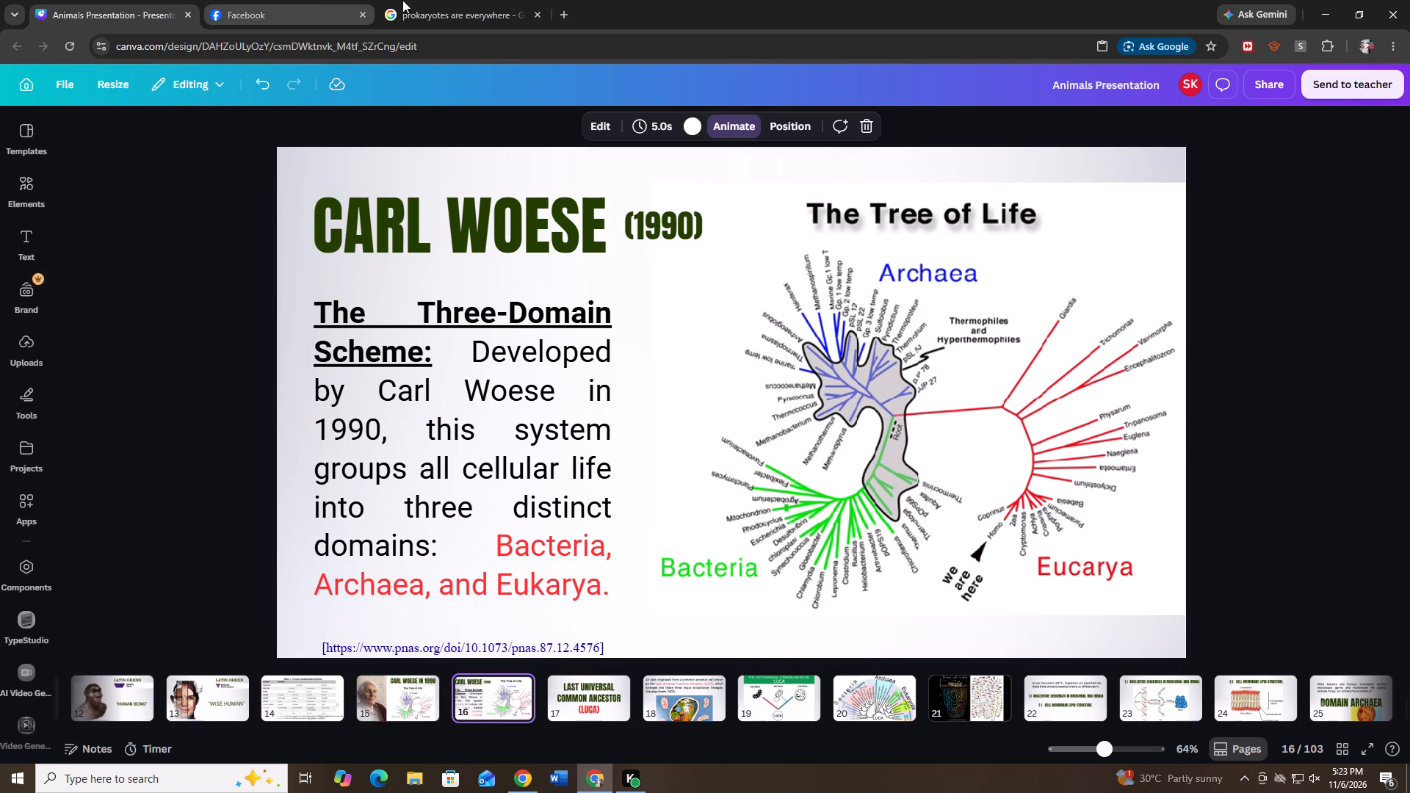
# Search Google for "old five kingdoms biology" and read the kingdom comparison table and the reasons the system changed.
pyautogui.click(433, 0)
pyautogui.click(704, 81)
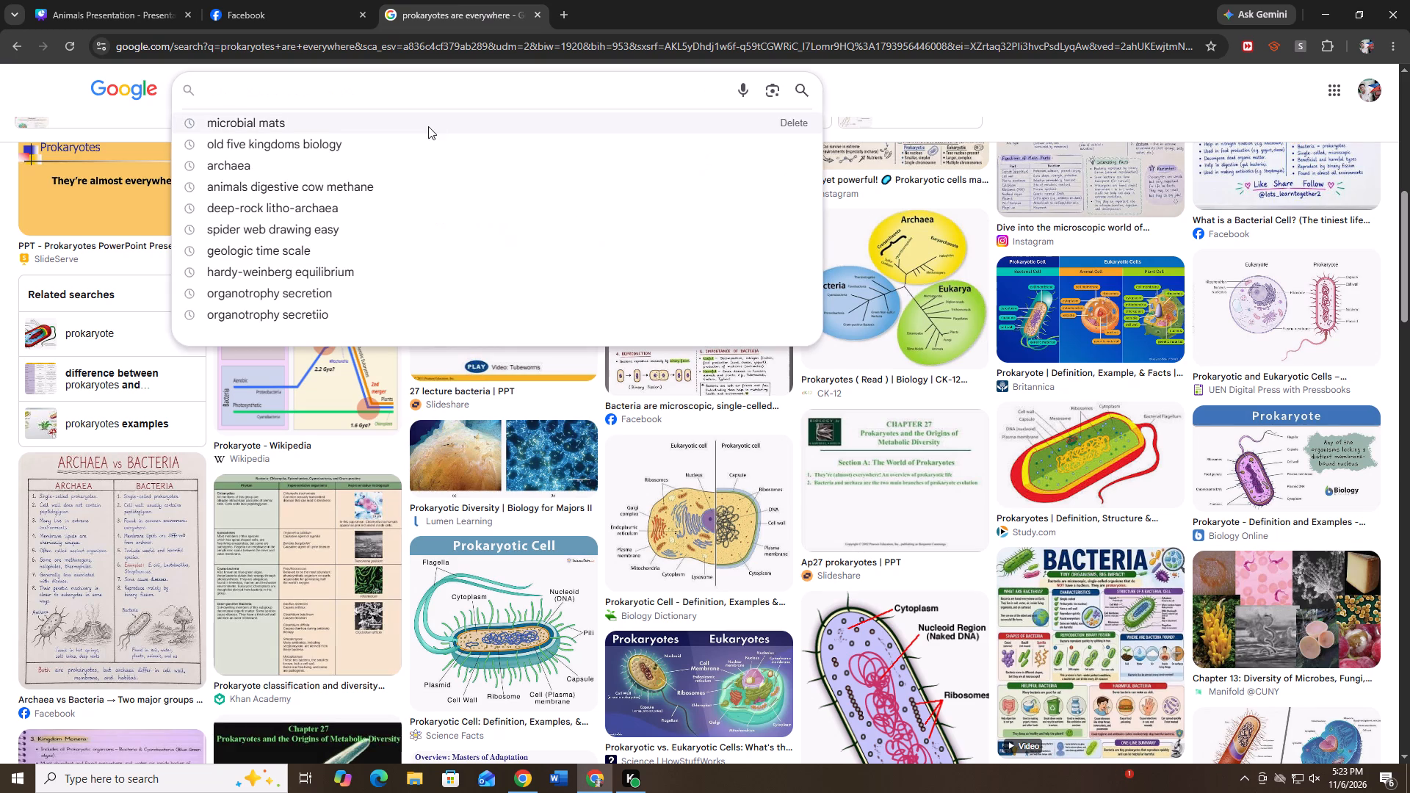
pyautogui.click(426, 137)
pyautogui.click(252, 146)
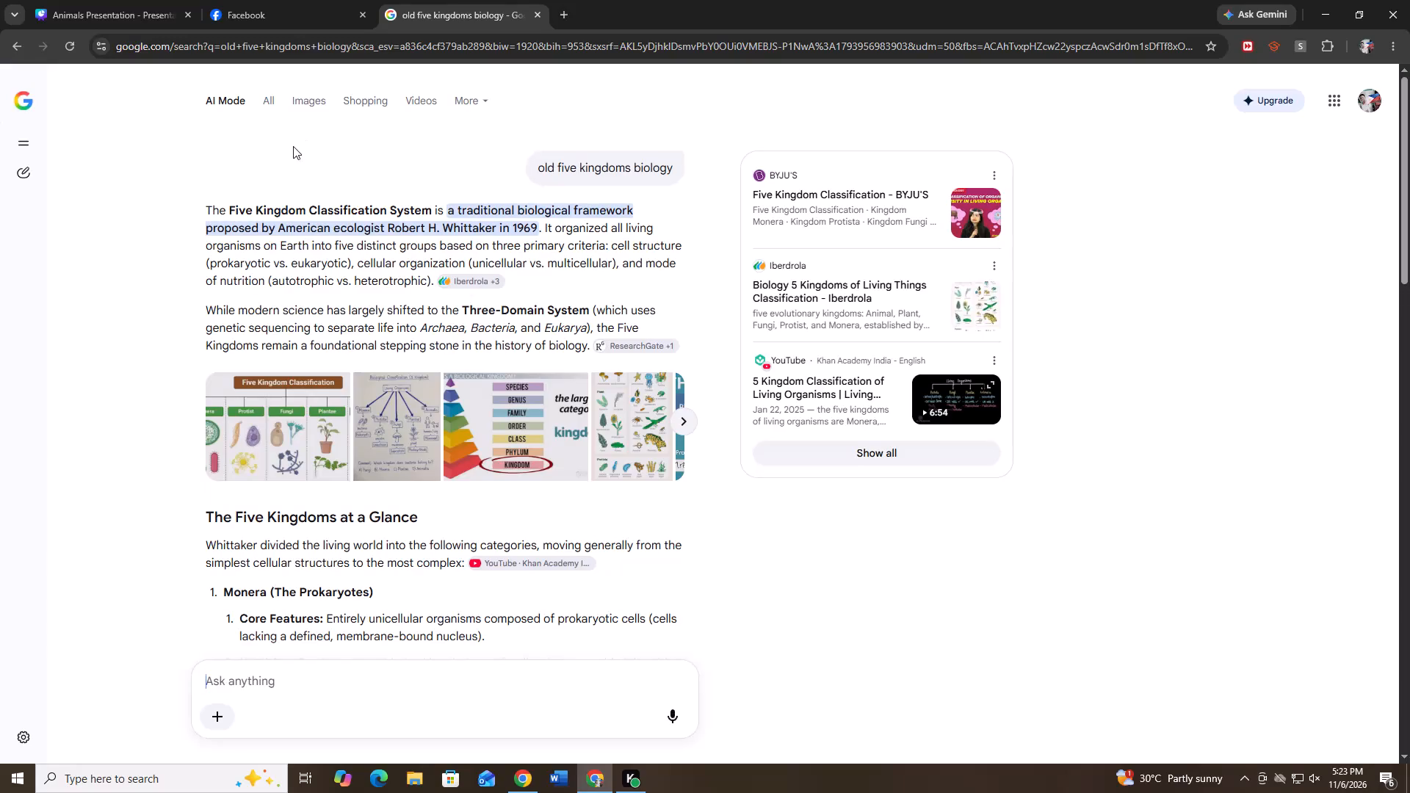
pyautogui.click(1409, 207)
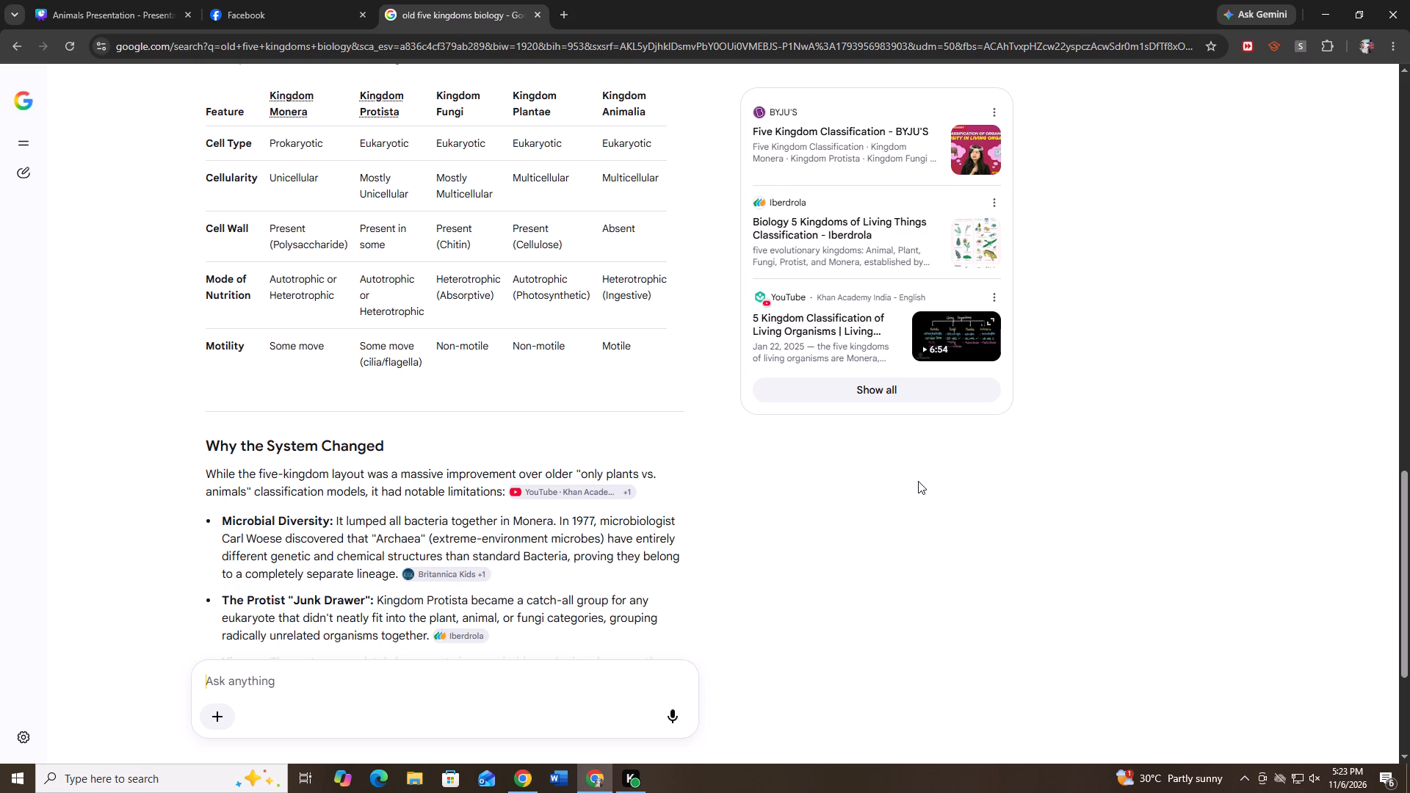
pyautogui.moveTo(1404, 540); pyautogui.dragTo(1405, 568)
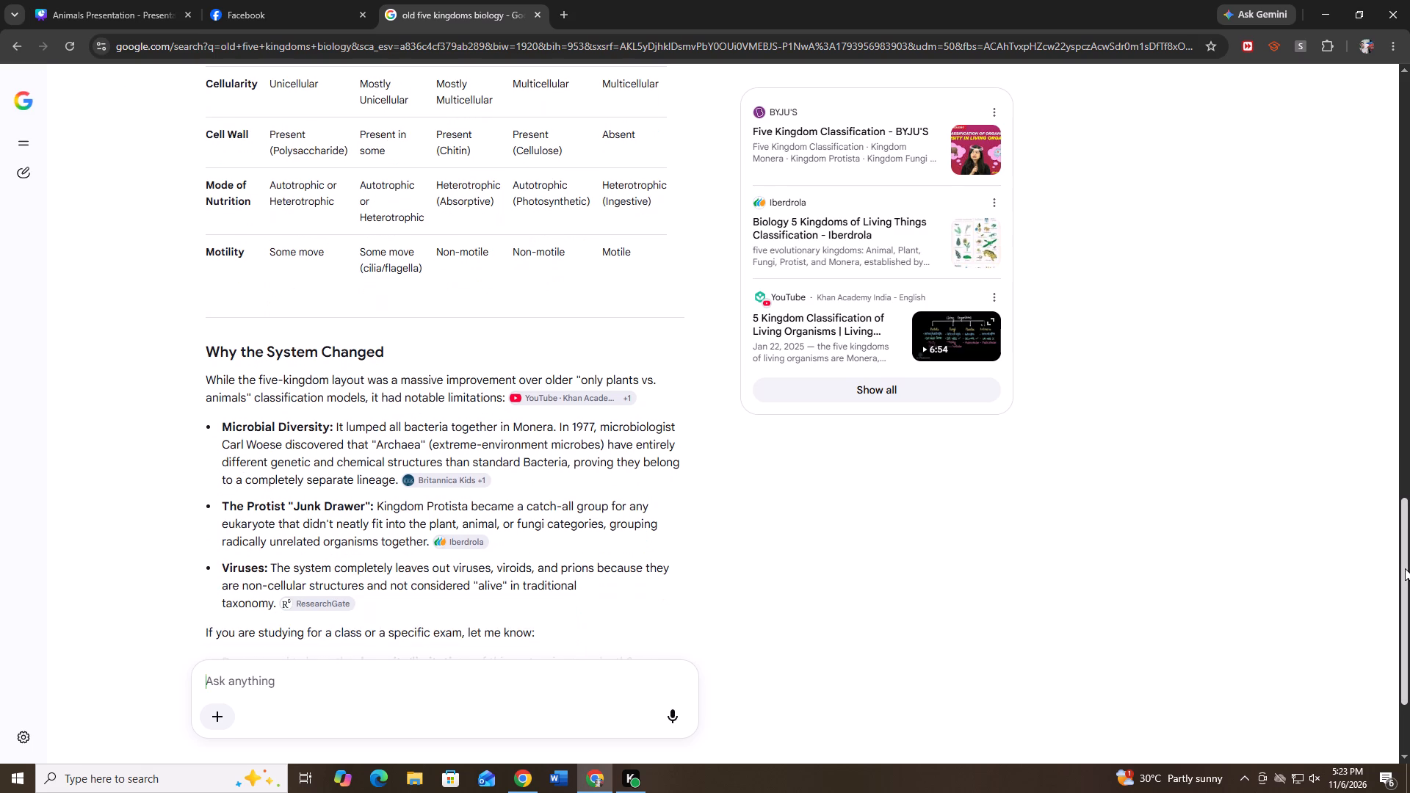
pyautogui.moveTo(1405, 568); pyautogui.dragTo(1407, 587)
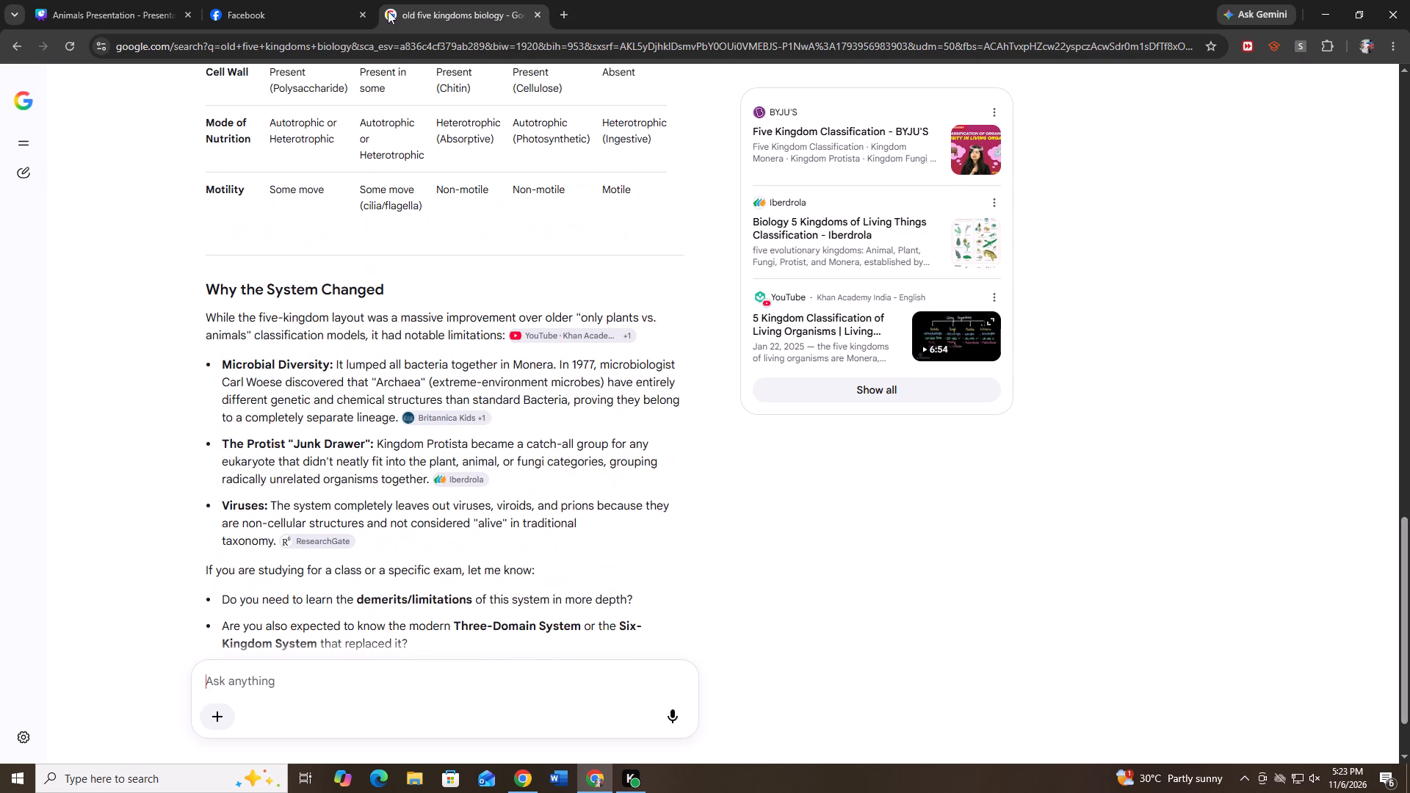
# Return to the Canva presentation and move The Old Kingdoms slide from position 3 to directly before the Carl Woese in 1990 slide.
pyautogui.click(62, 0)
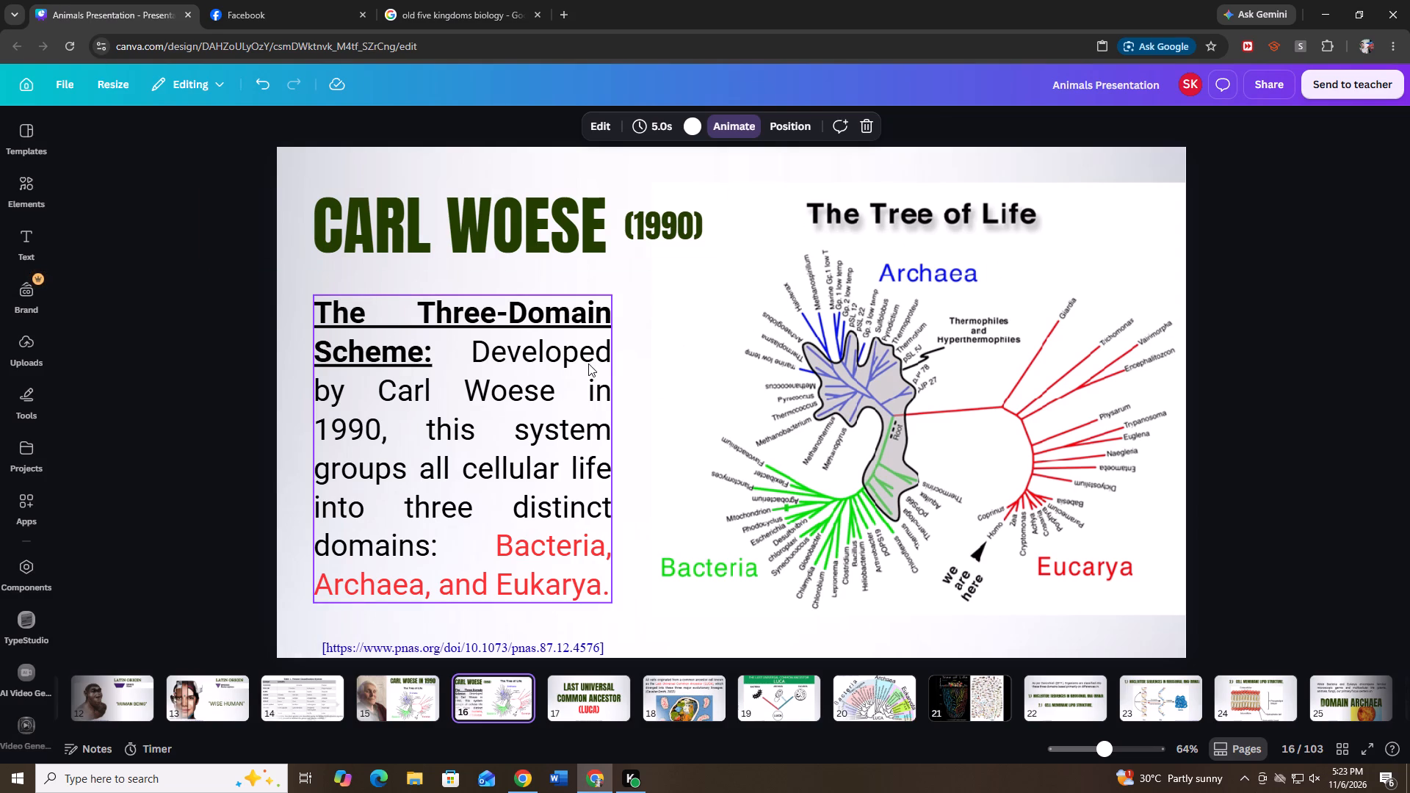
pyautogui.moveTo(286, 732); pyautogui.dragTo(155, 734)
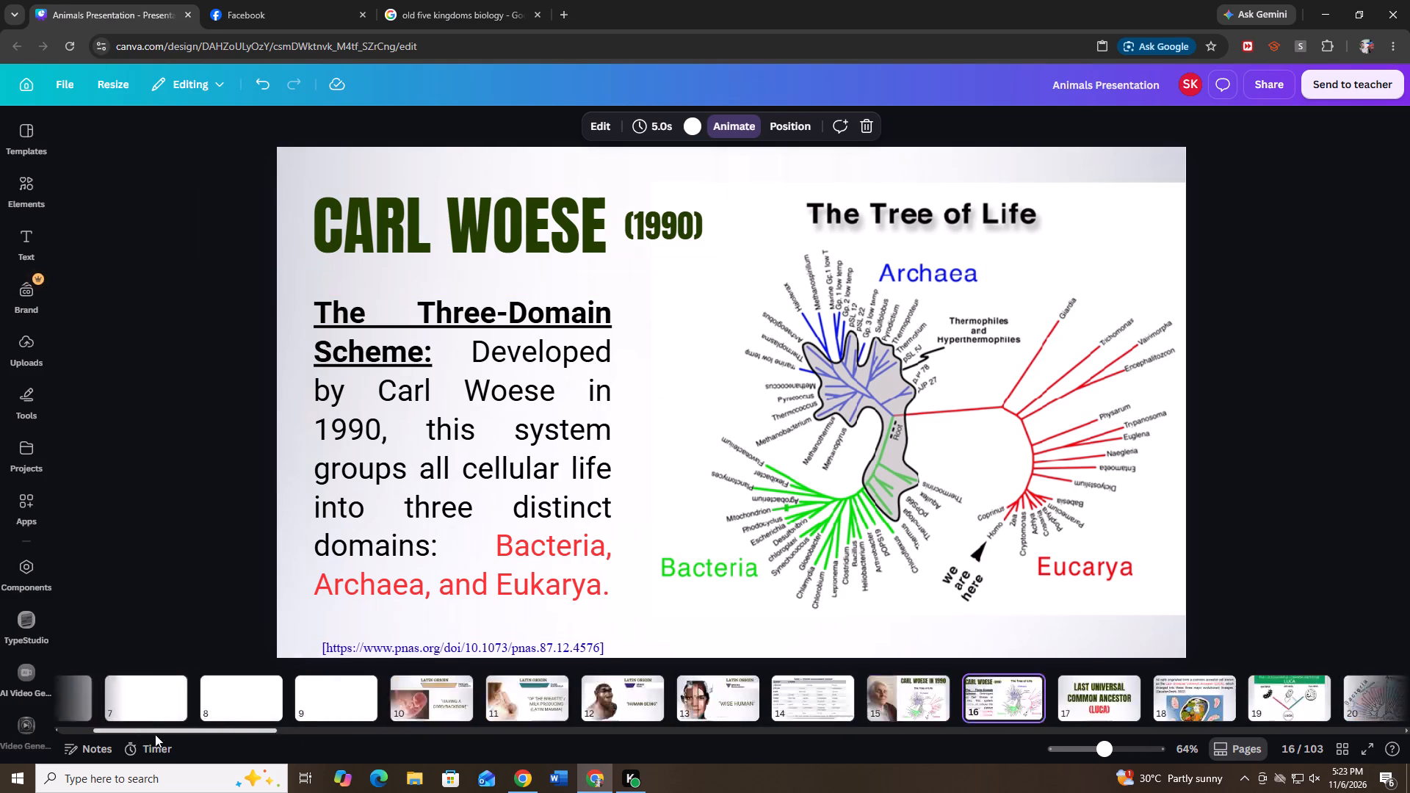
pyautogui.moveTo(155, 734); pyautogui.dragTo(56, 742)
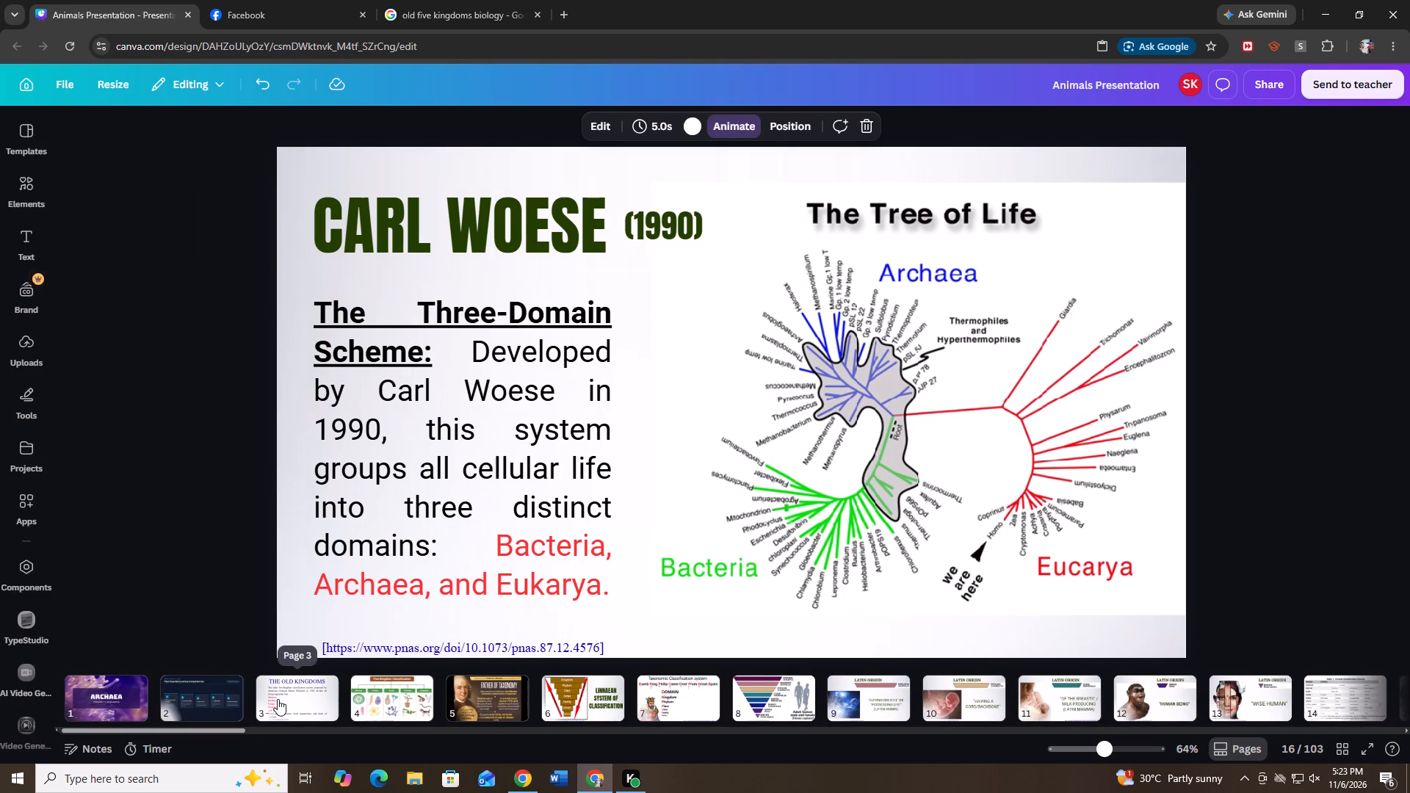
pyautogui.moveTo(278, 698); pyautogui.dragTo(990, 688)
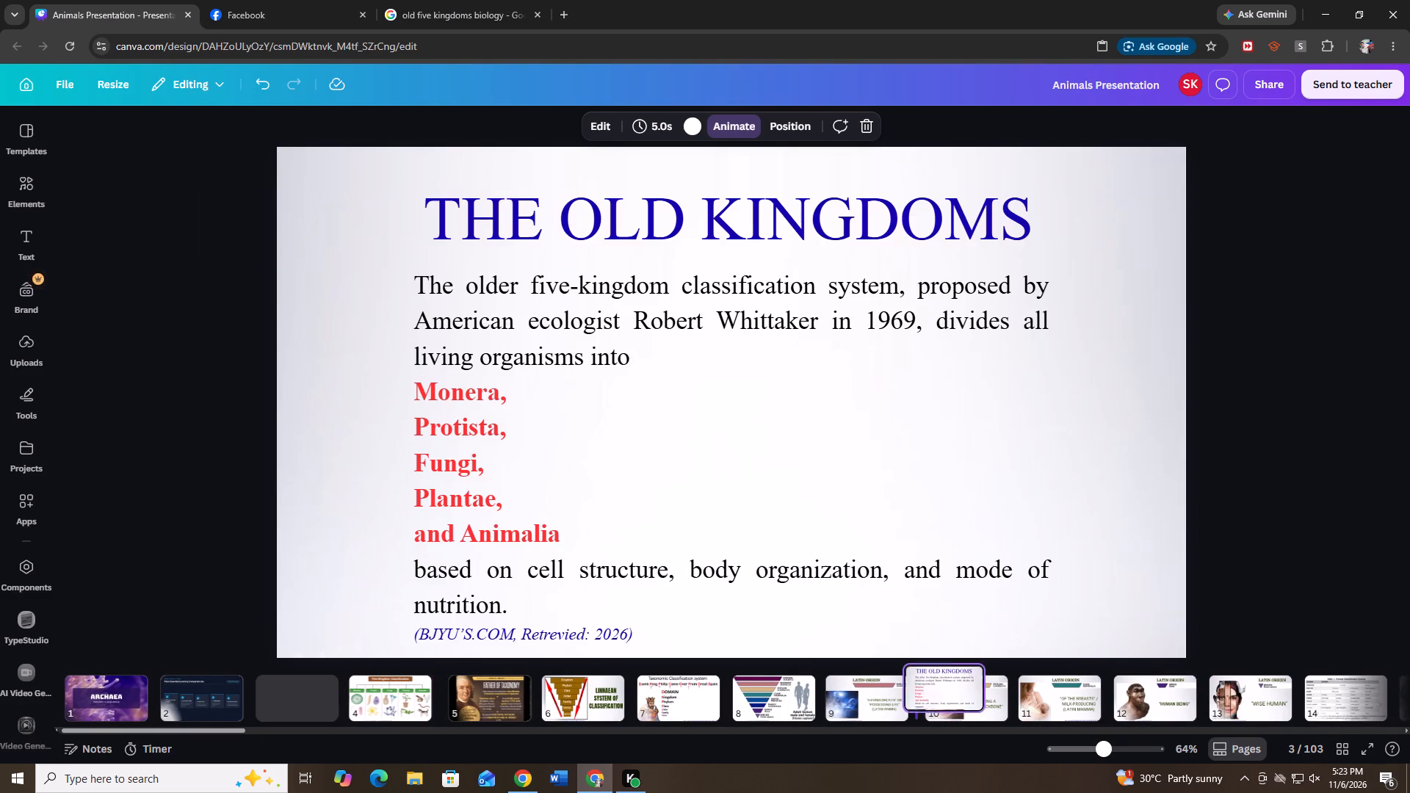
pyautogui.moveTo(990, 688); pyautogui.dragTo(1107, 709)
# Move the Five Kingdom Classification chart slide from position 3 to directly after The Old Kingdoms slide.
pyautogui.moveTo(259, 726); pyautogui.dragTo(152, 717)
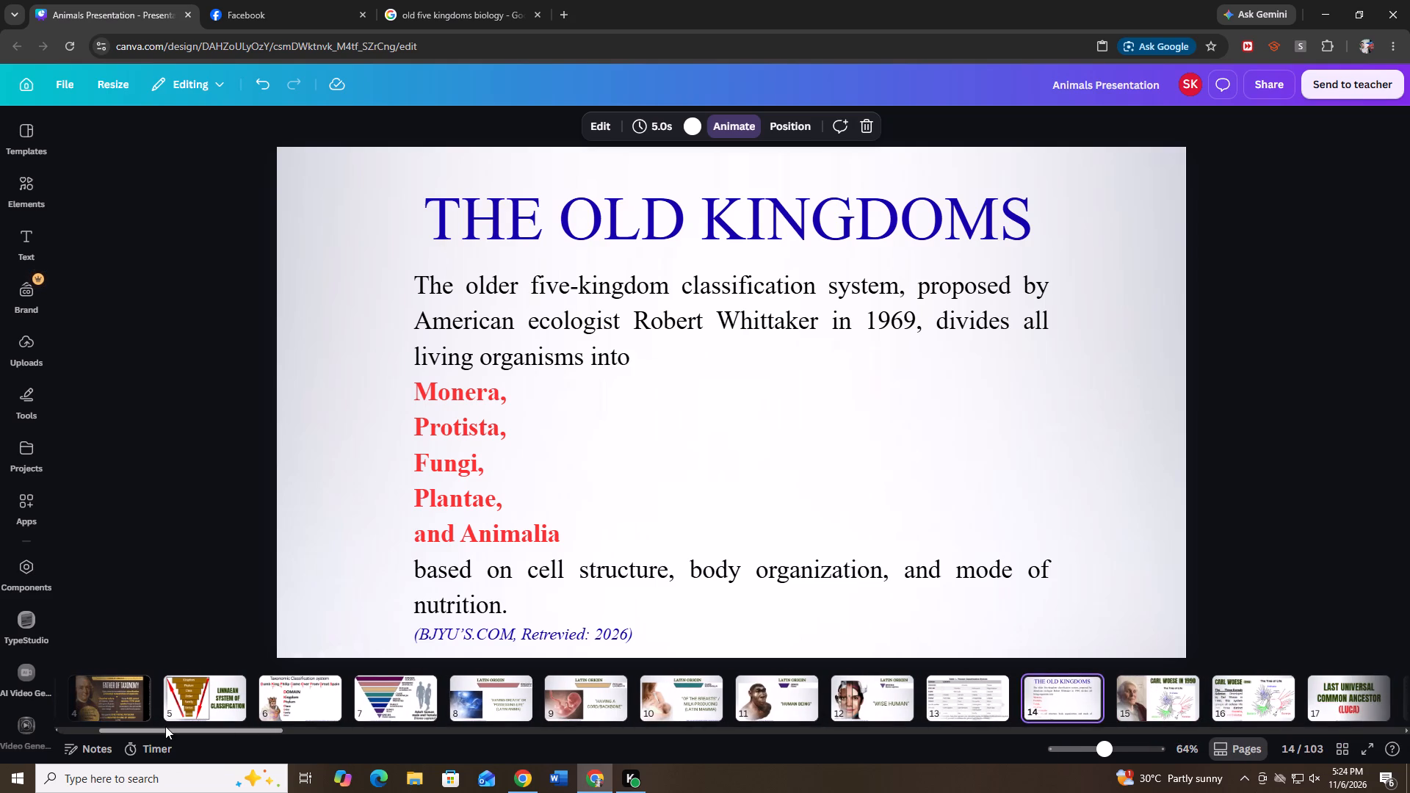
pyautogui.moveTo(169, 727); pyautogui.dragTo(26, 730)
pyautogui.moveTo(281, 703); pyautogui.dragTo(849, 705)
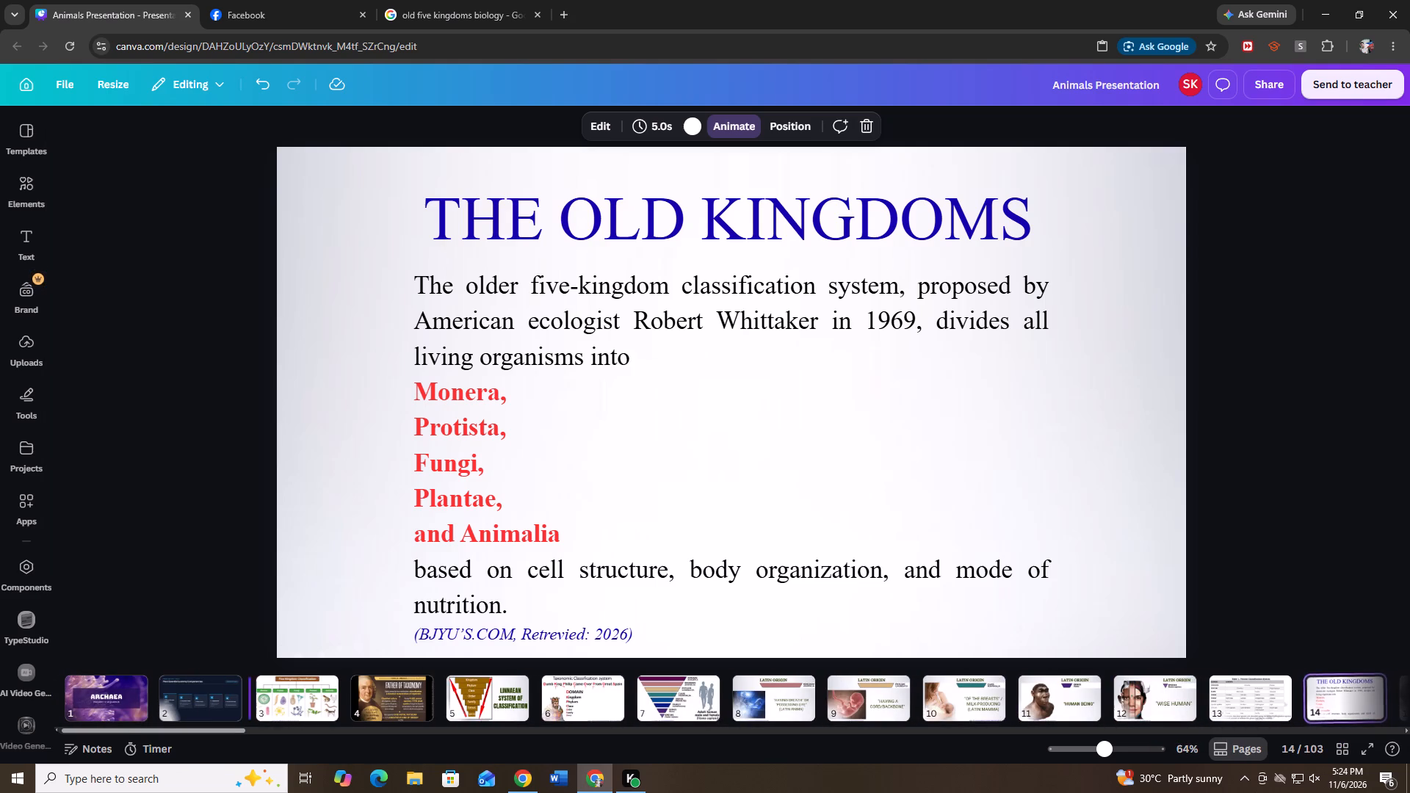
pyautogui.moveTo(849, 705); pyautogui.dragTo(1196, 711)
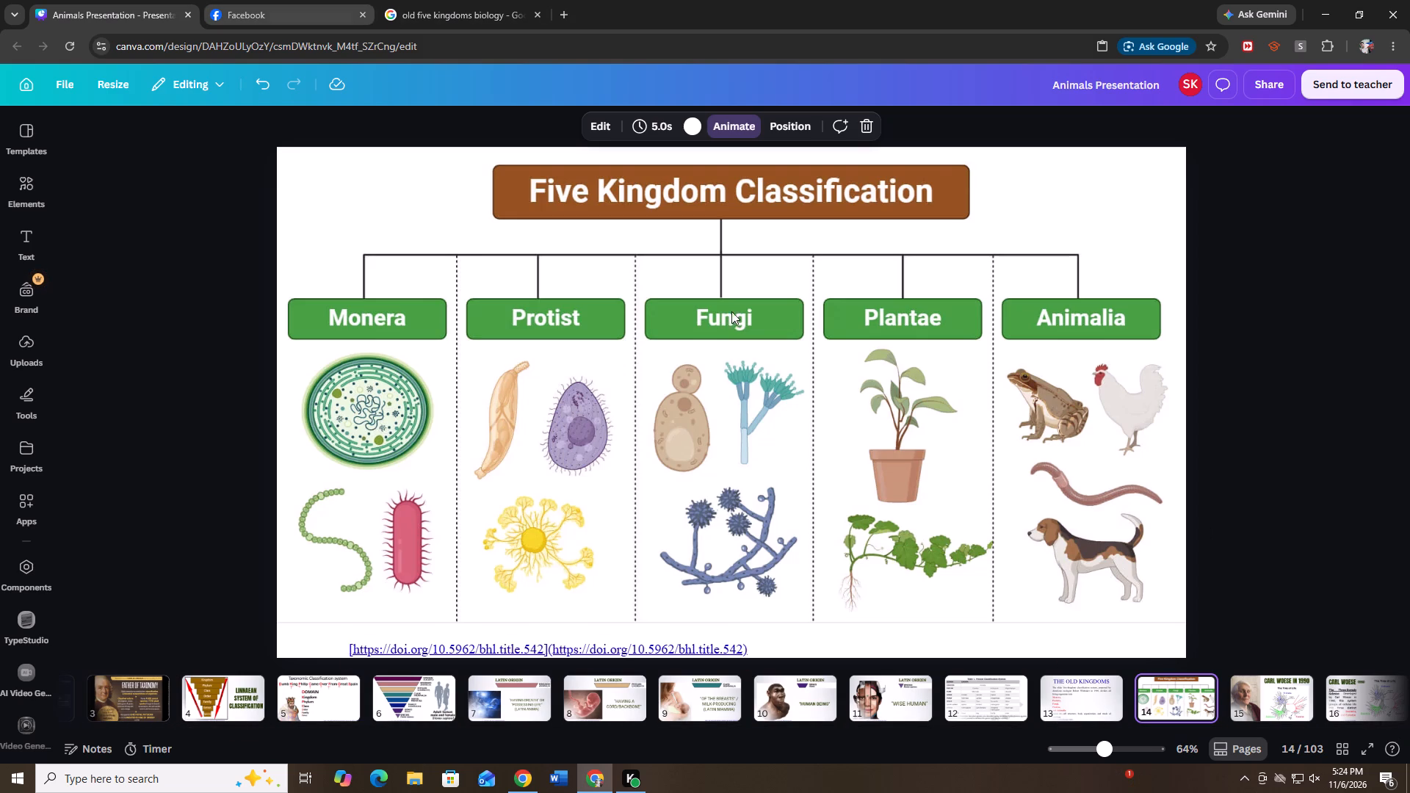
pyautogui.click(245, 733)
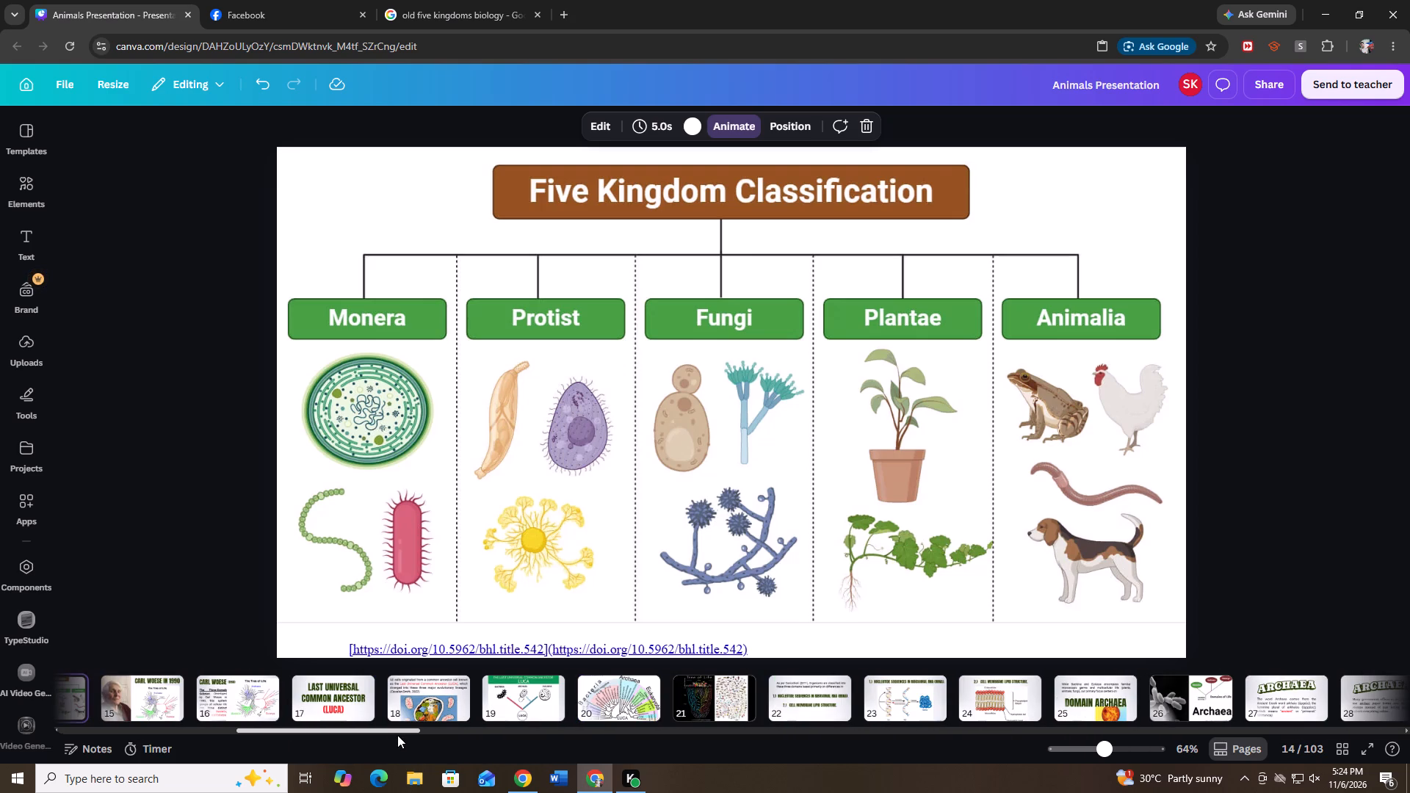
# Review slide 16 on Carl Woese and slides 25 to 29, from Domain Archaea to What are Archaea?
pyautogui.click(224, 697)
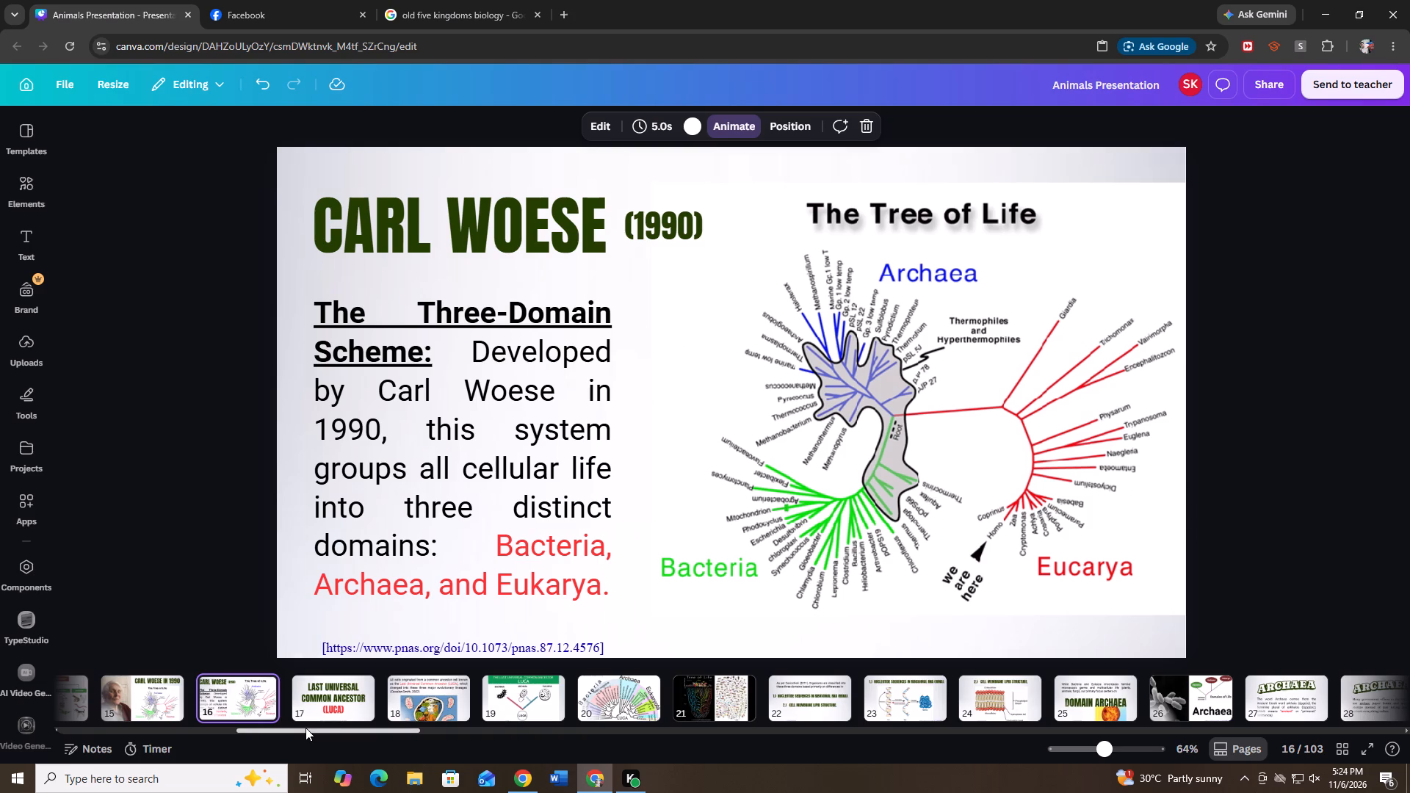
pyautogui.moveTo(305, 728); pyautogui.dragTo(326, 733)
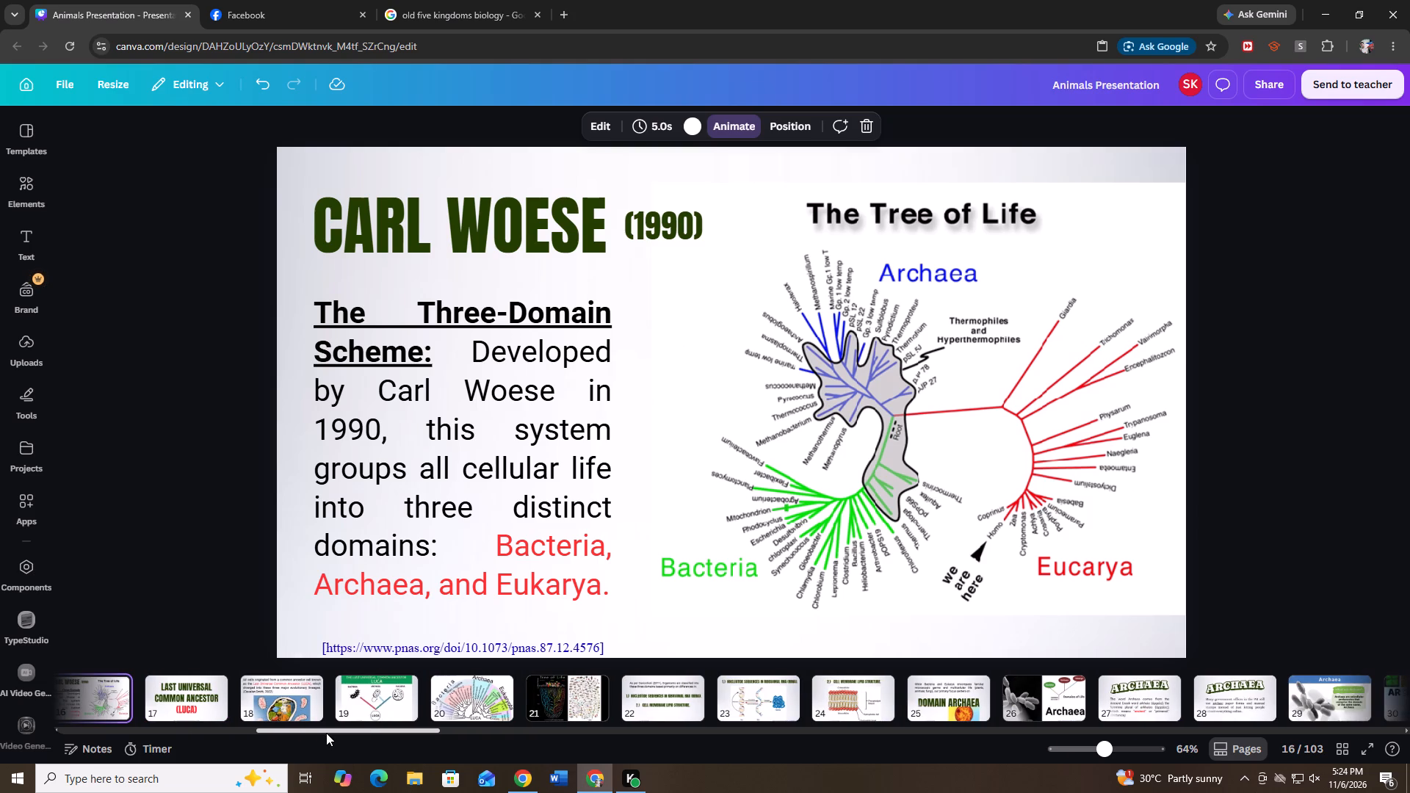
pyautogui.moveTo(326, 733); pyautogui.dragTo(339, 738)
pyautogui.click(814, 697)
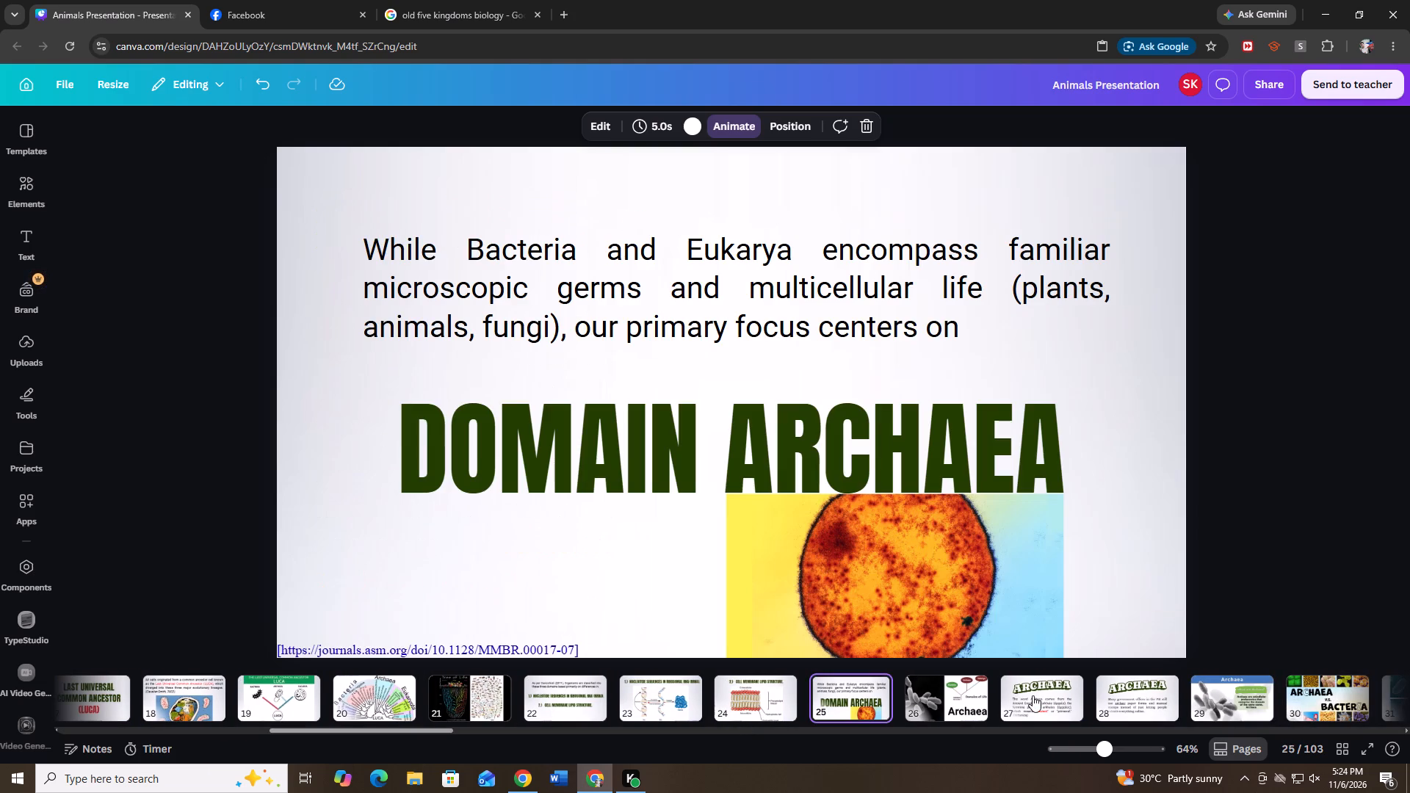
pyautogui.click(965, 704)
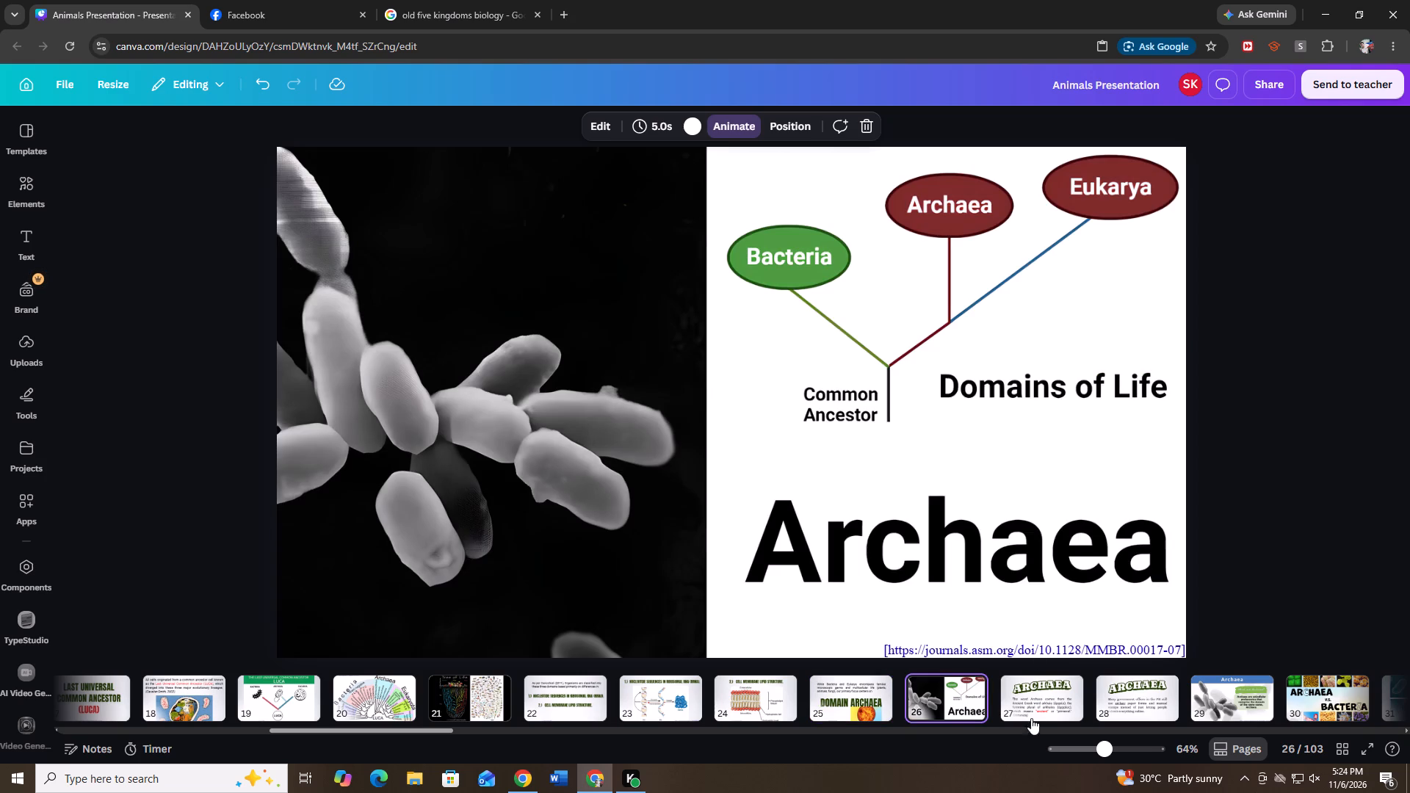
pyautogui.click(1030, 700)
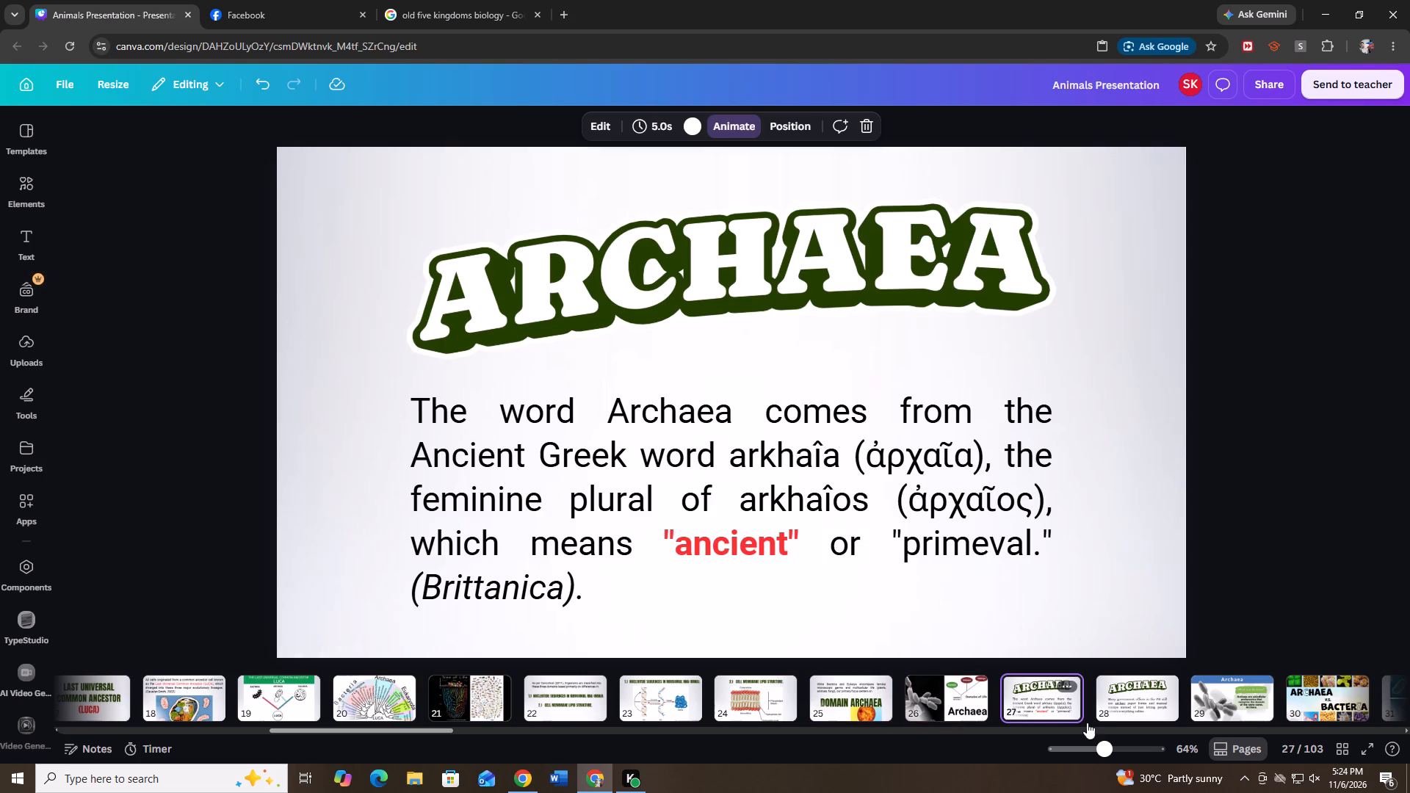
pyautogui.click(1110, 695)
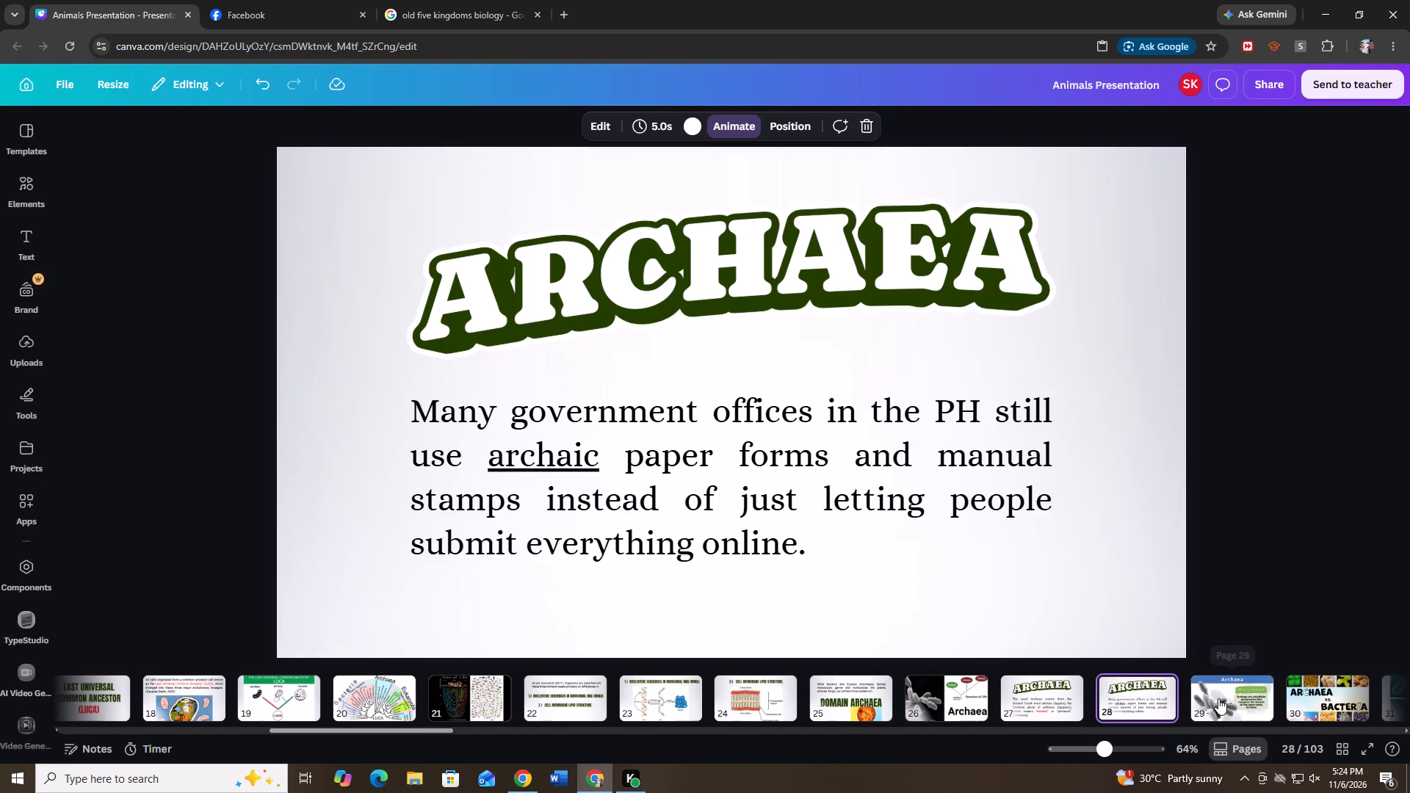
pyautogui.click(1218, 698)
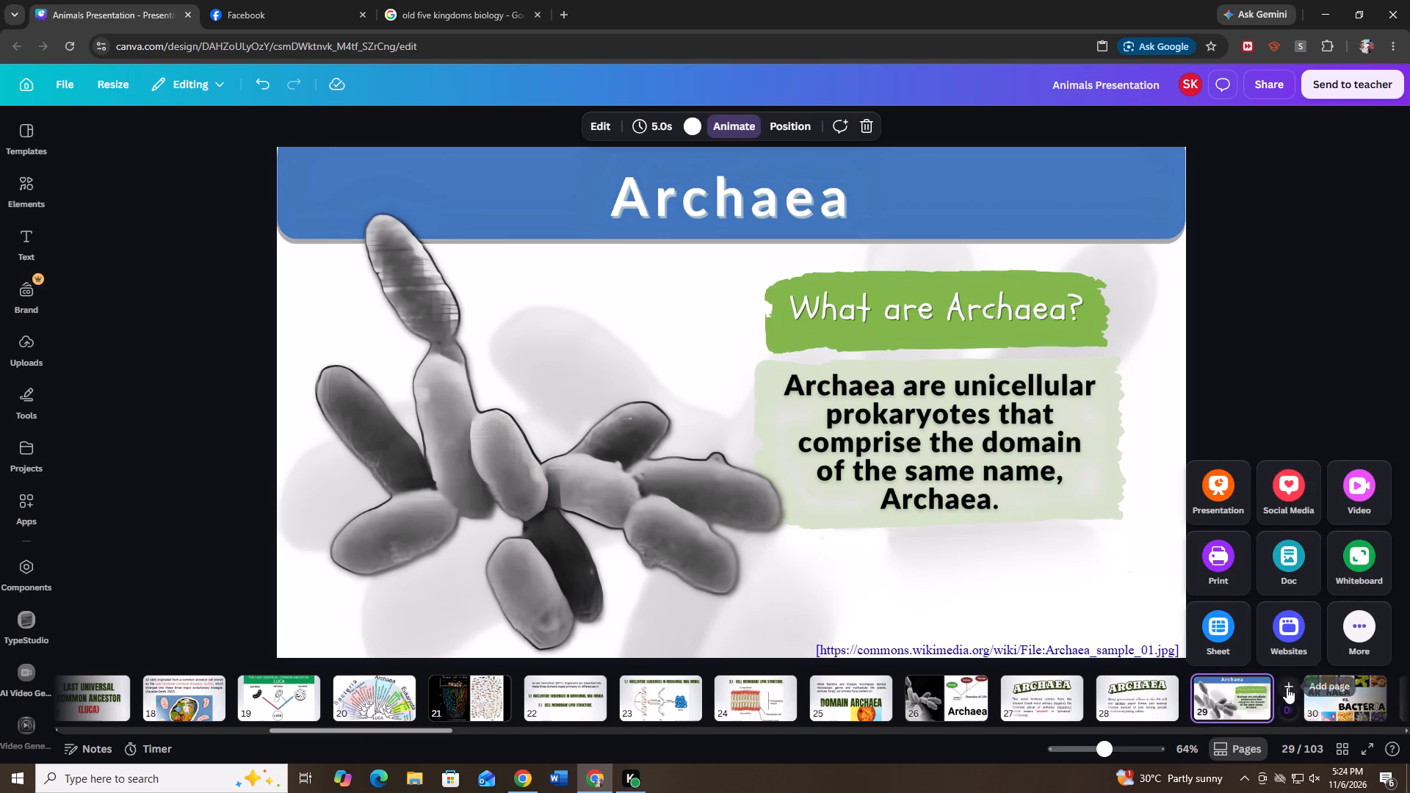
# Add a blank slide directly after slide 29, What are Archaea?
pyautogui.click(1287, 687)
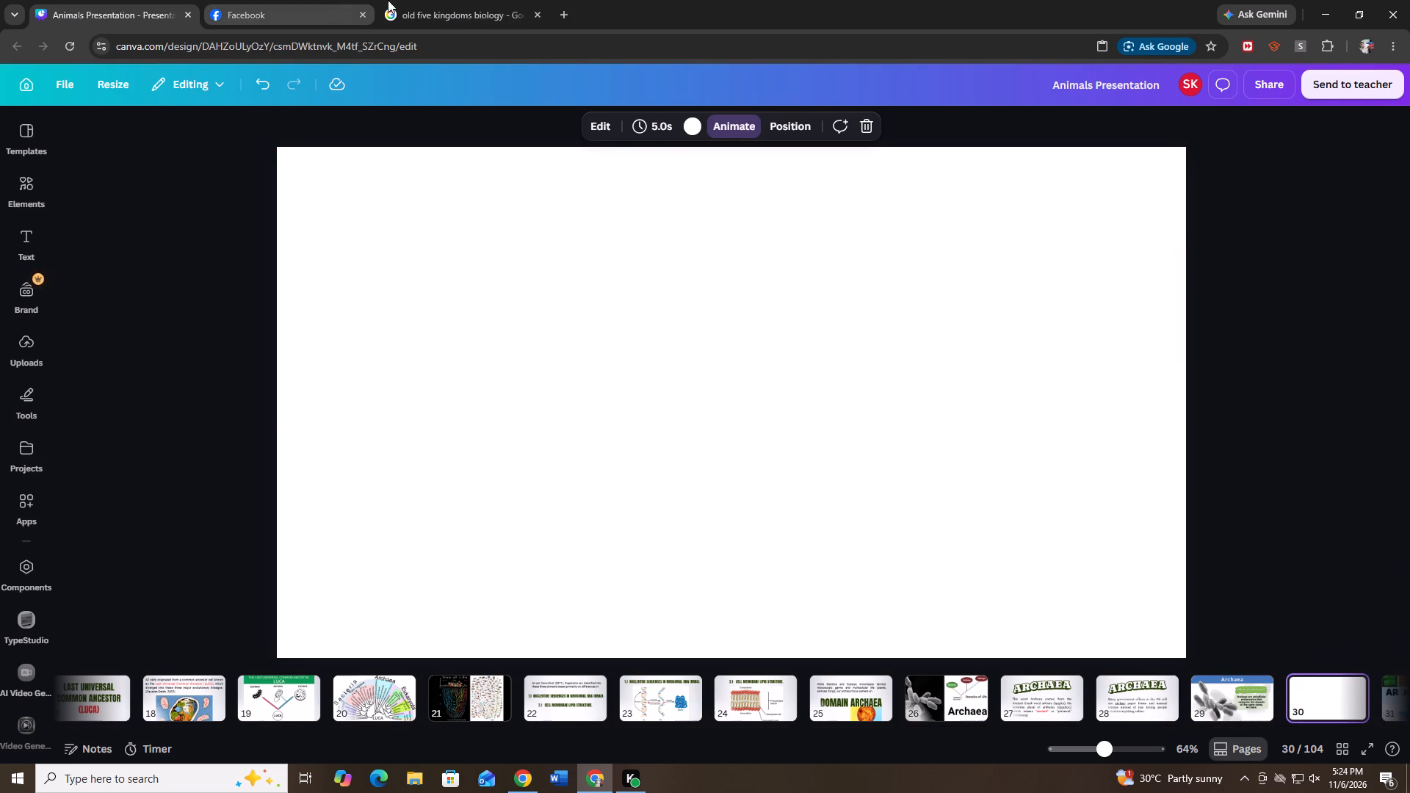
# Switch to the Google results and search the web for "prokaryotes".
pyautogui.click(433, 0)
pyautogui.moveTo(1406, 562); pyautogui.dragTo(1409, 4)
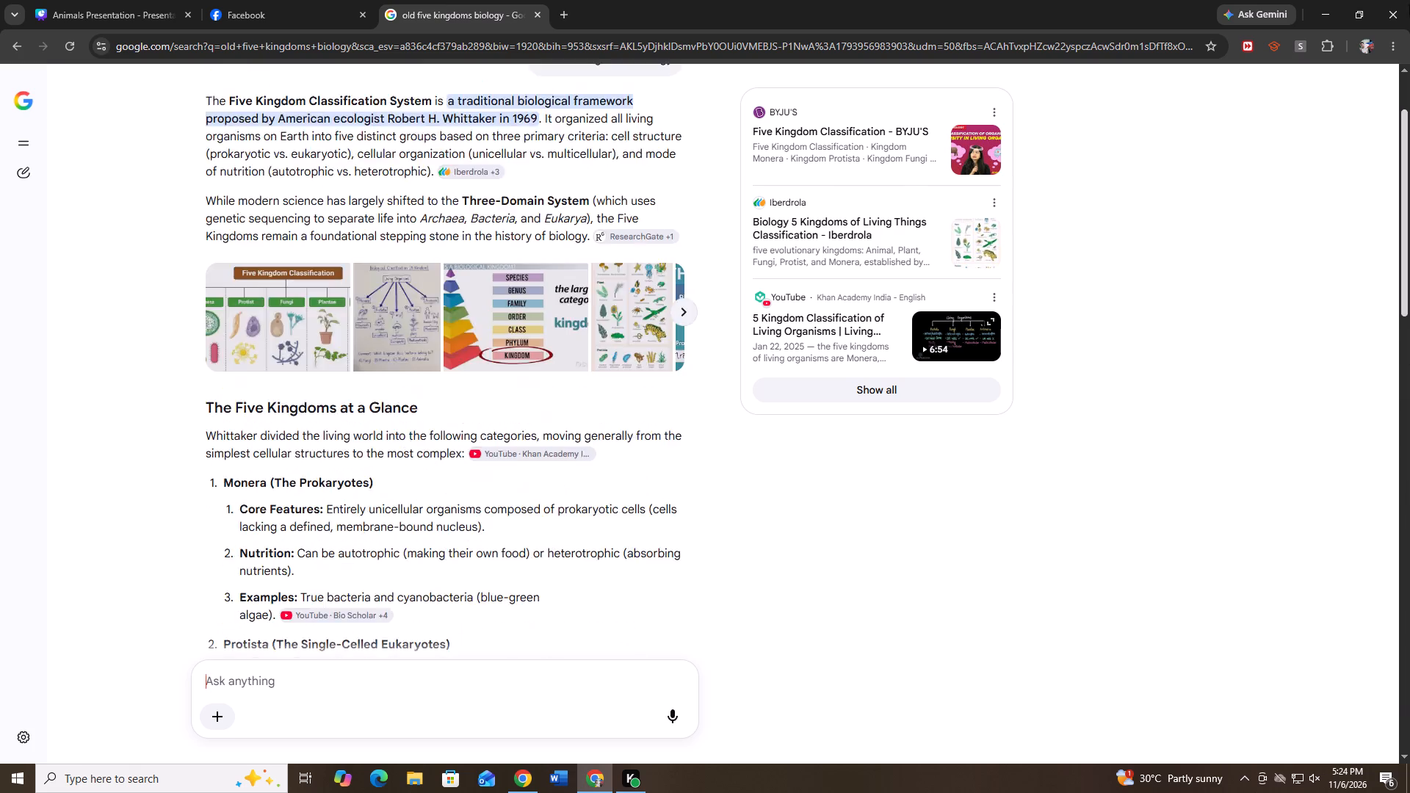
pyautogui.moveTo(1409, 4); pyautogui.dragTo(1409, 0)
pyautogui.click(258, 99)
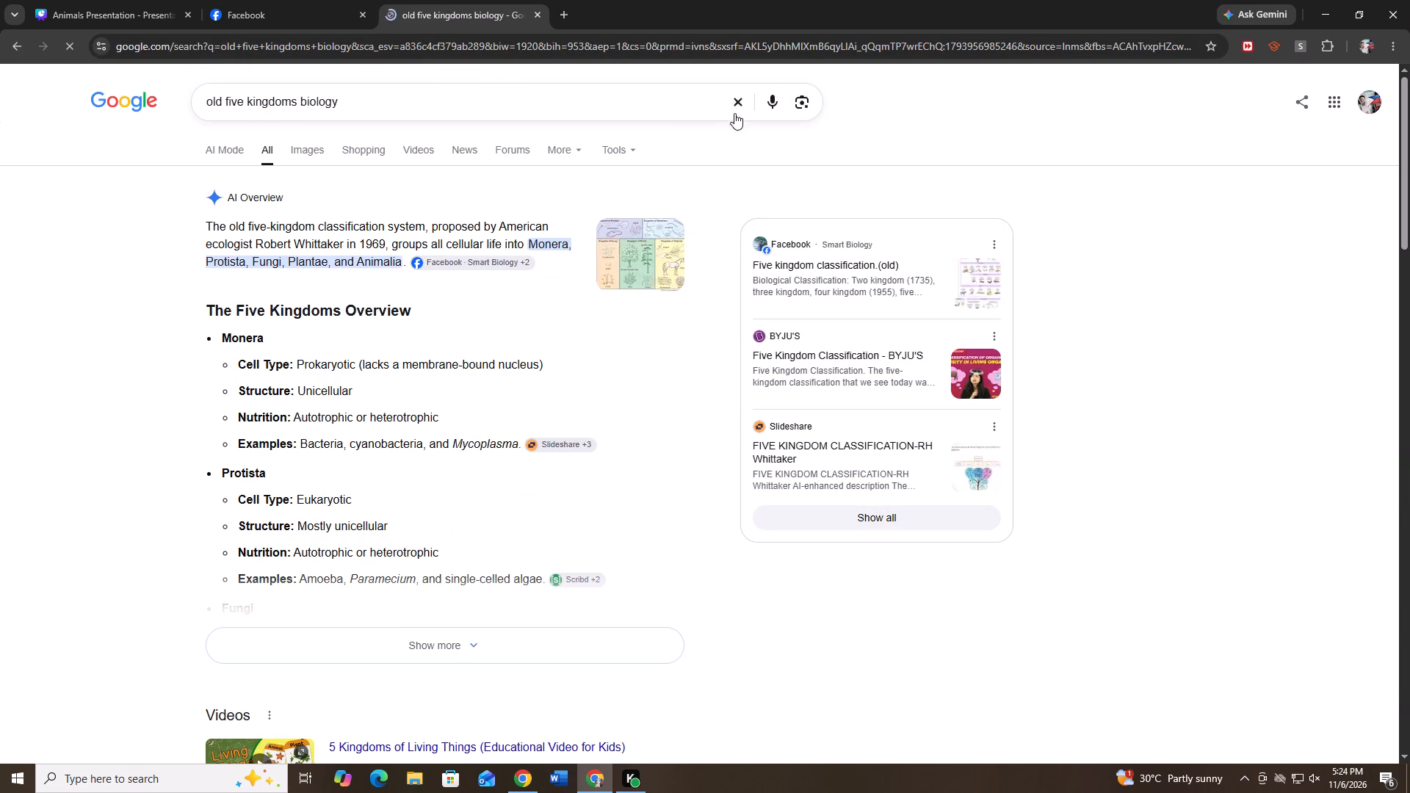
pyautogui.click(737, 109)
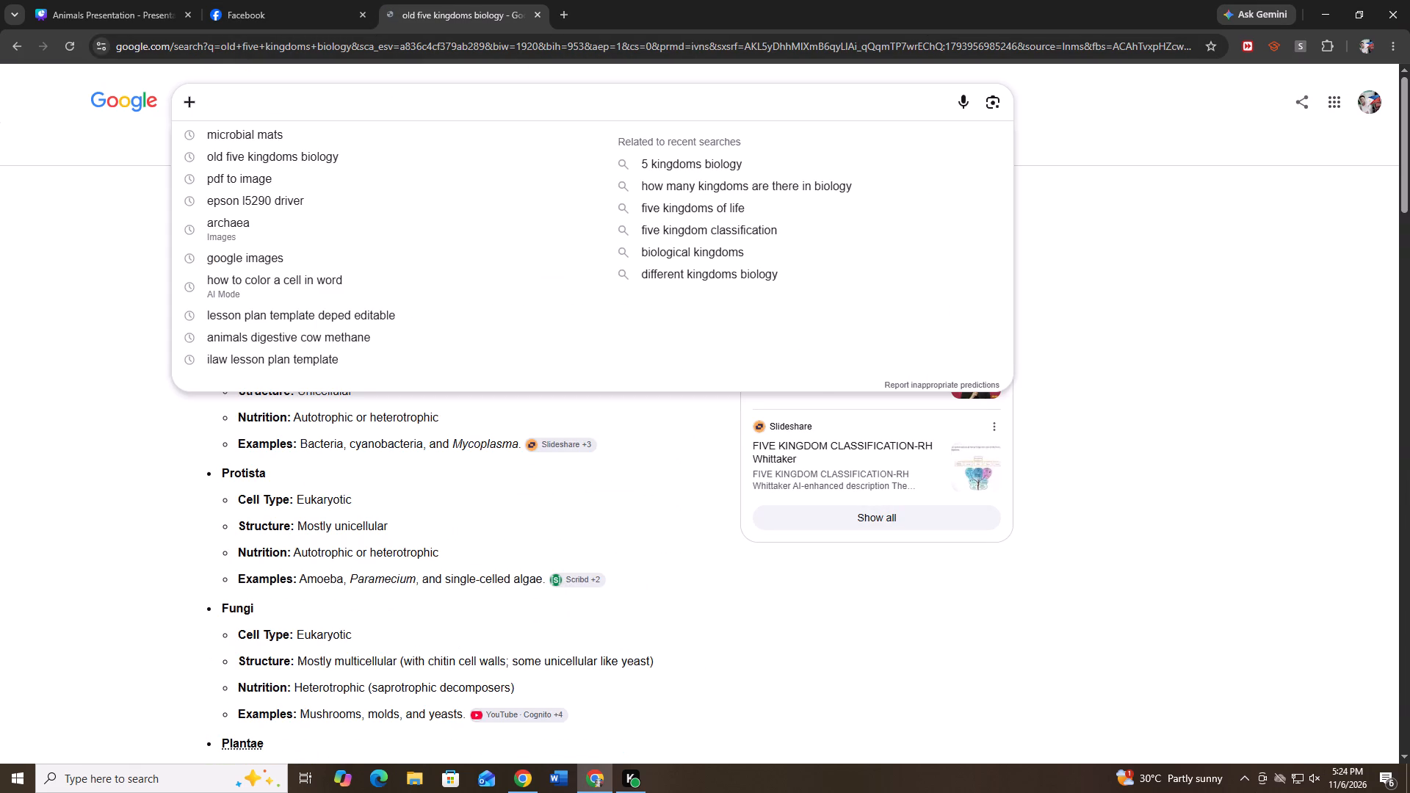
pyautogui.write('prokary')
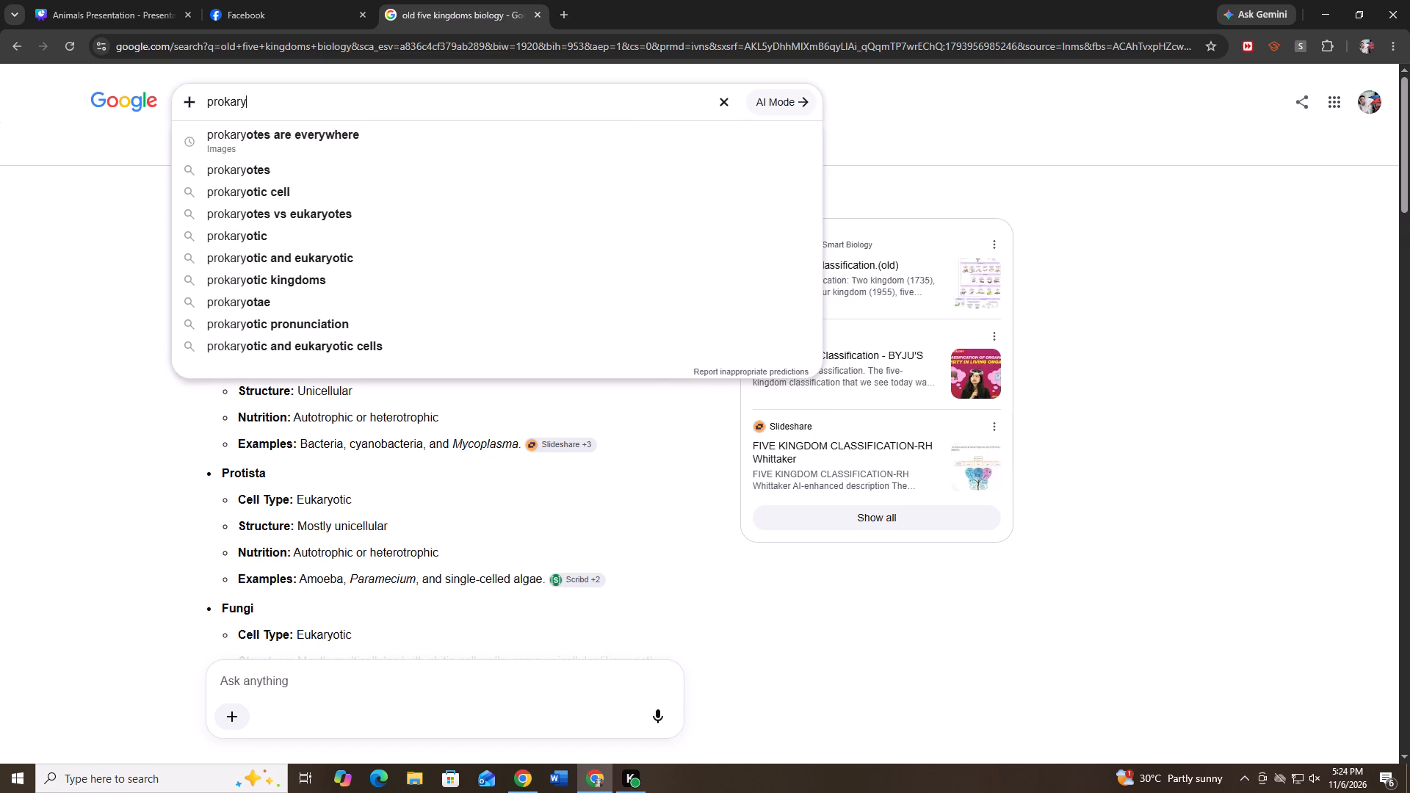
pyautogui.click(649, 167)
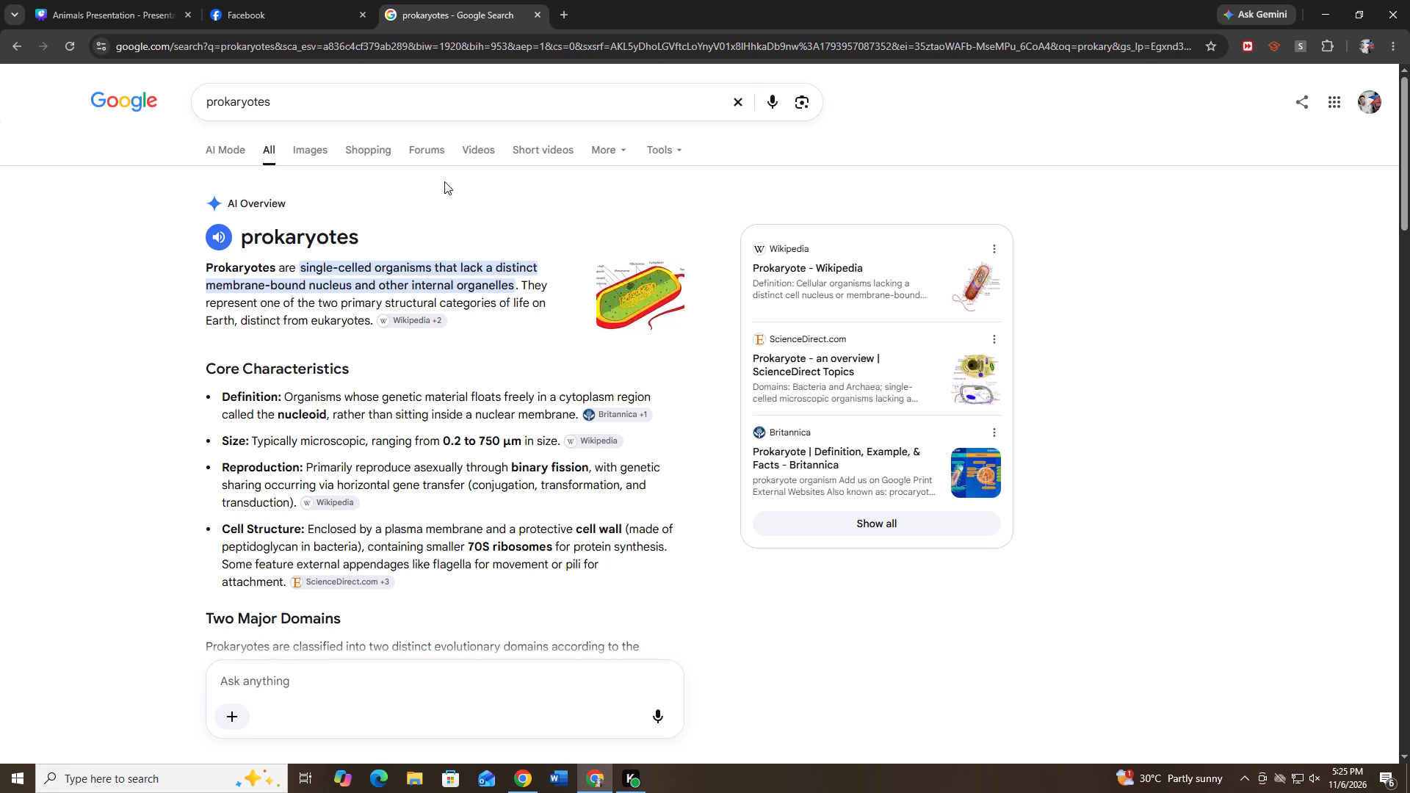
# Open ScienceDirect's "Prokaryote - an overview" page, accept only necessary cookies, and read through its chapter excerpts on prokaryotes.
pyautogui.click(1409, 136)
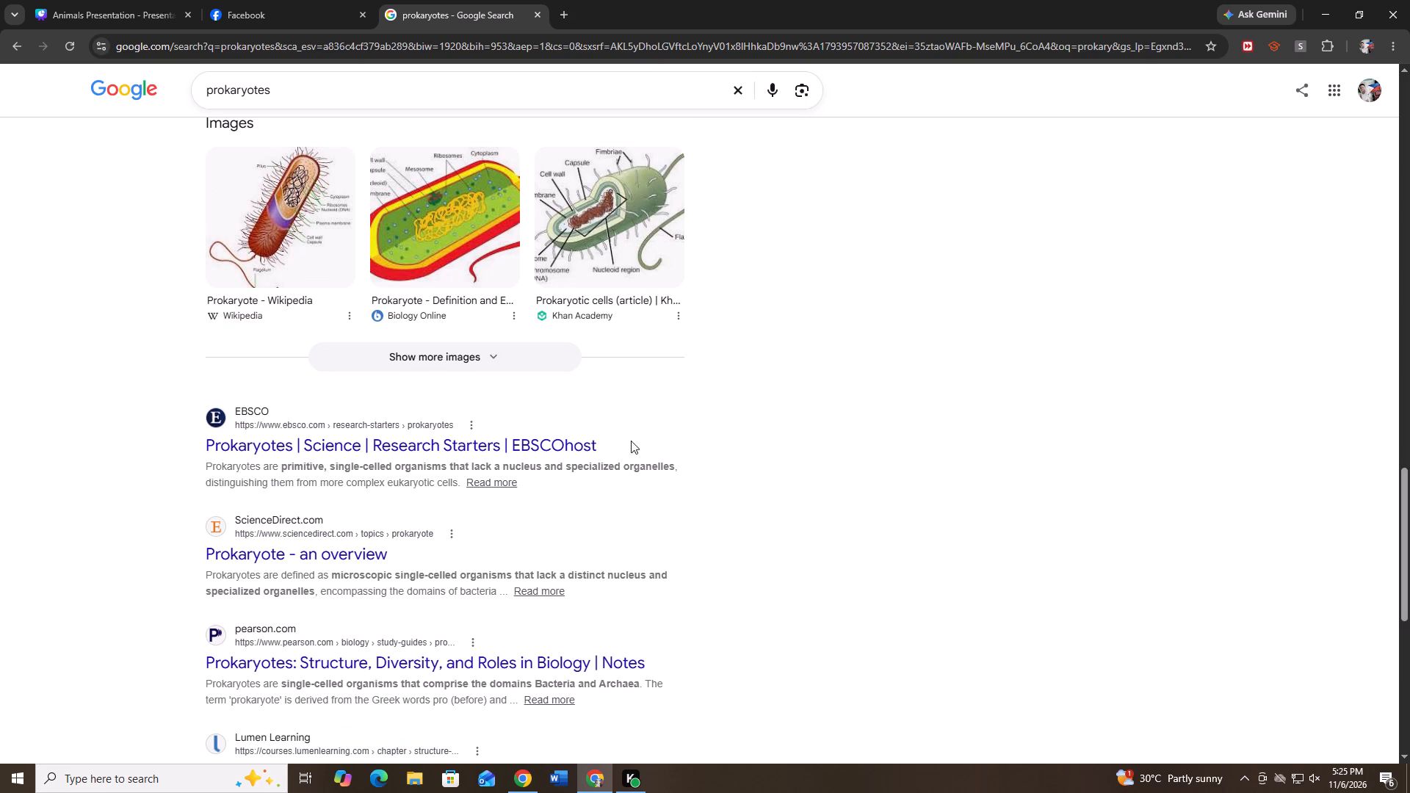
pyautogui.click(364, 559)
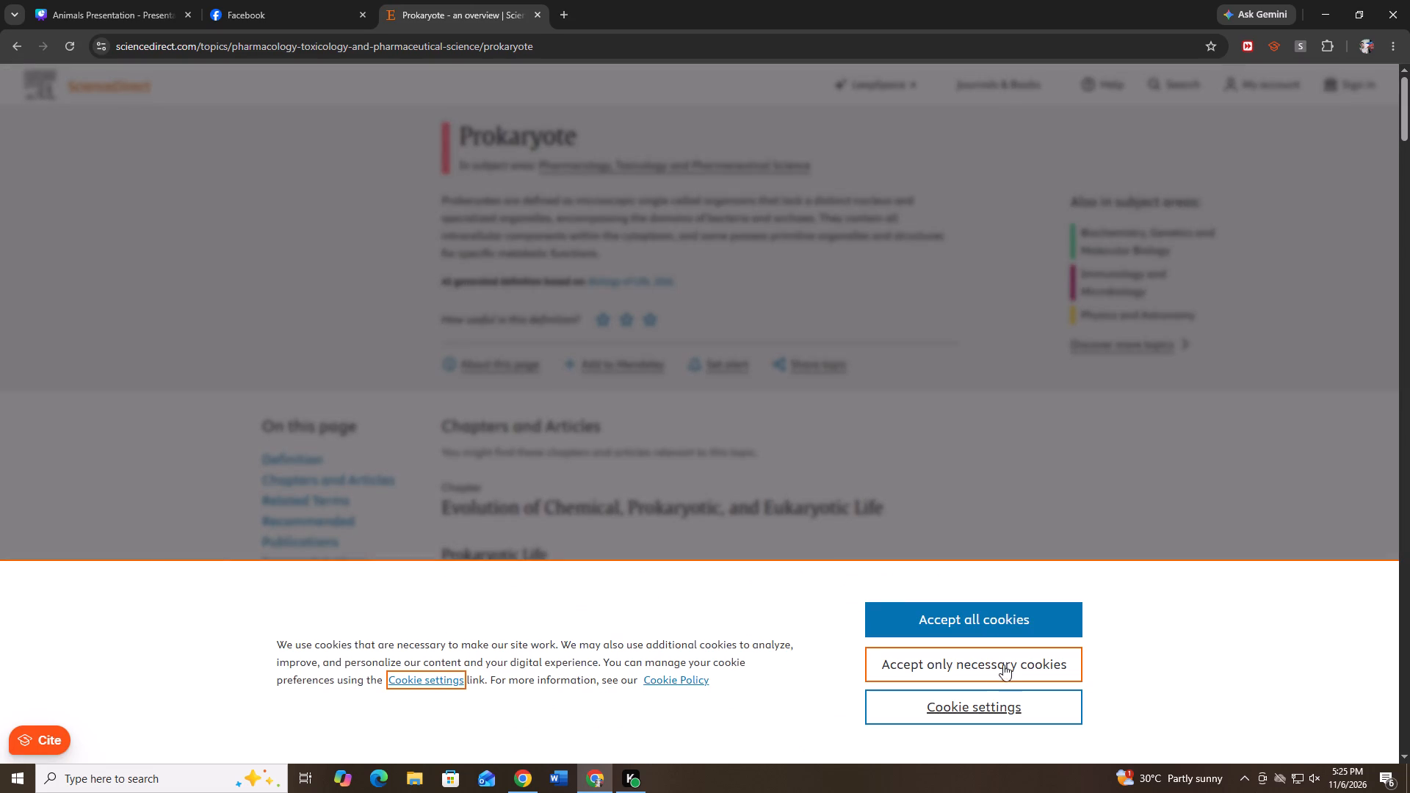
pyautogui.click(1011, 678)
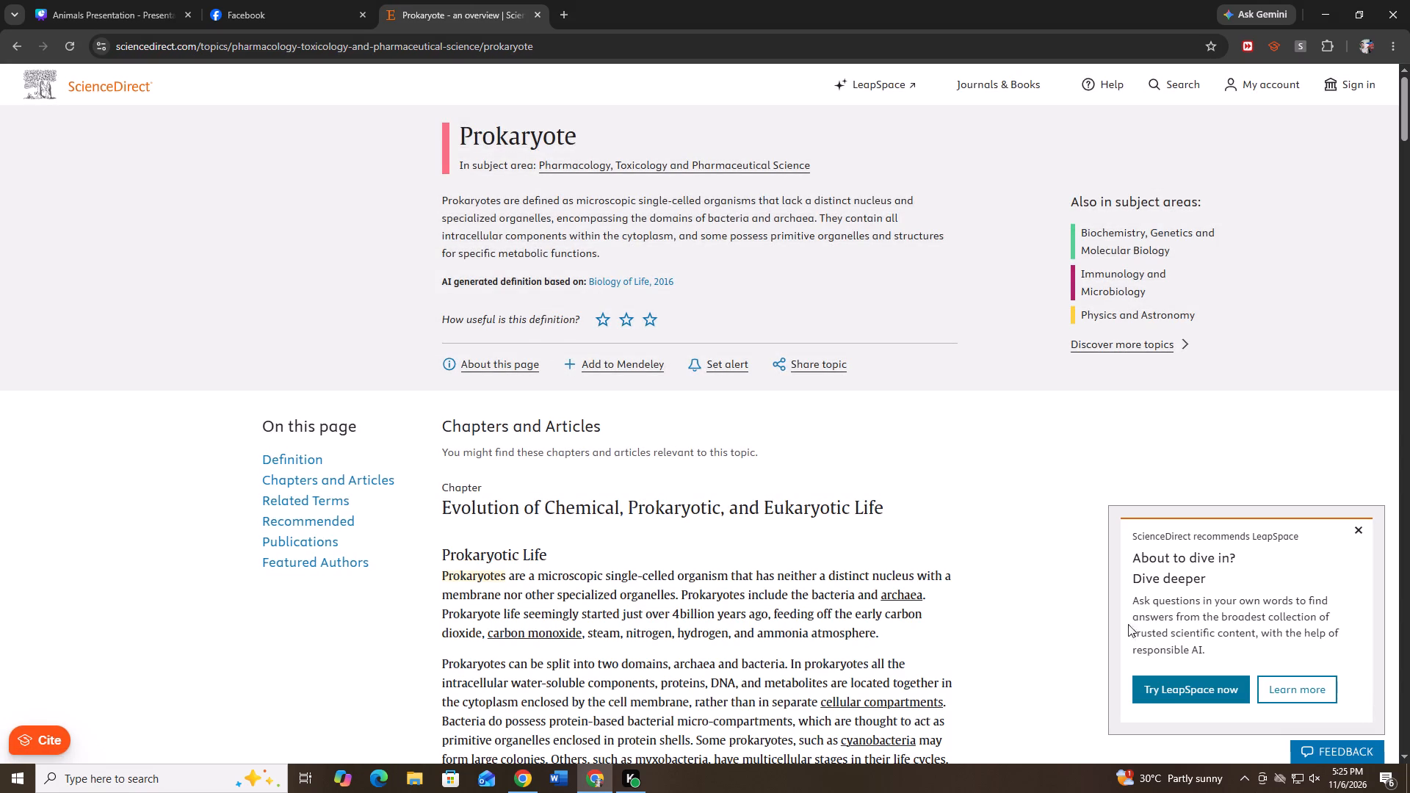
pyautogui.moveTo(1405, 121); pyautogui.dragTo(1403, 163)
pyautogui.click(1403, 163)
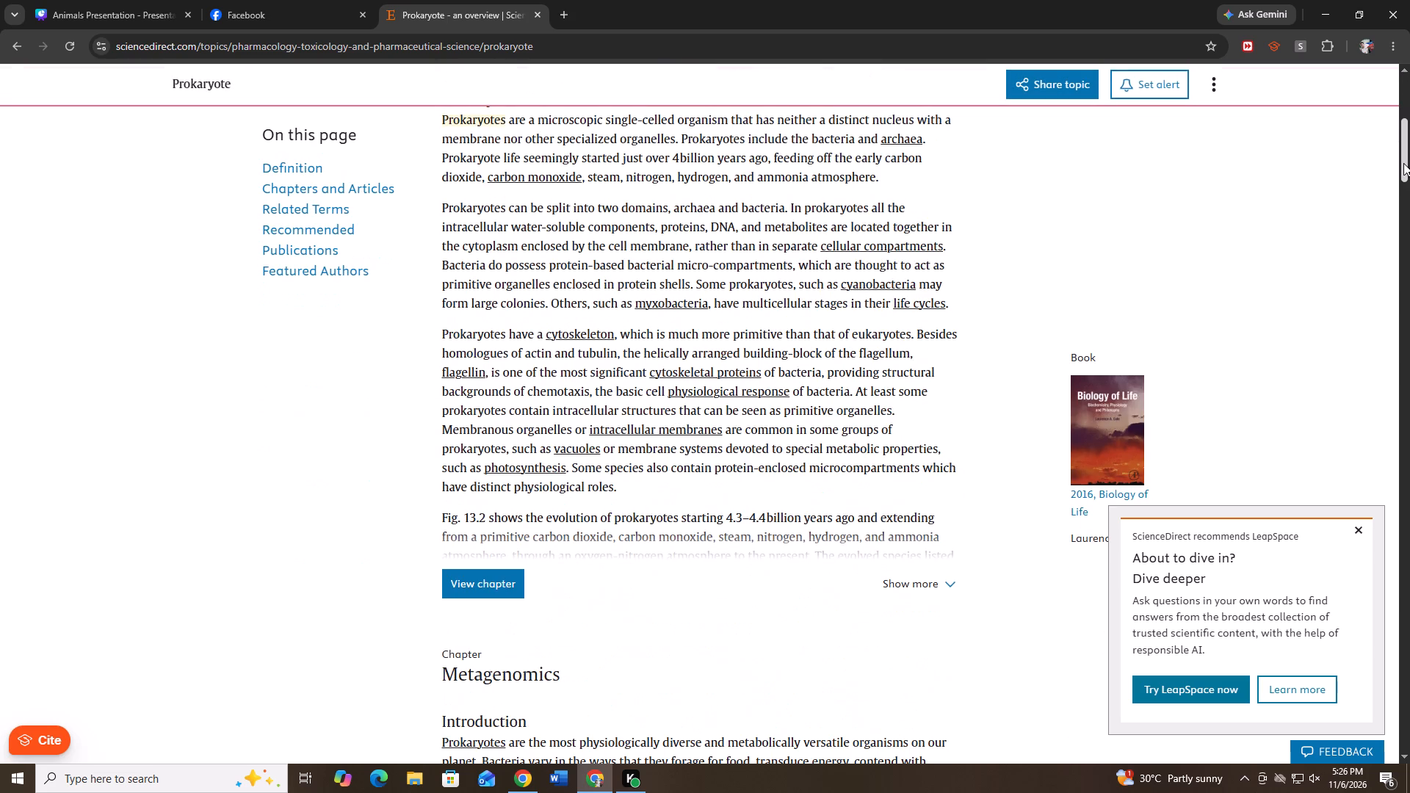
pyautogui.moveTo(1403, 163); pyautogui.dragTo(1409, 312)
pyautogui.moveTo(1403, 305); pyautogui.dragTo(1409, 338)
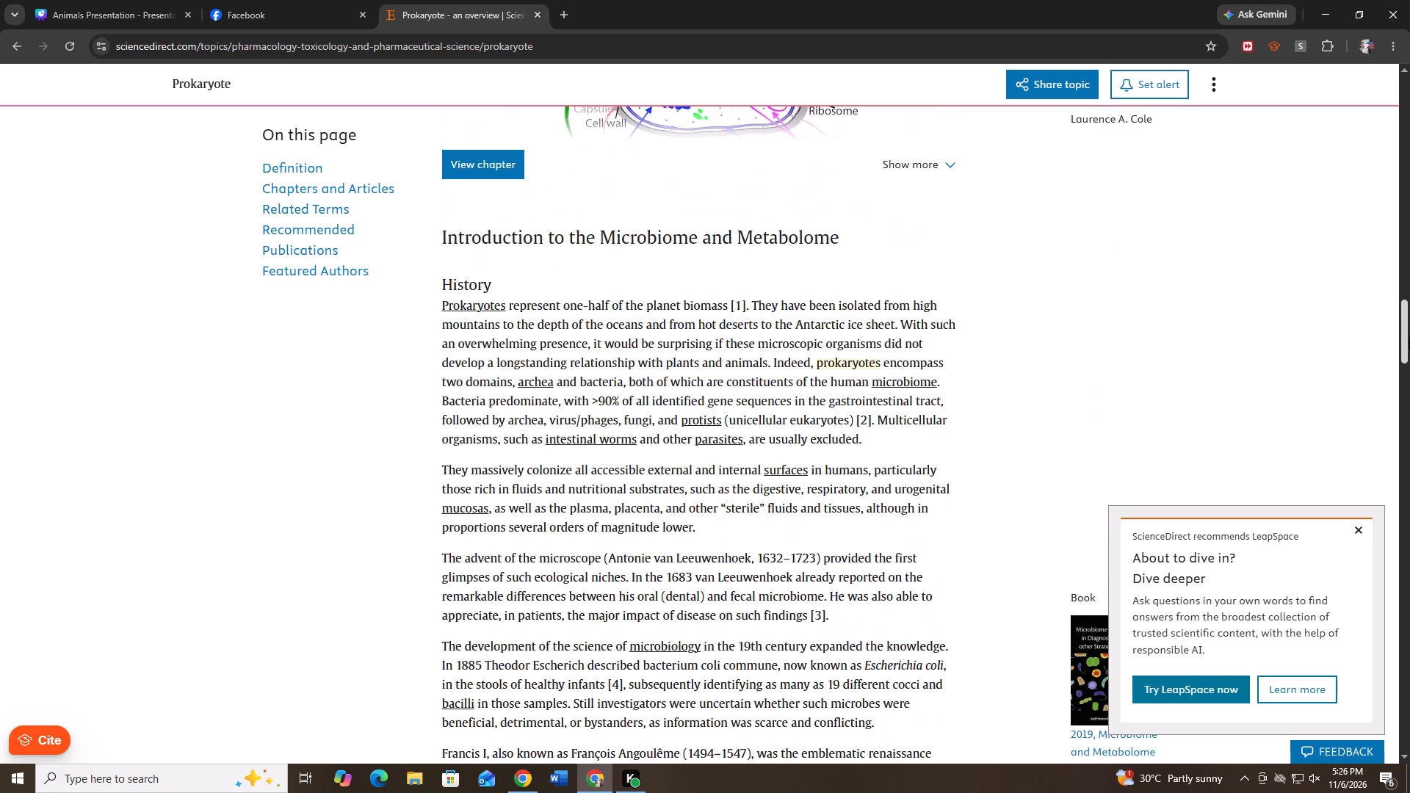
pyautogui.moveTo(1409, 338); pyautogui.dragTo(1409, 431)
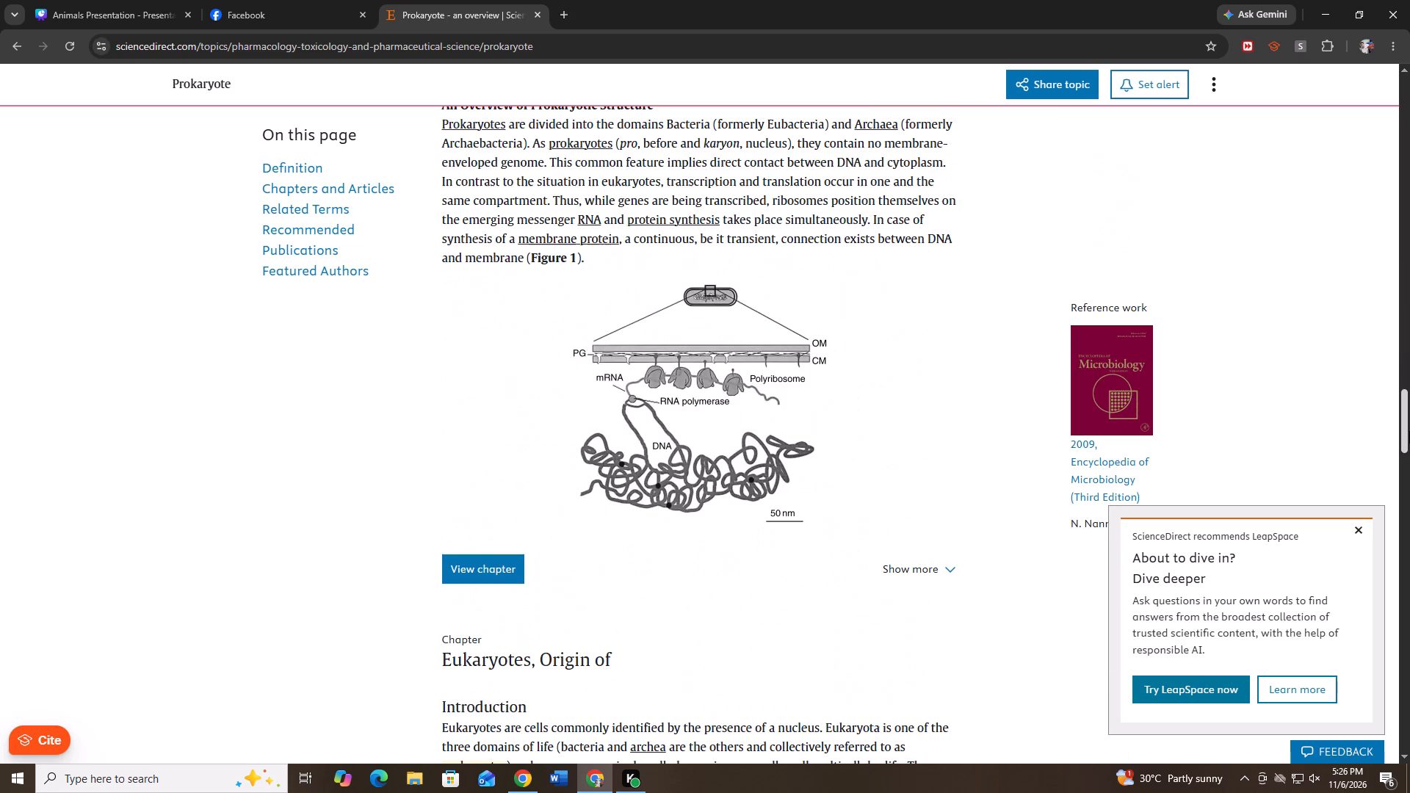
pyautogui.moveTo(1409, 431); pyautogui.dragTo(1409, 450)
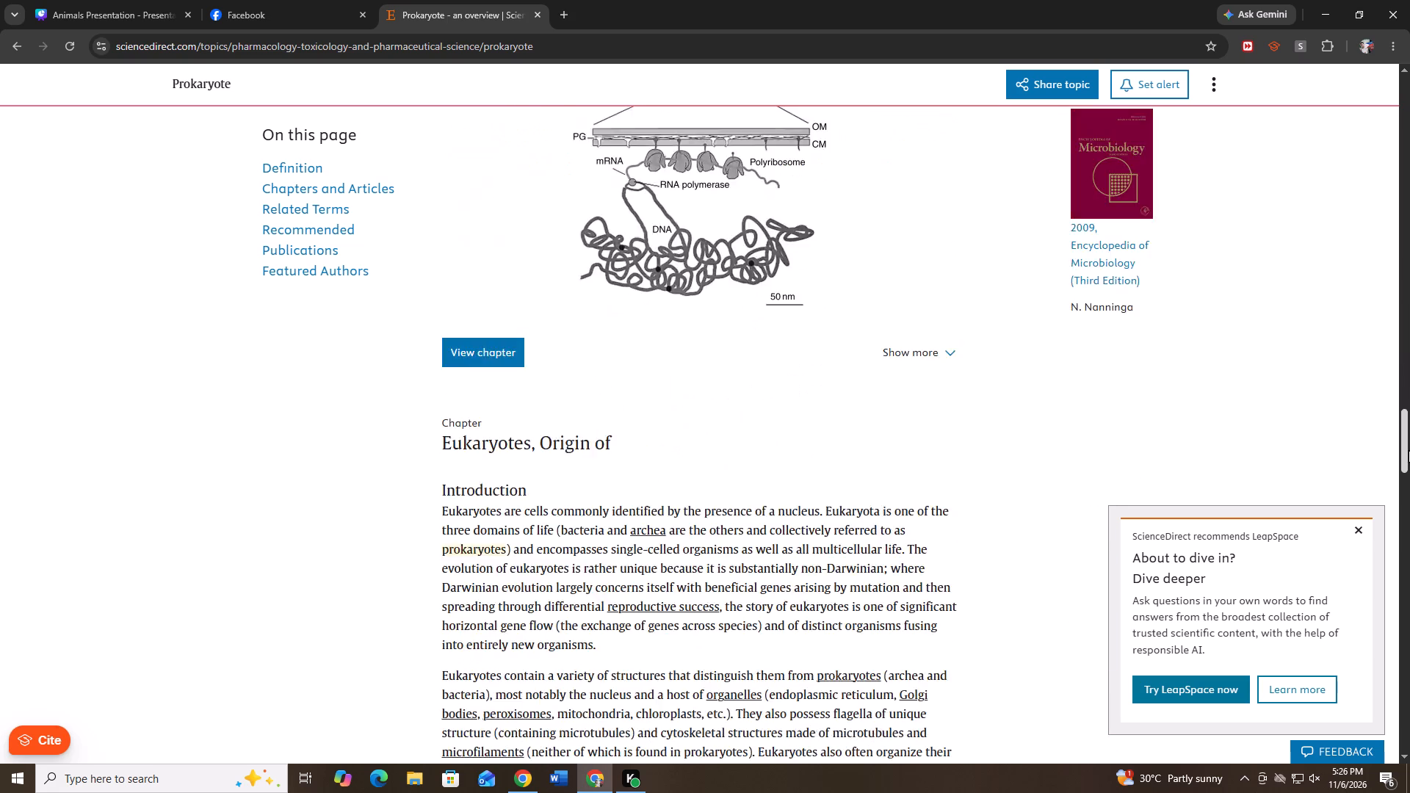
pyautogui.moveTo(1409, 450); pyautogui.dragTo(1407, 563)
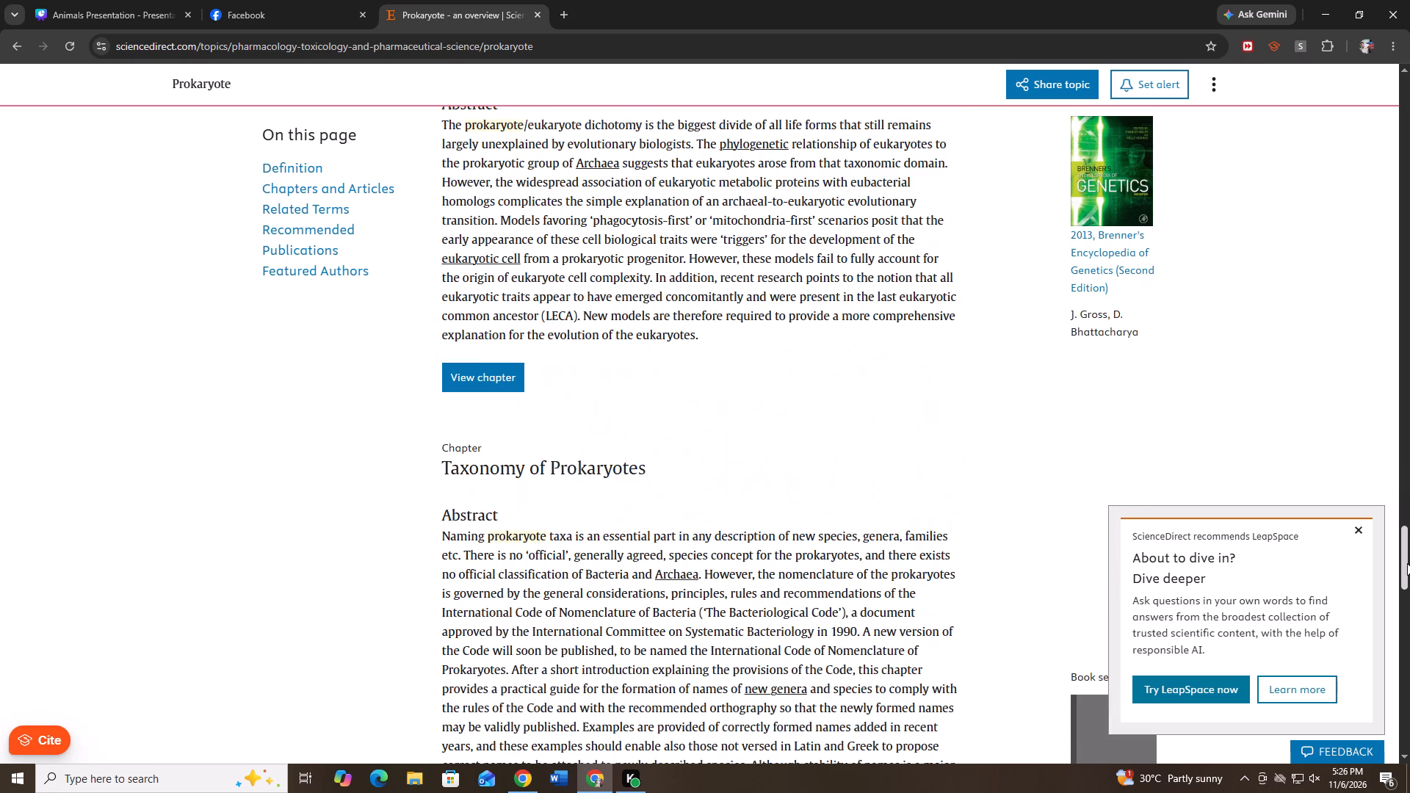
pyautogui.moveTo(1407, 563); pyautogui.dragTo(1406, 612)
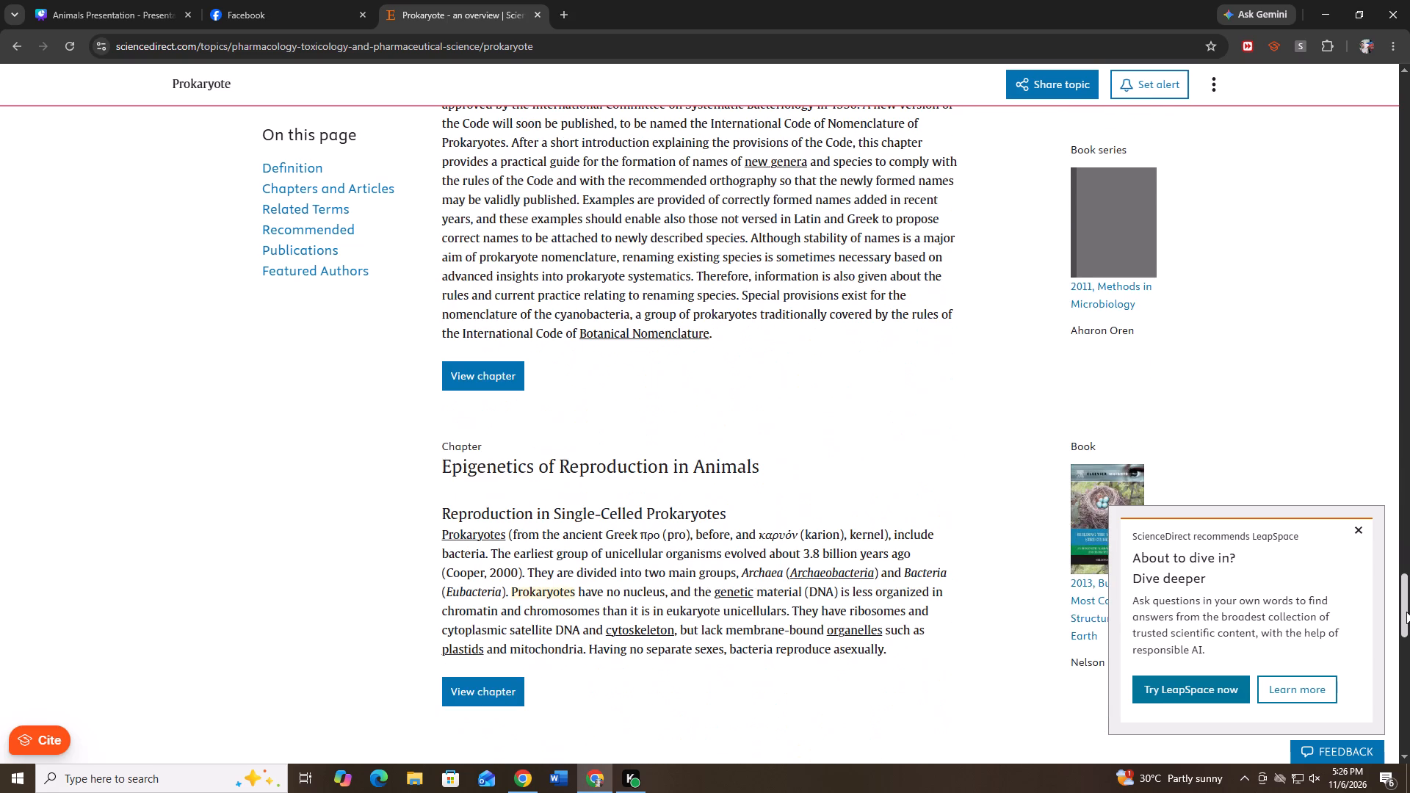
pyautogui.moveTo(1406, 612); pyautogui.dragTo(1408, 678)
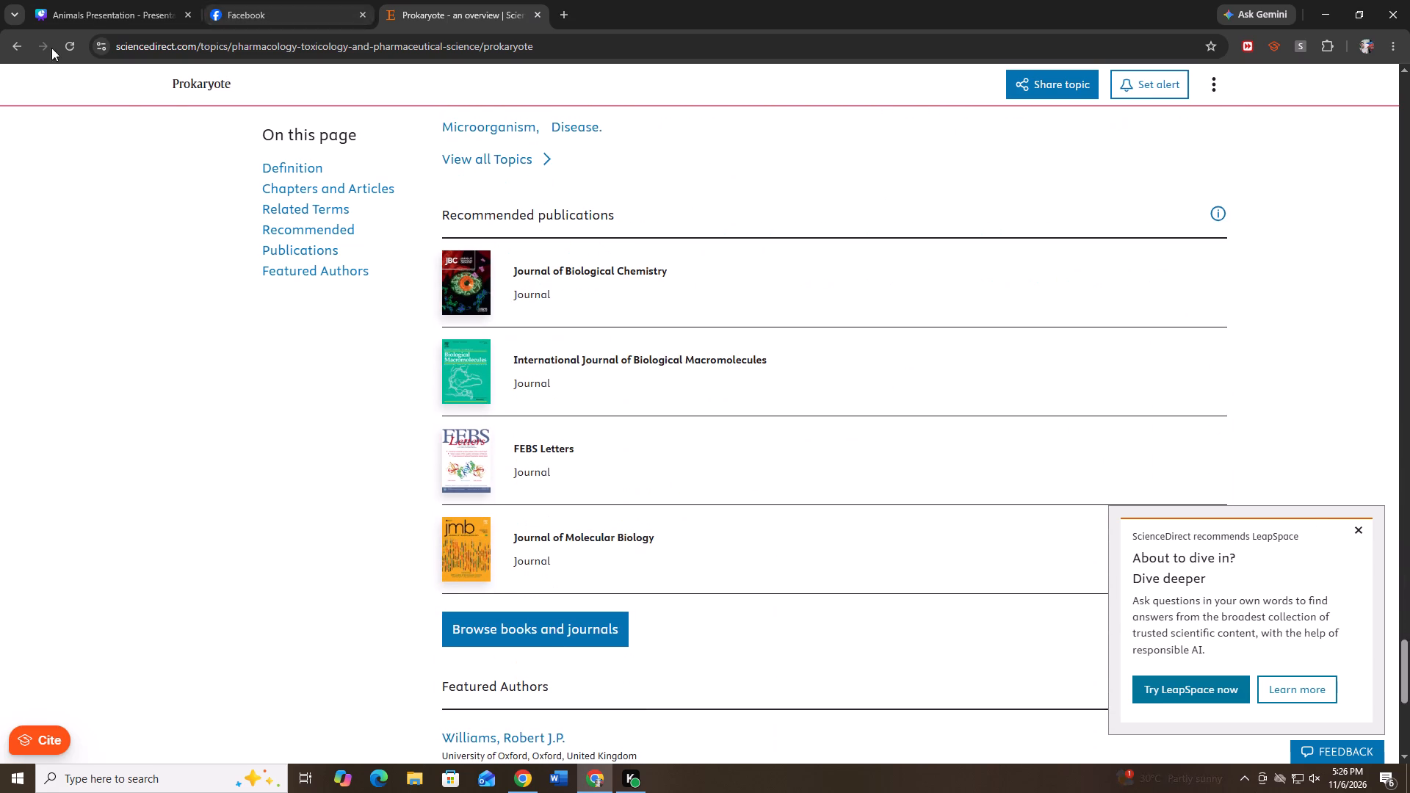
# Return to the Google results and copy the AI Overview's opening definition of prokaryotes, through "distinct from eukaryotes.".
pyautogui.click(27, 53)
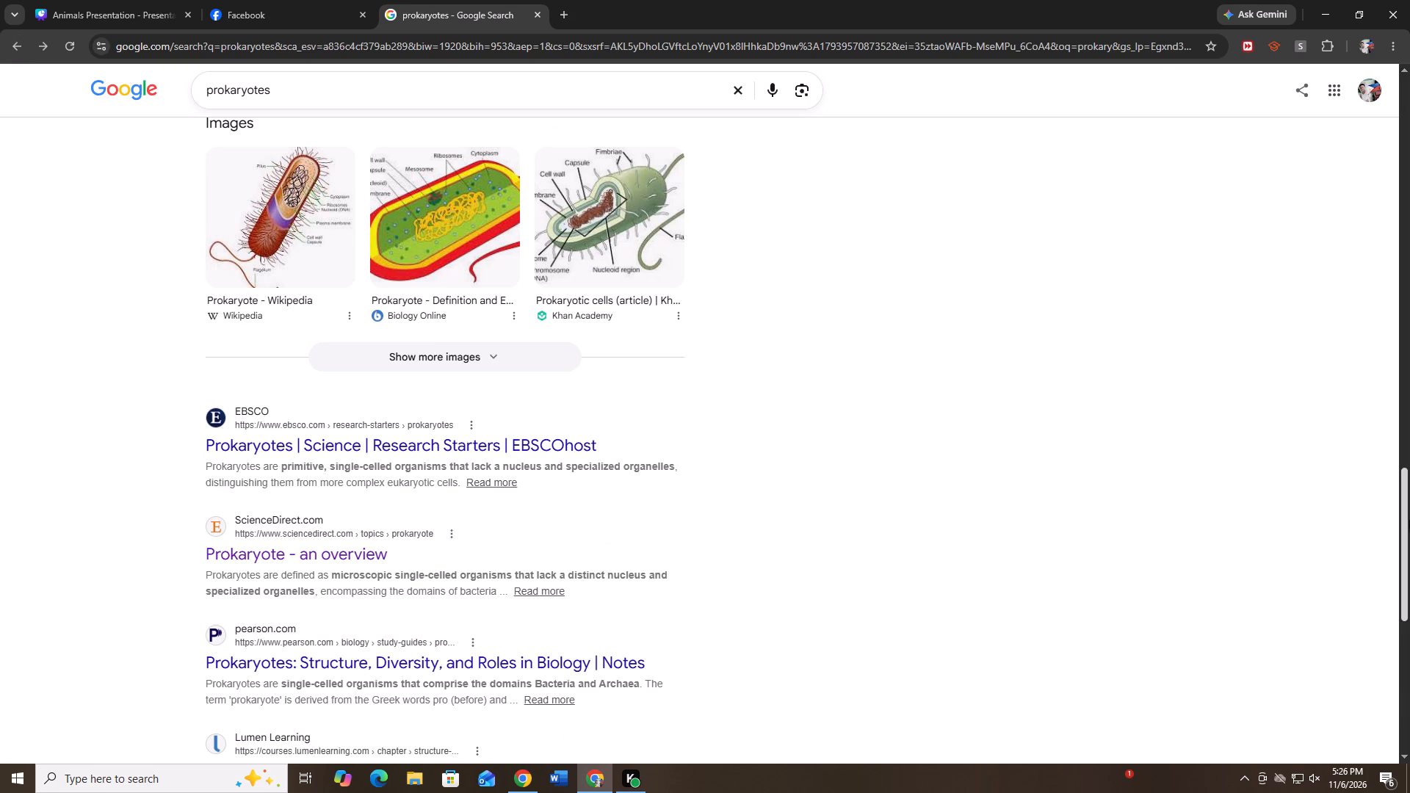
pyautogui.moveTo(1409, 495); pyautogui.dragTo(1408, 548)
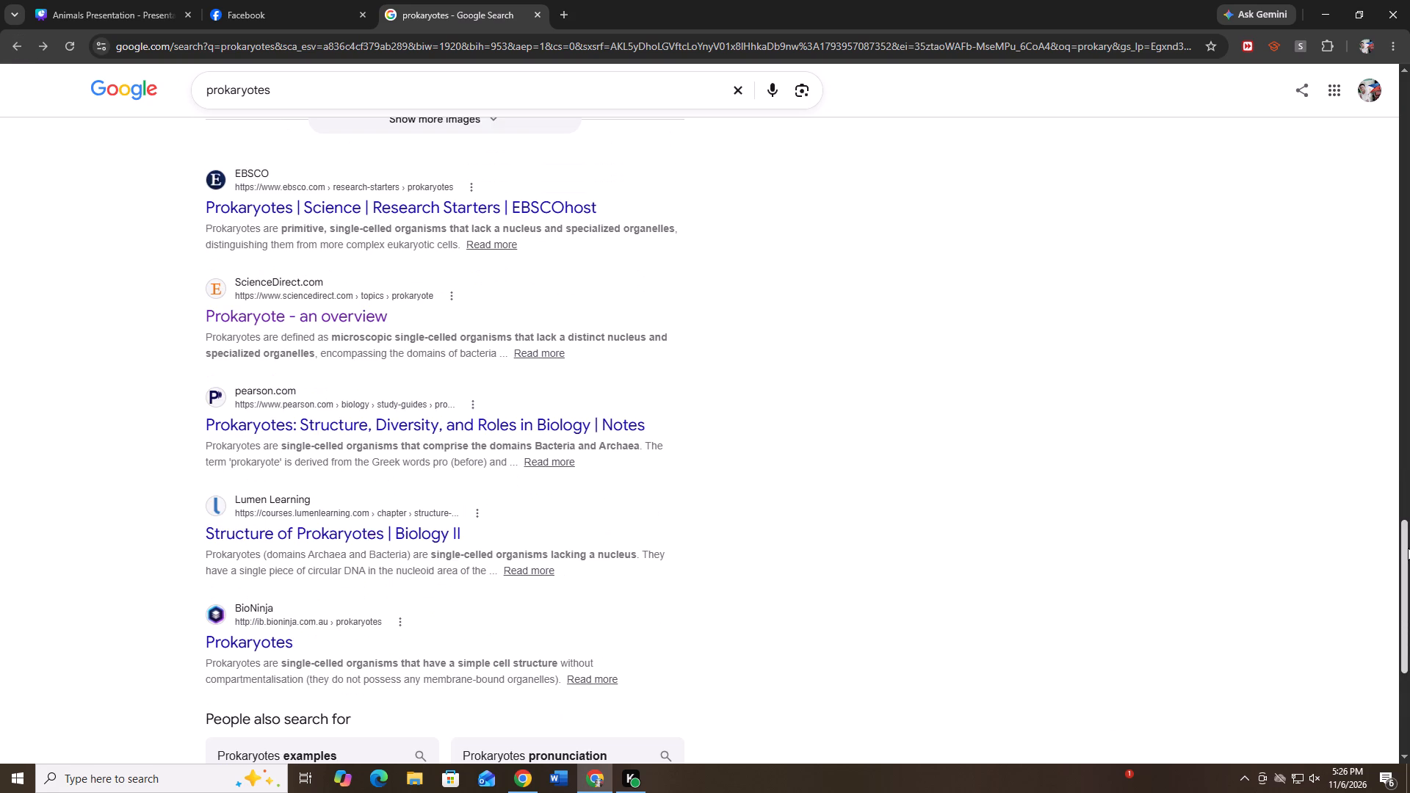
pyautogui.moveTo(1408, 548); pyautogui.dragTo(1409, 0)
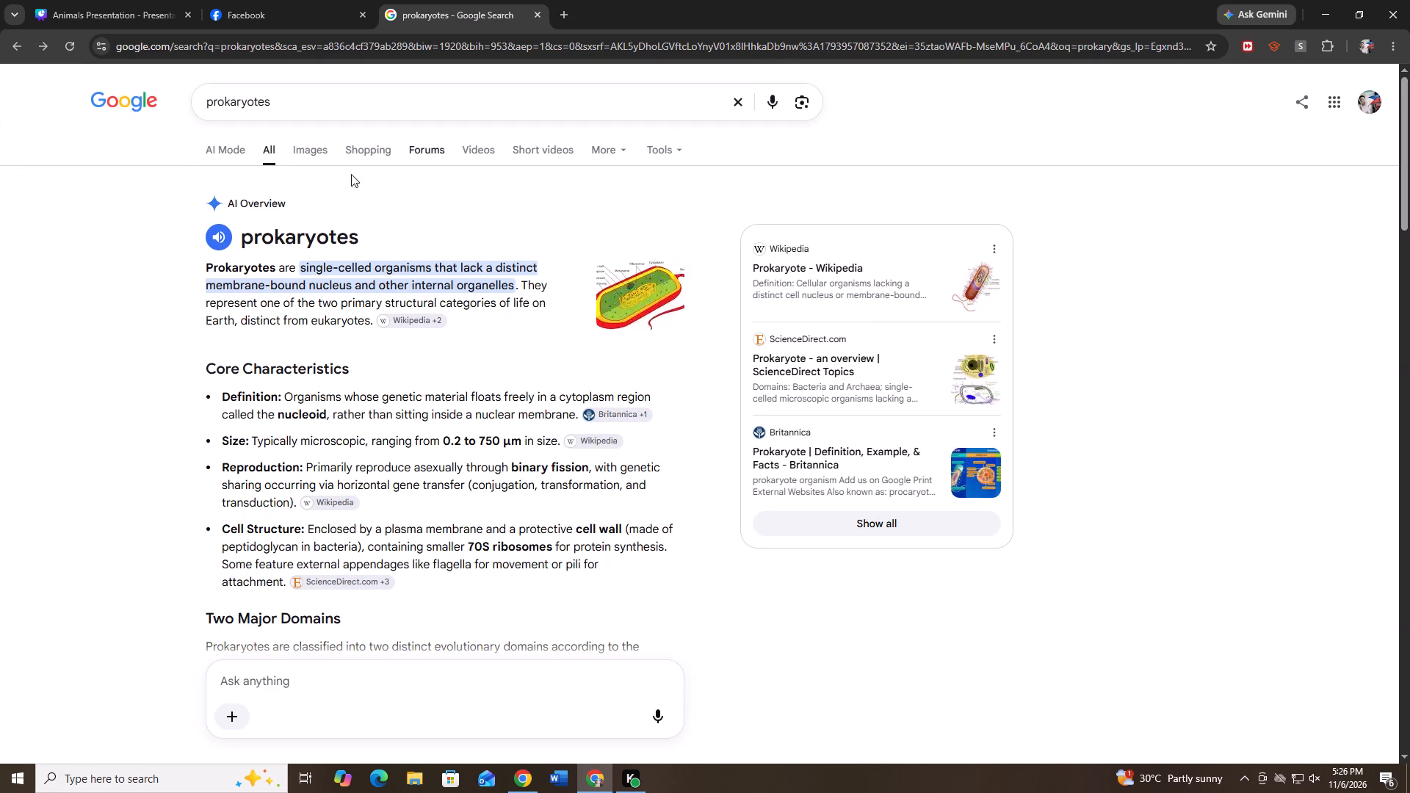
pyautogui.moveTo(206, 266); pyautogui.dragTo(381, 306)
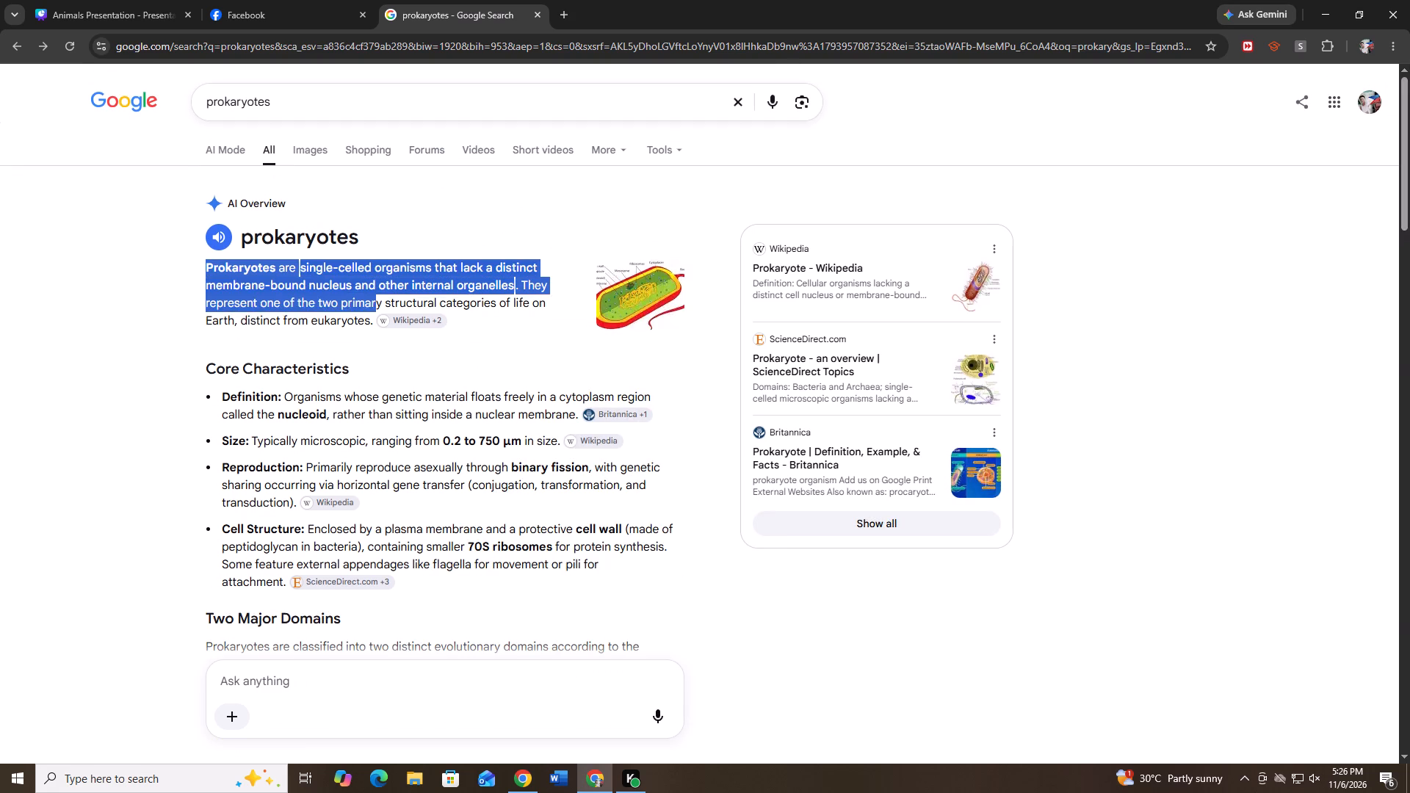
pyautogui.moveTo(381, 306); pyautogui.dragTo(374, 325)
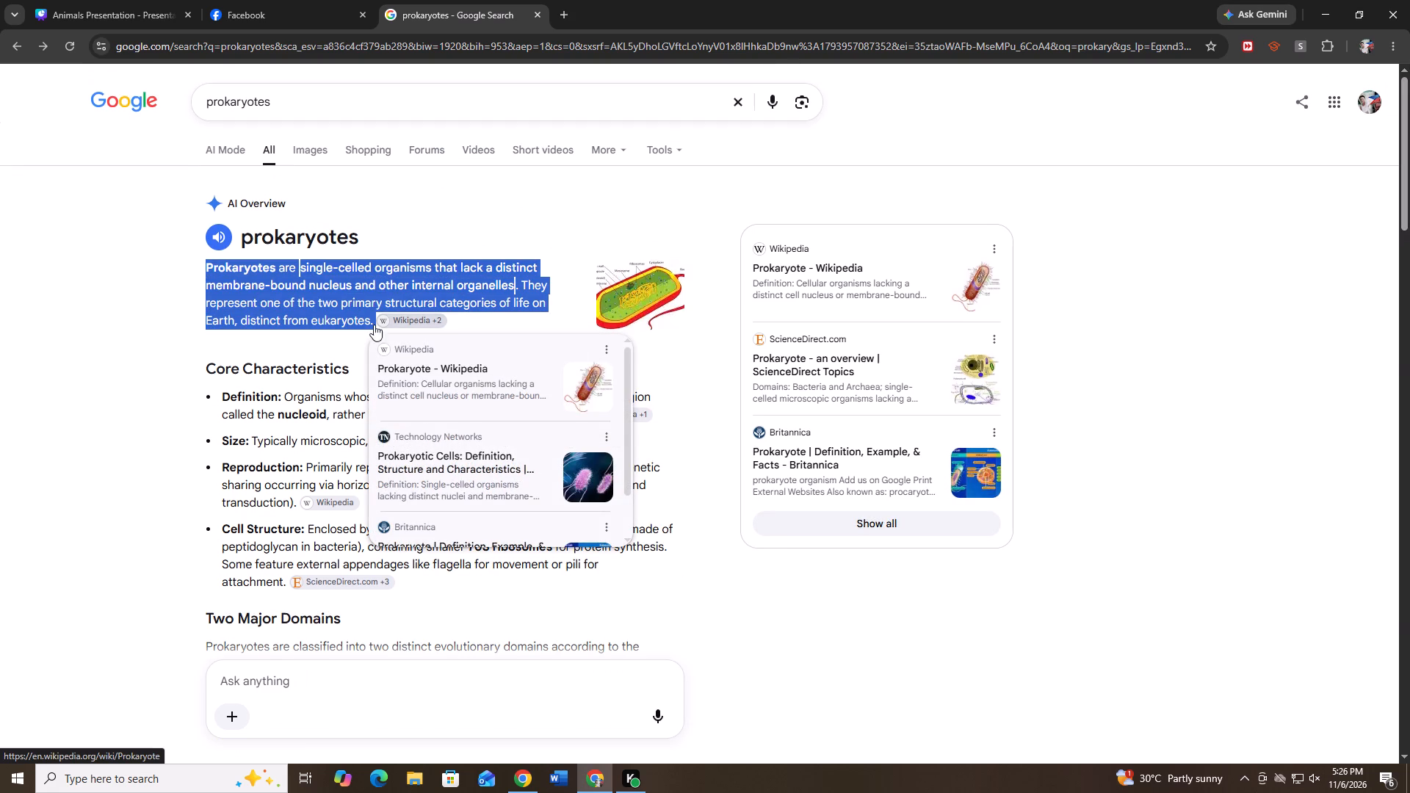
pyautogui.rightClick(380, 286)
pyautogui.click(416, 308)
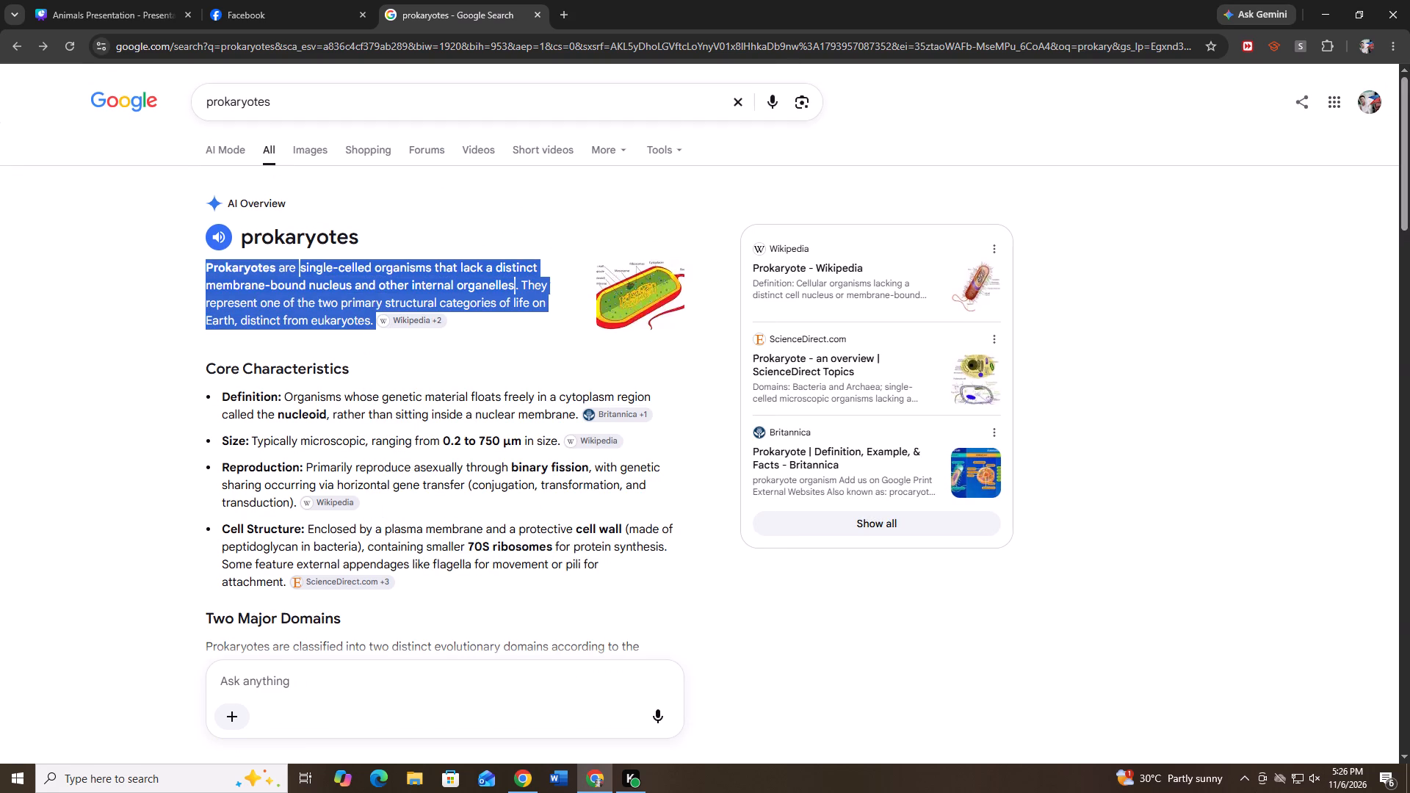
# Return to the presentation, search the elements for "prokaryotes", and add the 3D cutaway model of a flagellated cell to blank slide 30.
pyautogui.click(74, 0)
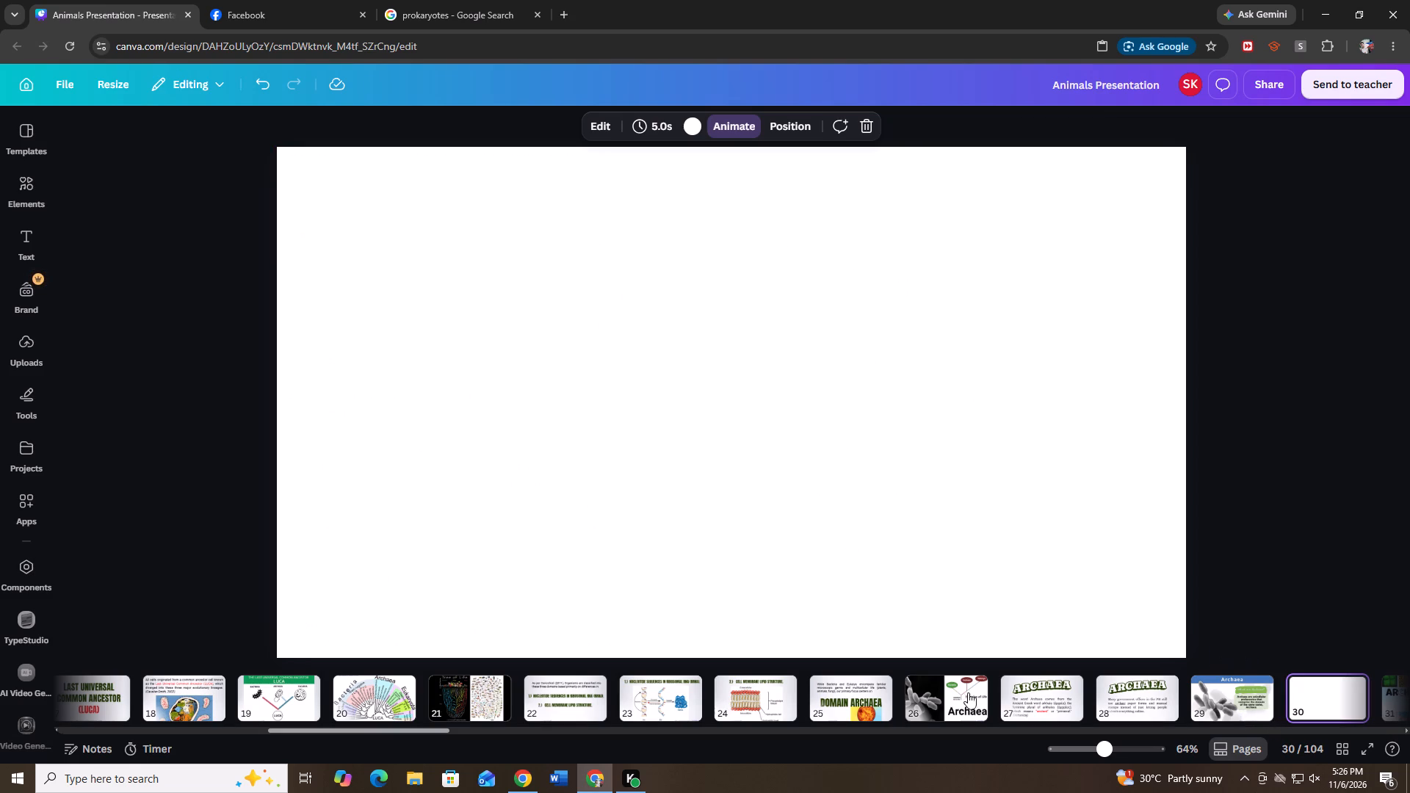
pyautogui.moveTo(434, 731); pyautogui.dragTo(459, 734)
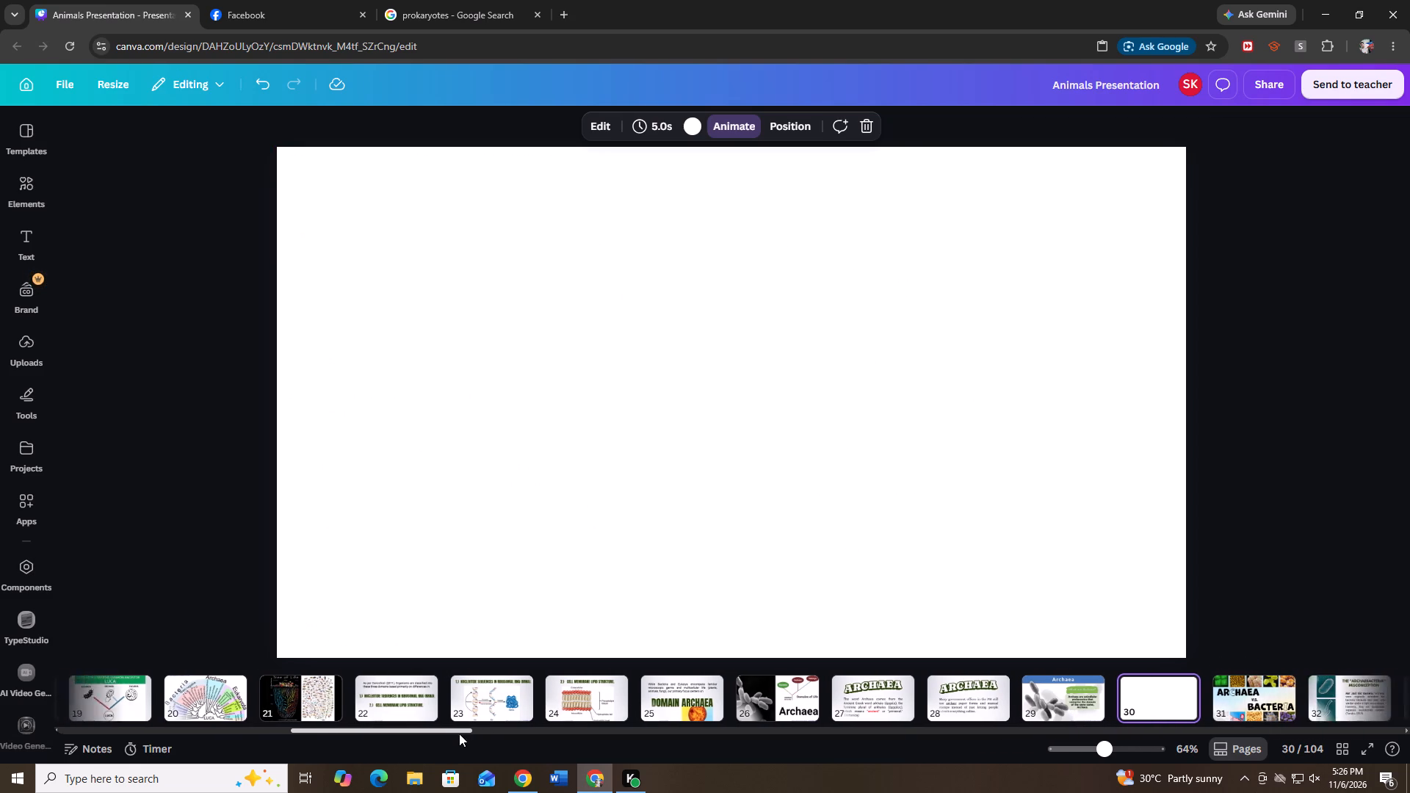
pyautogui.moveTo(459, 734); pyautogui.dragTo(477, 736)
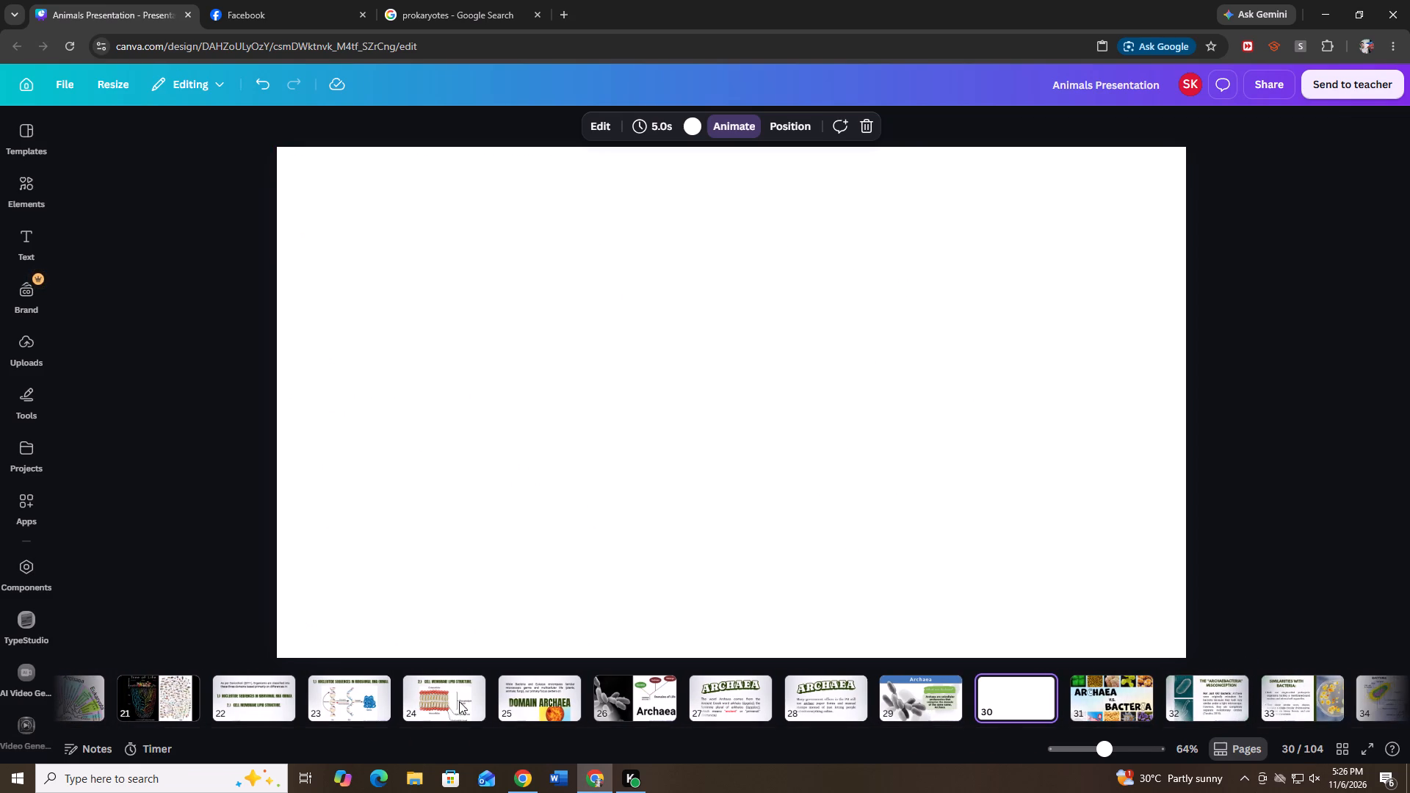
pyautogui.click(18, 177)
pyautogui.click(220, 148)
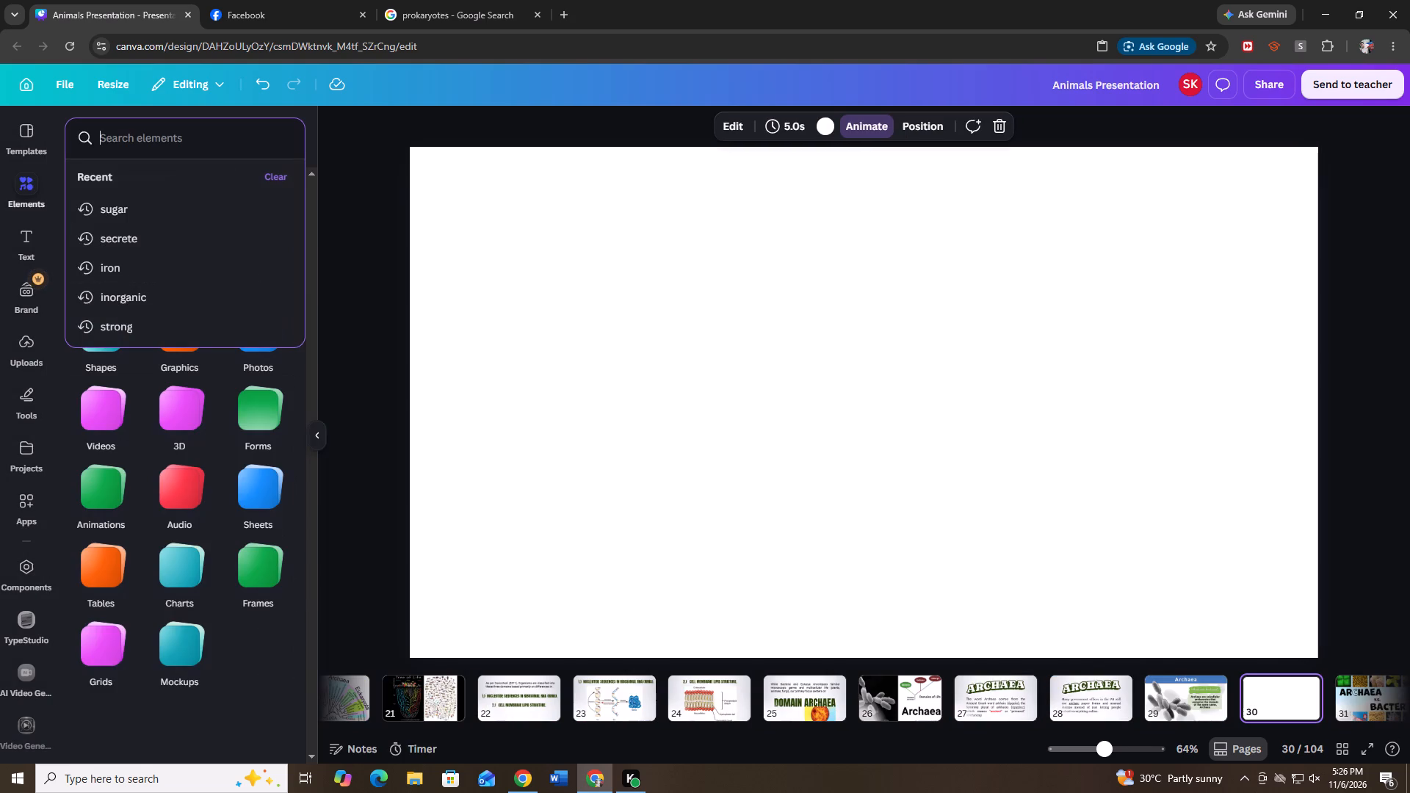
pyautogui.write('prokaryotes')
pyautogui.press('Return')
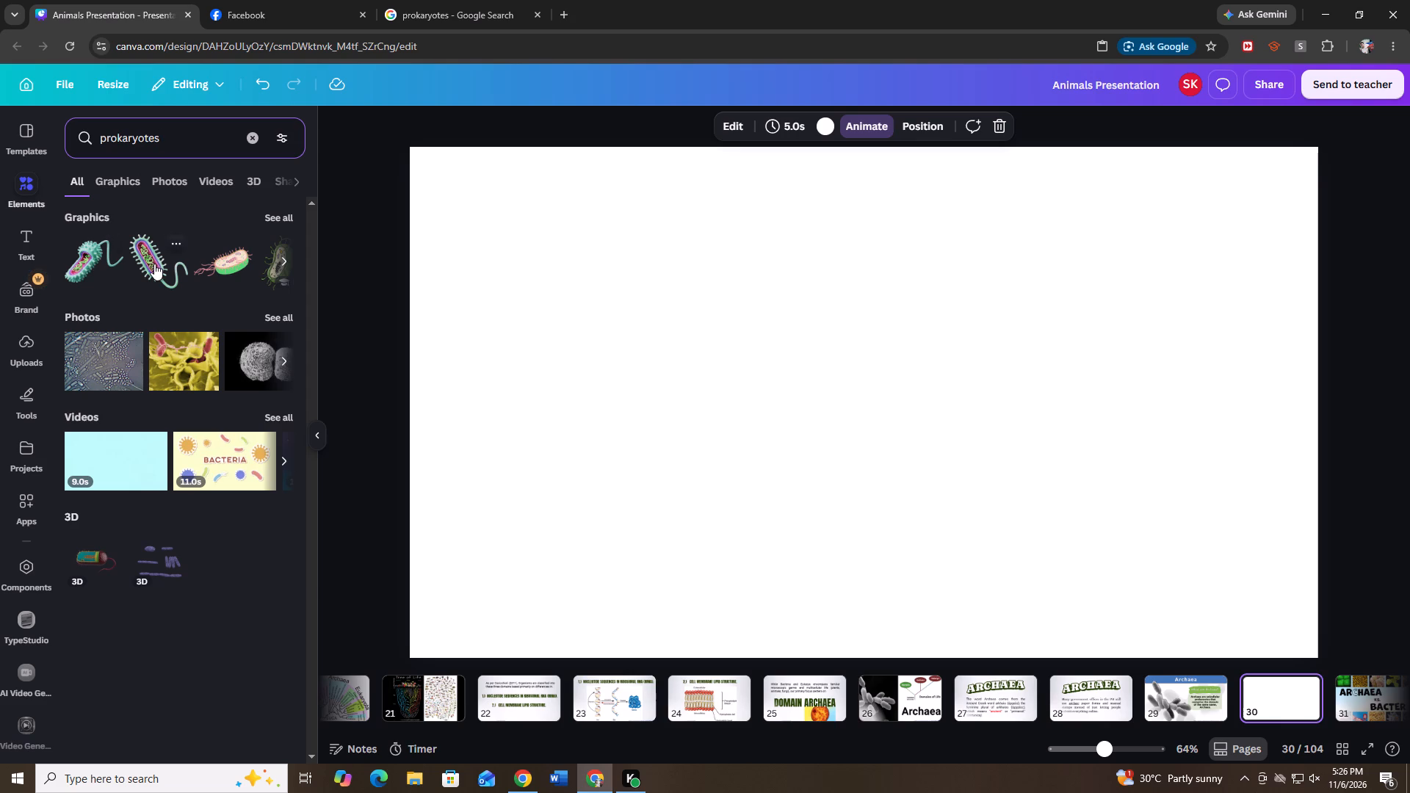
pyautogui.click(172, 180)
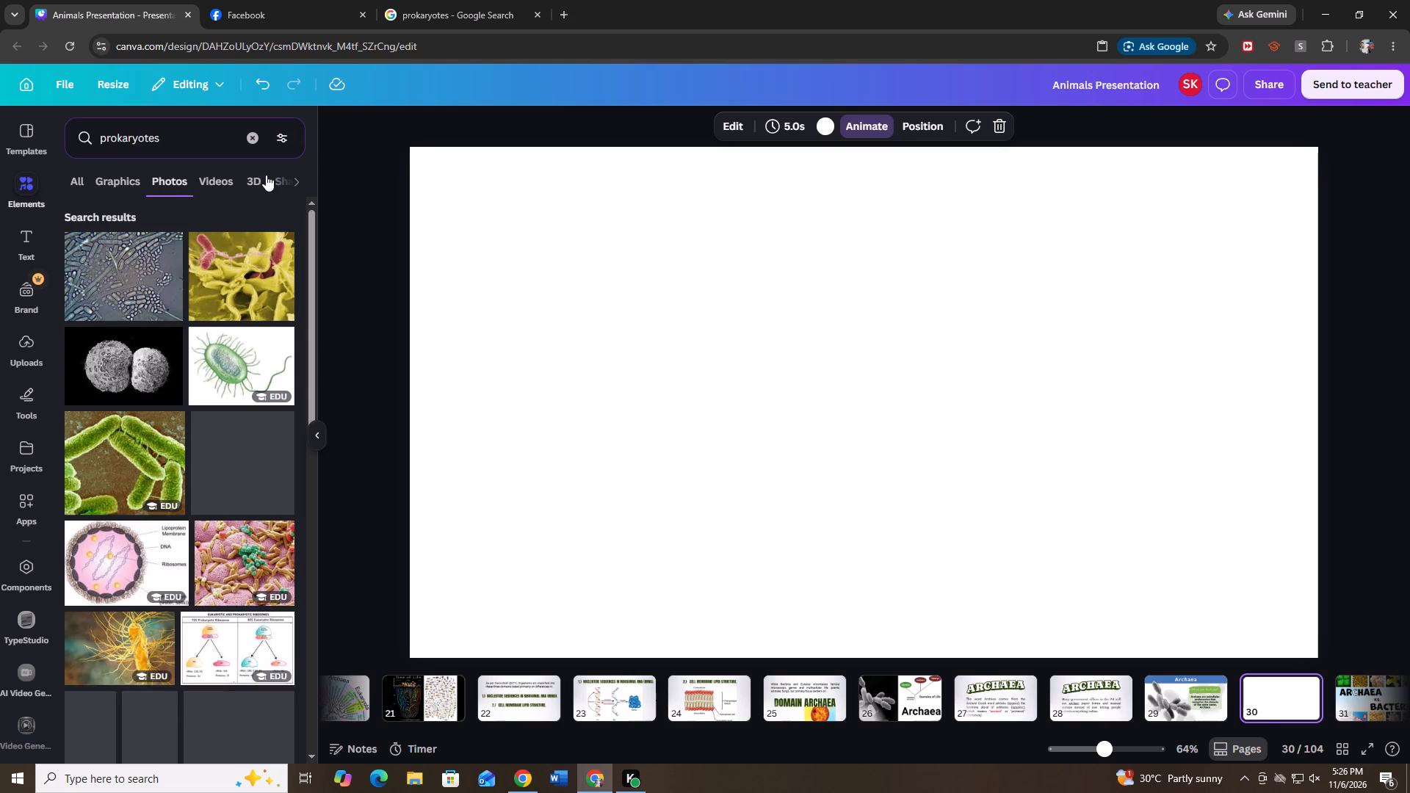
pyautogui.click(256, 181)
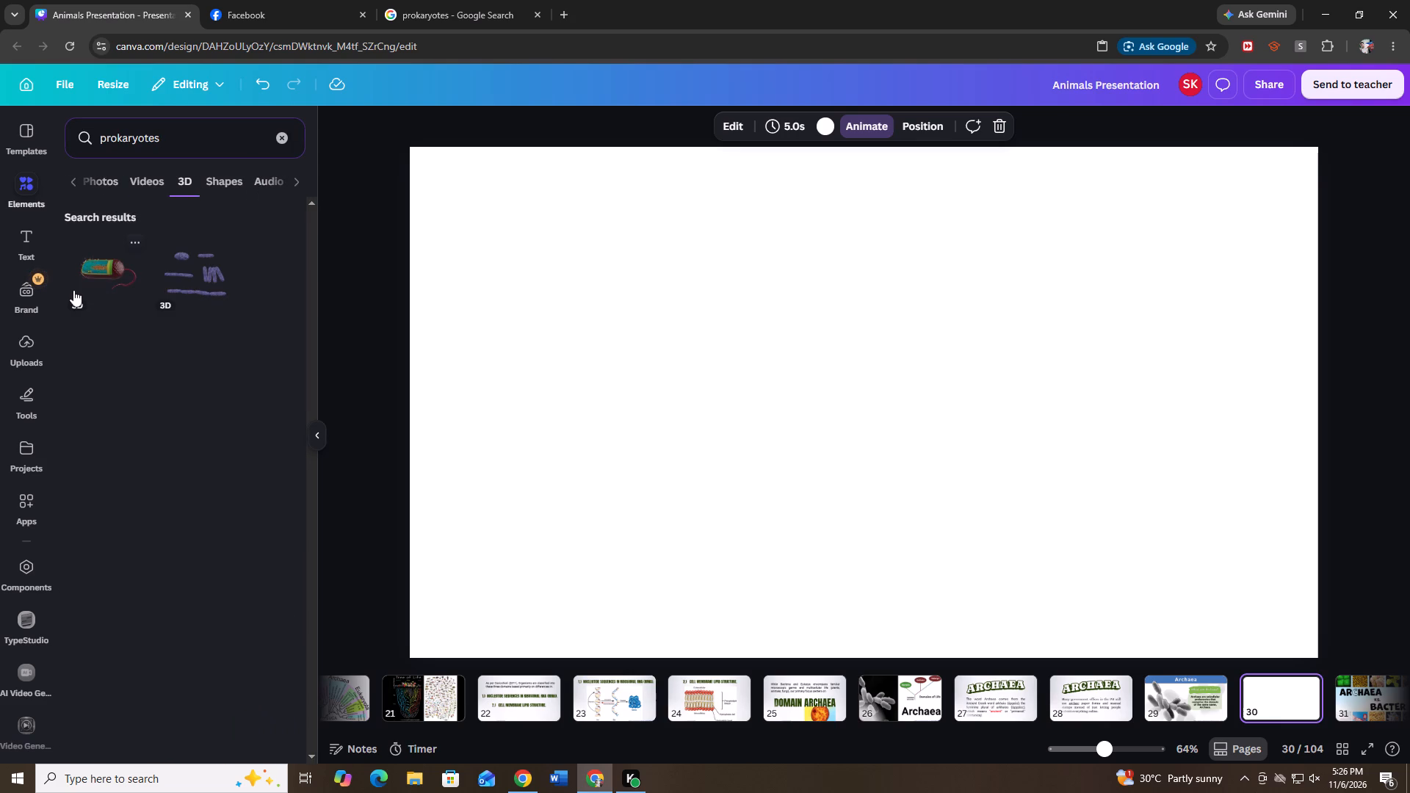
pyautogui.click(73, 292)
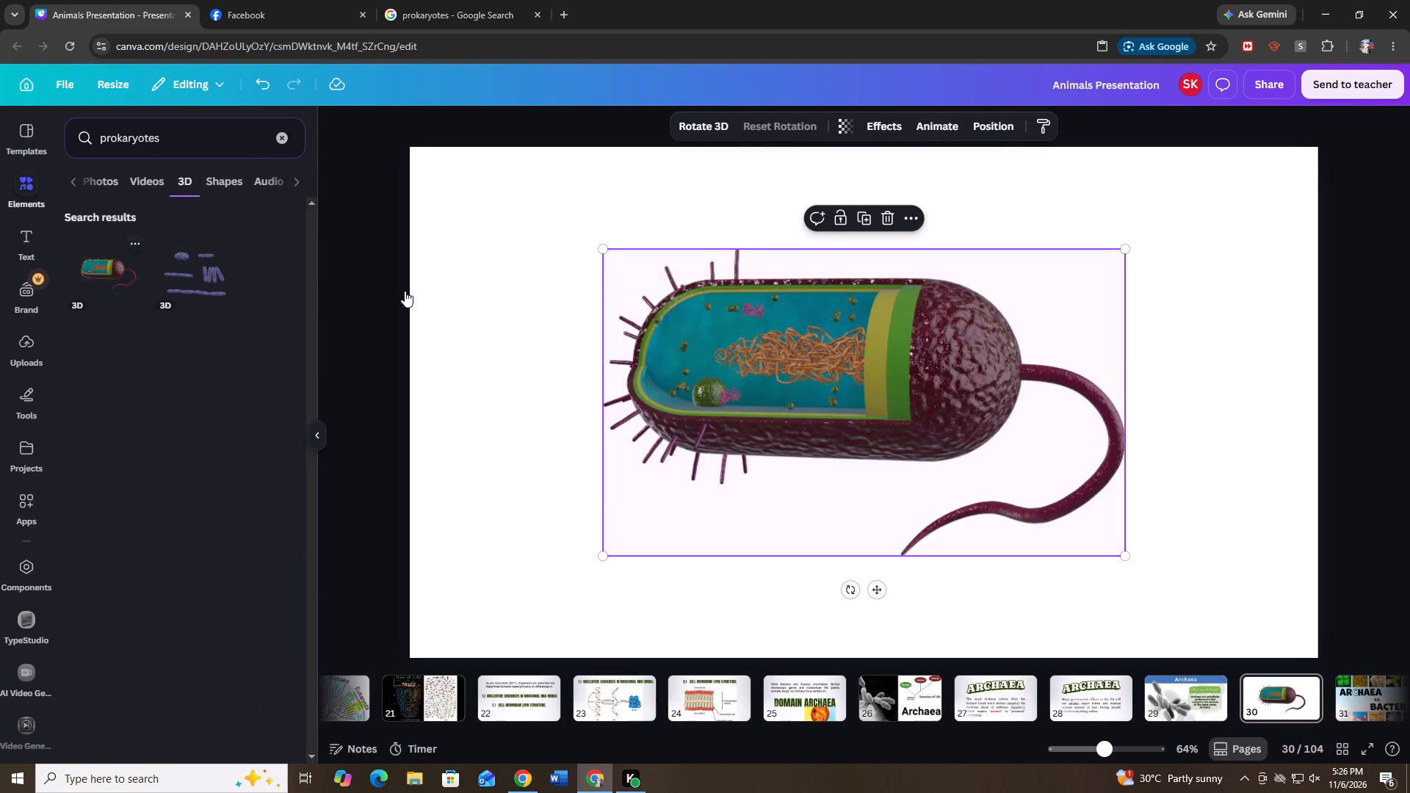
# Move the 3D cell model toward the slide's left half and rotate it until it stands nearly upright.
pyautogui.click(1230, 339)
pyautogui.moveTo(988, 456); pyautogui.dragTo(858, 453)
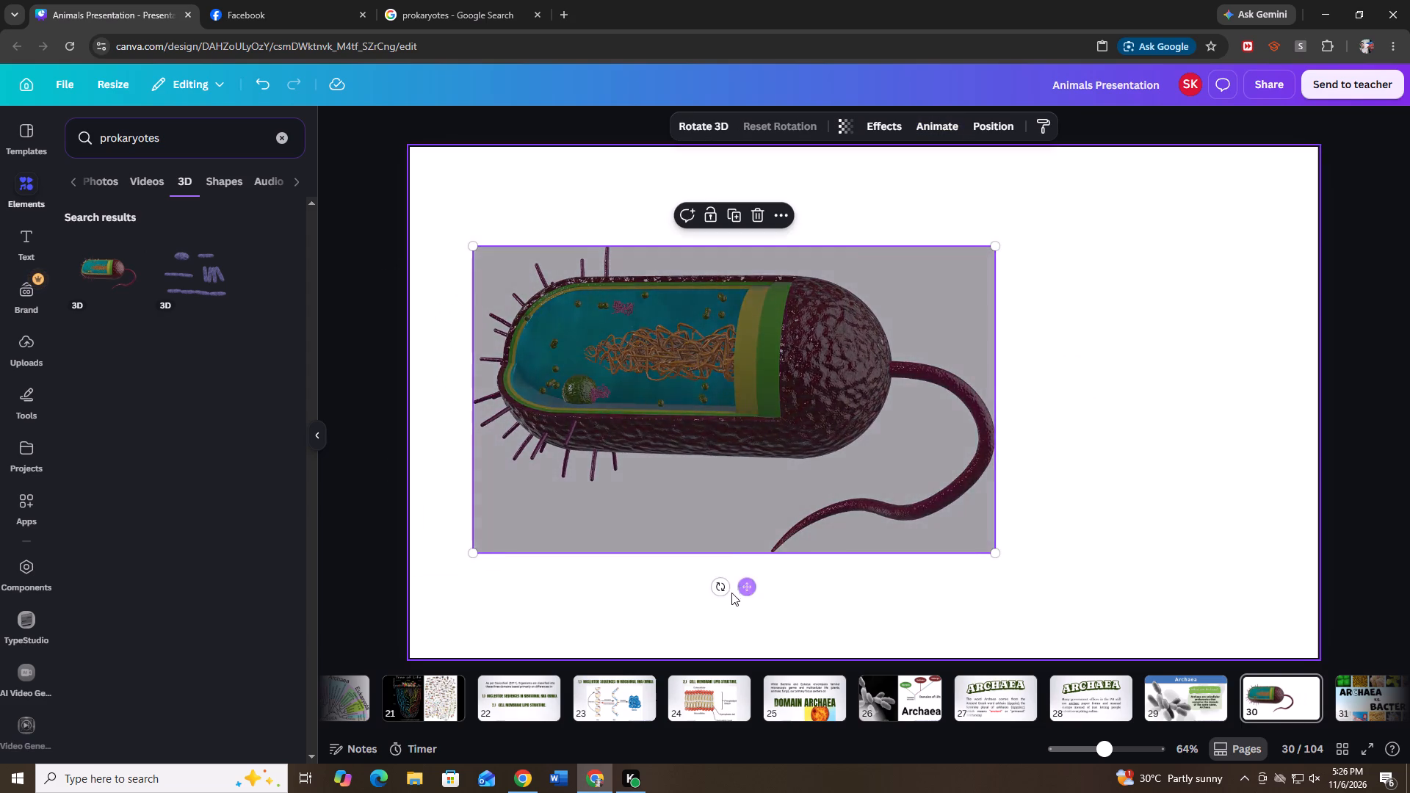
pyautogui.moveTo(724, 593); pyautogui.dragTo(514, 433)
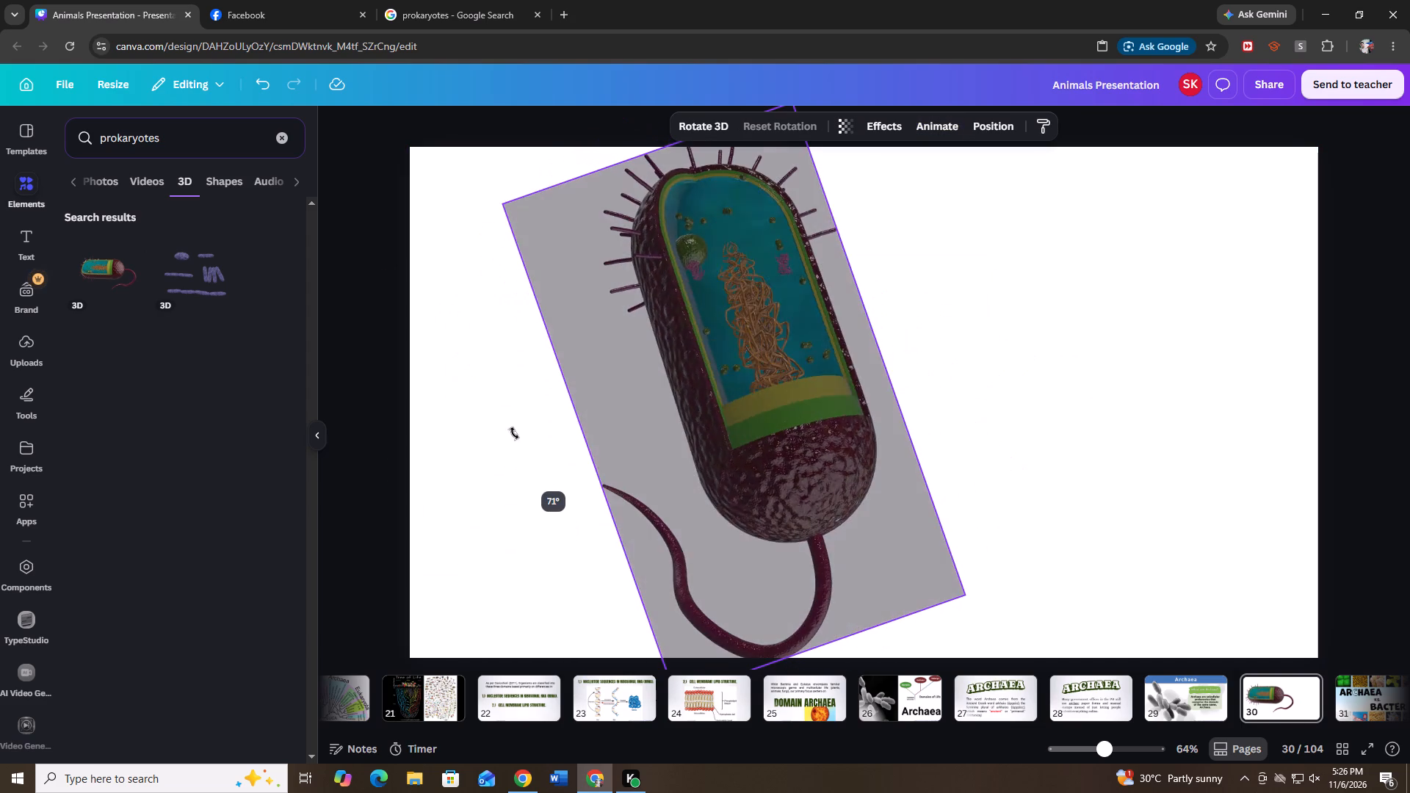
pyautogui.moveTo(514, 433); pyautogui.dragTo(512, 423)
pyautogui.click(999, 584)
pyautogui.click(791, 379)
pyautogui.moveTo(643, 283); pyautogui.dragTo(691, 352)
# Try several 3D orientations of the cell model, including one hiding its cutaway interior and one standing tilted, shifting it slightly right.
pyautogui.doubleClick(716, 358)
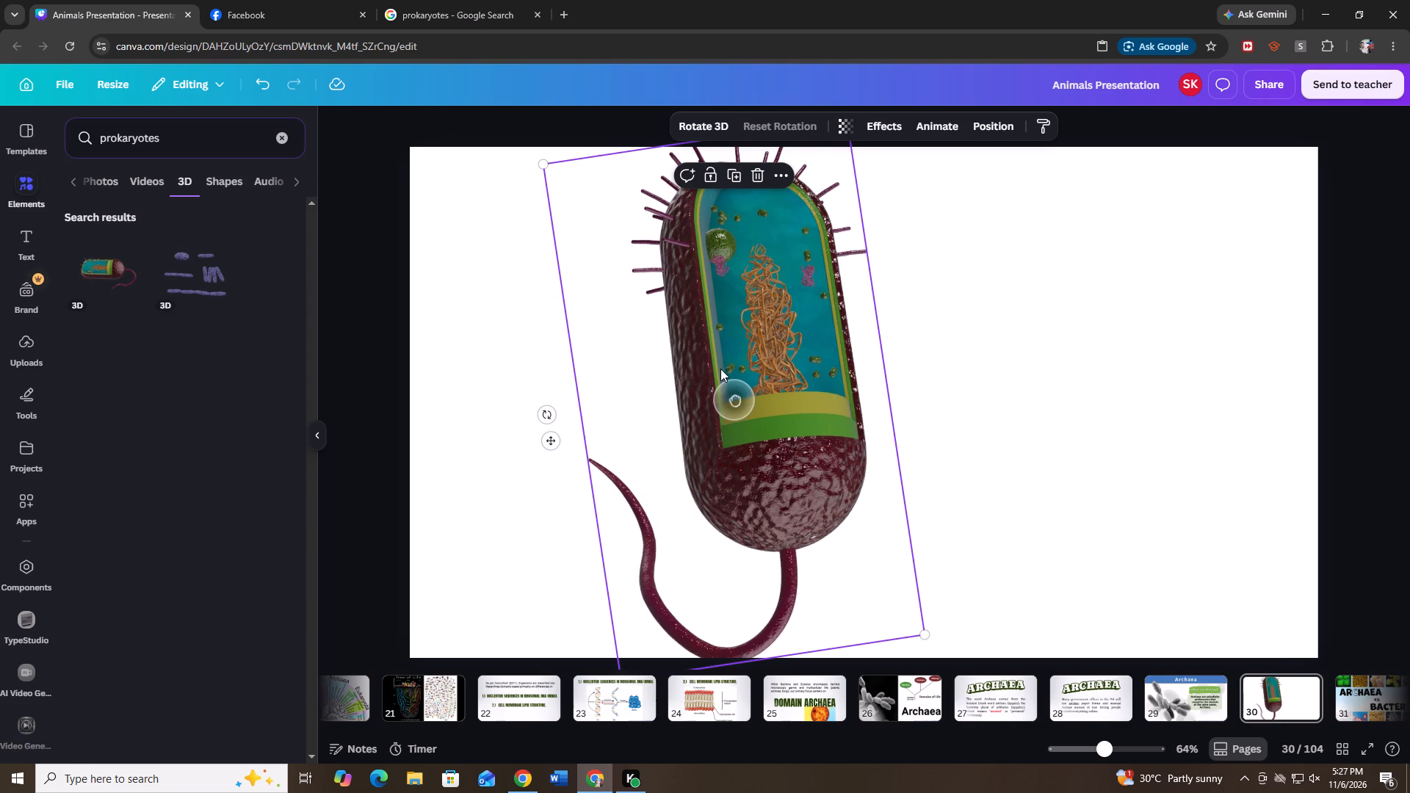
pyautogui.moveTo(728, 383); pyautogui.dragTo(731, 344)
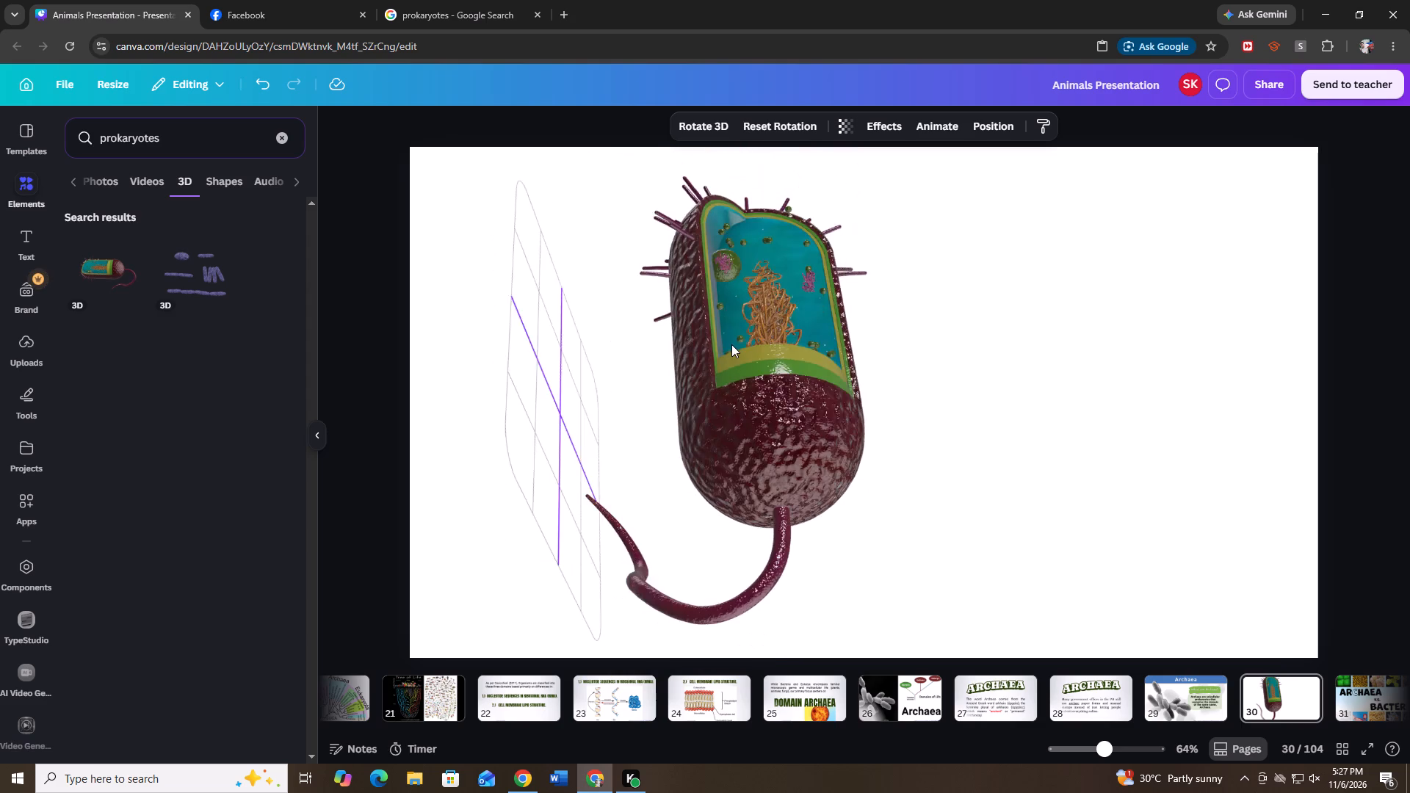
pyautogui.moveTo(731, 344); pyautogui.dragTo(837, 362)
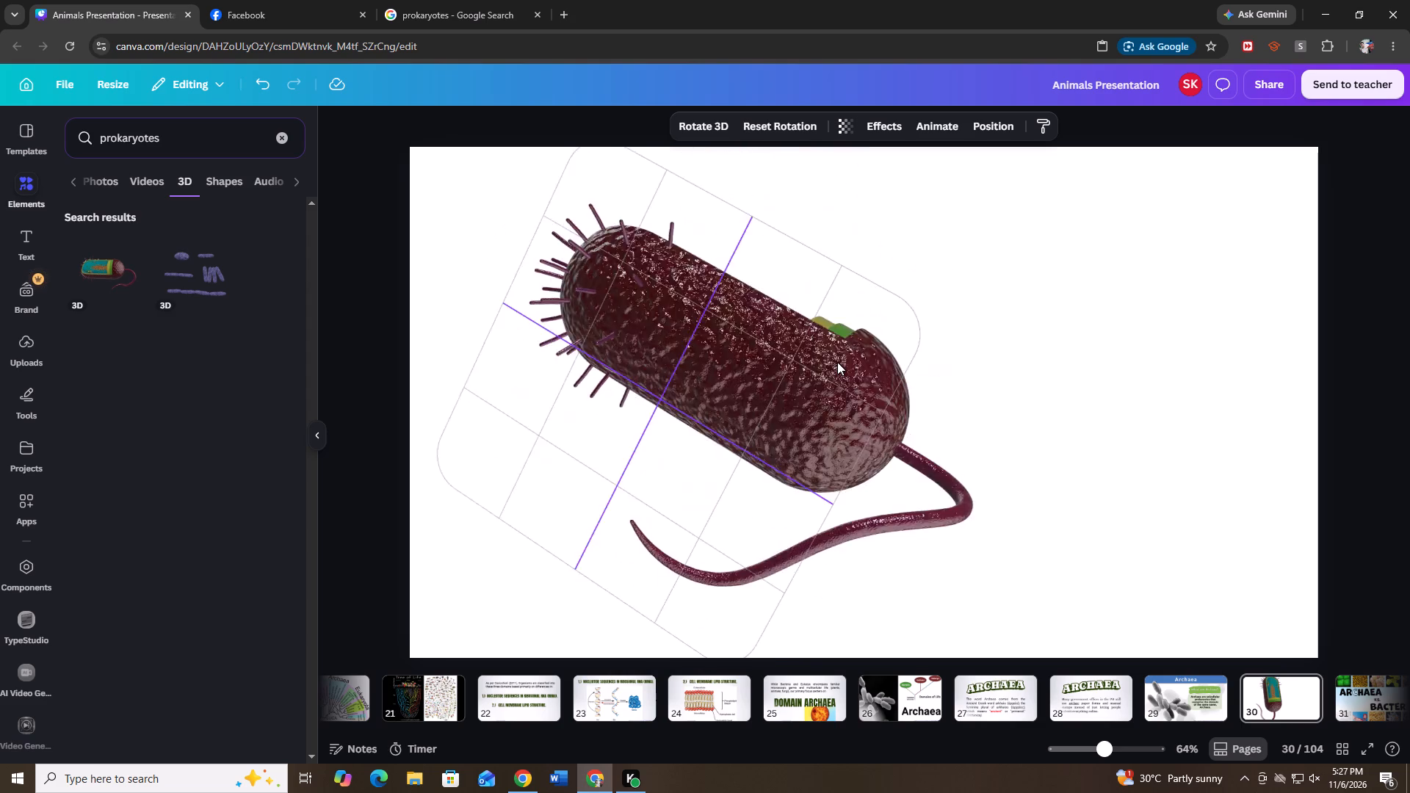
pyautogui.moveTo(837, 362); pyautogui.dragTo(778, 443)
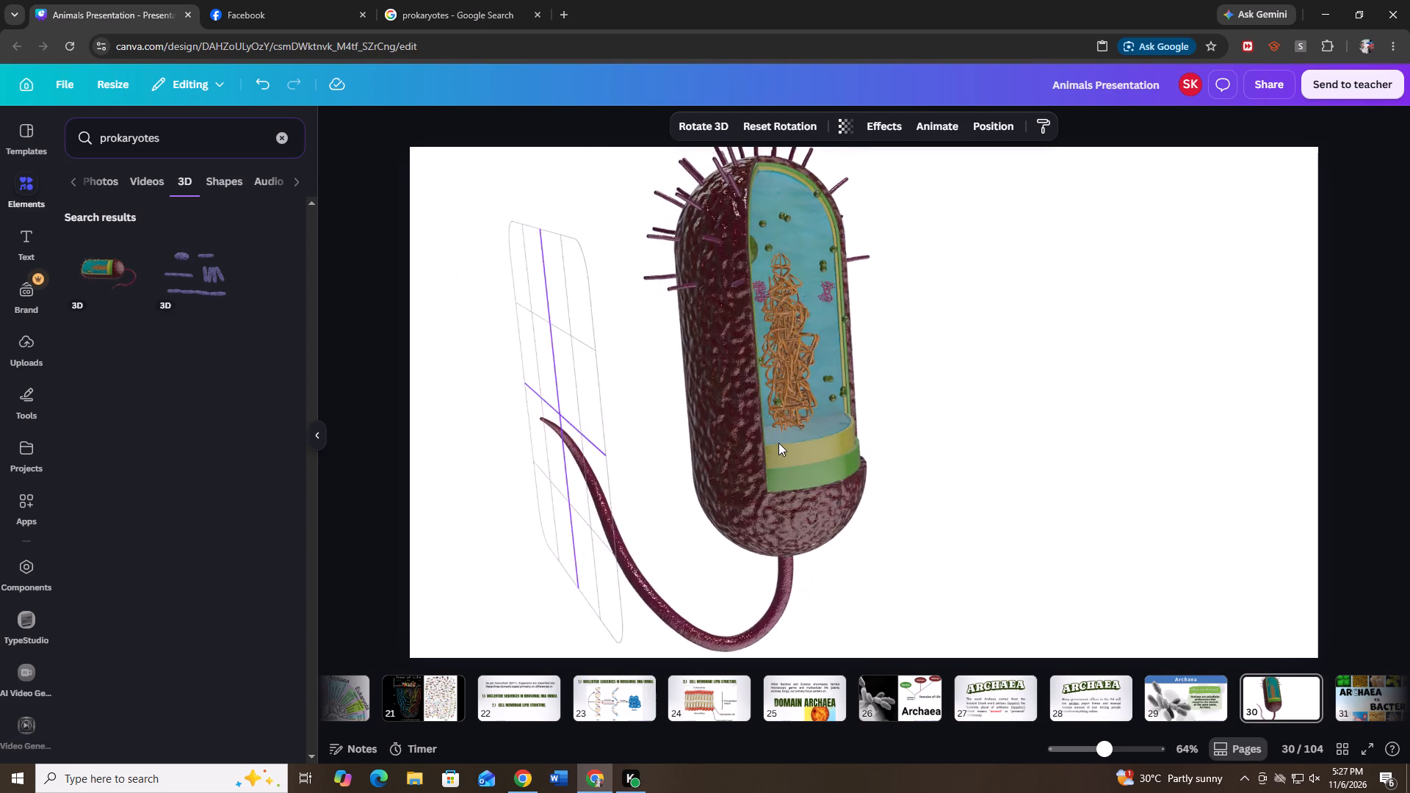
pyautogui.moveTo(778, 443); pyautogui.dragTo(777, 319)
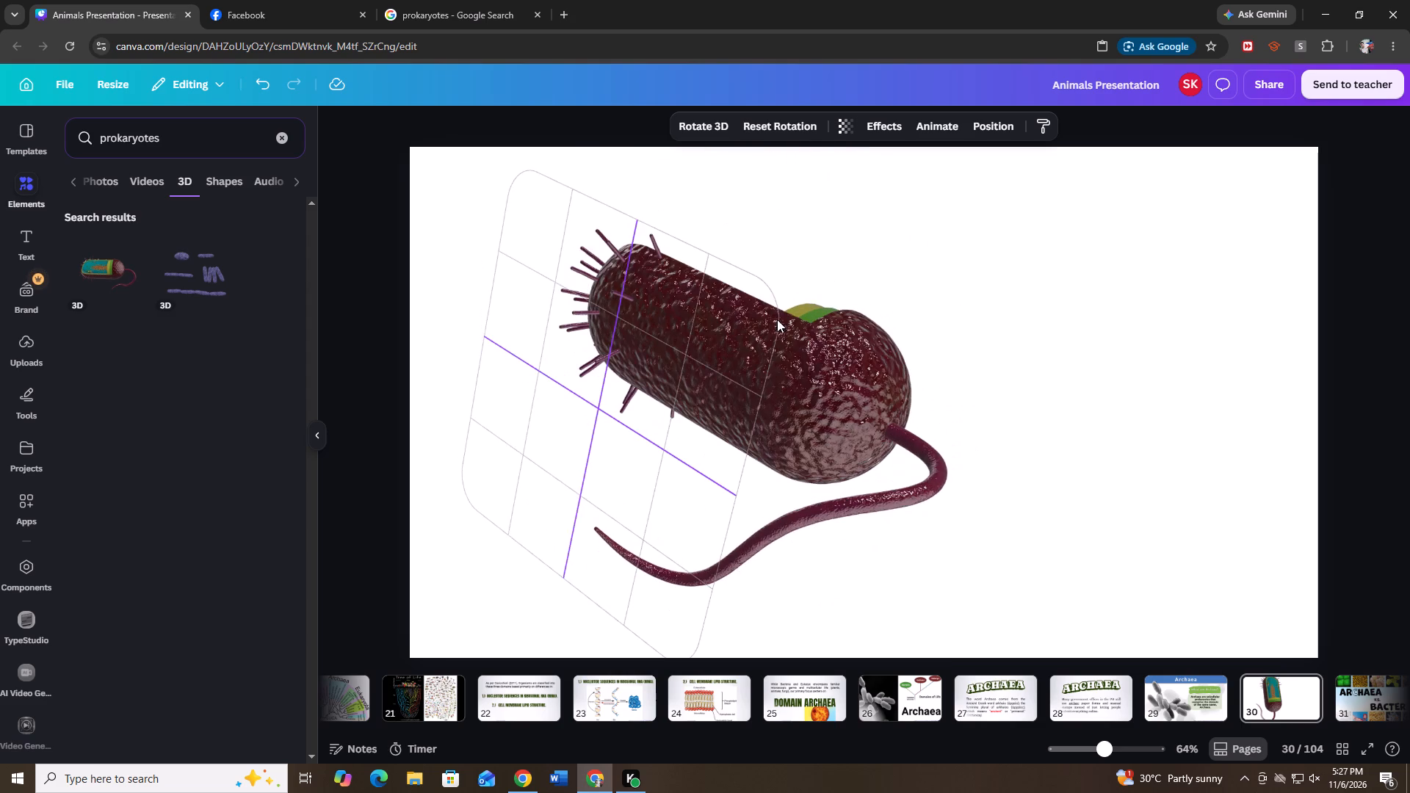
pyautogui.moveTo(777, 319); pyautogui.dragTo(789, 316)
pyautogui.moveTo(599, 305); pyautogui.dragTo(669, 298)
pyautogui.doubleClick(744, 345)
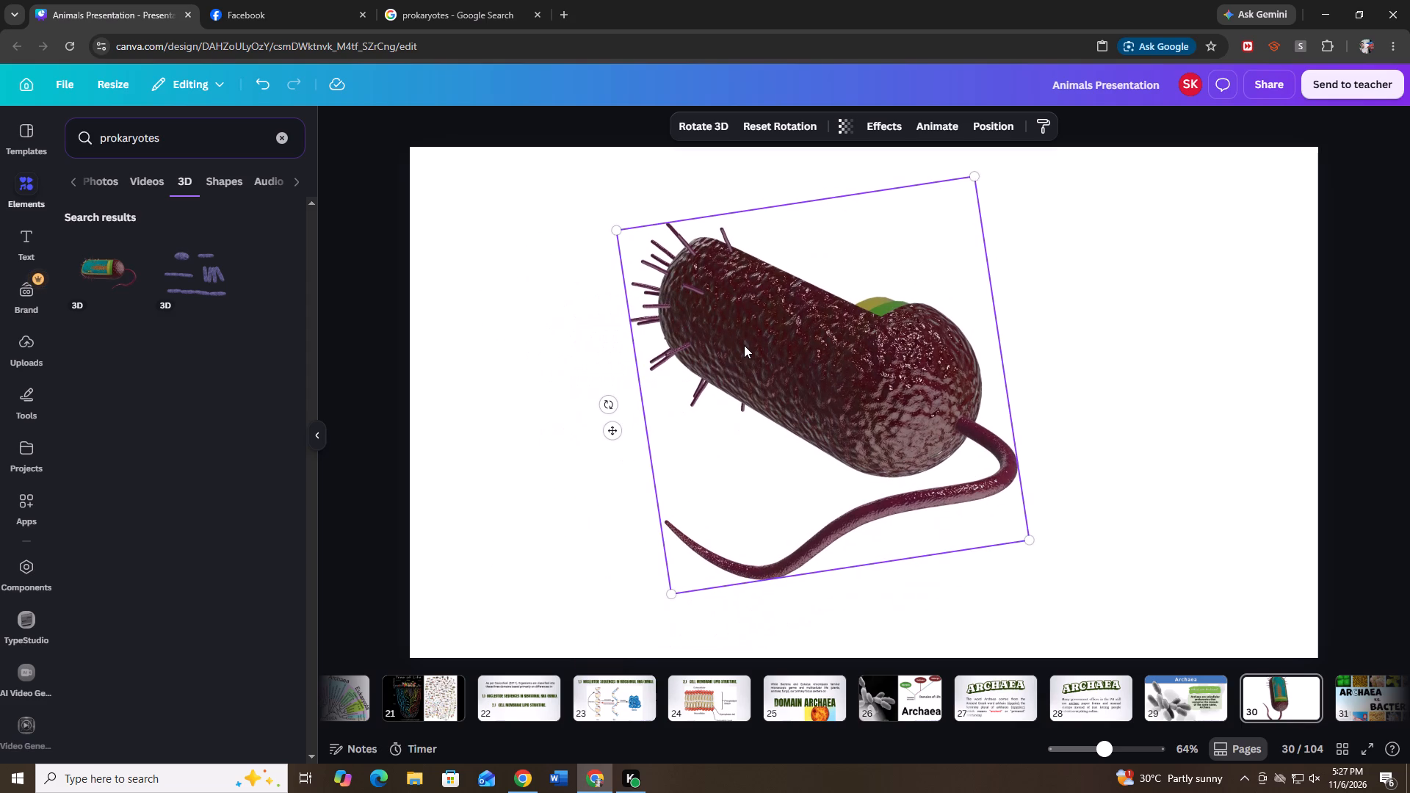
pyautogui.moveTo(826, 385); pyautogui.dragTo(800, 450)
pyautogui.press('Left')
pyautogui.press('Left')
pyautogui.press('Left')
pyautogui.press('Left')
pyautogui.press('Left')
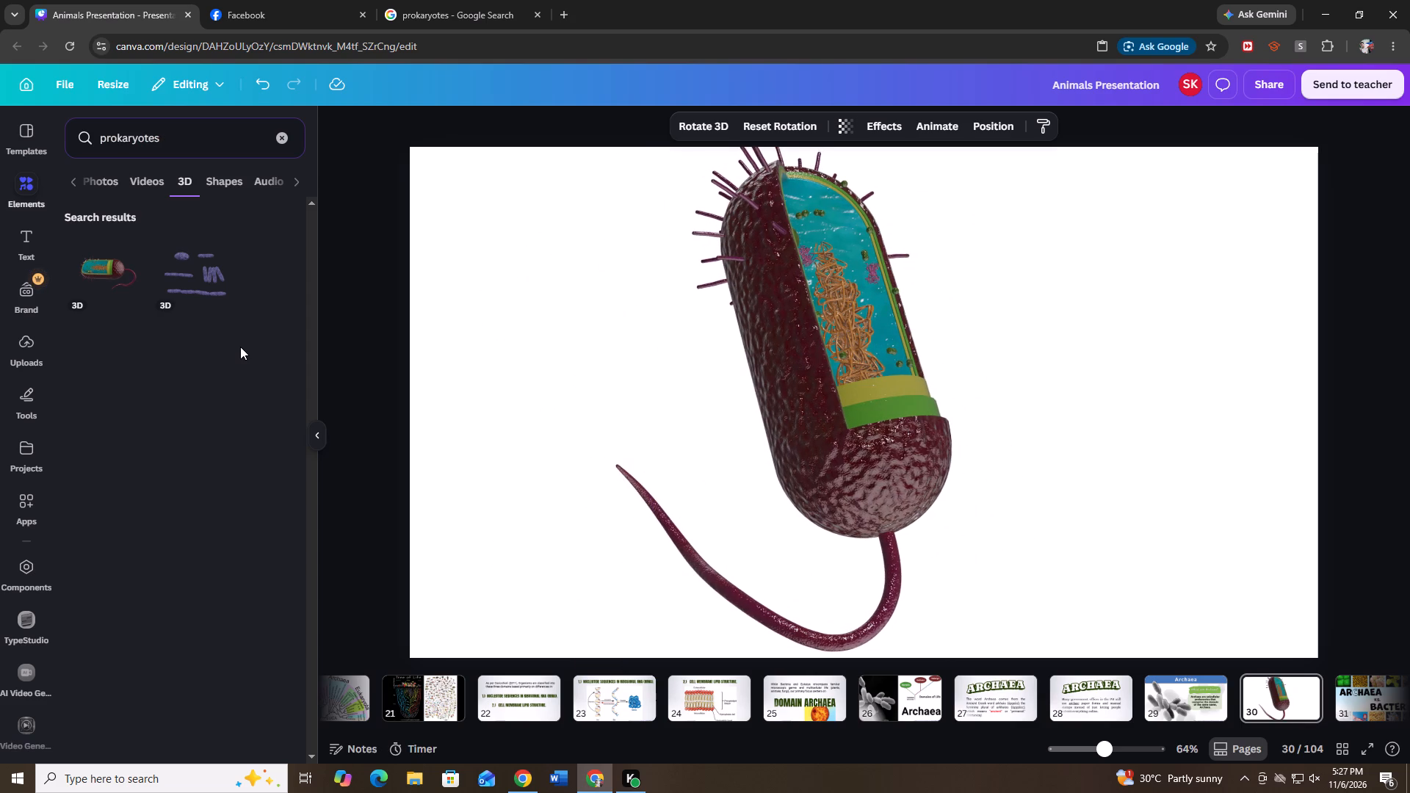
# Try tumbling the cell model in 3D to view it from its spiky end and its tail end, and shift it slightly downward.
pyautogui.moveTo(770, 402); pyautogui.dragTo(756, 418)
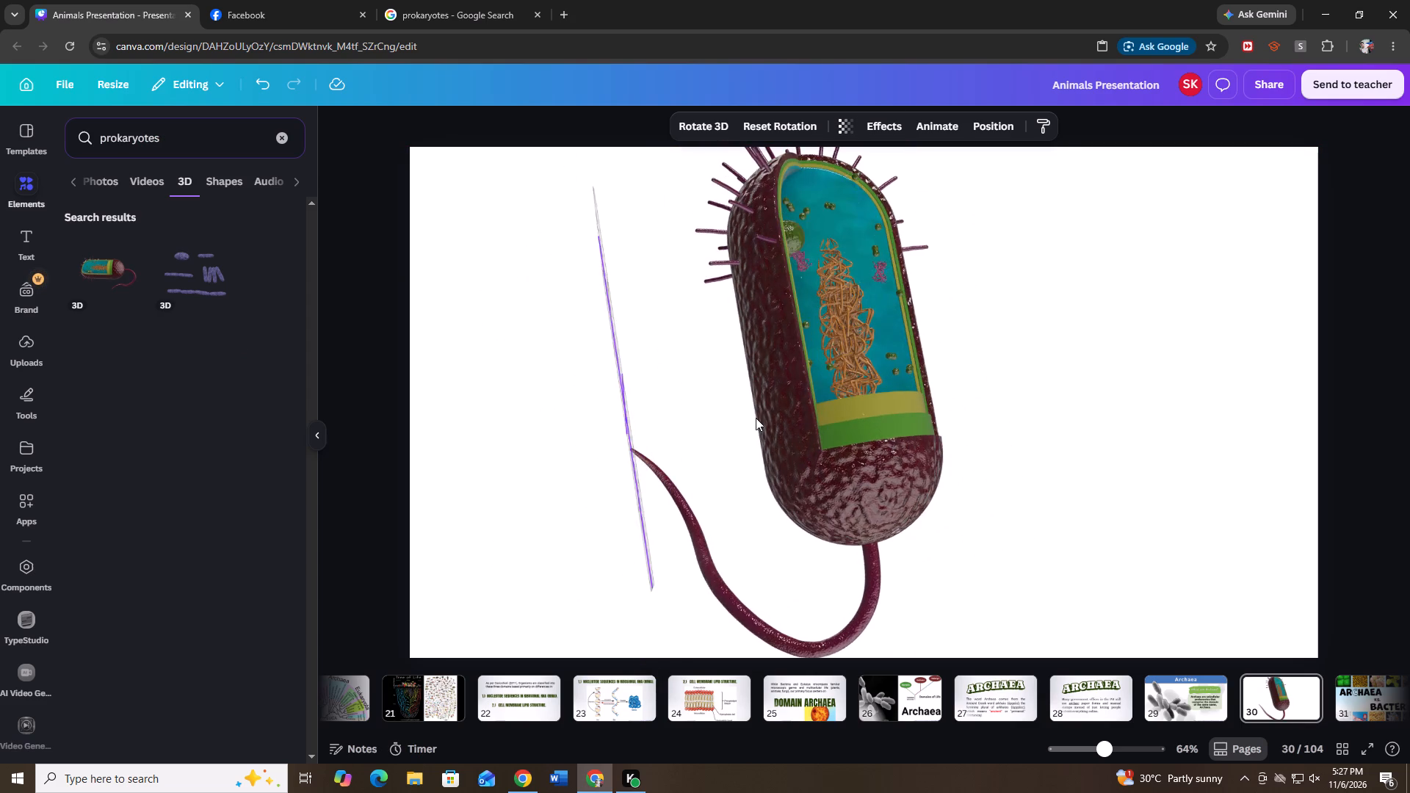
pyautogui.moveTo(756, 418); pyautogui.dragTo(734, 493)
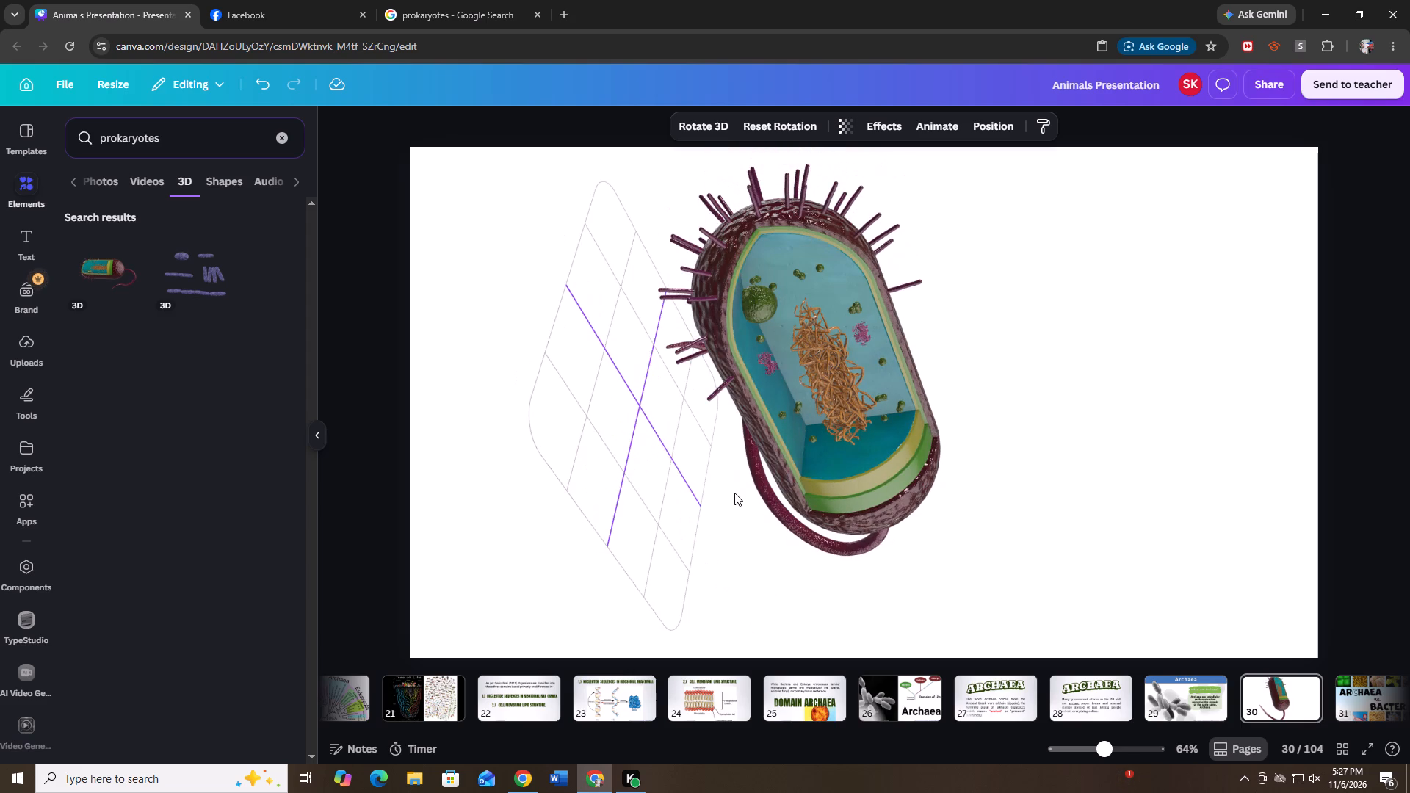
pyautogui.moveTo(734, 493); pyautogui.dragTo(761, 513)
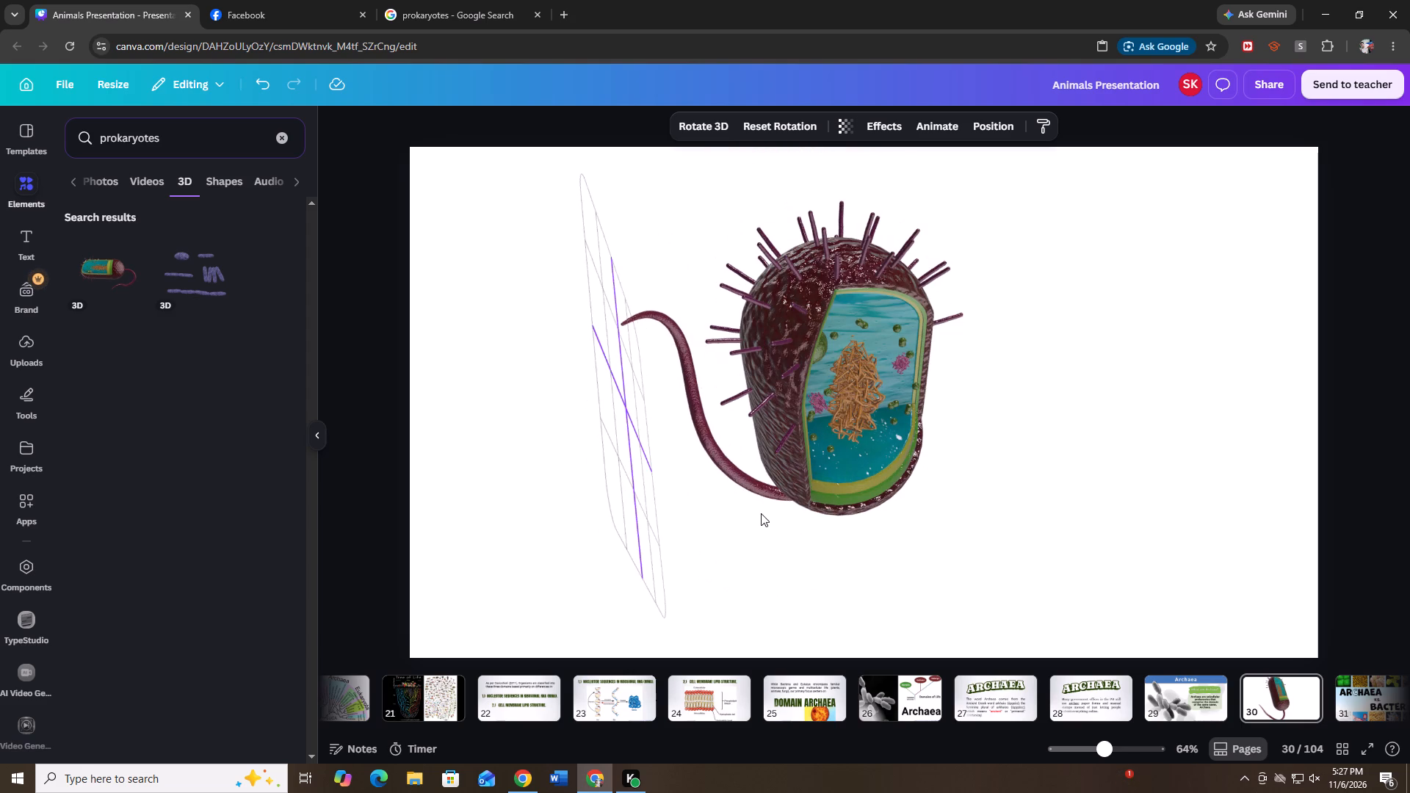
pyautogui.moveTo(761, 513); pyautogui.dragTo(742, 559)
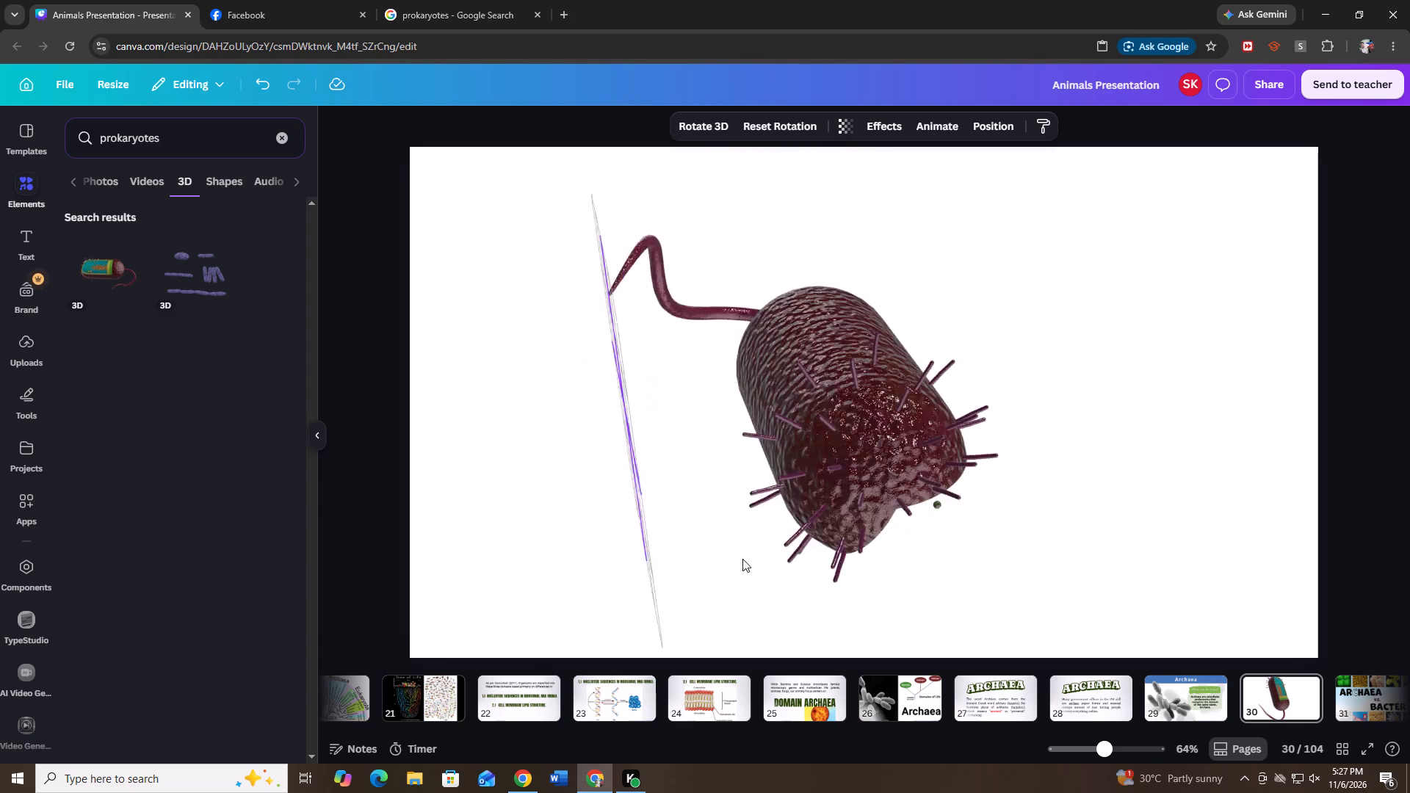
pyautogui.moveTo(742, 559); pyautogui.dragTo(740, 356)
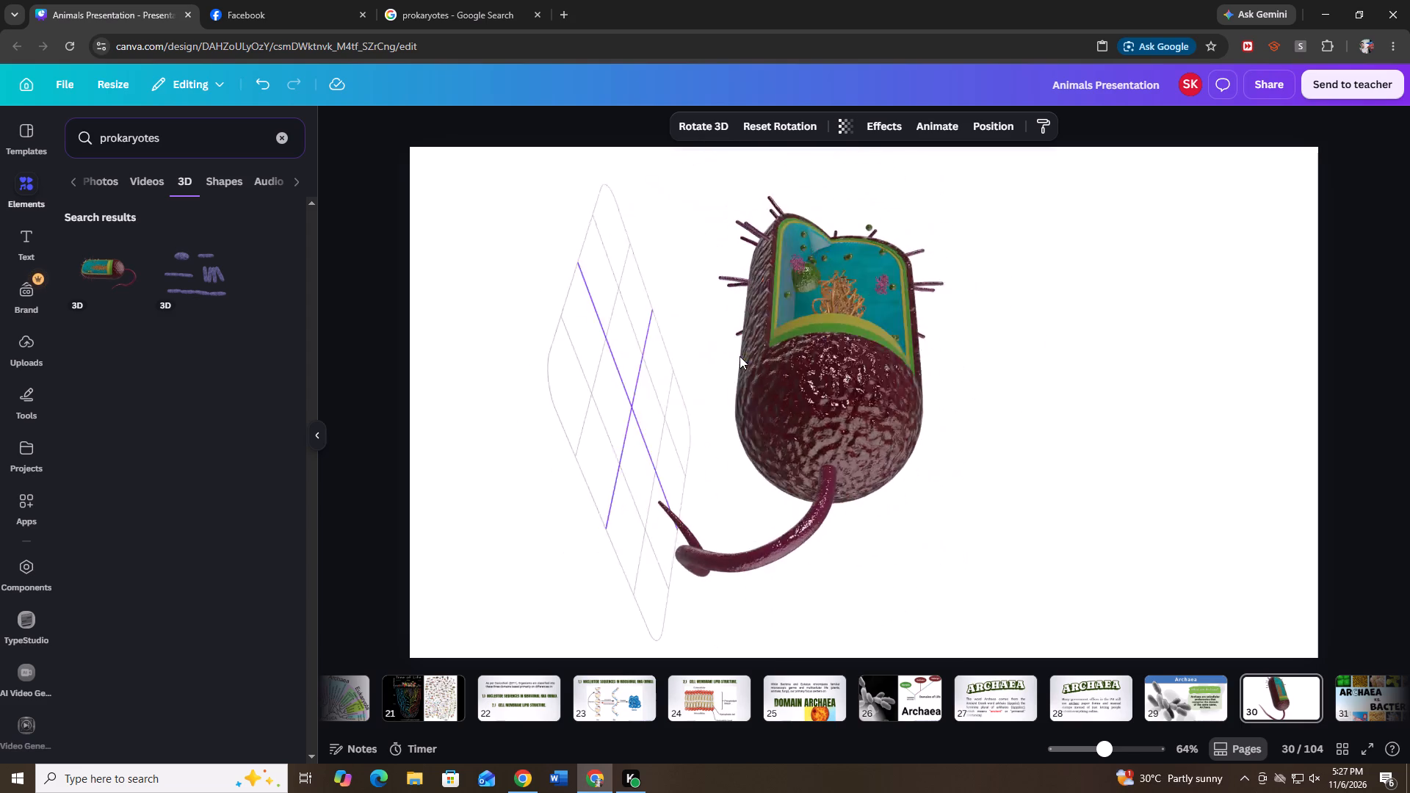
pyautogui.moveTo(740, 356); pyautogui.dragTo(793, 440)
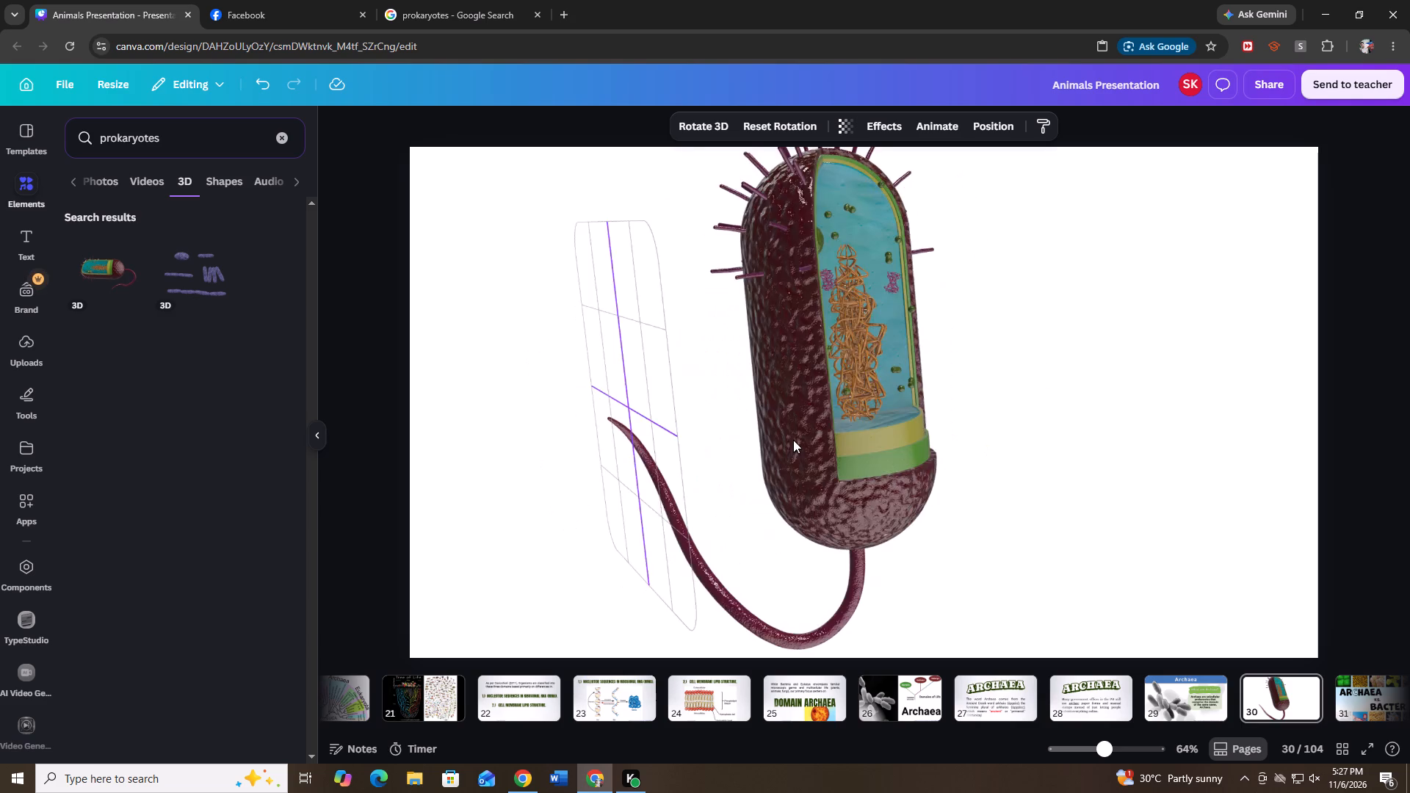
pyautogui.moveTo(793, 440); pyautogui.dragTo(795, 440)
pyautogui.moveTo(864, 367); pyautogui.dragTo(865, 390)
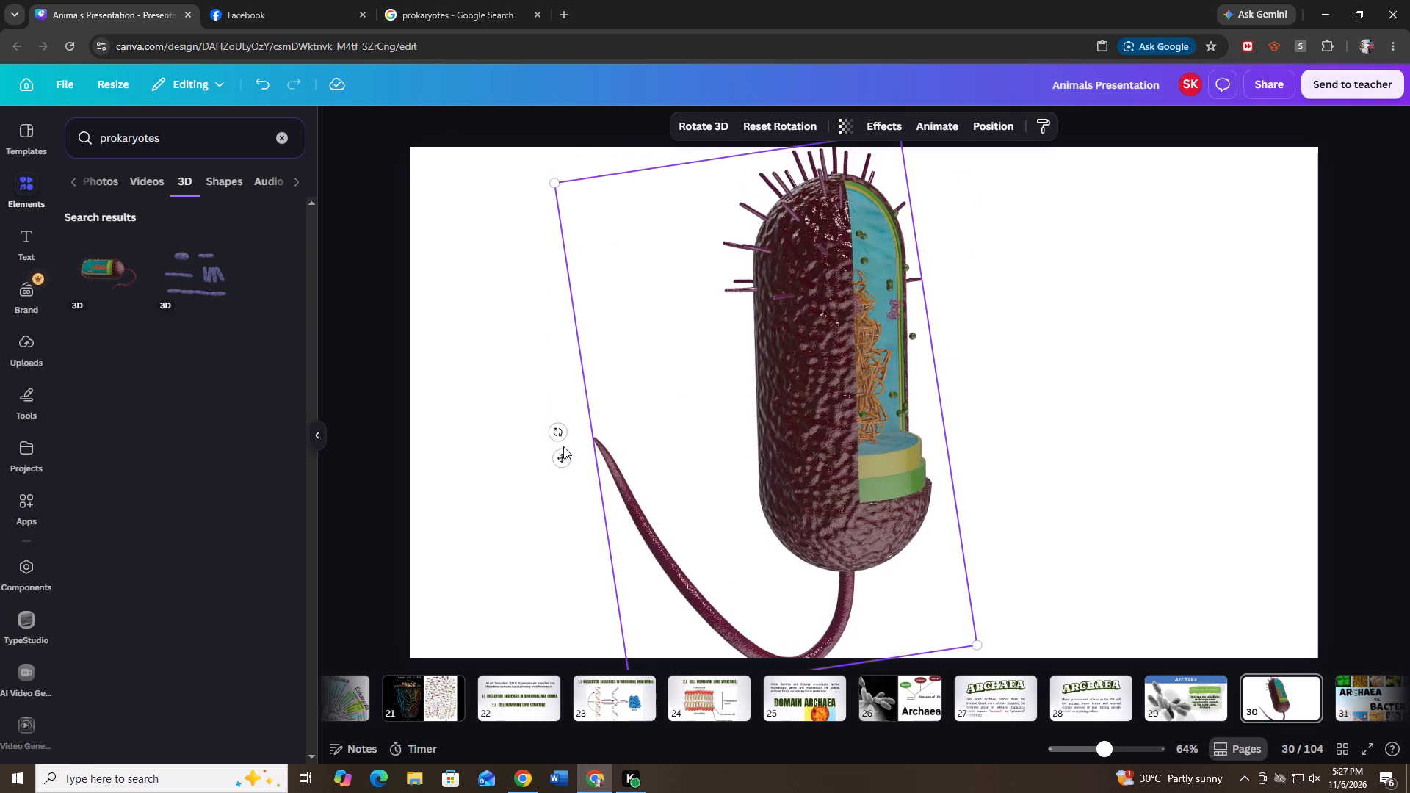
# Turn the cell model in 3D so the cutaway interior faces the viewer and the tail is hidden behind the body.
pyautogui.doubleClick(753, 402)
pyautogui.moveTo(762, 424); pyautogui.dragTo(794, 443)
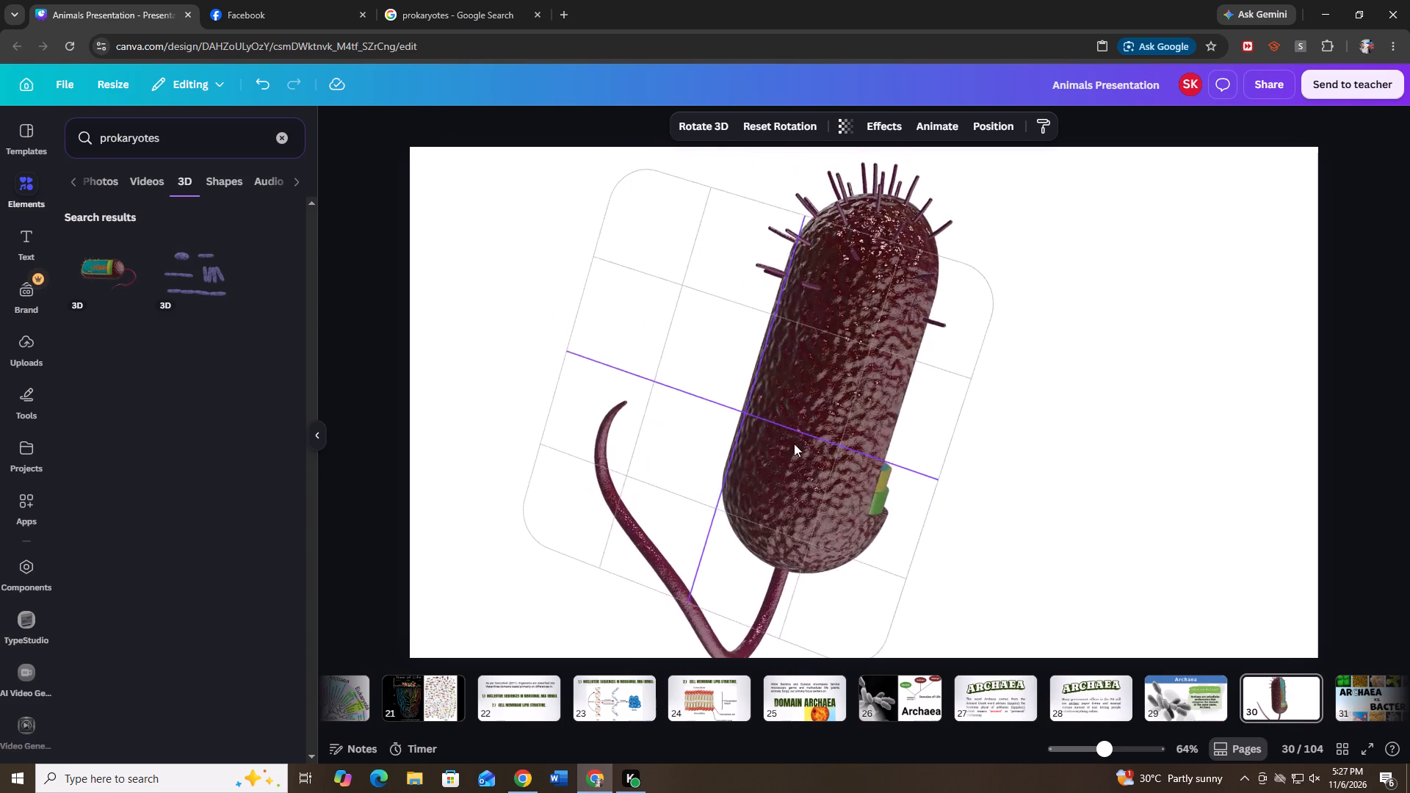
pyautogui.moveTo(794, 443); pyautogui.dragTo(651, 466)
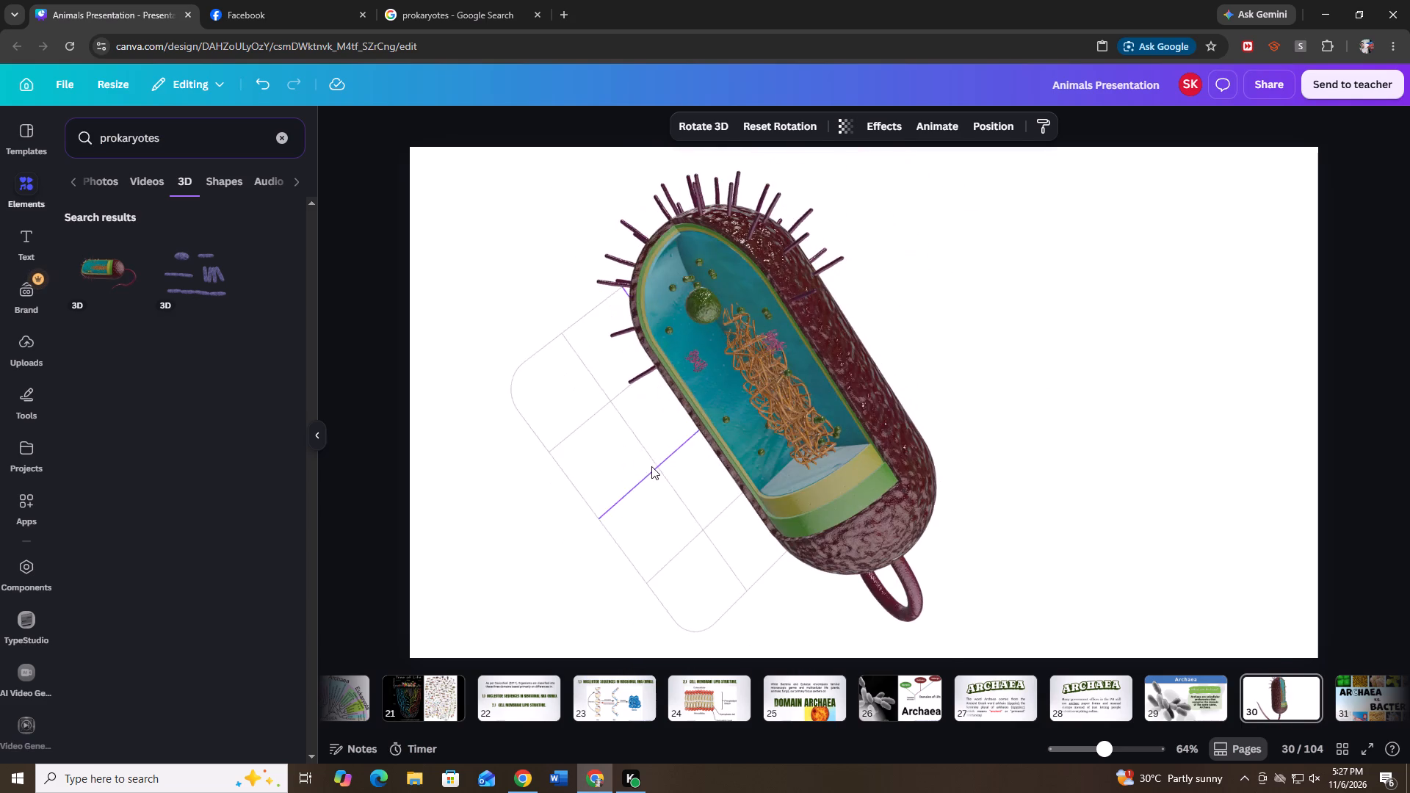
pyautogui.moveTo(651, 466); pyautogui.dragTo(685, 520)
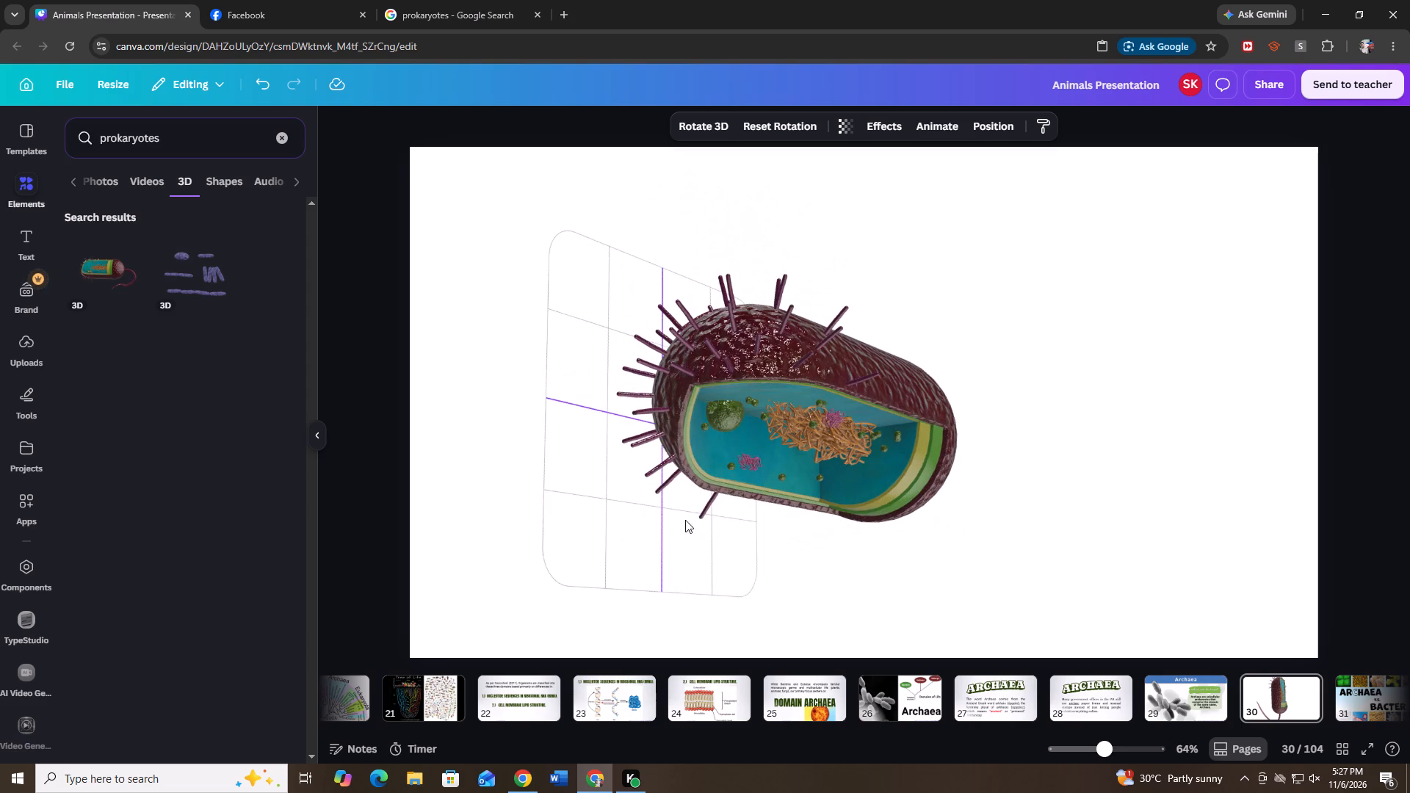
pyautogui.moveTo(685, 520); pyautogui.dragTo(675, 516)
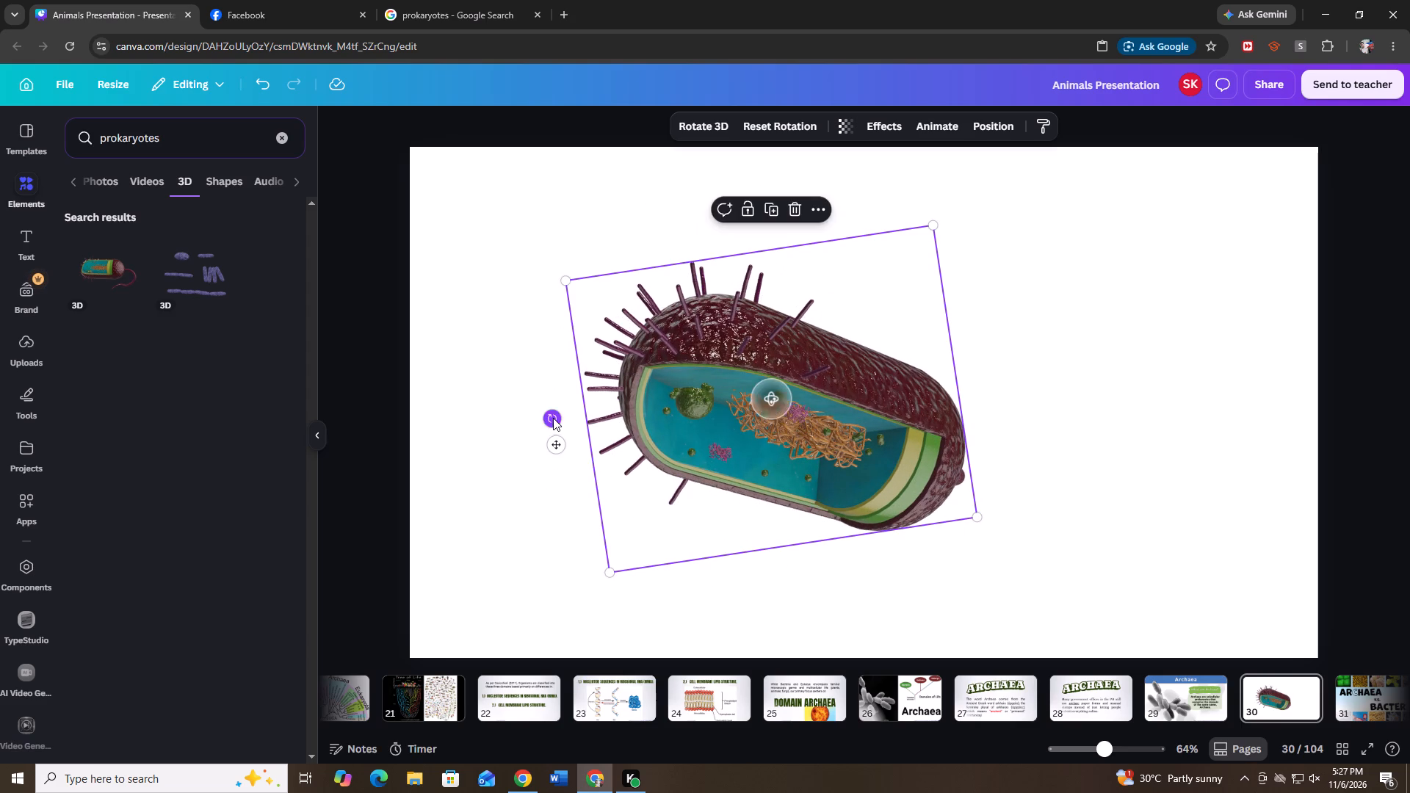
# Rotate the cell model until its body lies roughly horizontal, enlarge it to fill most of slide 30, and reposition it toward the centre.
pyautogui.moveTo(553, 418); pyautogui.dragTo(584, 479)
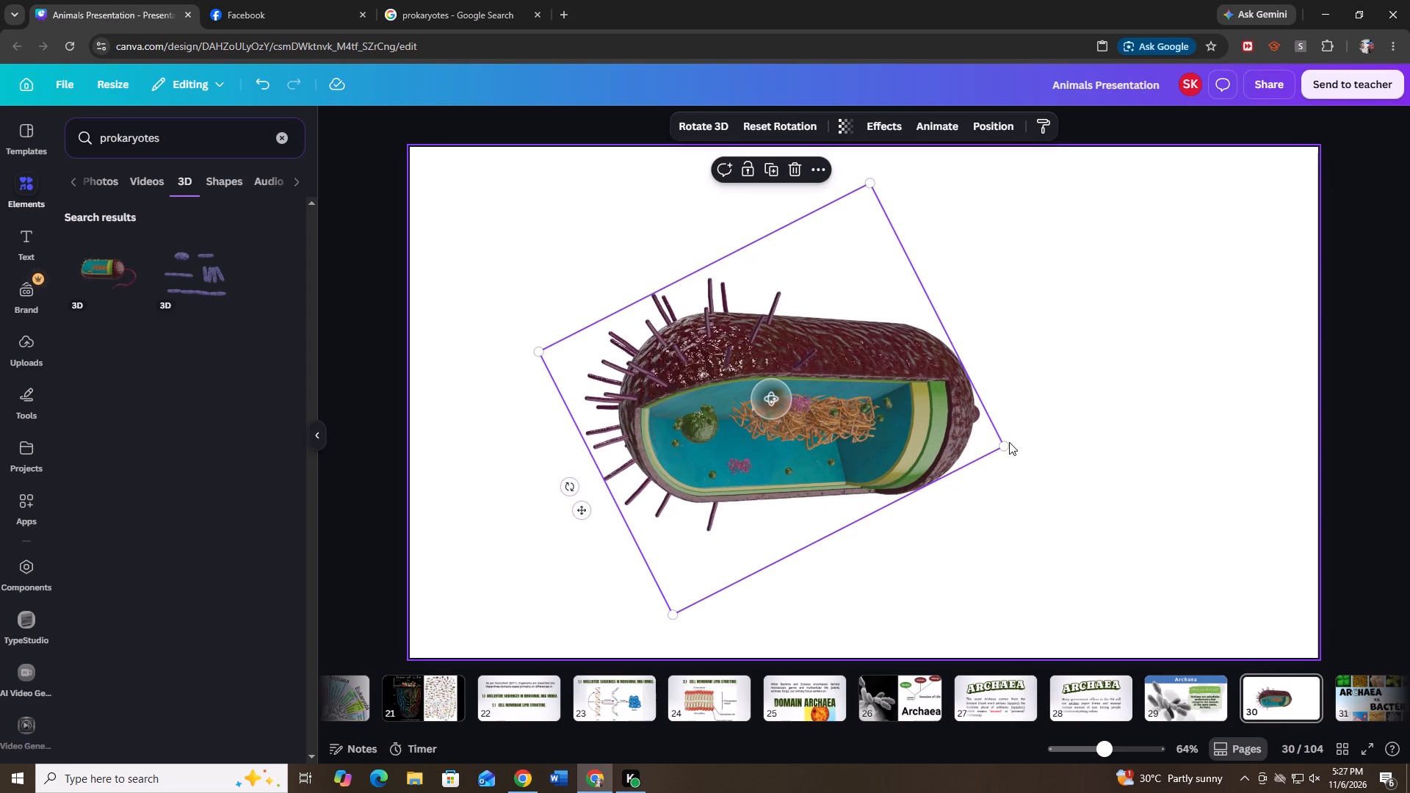
pyautogui.moveTo(1007, 444); pyautogui.dragTo(1238, 497)
pyautogui.moveTo(1047, 461); pyautogui.dragTo(1002, 413)
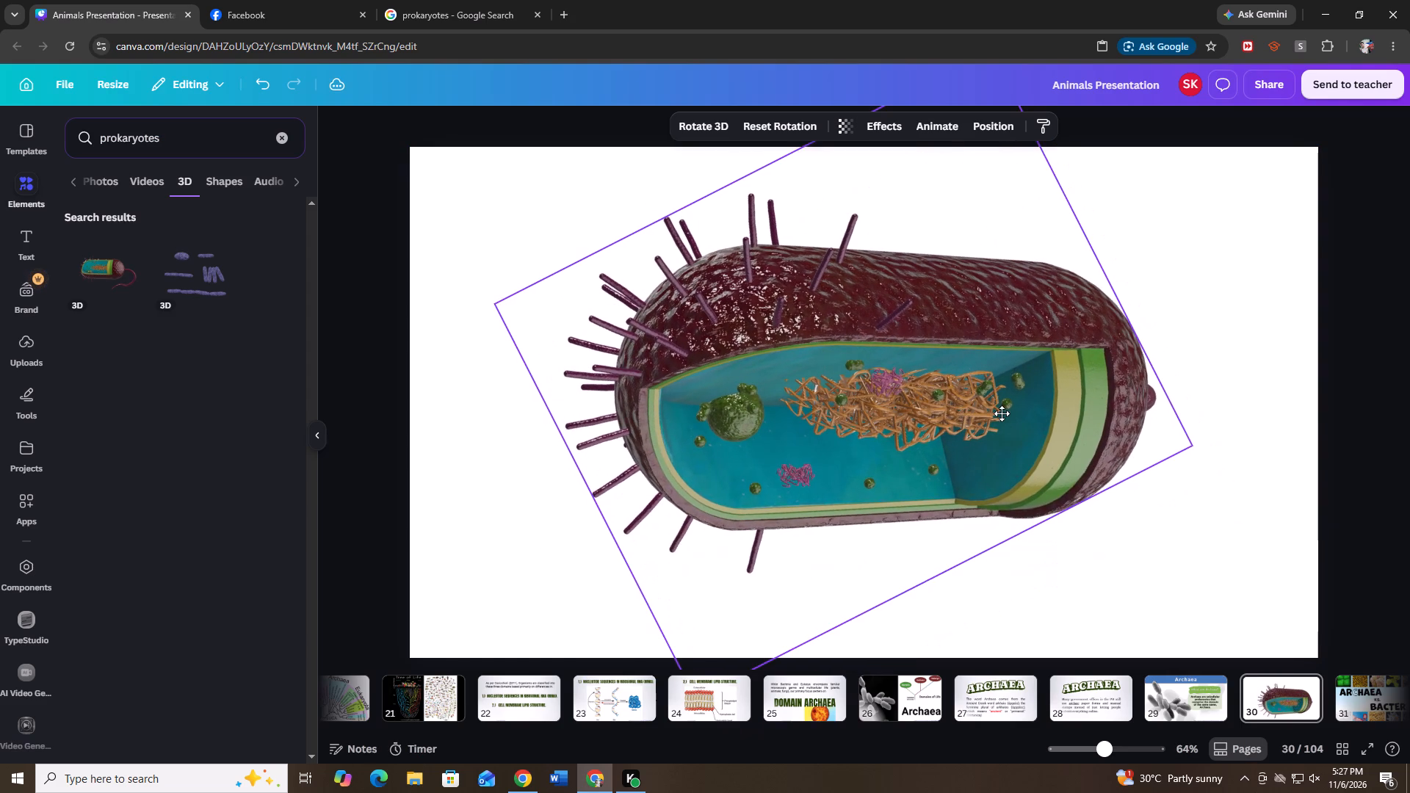
pyautogui.moveTo(1002, 413); pyautogui.dragTo(999, 413)
pyautogui.moveTo(1191, 446); pyautogui.dragTo(1258, 487)
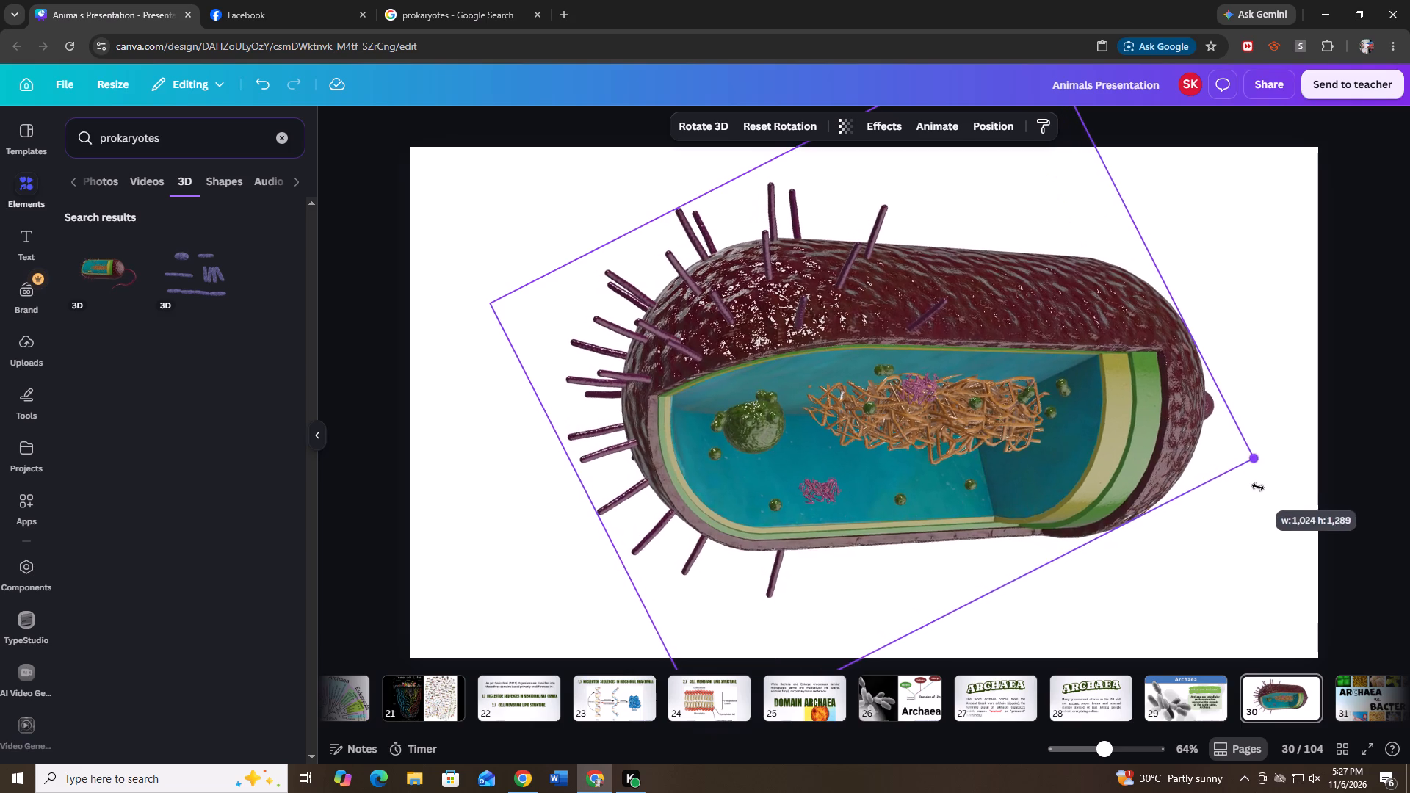
pyautogui.moveTo(1258, 487); pyautogui.dragTo(1329, 520)
pyautogui.moveTo(1149, 419); pyautogui.dragTo(1131, 413)
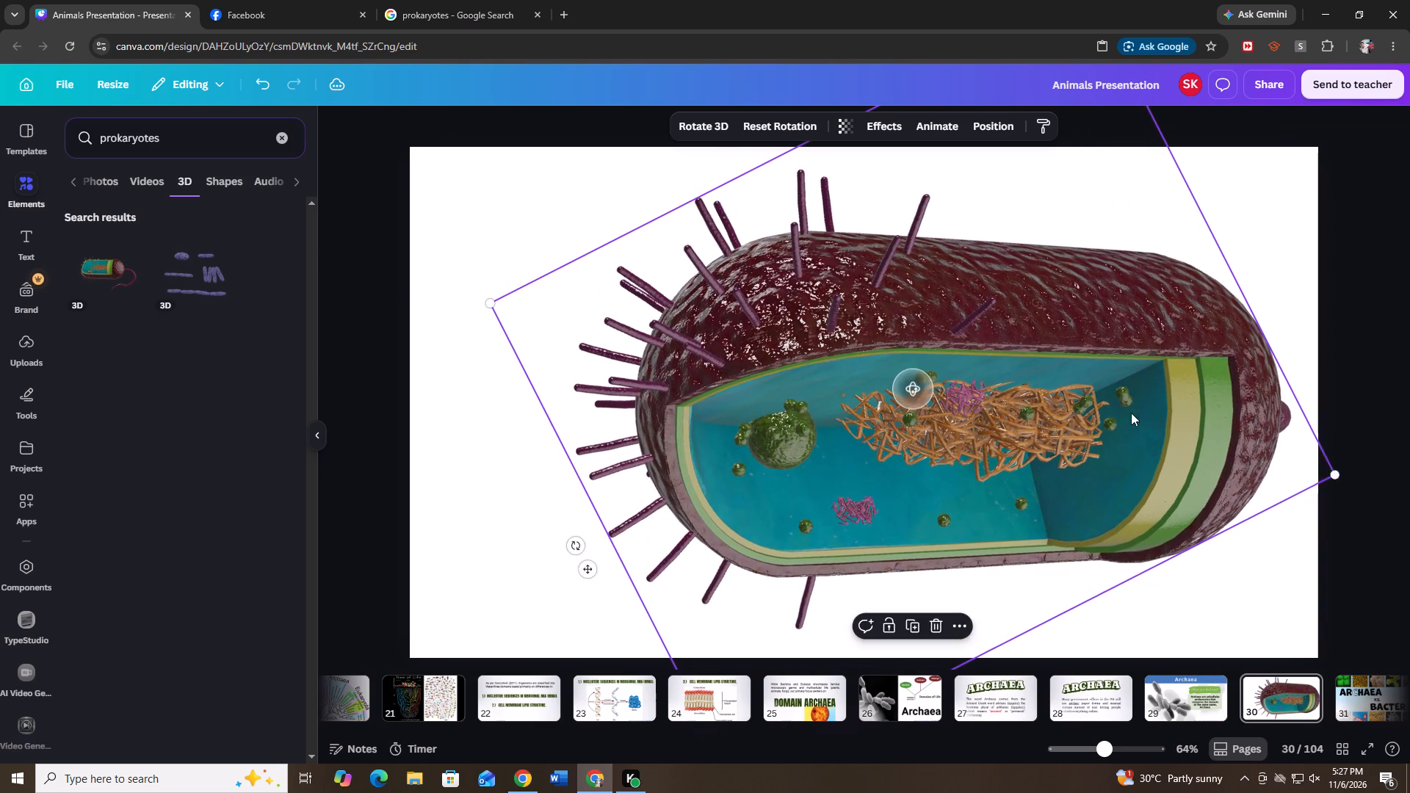
pyautogui.moveTo(1131, 413); pyautogui.dragTo(1081, 426)
# Shrink the cell model slightly and turn it in 3D until both its cutaway interior and its tail face the viewer.
pyautogui.moveTo(857, 403); pyautogui.dragTo(861, 345)
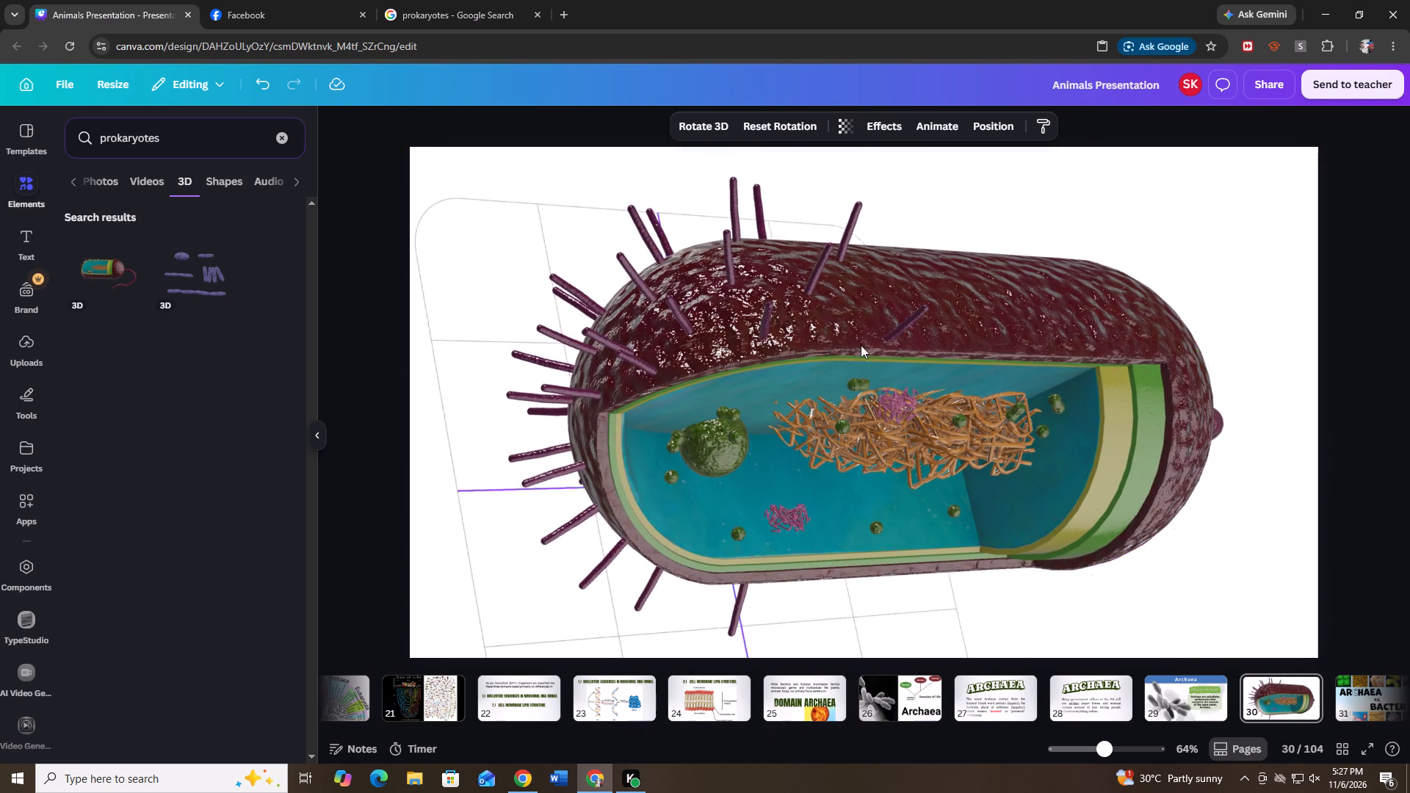
pyautogui.moveTo(861, 345); pyautogui.dragTo(869, 401)
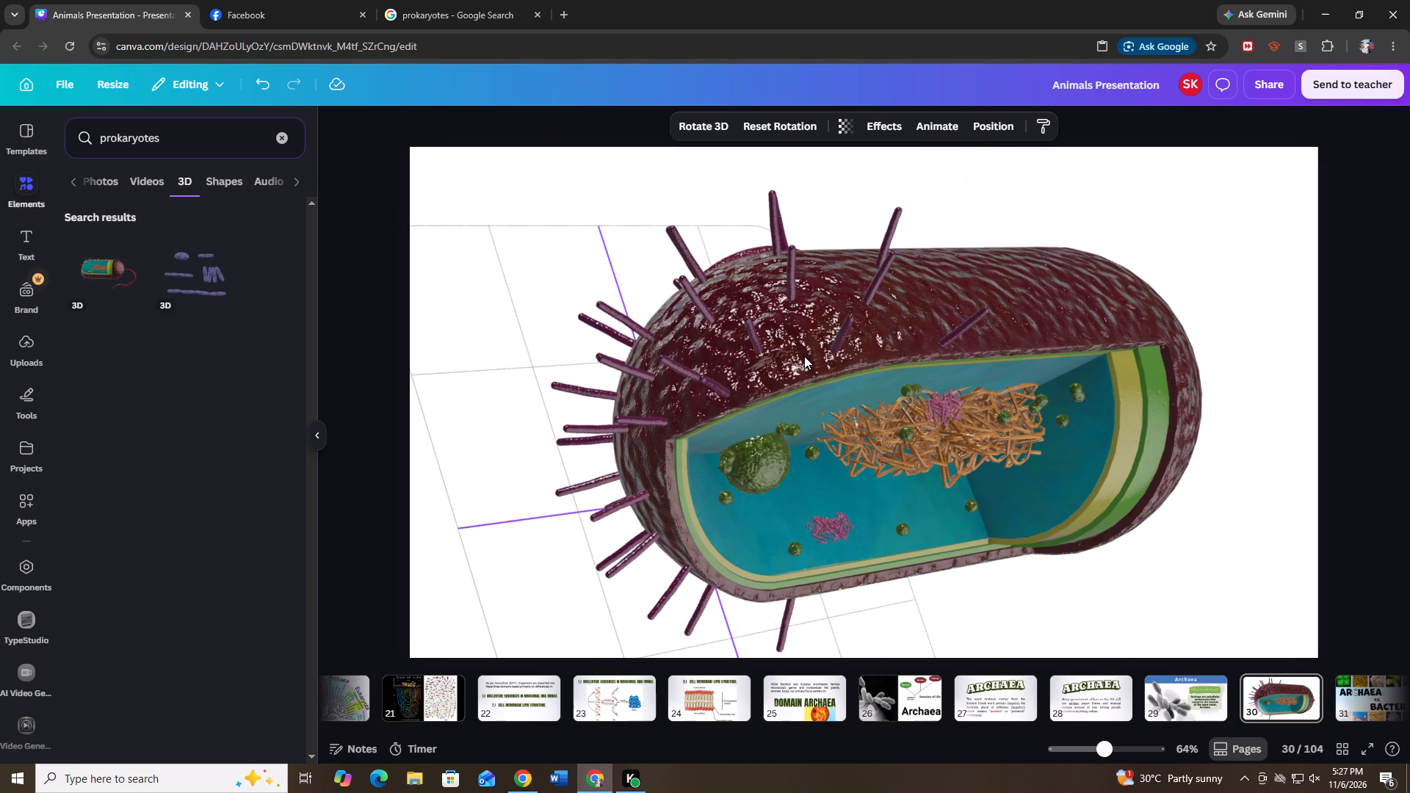
pyautogui.moveTo(470, 330); pyautogui.dragTo(593, 339)
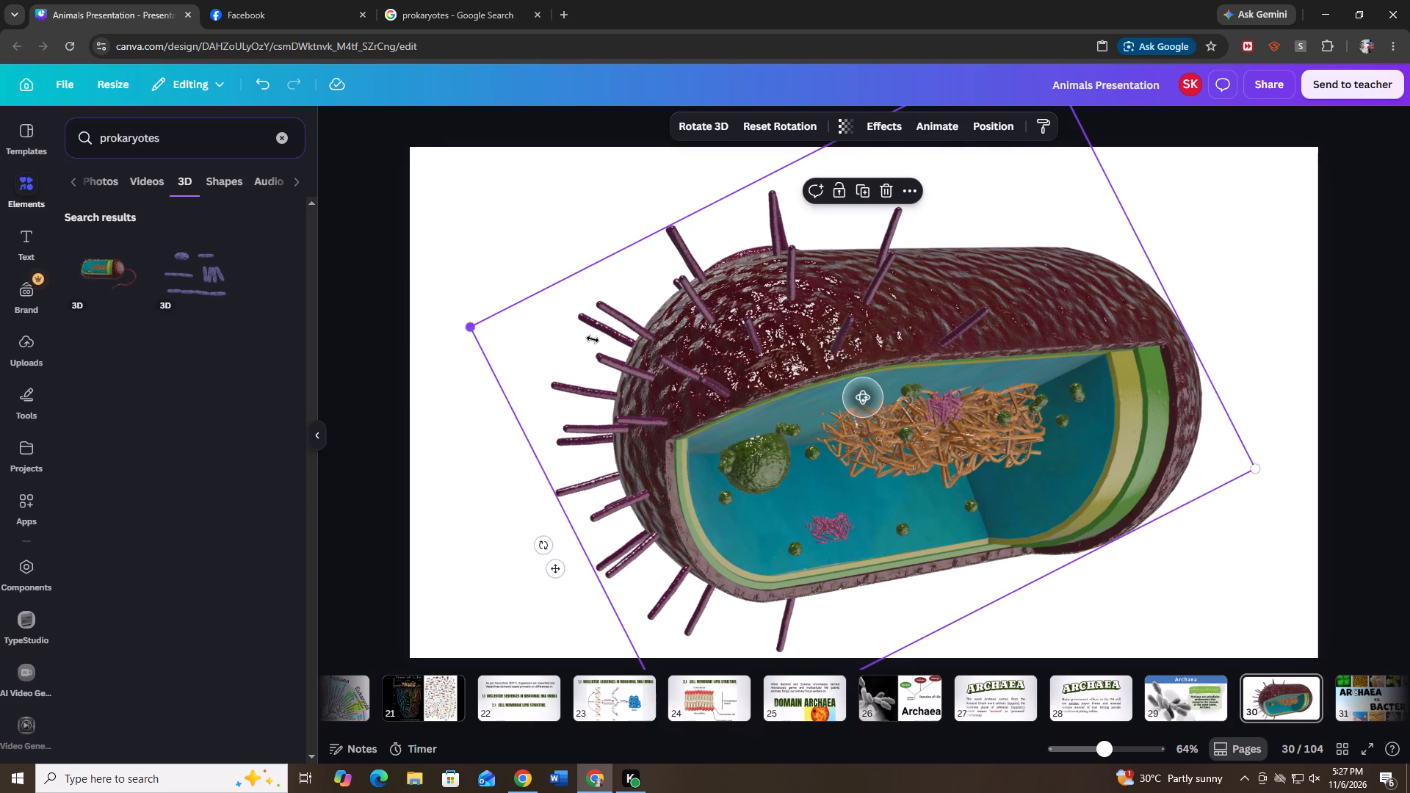
pyautogui.moveTo(593, 339); pyautogui.dragTo(647, 341)
pyautogui.moveTo(871, 394); pyautogui.dragTo(750, 369)
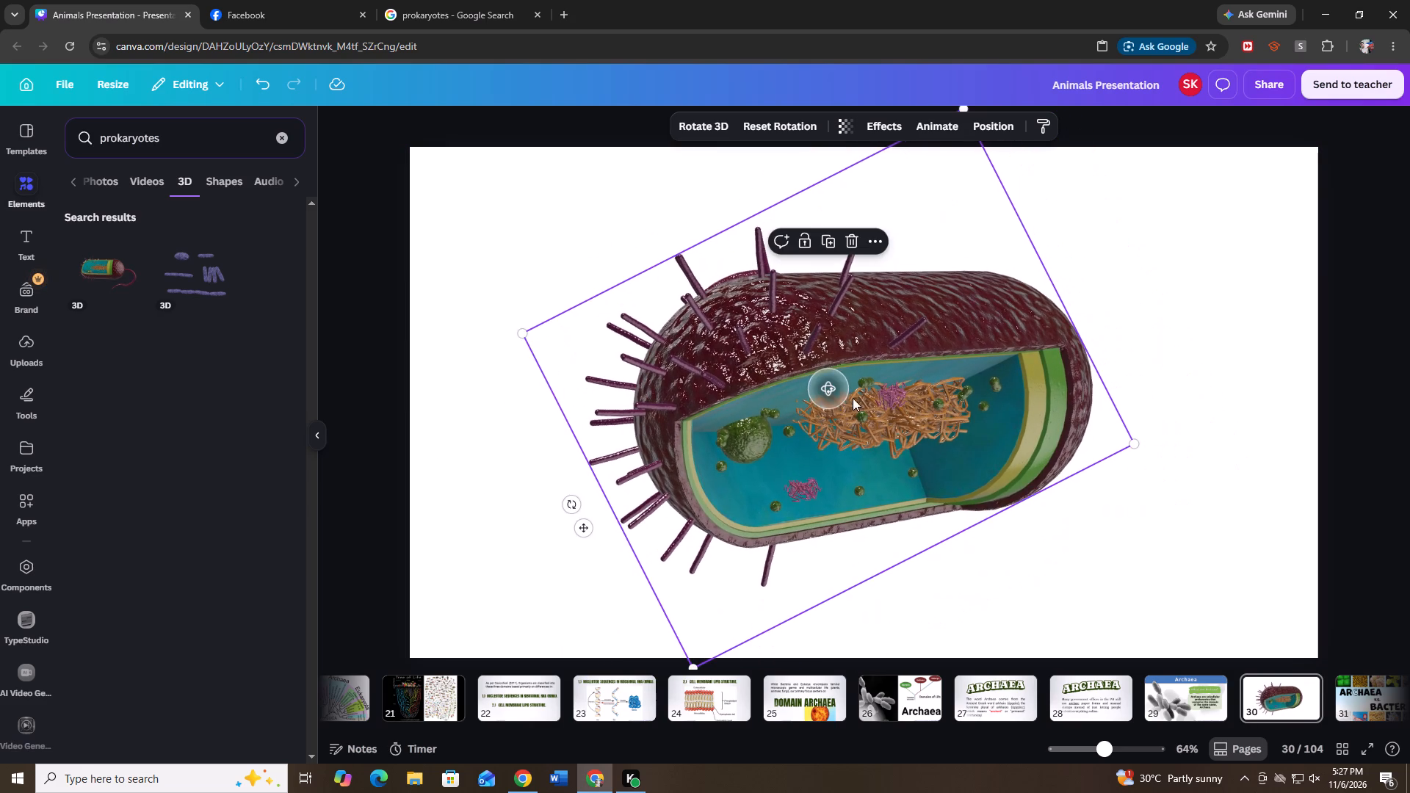
pyautogui.moveTo(829, 391); pyautogui.dragTo(778, 261)
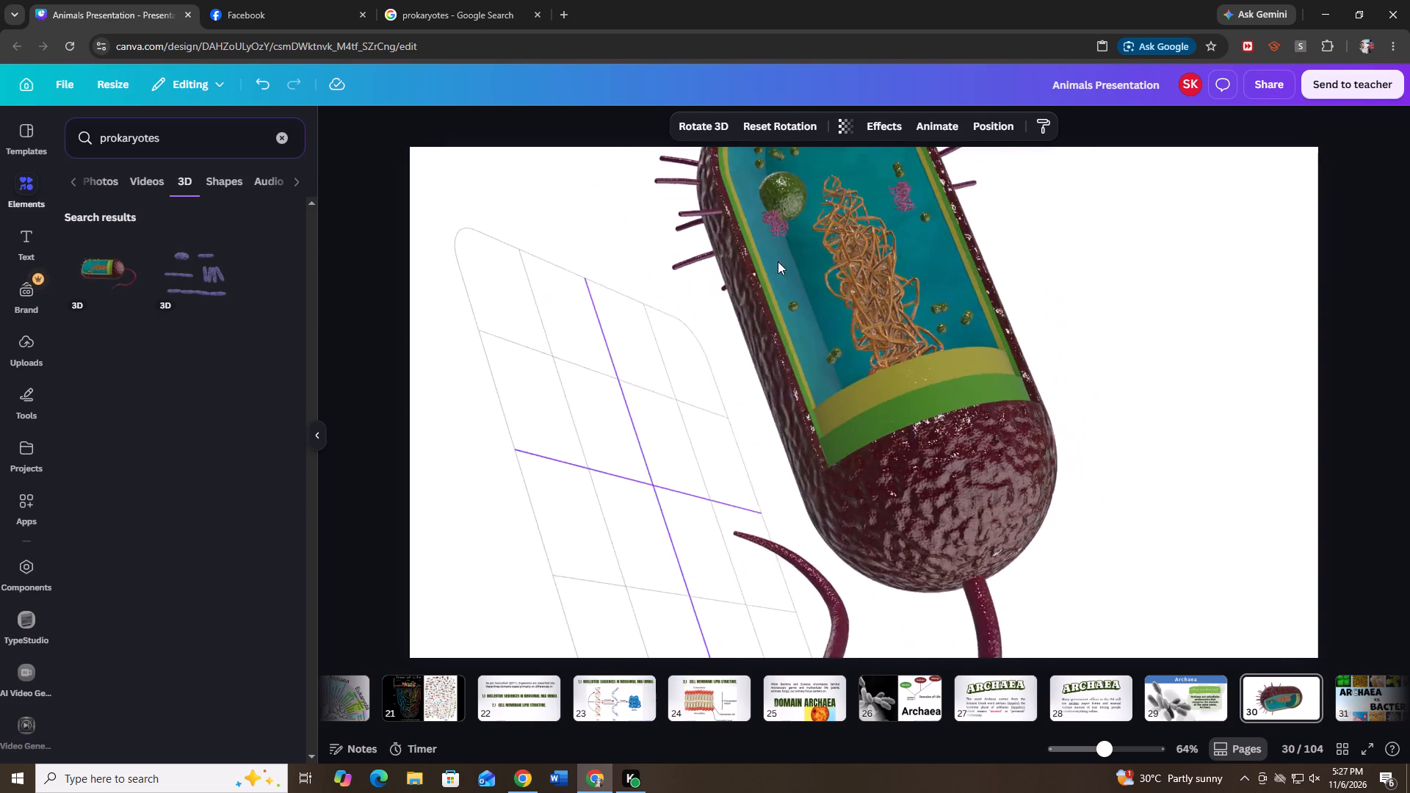
pyautogui.moveTo(778, 261); pyautogui.dragTo(801, 278)
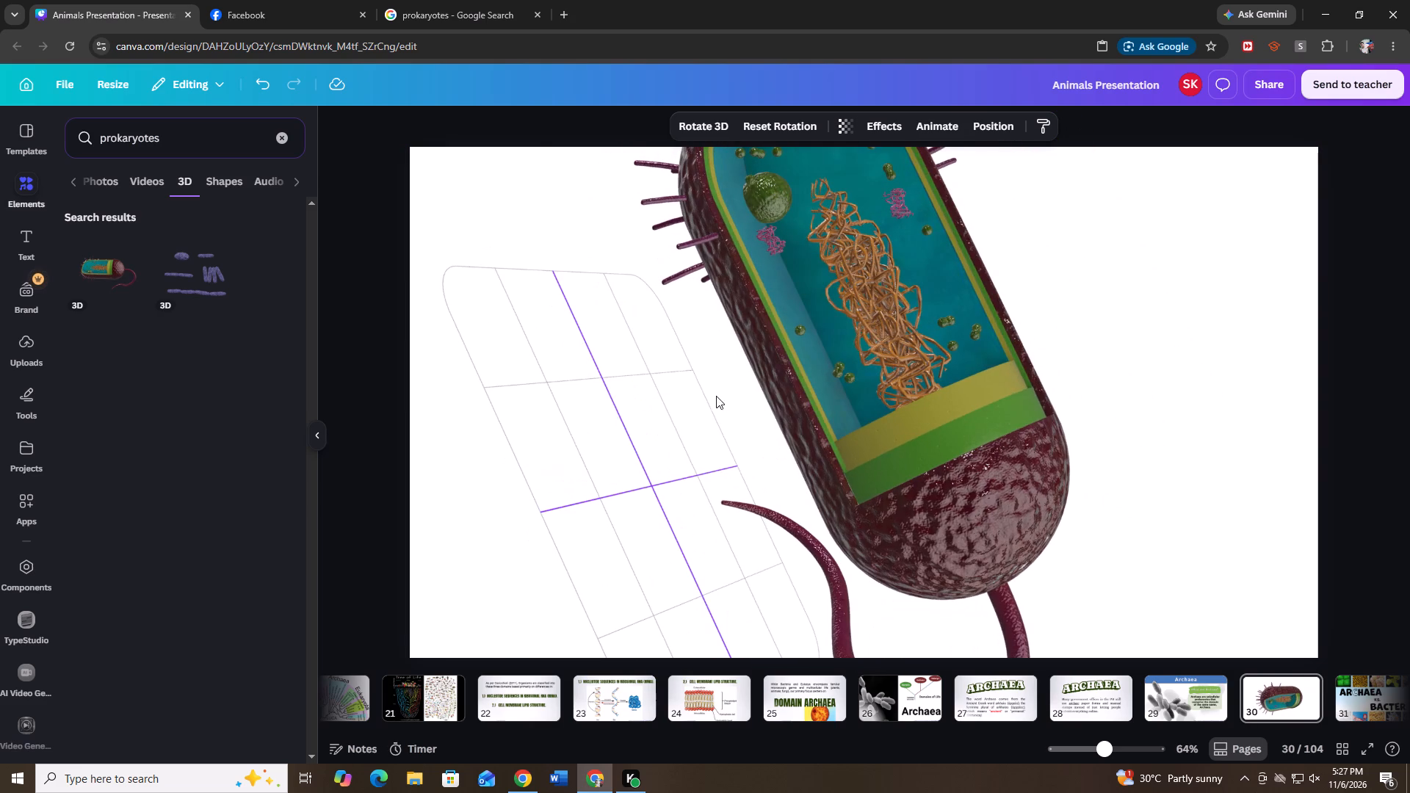
# Level the cell model so its body lies horizontal, reduce its size a little and centre it on slide 30.
pyautogui.moveTo(670, 471); pyautogui.dragTo(755, 595)
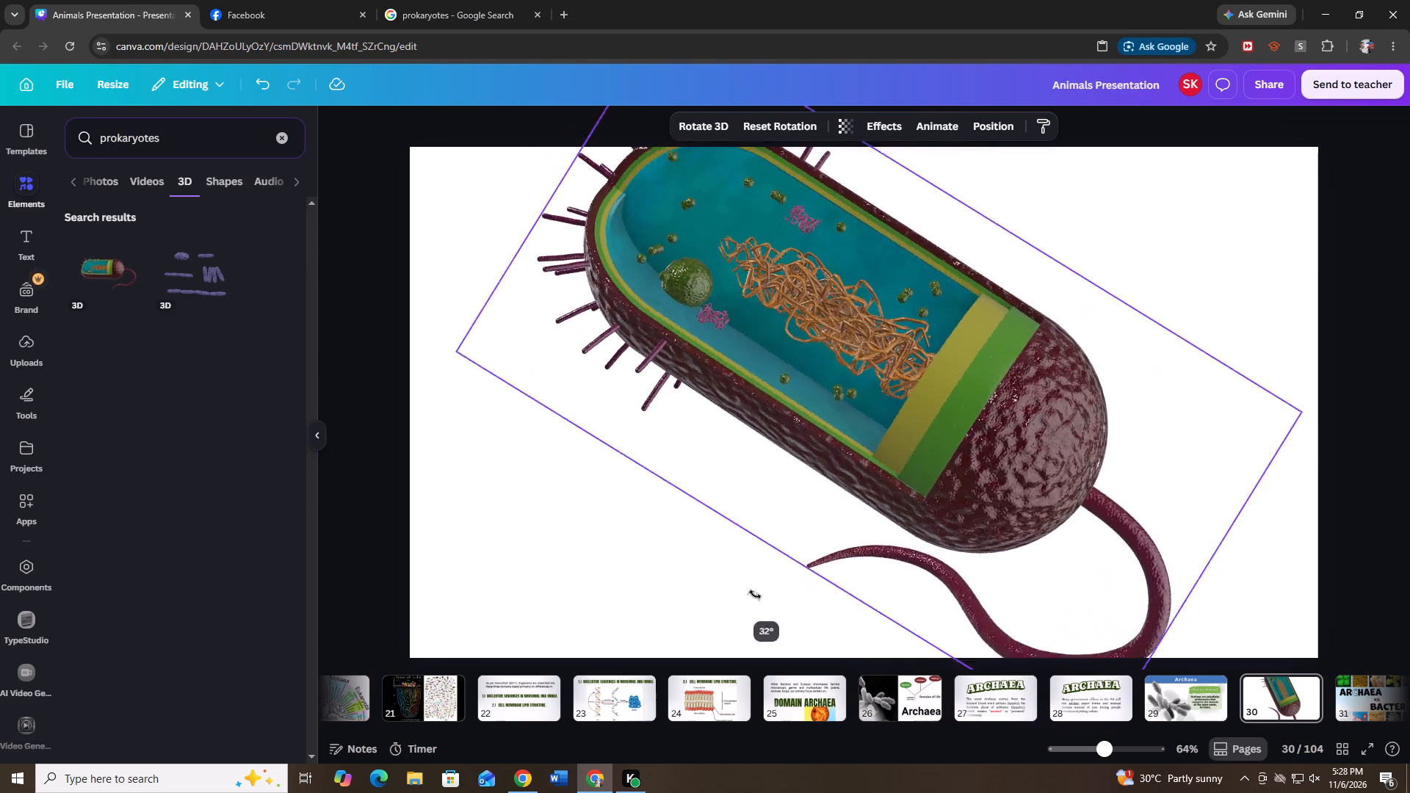
pyautogui.moveTo(755, 595); pyautogui.dragTo(868, 562)
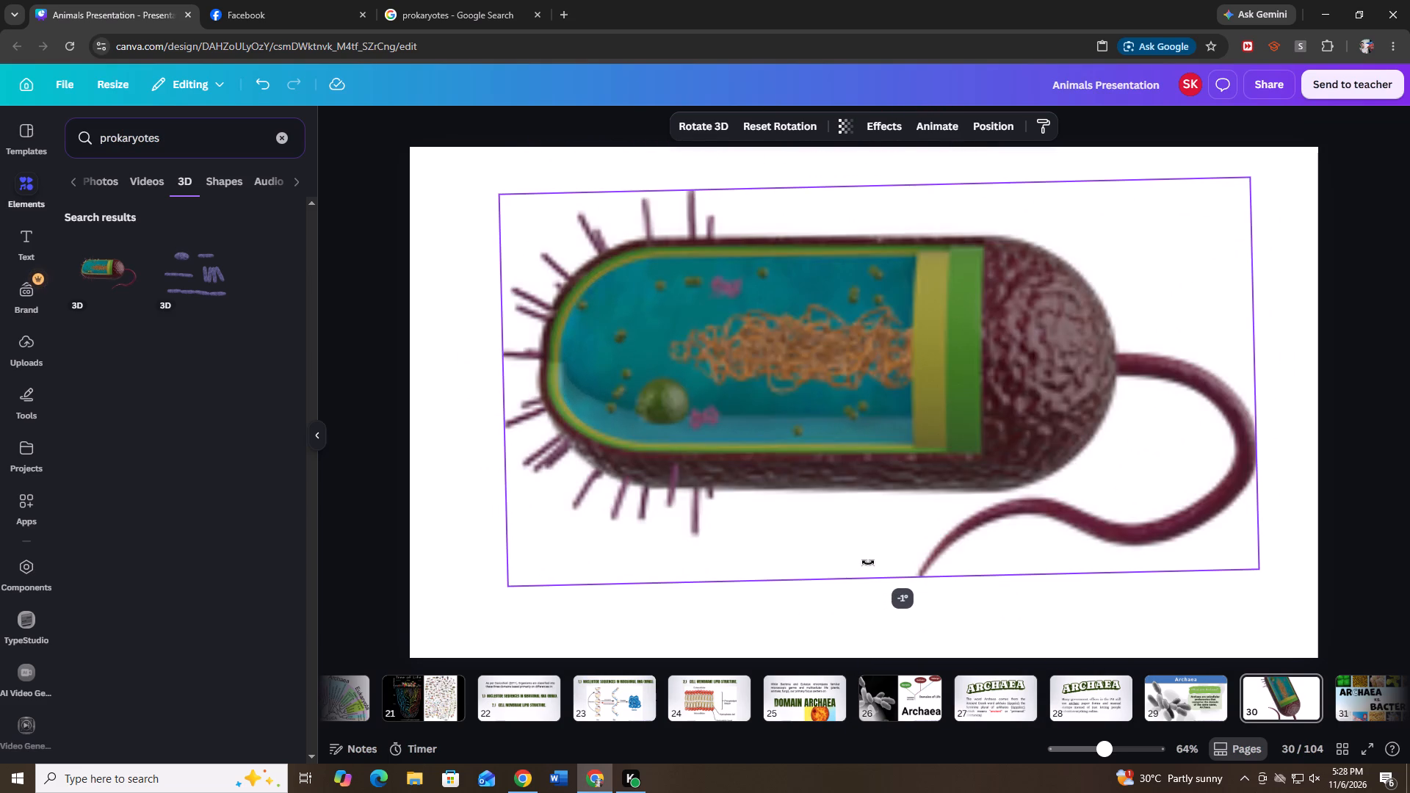
pyautogui.moveTo(868, 562); pyautogui.dragTo(865, 563)
pyautogui.moveTo(1251, 187); pyautogui.dragTo(1224, 206)
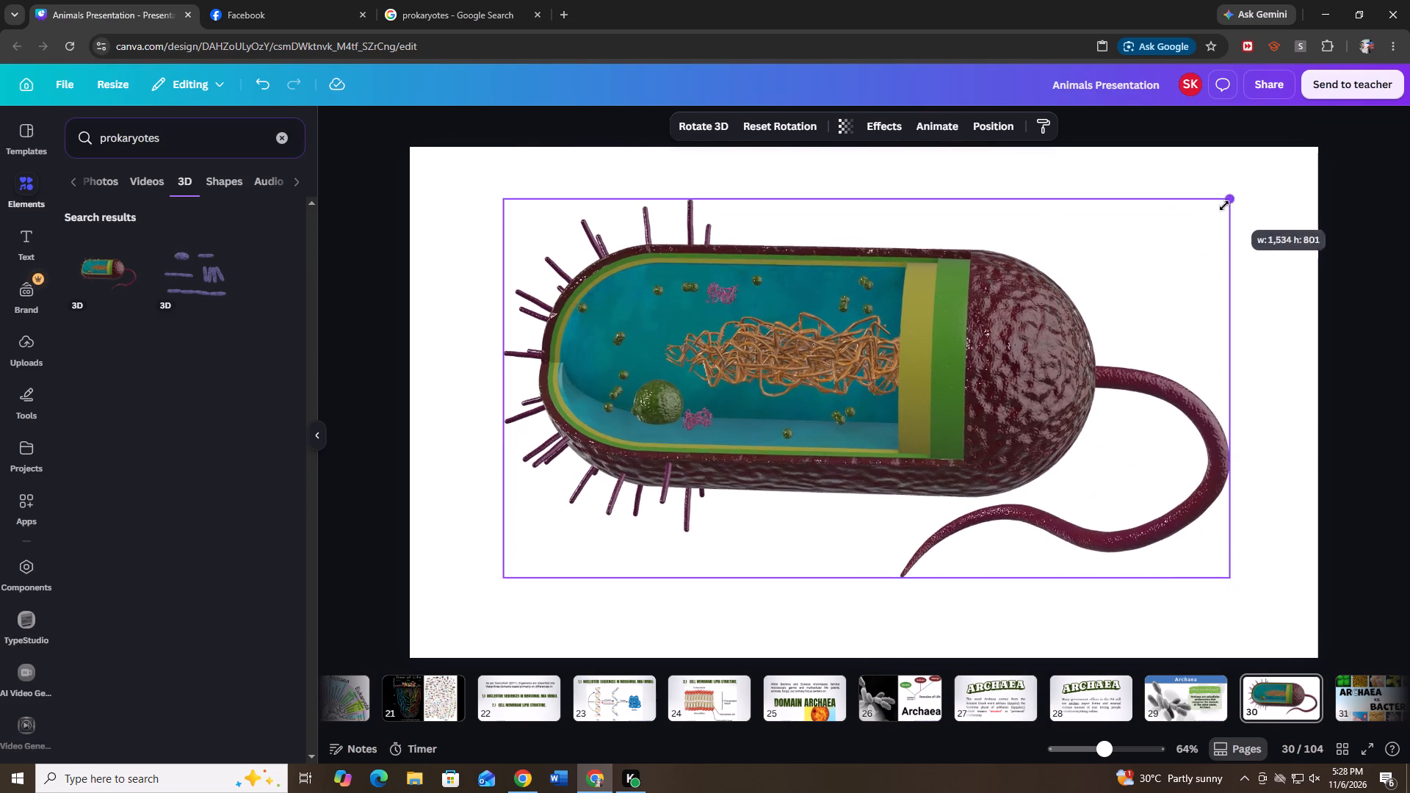
pyautogui.moveTo(1224, 206); pyautogui.dragTo(1212, 212)
pyautogui.moveTo(1018, 294); pyautogui.dragTo(1039, 302)
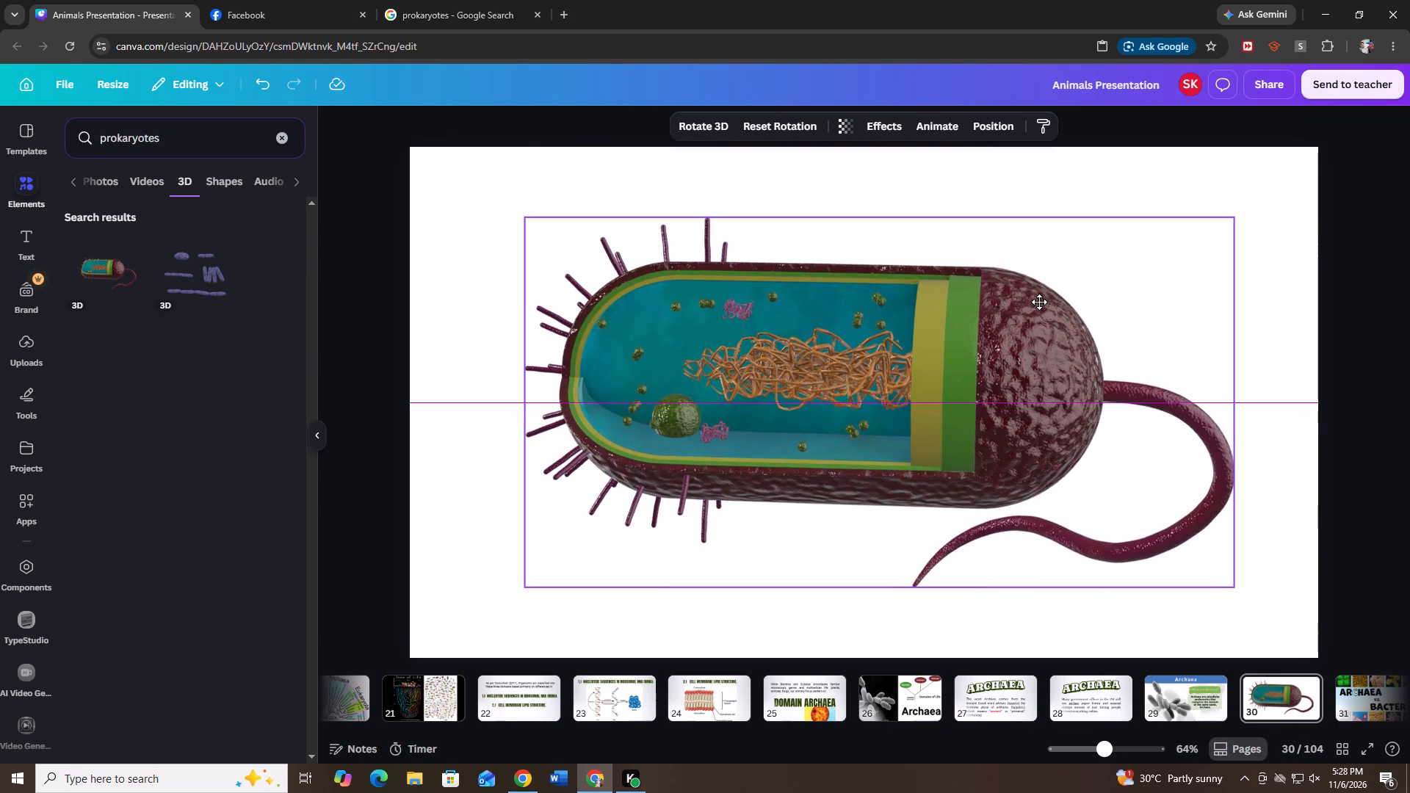
pyautogui.moveTo(1039, 302); pyautogui.dragTo(1030, 303)
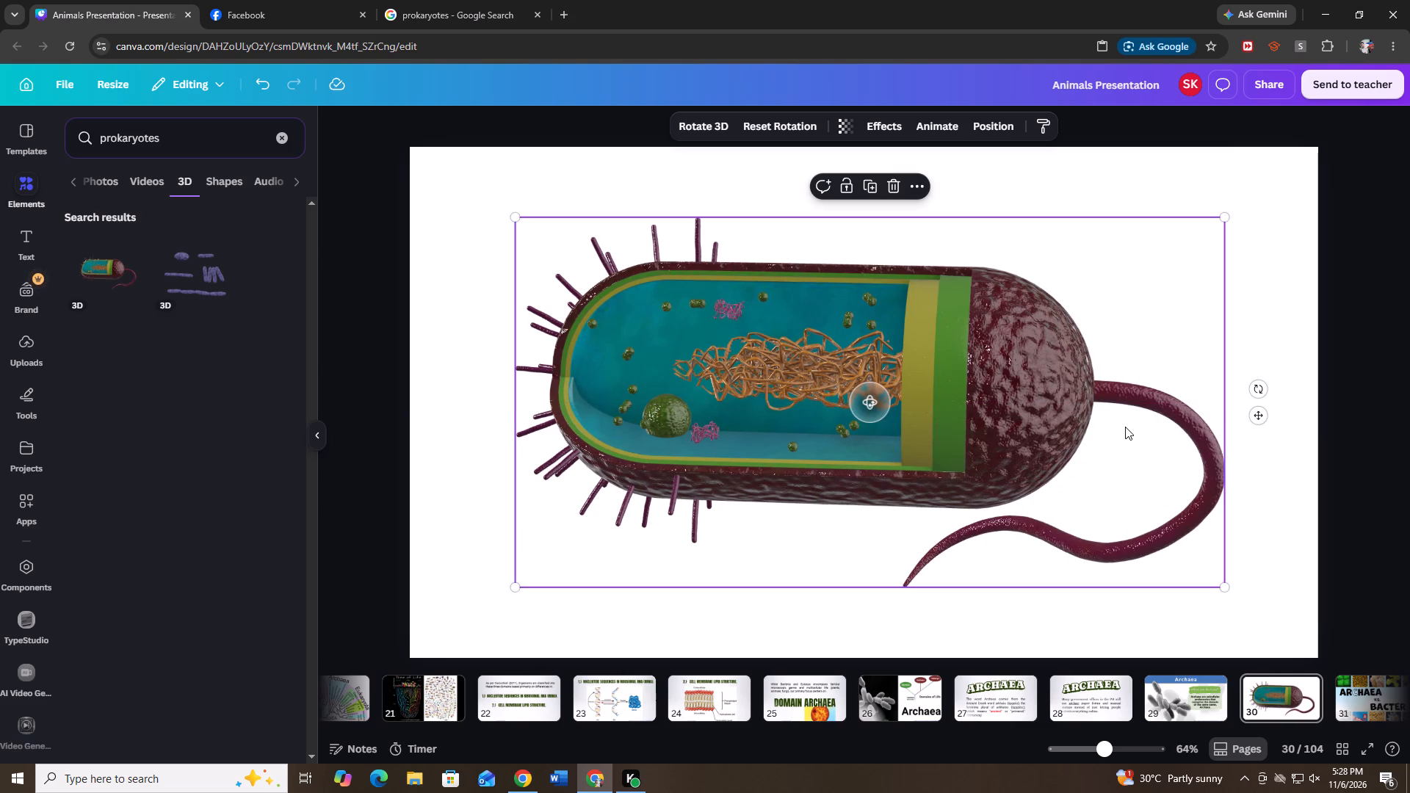
# Duplicate slide 30 with its cell model, without leaving an extra copy of the model on the slide.
pyautogui.hotkey('ctrl', 'd')
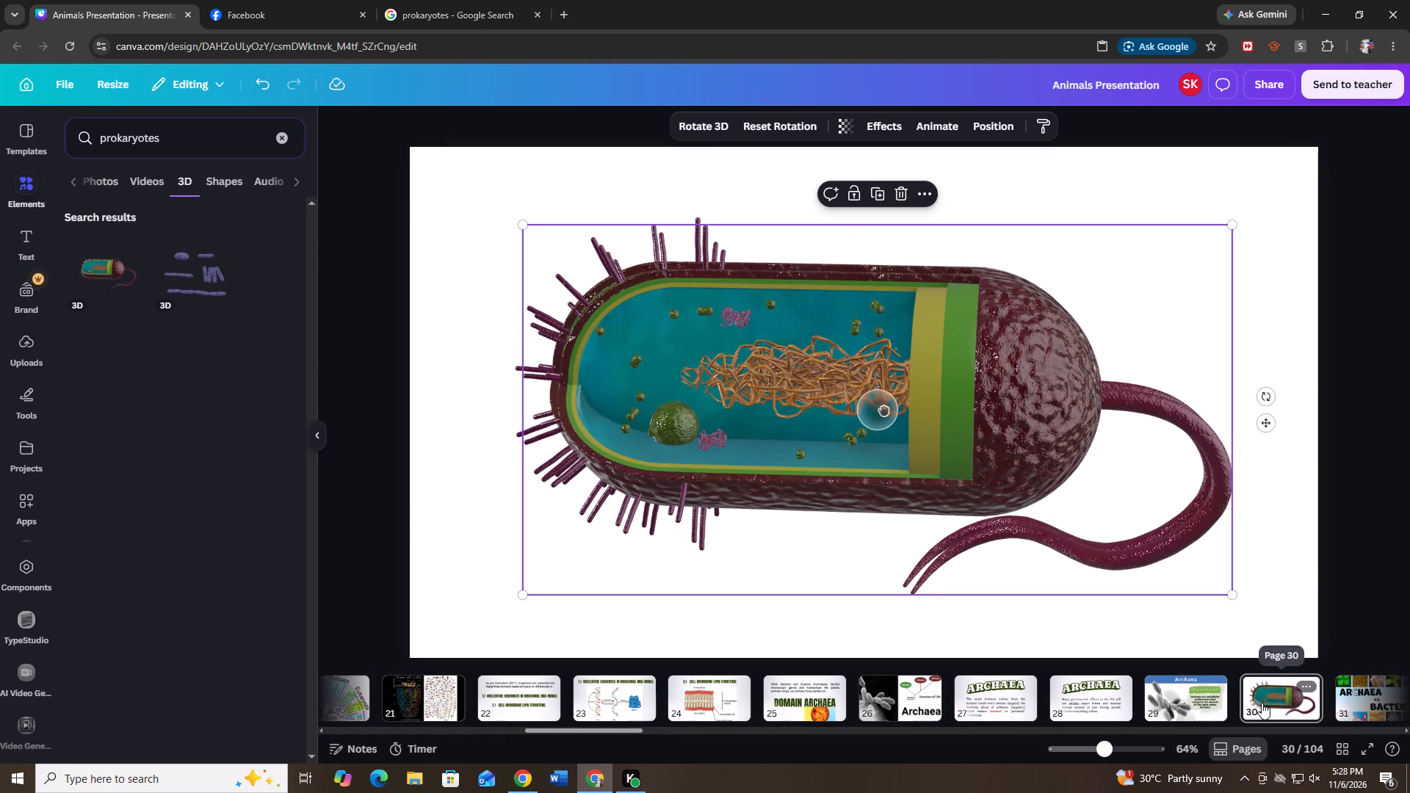
pyautogui.click(900, 189)
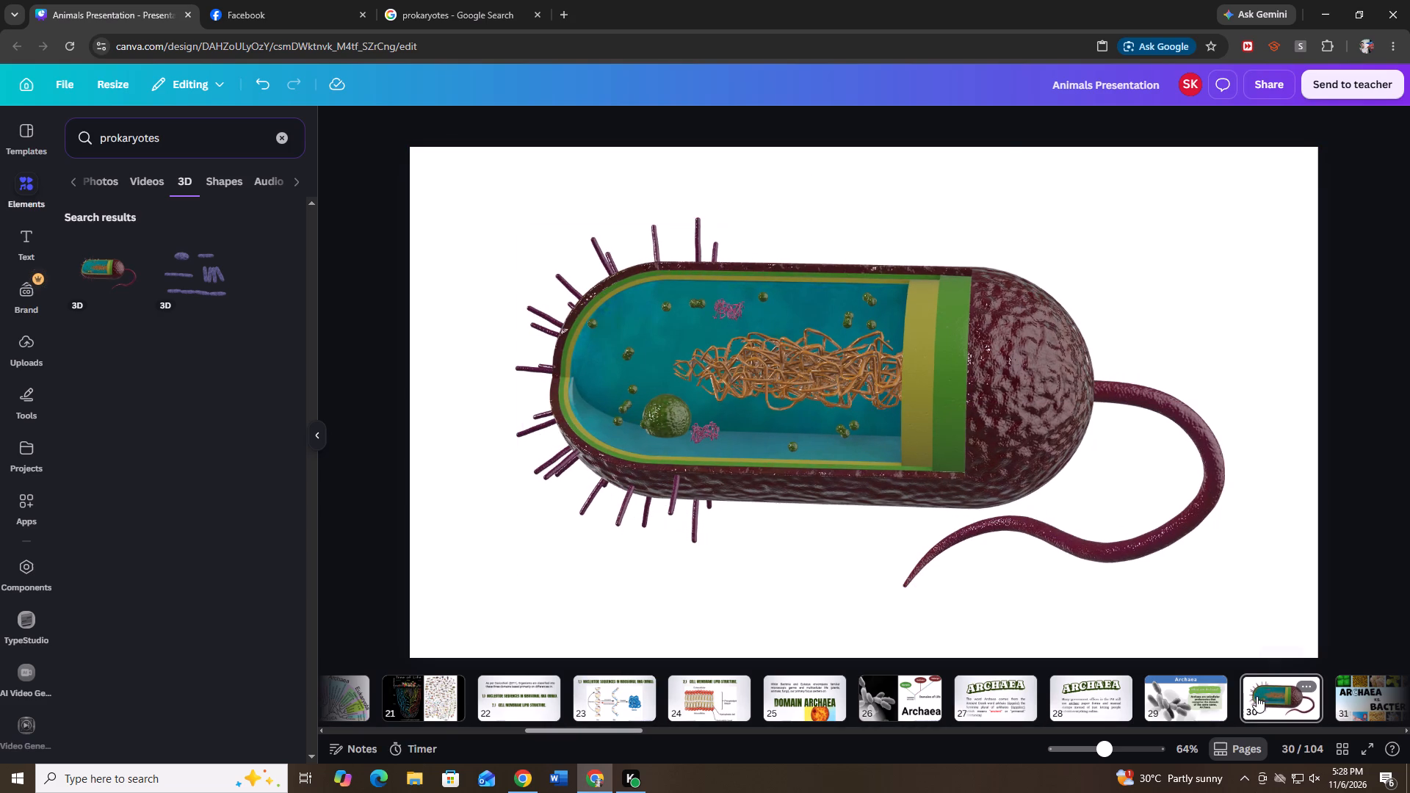
pyautogui.click(1257, 696)
pyautogui.hotkey('ctrl', 'd')
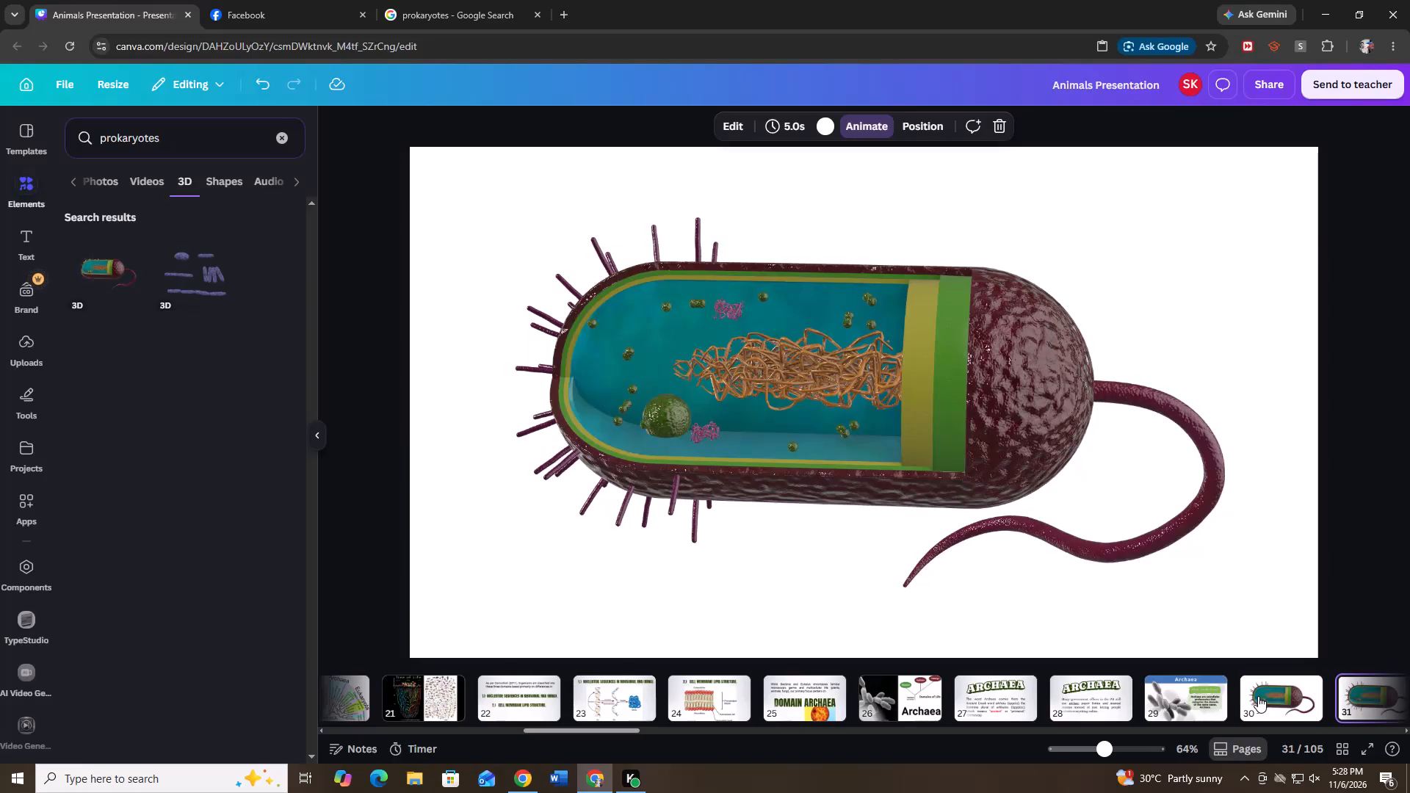
# Delete the cell model from the original slide 30, keeping the duplicate slide intact.
pyautogui.click(1264, 695)
pyautogui.click(897, 436)
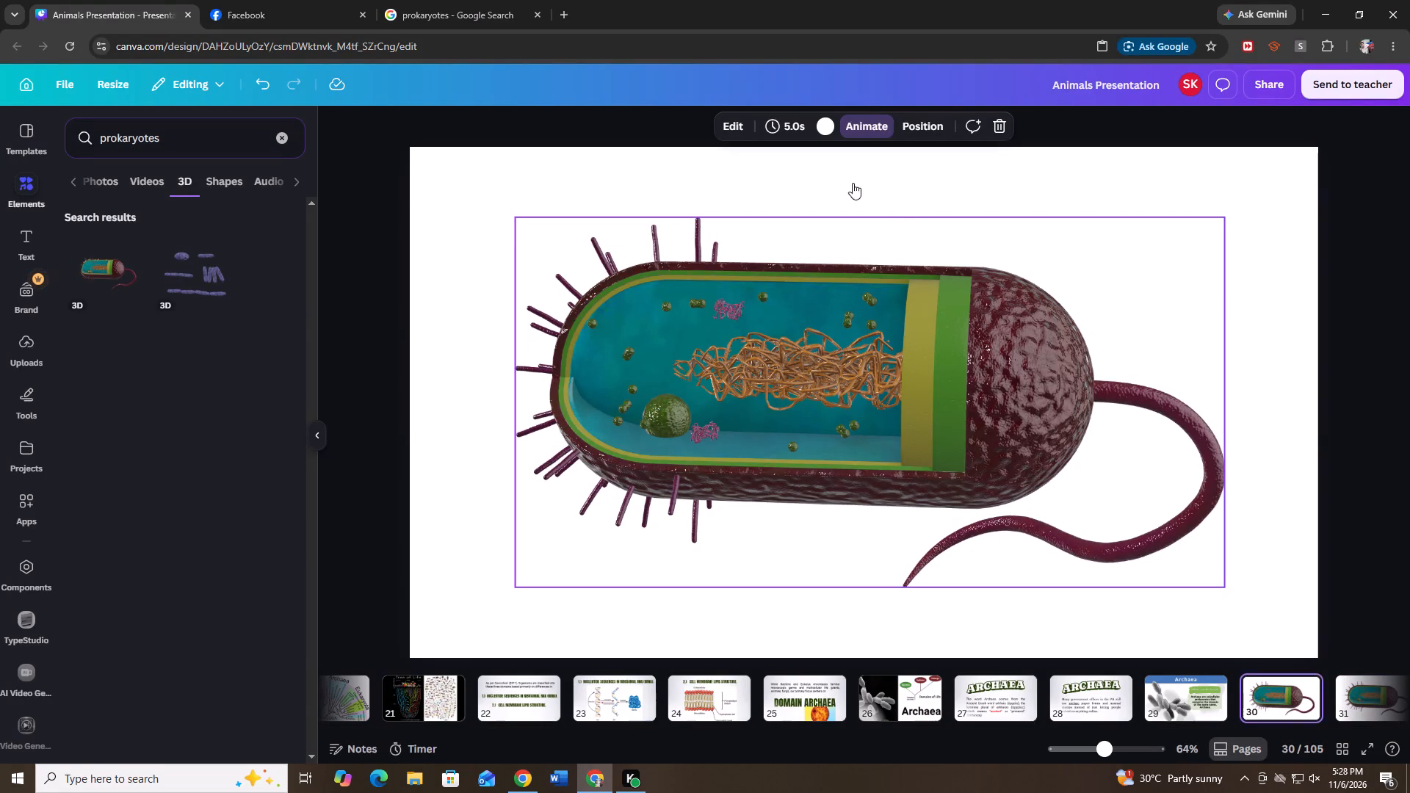
pyautogui.click(889, 188)
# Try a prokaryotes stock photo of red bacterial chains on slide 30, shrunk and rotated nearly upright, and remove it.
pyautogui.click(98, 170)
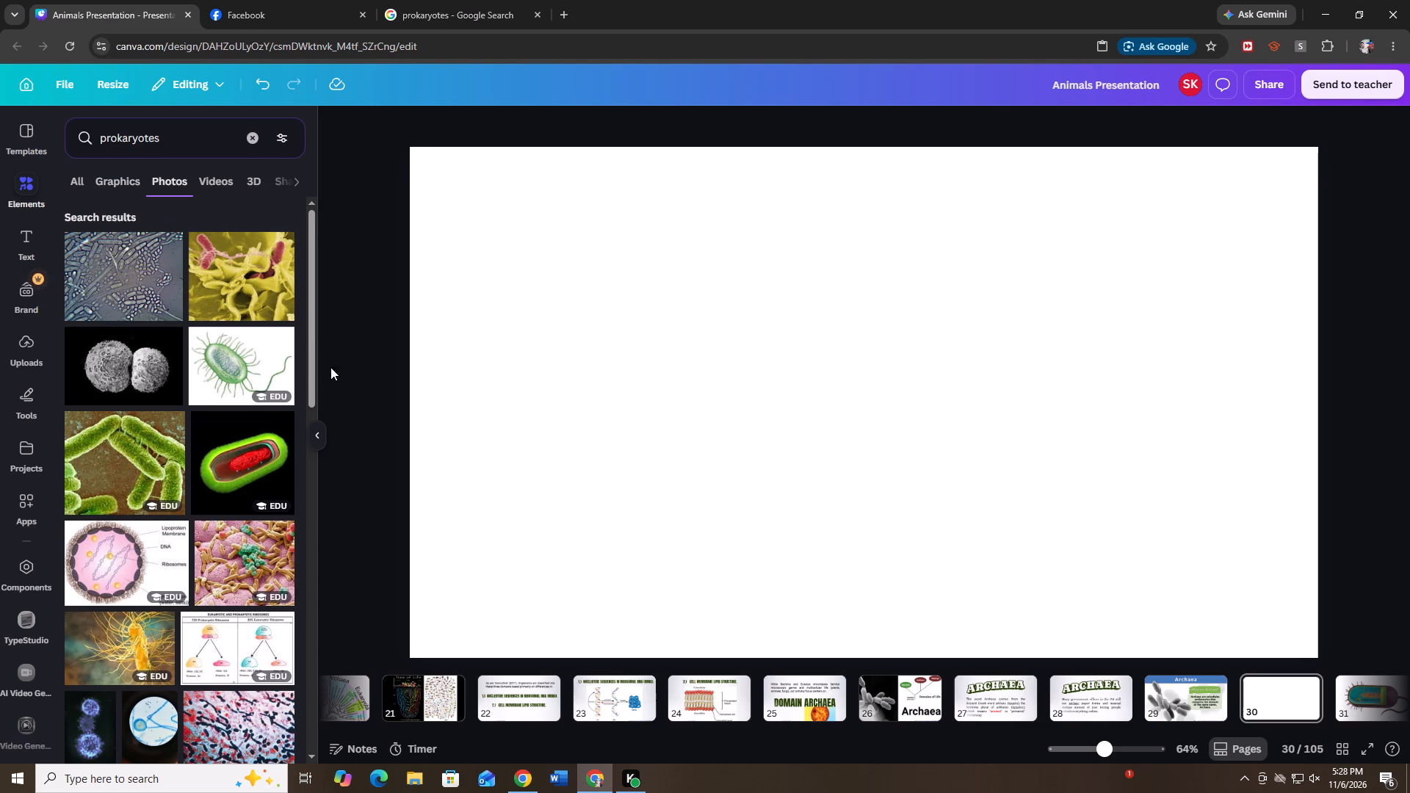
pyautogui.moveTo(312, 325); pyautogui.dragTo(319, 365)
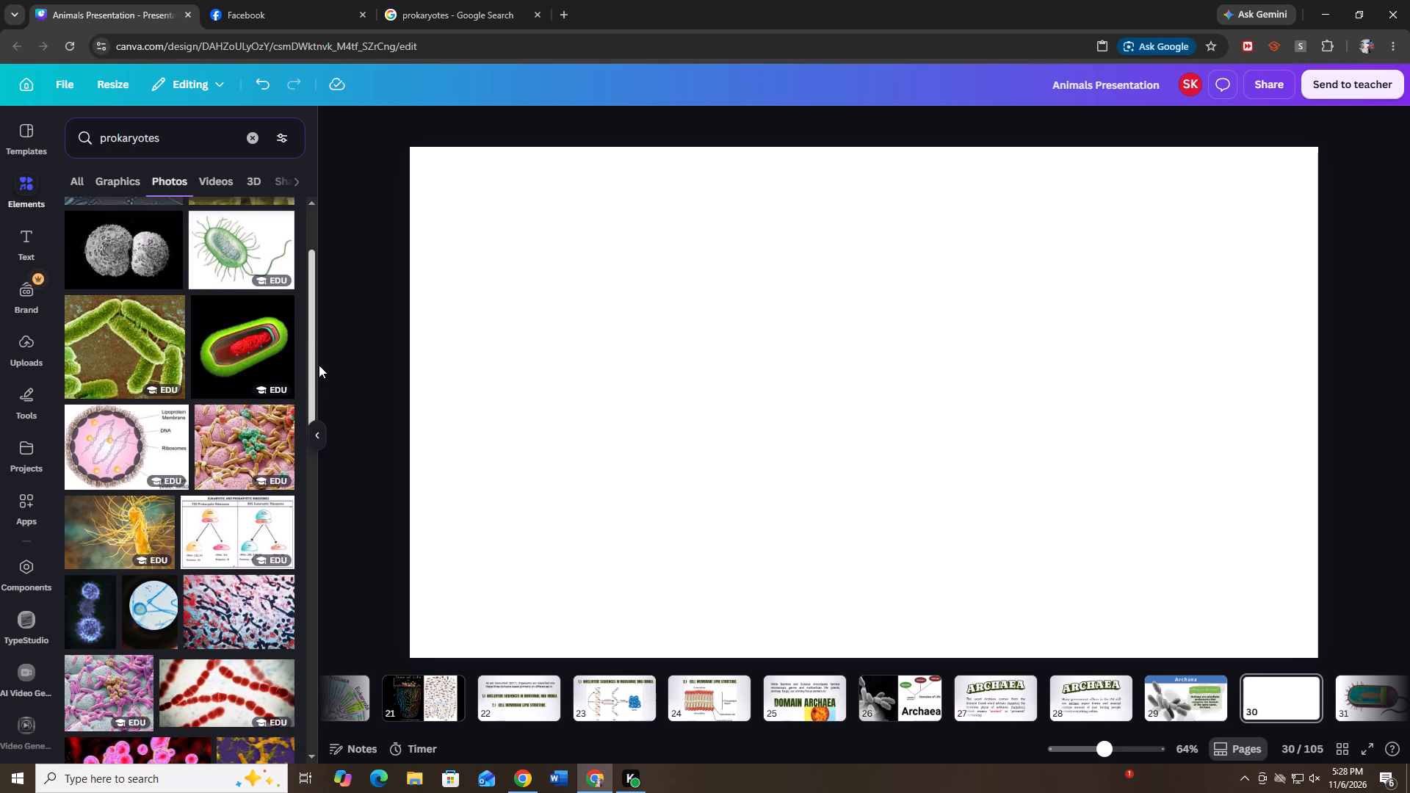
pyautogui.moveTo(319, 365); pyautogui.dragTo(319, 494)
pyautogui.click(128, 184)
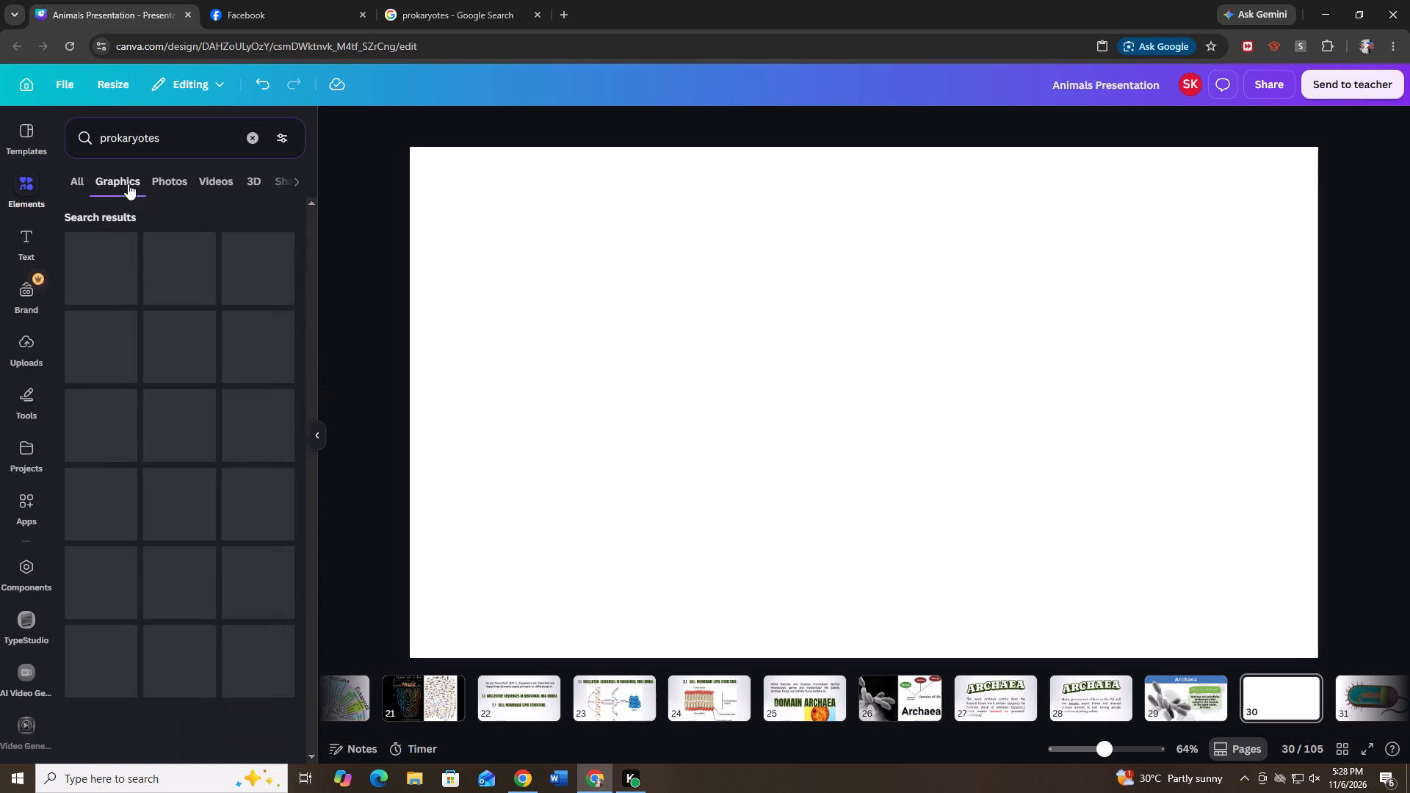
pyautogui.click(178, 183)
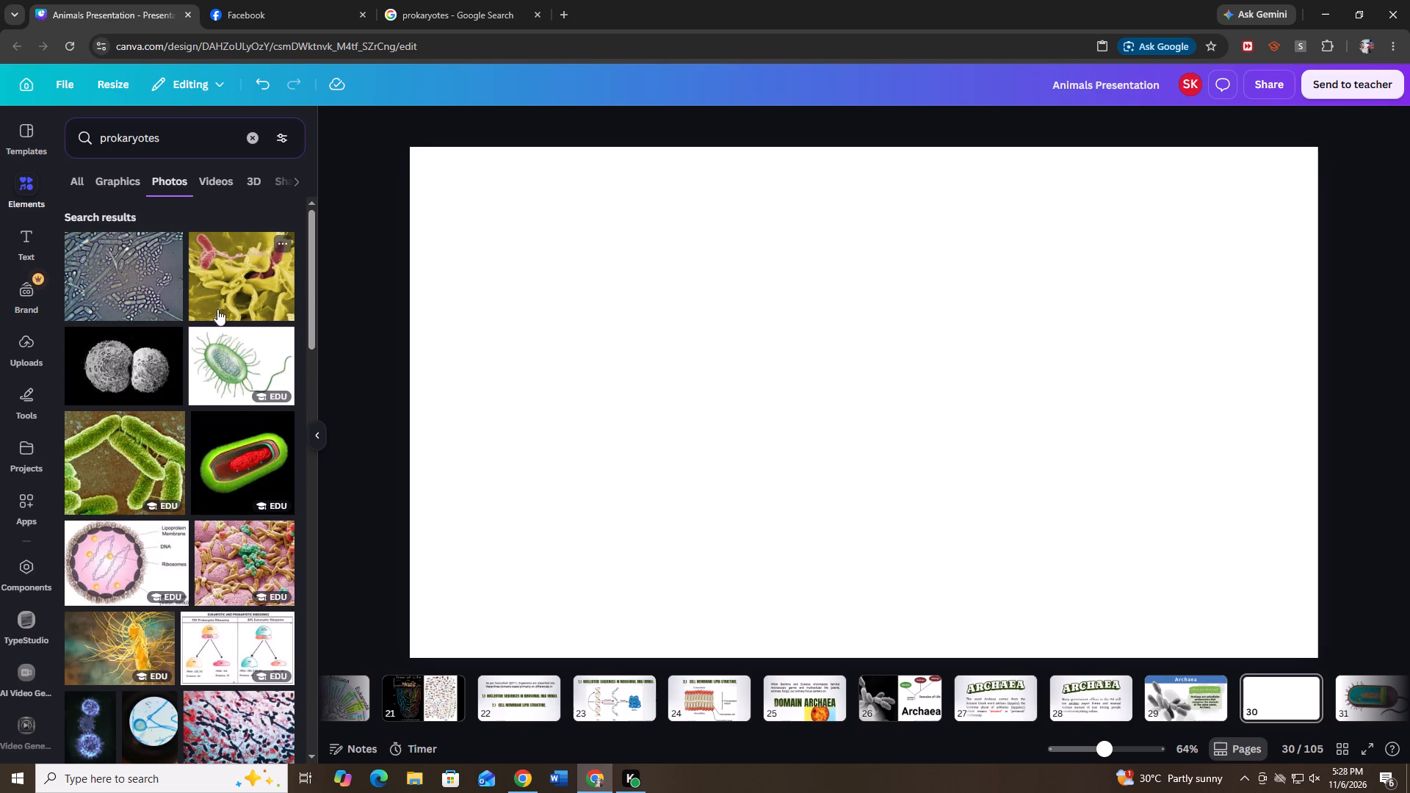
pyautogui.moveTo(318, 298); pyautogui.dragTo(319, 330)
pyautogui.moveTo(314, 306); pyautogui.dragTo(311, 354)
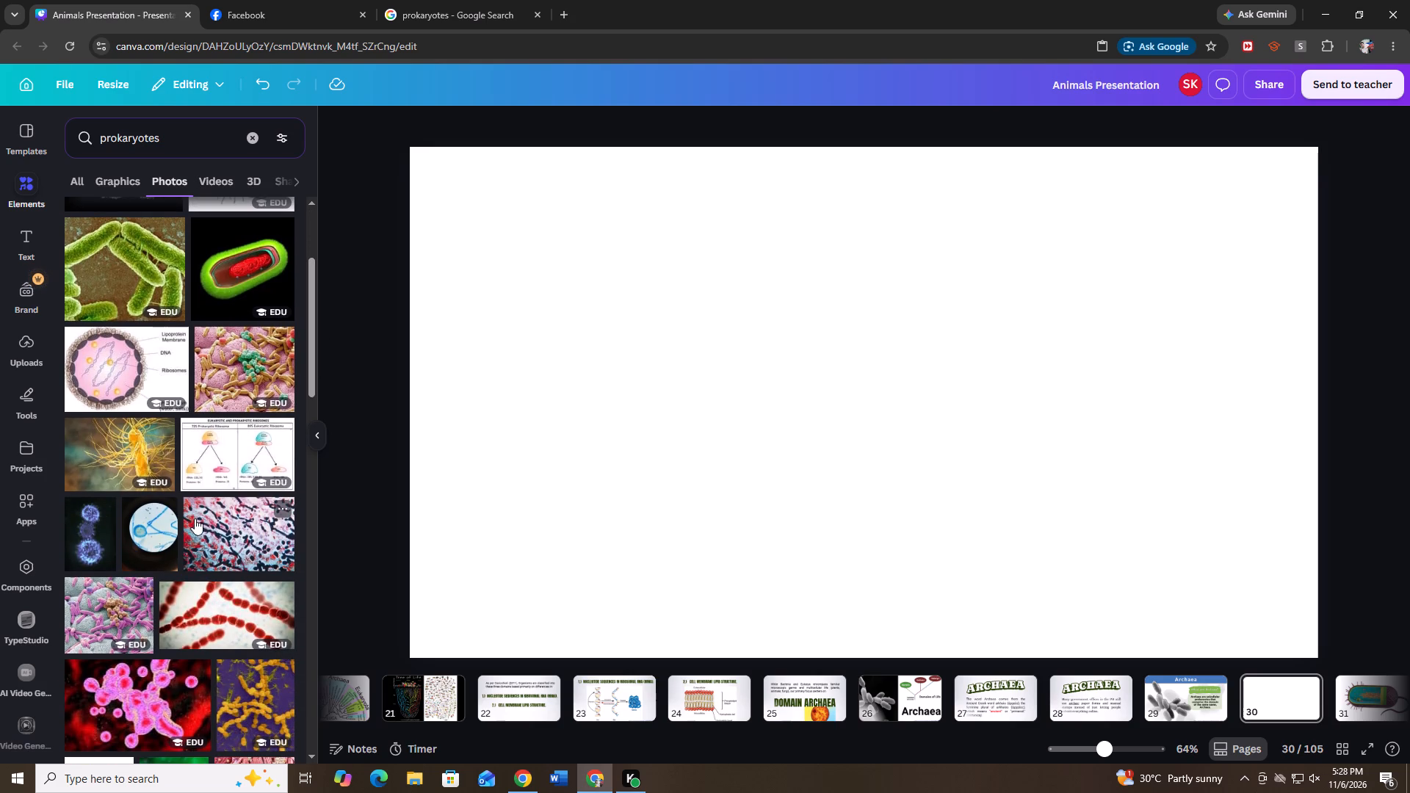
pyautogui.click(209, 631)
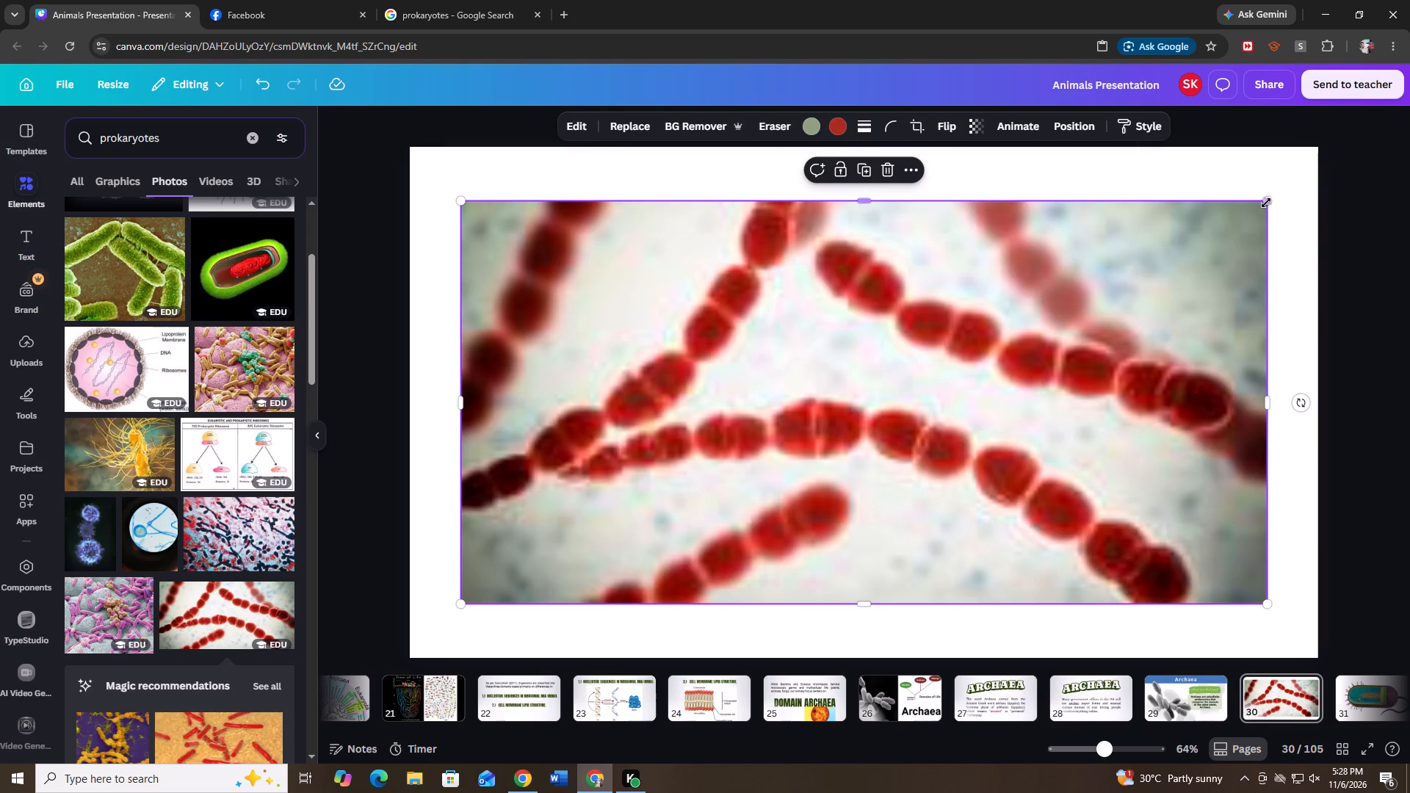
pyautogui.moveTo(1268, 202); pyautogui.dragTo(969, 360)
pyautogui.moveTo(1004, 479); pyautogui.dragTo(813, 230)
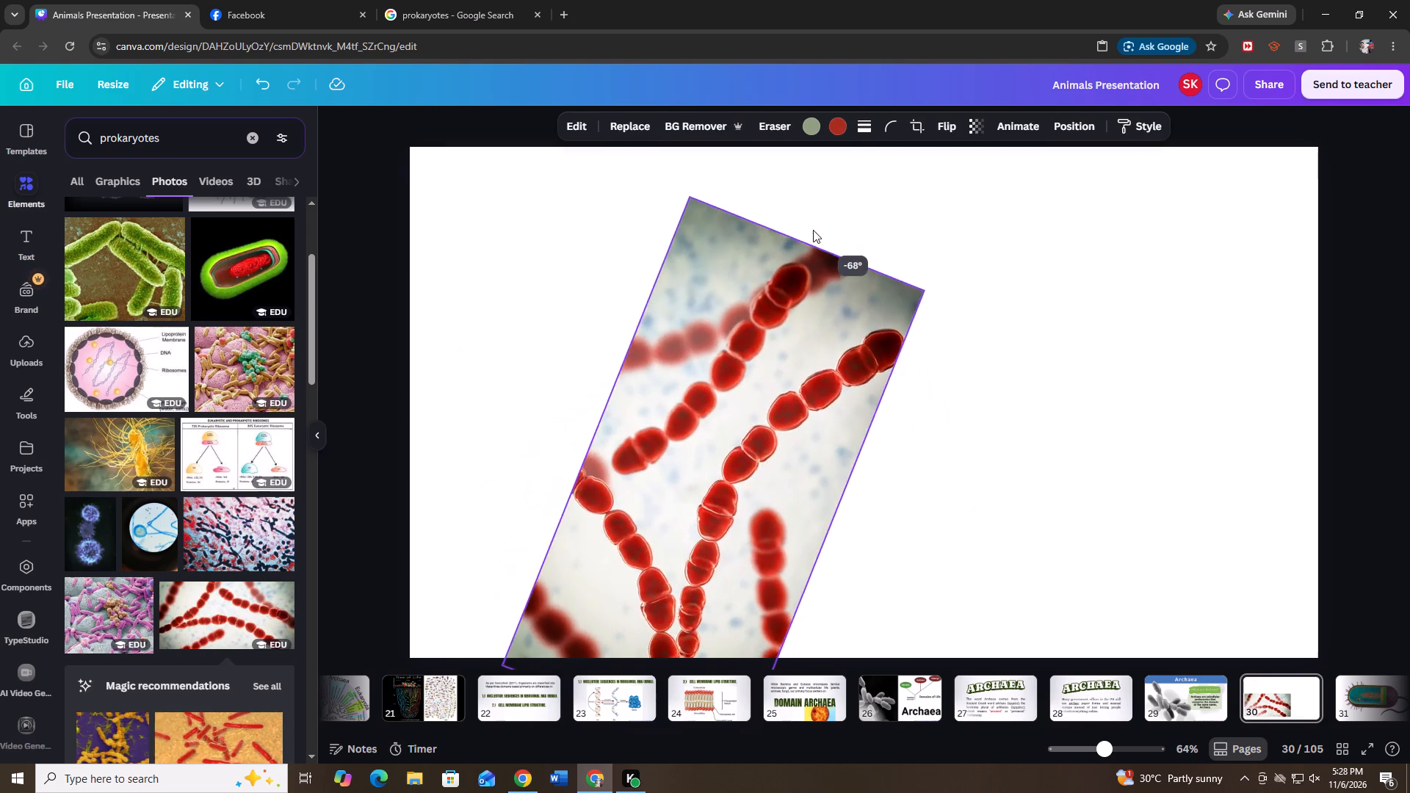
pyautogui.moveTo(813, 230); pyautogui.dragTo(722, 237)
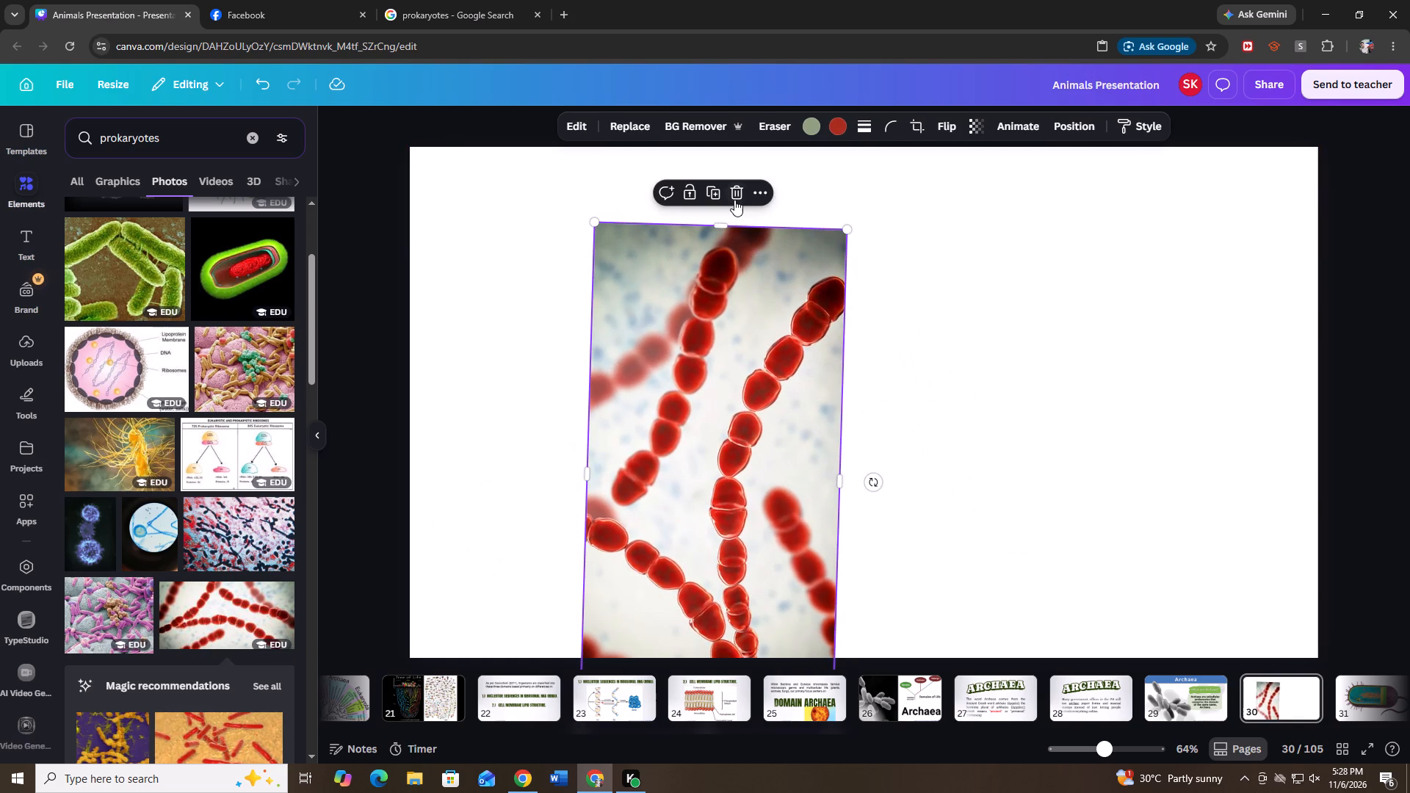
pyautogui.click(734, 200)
# Place the green spiky bacterium graphic with the pink interior upright along slide 30's left edge, nearly filling the slide height.
pyautogui.click(119, 170)
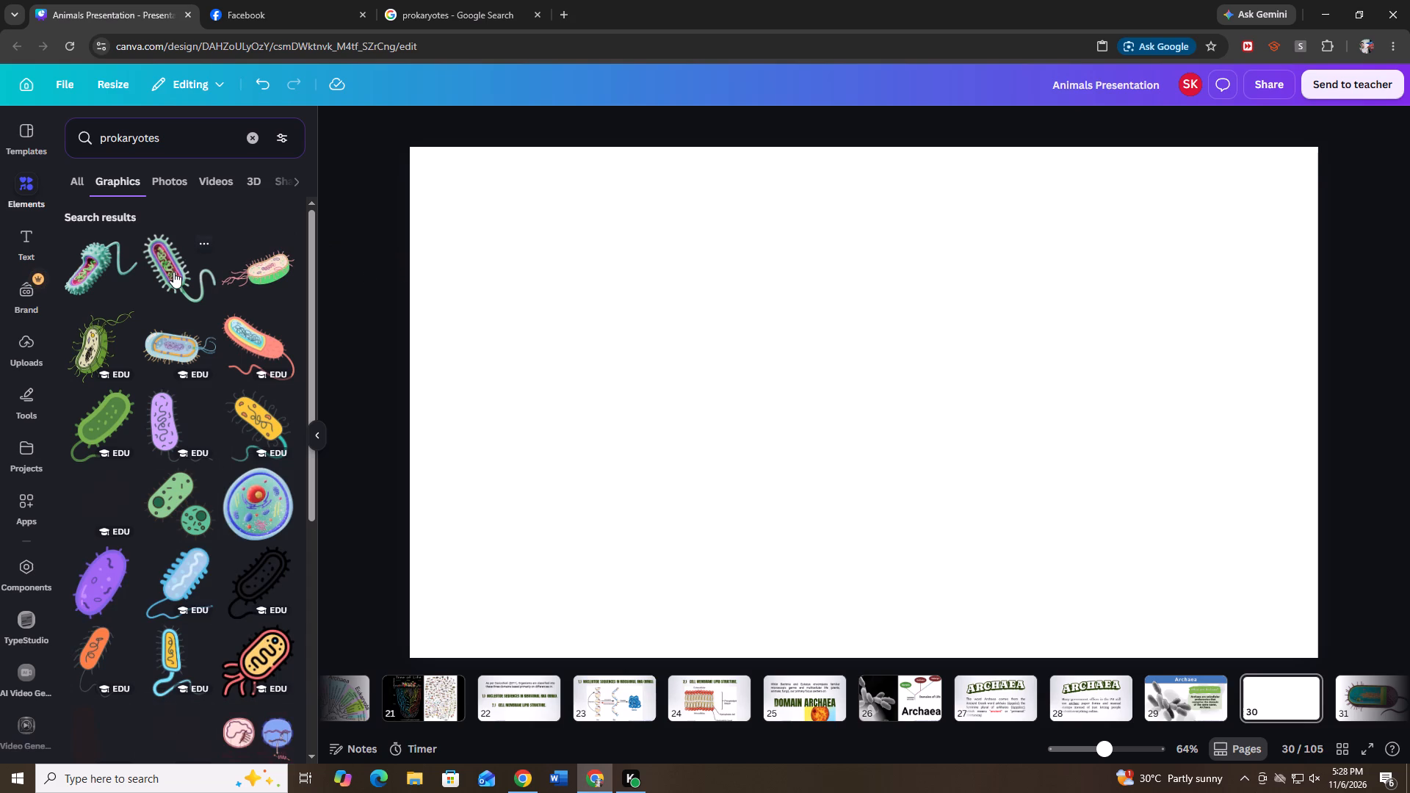
pyautogui.moveTo(948, 432); pyautogui.dragTo(800, 421)
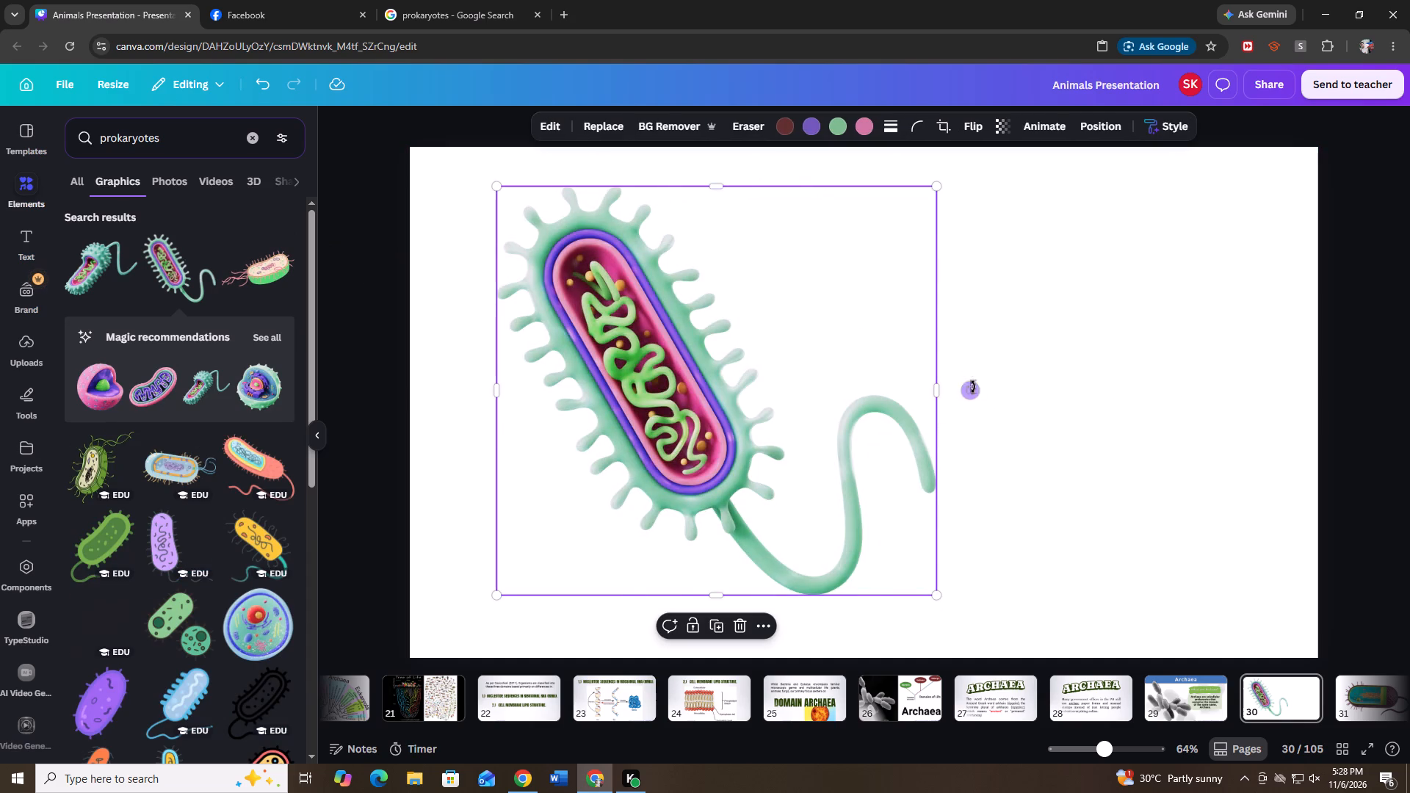
pyautogui.moveTo(973, 387); pyautogui.dragTo(953, 493)
pyautogui.moveTo(1002, 292); pyautogui.dragTo(848, 356)
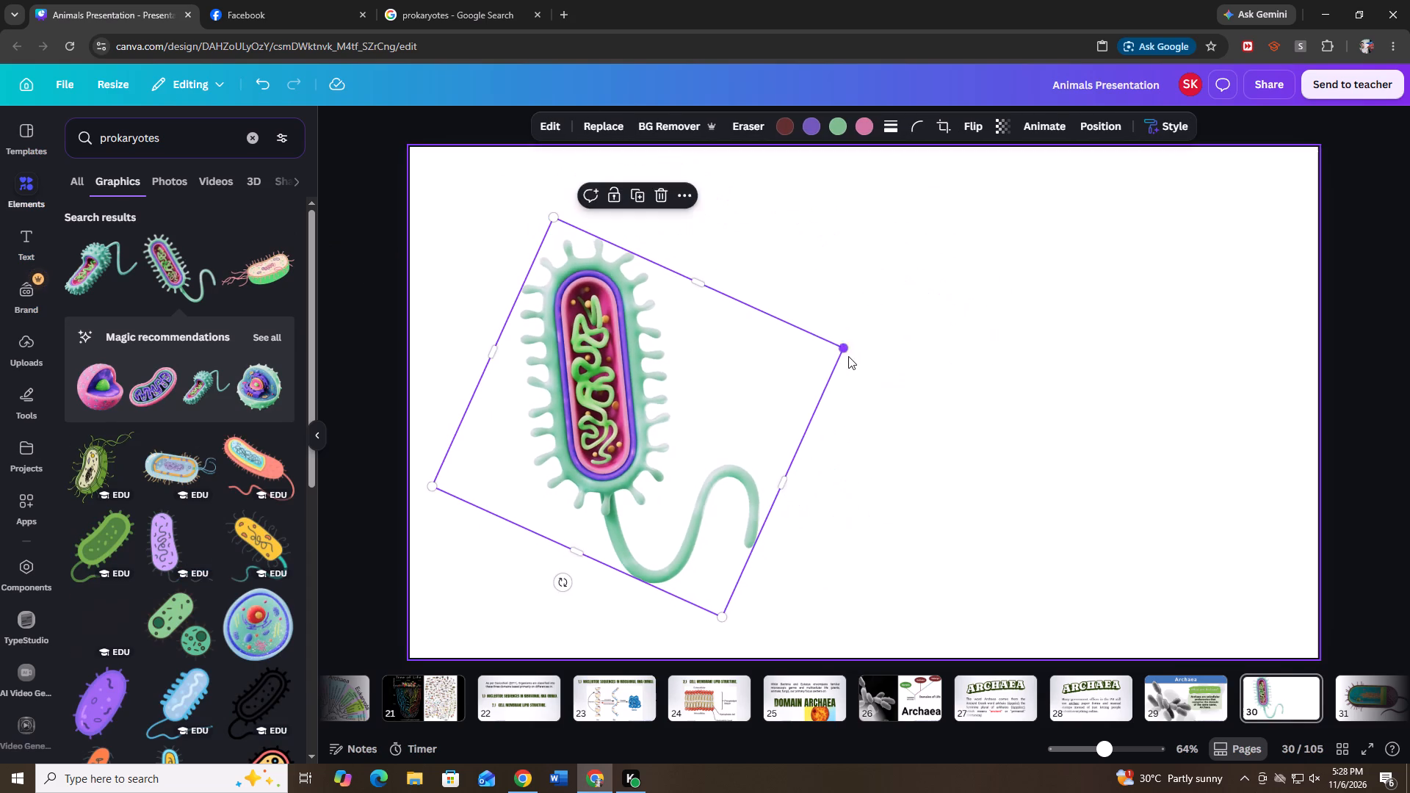
pyautogui.moveTo(693, 421); pyautogui.dragTo(587, 359)
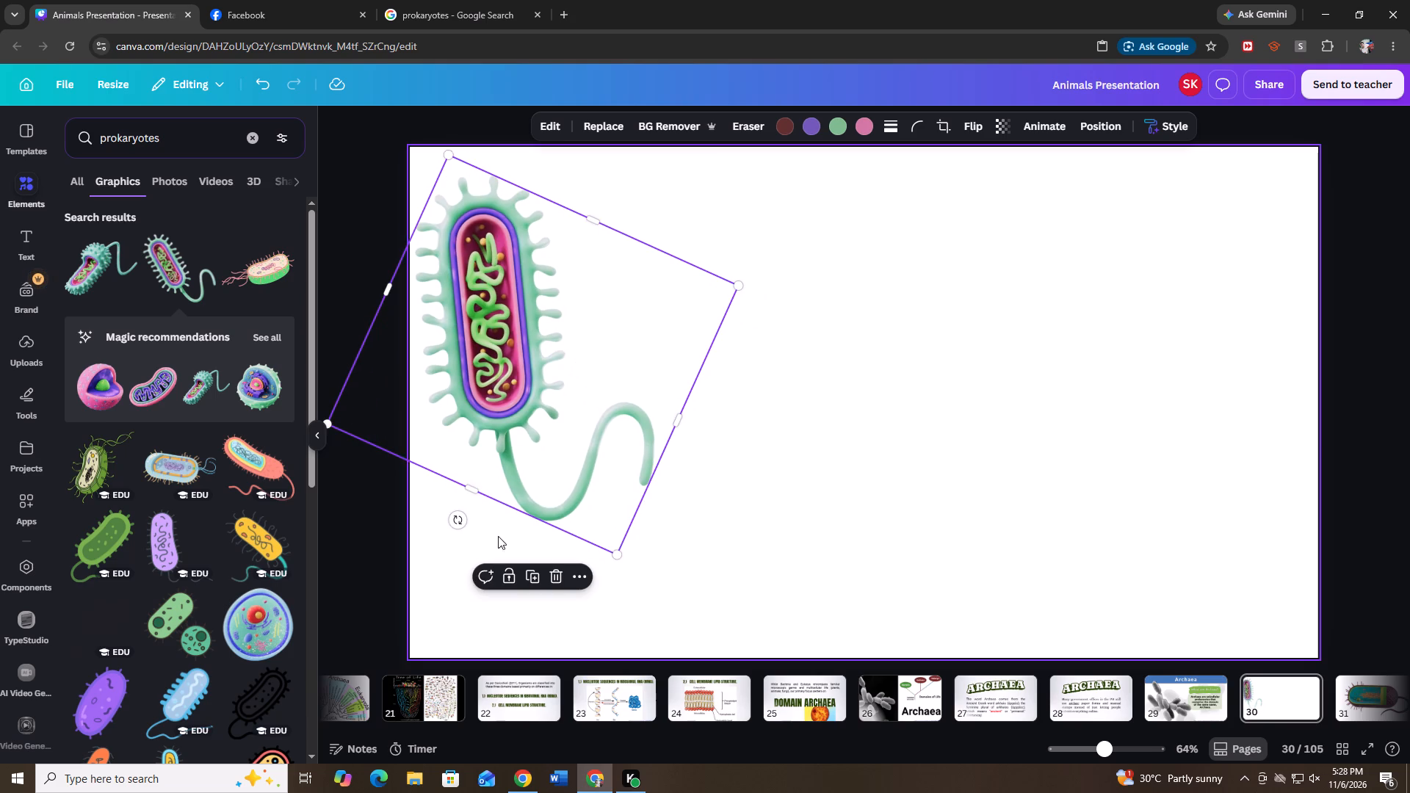
pyautogui.moveTo(459, 523); pyautogui.dragTo(419, 499)
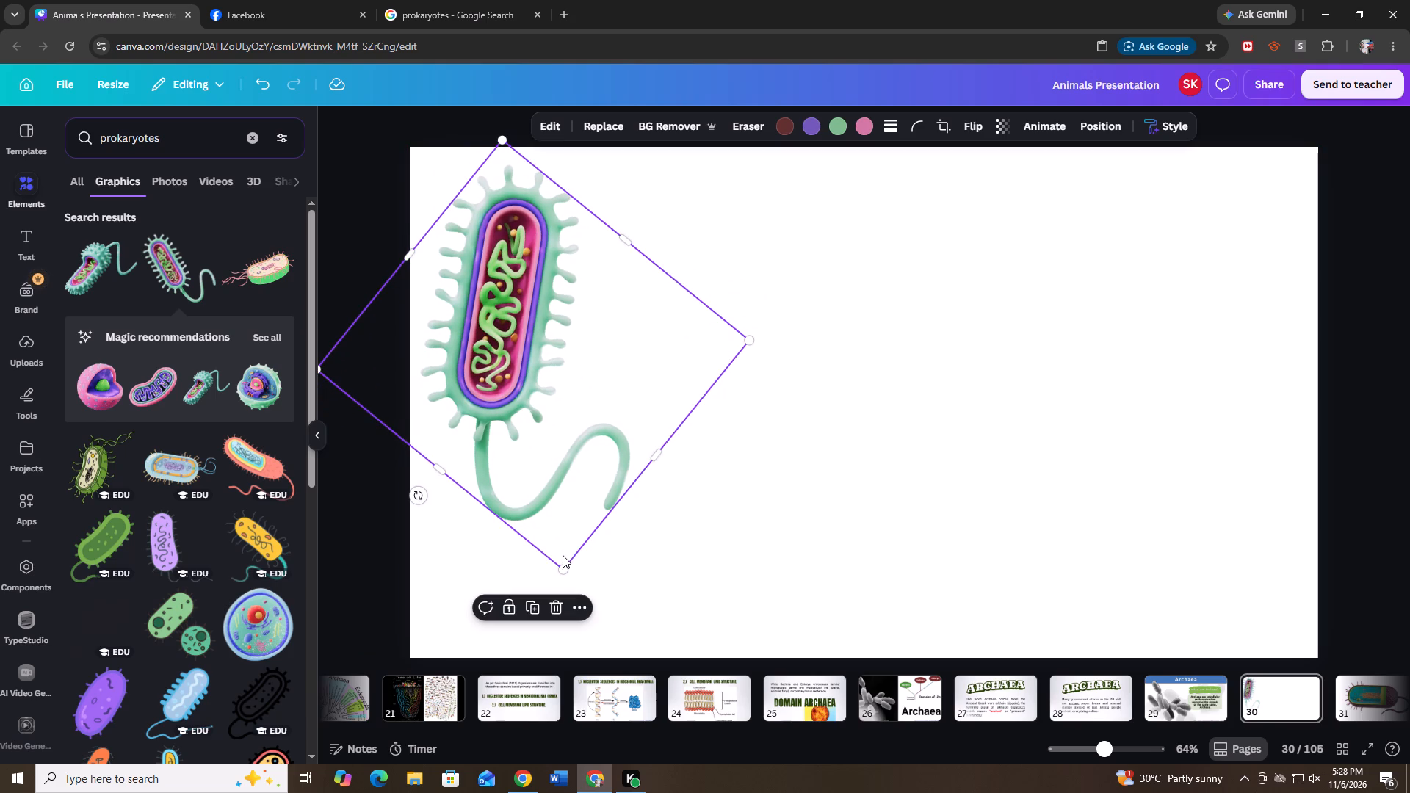
pyautogui.moveTo(562, 569); pyautogui.dragTo(593, 689)
pyautogui.moveTo(584, 459); pyautogui.dragTo(561, 482)
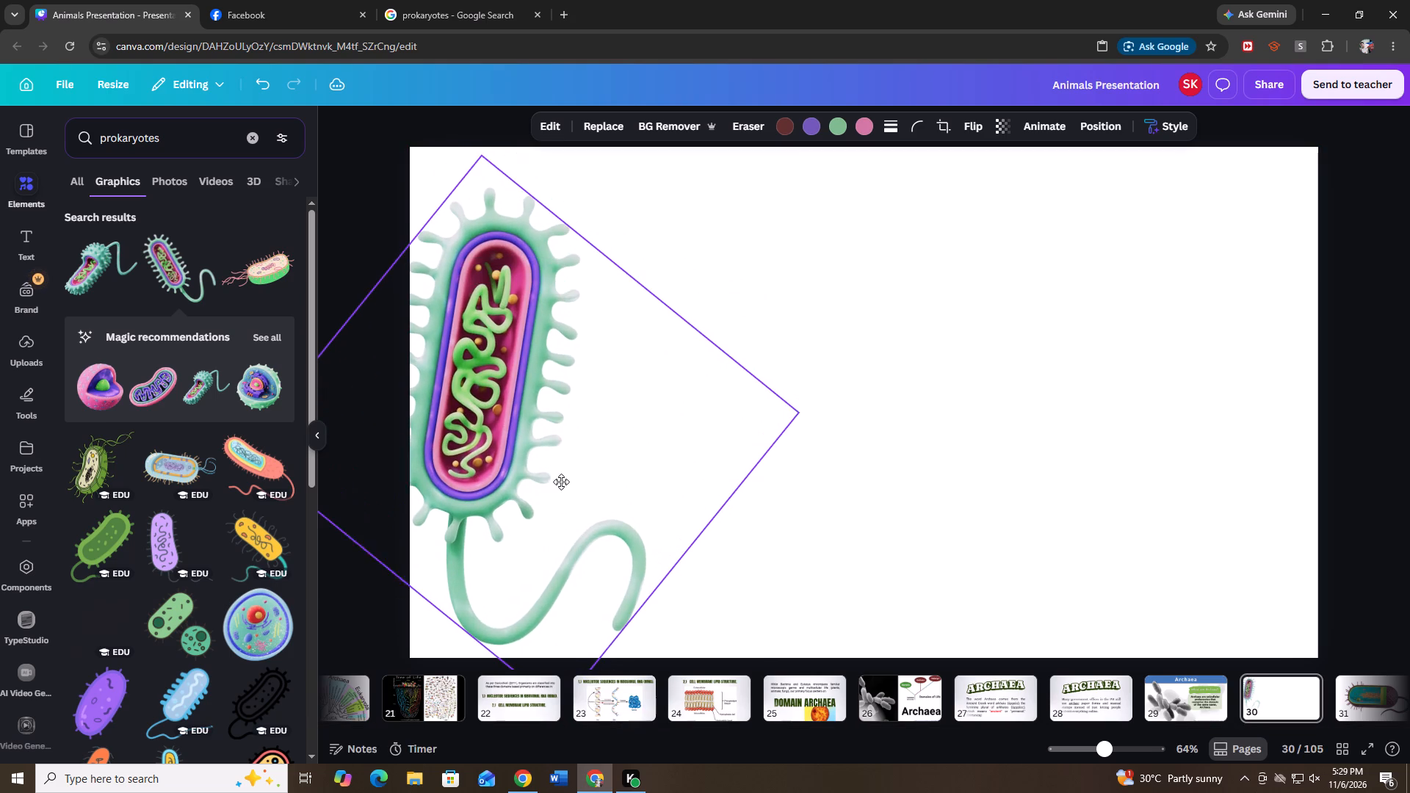
pyautogui.moveTo(561, 482); pyautogui.dragTo(564, 471)
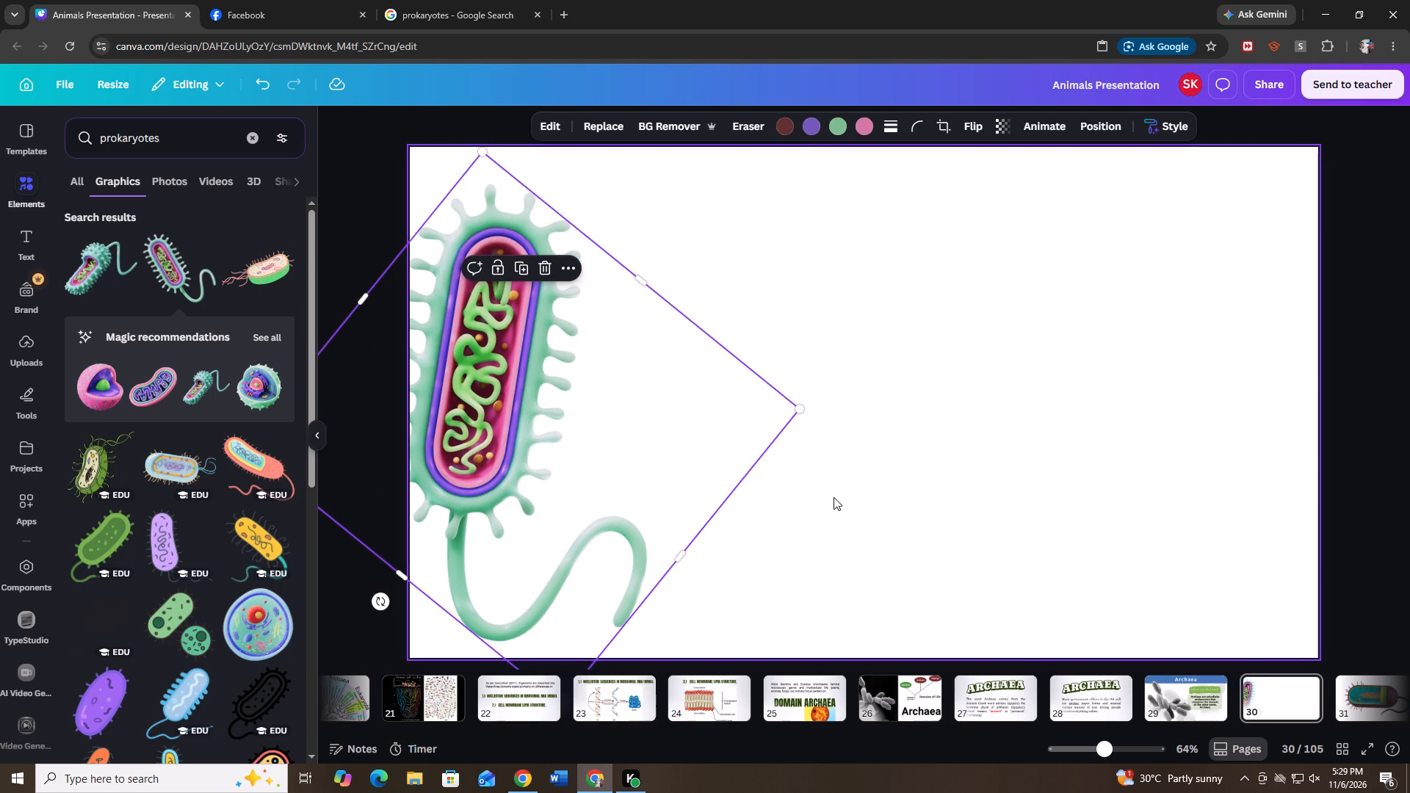
pyautogui.click(835, 497)
# Copy the heading "prokaryotes" from the Google search results and paste it as text onto slide 30.
pyautogui.click(41, 229)
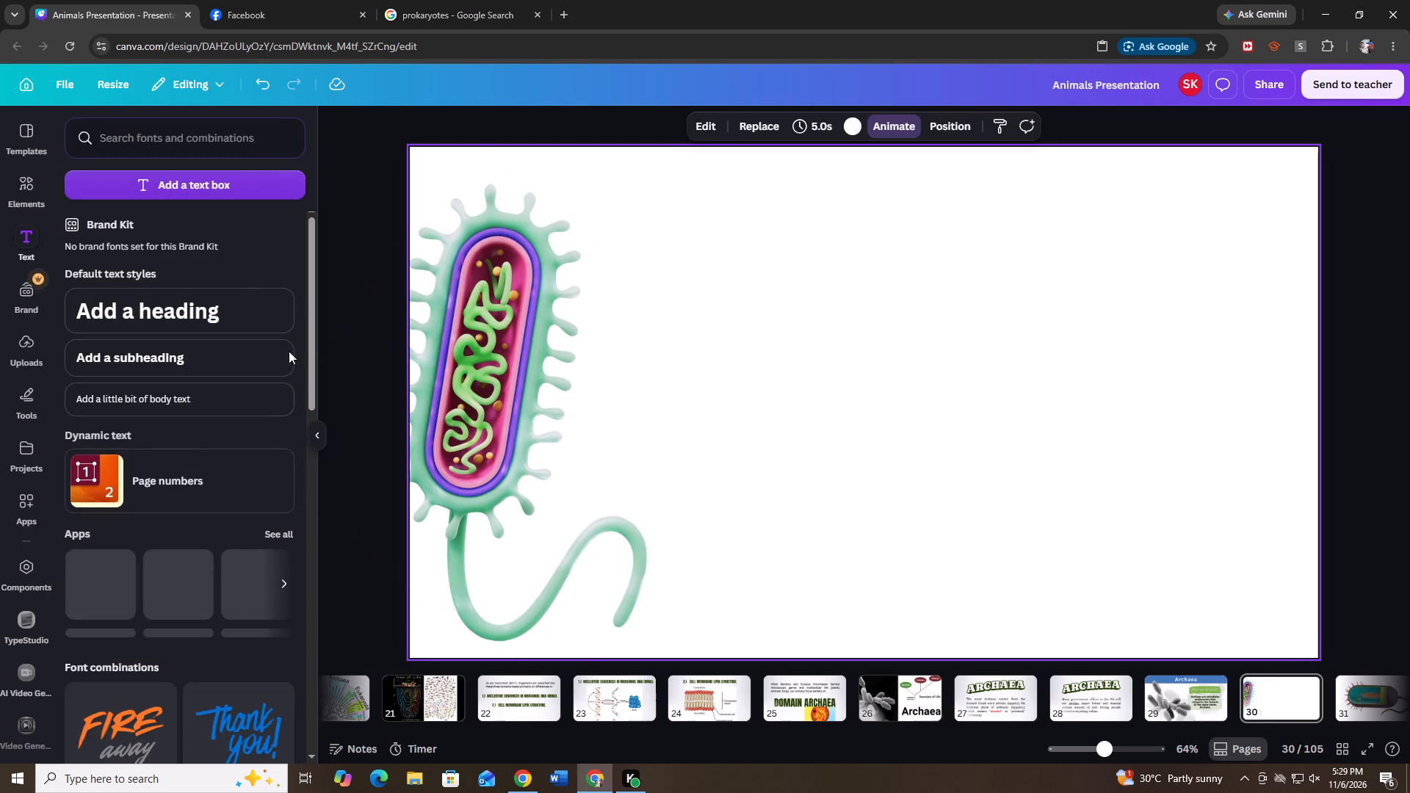
pyautogui.click(438, 0)
pyautogui.doubleClick(310, 246)
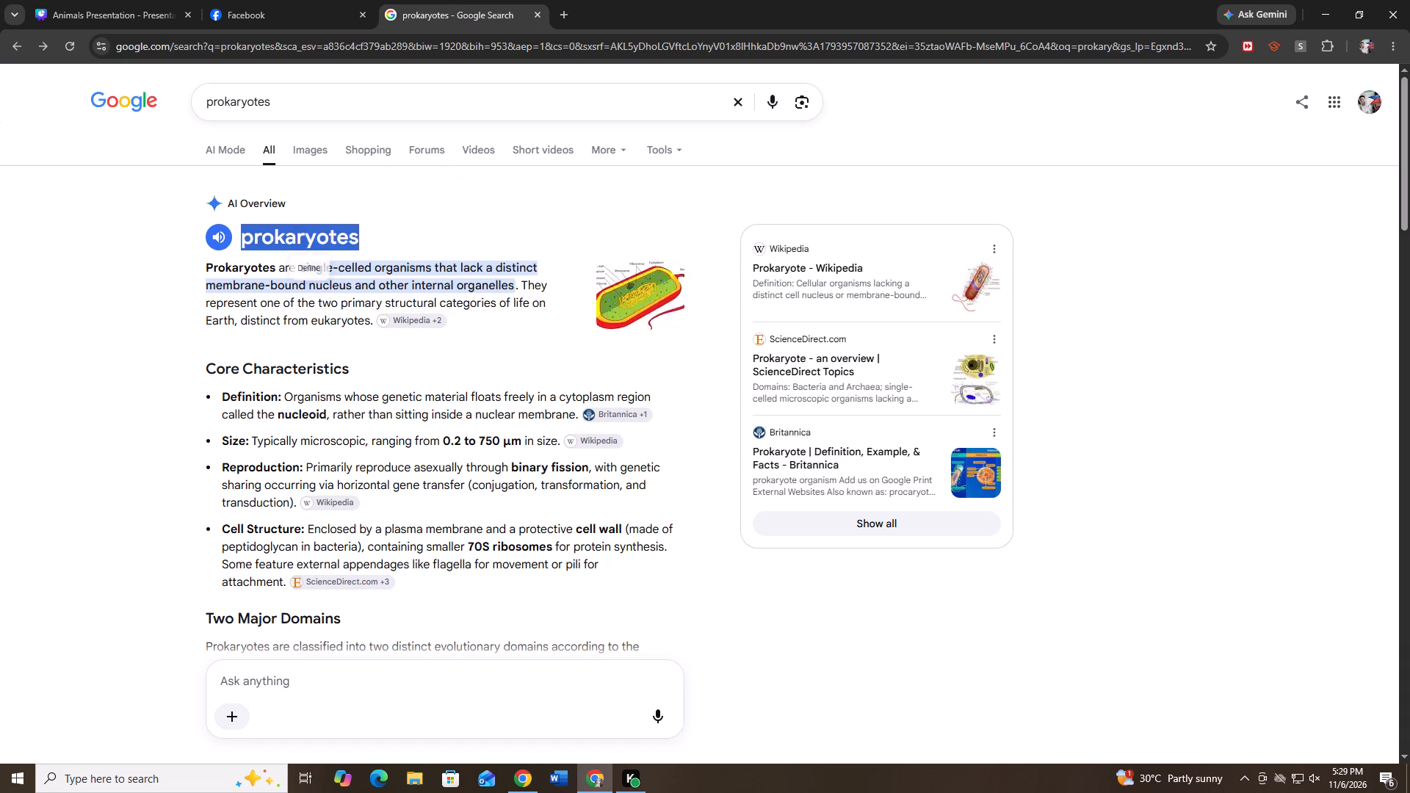
pyautogui.hotkey('ctrl', 'c')
pyautogui.click(99, 0)
pyautogui.hotkey('ctrl', 'v')
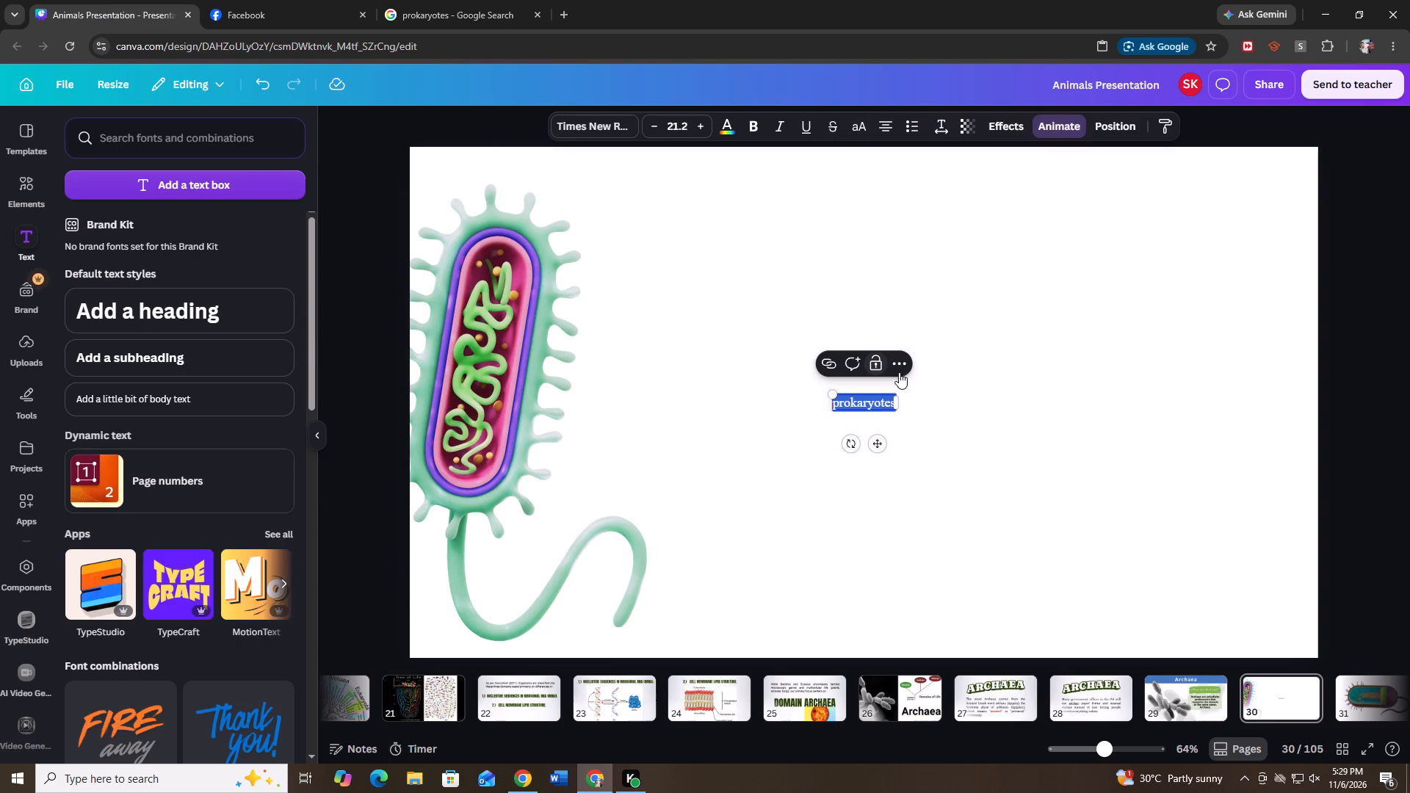
# Format the prokaryotes text on slide 30 at size 48 in bold, all-uppercase, bright green letters.
pyautogui.click(676, 126)
pyautogui.click(656, 522)
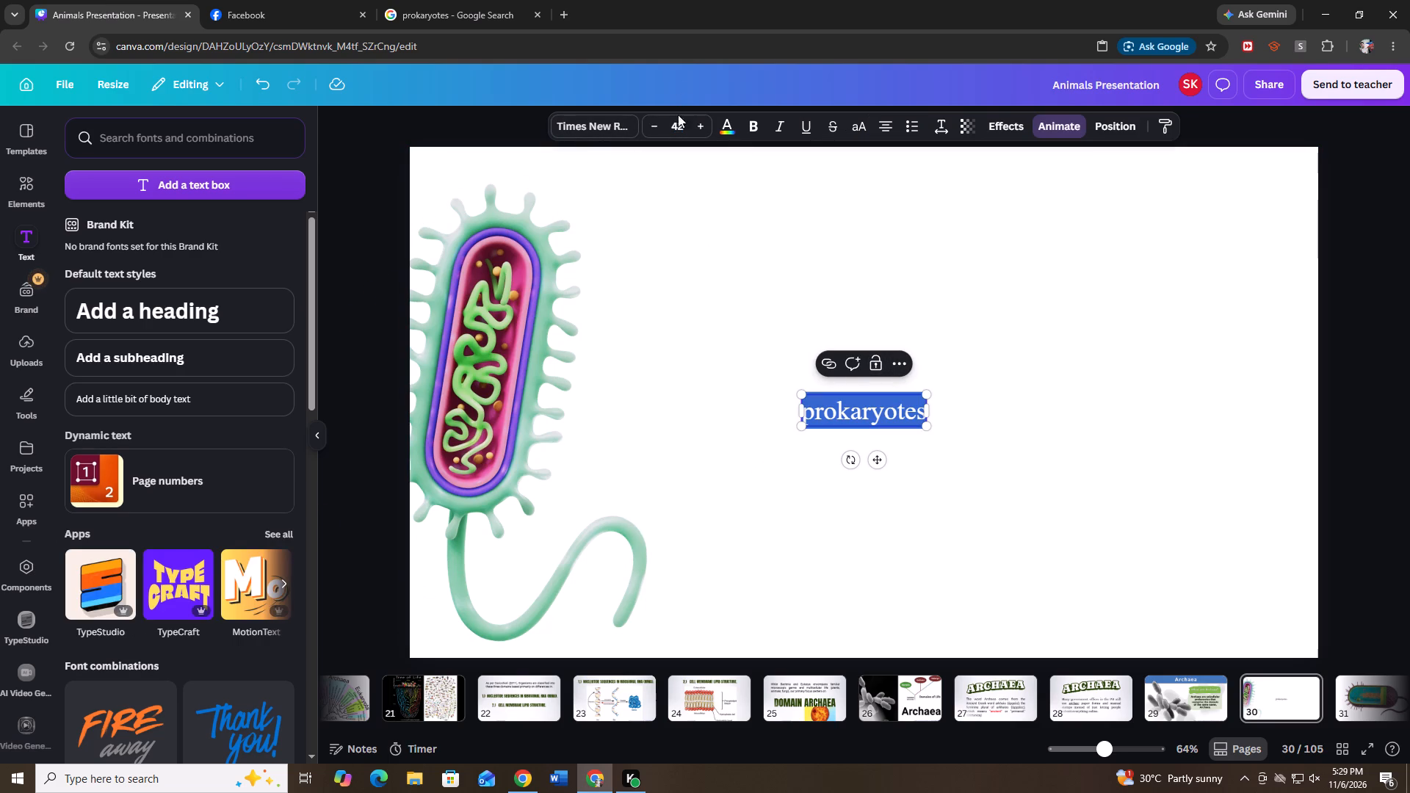
pyautogui.click(678, 131)
pyautogui.click(654, 546)
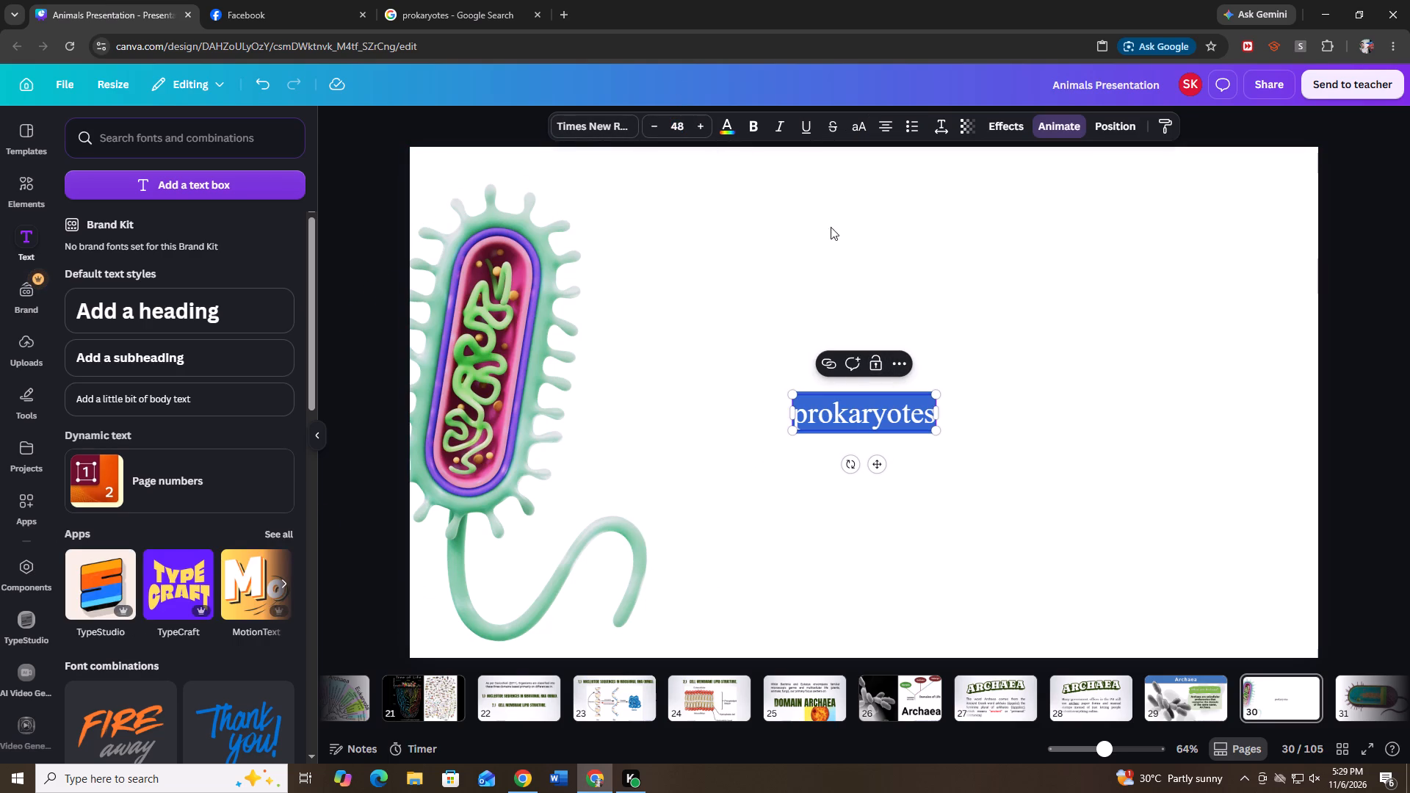
pyautogui.click(857, 126)
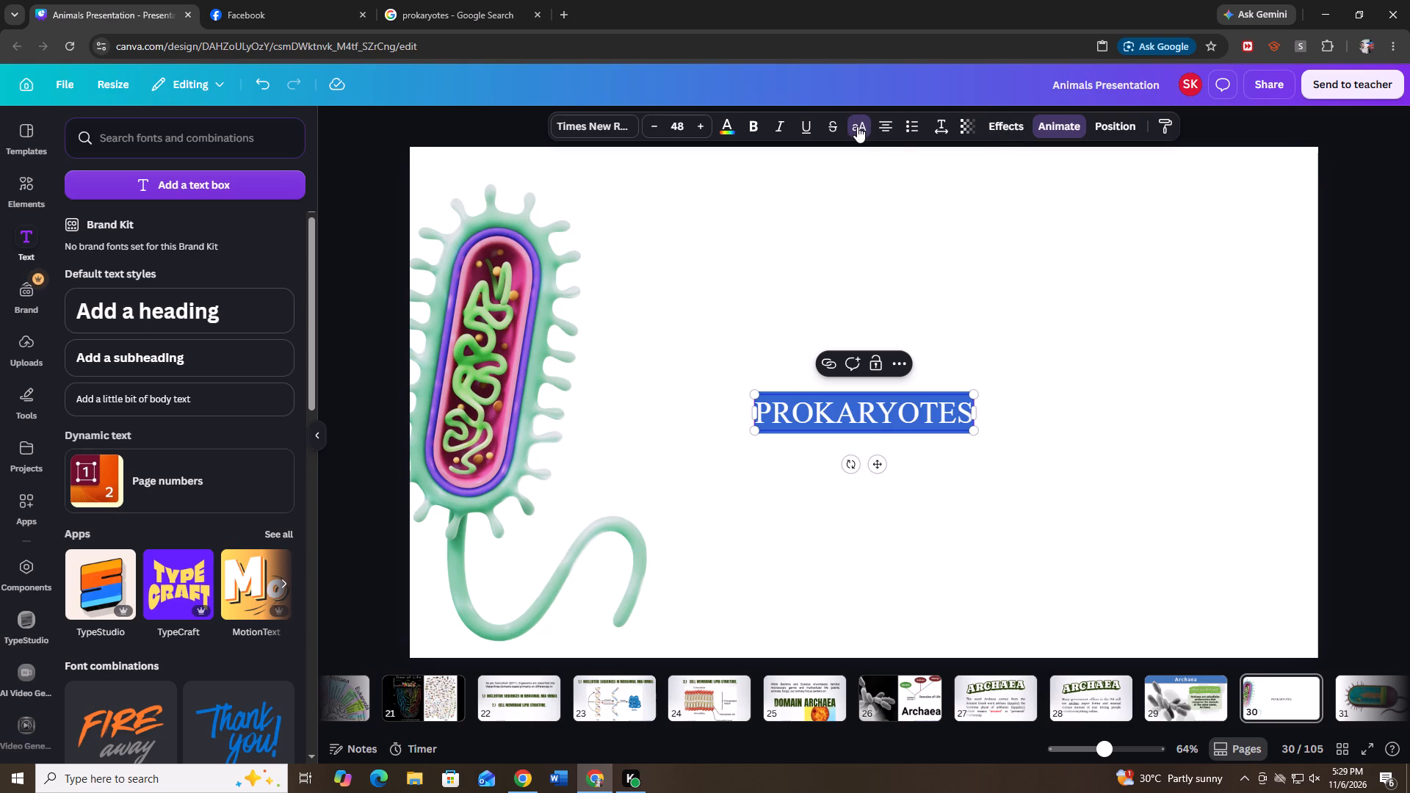
pyautogui.click(763, 124)
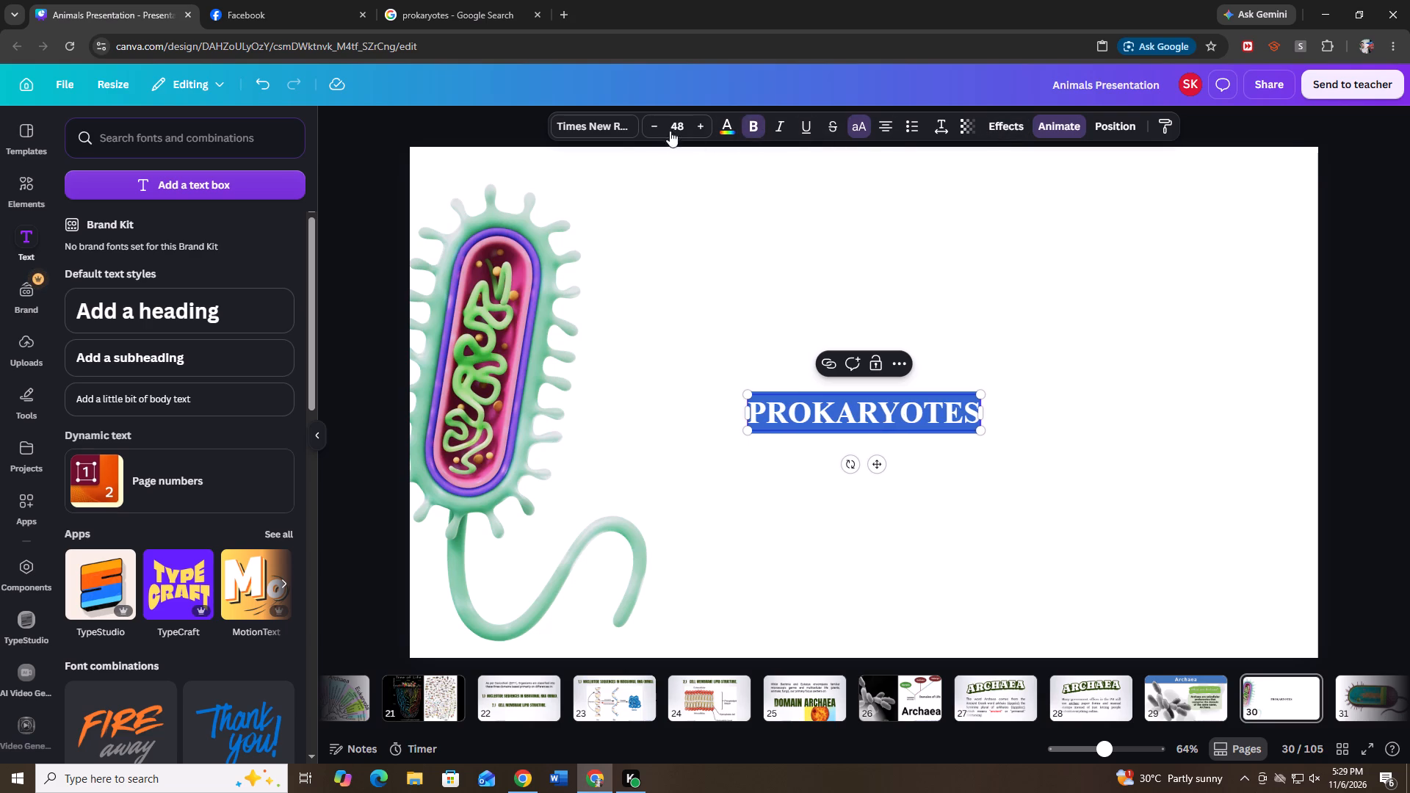
pyautogui.click(732, 128)
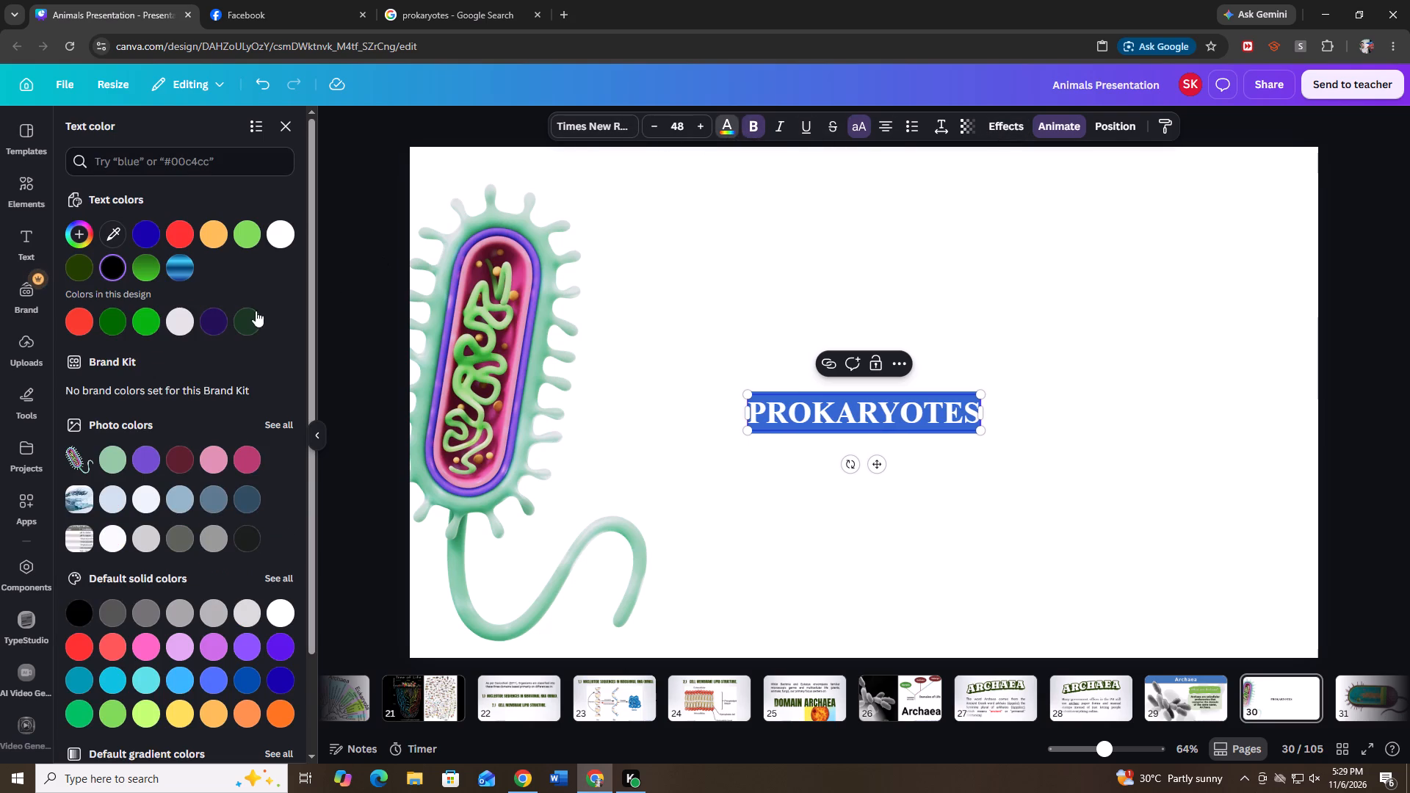
pyautogui.click(137, 316)
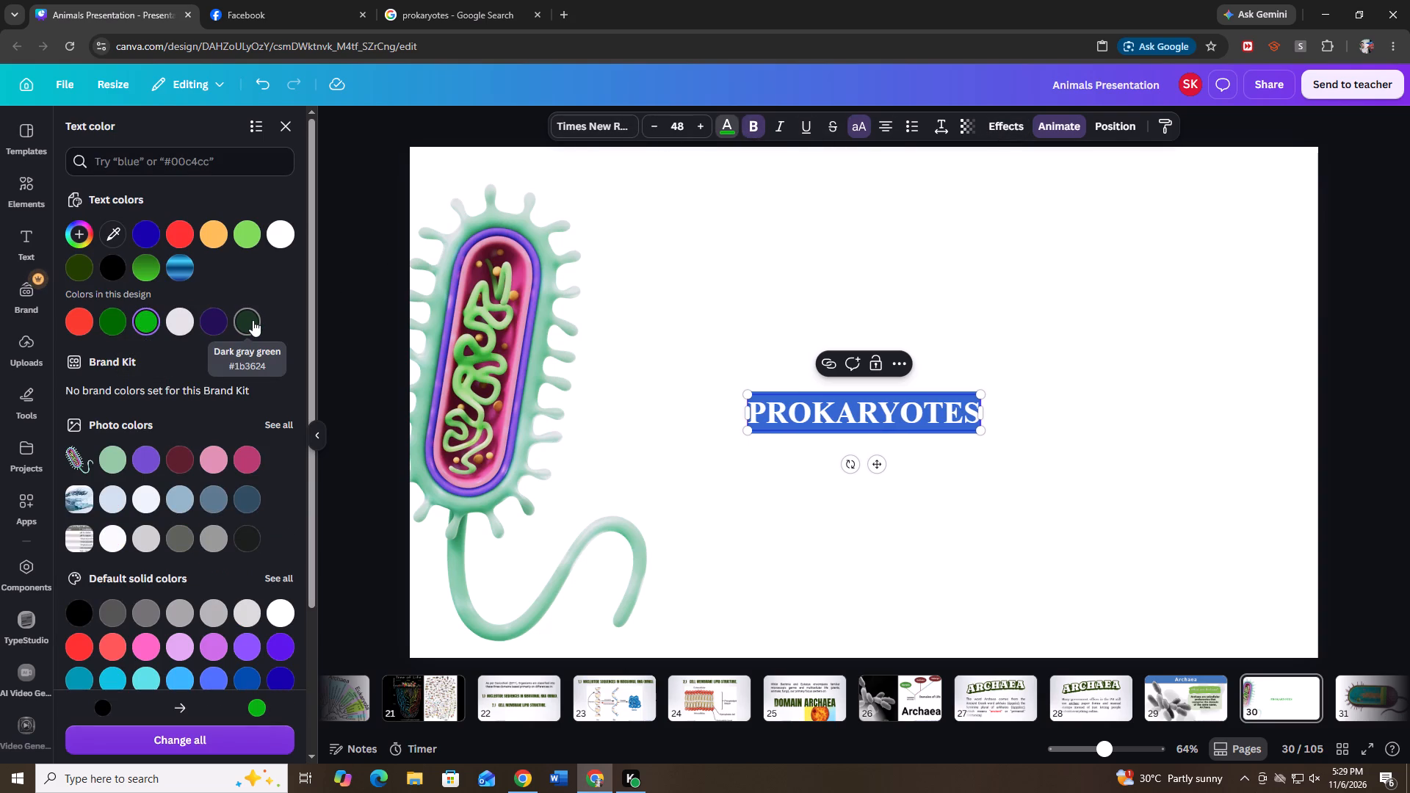
pyautogui.click(1035, 632)
# Enlarge the PROKARYOTES title to about size 121 and place it at the top of slide 30, beside the bacterium.
pyautogui.click(960, 423)
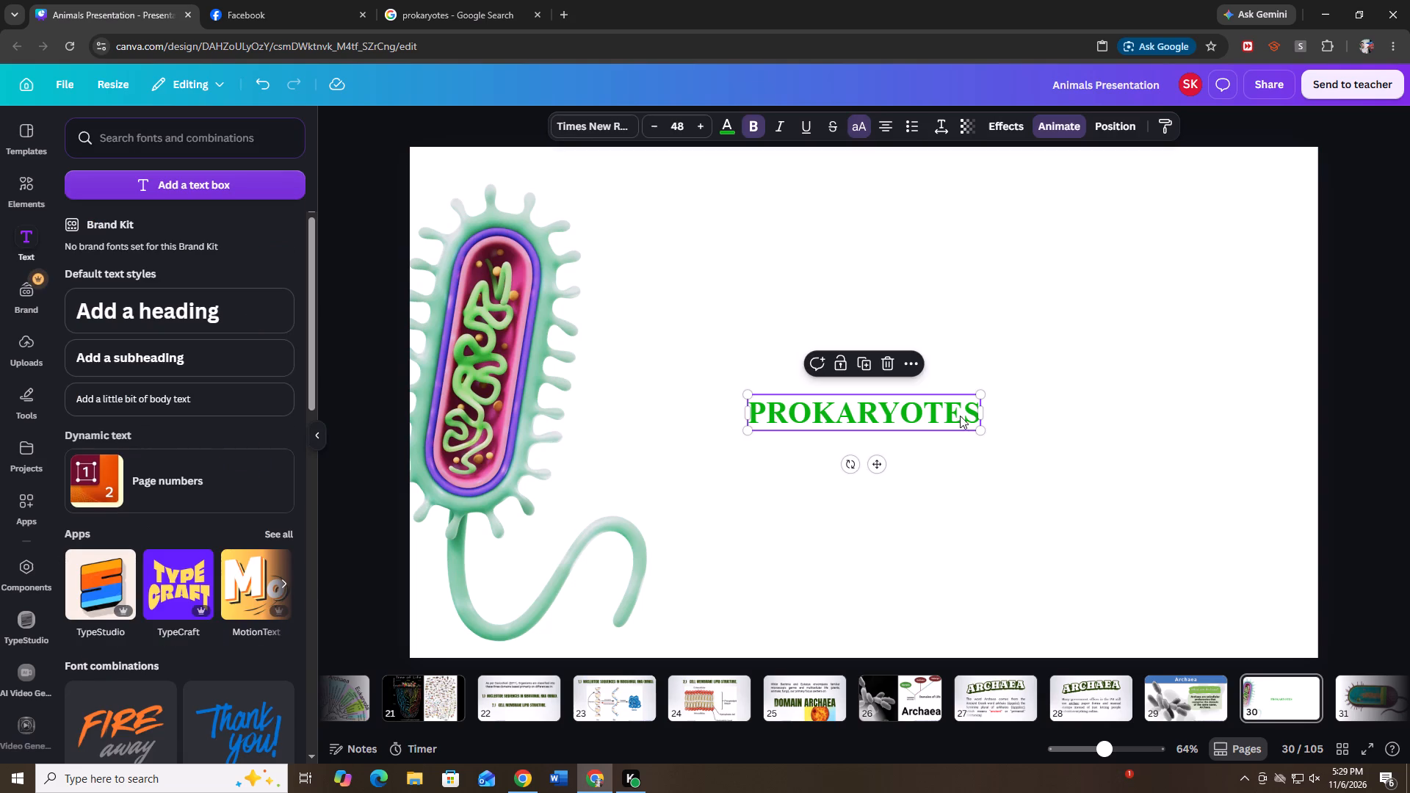
pyautogui.moveTo(979, 394); pyautogui.dragTo(1249, 301)
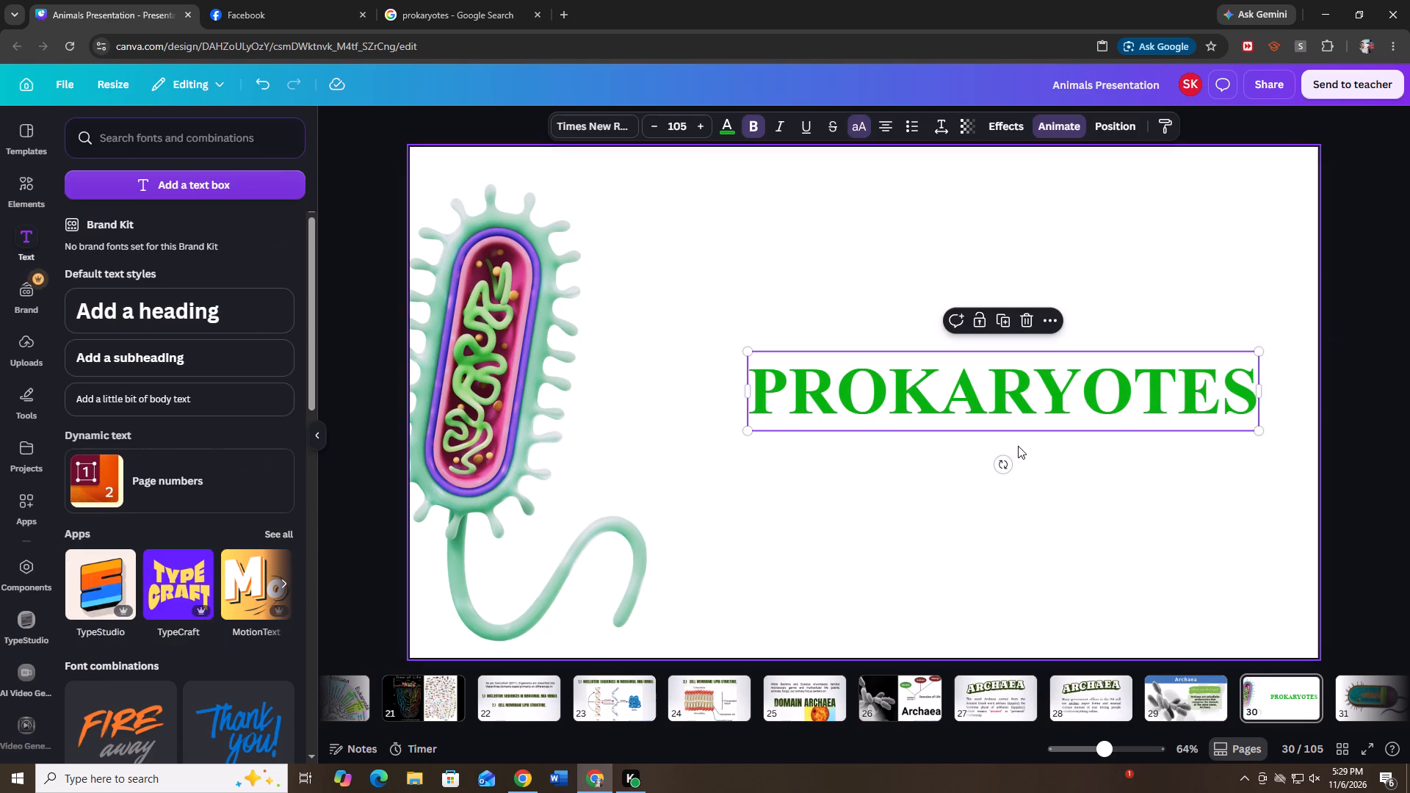
pyautogui.moveTo(1071, 396); pyautogui.dragTo(991, 225)
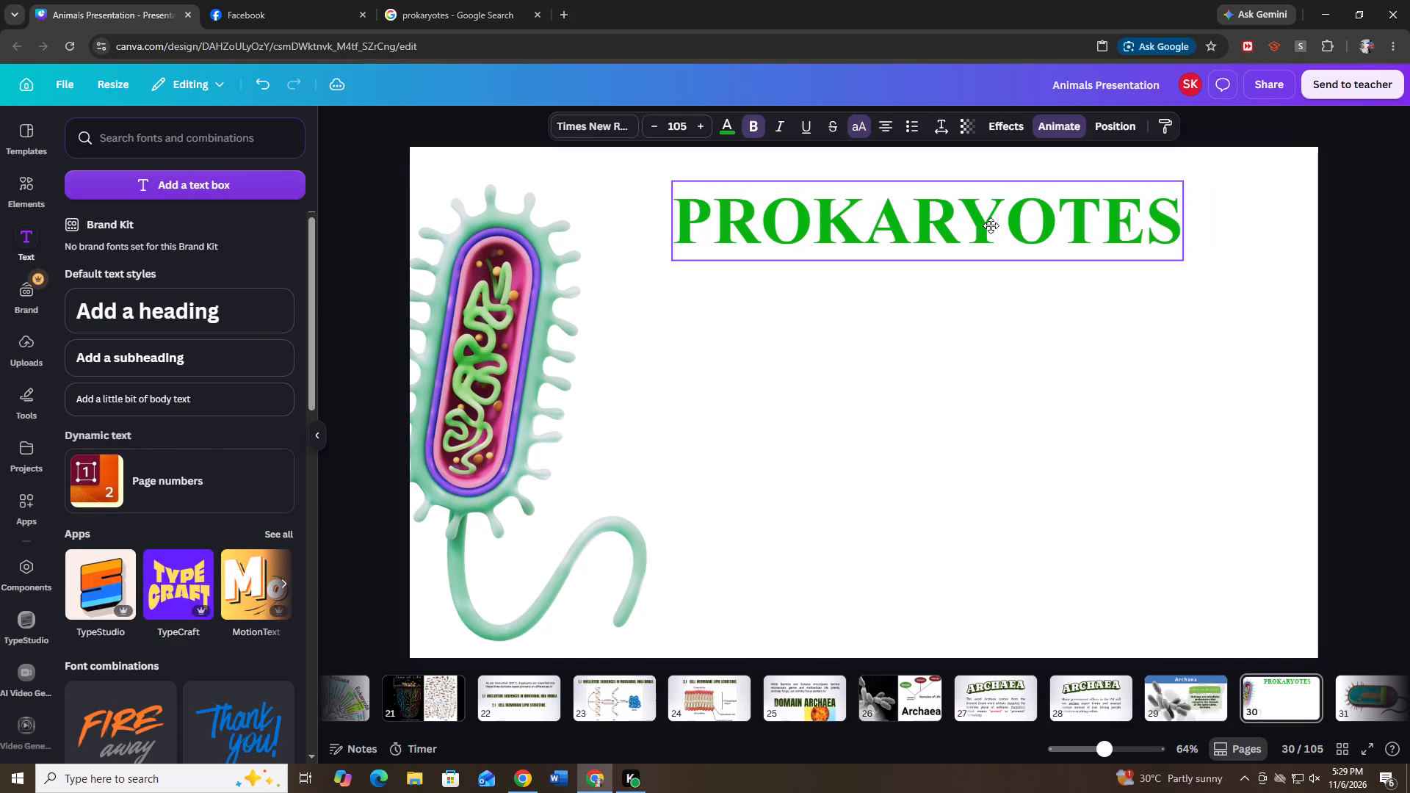
pyautogui.moveTo(991, 225); pyautogui.dragTo(1004, 221)
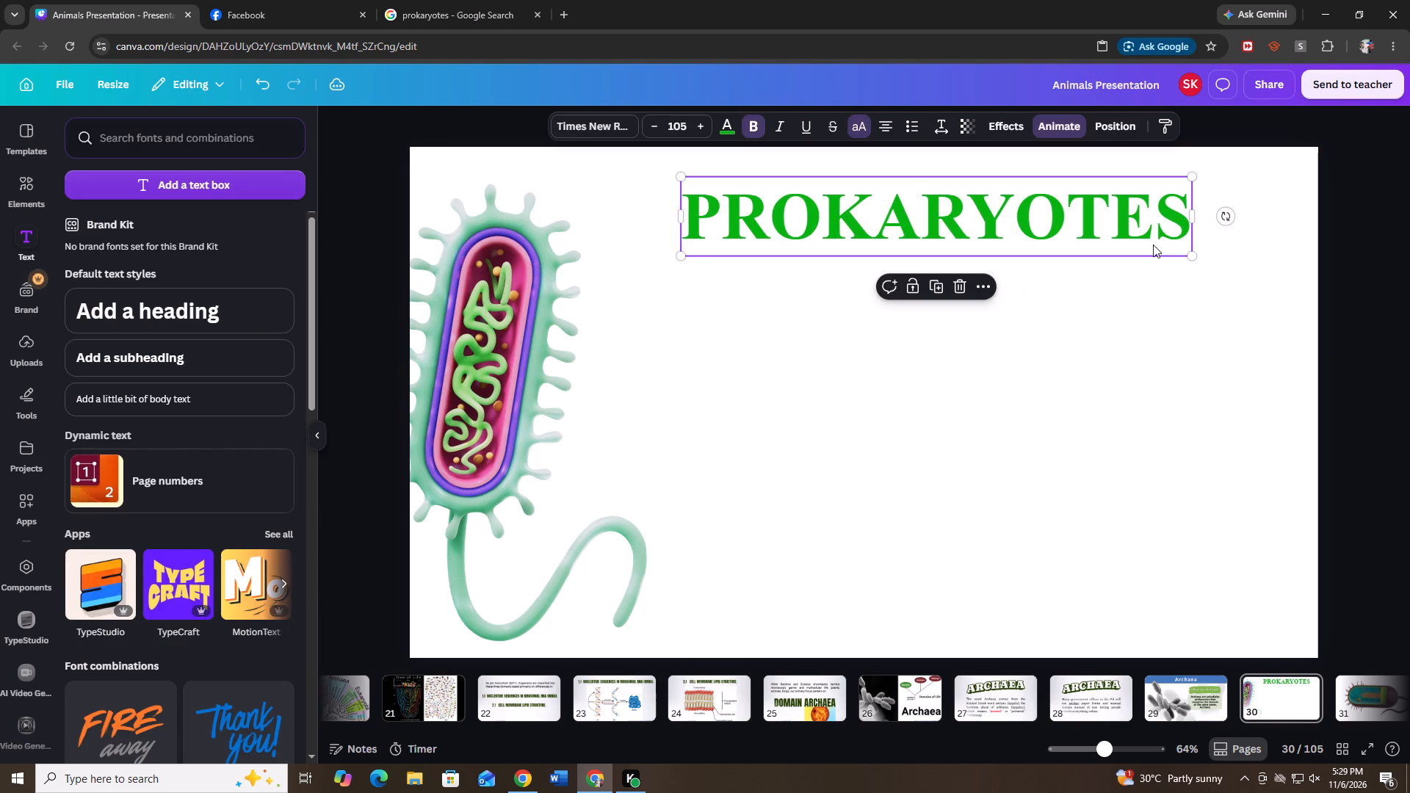
pyautogui.moveTo(1192, 253); pyautogui.dragTo(1267, 302)
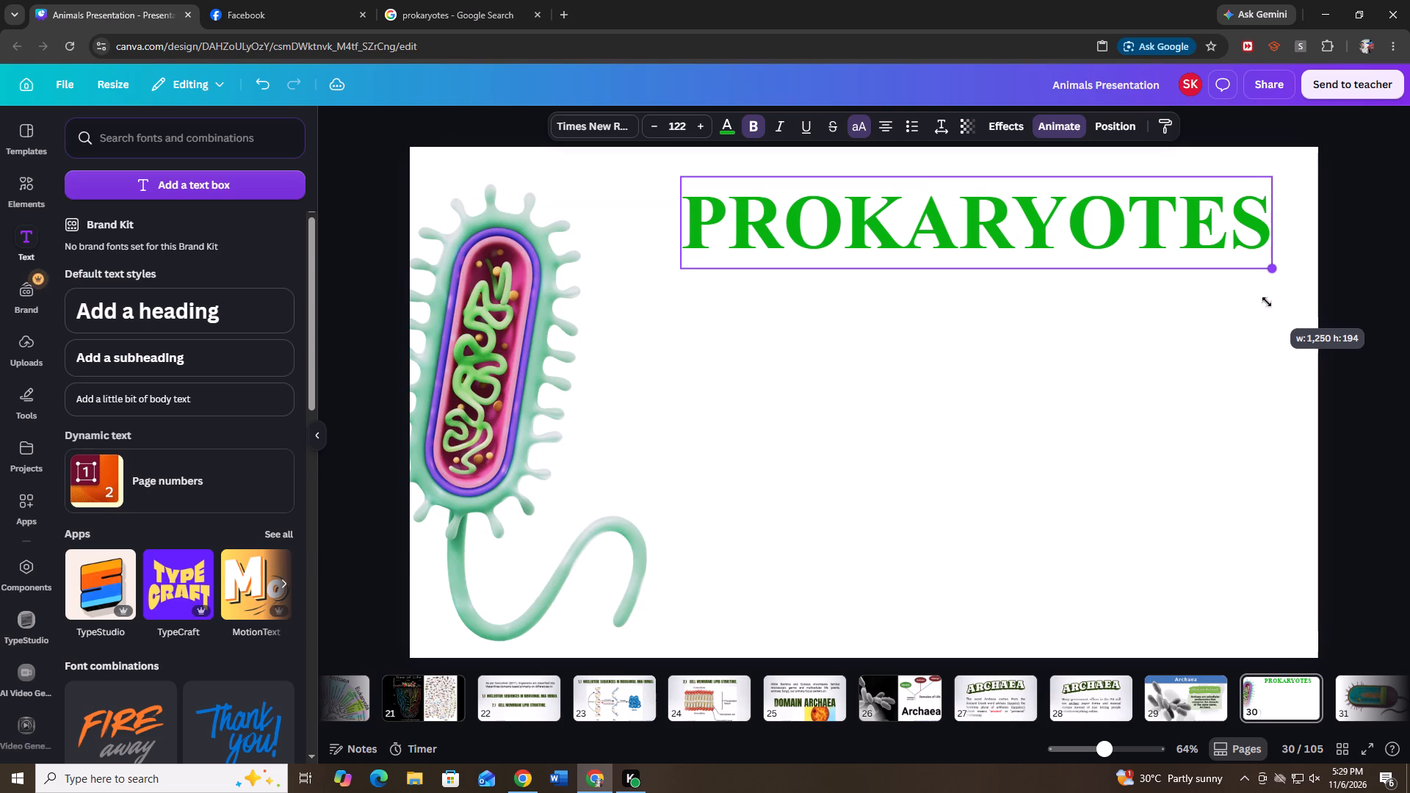
pyautogui.moveTo(1267, 302); pyautogui.dragTo(1258, 302)
pyautogui.click(1175, 227)
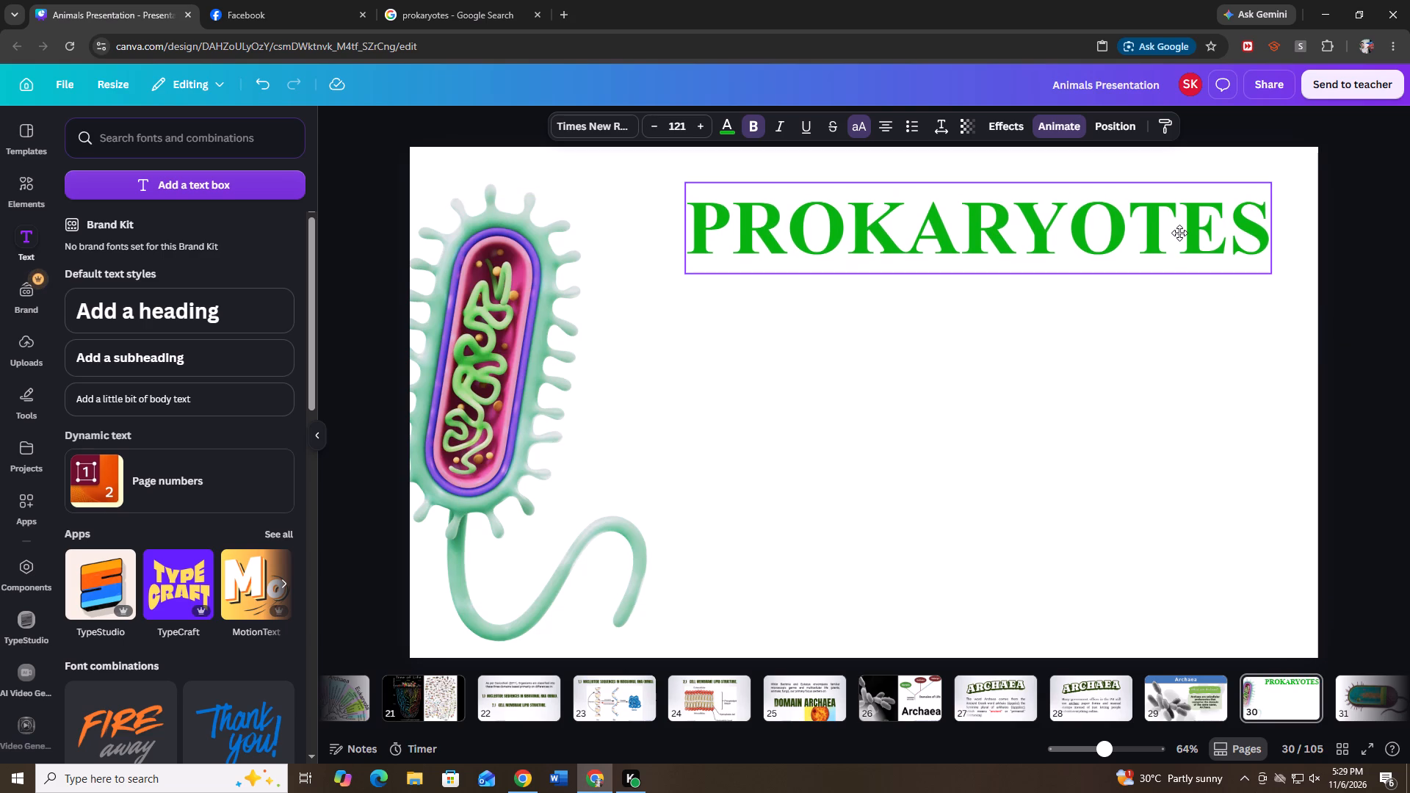
# Copy the opening AI Overview sentence, "Prokaryotes are single-celled organisms… other internal organelles.", from the Google search results.
pyautogui.click(433, 0)
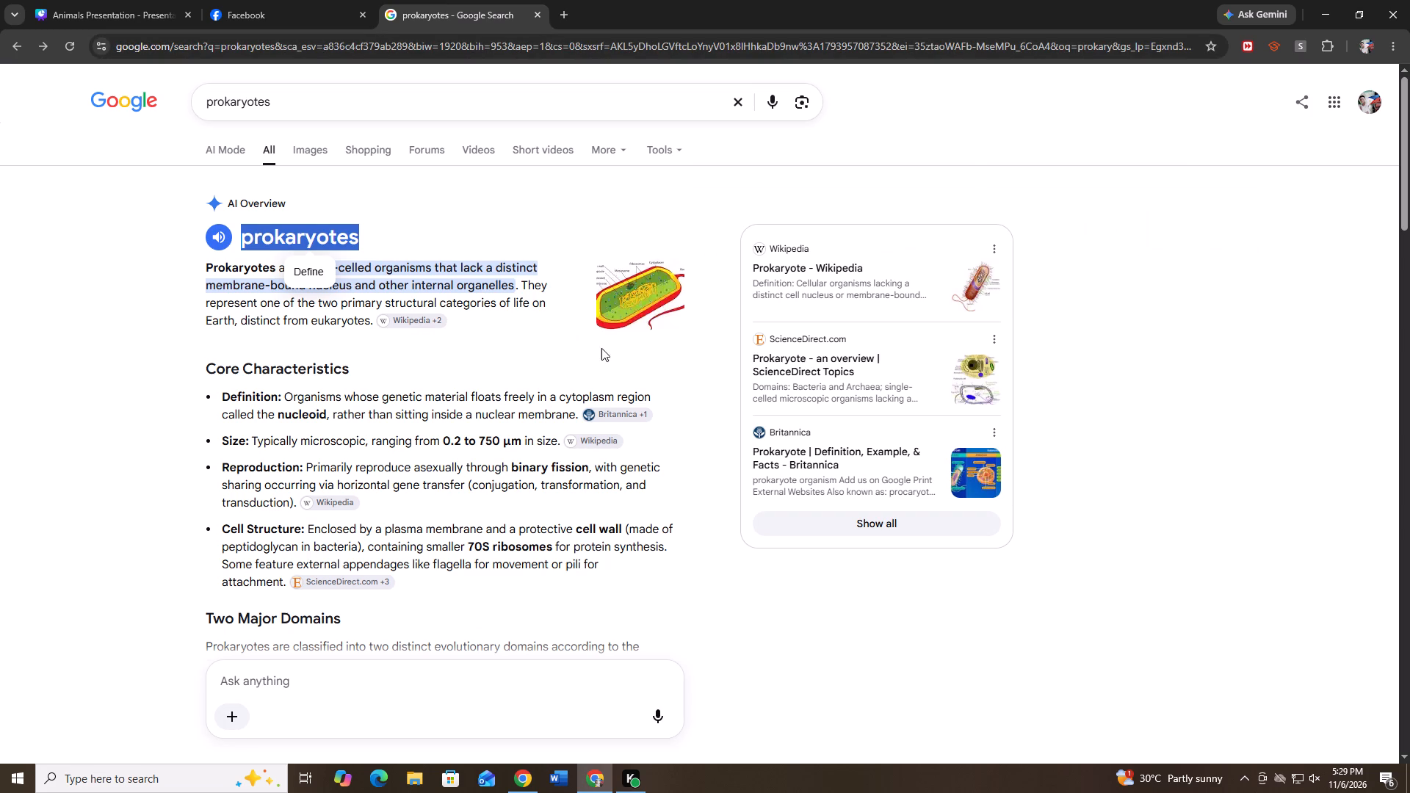
pyautogui.click(513, 349)
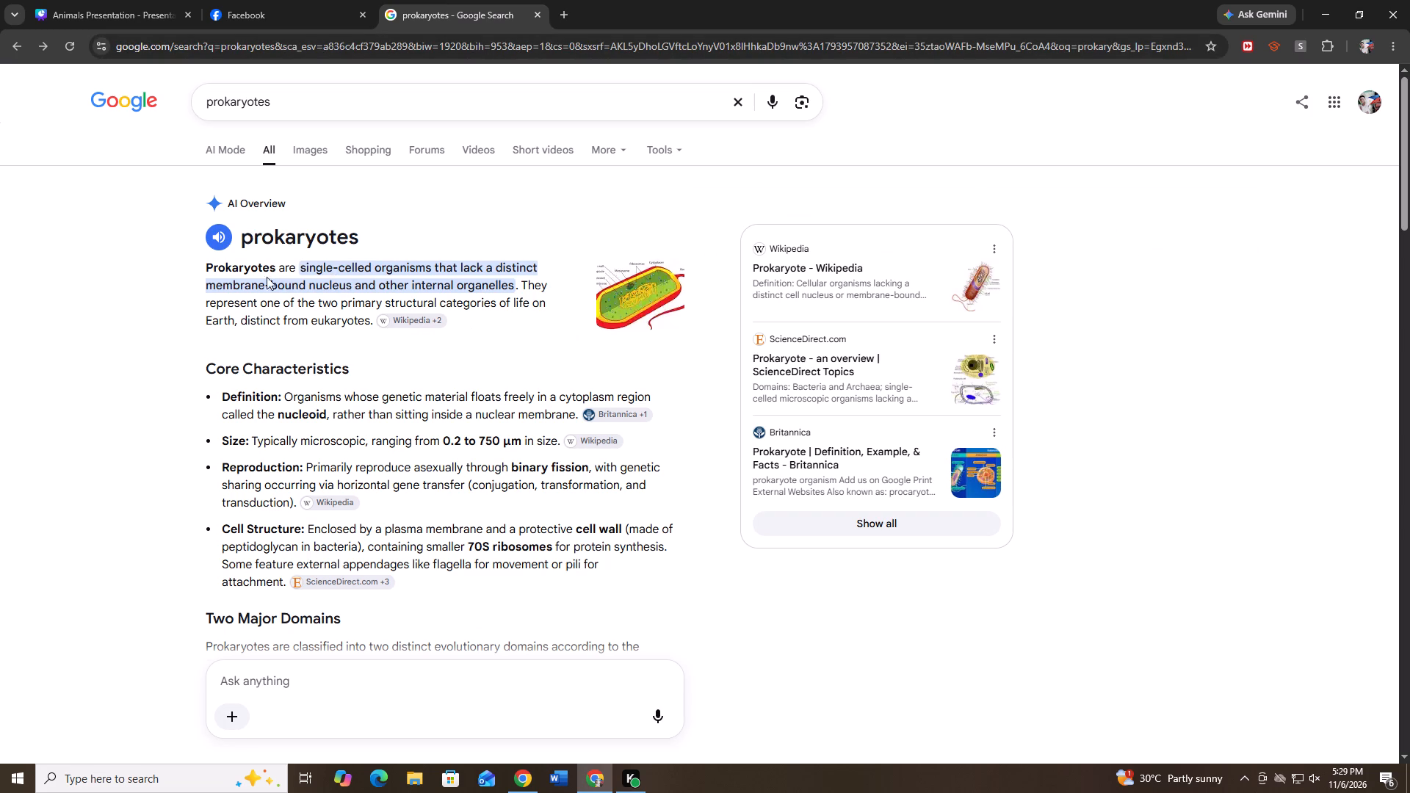
pyautogui.moveTo(203, 264); pyautogui.dragTo(236, 276)
pyautogui.moveTo(236, 276); pyautogui.dragTo(375, 318)
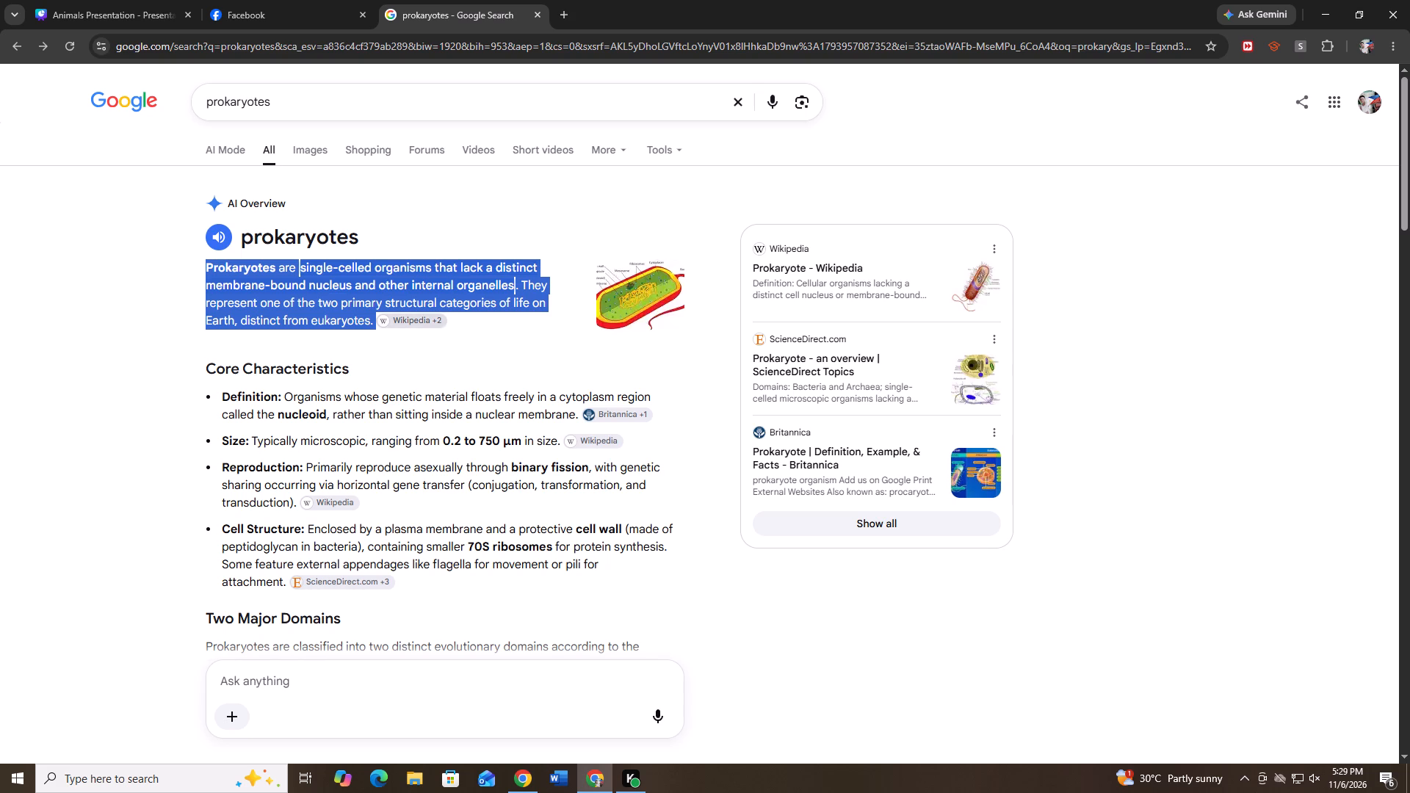
pyautogui.moveTo(375, 318); pyautogui.dragTo(482, 264)
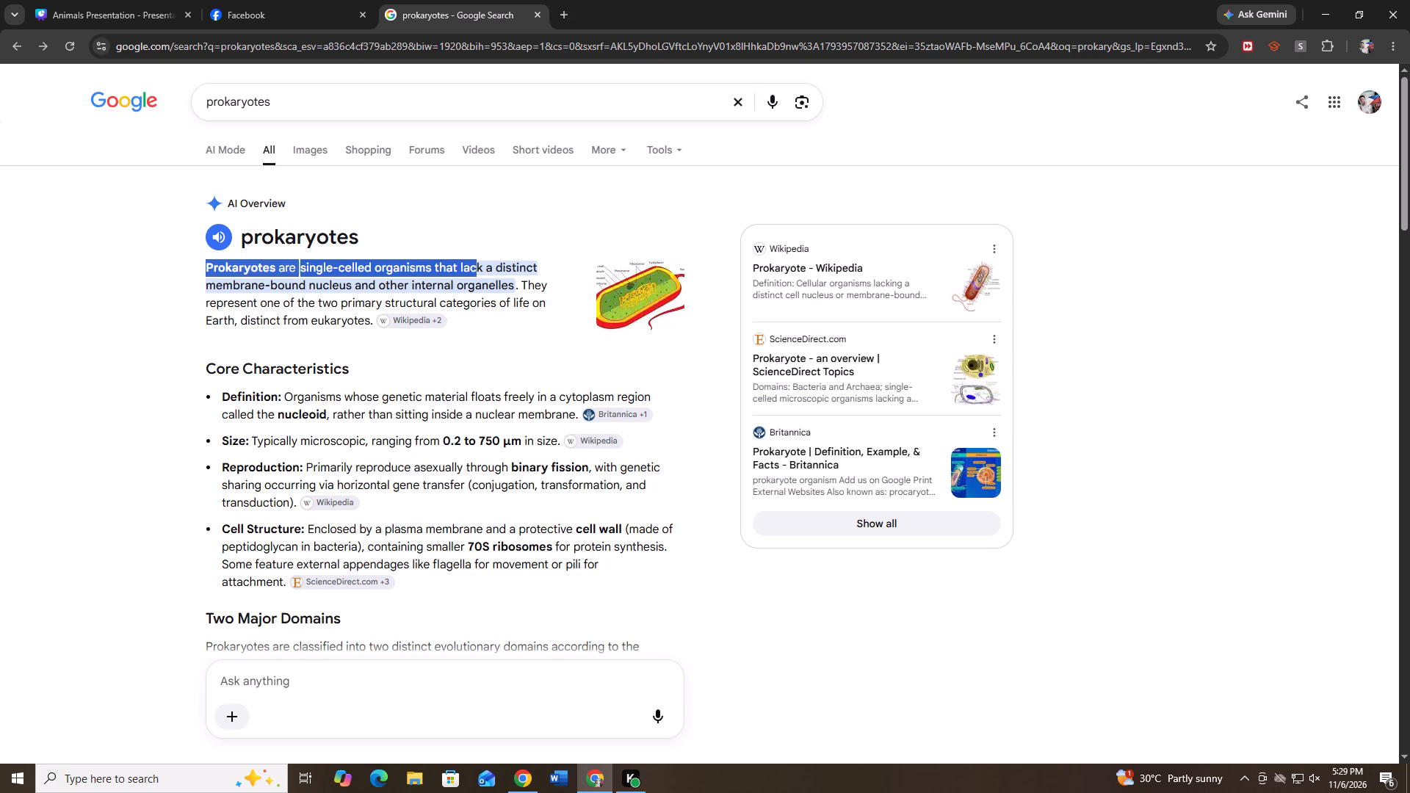
pyautogui.moveTo(482, 264); pyautogui.dragTo(516, 286)
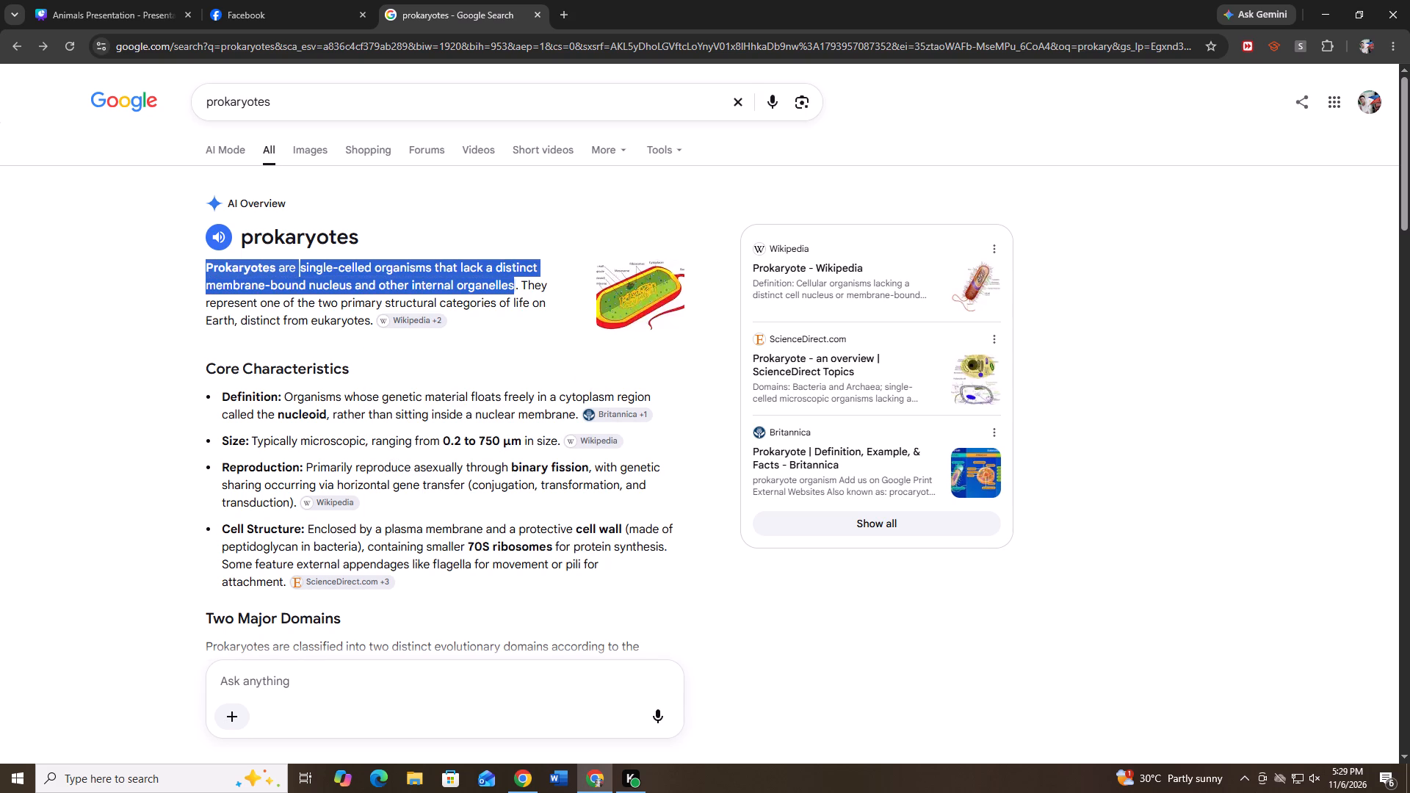
pyautogui.moveTo(516, 286); pyautogui.dragTo(518, 286)
pyautogui.hotkey('ctrl', 'c')
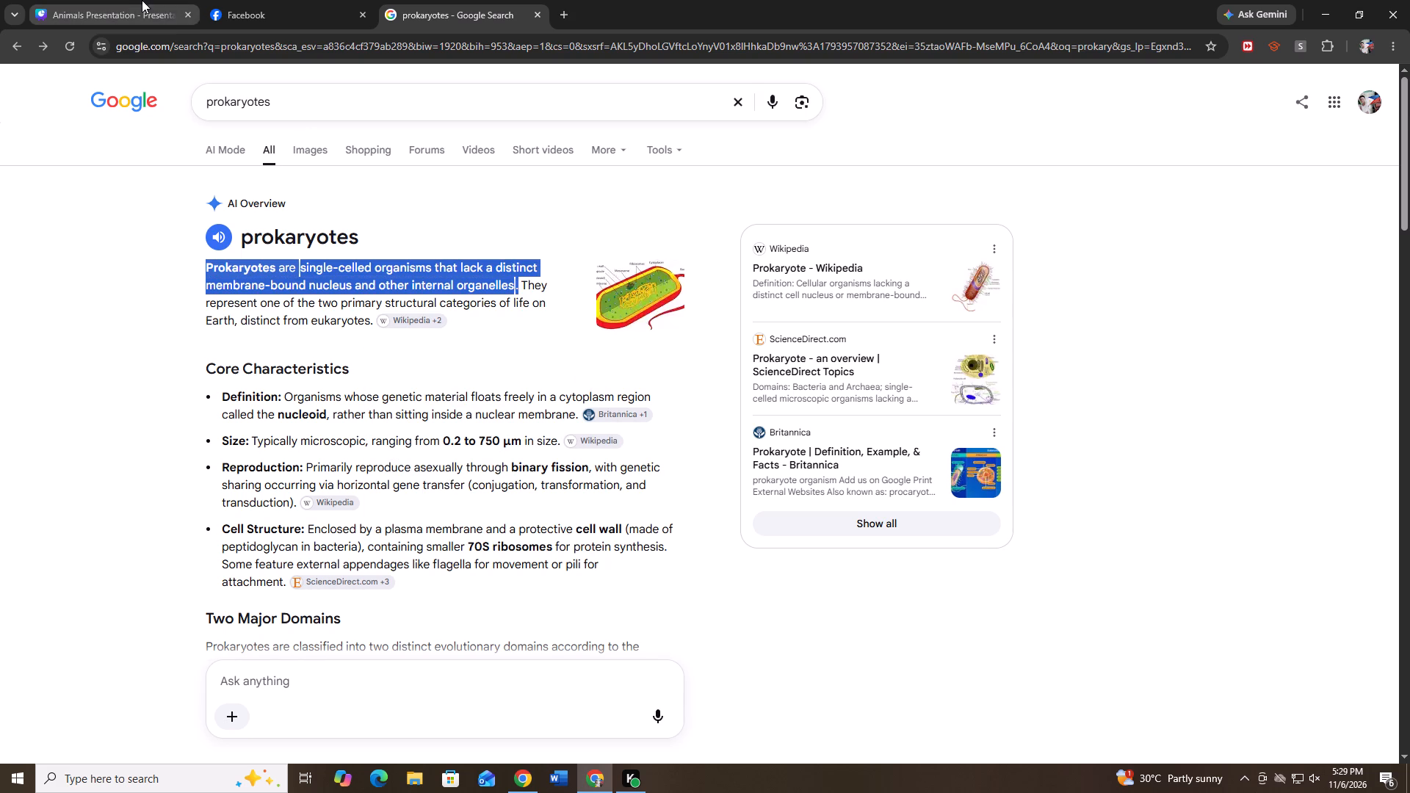
# Duplicate the PROKARYOTES title just below itself on slide 30 and replace the copy's text with the copied definition.
pyautogui.click(142, 0)
pyautogui.click(984, 300)
pyautogui.moveTo(966, 239); pyautogui.dragTo(942, 334)
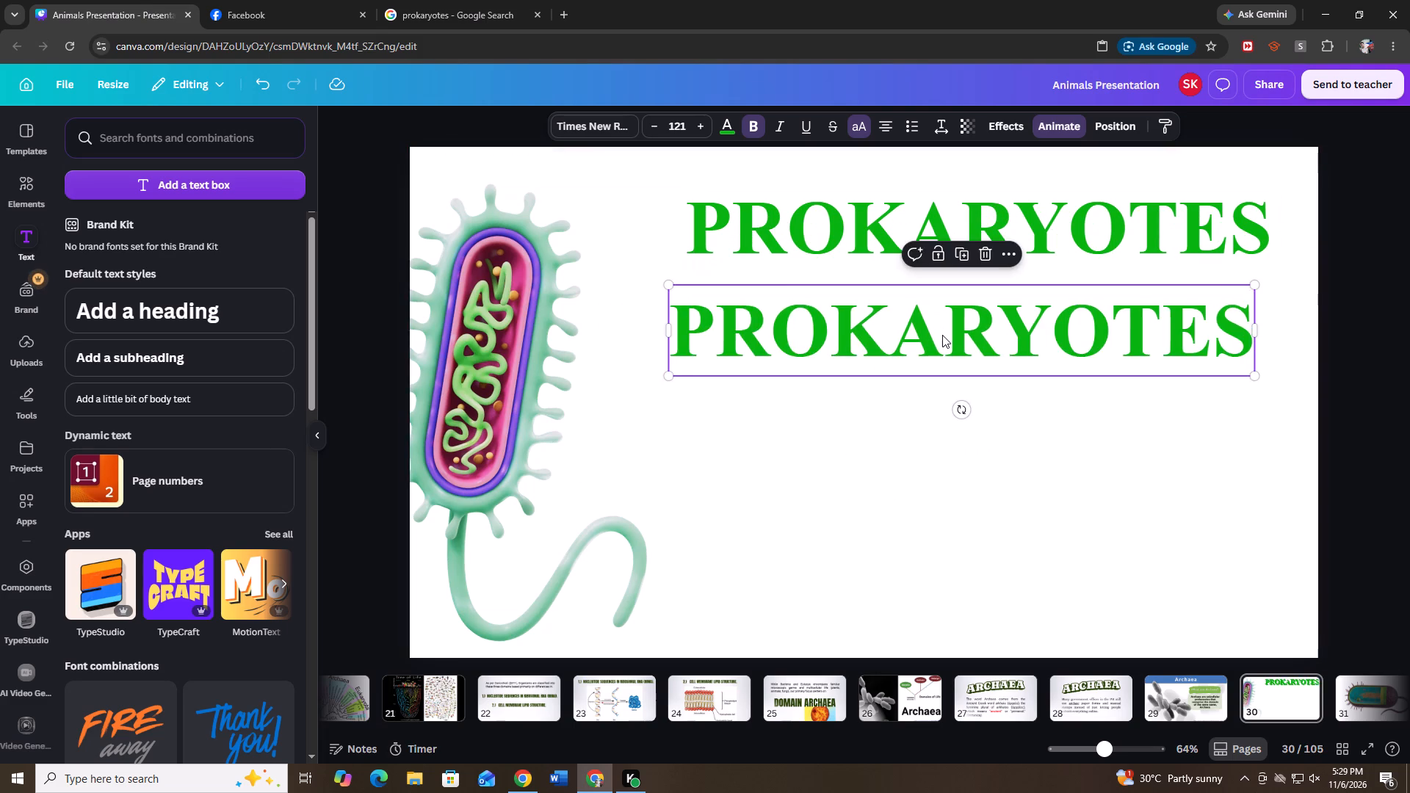
pyautogui.click(942, 335)
pyautogui.hotkey('ctrl', 'v')
pyautogui.click(1409, 394)
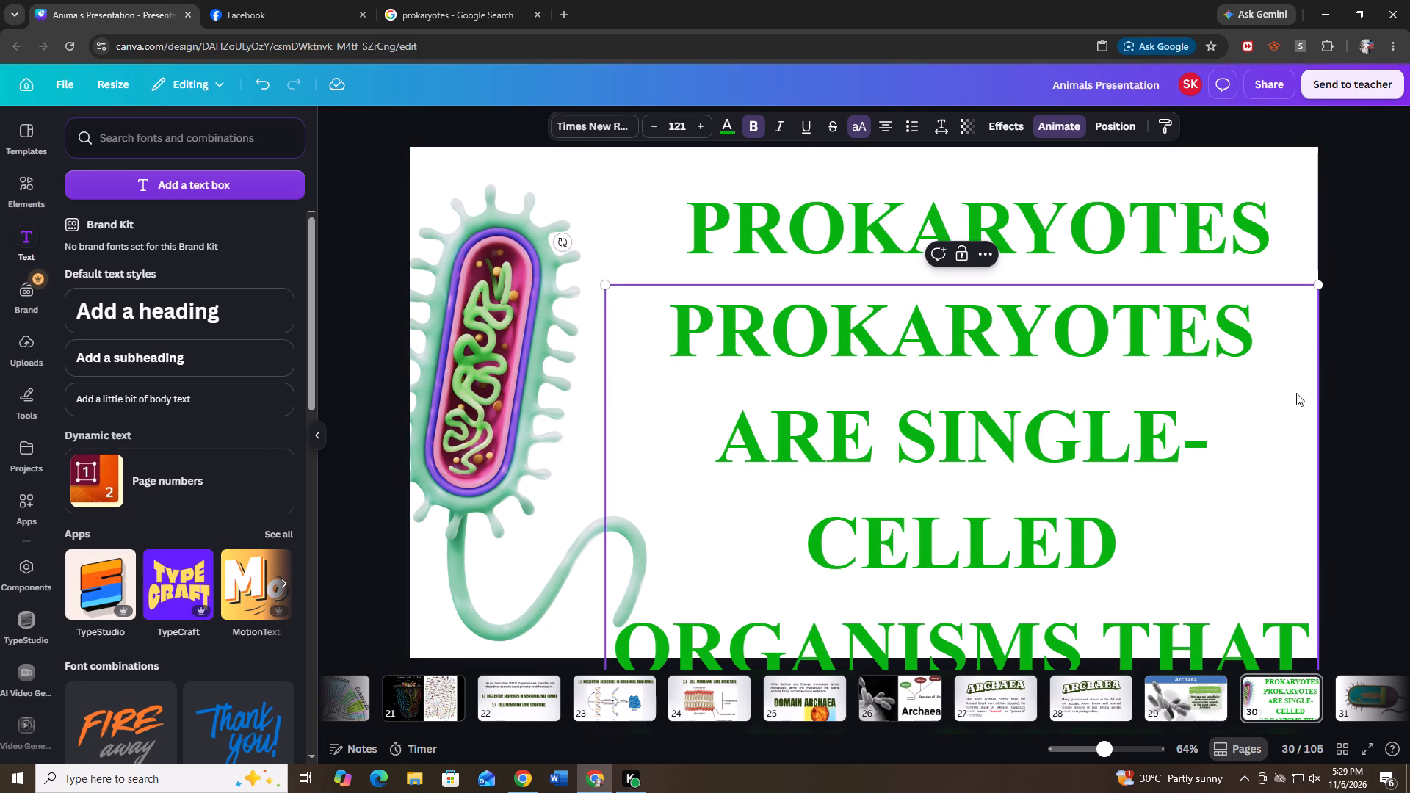
# Turn off the all-uppercase style on the definition text and justify it.
pyautogui.click(1139, 401)
pyautogui.click(864, 126)
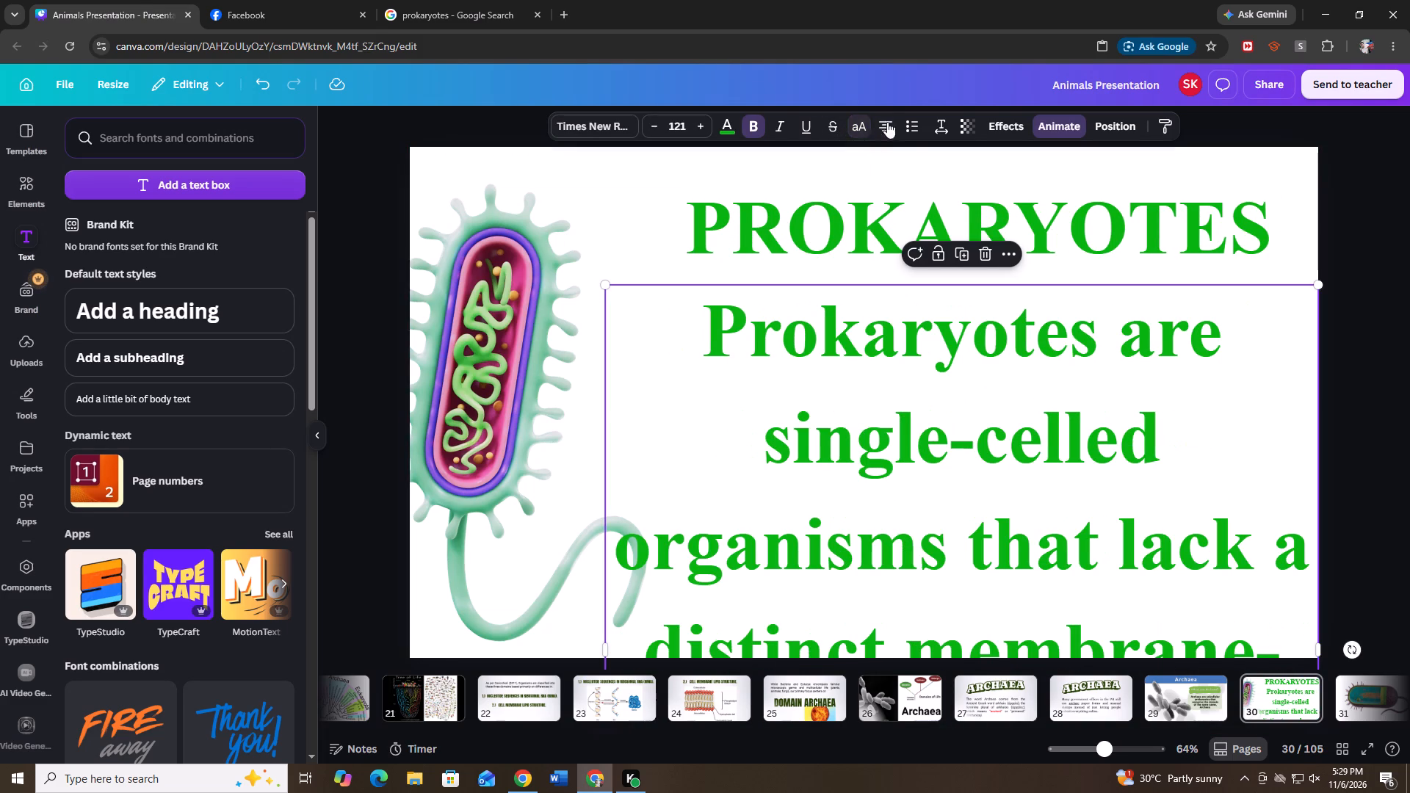
pyautogui.doubleClick(888, 129)
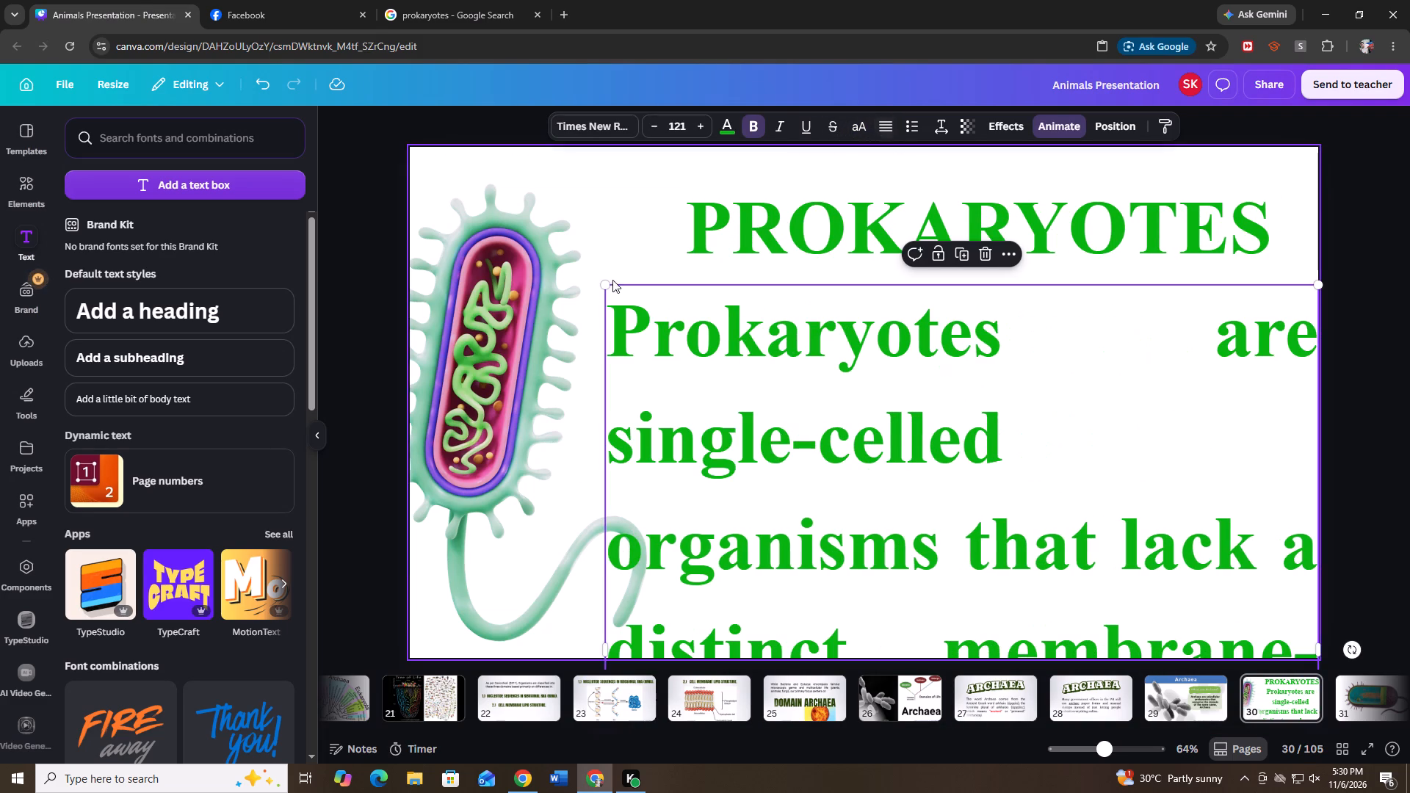
# Shrink the definition text to about size 28 and move it beneath the title, beside the bacterium.
pyautogui.moveTo(604, 283); pyautogui.dragTo(1092, 467)
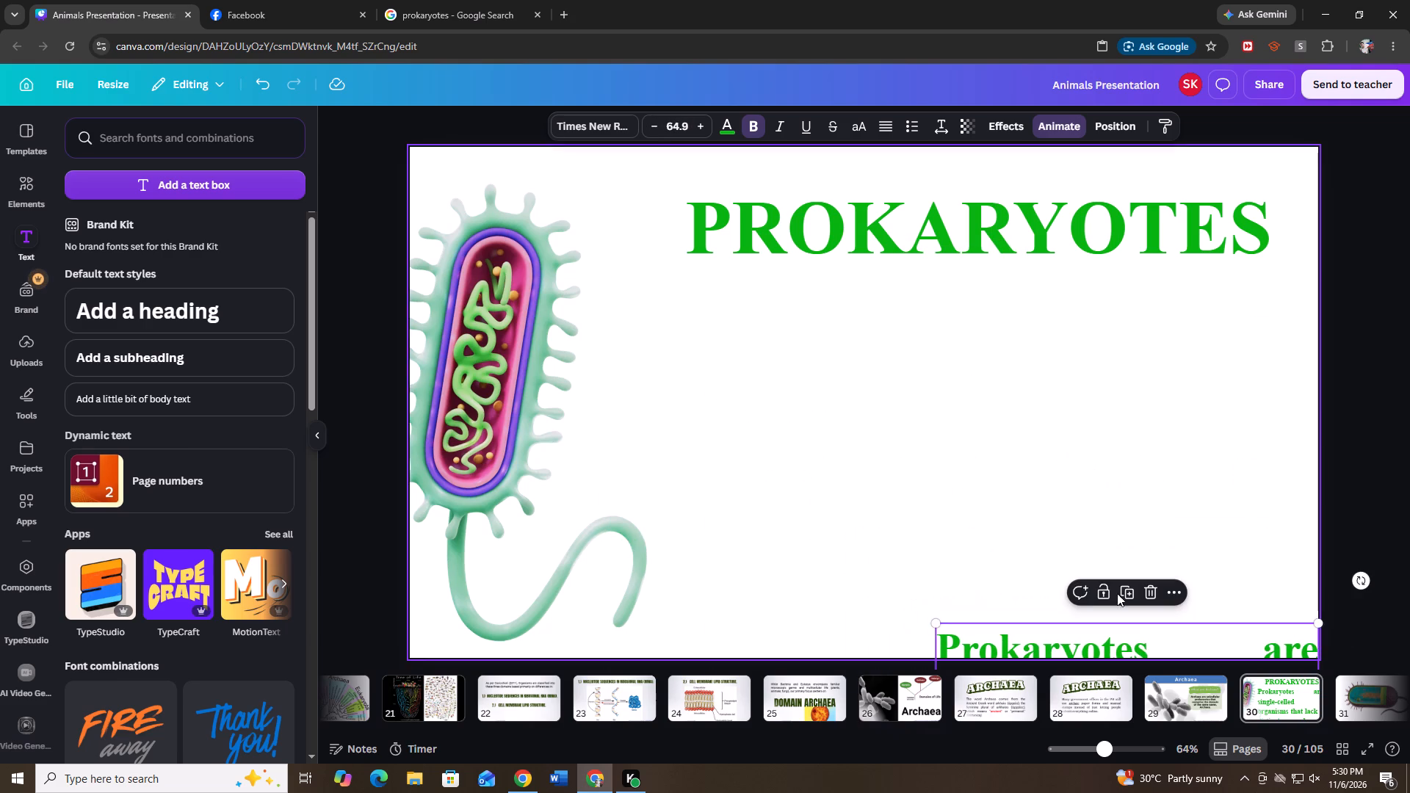
pyautogui.moveTo(1149, 640); pyautogui.dragTo(825, 314)
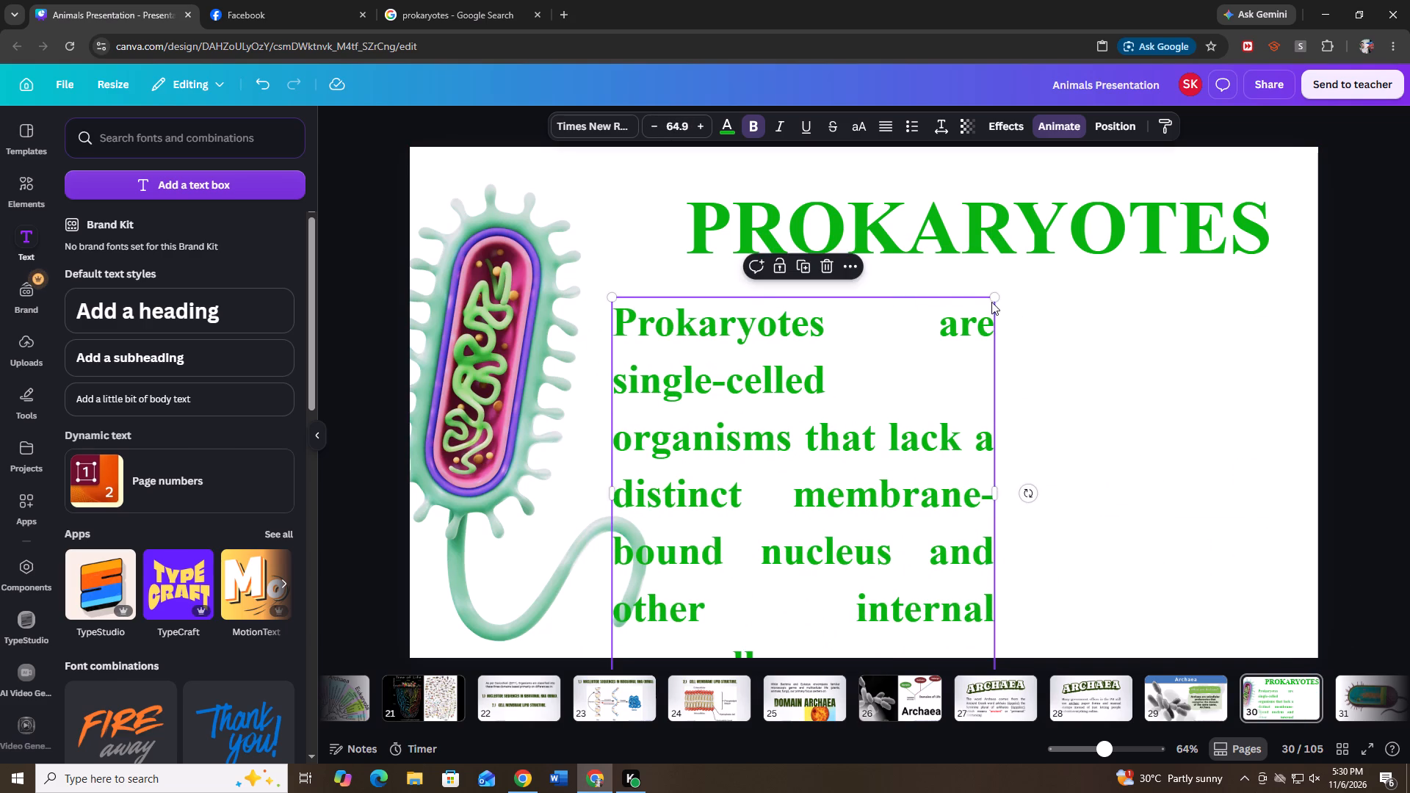
pyautogui.moveTo(997, 300); pyautogui.dragTo(759, 499)
pyautogui.moveTo(706, 572); pyautogui.dragTo(765, 363)
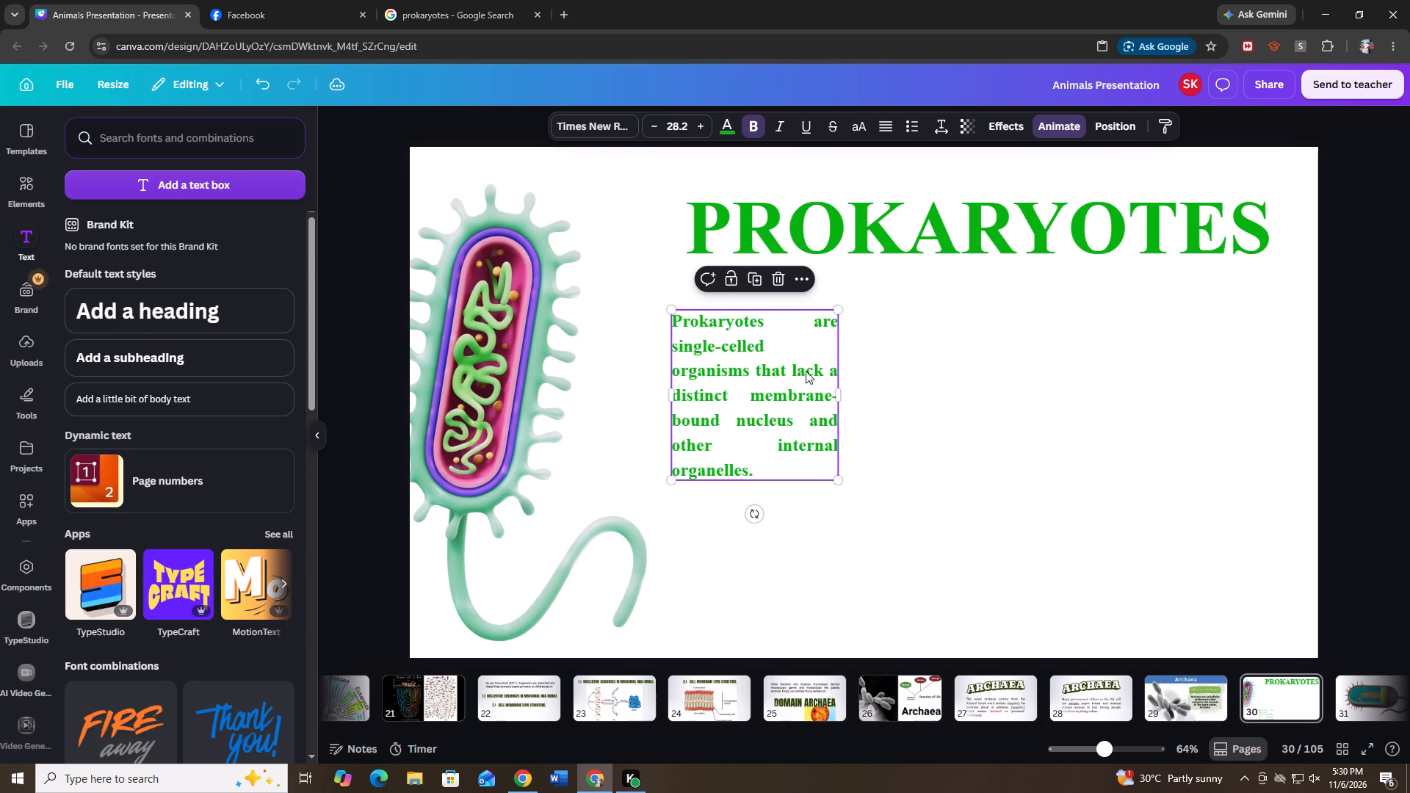
# Colour the definition text black.
pyautogui.click(725, 127)
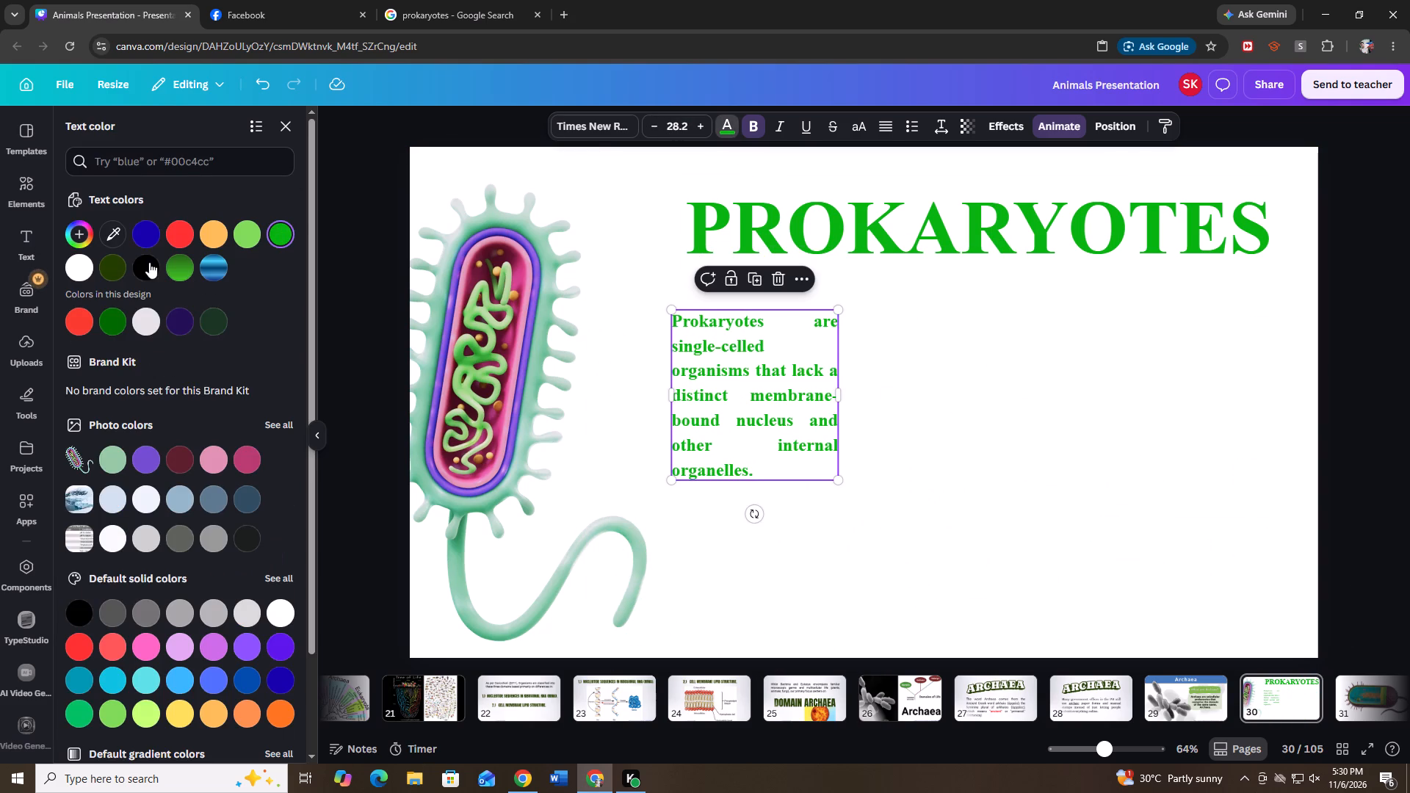
pyautogui.click(146, 263)
# Widen the definition box to about the title's width and align the two, with the definition close beneath the title.
pyautogui.moveTo(843, 394); pyautogui.dragTo(1300, 401)
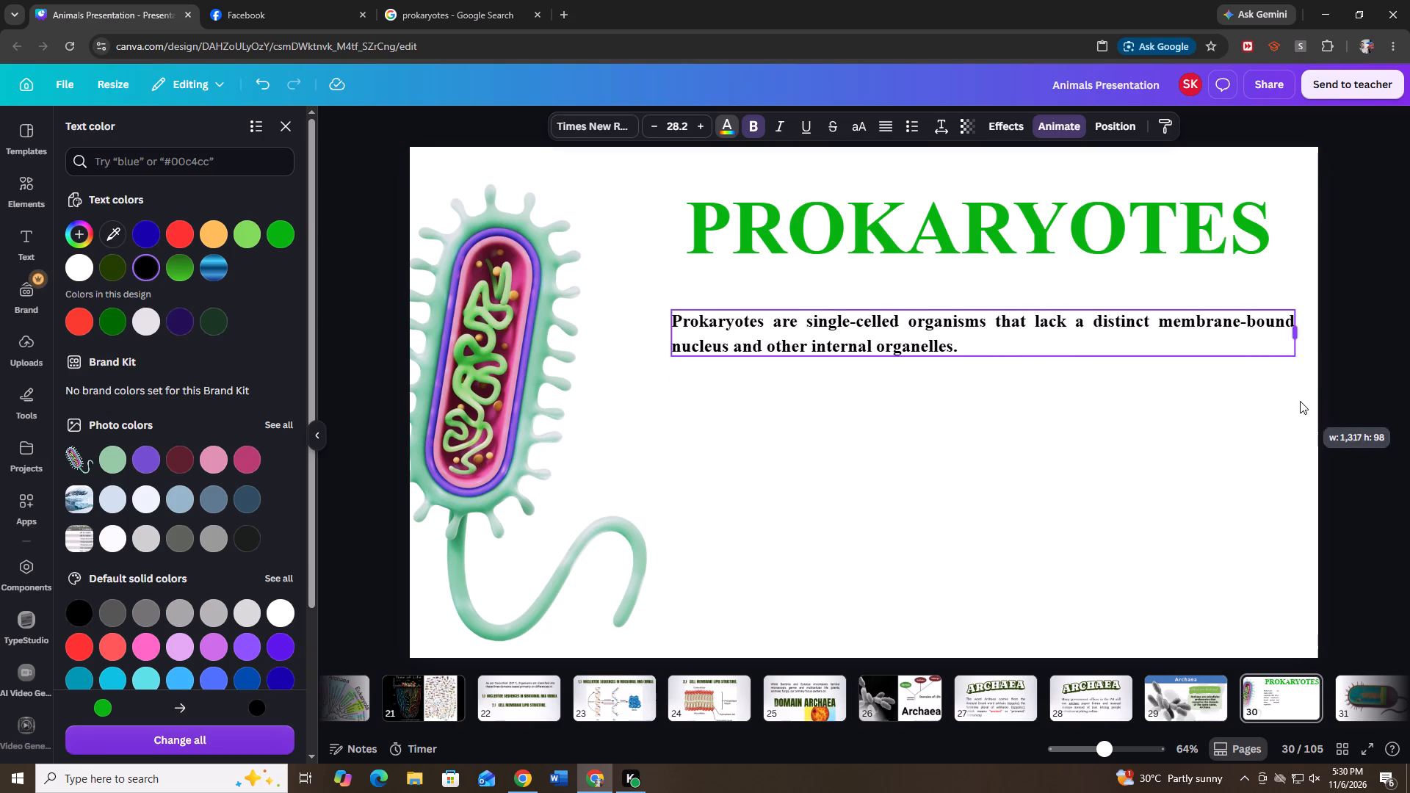
pyautogui.moveTo(1300, 401); pyautogui.dragTo(1277, 399)
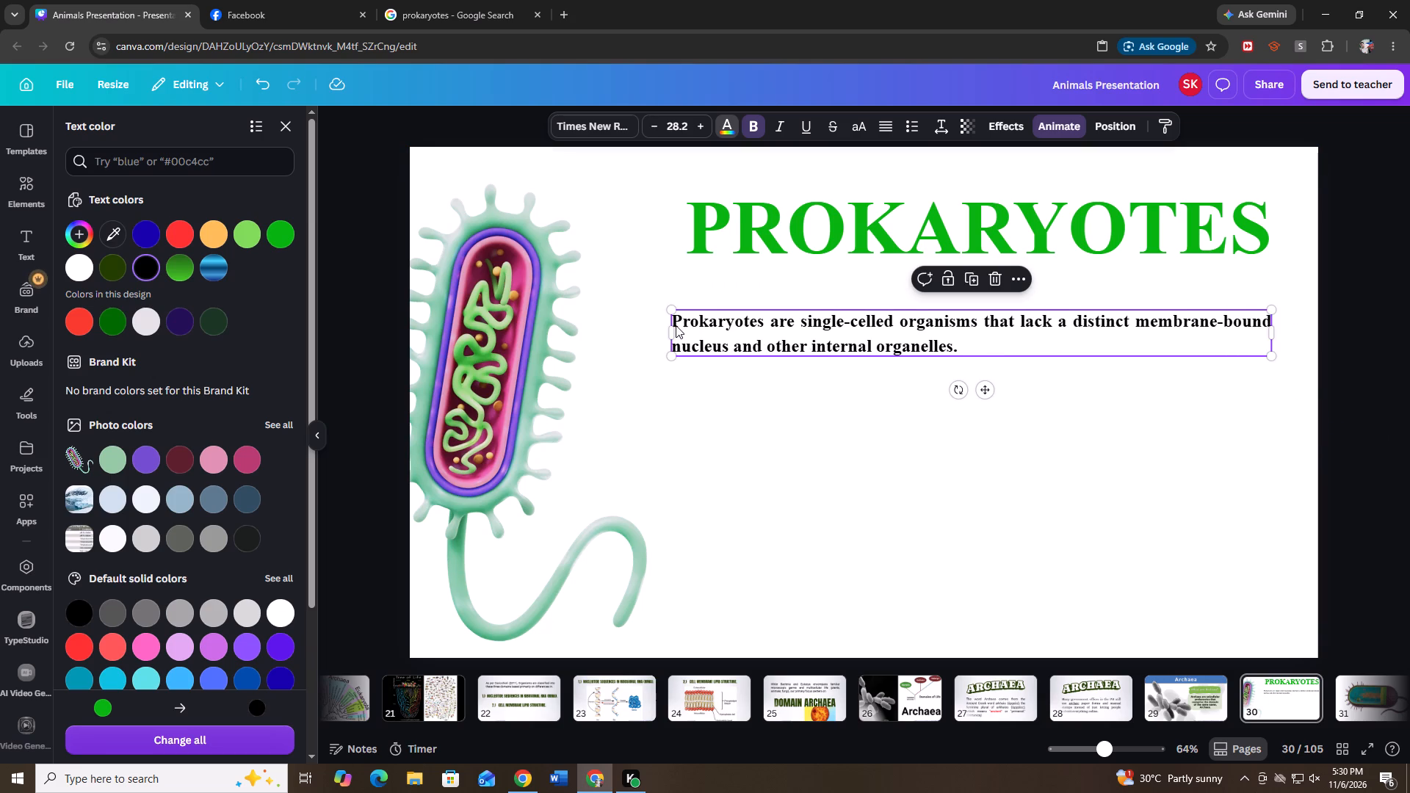
pyautogui.moveTo(670, 328); pyautogui.dragTo(677, 330)
pyautogui.moveTo(765, 253); pyautogui.dragTo(764, 253)
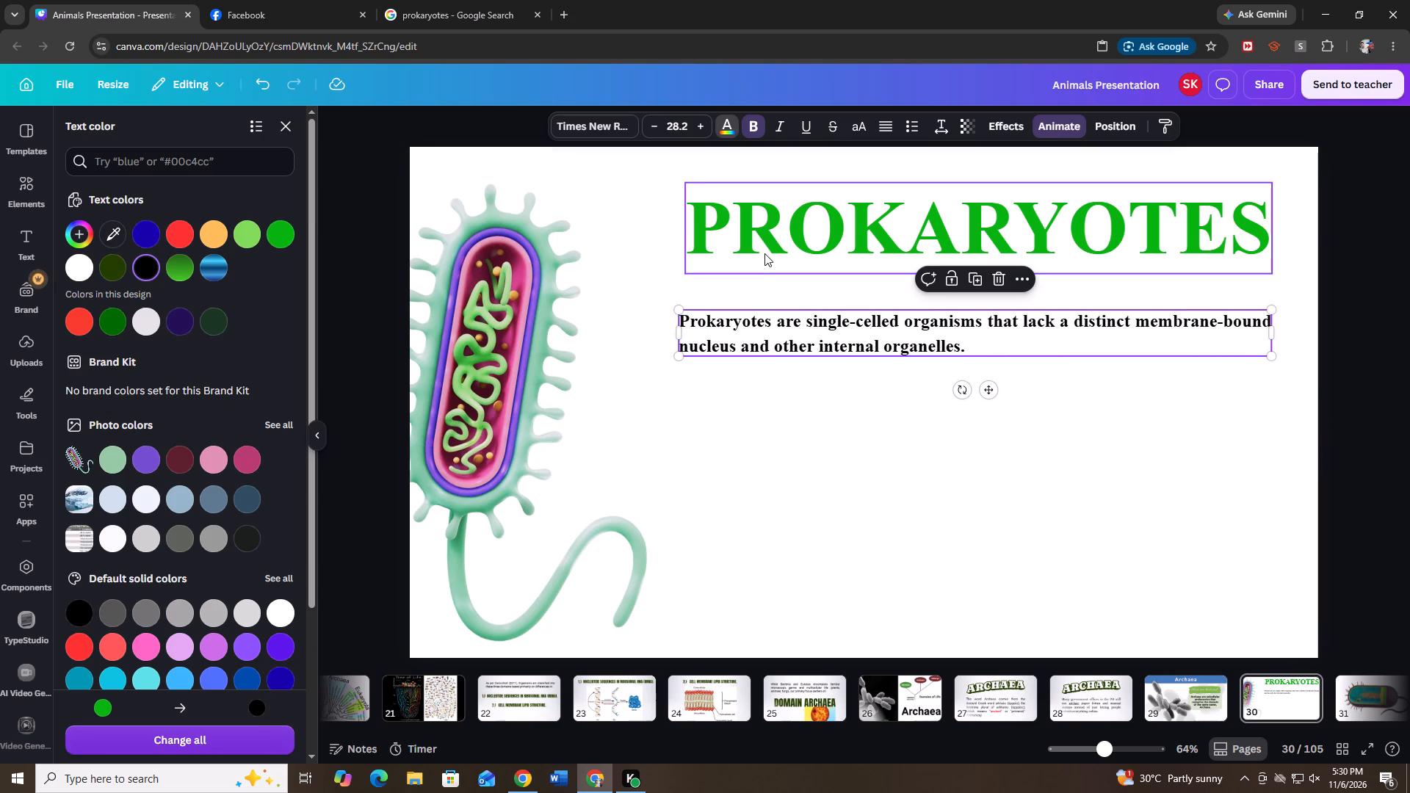
pyautogui.moveTo(764, 253); pyautogui.dragTo(757, 253)
pyautogui.moveTo(777, 326); pyautogui.dragTo(778, 326)
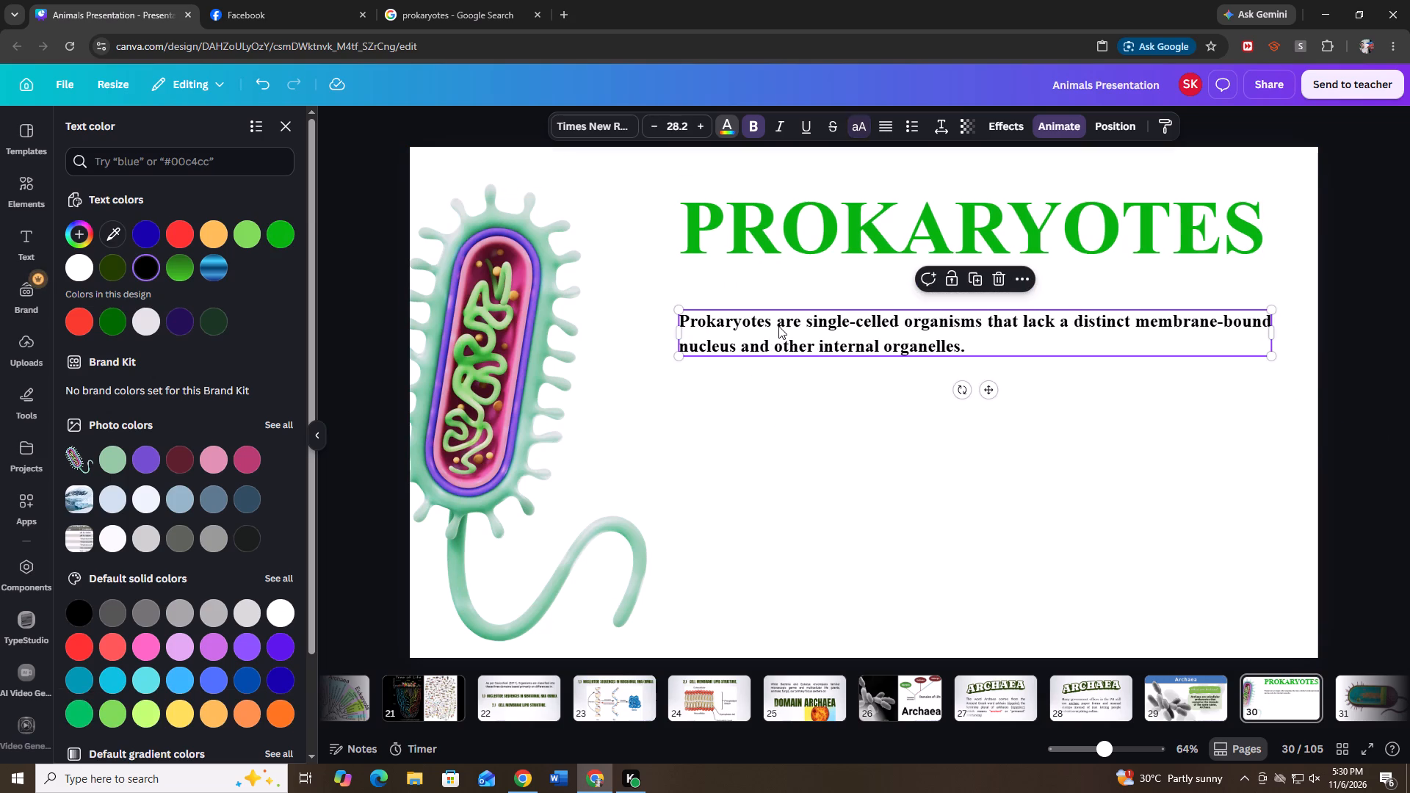
pyautogui.moveTo(778, 326); pyautogui.dragTo(781, 318)
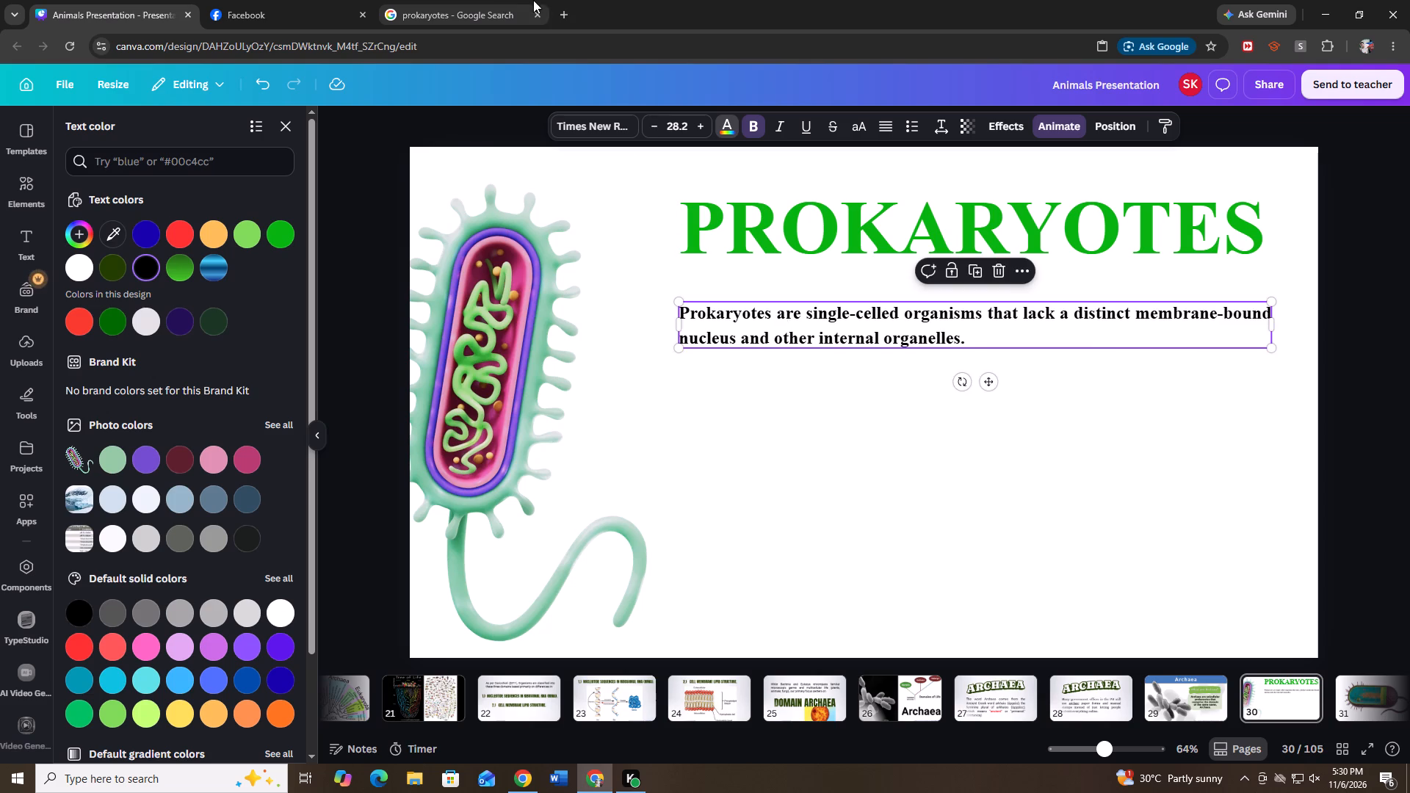
# Copy the sentence on genetic material floating freely in the nucleoid from the Google overview into the prokaryotes text as a dashed paragraph.
pyautogui.click(503, 0)
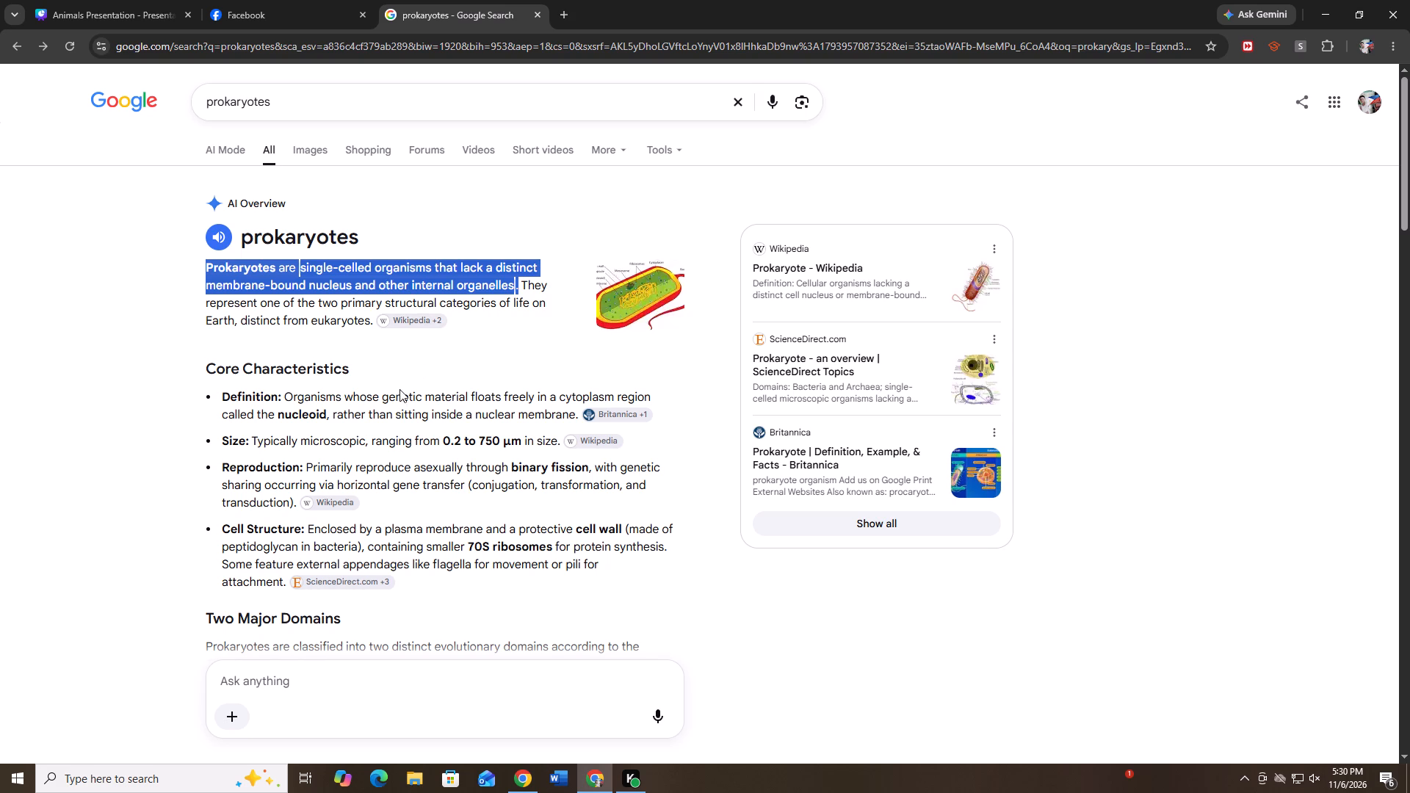
pyautogui.moveTo(381, 400); pyautogui.dragTo(395, 424)
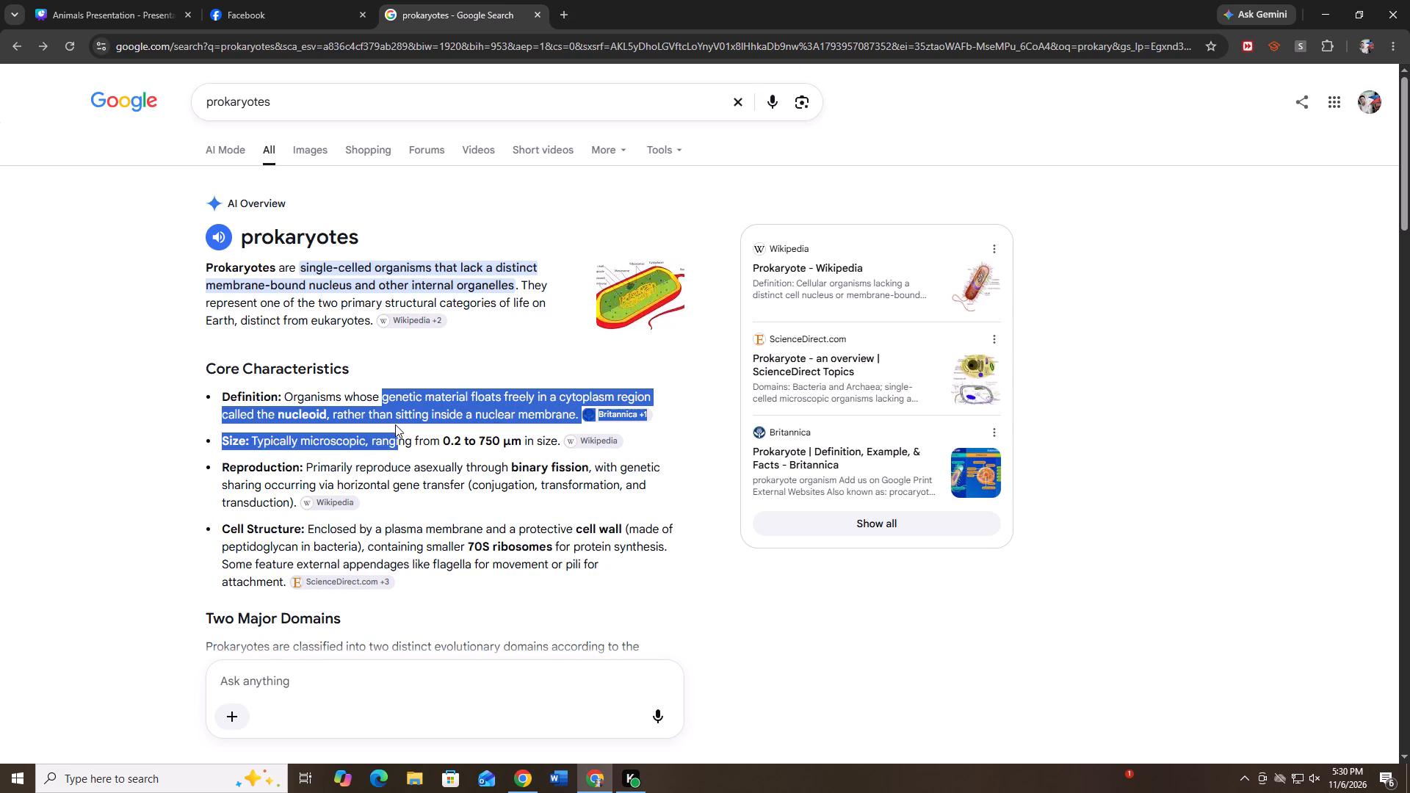
pyautogui.moveTo(395, 424); pyautogui.dragTo(570, 416)
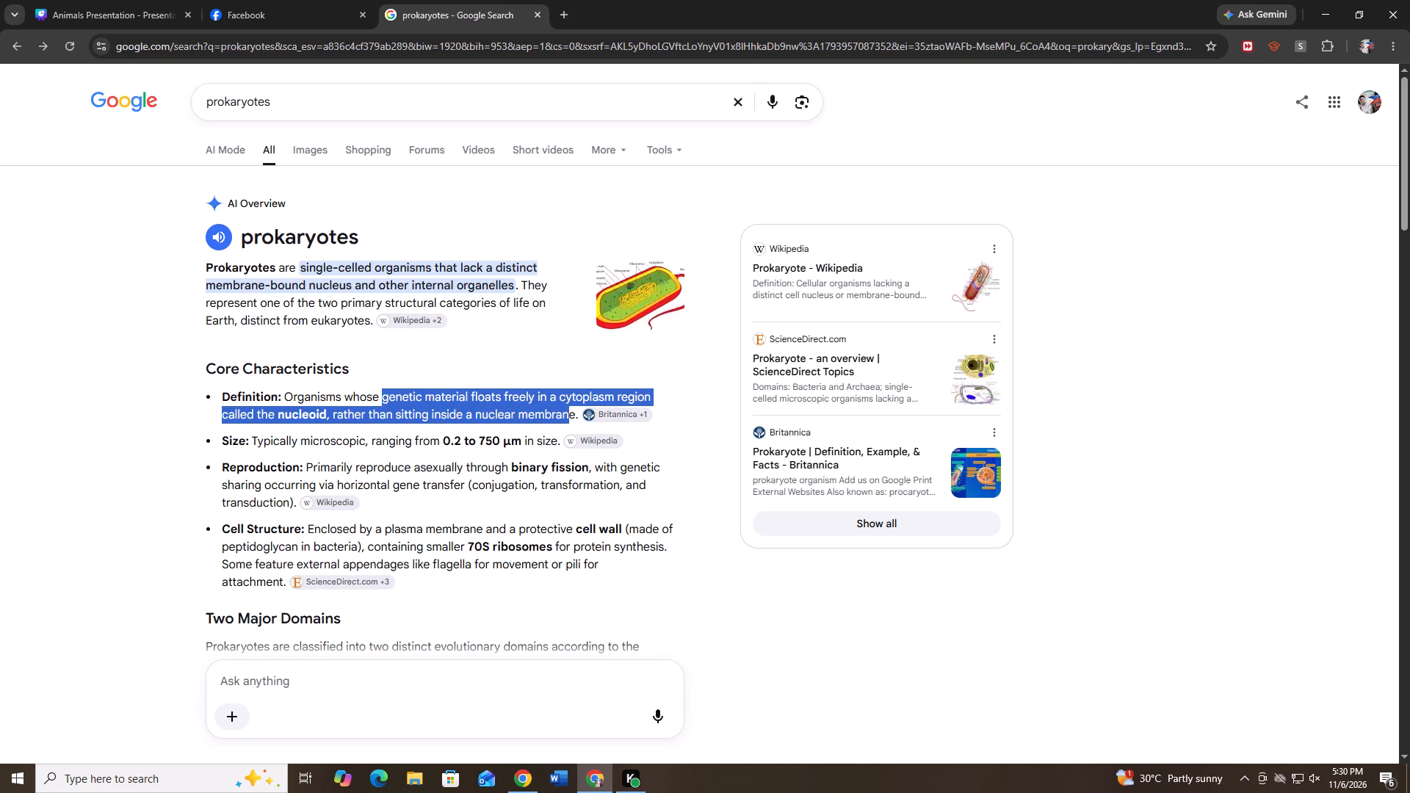
pyautogui.moveTo(570, 416); pyautogui.dragTo(579, 416)
pyautogui.hotkey('ctrl', 'c')
pyautogui.click(67, 0)
pyautogui.click(1030, 338)
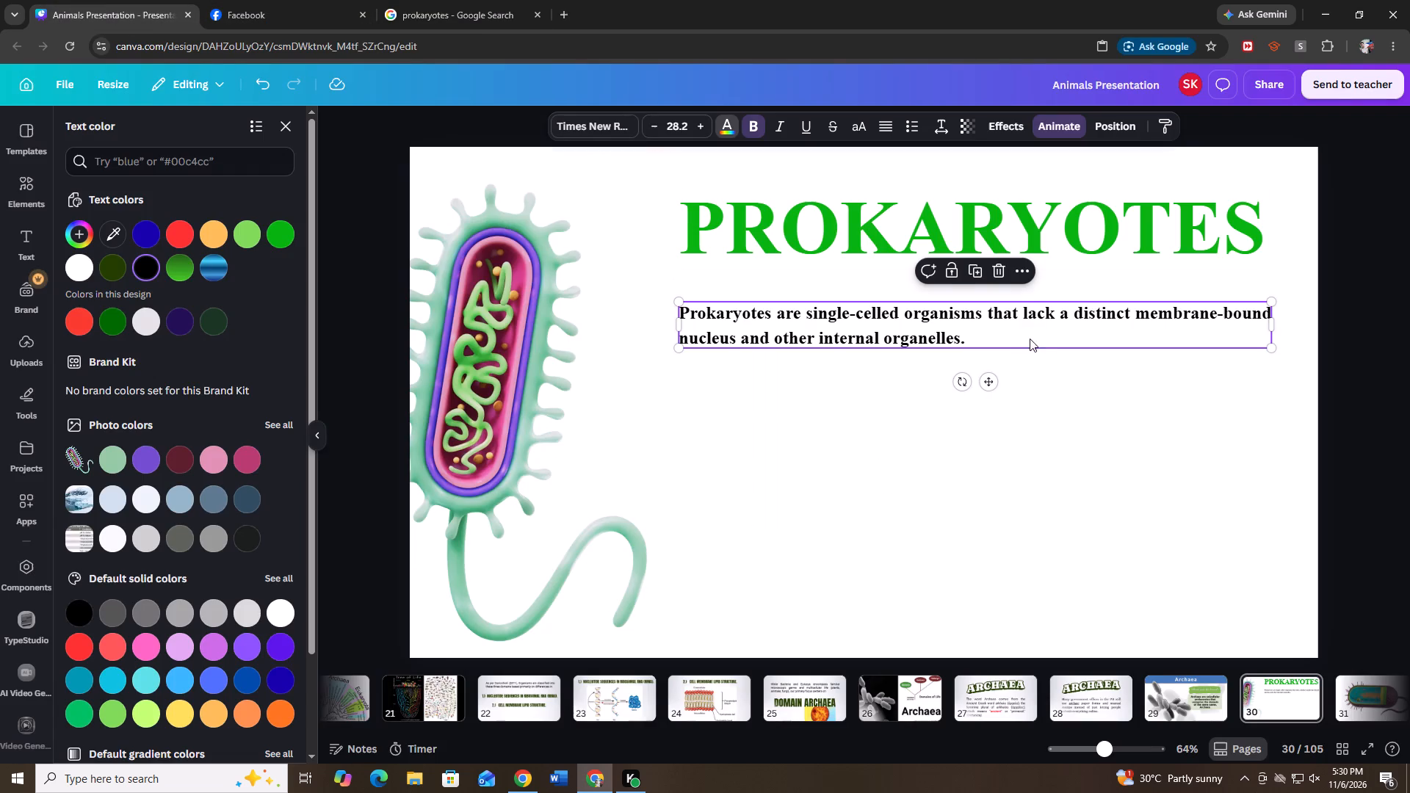
pyautogui.press('Return')
pyautogui.press('Return')
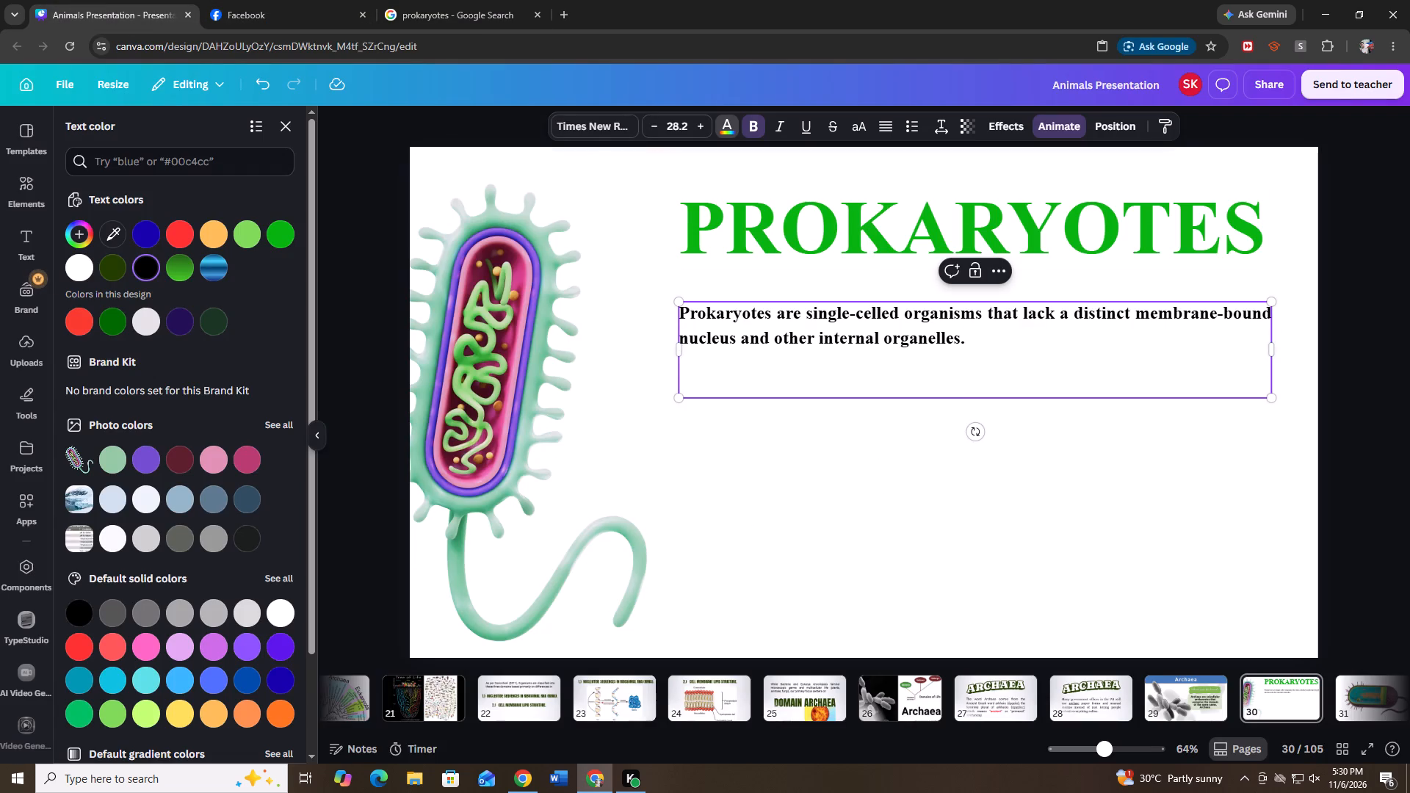
pyautogui.press('-')
pyautogui.hotkey('ctrl', 'v')
# Copy the Google overview's cell structure sentence about external appendages like flagella or pili, and return to the Canva presentation.
pyautogui.click(449, 0)
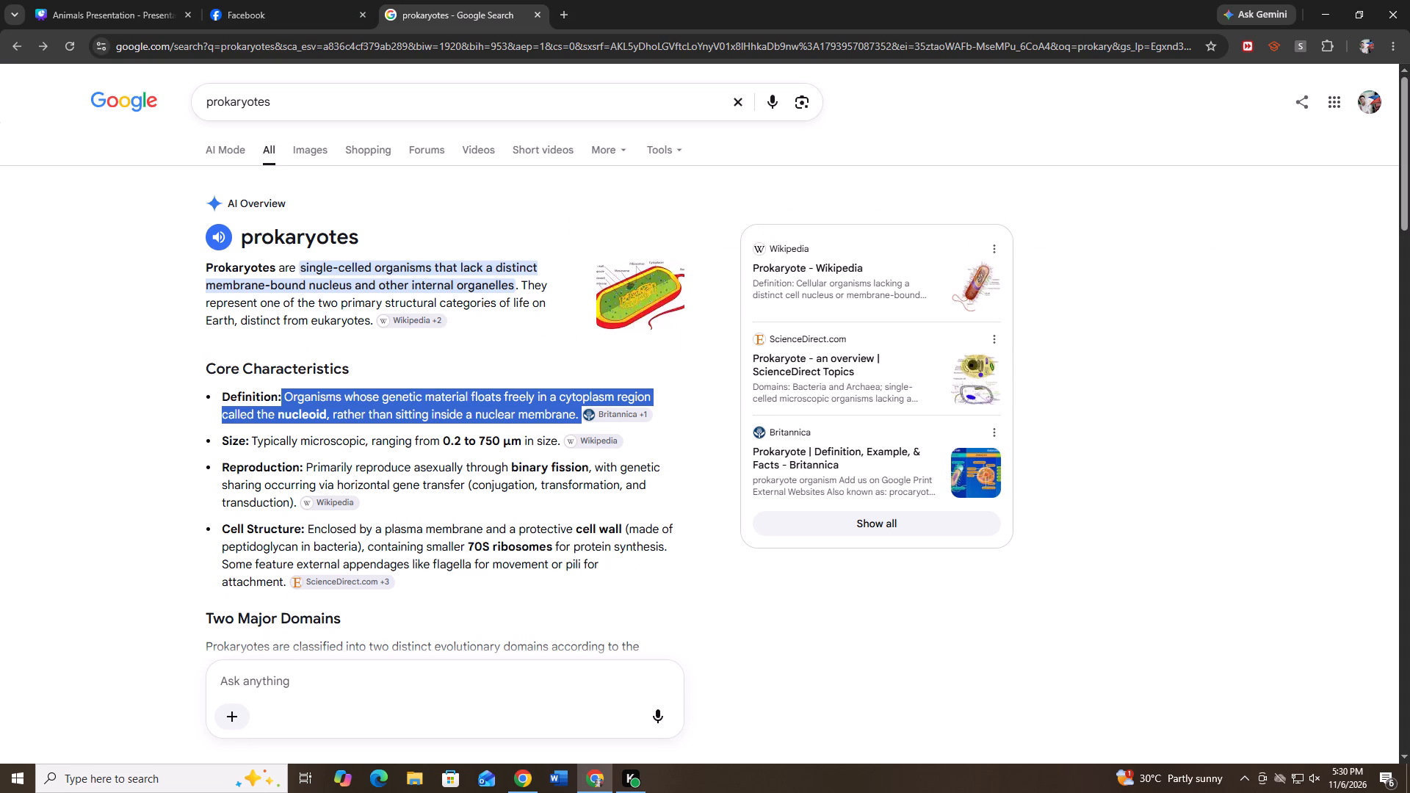
pyautogui.moveTo(309, 533); pyautogui.dragTo(508, 552)
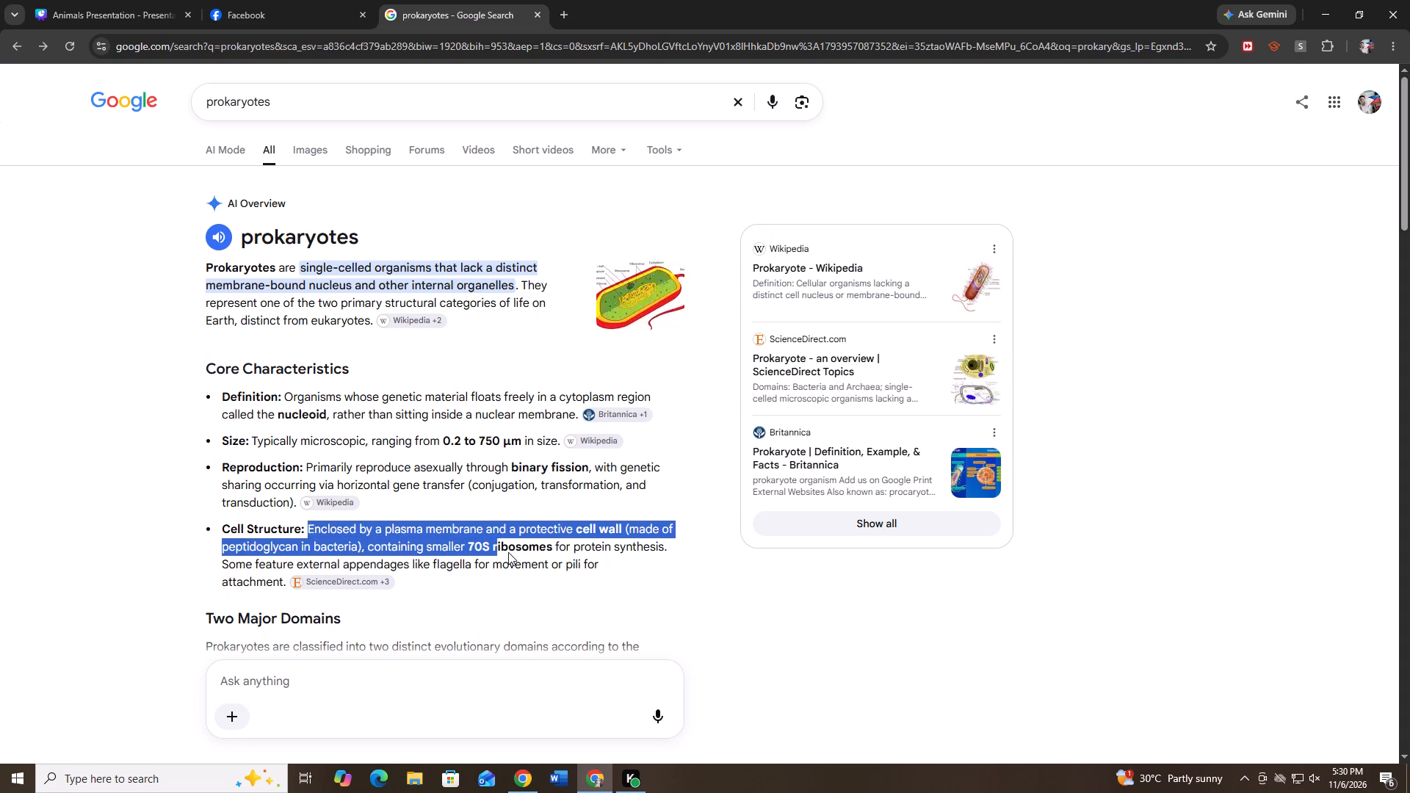
pyautogui.moveTo(508, 552); pyautogui.dragTo(673, 546)
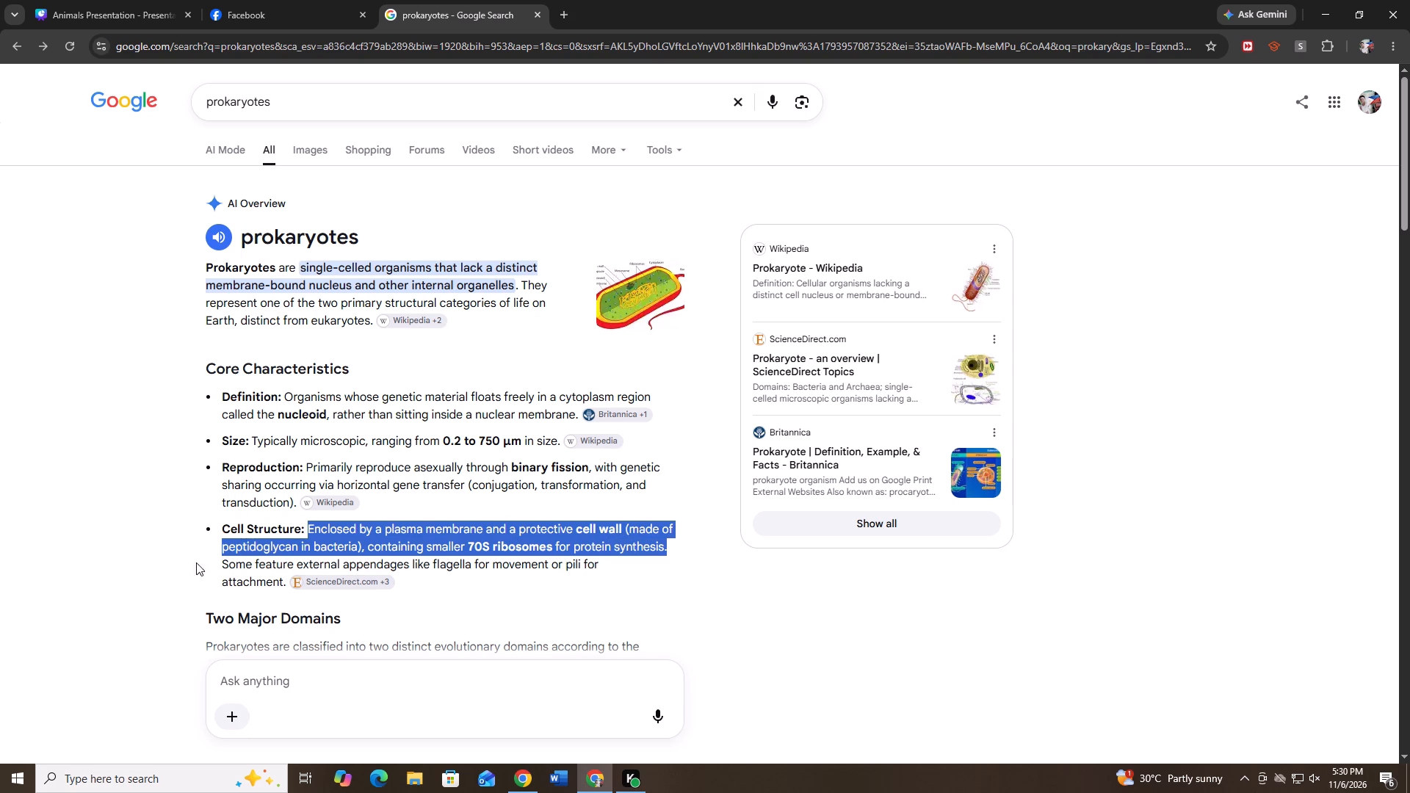
pyautogui.moveTo(222, 563); pyautogui.dragTo(238, 565)
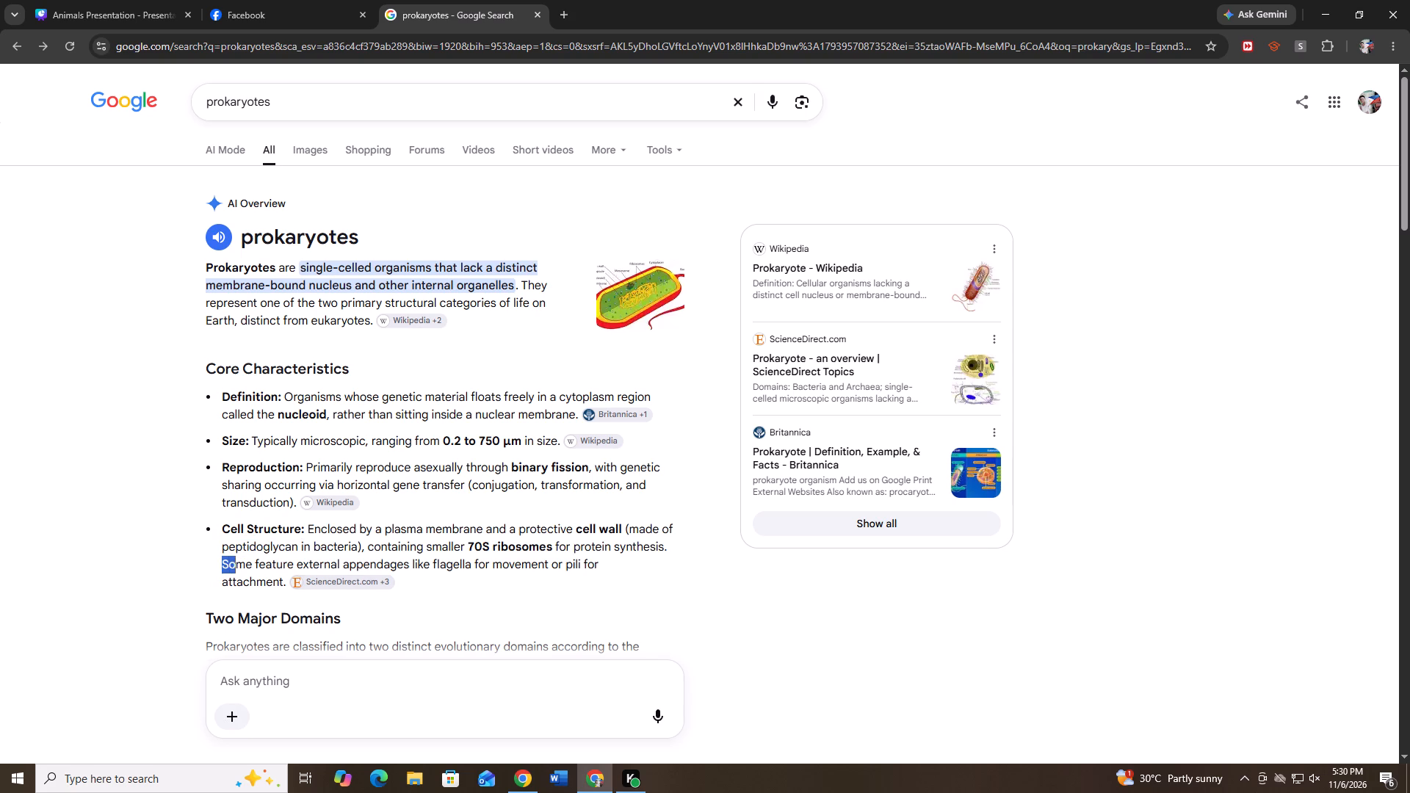
pyautogui.moveTo(238, 565); pyautogui.dragTo(285, 578)
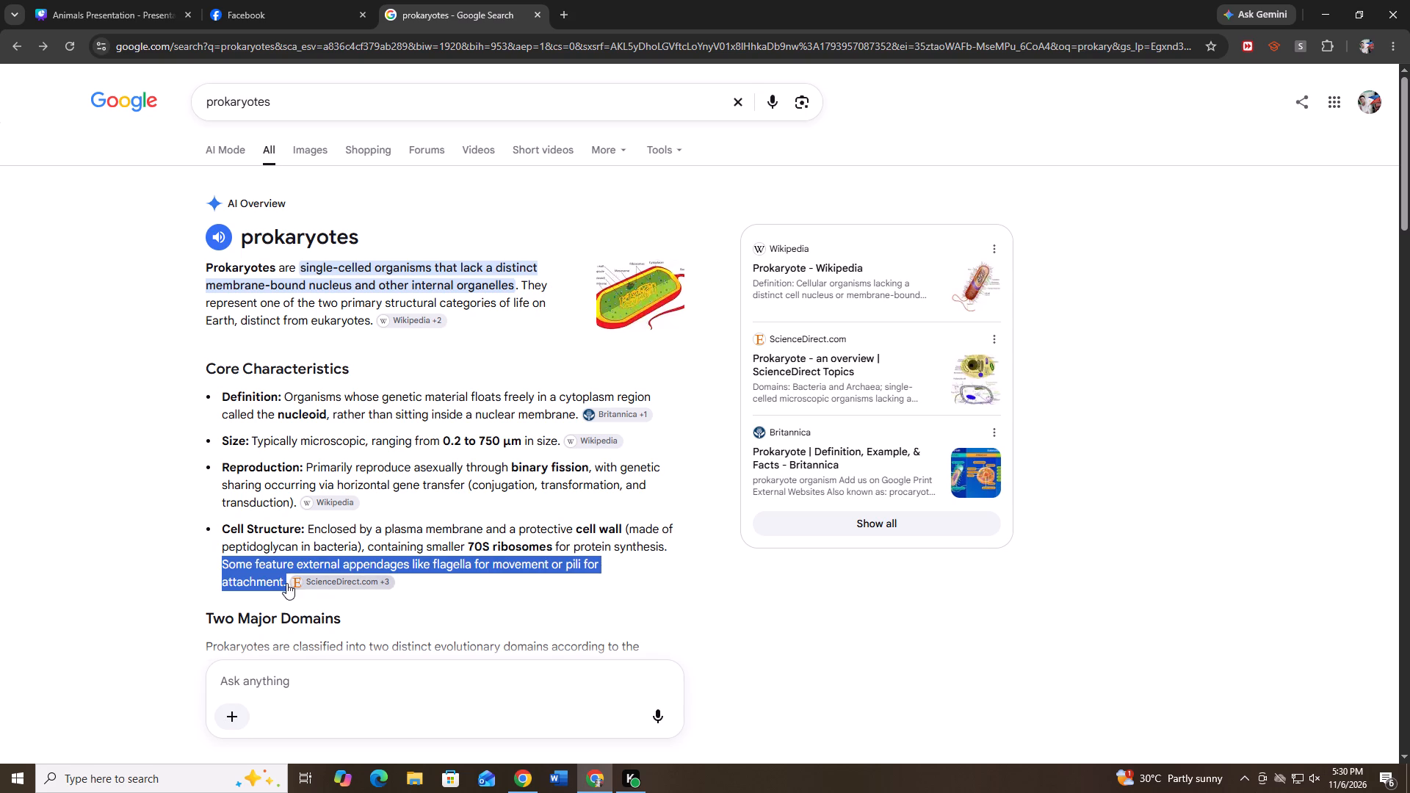
pyautogui.moveTo(224, 565); pyautogui.dragTo(273, 575)
pyautogui.moveTo(273, 575); pyautogui.dragTo(285, 578)
pyautogui.hotkey('ctrl', 'c')
pyautogui.click(108, 0)
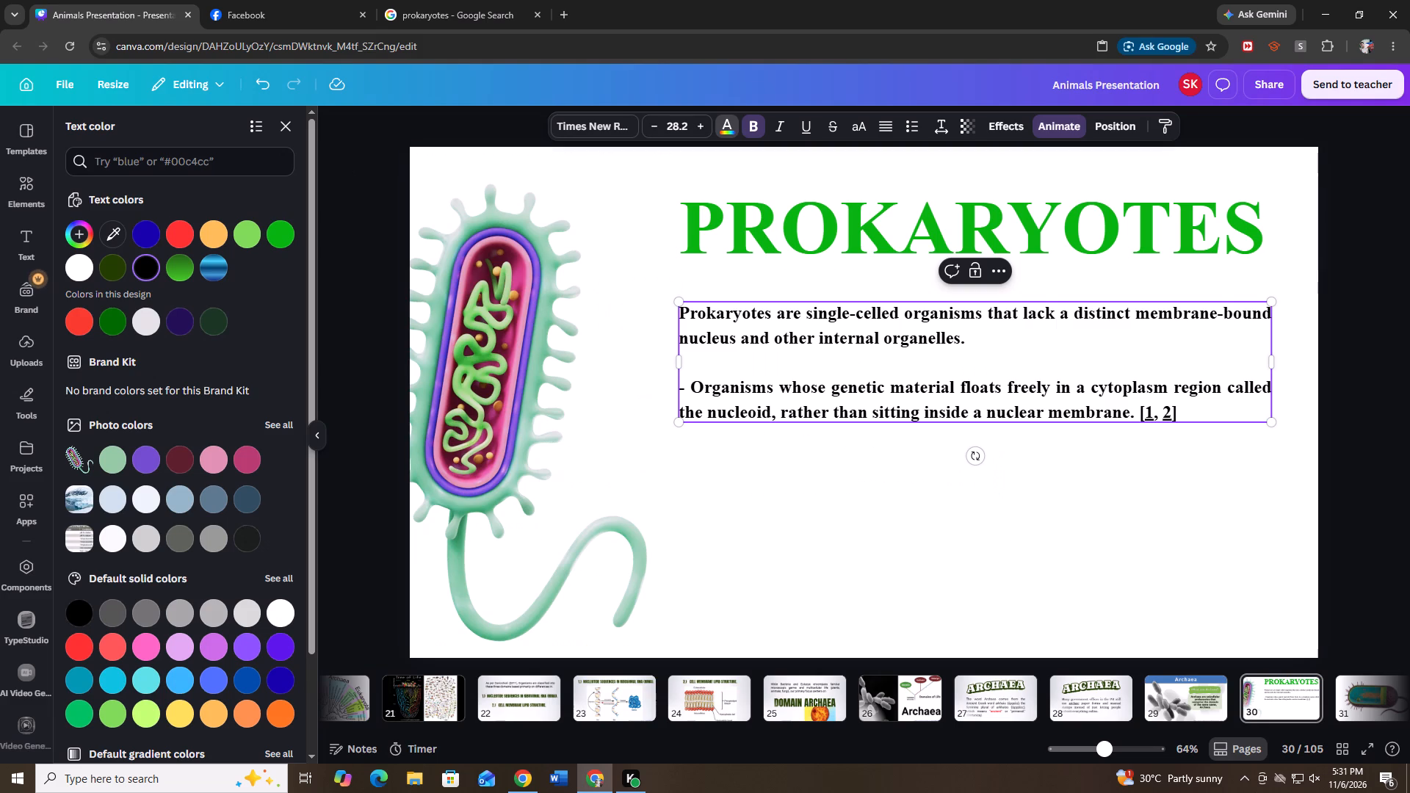
# Delete the citation marks [1, 2] at the end of the nucleoid sentence.
pyautogui.click(1221, 409)
pyautogui.press('BackSpace')
pyautogui.press('BackSpace')
pyautogui.press('BackSpace')
pyautogui.press('BackSpace')
pyautogui.press('BackSpace')
pyautogui.press('BackSpace')
pyautogui.press('BackSpace')
# Paste the copied appendages text as a new paragraph below the nucleoid sentence, separated by a blank line.
pyautogui.press('Return')
pyautogui.press('Return')
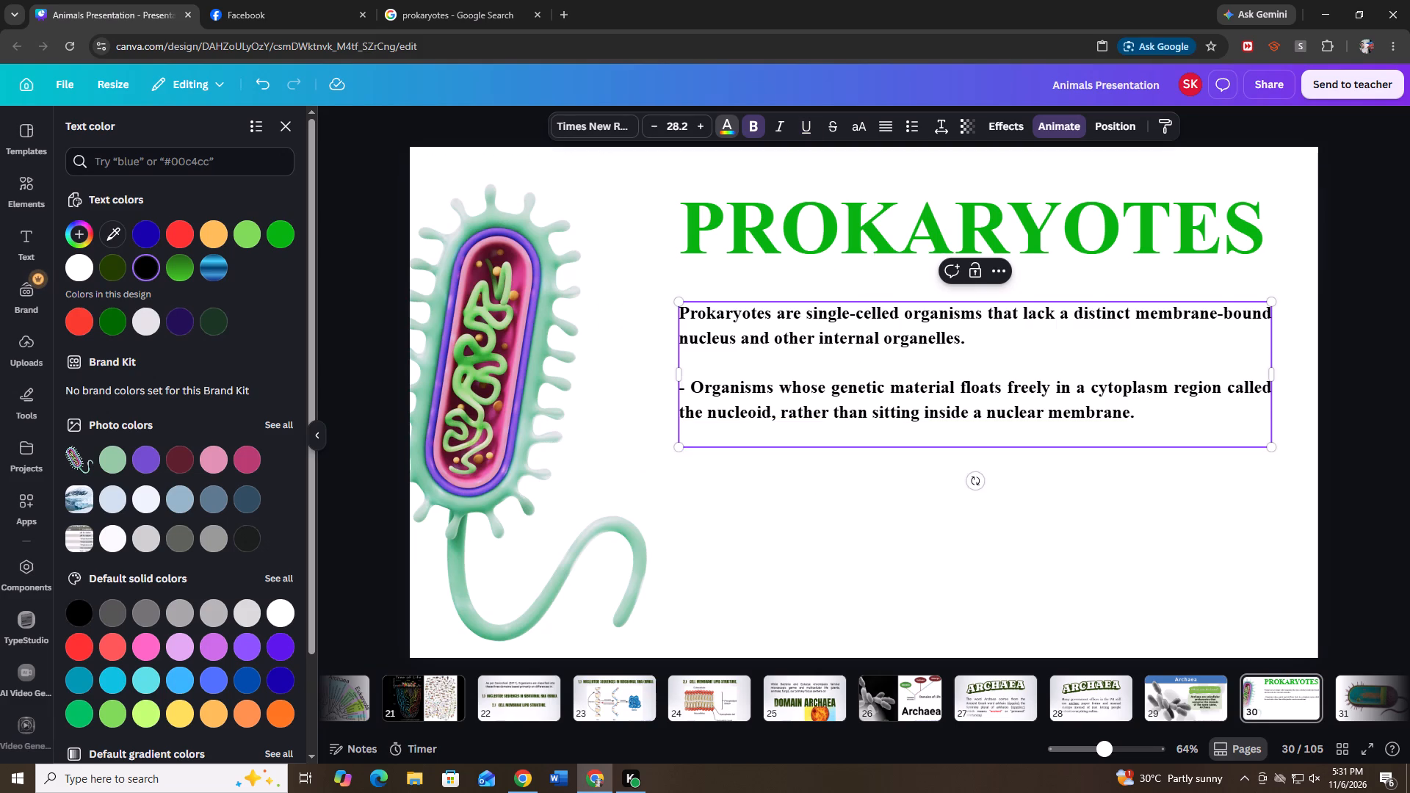
pyautogui.hotkey('ctrl', 'v')
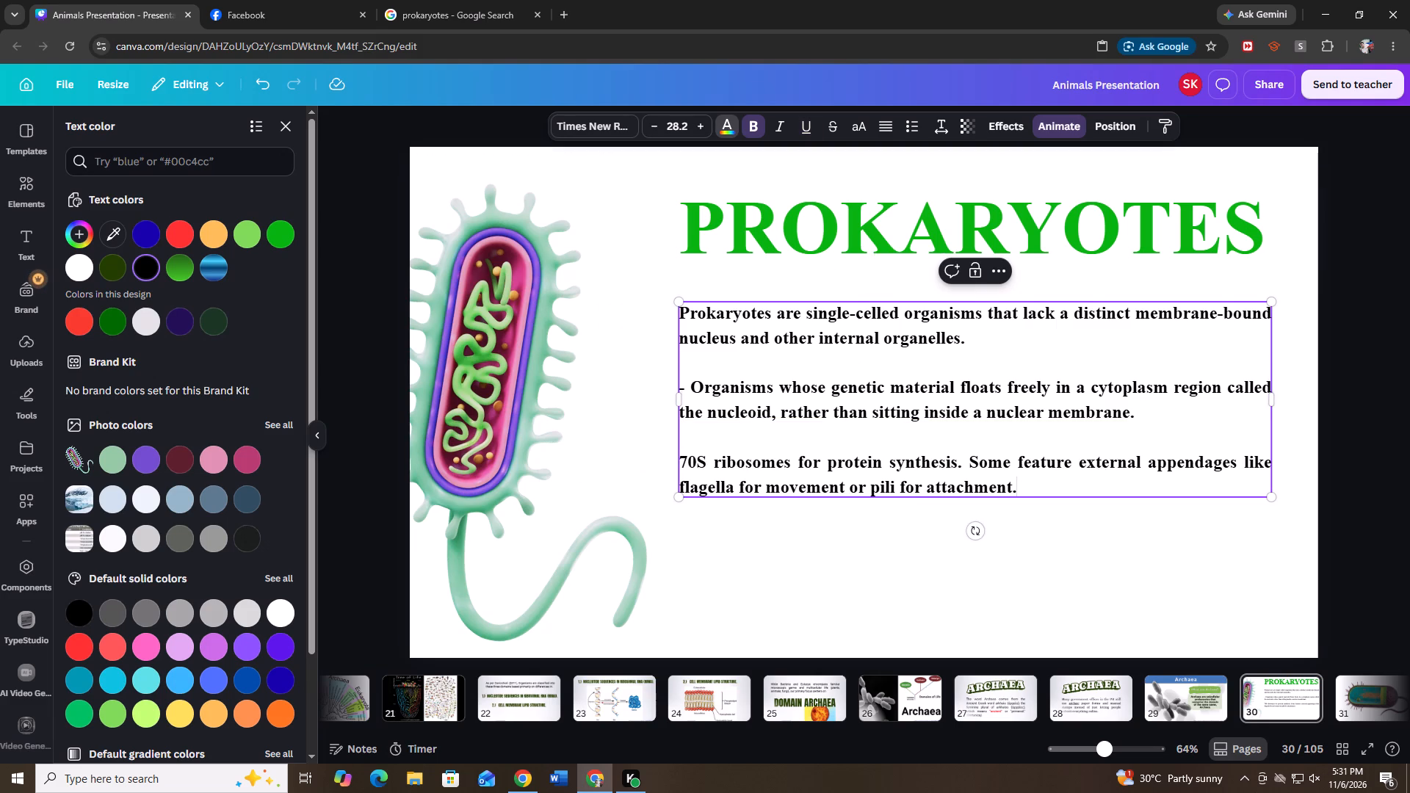
# Remove "70S ribosomes for protein synthesis." from the last paragraph and start it with a dash before "Some feature external appendages".
pyautogui.moveTo(961, 467); pyautogui.dragTo(667, 458)
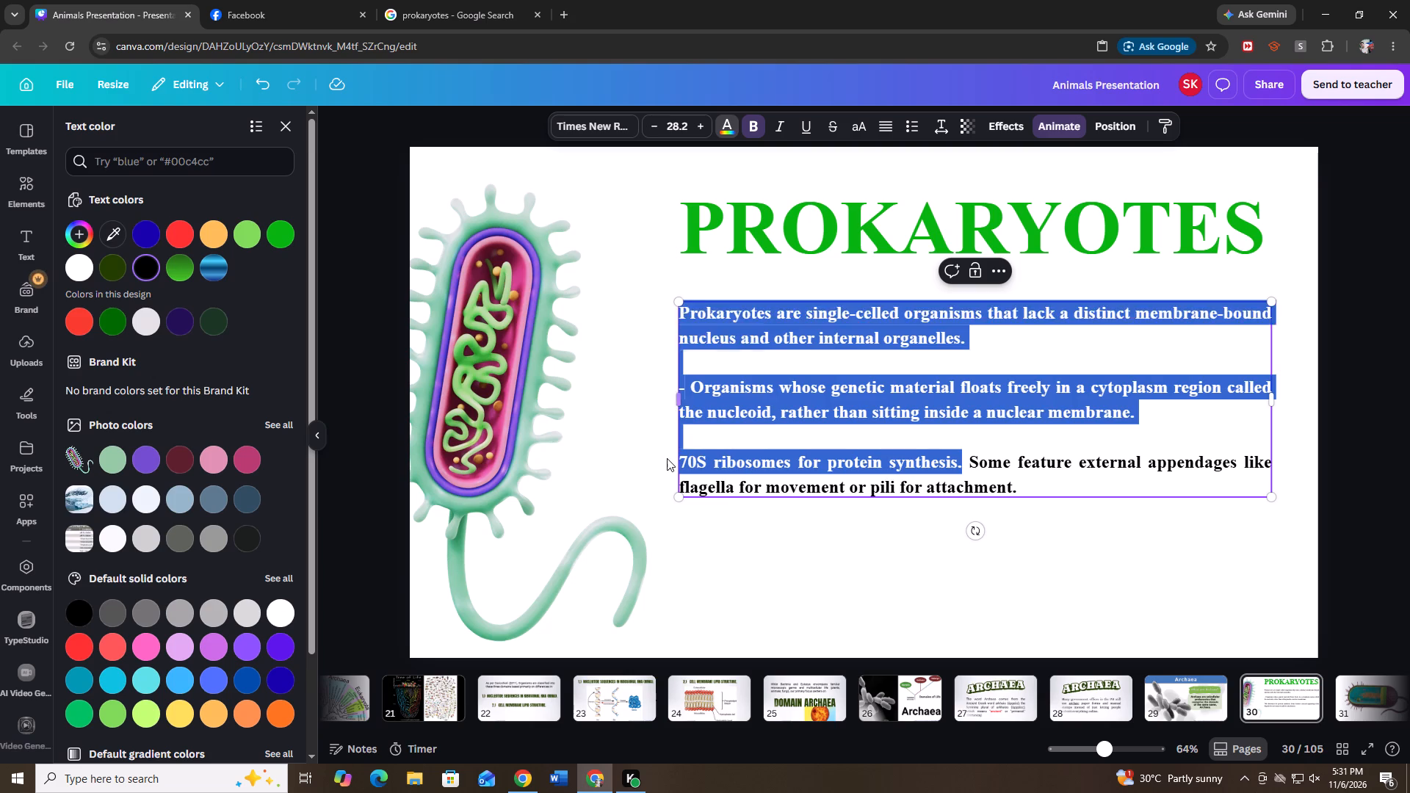
pyautogui.moveTo(667, 458); pyautogui.dragTo(676, 457)
pyautogui.click(969, 465)
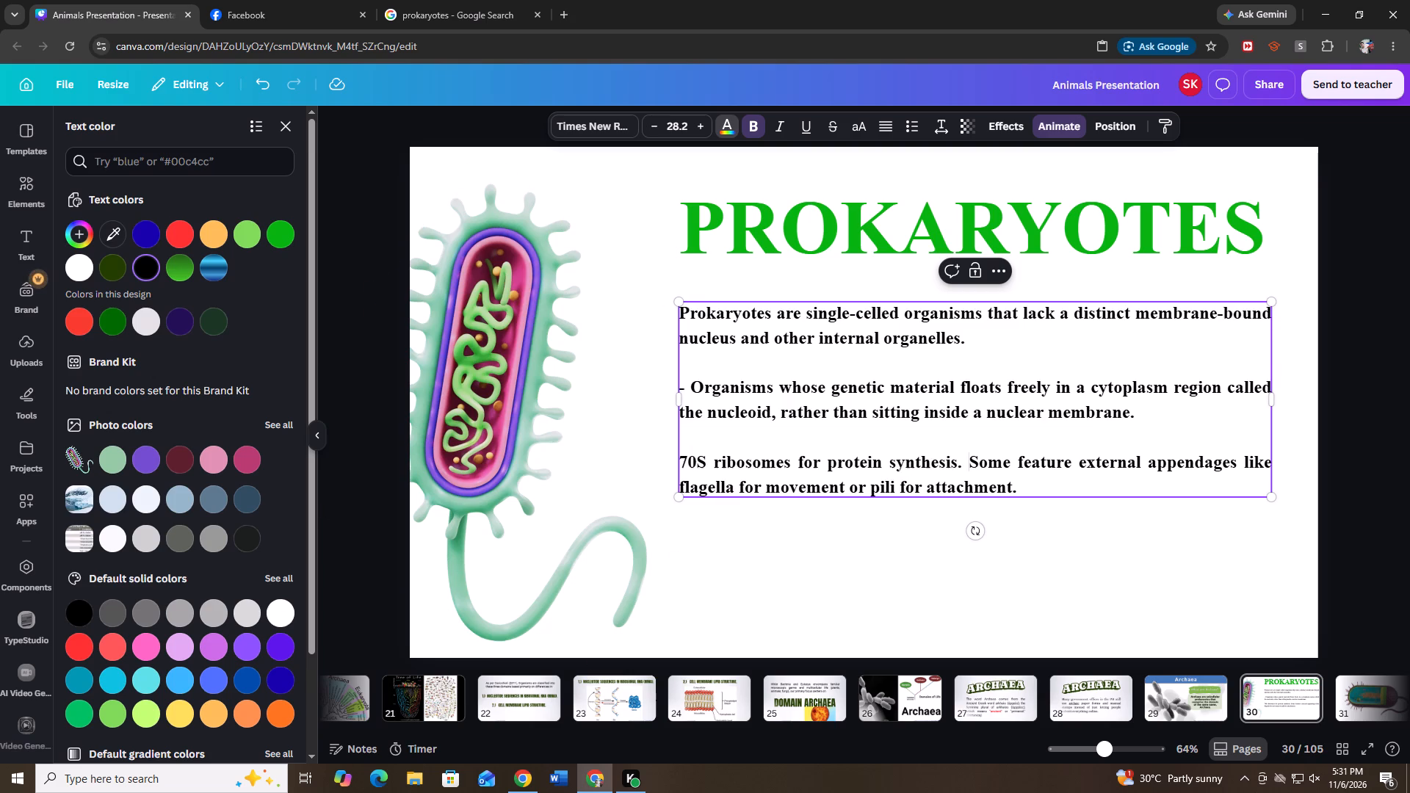
pyautogui.moveTo(969, 465); pyautogui.dragTo(890, 465)
pyautogui.click(890, 465)
pyautogui.moveTo(683, 460); pyautogui.dragTo(971, 473)
pyautogui.press('BackSpace')
pyautogui.press('-')
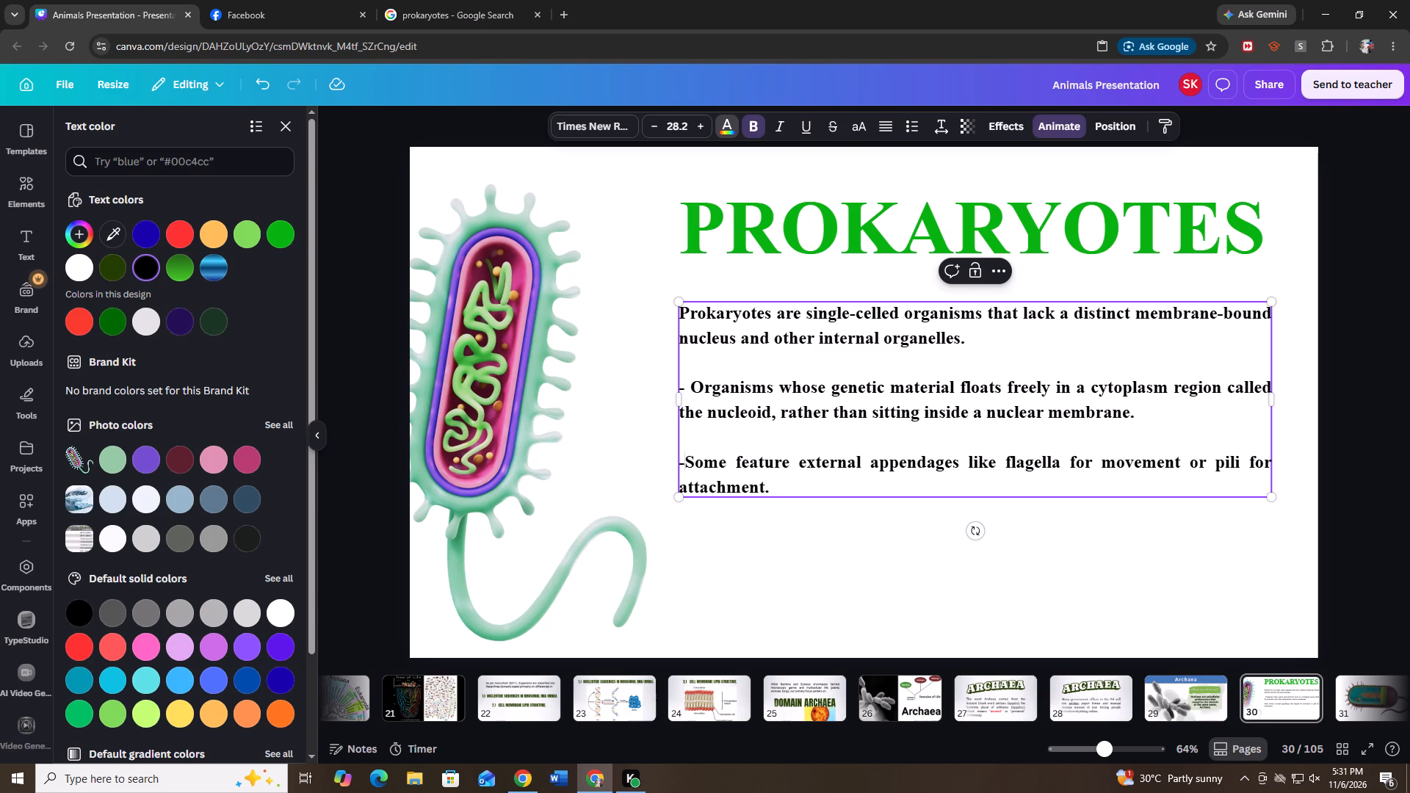
pyautogui.press('space')
pyautogui.press('BackSpace')
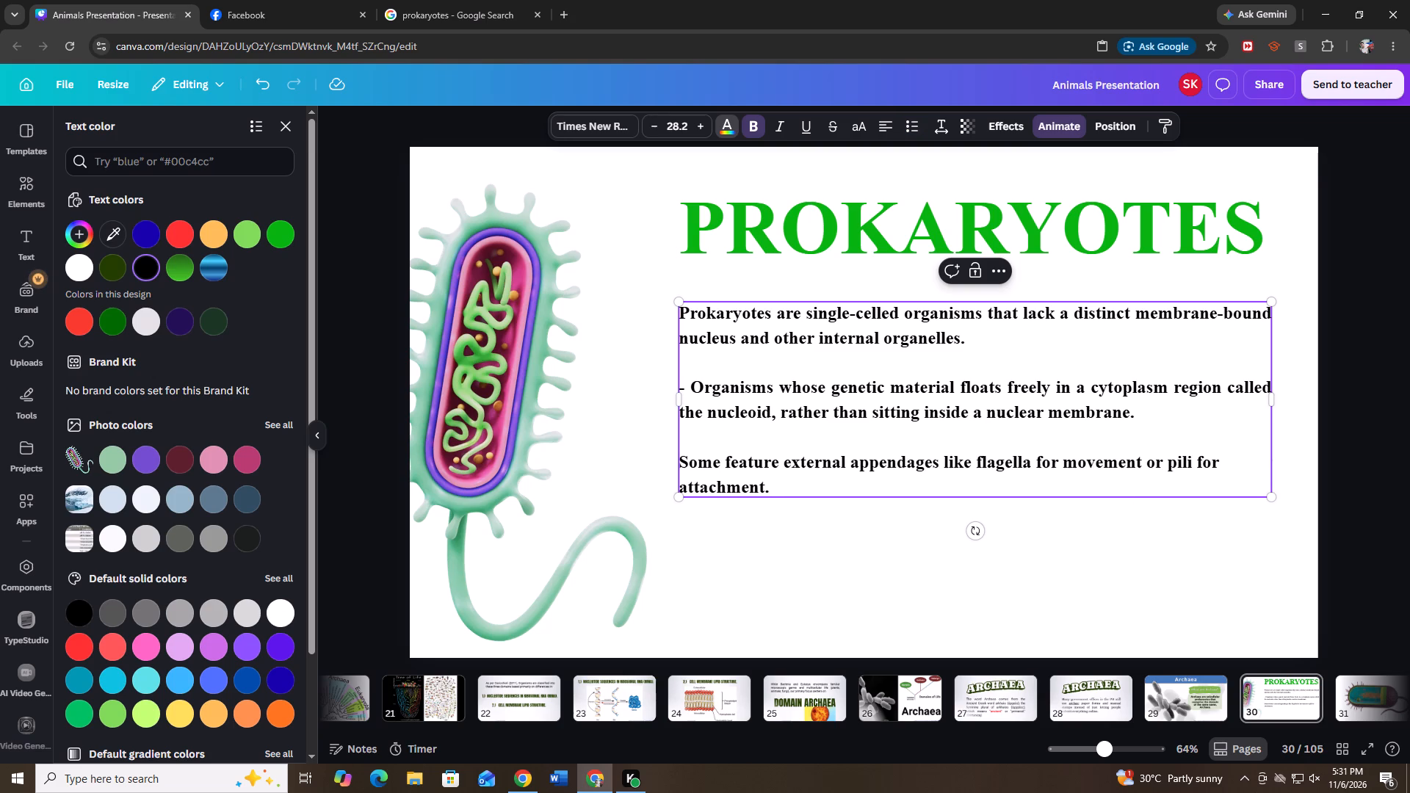
pyautogui.press('-')
# Remove the space after the dash in the "Organisms whose genetic material" paragraph.
pyautogui.click(693, 395)
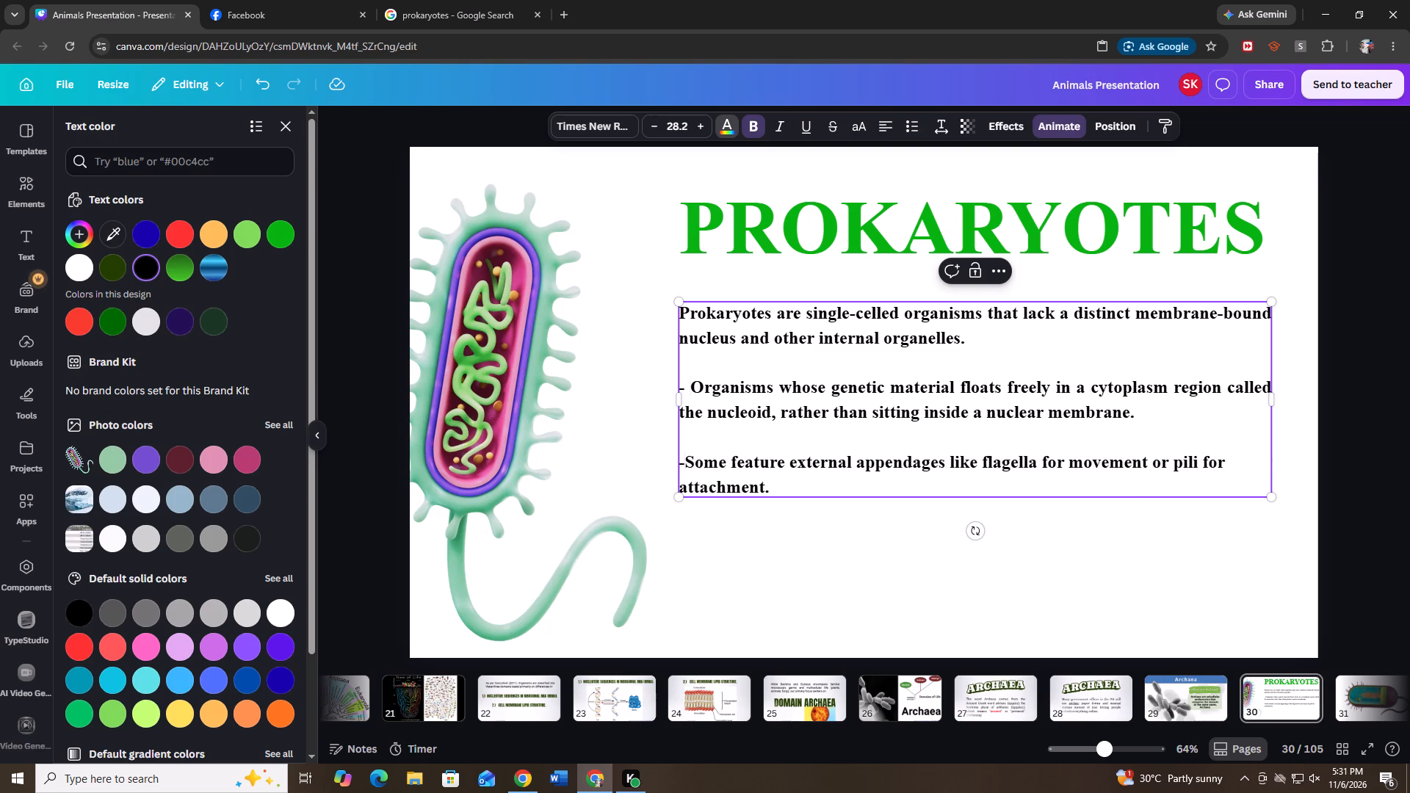
pyautogui.press('BackSpace')
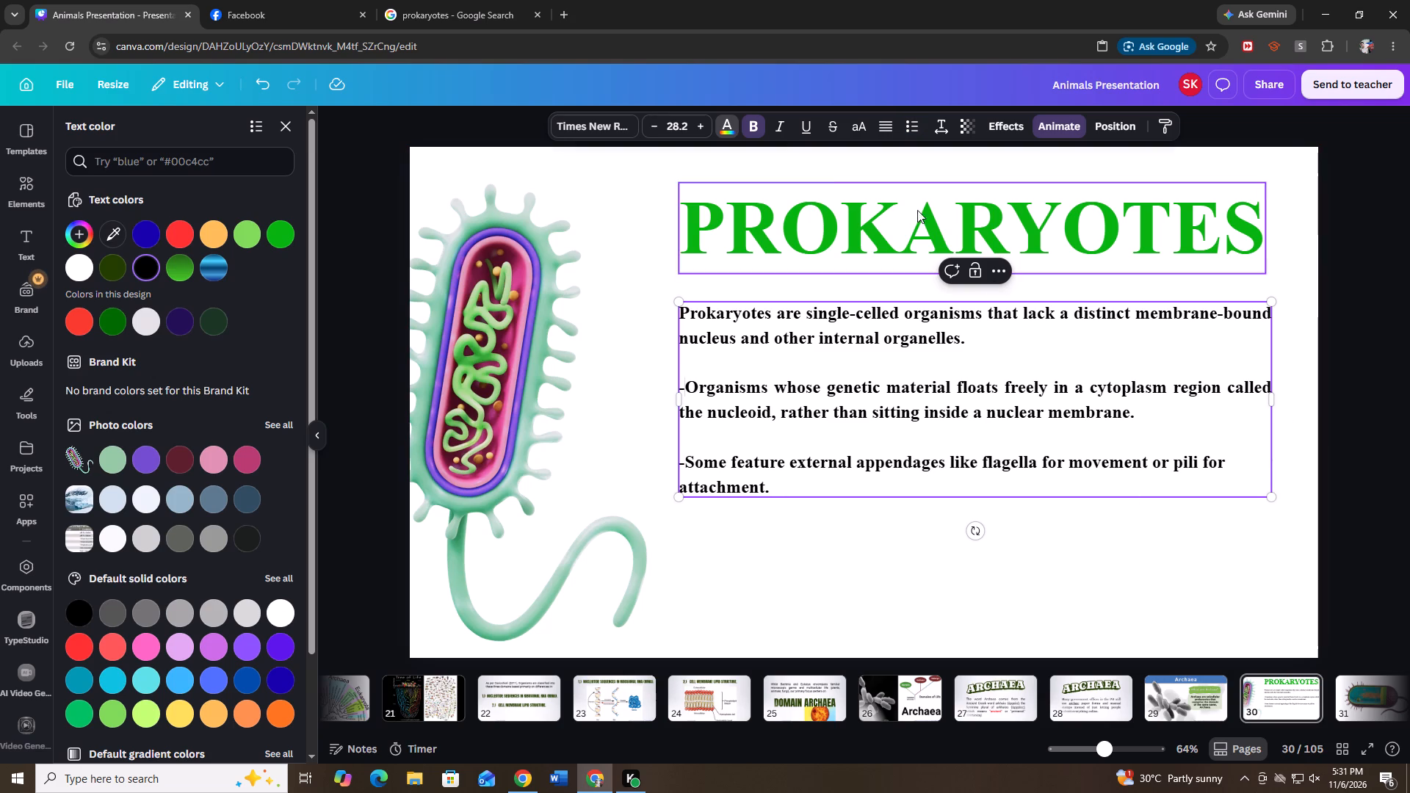
# Remove the bold formatting from the whole body text beneath the title.
pyautogui.click(747, 125)
pyautogui.click(747, 125)
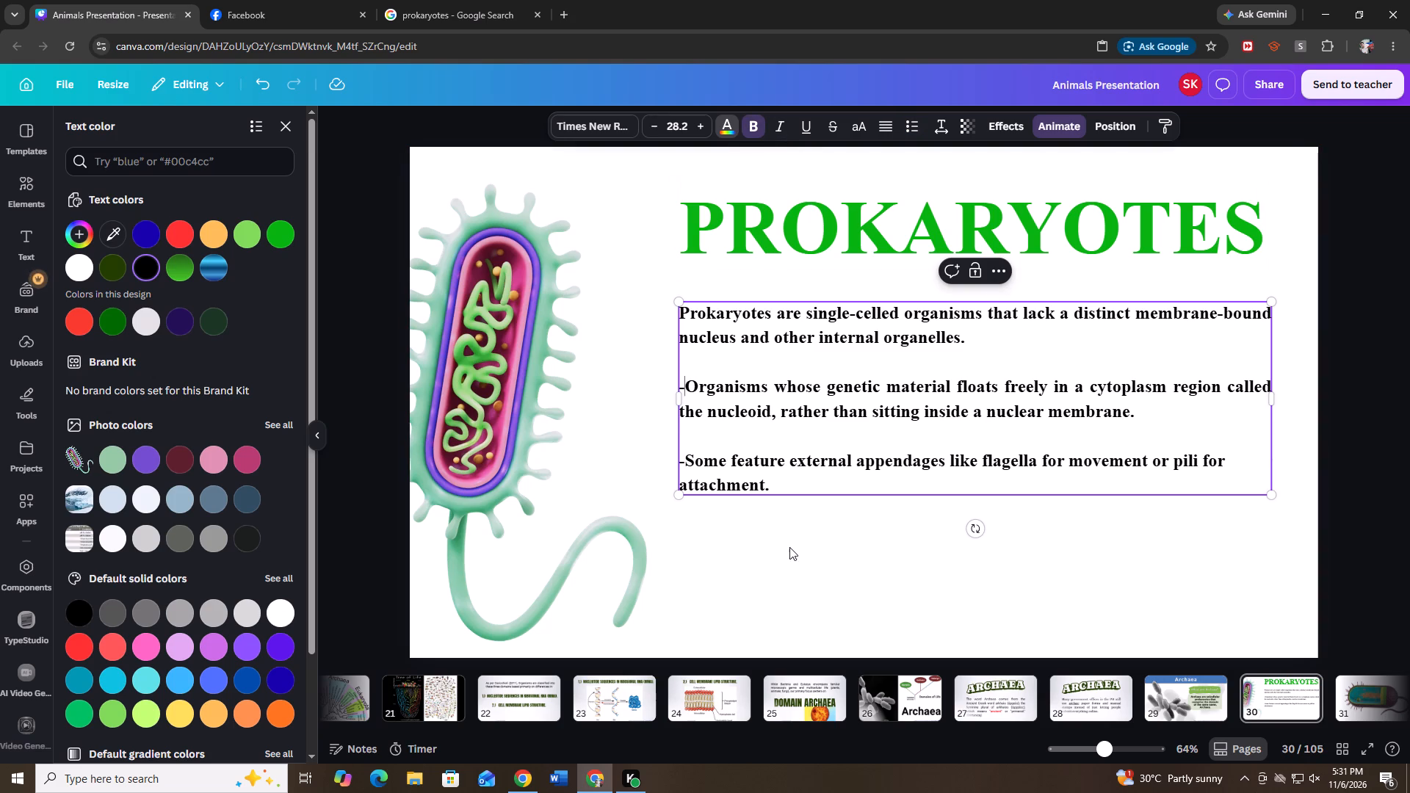
pyautogui.click(789, 555)
pyautogui.click(873, 429)
pyautogui.click(757, 123)
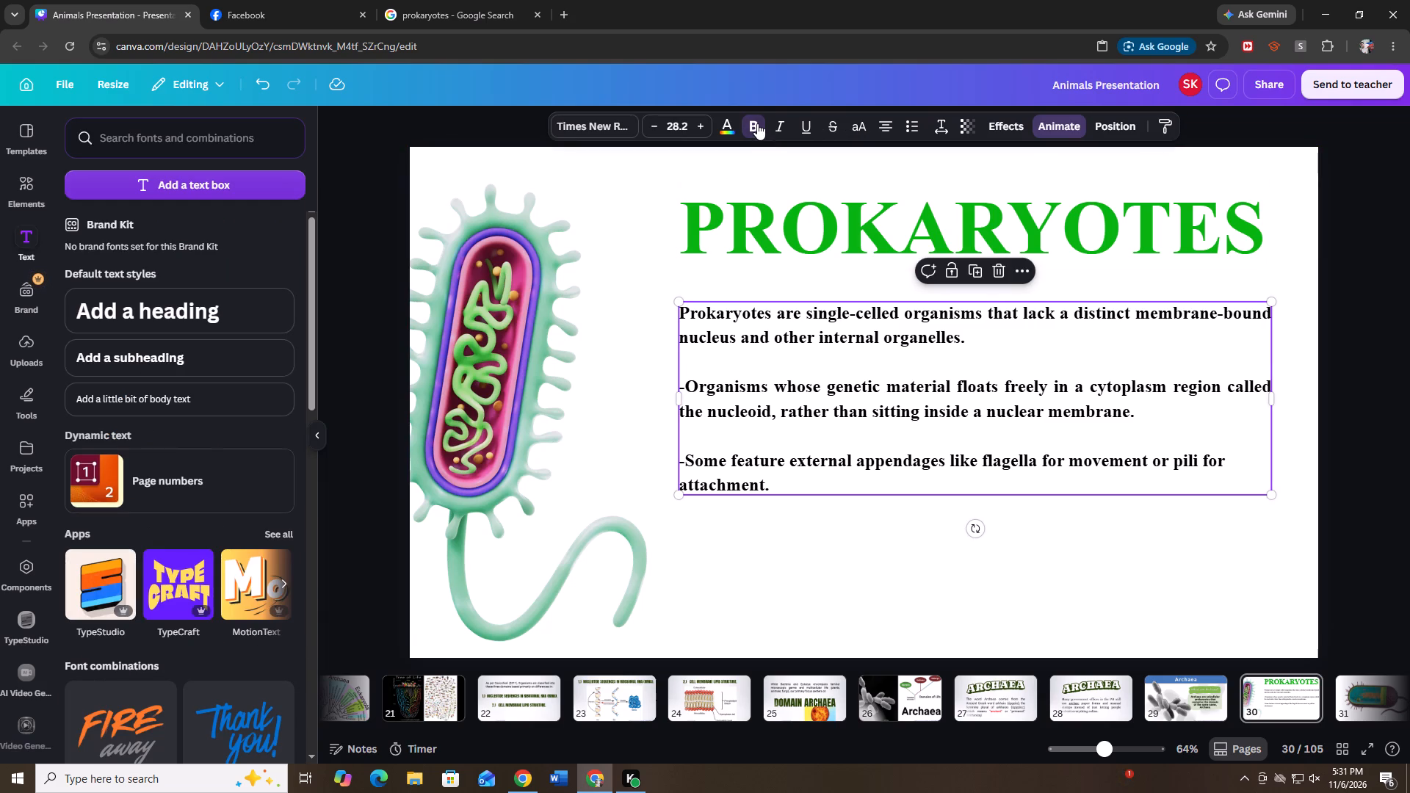
# Rewrap the body text in a narrower box and scale it up to about size 38, matching the title's width.
pyautogui.moveTo(1273, 388); pyautogui.dragTo(1127, 397)
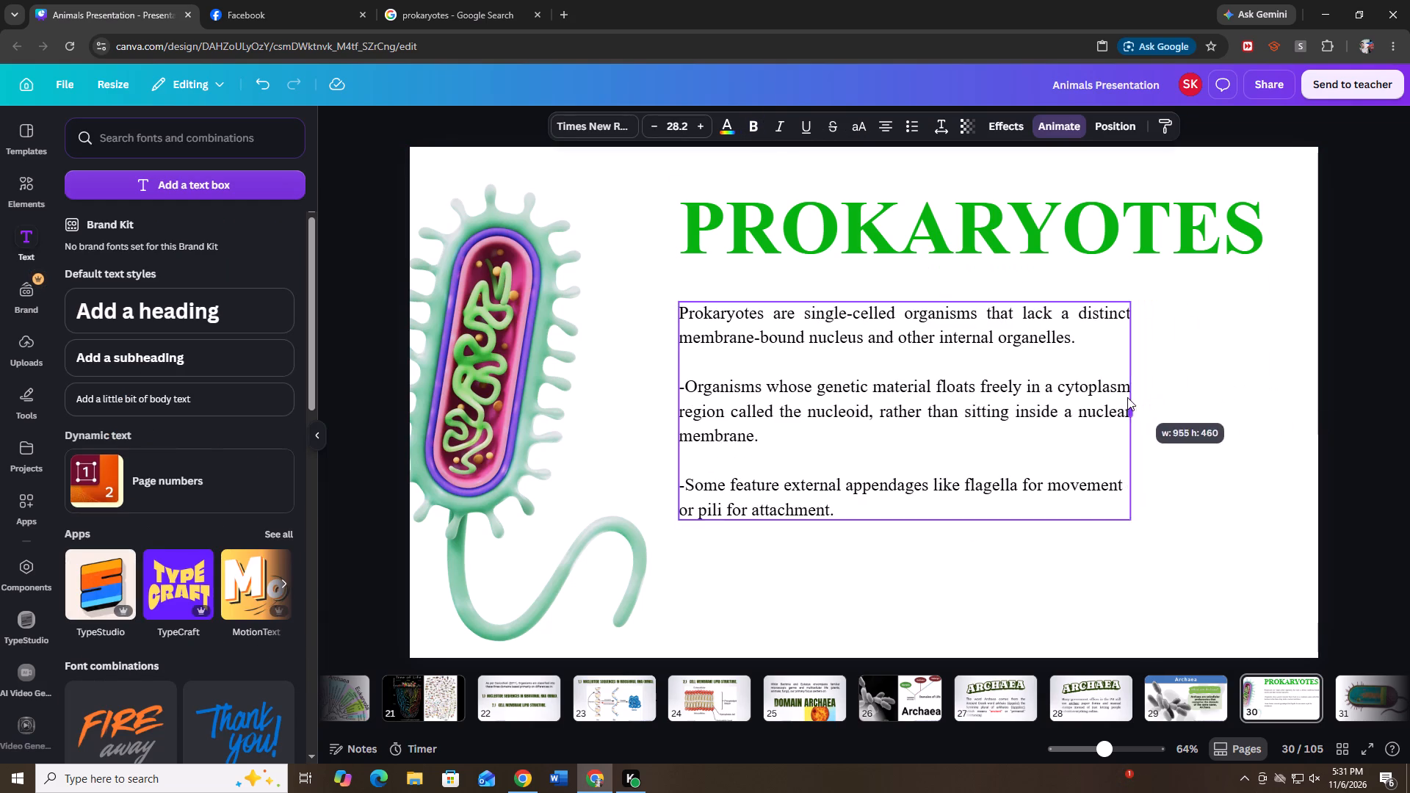
pyautogui.moveTo(1127, 397); pyautogui.dragTo(1117, 397)
pyautogui.moveTo(1113, 518); pyautogui.dragTo(1279, 579)
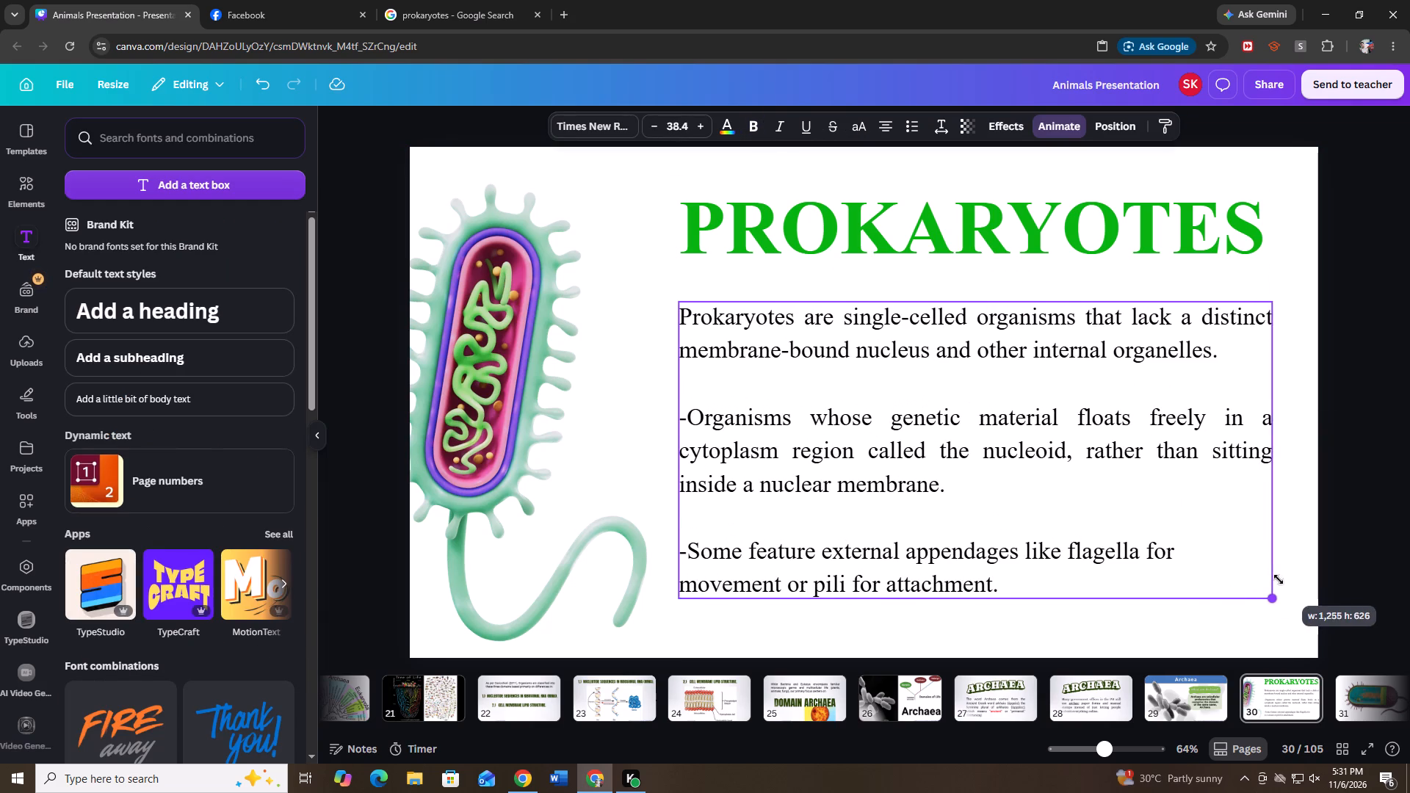
pyautogui.moveTo(1279, 579); pyautogui.dragTo(1273, 580)
# Nudge the body text slightly upward, closer to the PROKARYOTES title, keeping its left edge aligned with the title.
pyautogui.click(1341, 477)
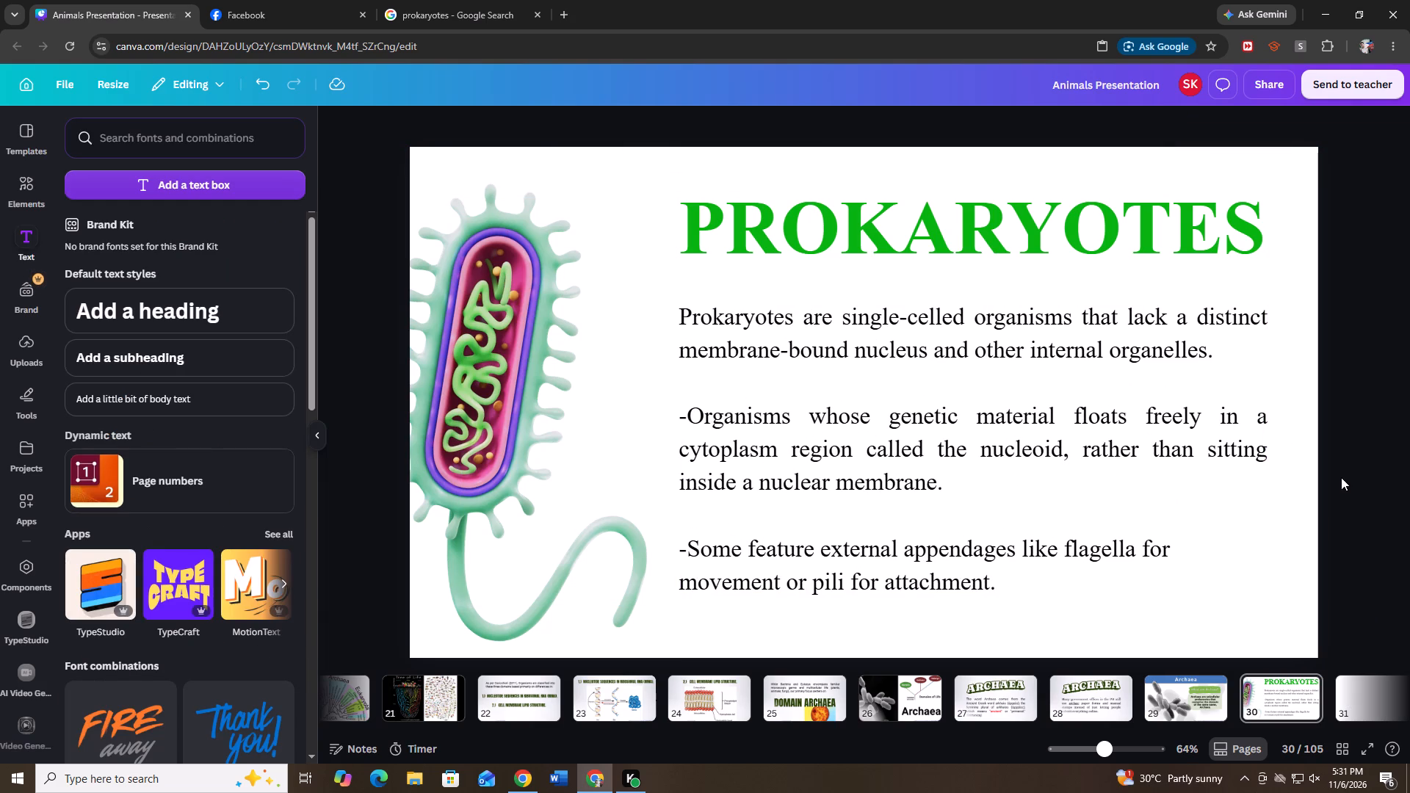
pyautogui.click(1075, 491)
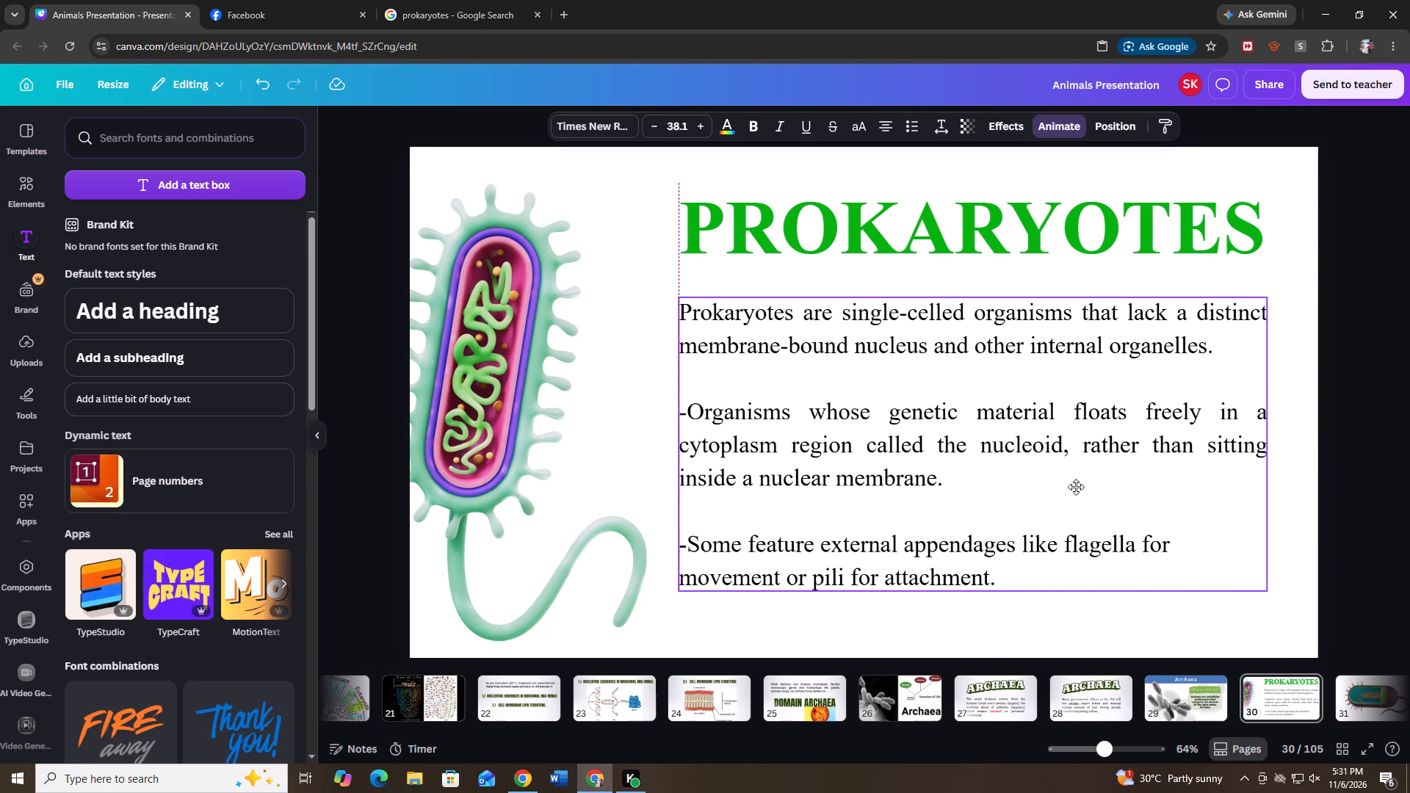
pyautogui.click(1350, 482)
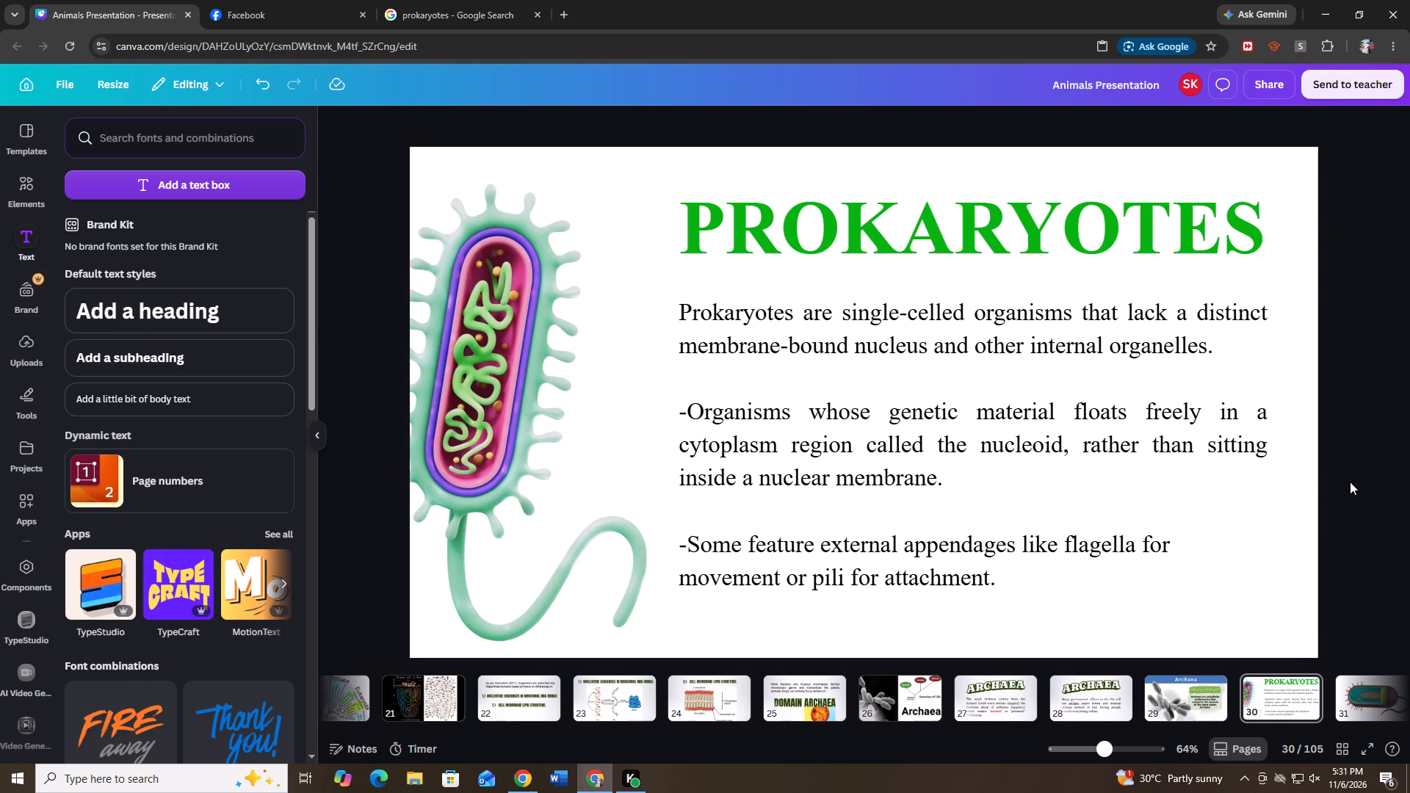
pyautogui.click(1138, 436)
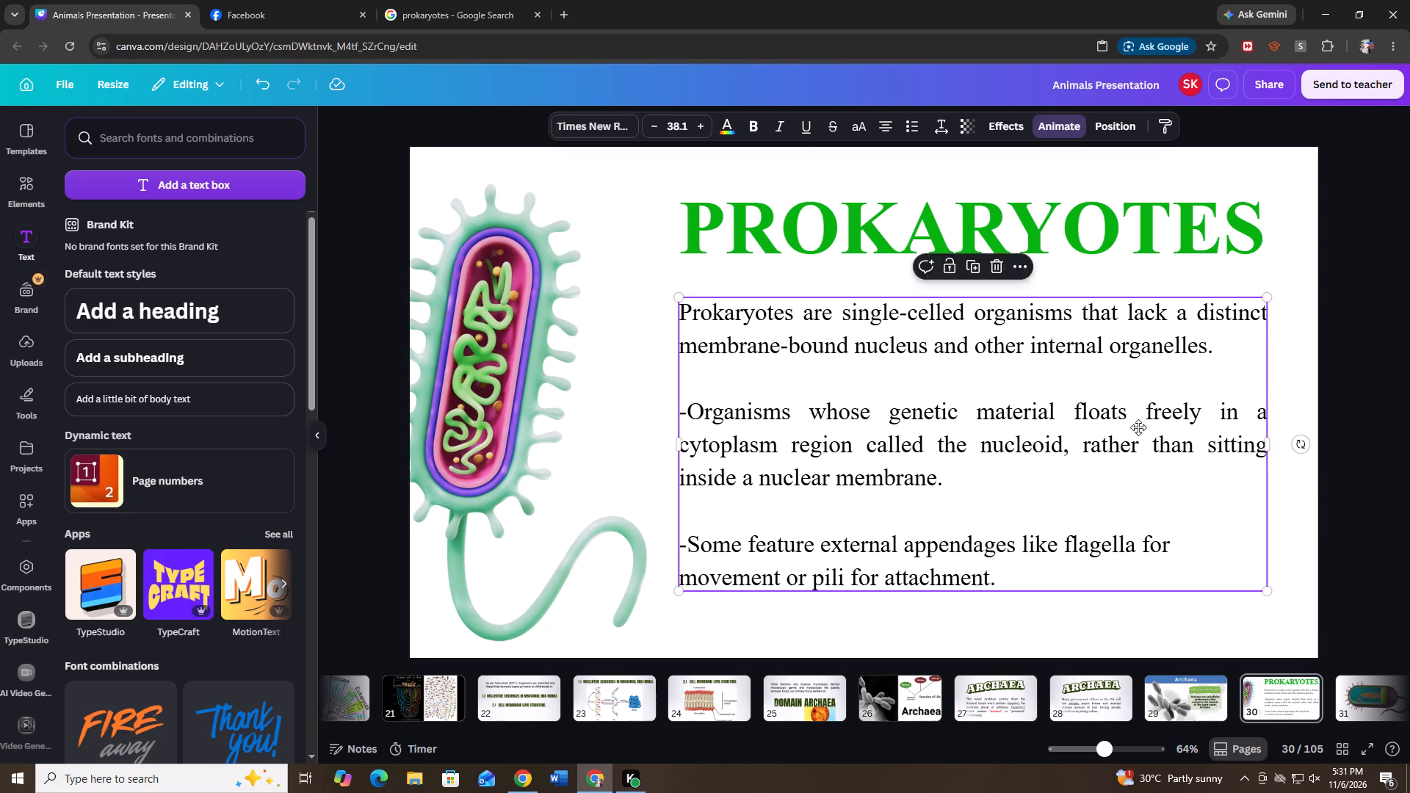
pyautogui.click(1138, 435)
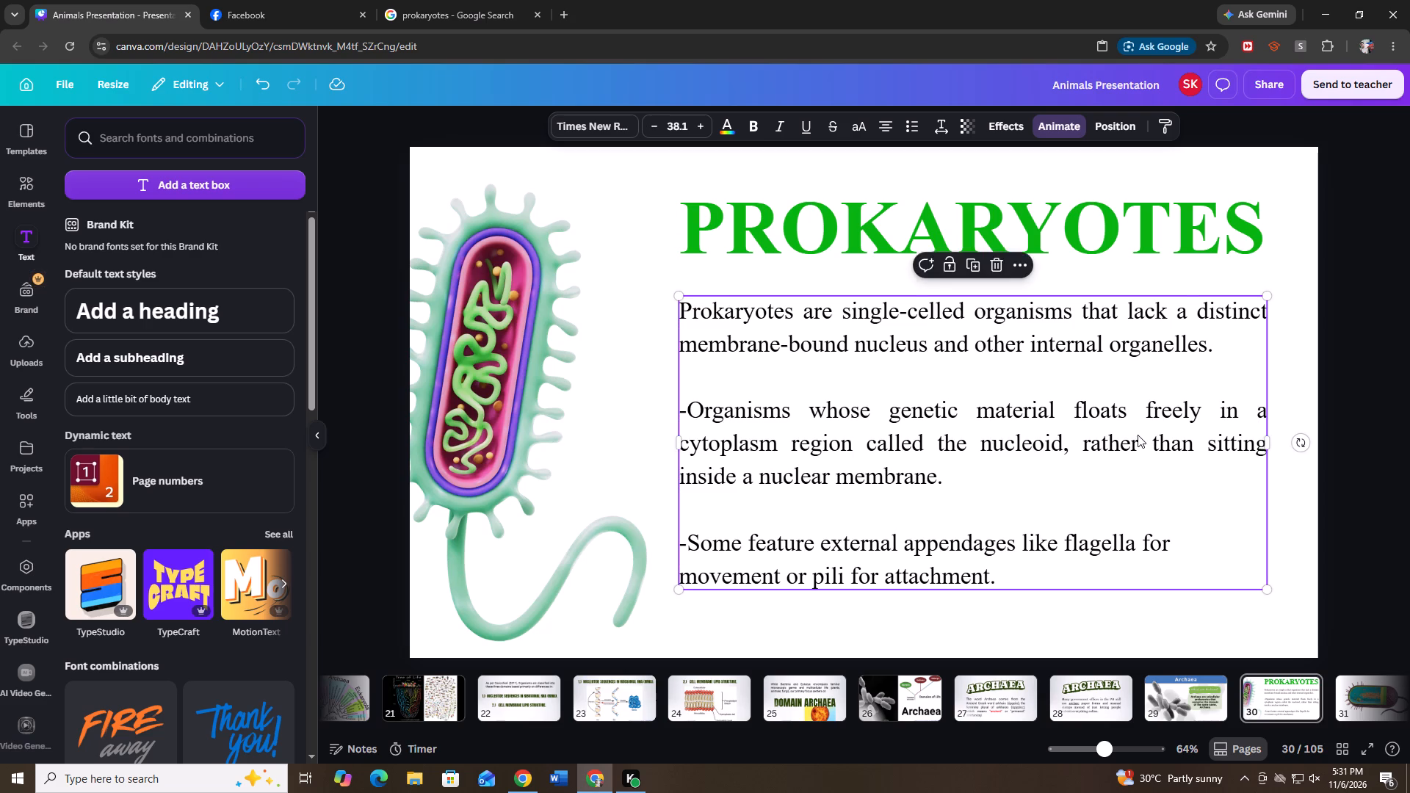
pyautogui.click(1344, 379)
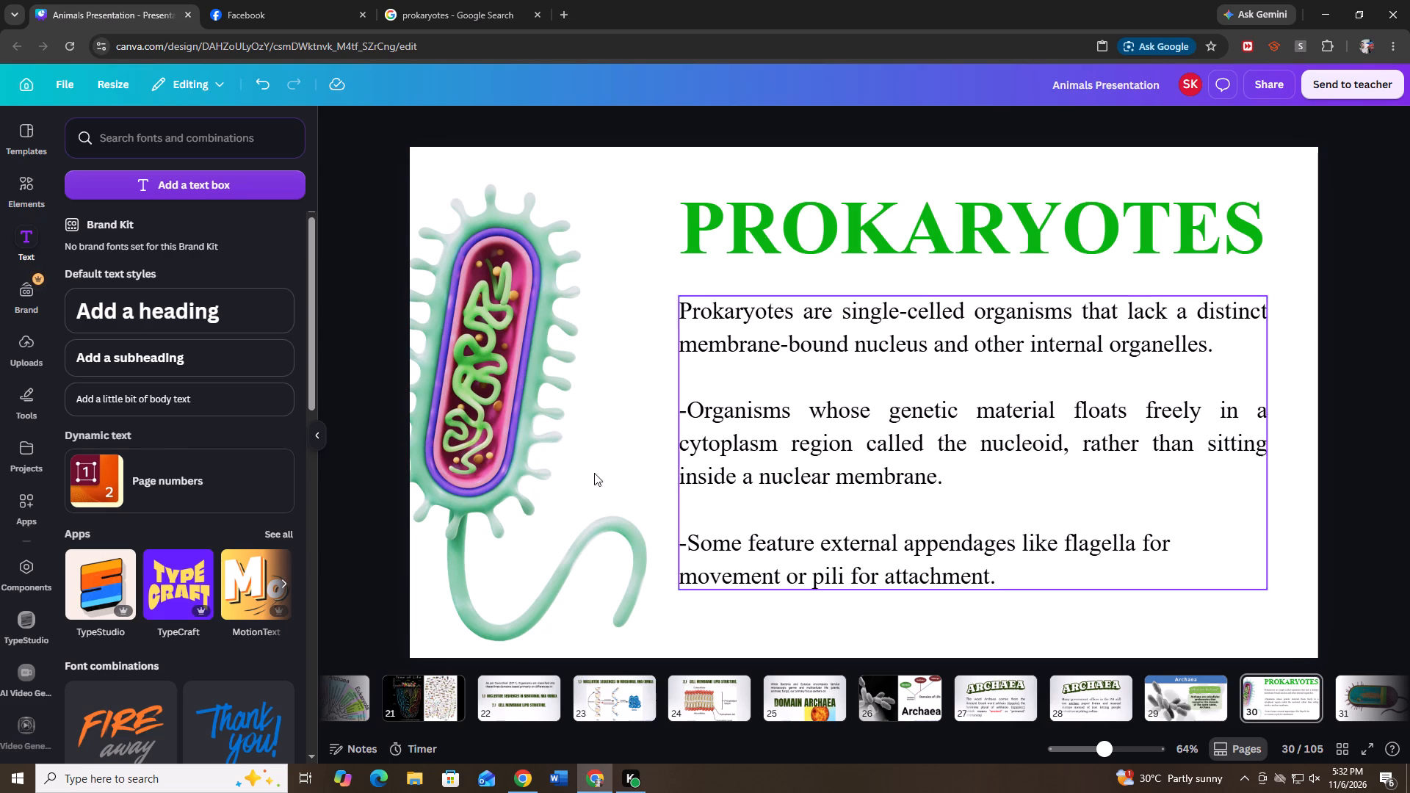
# Make the phrase "floats freely" in the nucleoid paragraph bold.
pyautogui.click(1016, 532)
pyautogui.click(1049, 456)
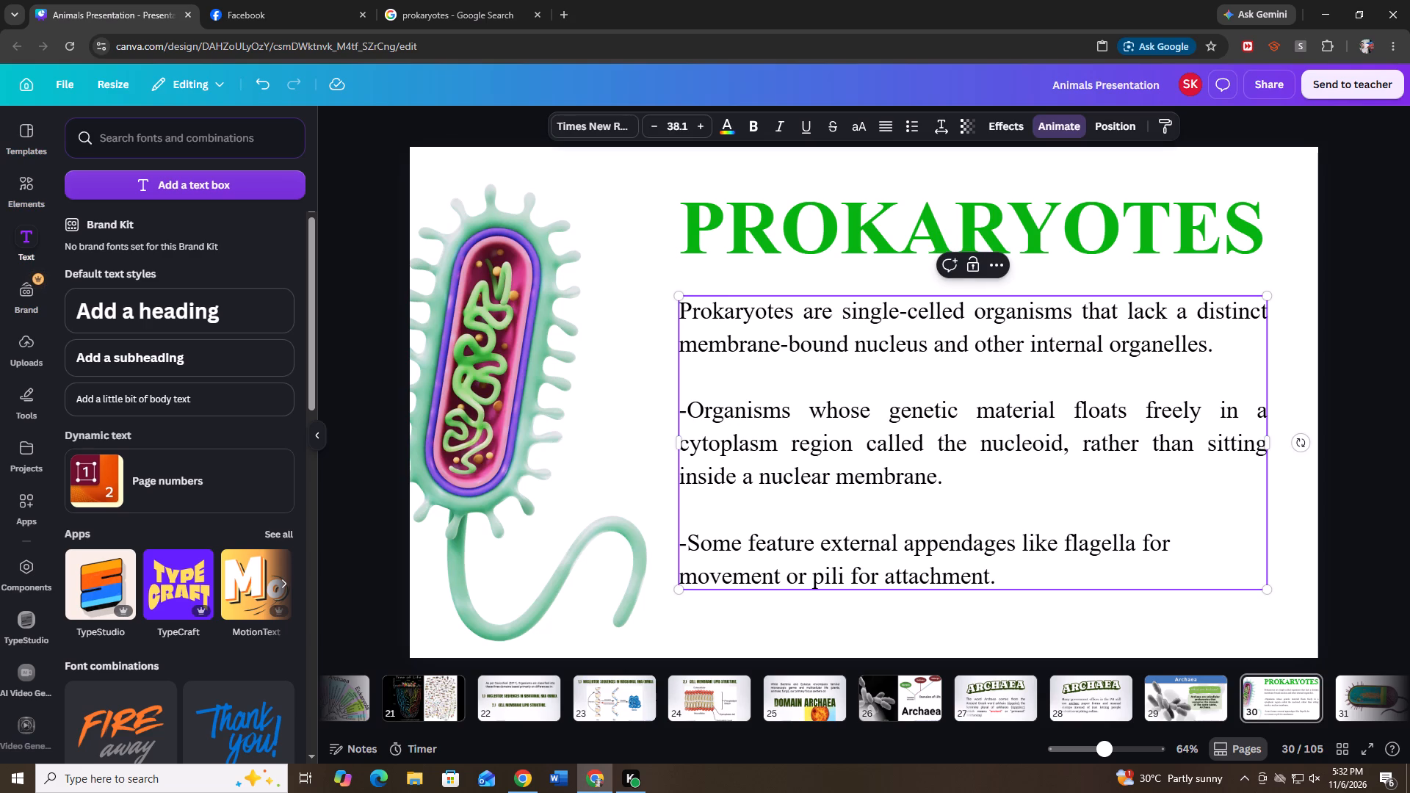
pyautogui.moveTo(1077, 411); pyautogui.dragTo(1198, 411)
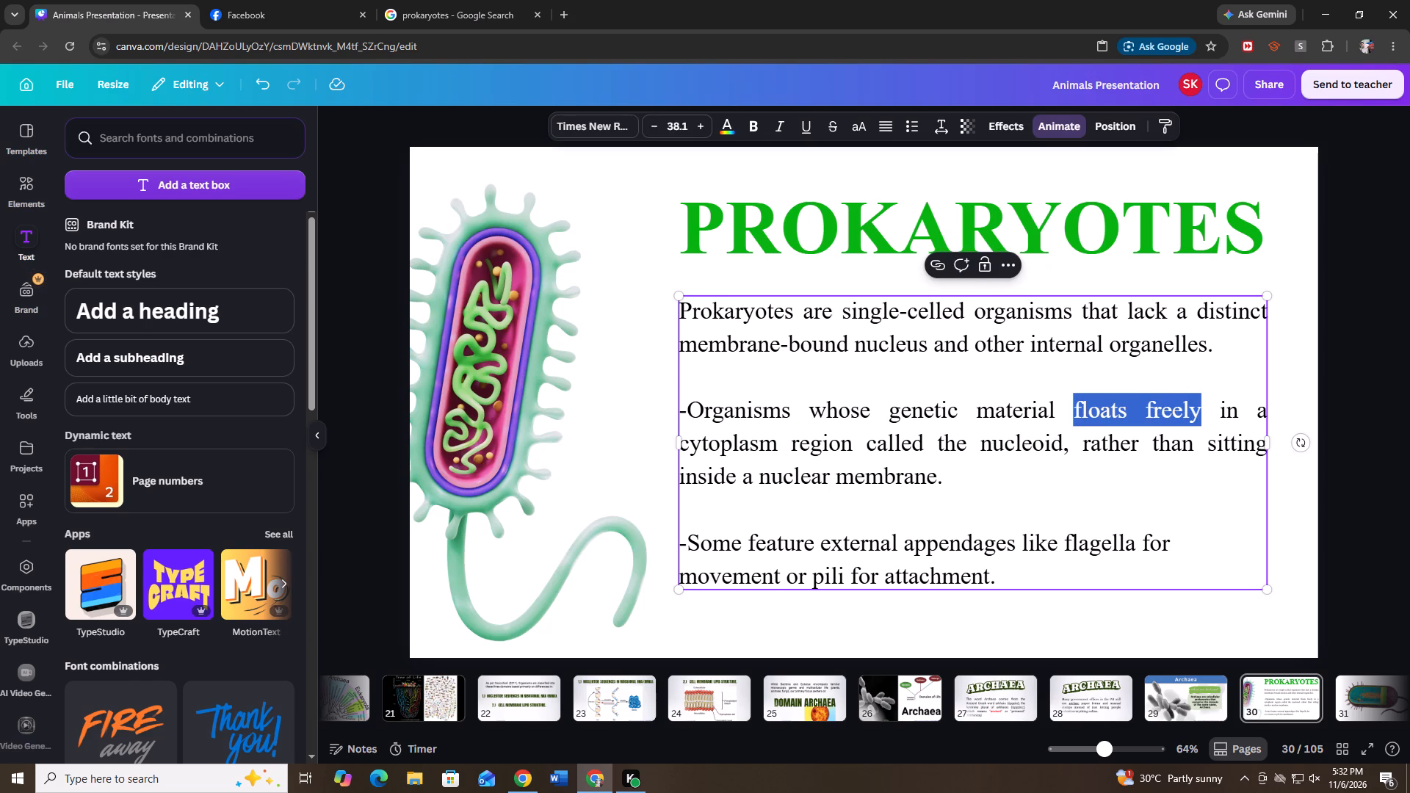
pyautogui.hotkey('ctrl', 'b')
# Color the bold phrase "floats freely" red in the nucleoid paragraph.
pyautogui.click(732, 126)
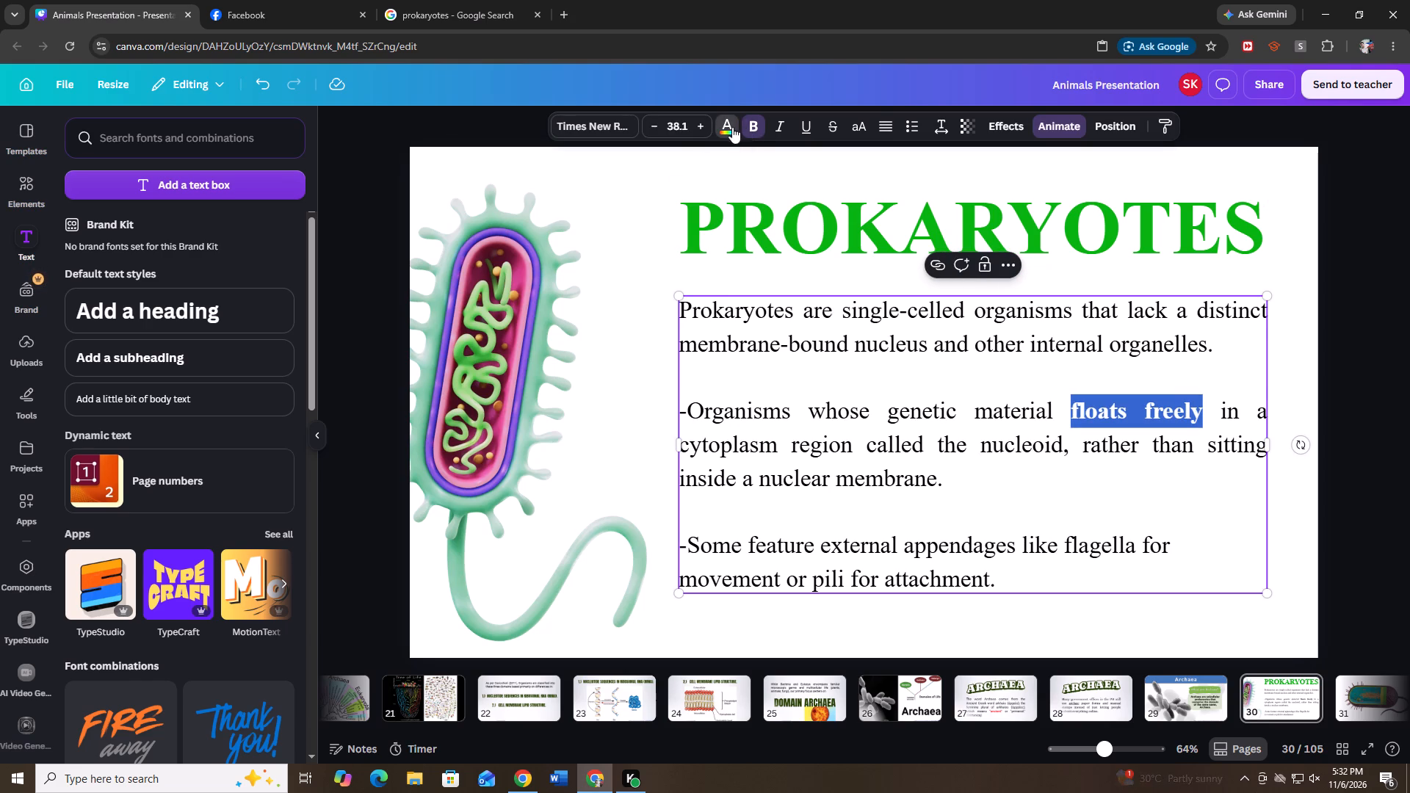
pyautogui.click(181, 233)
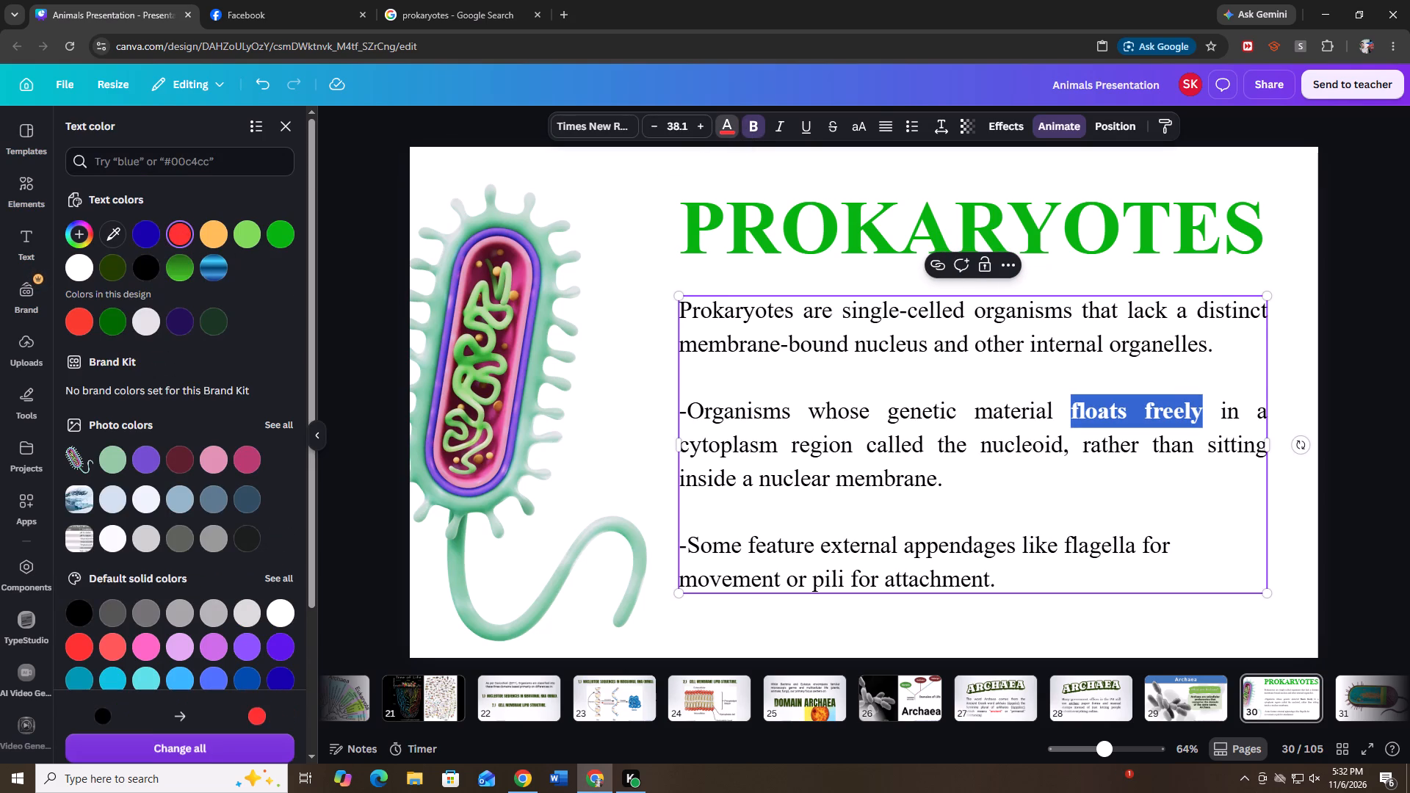
# Make the word "flagella" in the external appendages paragraph bold.
pyautogui.doubleClick(1076, 543)
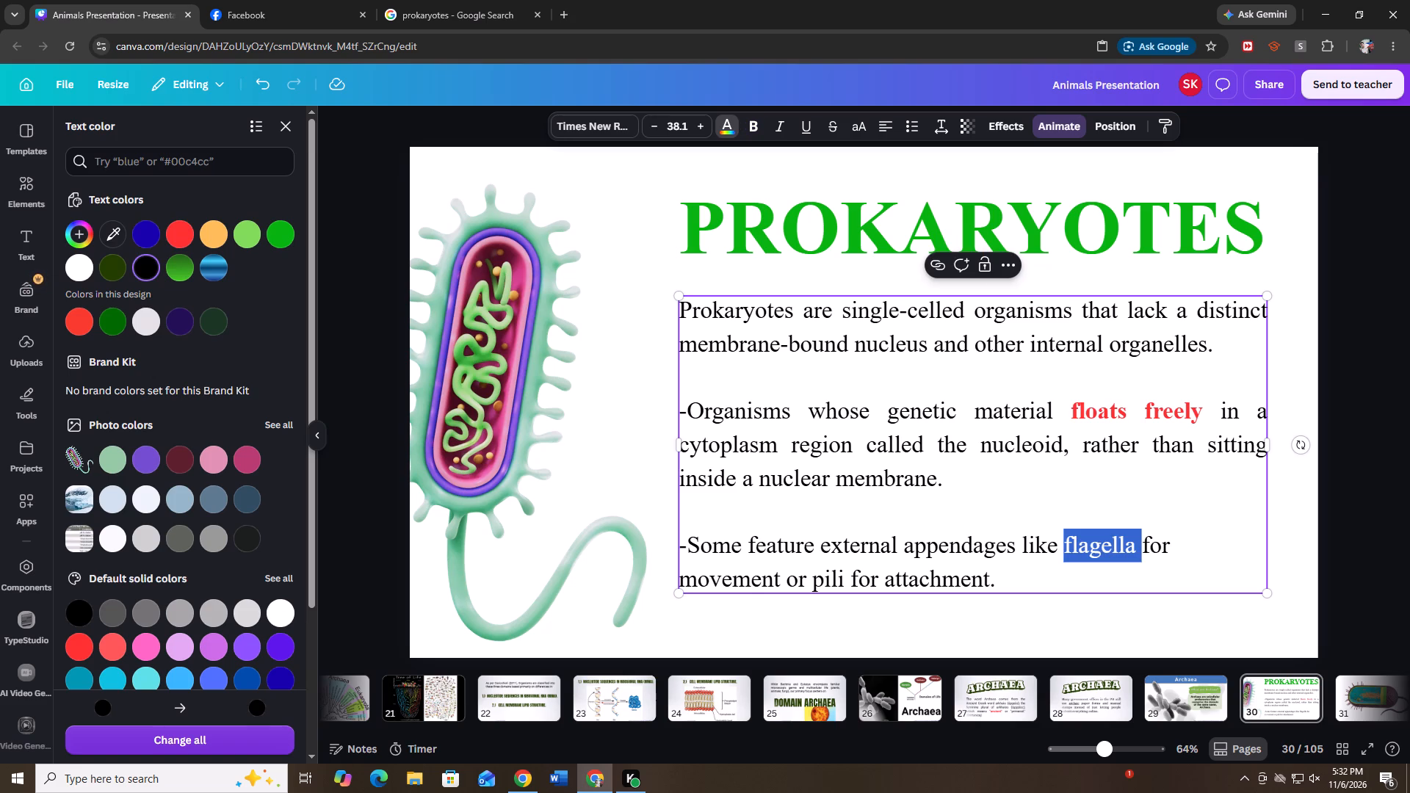
pyautogui.hotkey('ctrl', 'b')
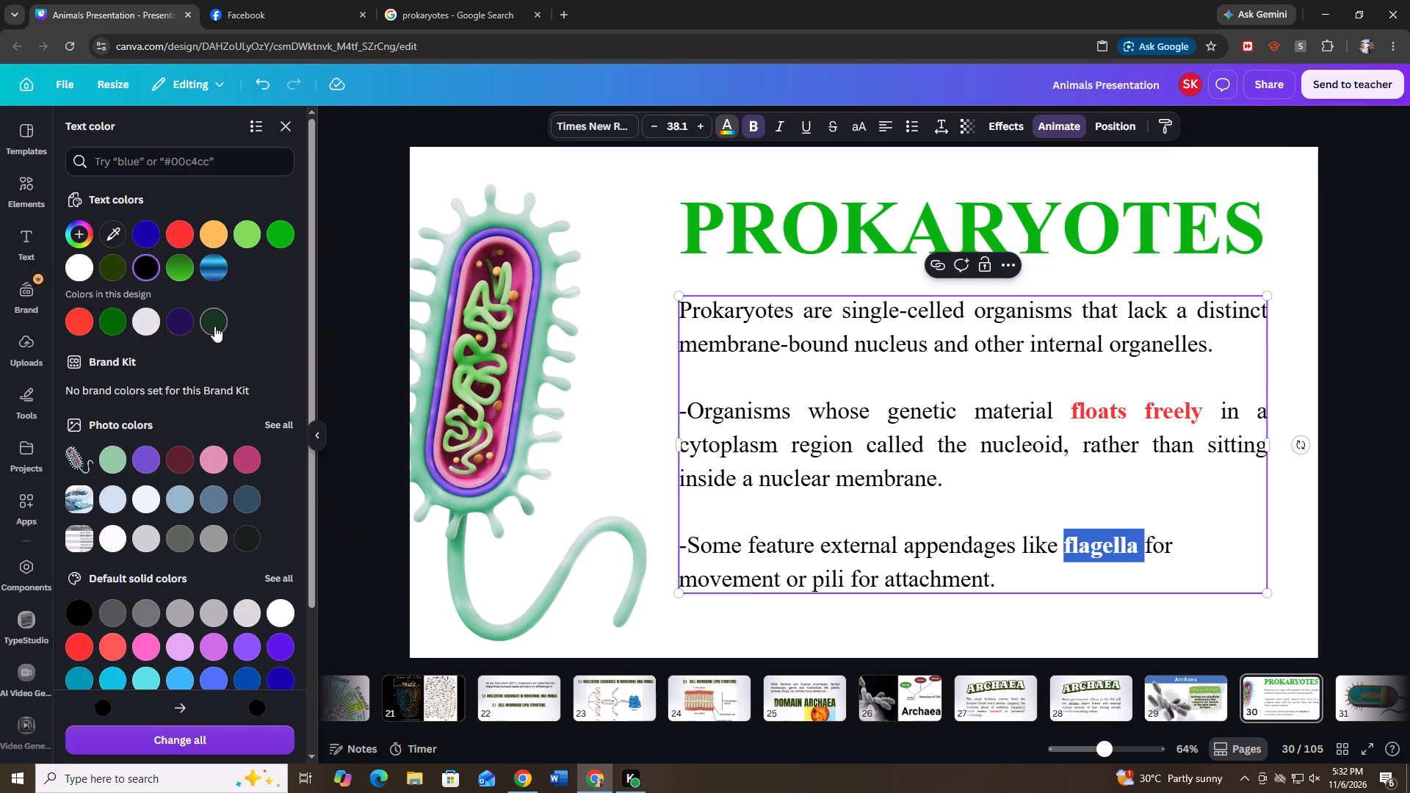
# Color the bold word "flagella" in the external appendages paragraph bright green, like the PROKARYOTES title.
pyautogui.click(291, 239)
# Recolor the bold phrase "floats freely" and the bold word "flagella" to the design's dark green.
pyautogui.click(1123, 419)
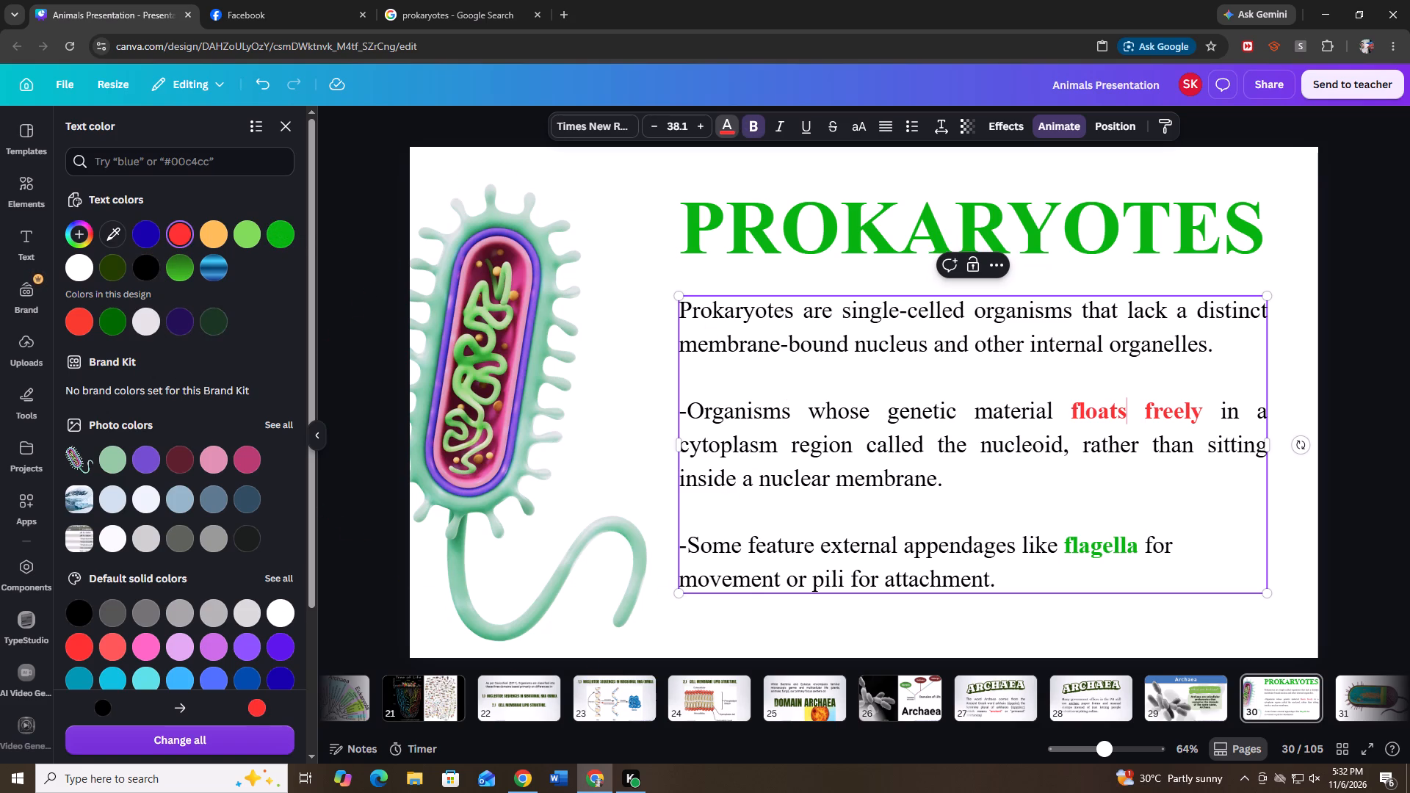
pyautogui.moveTo(1070, 410); pyautogui.dragTo(1204, 416)
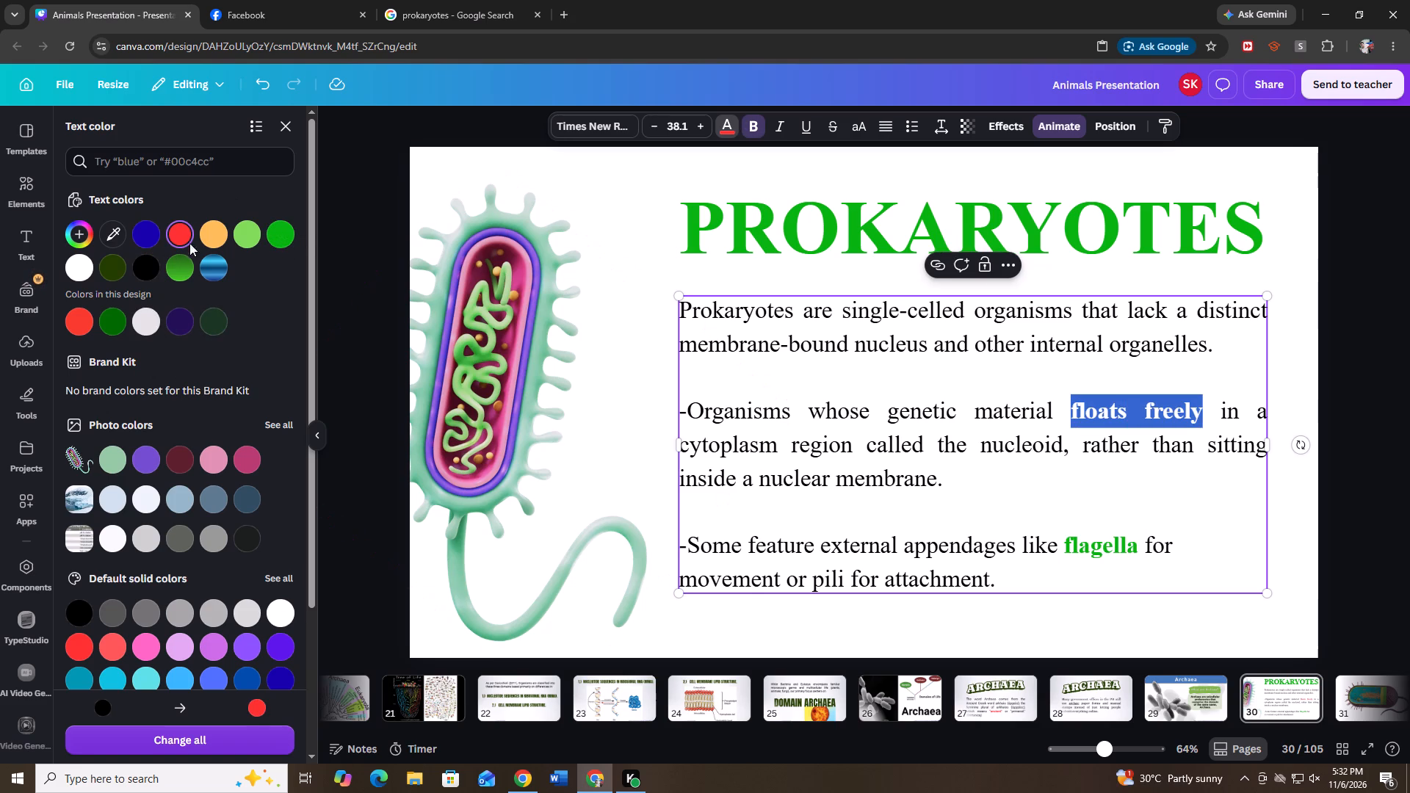
pyautogui.click(101, 326)
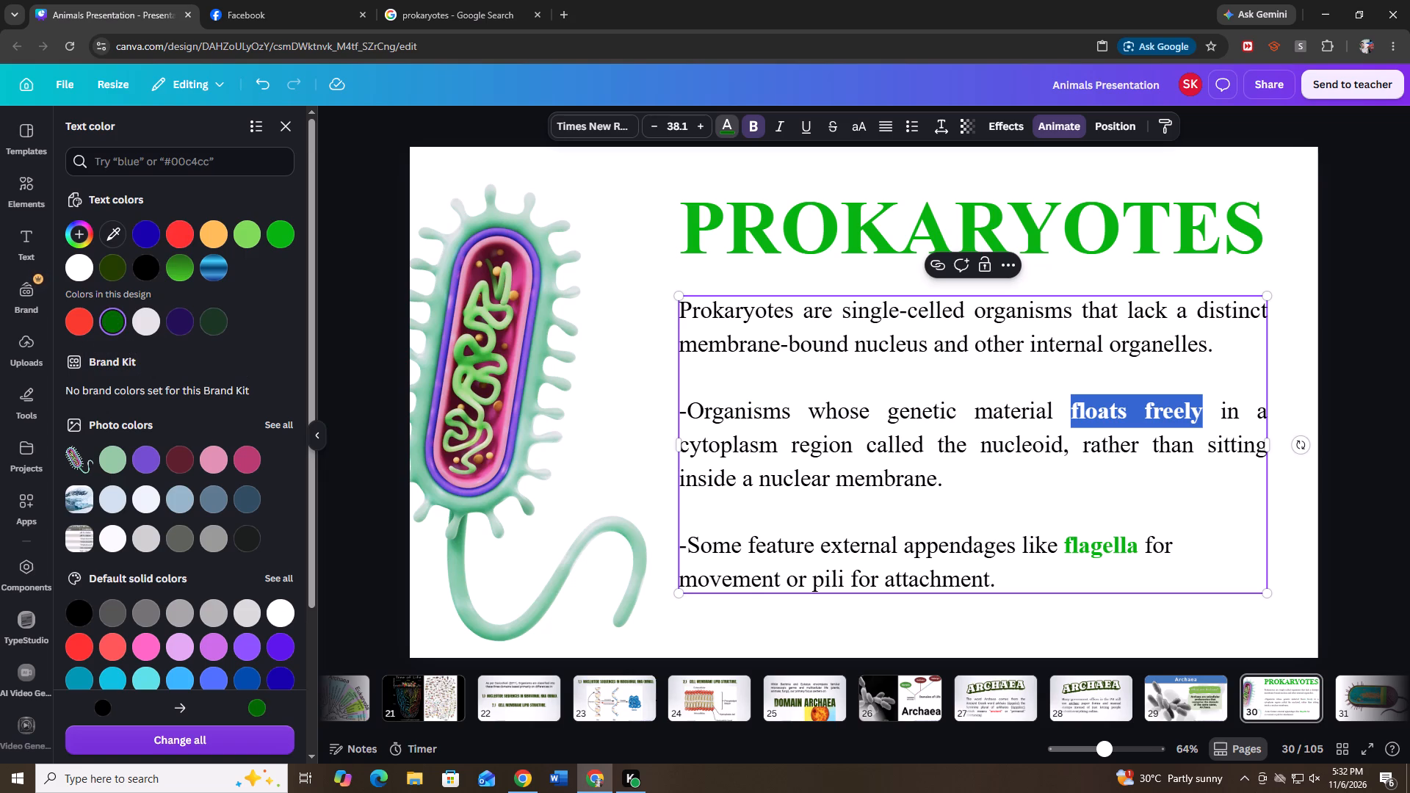
pyautogui.doubleClick(1088, 553)
pyautogui.click(108, 321)
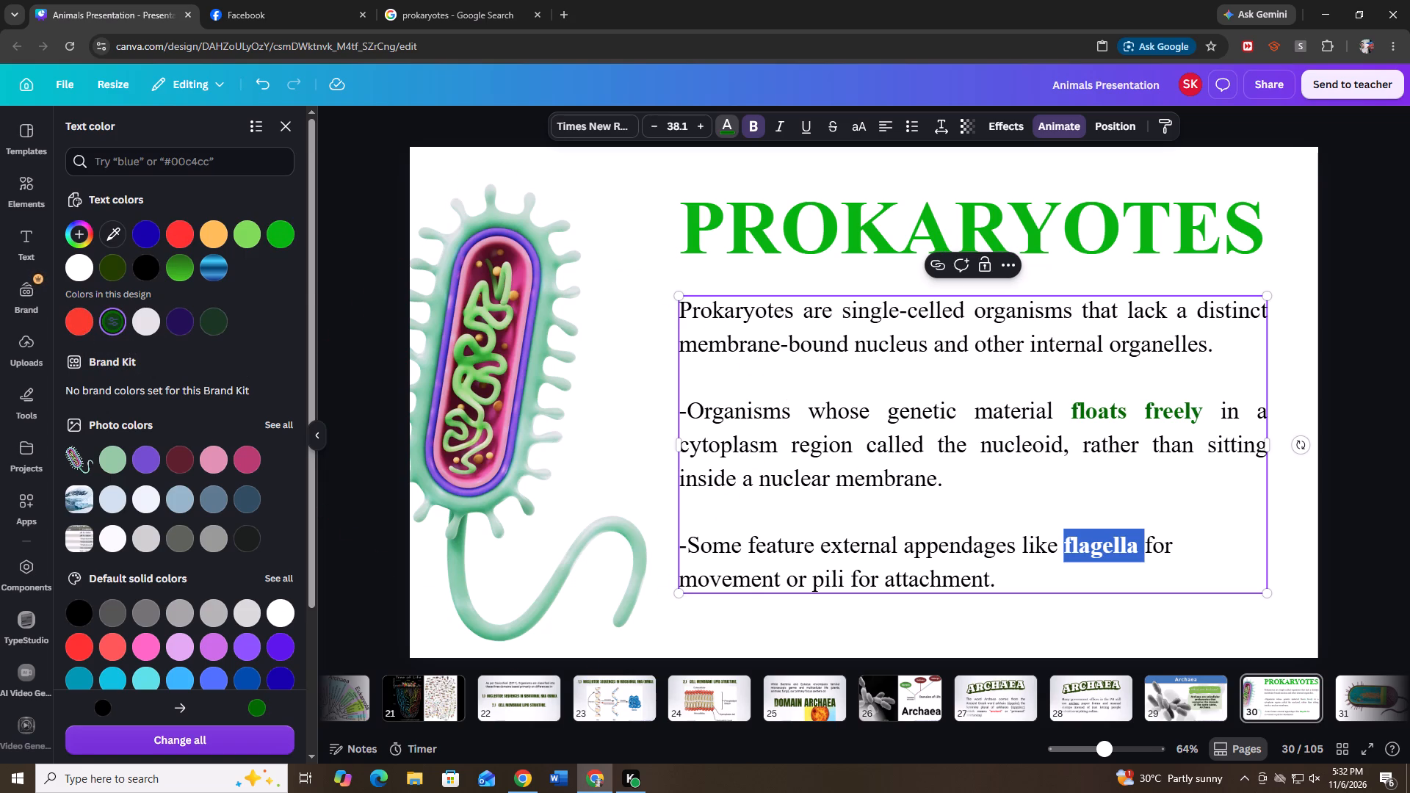
# Make the word "pili" in the external appendages paragraph dark green and bold.
pyautogui.doubleClick(834, 582)
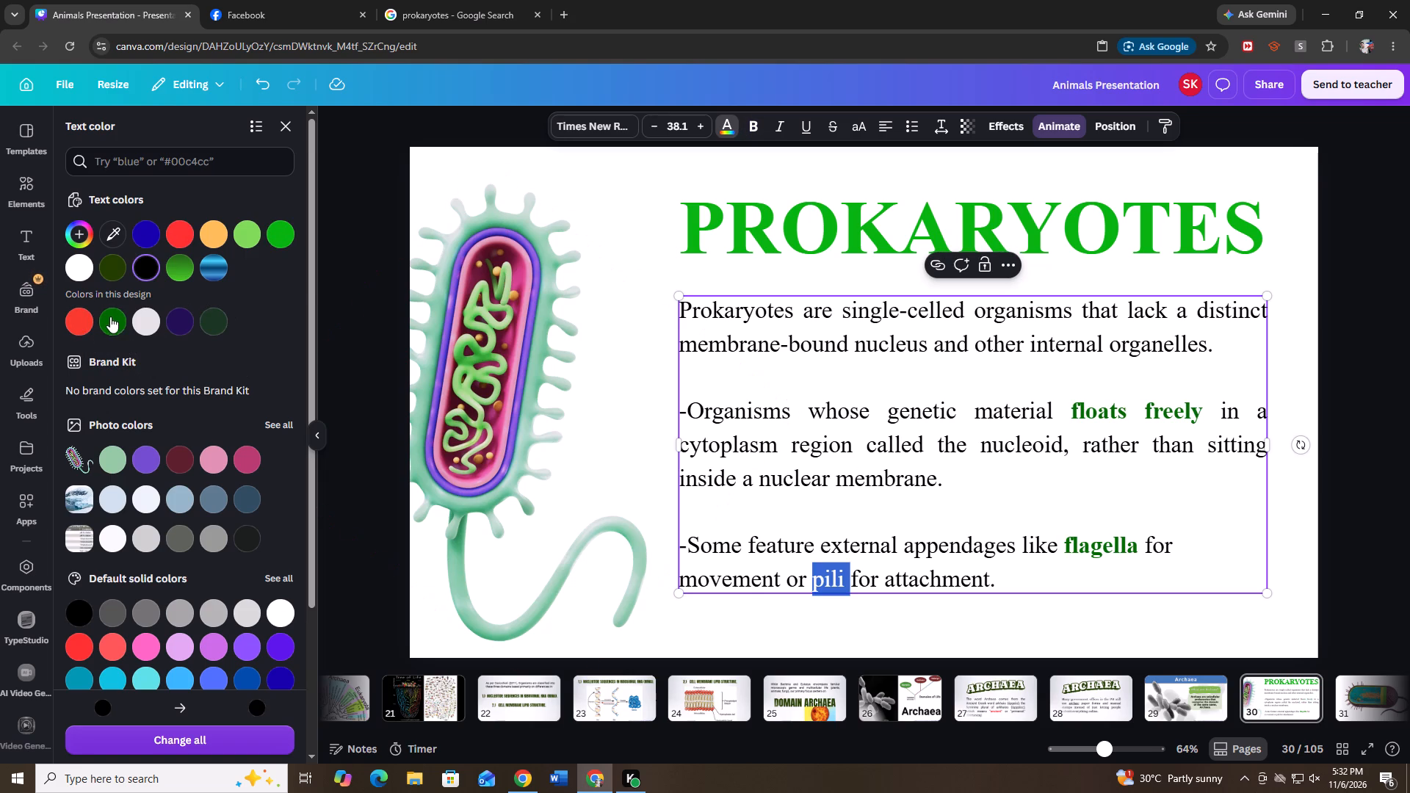
pyautogui.click(110, 317)
pyautogui.click(747, 123)
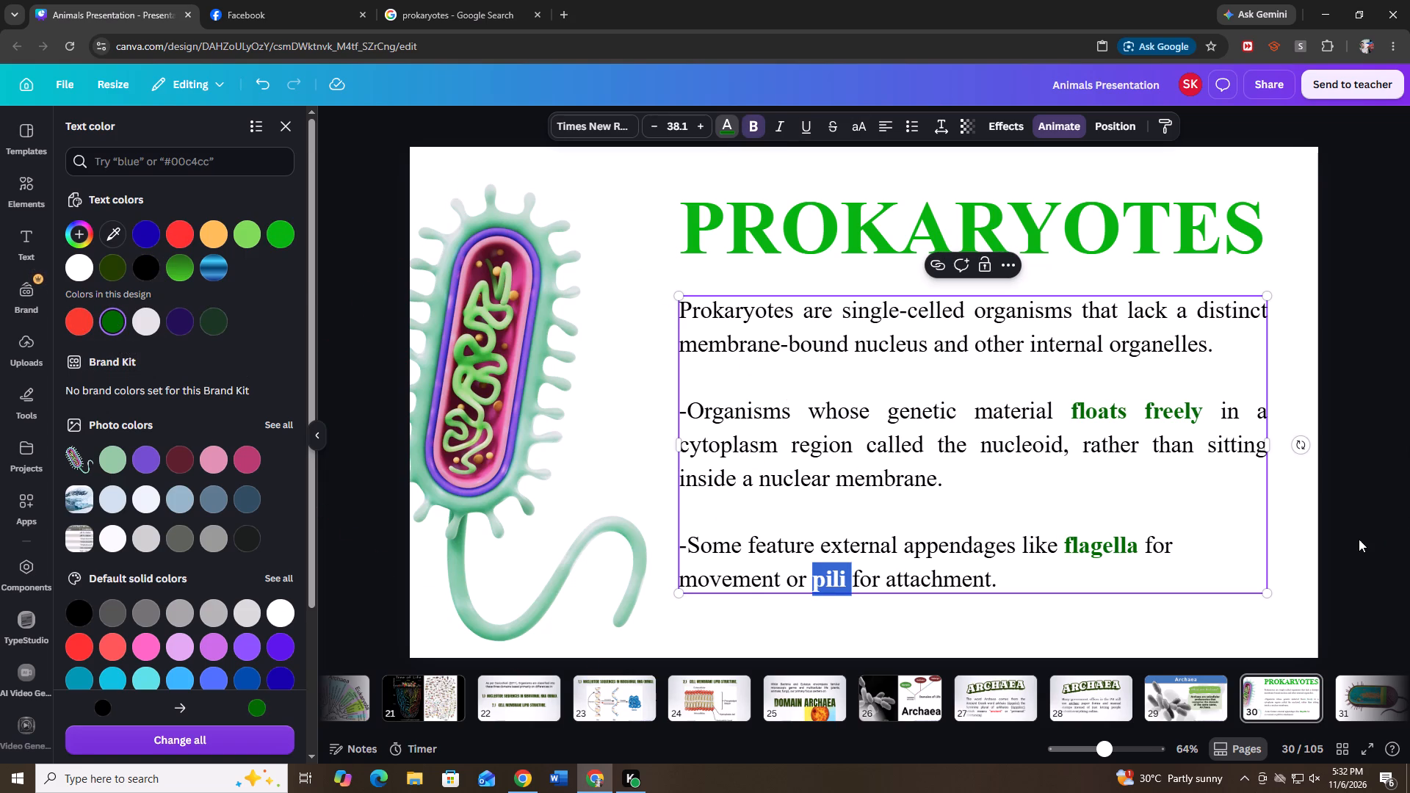
pyautogui.click(1357, 539)
pyautogui.click(1328, 567)
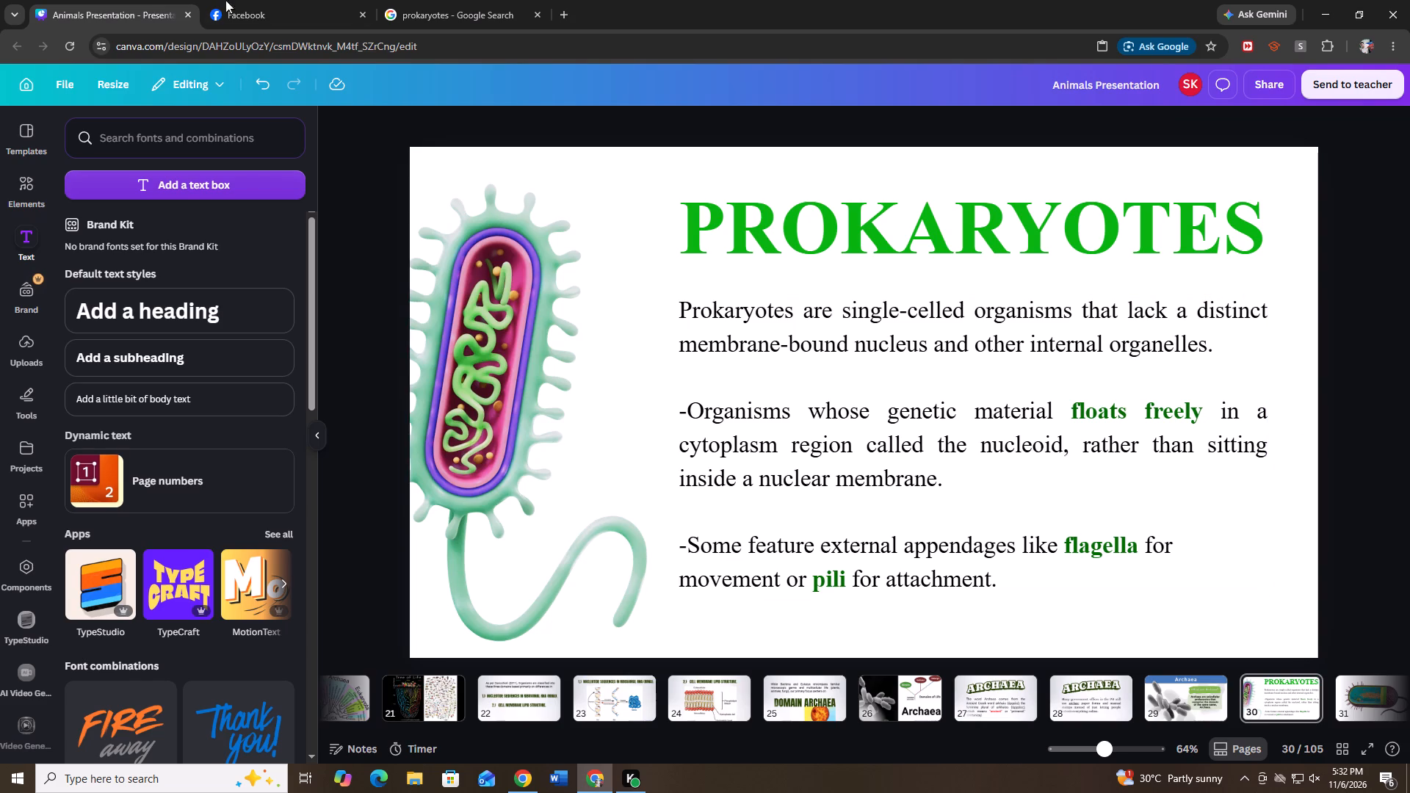
# Check the source in the prokaryotes search results and start a citation line "(Brittanica, " below the external appendages paragraph.
pyautogui.click(261, 0)
pyautogui.click(405, 0)
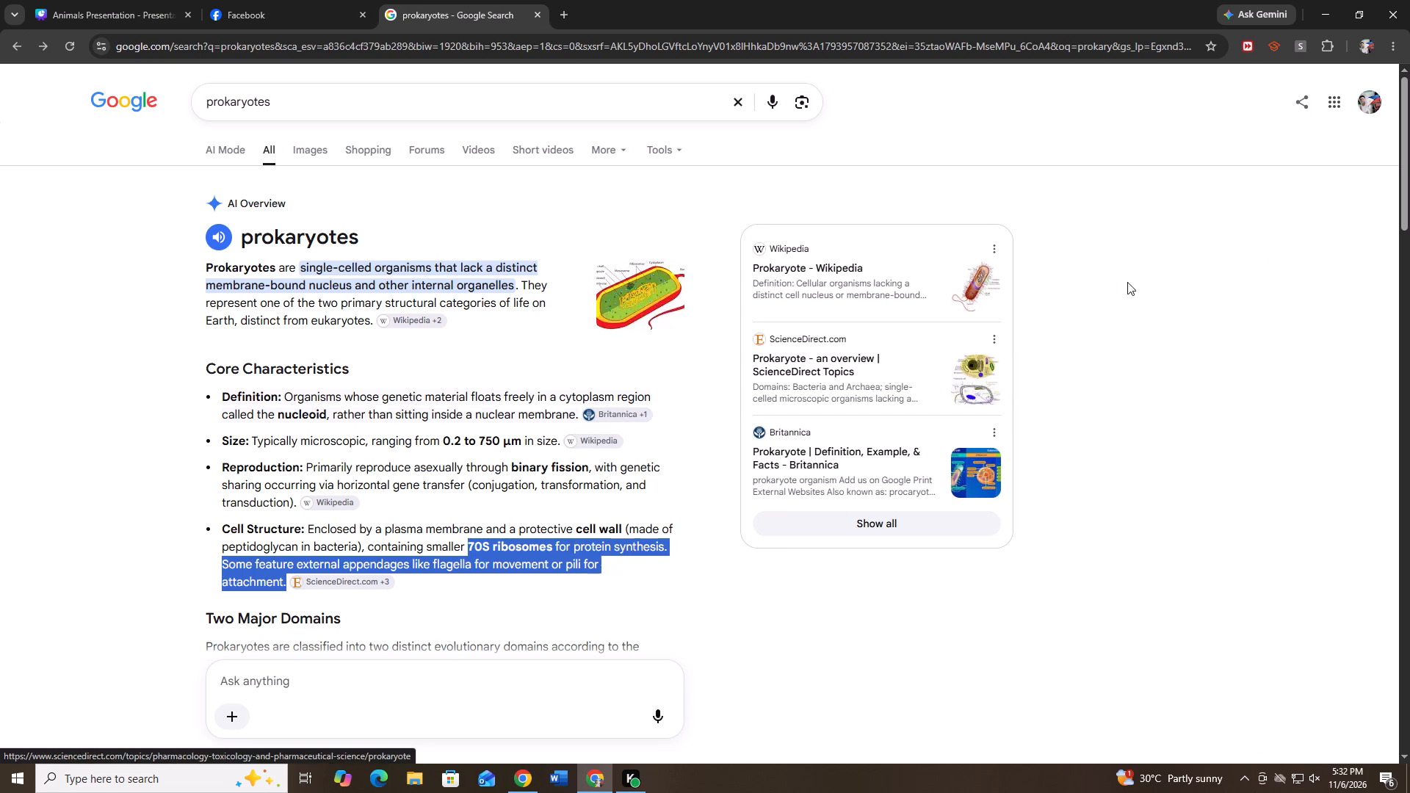
pyautogui.rightClick(611, 409)
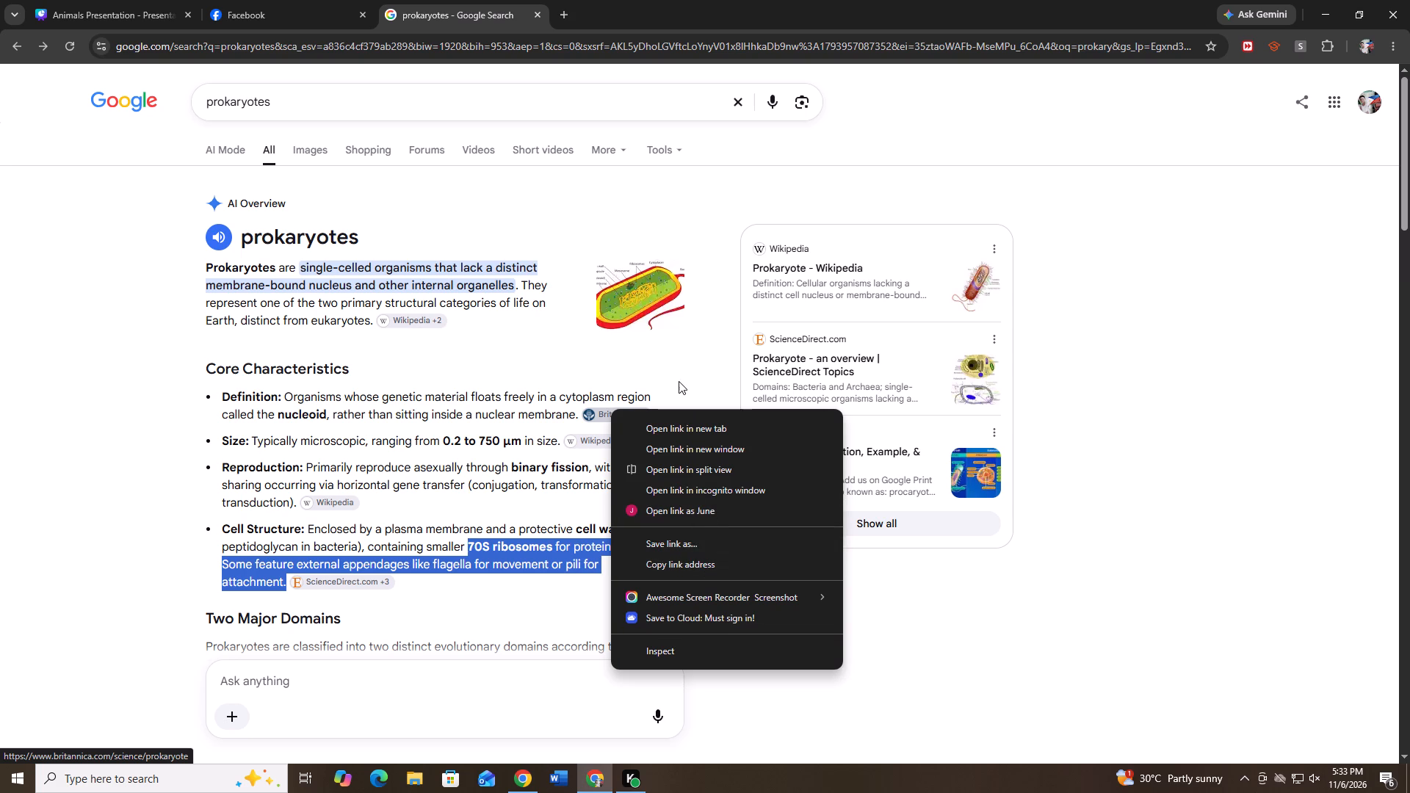
pyautogui.click(670, 388)
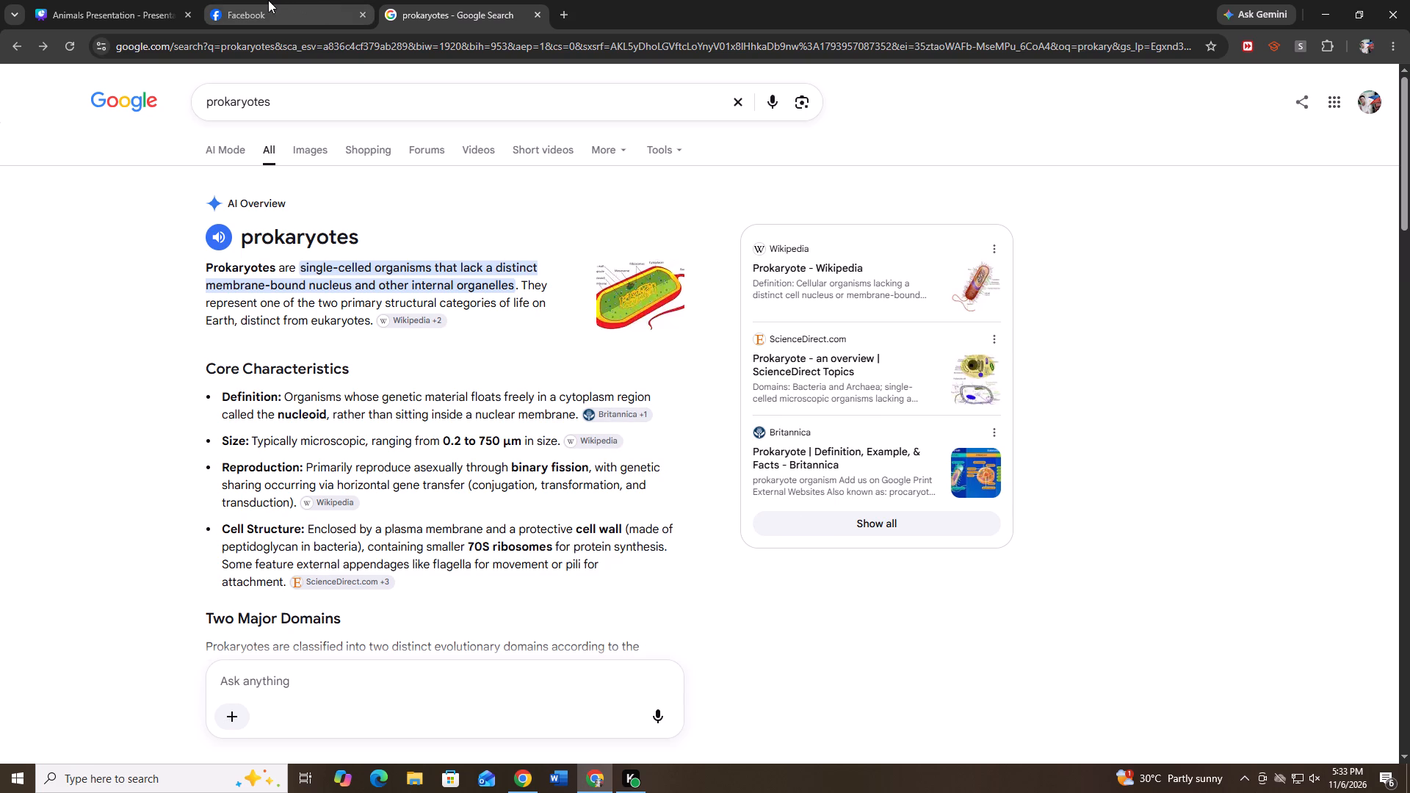
pyautogui.click(162, 0)
pyautogui.click(1107, 575)
pyautogui.click(1041, 598)
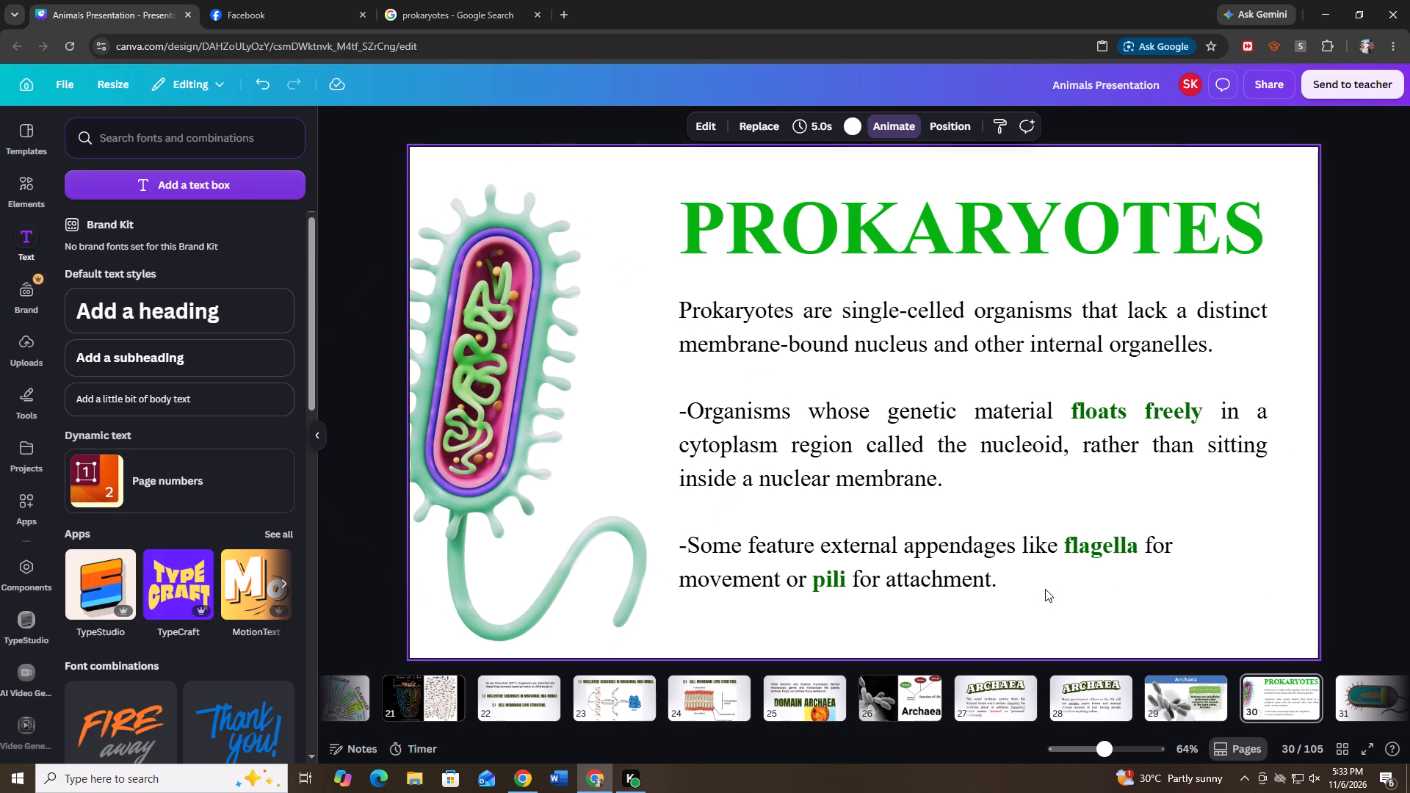
pyautogui.doubleClick(1045, 581)
pyautogui.press('Return')
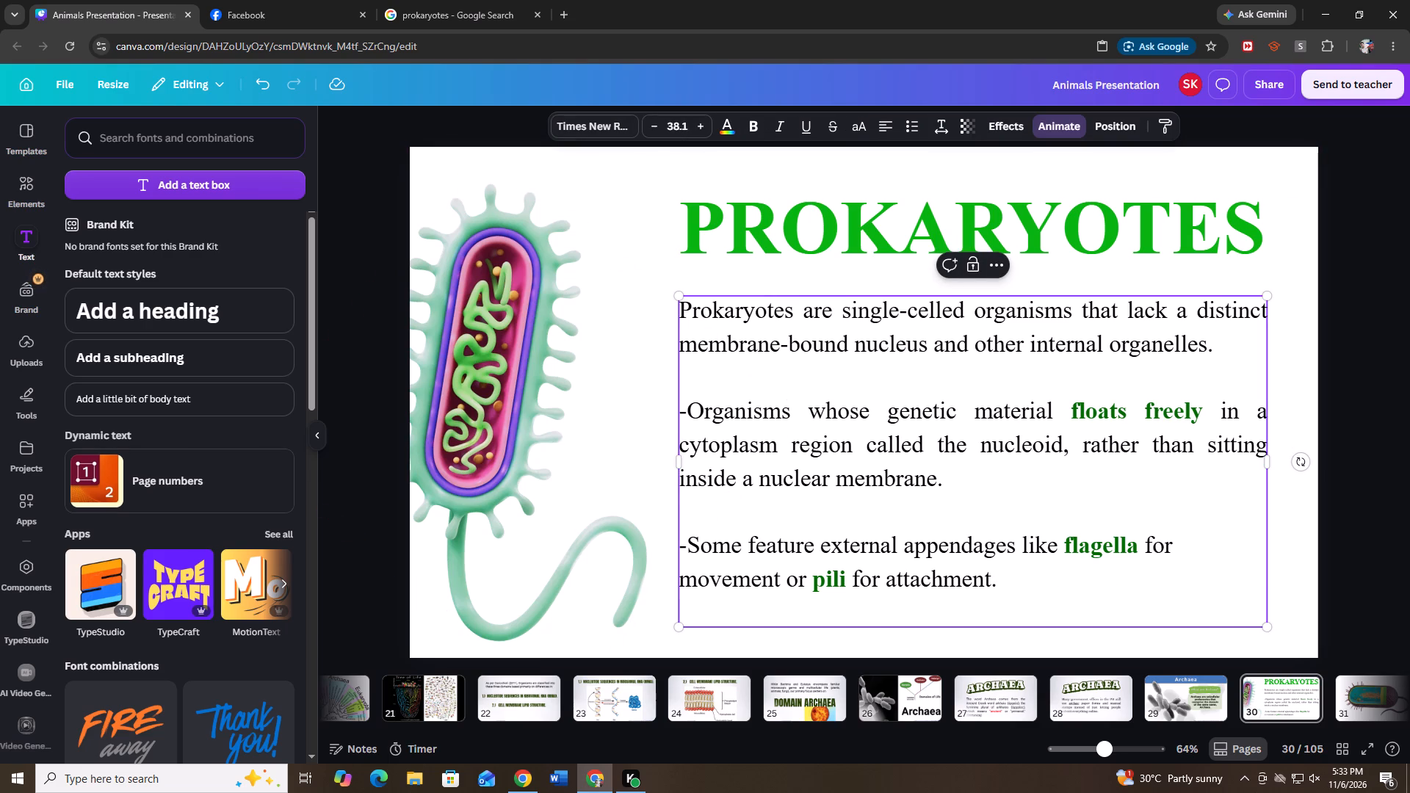
pyautogui.hotkey('shift', '(')
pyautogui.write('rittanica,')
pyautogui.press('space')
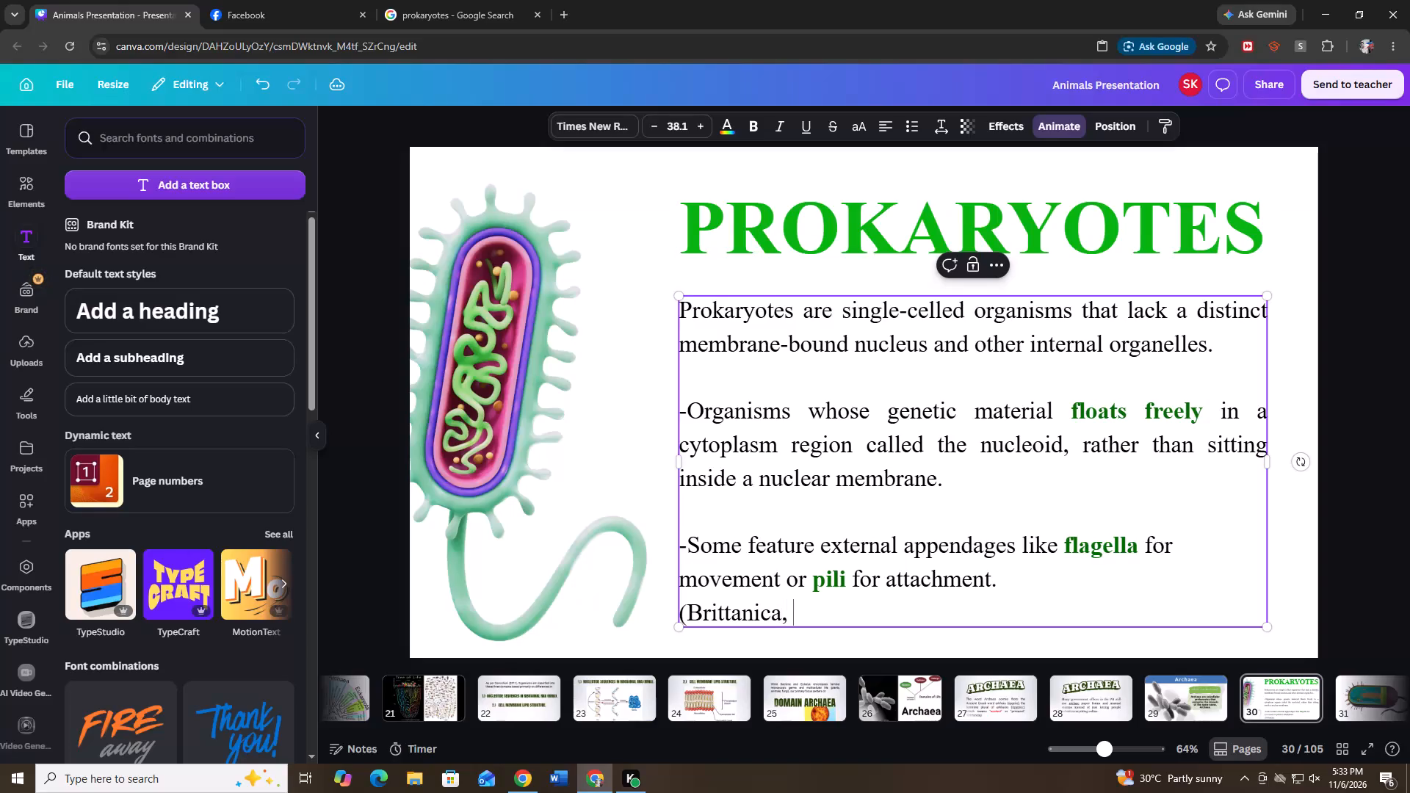
# Complete the citation line below the body text so it reads "(Brittanica, Retrieved: 2026)".
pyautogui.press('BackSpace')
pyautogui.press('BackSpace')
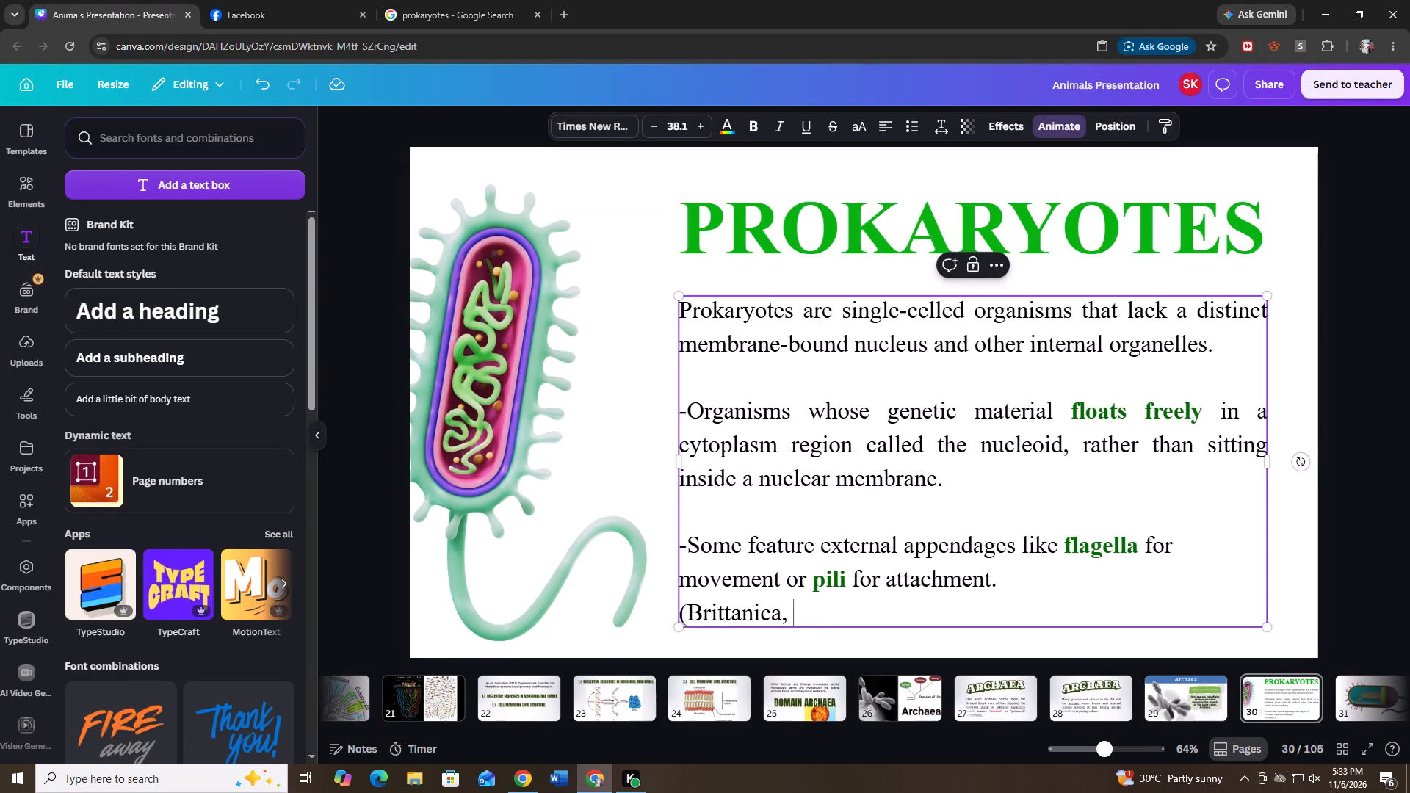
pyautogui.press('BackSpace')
pyautogui.write('.')
pyautogui.press('space')
pyautogui.press('BackSpace')
pyautogui.press('BackSpace')
pyautogui.press('BackSpace')
pyautogui.press('e')
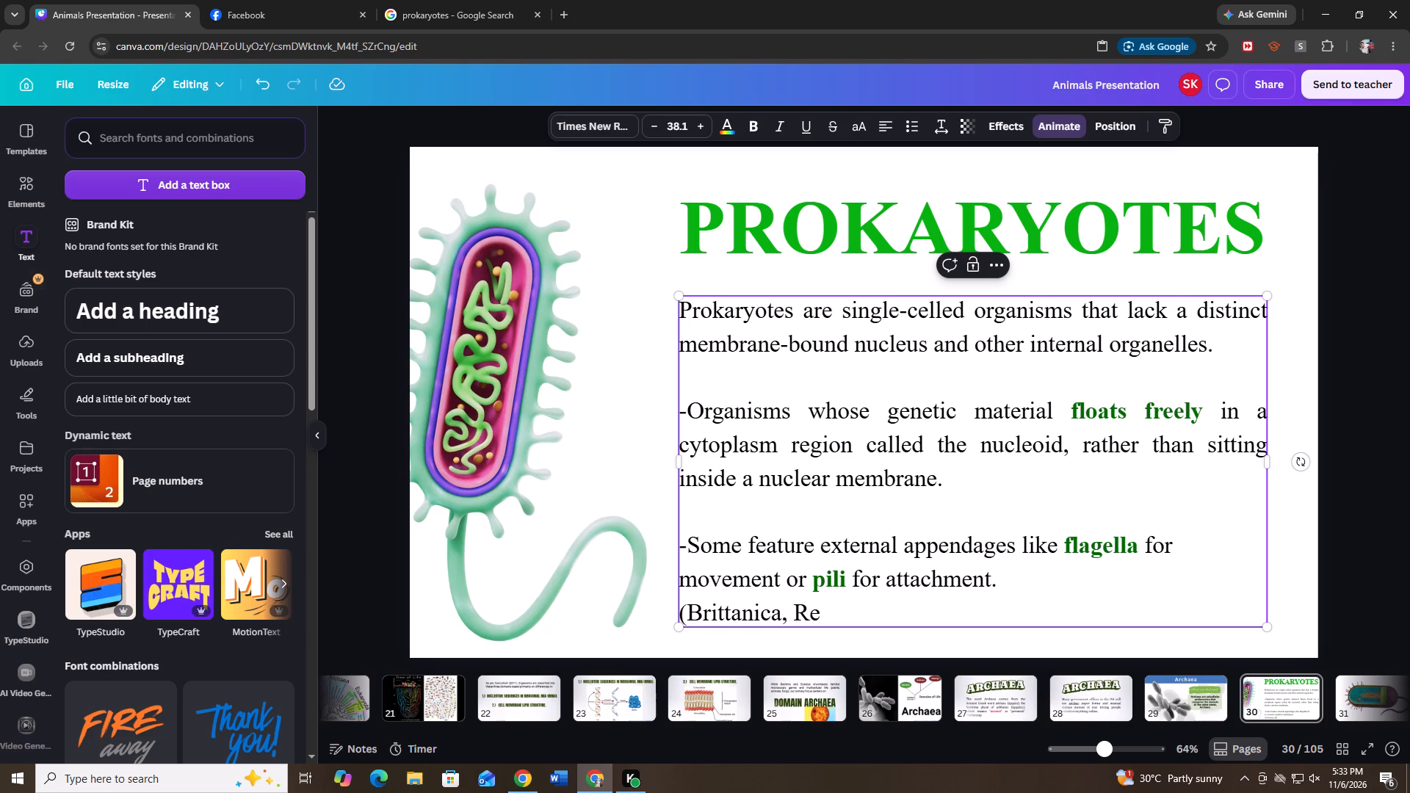
pyautogui.write('tri')
pyautogui.write('eved')
pyautogui.press('space')
pyautogui.press('BackSpace')
pyautogui.write(':')
pyautogui.press('space')
pyautogui.write('2020')
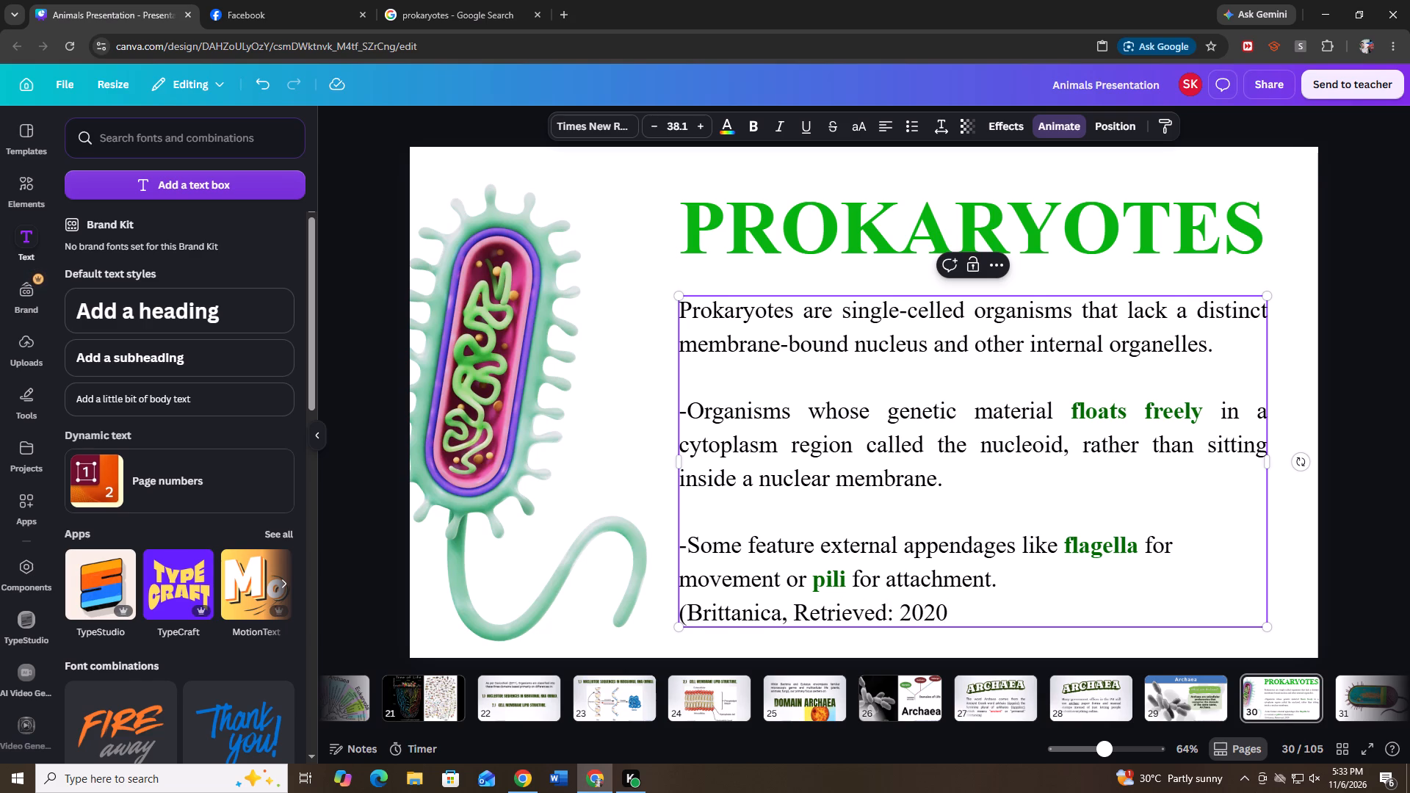
pyautogui.press('BackSpace')
pyautogui.write('6)')
# Add ".com" directly after "Brittanica" in the citation line.
pyautogui.click(777, 616)
pyautogui.write('.com')
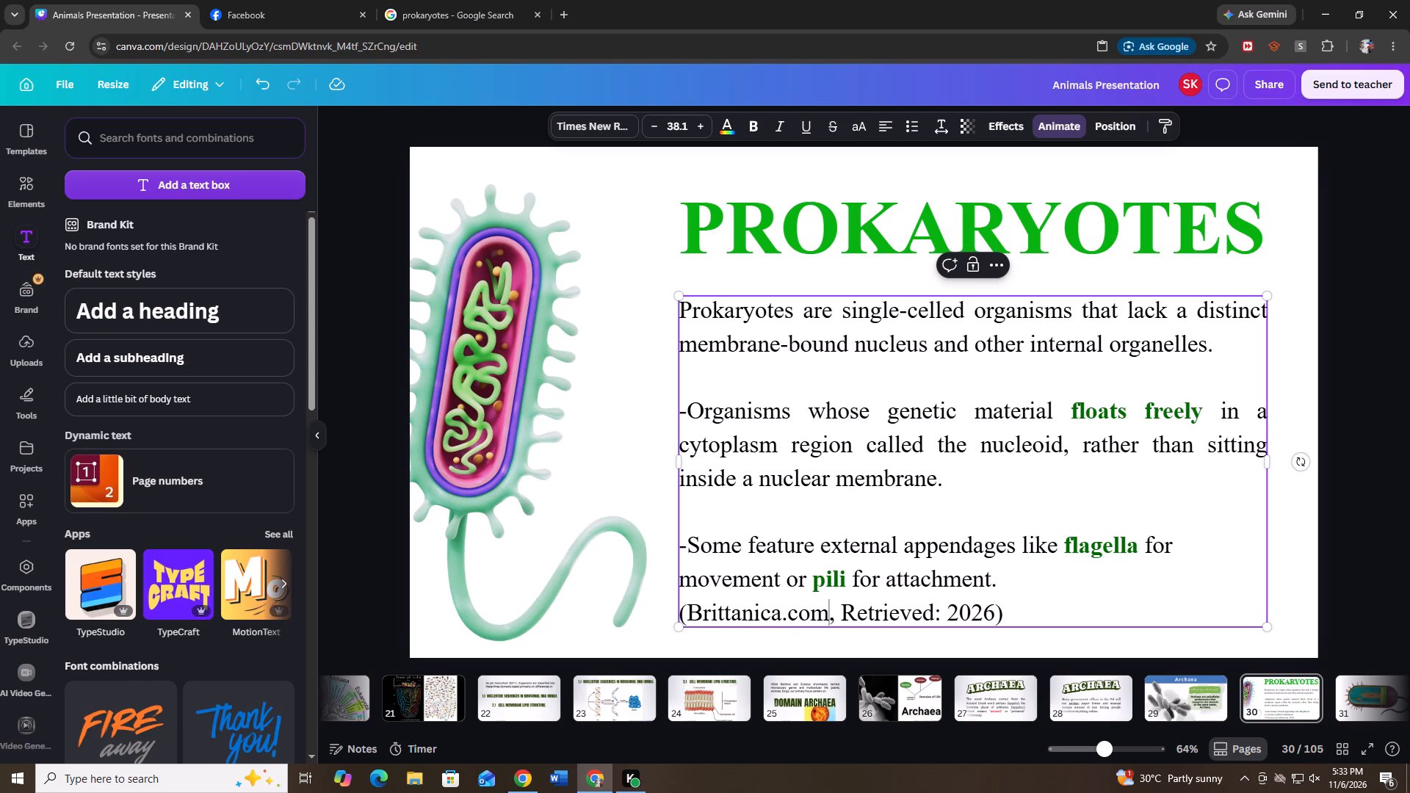
# Format the Brittanica.com citation line in italics, dark blue and font size 32.
pyautogui.tripleClick(864, 619)
pyautogui.click(777, 120)
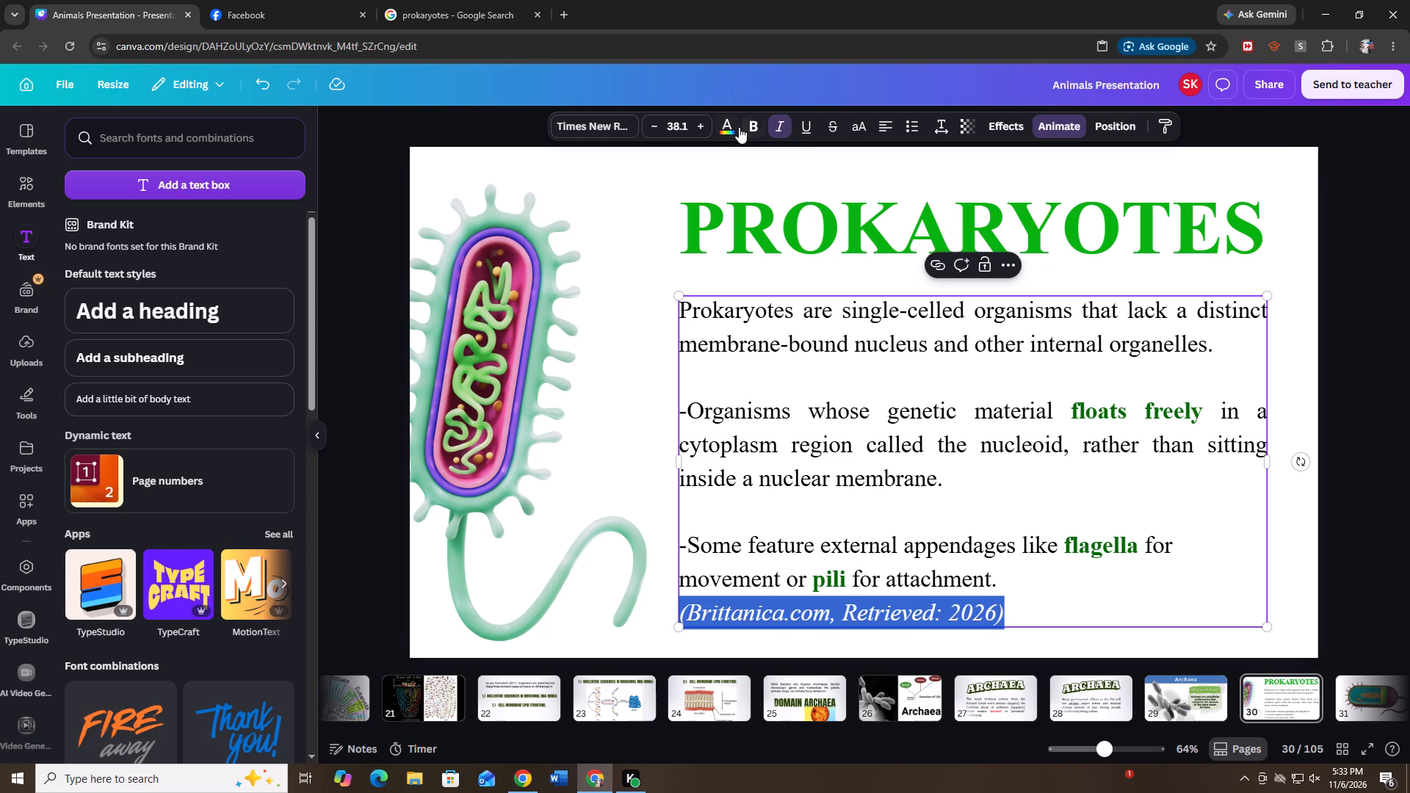
pyautogui.click(739, 127)
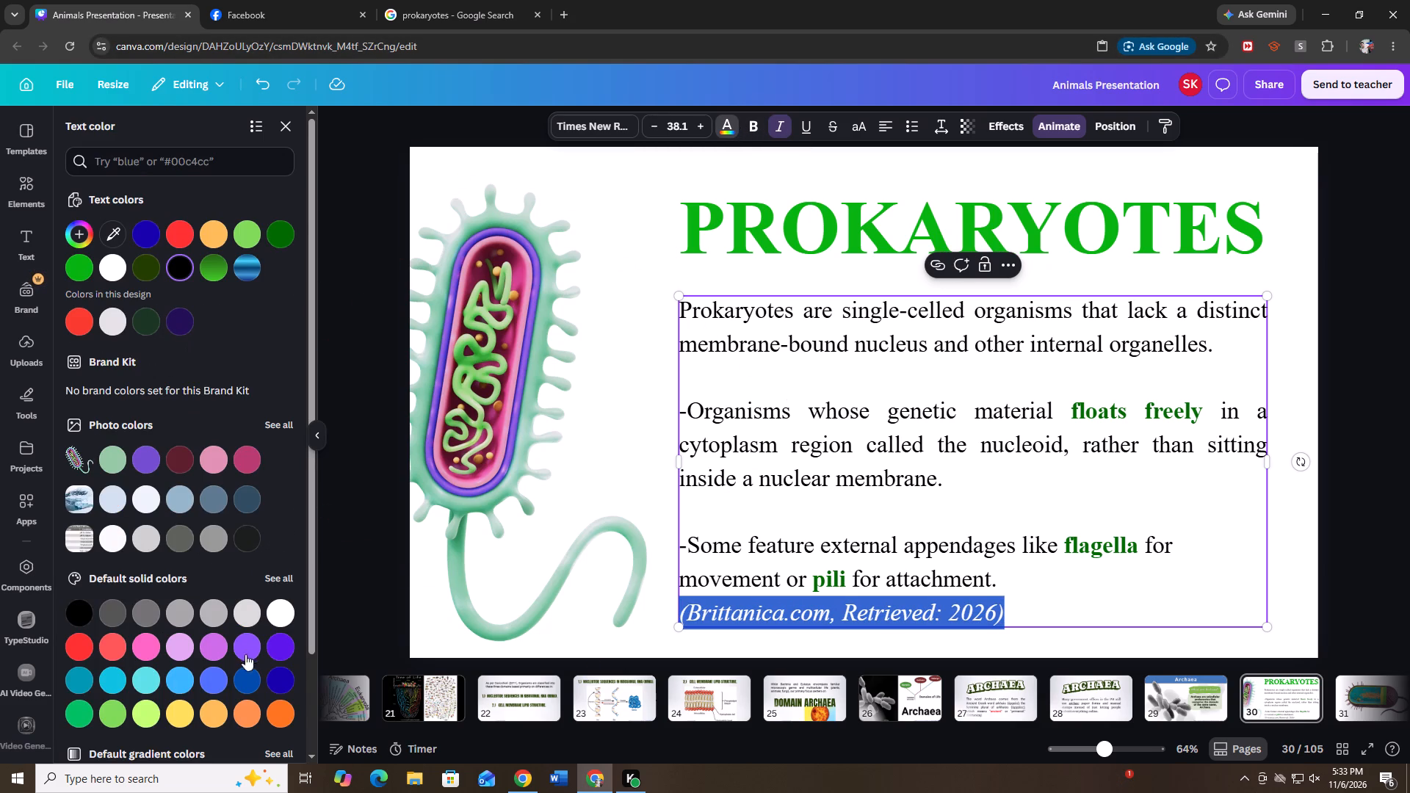
pyautogui.click(285, 681)
pyautogui.click(676, 119)
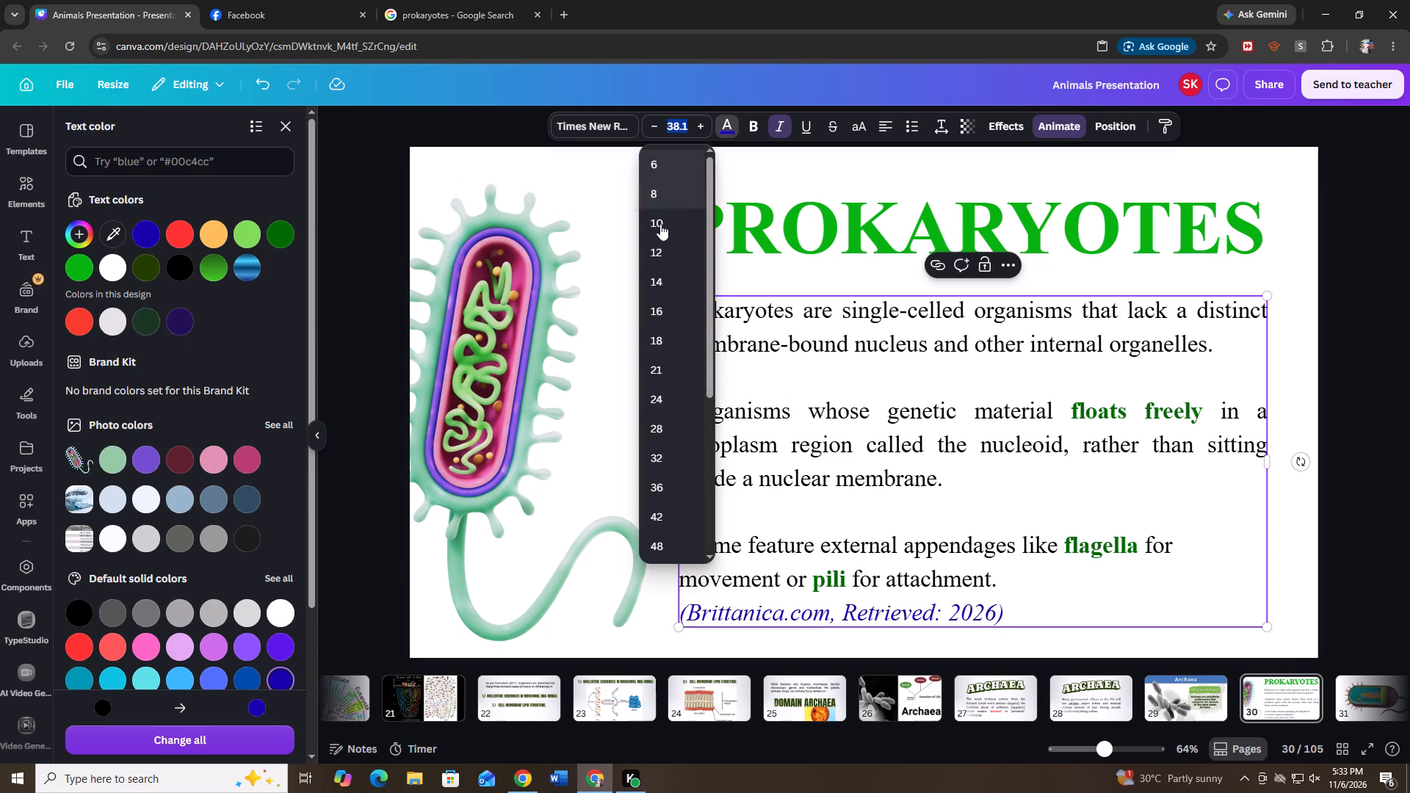
pyautogui.click(666, 391)
pyautogui.click(677, 123)
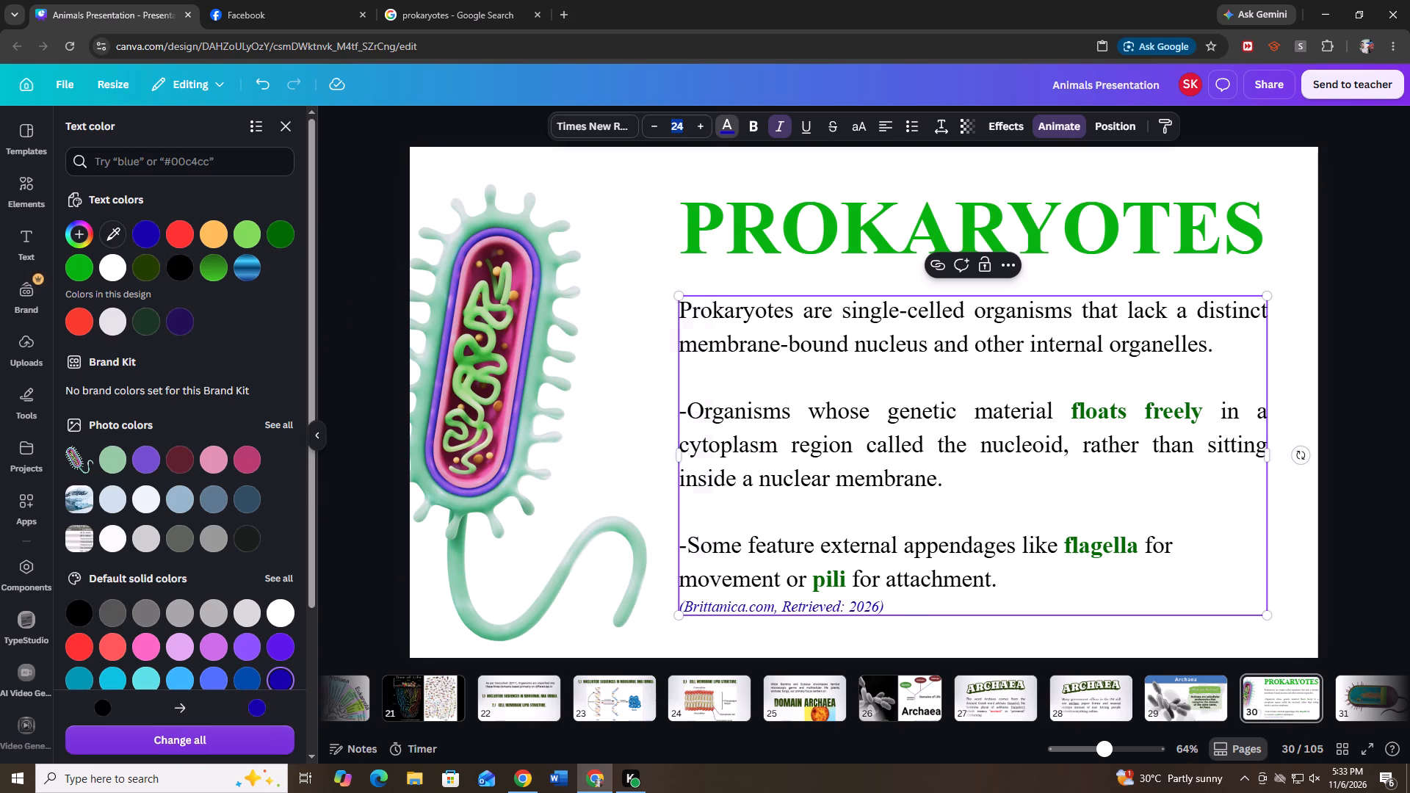
pyautogui.click(668, 452)
pyautogui.click(1328, 476)
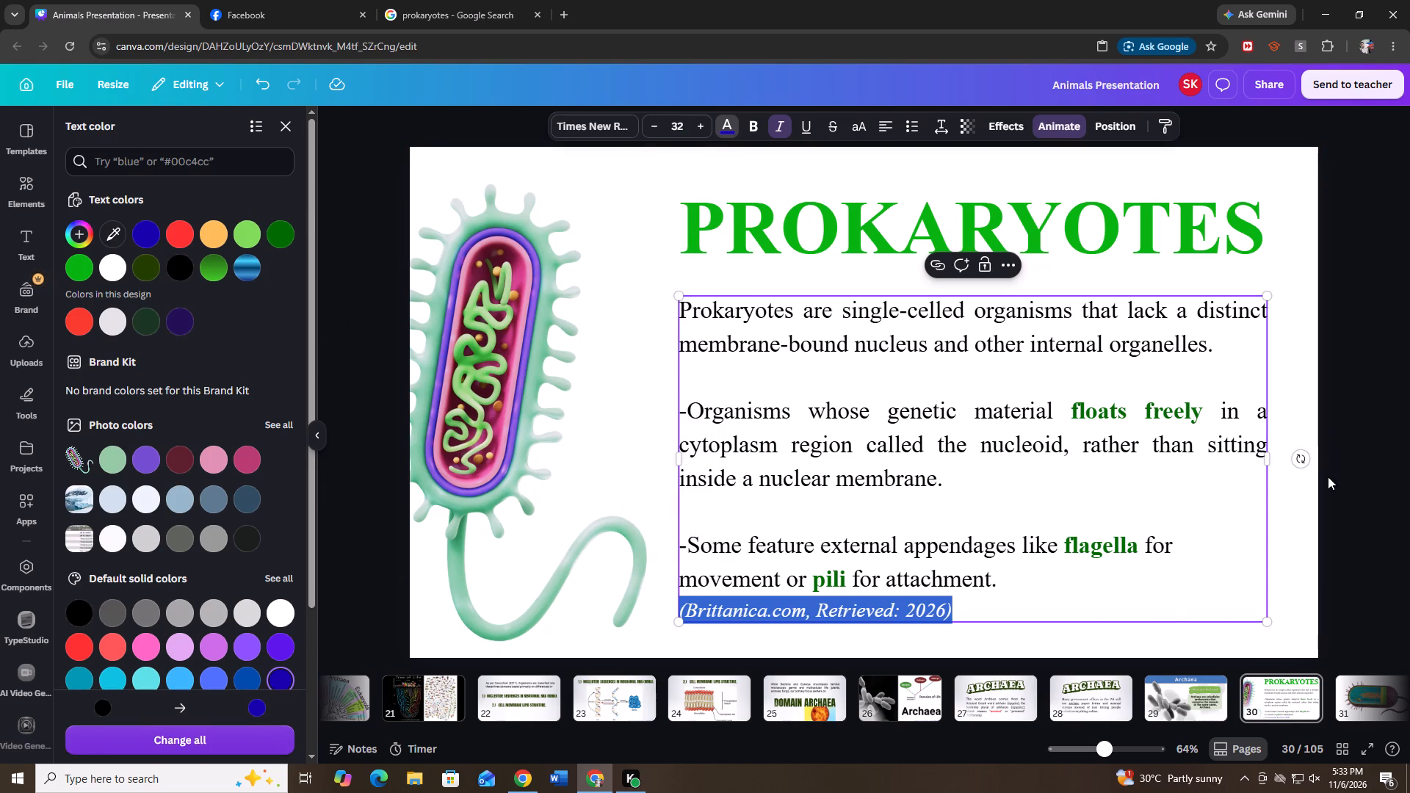
pyautogui.click(1343, 474)
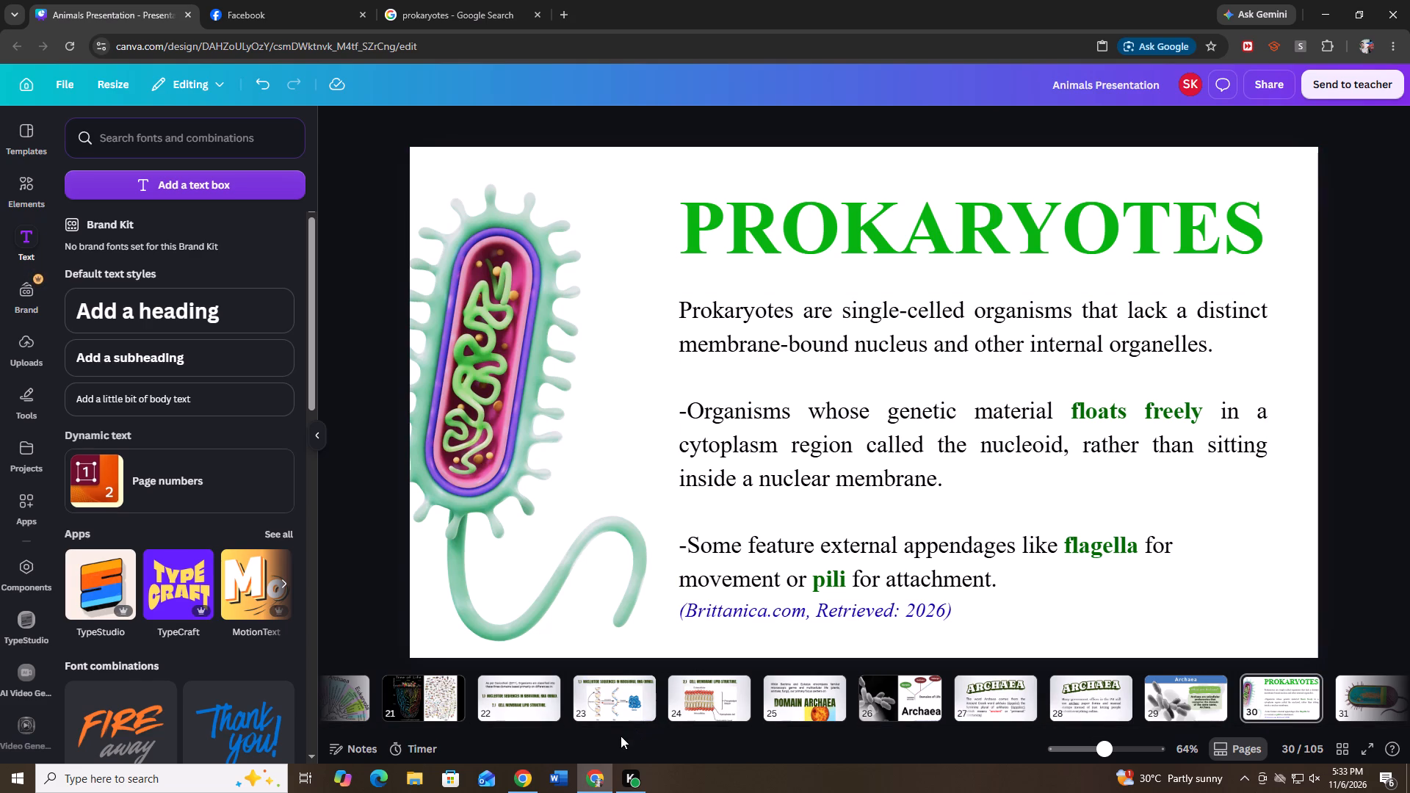
# Go to slide 13, THE OLD KINGDOMS, to review how its source citation is written.
pyautogui.moveTo(628, 730); pyautogui.dragTo(493, 731)
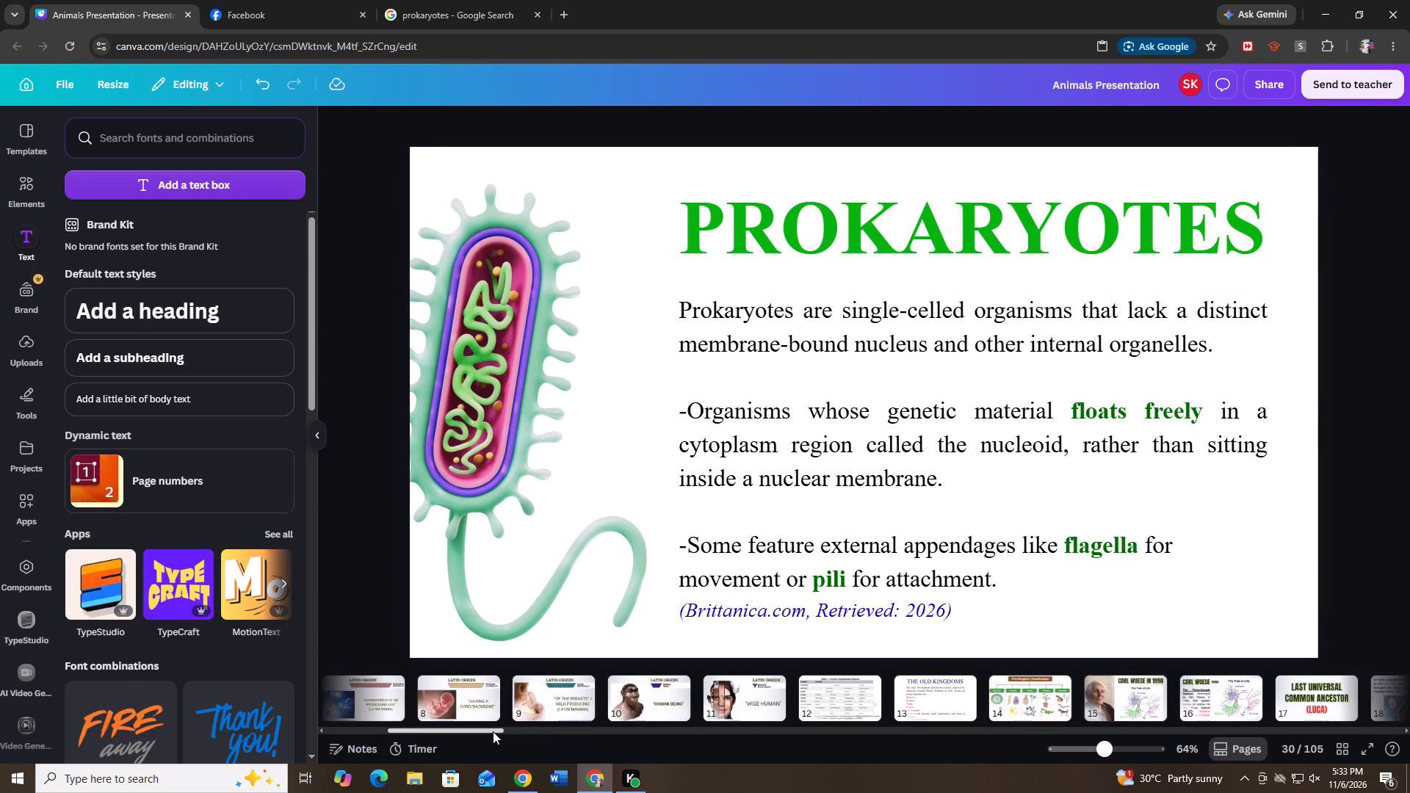
pyautogui.moveTo(493, 731); pyautogui.dragTo(520, 725)
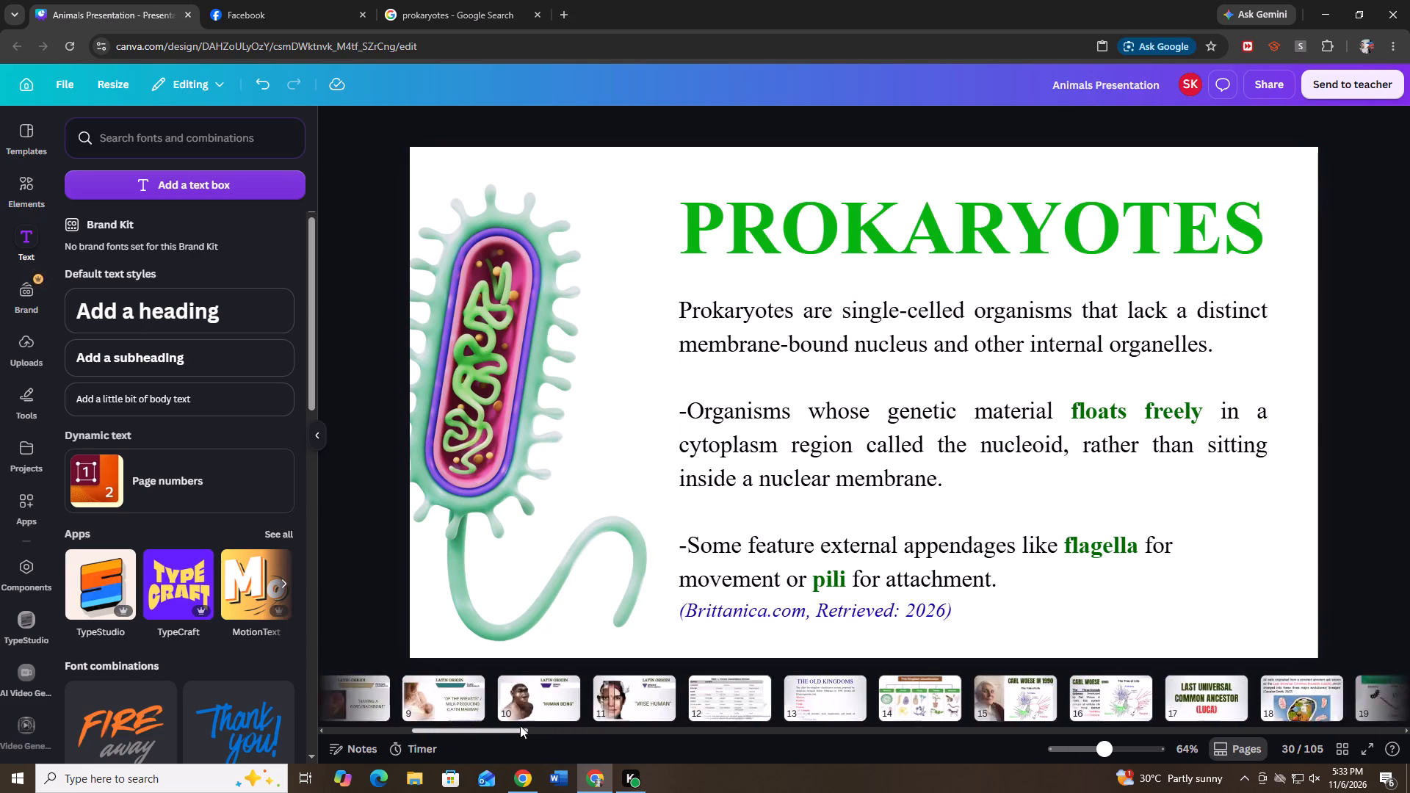
pyautogui.moveTo(520, 725); pyautogui.dragTo(535, 731)
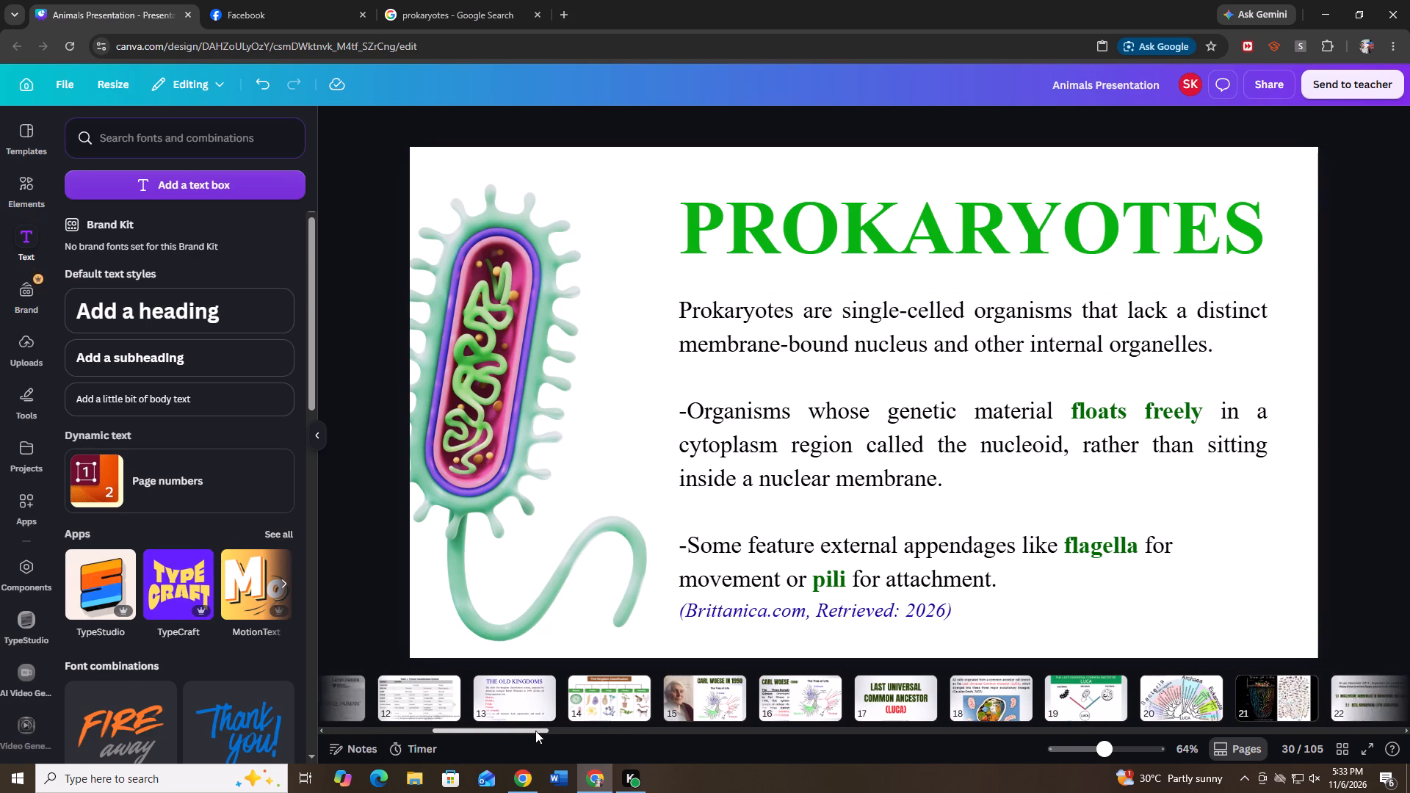
pyautogui.moveTo(535, 731); pyautogui.dragTo(532, 729)
pyautogui.click(538, 714)
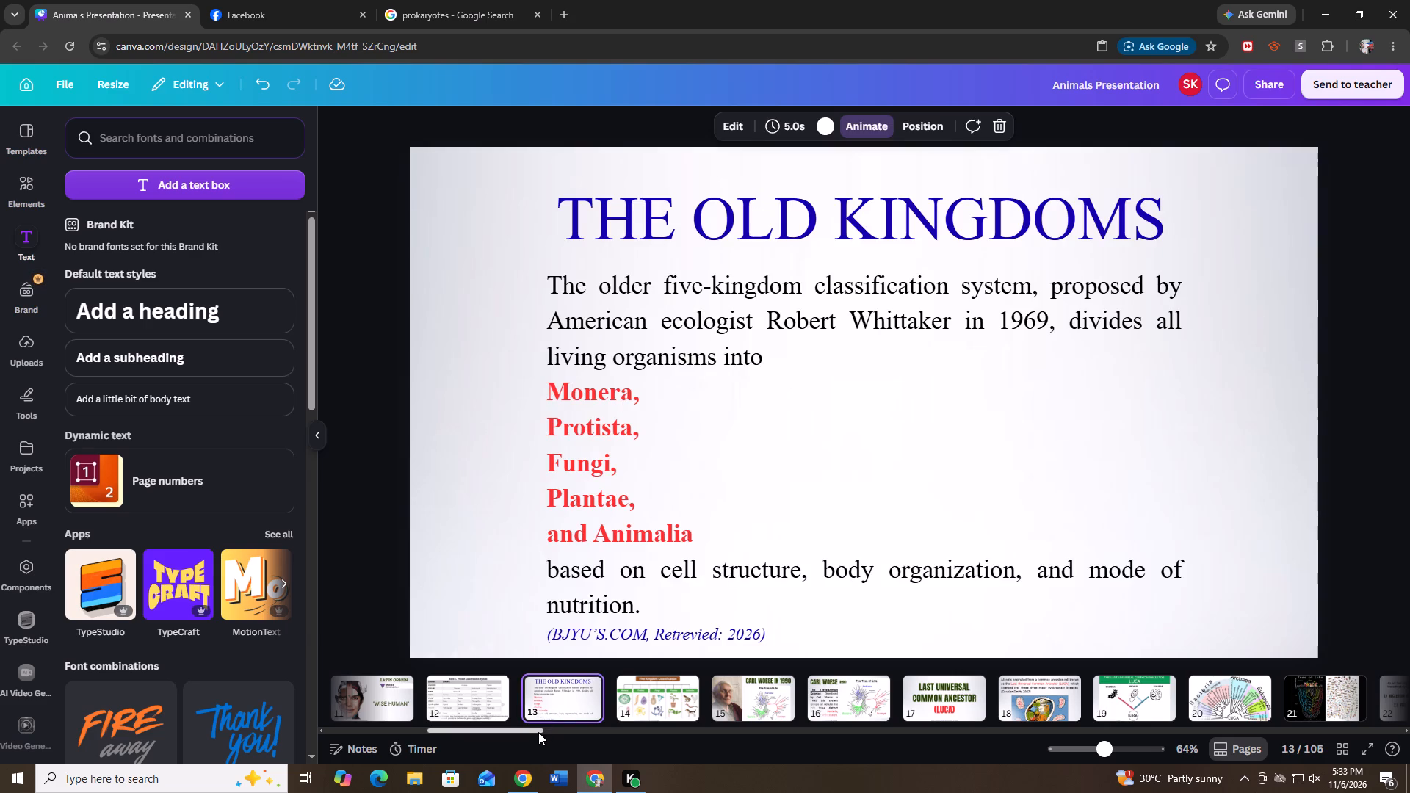
# Check the spelling of "retrieved" through search suggestions in a new browser tab and compare it with the slide 13 citation.
pyautogui.click(458, 2)
pyautogui.click(571, 0)
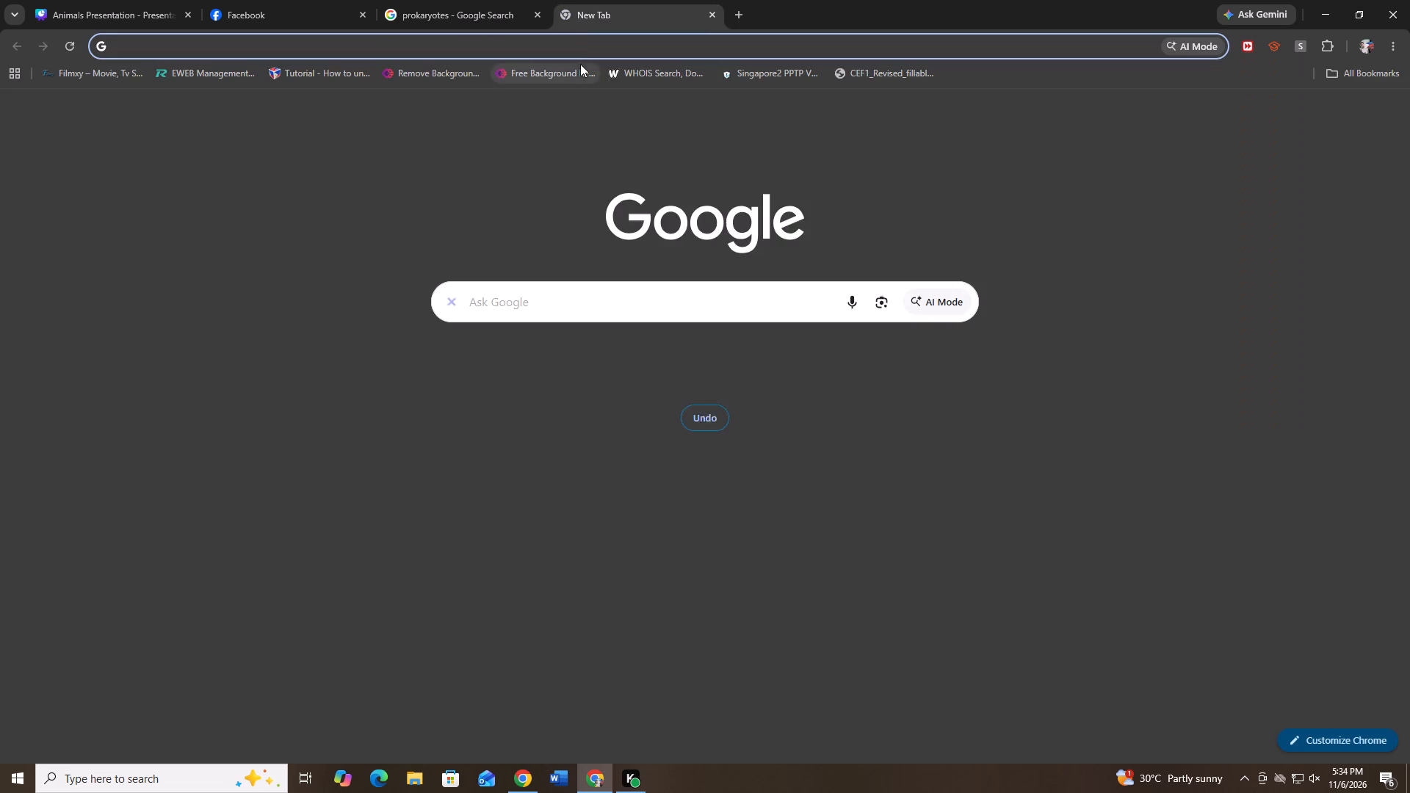
pyautogui.write('retrie')
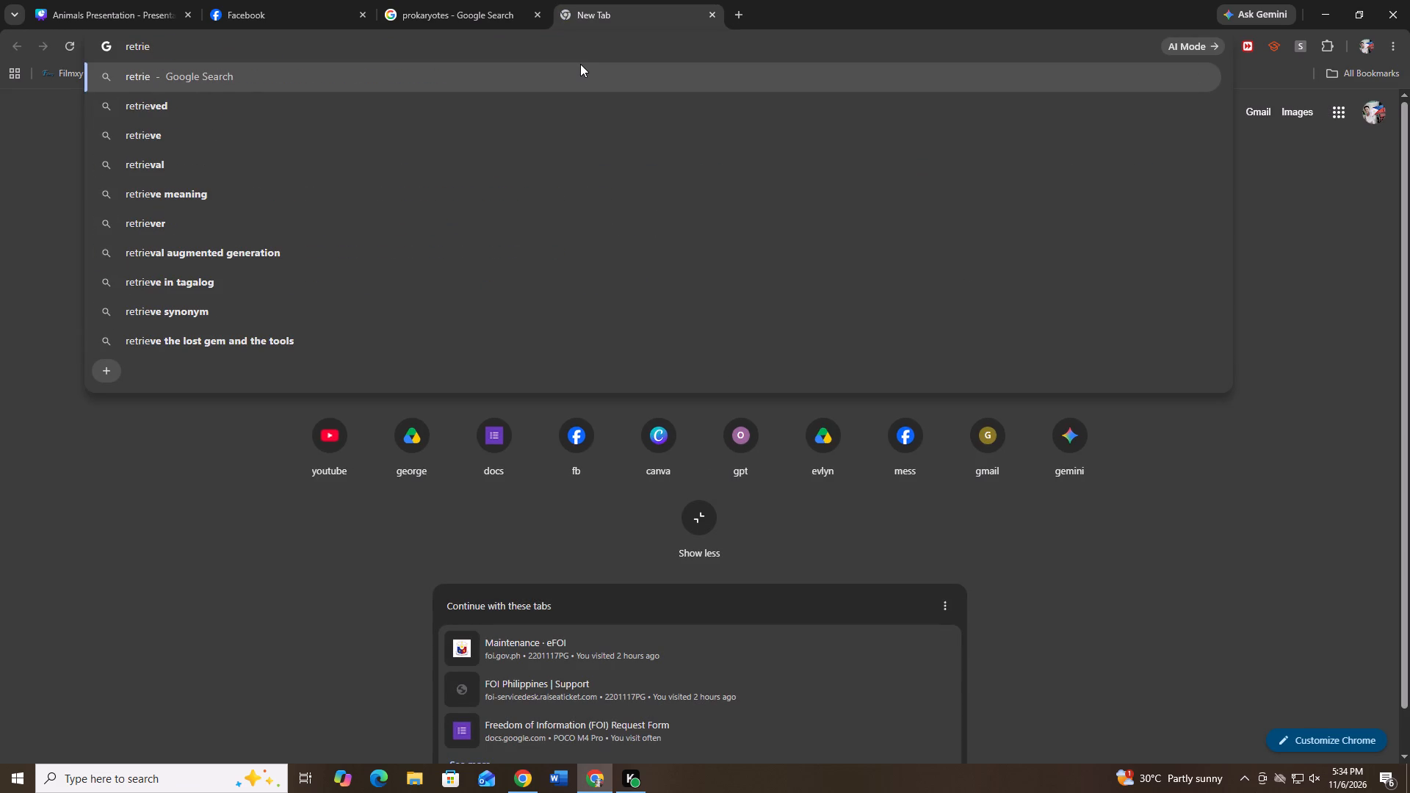
pyautogui.click(78, 0)
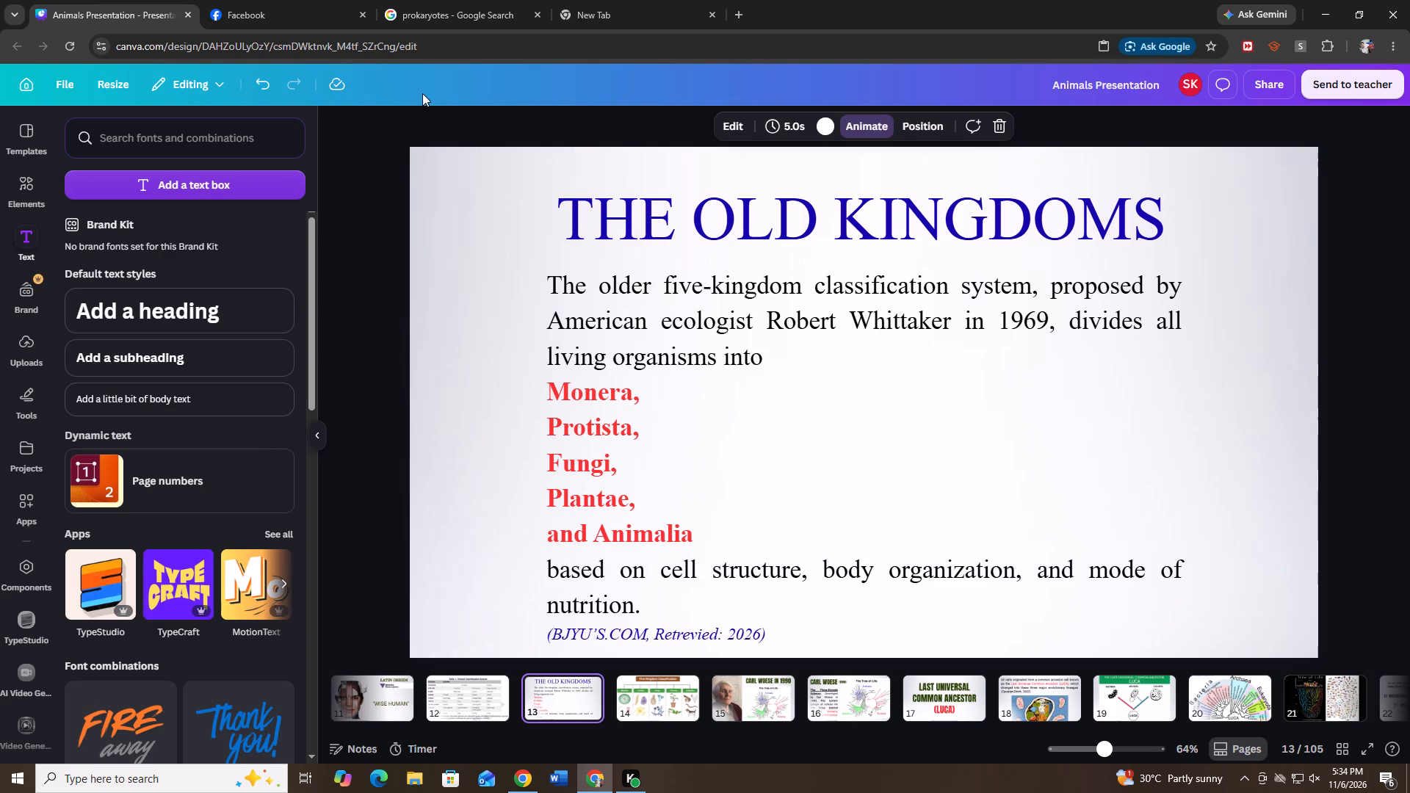
pyautogui.click(695, 634)
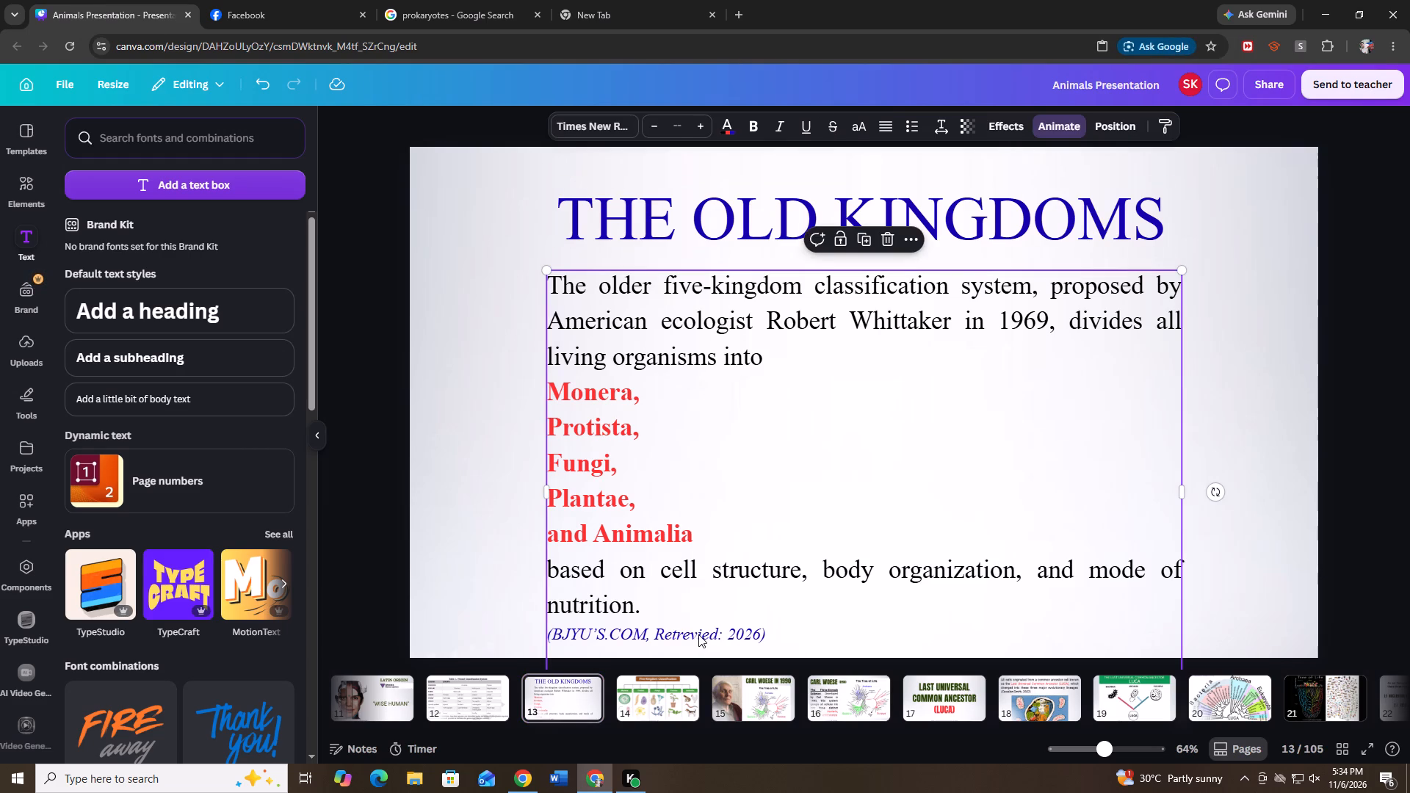
pyautogui.click(698, 634)
pyautogui.click(599, 0)
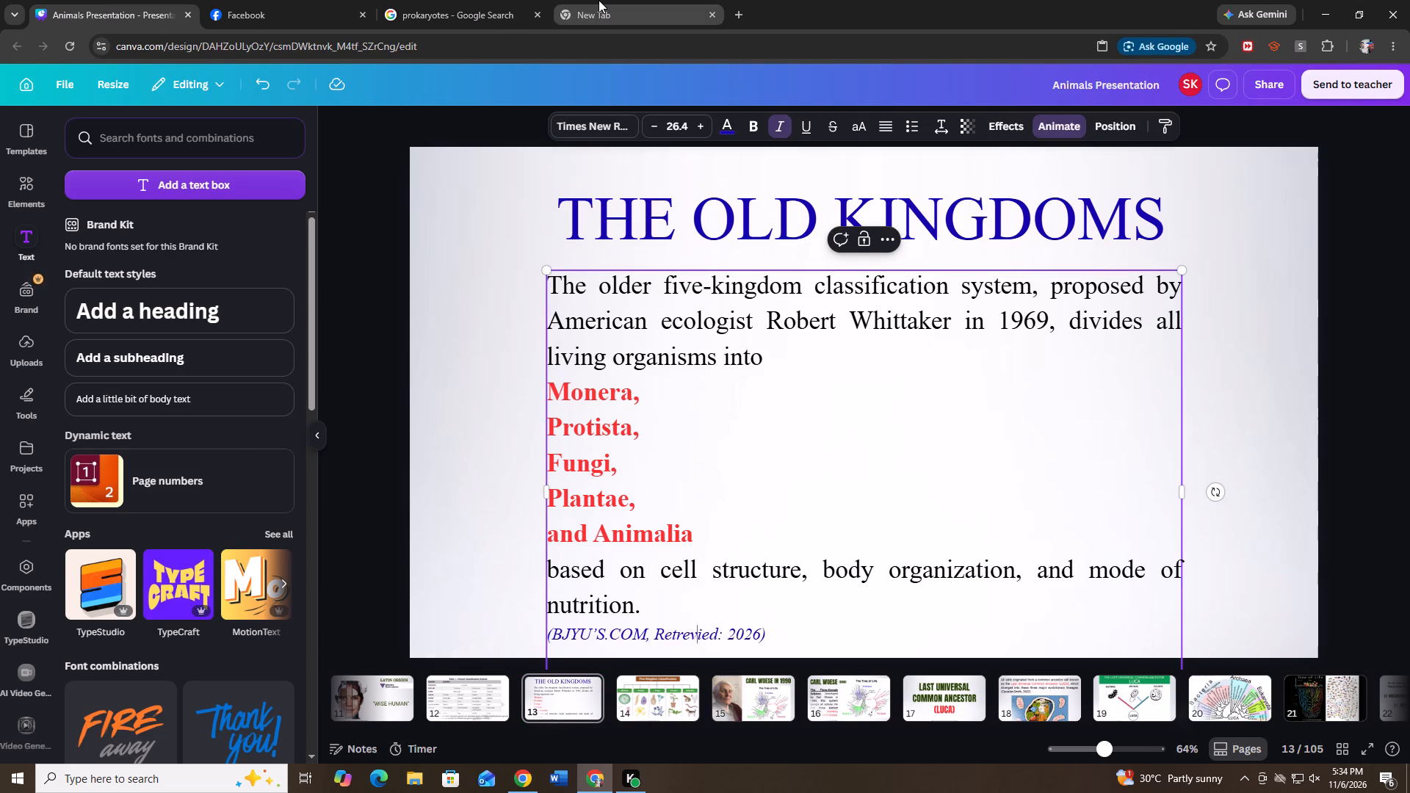
pyautogui.click(463, 39)
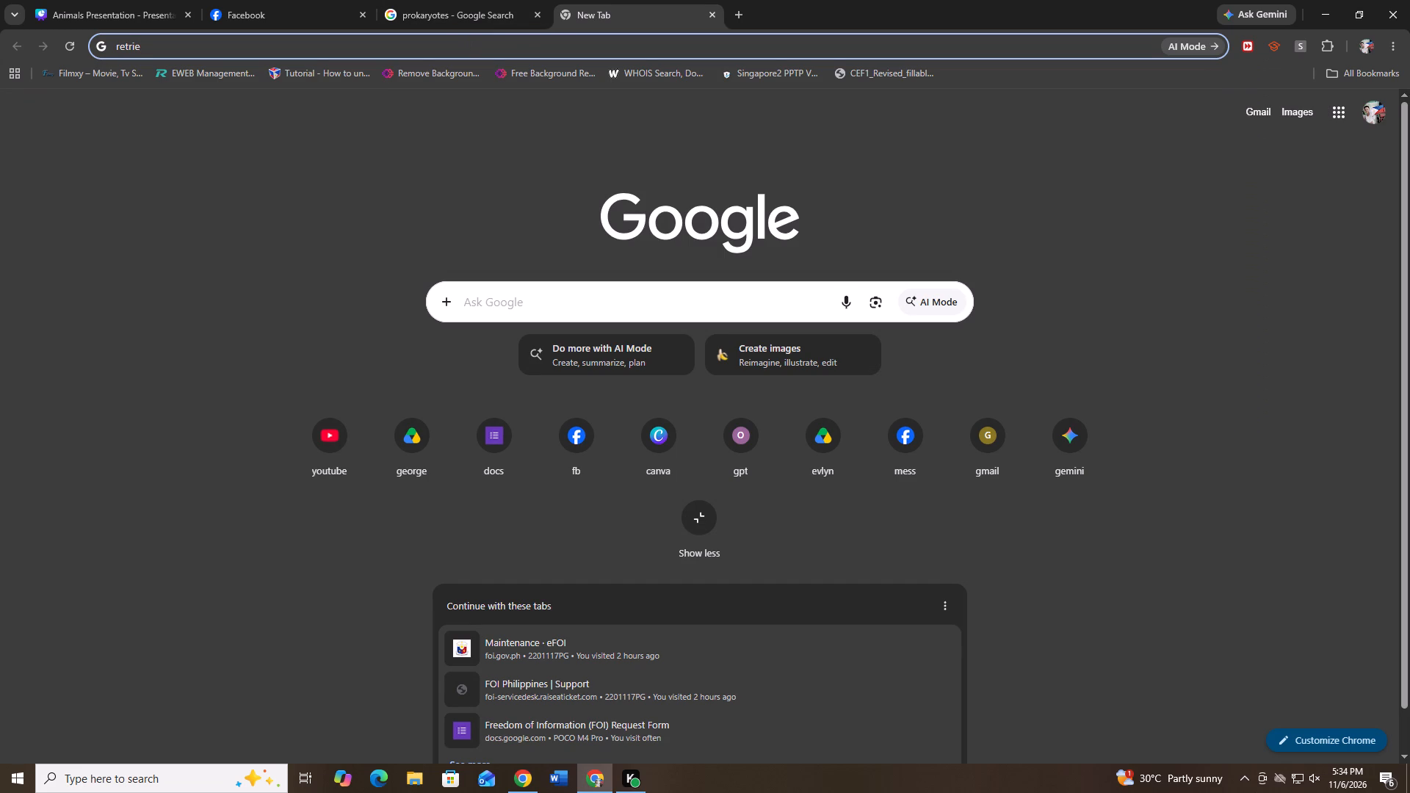
pyautogui.press('BackSpace')
pyautogui.press('BackSpace')
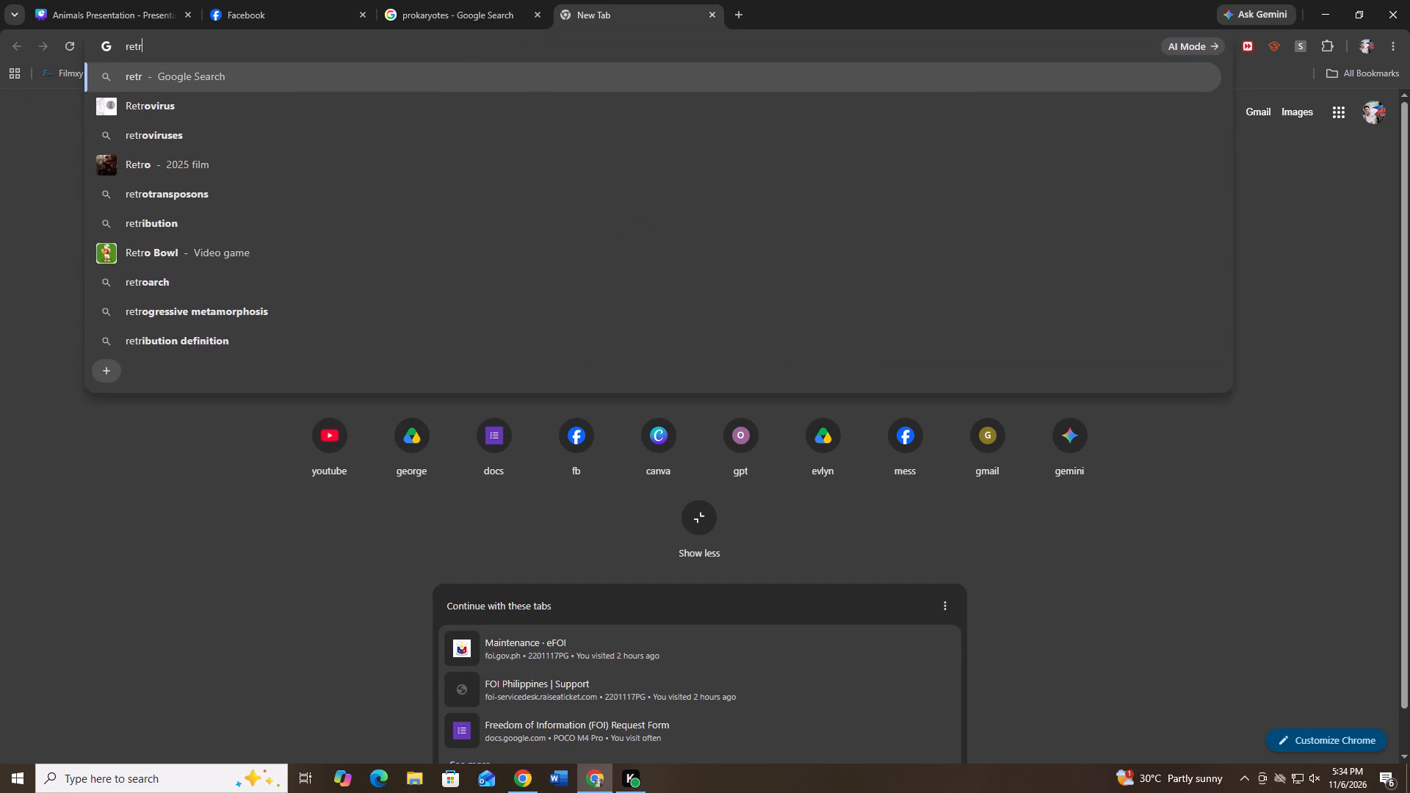
pyautogui.write('ri')
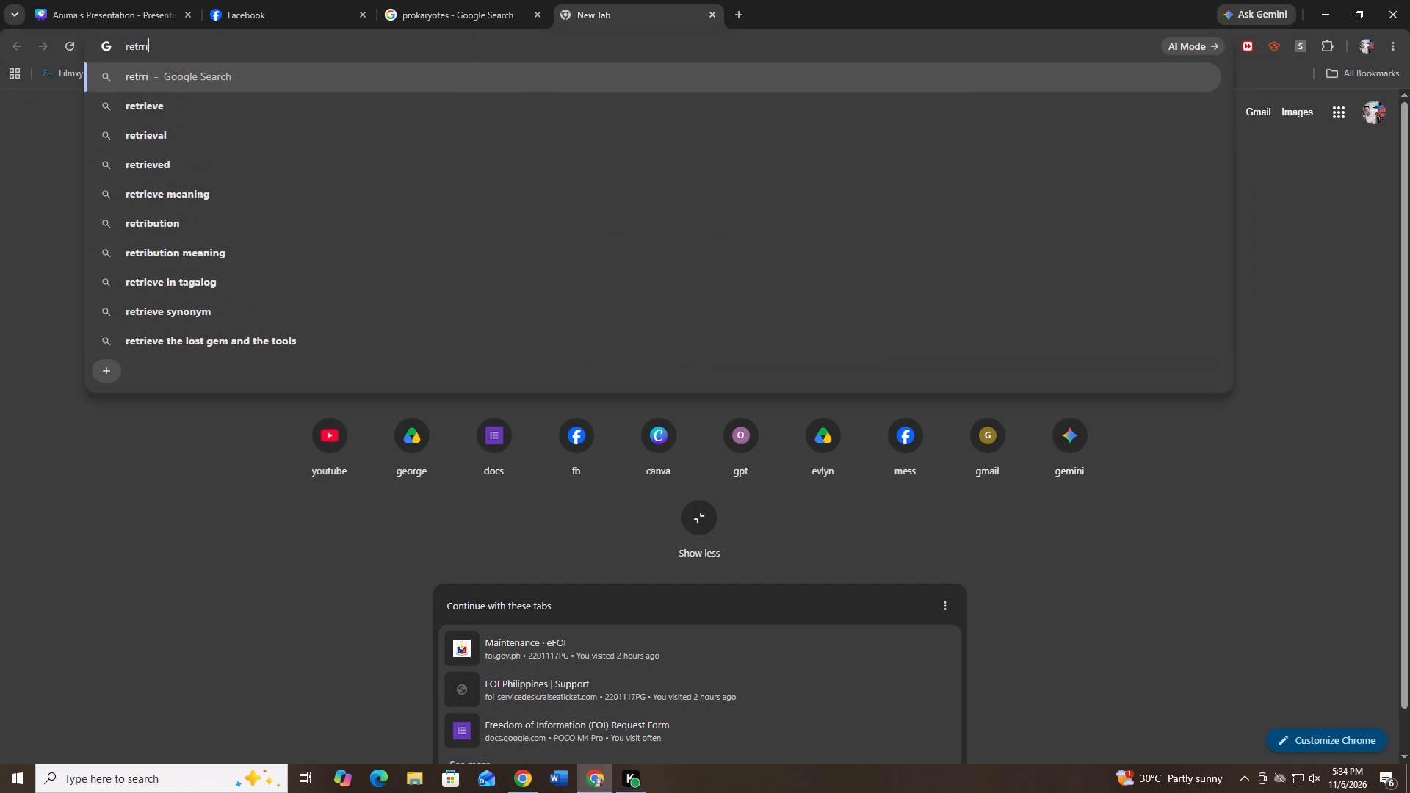
pyautogui.click(149, 0)
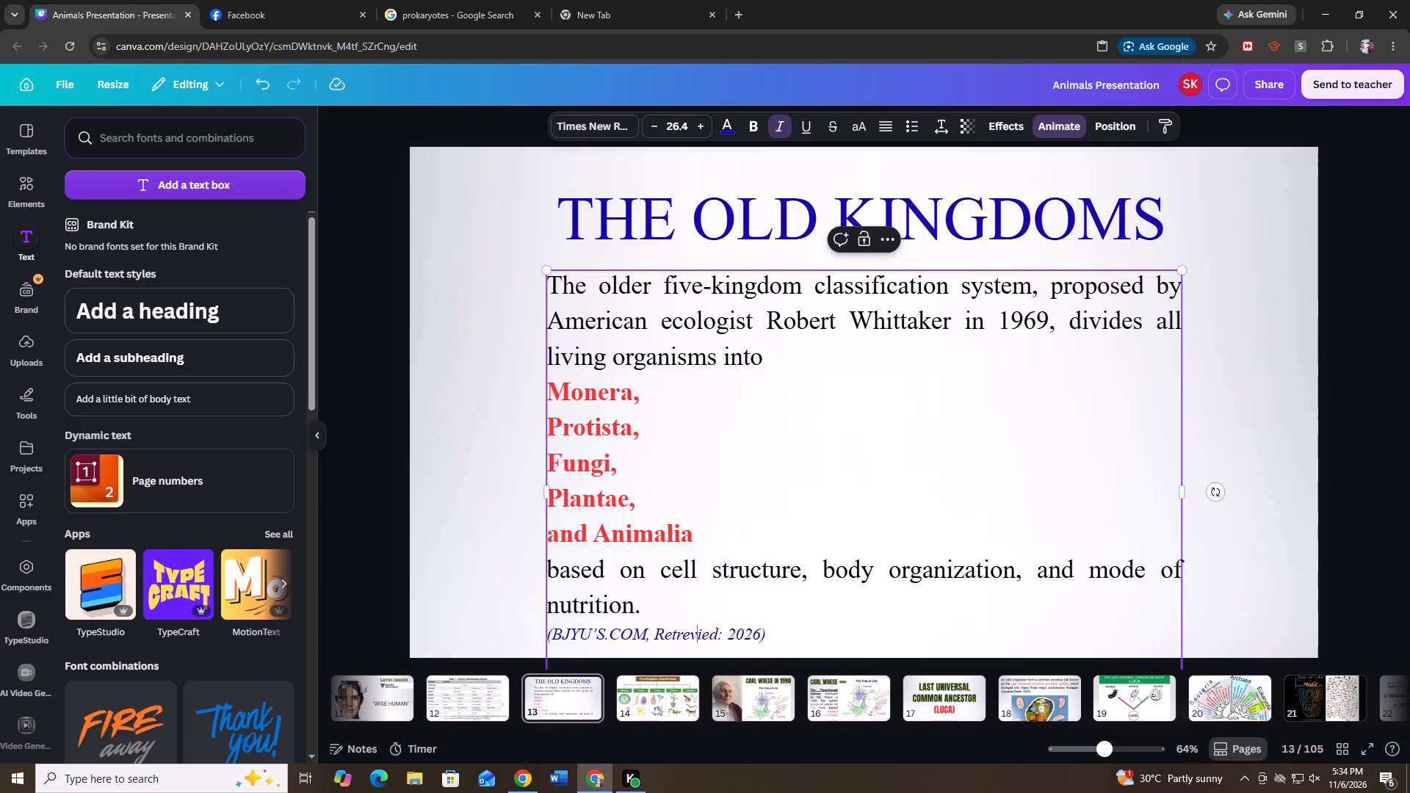
# Correct the misspelled word in the slide 13 BJYU'S.COM citation to "Retrieved".
pyautogui.press('BackSpace')
pyautogui.press('BackSpace')
pyautogui.write('ie')
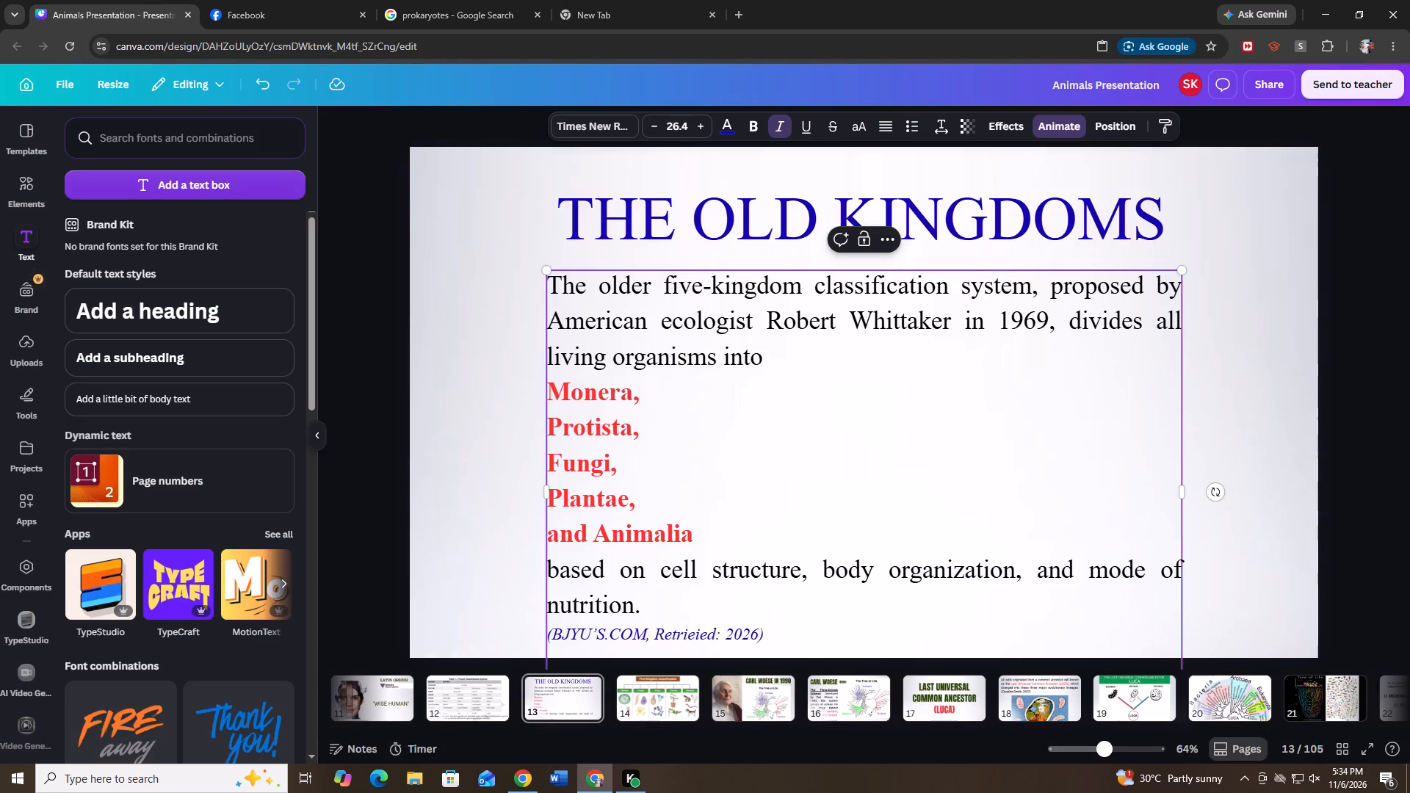
pyautogui.press('v')
pyautogui.click(712, 638)
pyautogui.press('BackSpace')
pyautogui.press('BackSpace')
pyautogui.press('e')
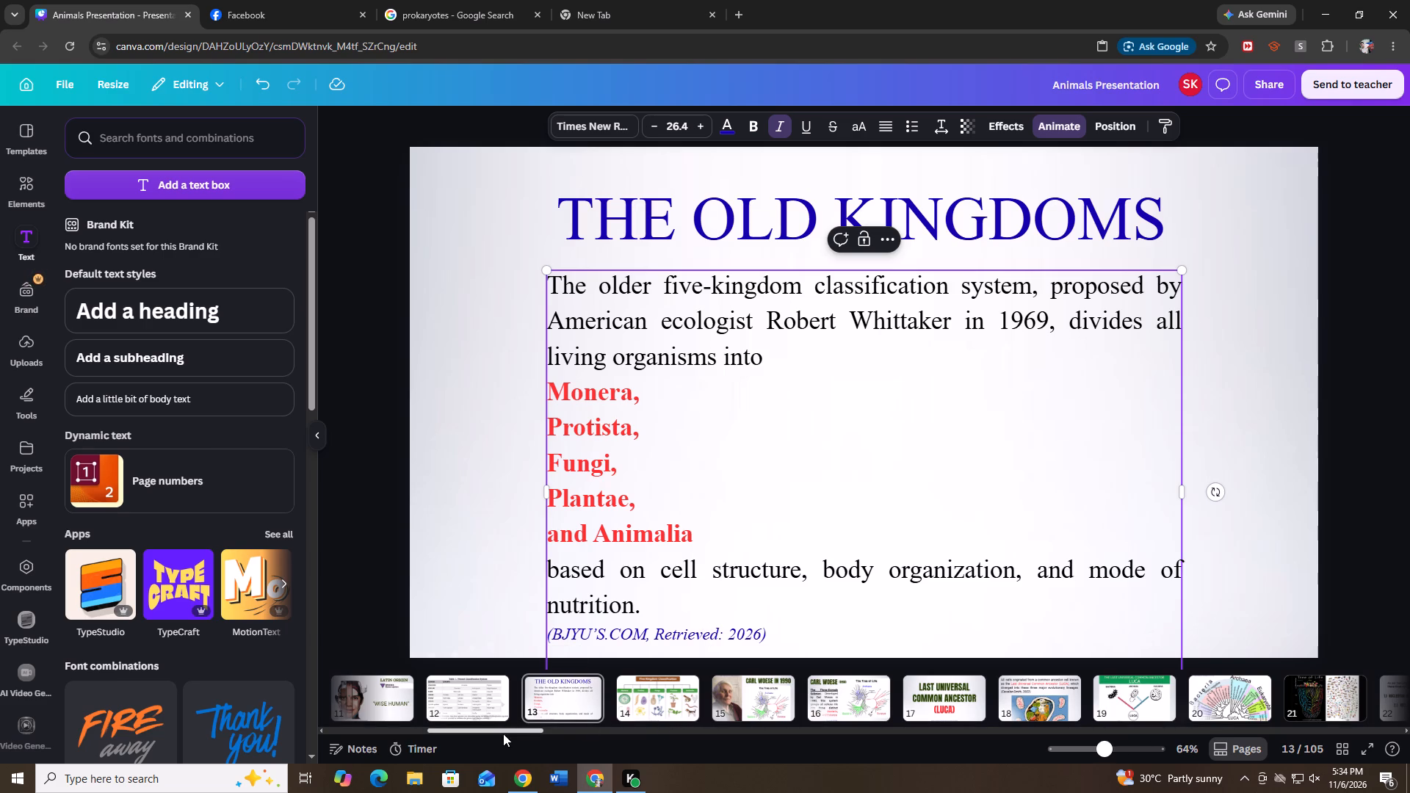
# Copy "Retrieved" from the slide 13 citation and paste it over the same word in the Brittanica.com citation on slide 30, PROKARYOTES.
pyautogui.click(504, 734)
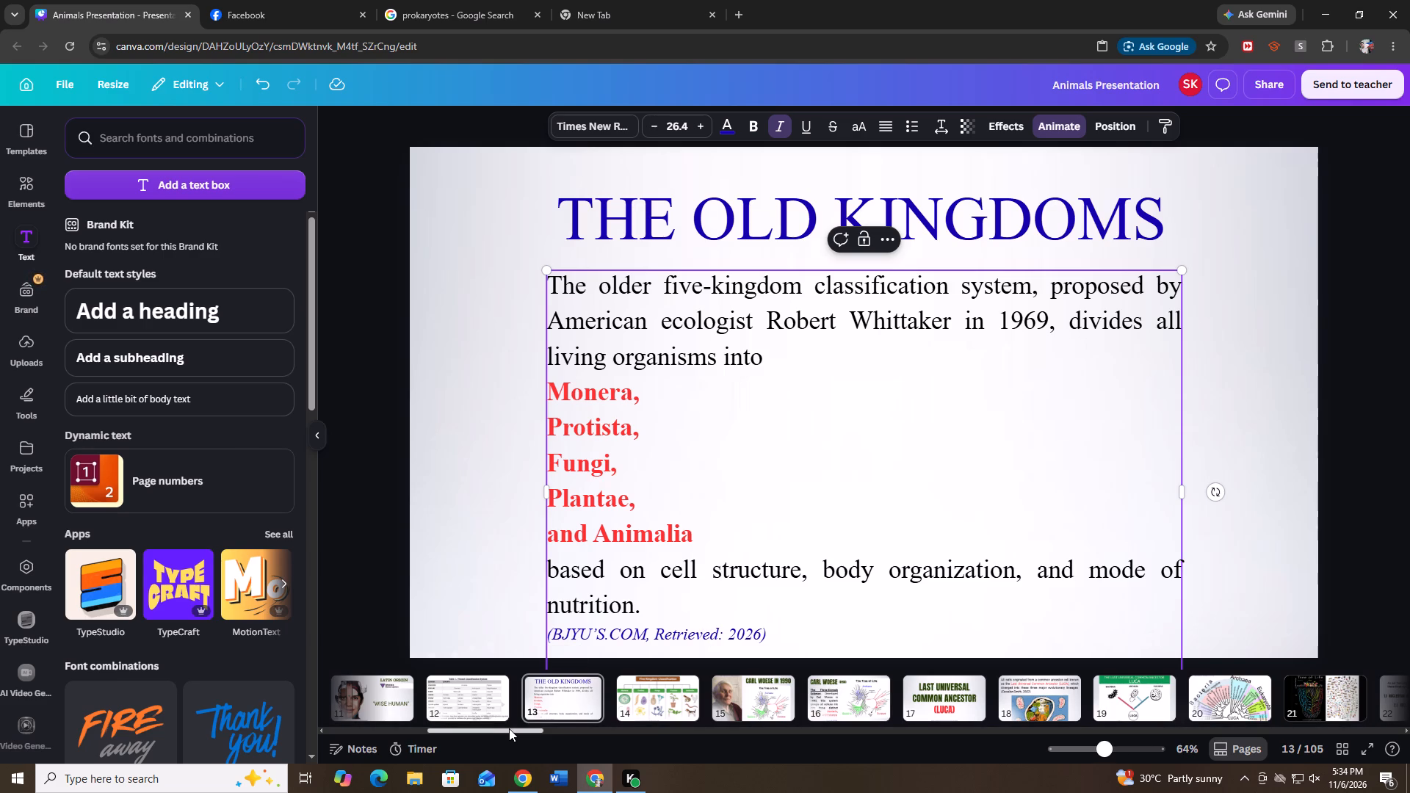
pyautogui.click(509, 728)
pyautogui.doubleClick(690, 637)
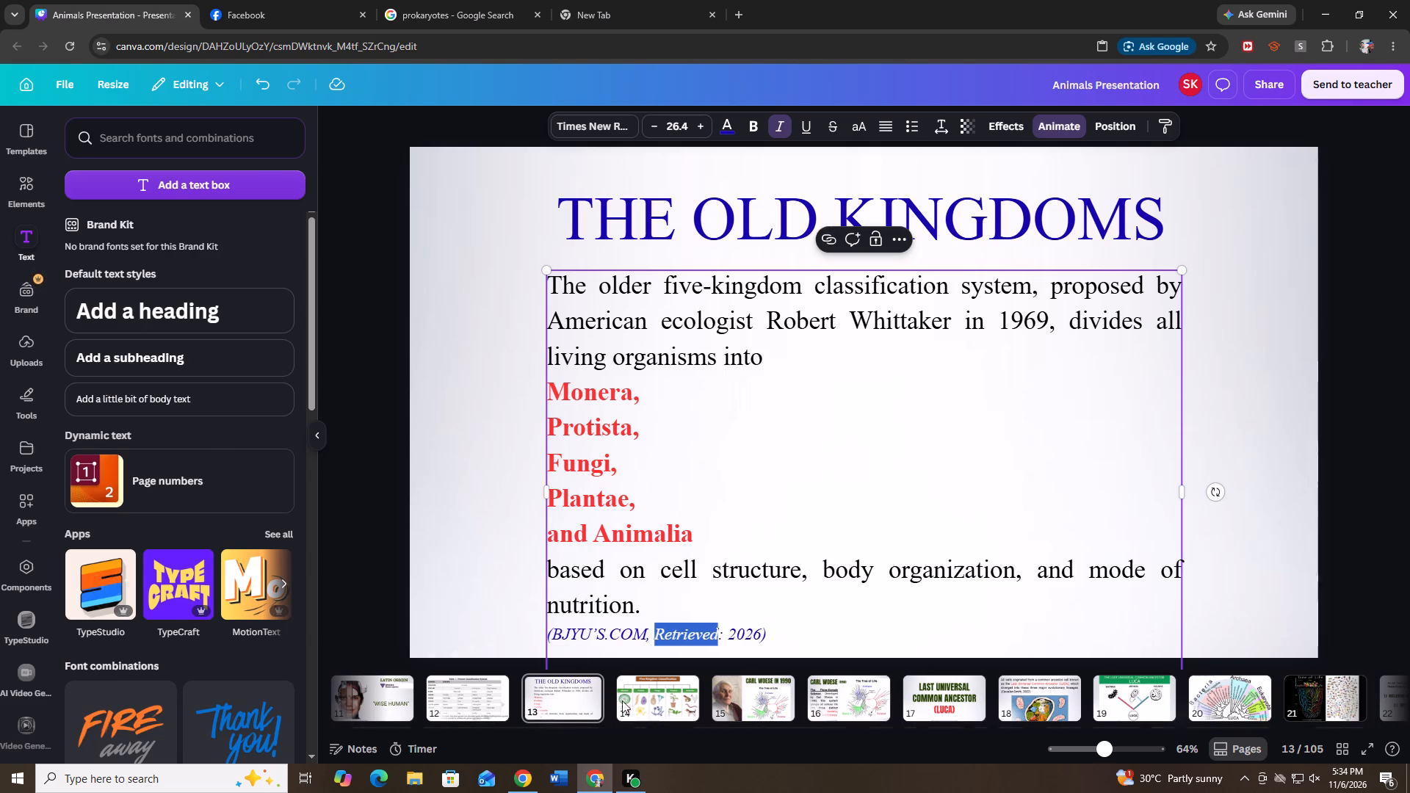
pyautogui.hotkey('ctrl', 'c')
pyautogui.click(535, 725)
pyautogui.moveTo(533, 730); pyautogui.dragTo(692, 753)
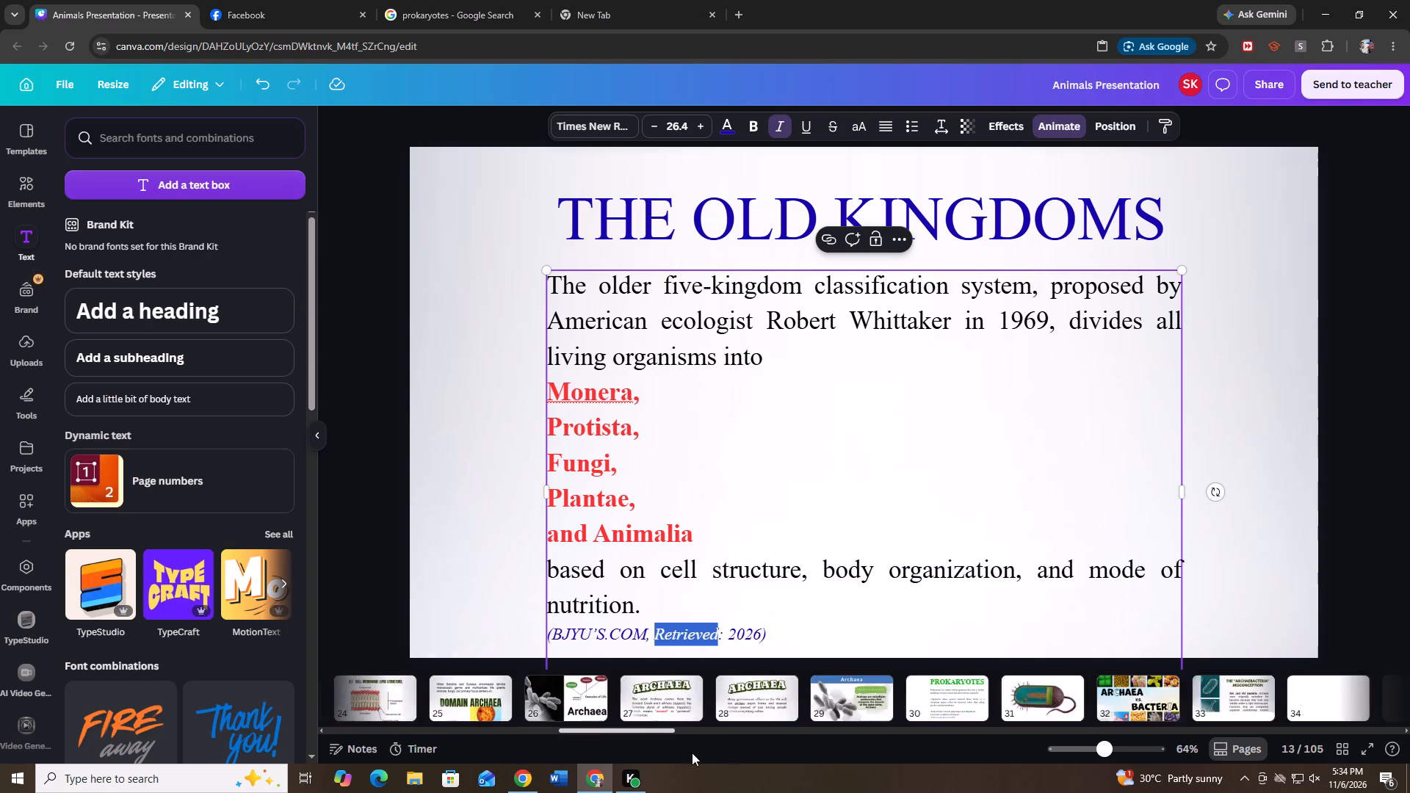
pyautogui.moveTo(692, 753); pyautogui.dragTo(728, 747)
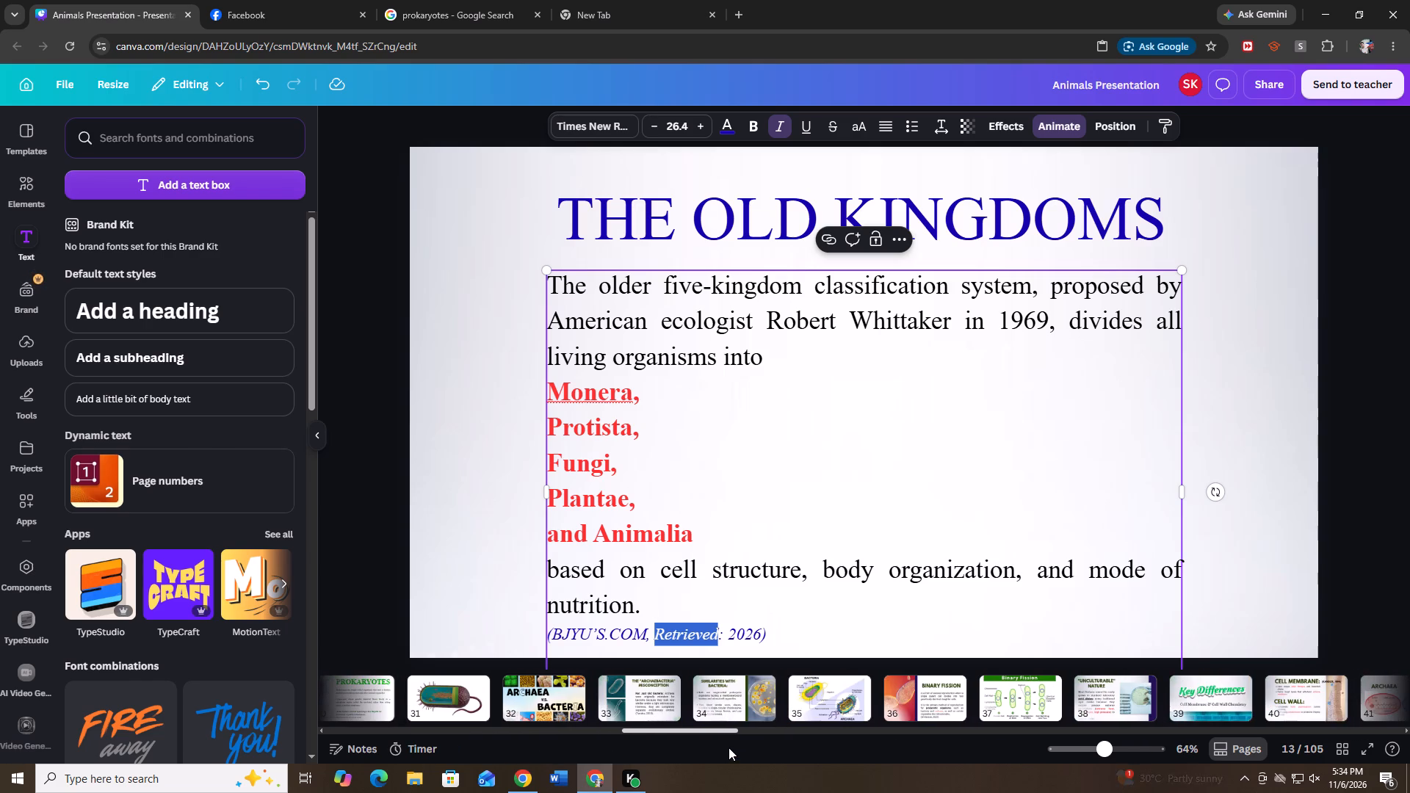
pyautogui.moveTo(728, 747); pyautogui.dragTo(620, 726)
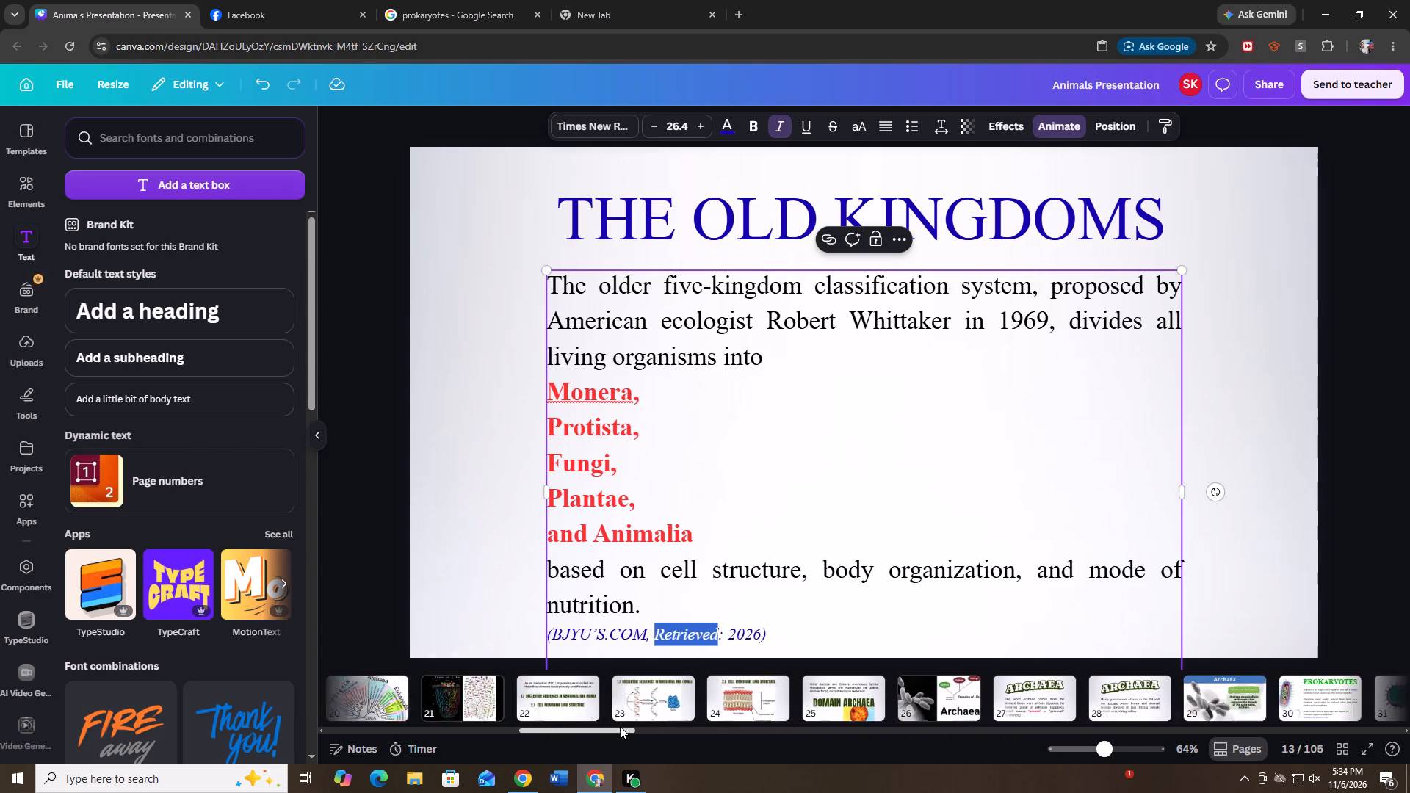
pyautogui.moveTo(620, 726); pyautogui.dragTo(546, 746)
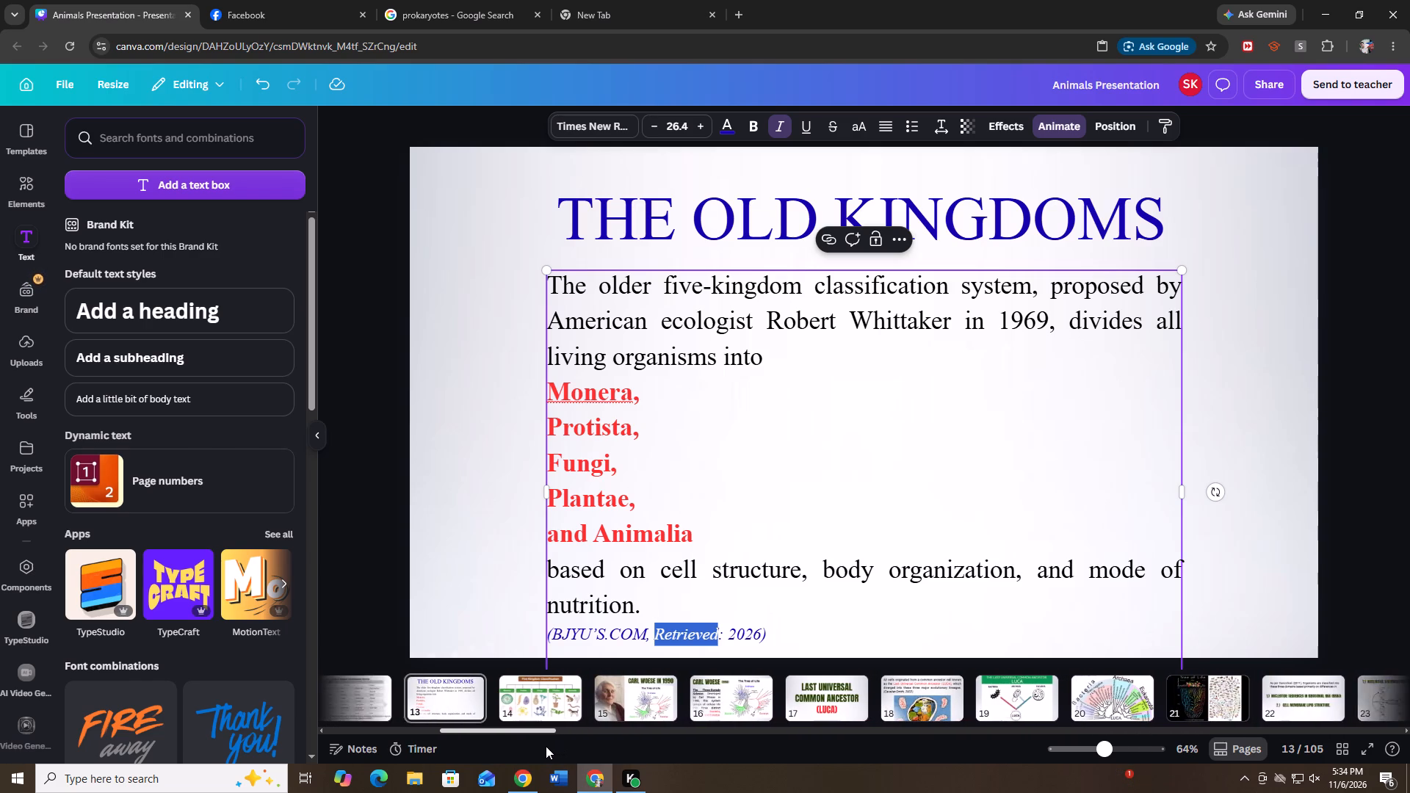
pyautogui.moveTo(546, 746); pyautogui.dragTo(536, 753)
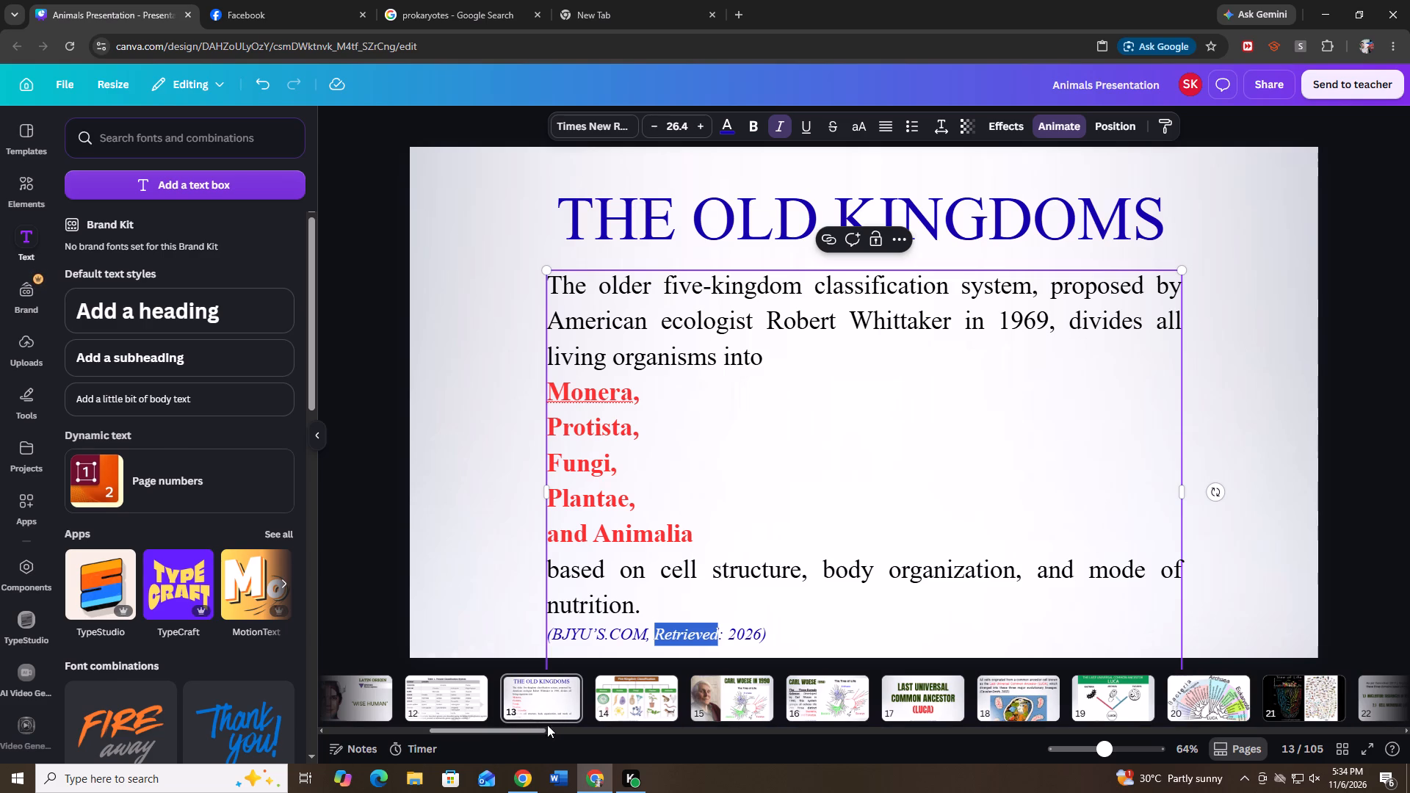
pyautogui.moveTo(533, 728); pyautogui.dragTo(616, 723)
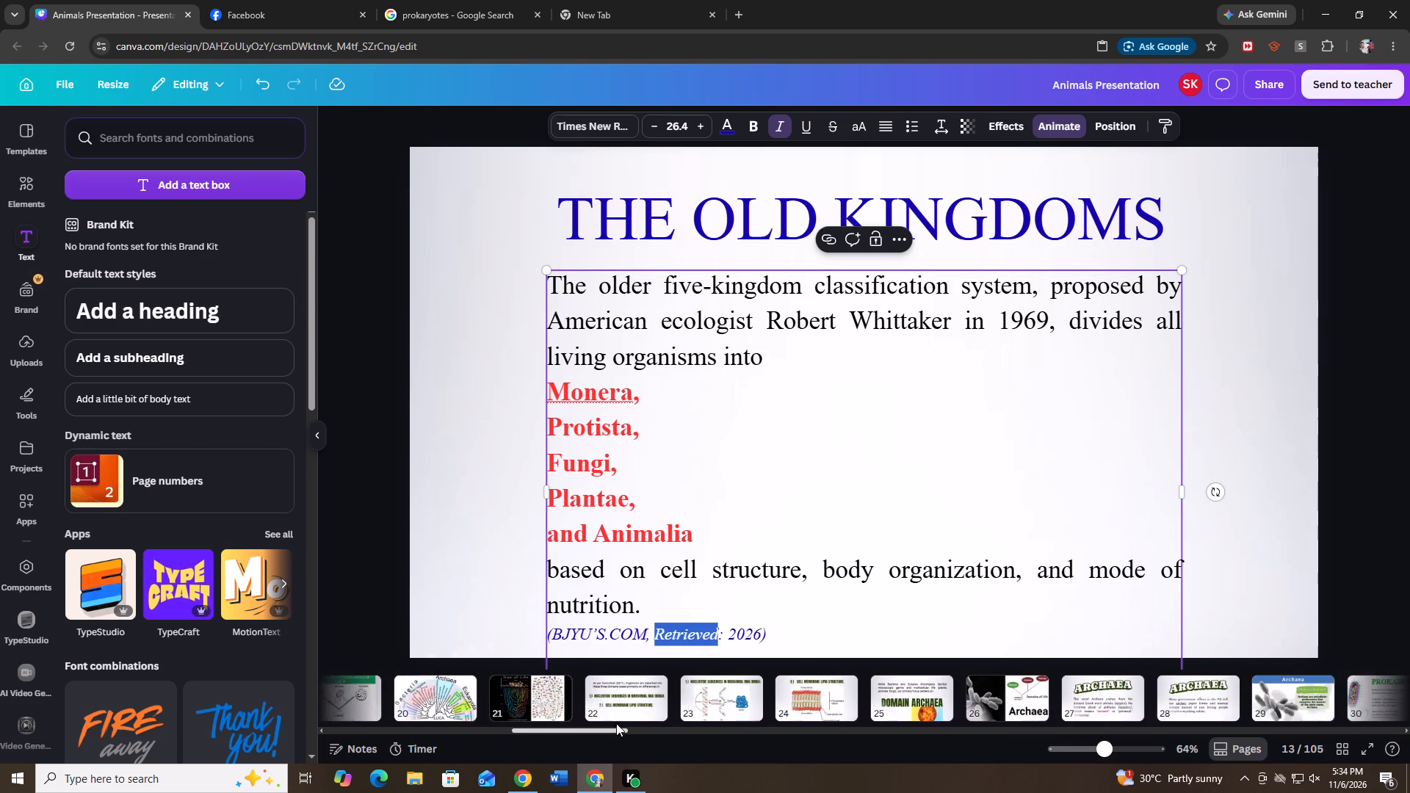
pyautogui.moveTo(616, 723); pyautogui.dragTo(659, 734)
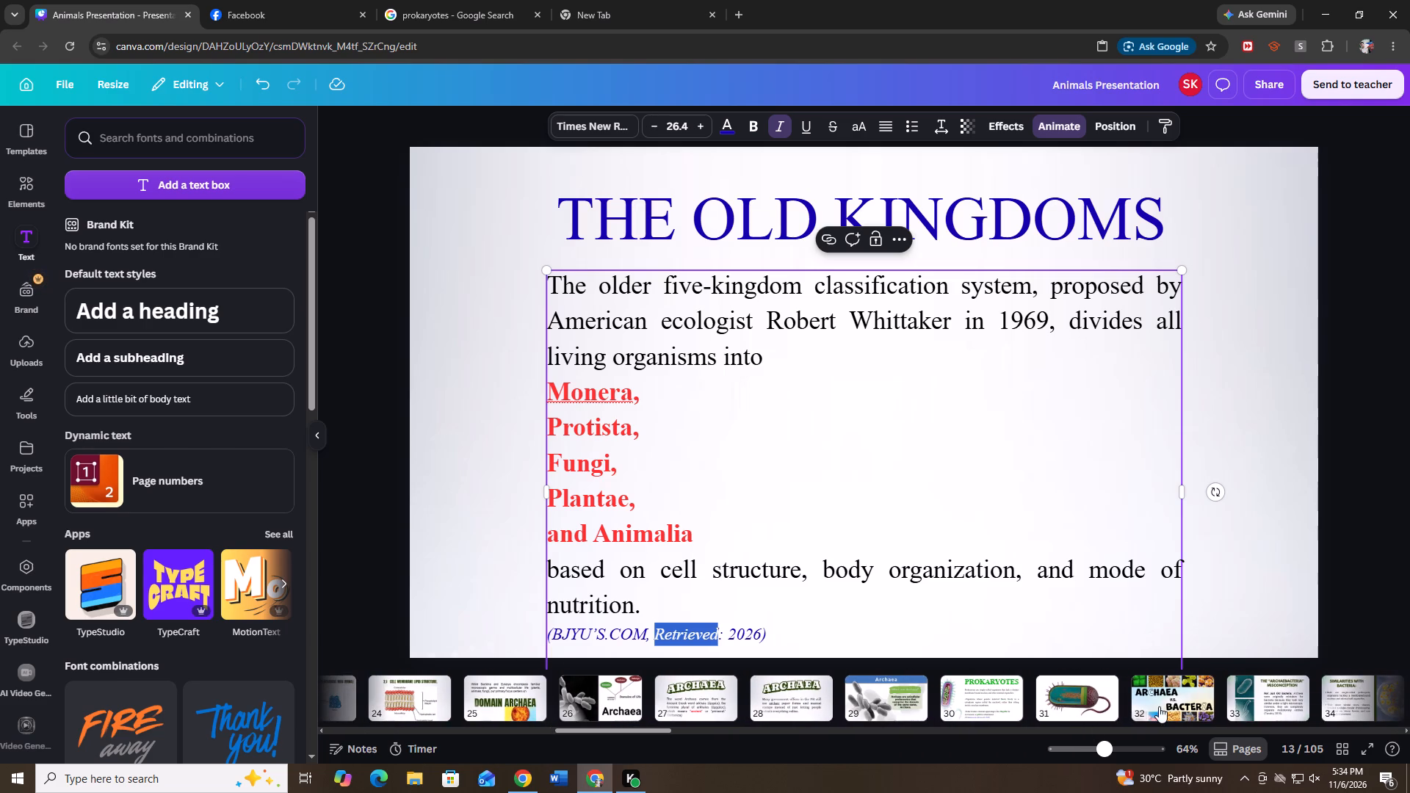
pyautogui.click(982, 713)
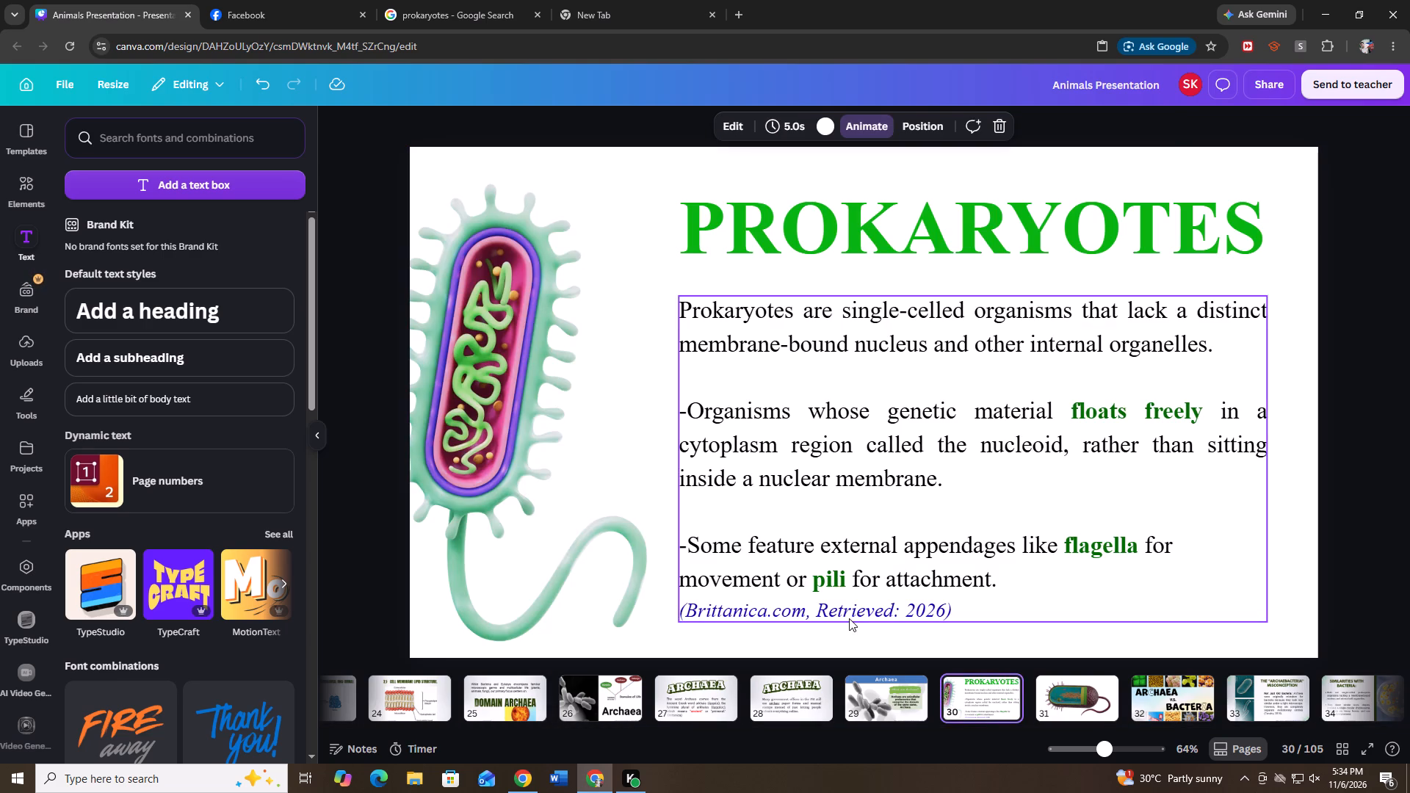
pyautogui.click(849, 618)
pyautogui.click(854, 609)
pyautogui.doubleClick(855, 609)
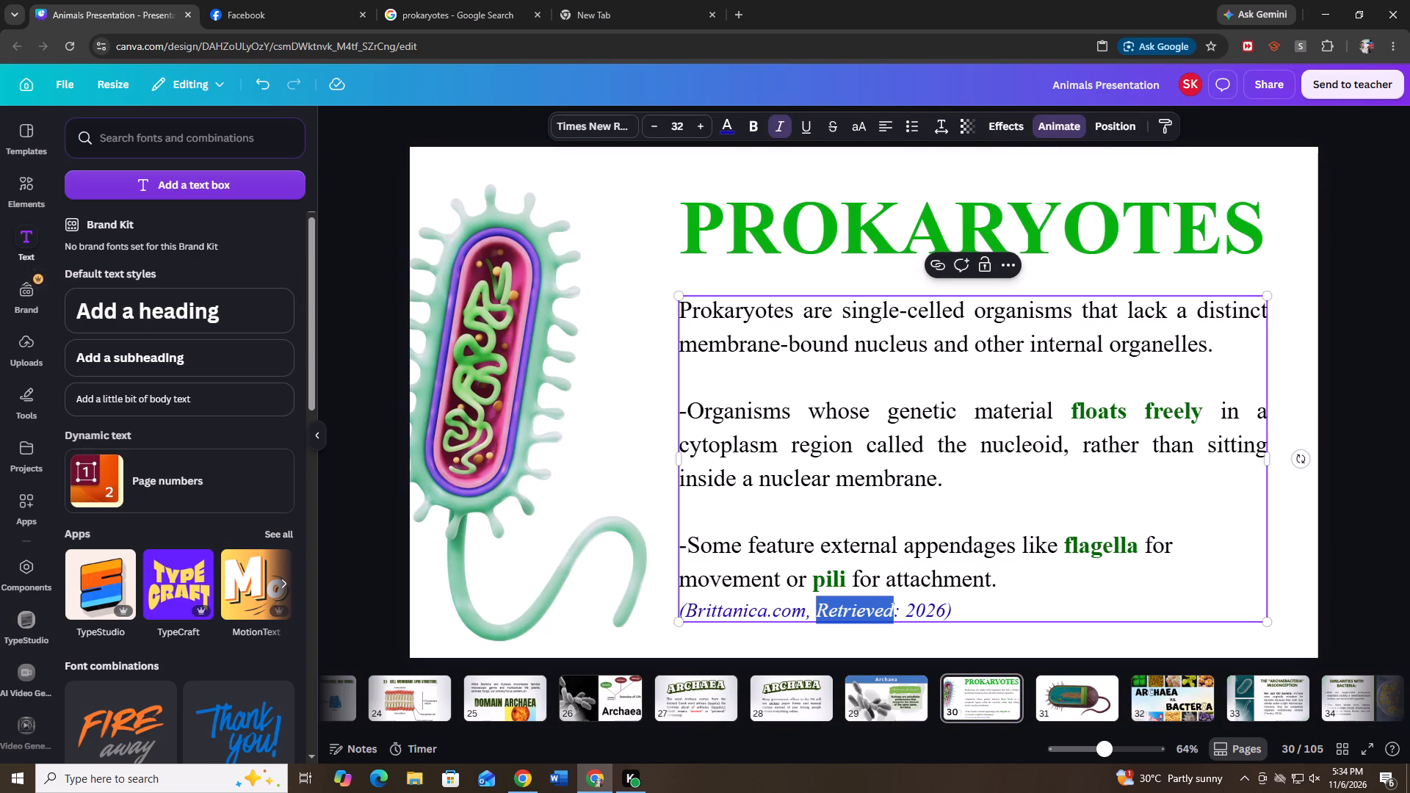
pyautogui.hotkey('ctrl', 'v')
pyautogui.doubleClick(1334, 579)
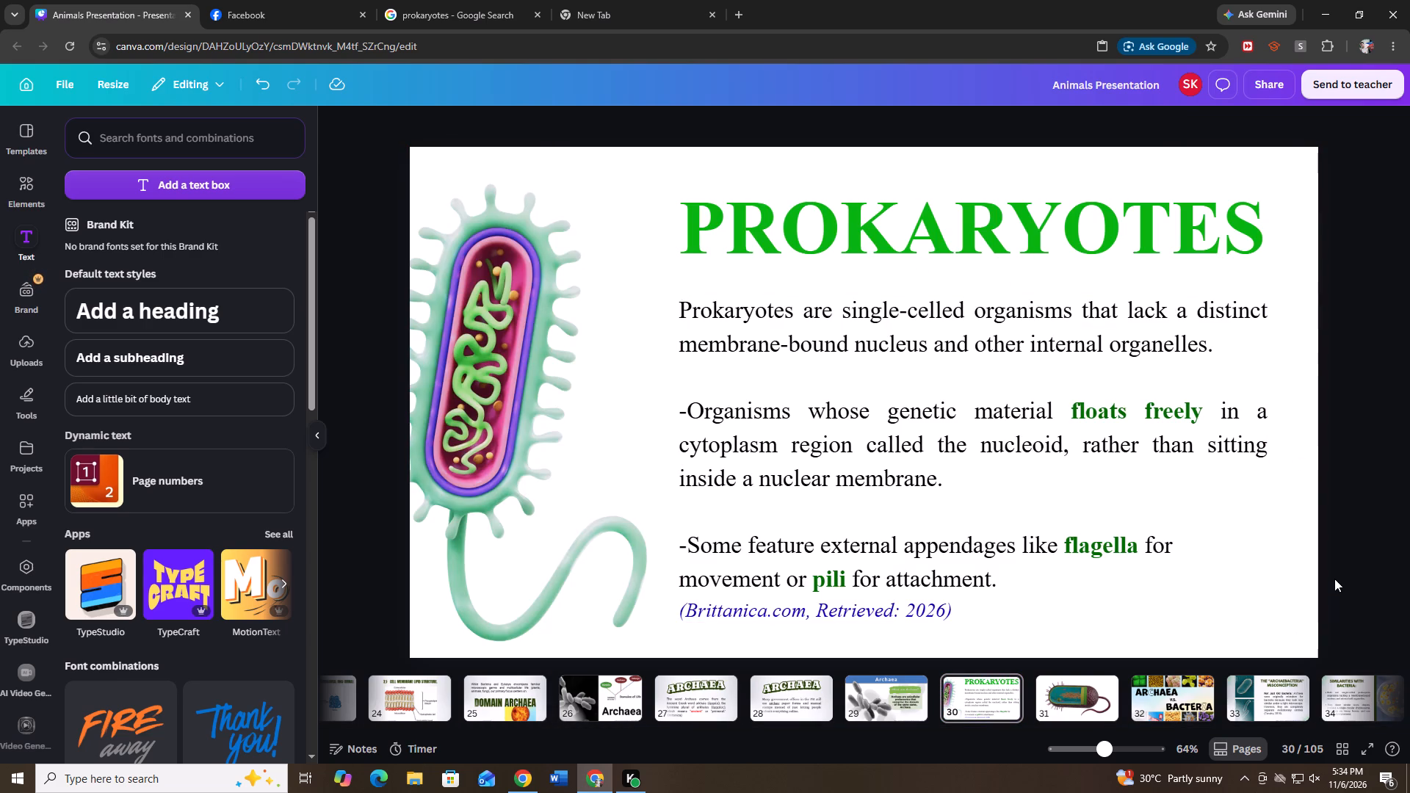
# Insert a blank slide directly after slide 30, PROKARYOTES.
pyautogui.click(1040, 685)
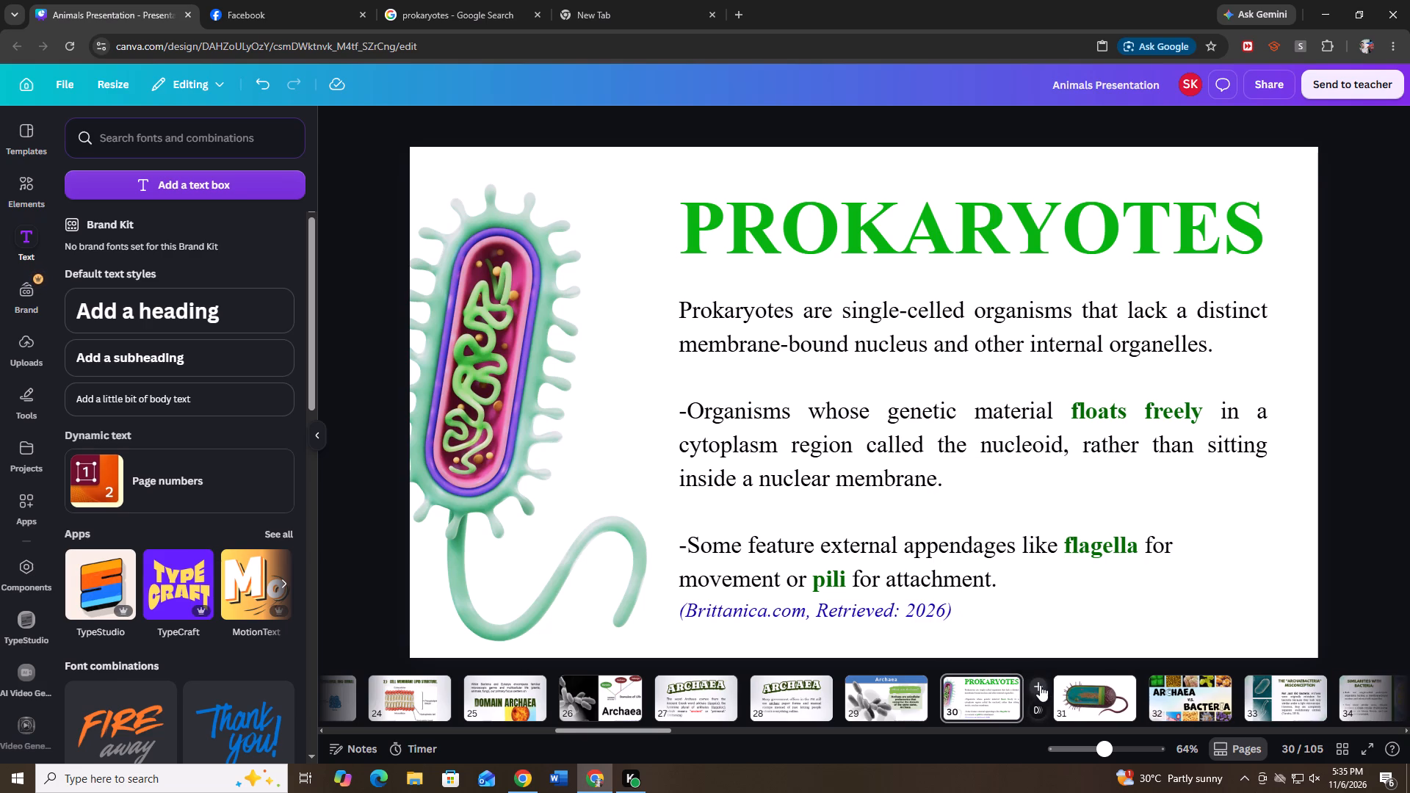
# Search Google Images for "eukaryotes and prokaryotes".
pyautogui.click(475, 0)
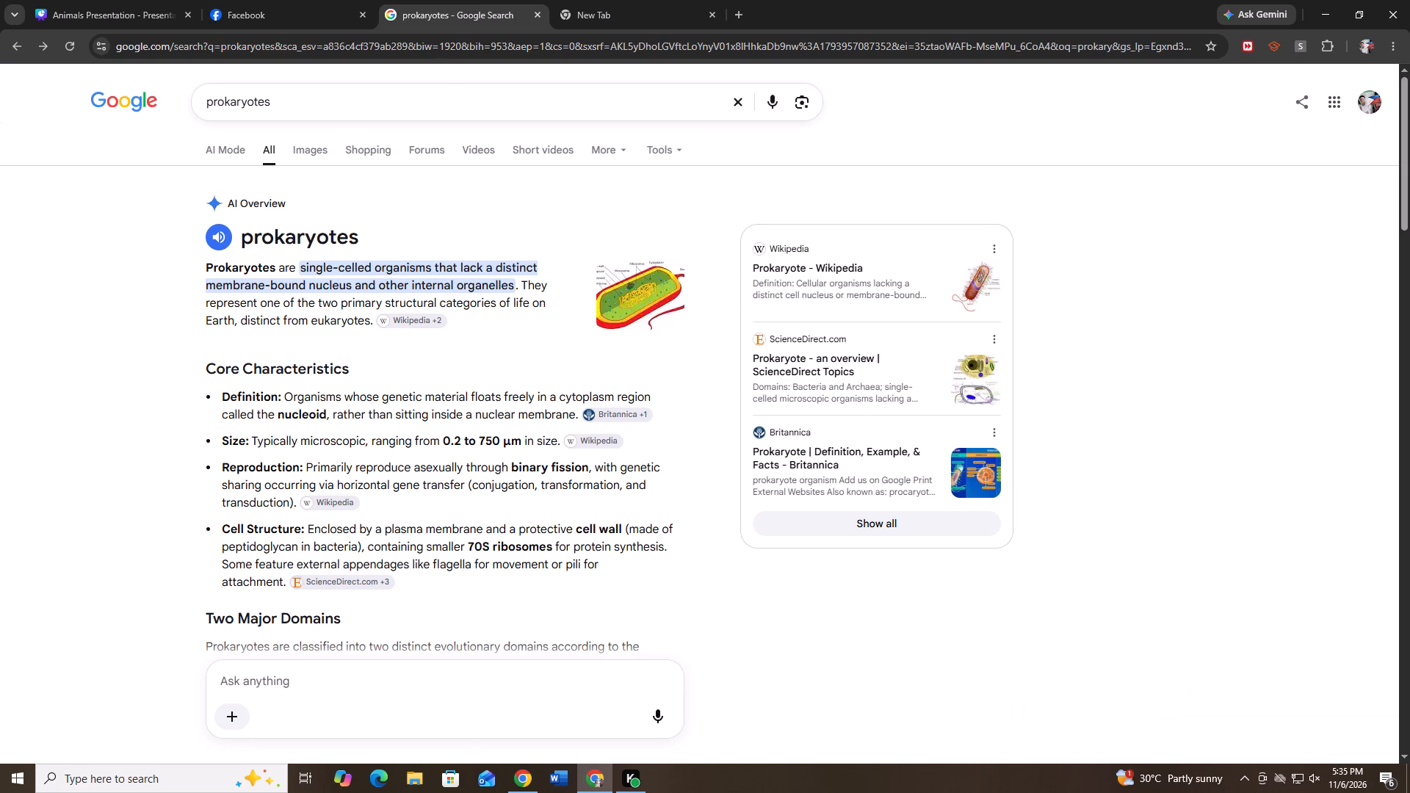
pyautogui.click(322, 153)
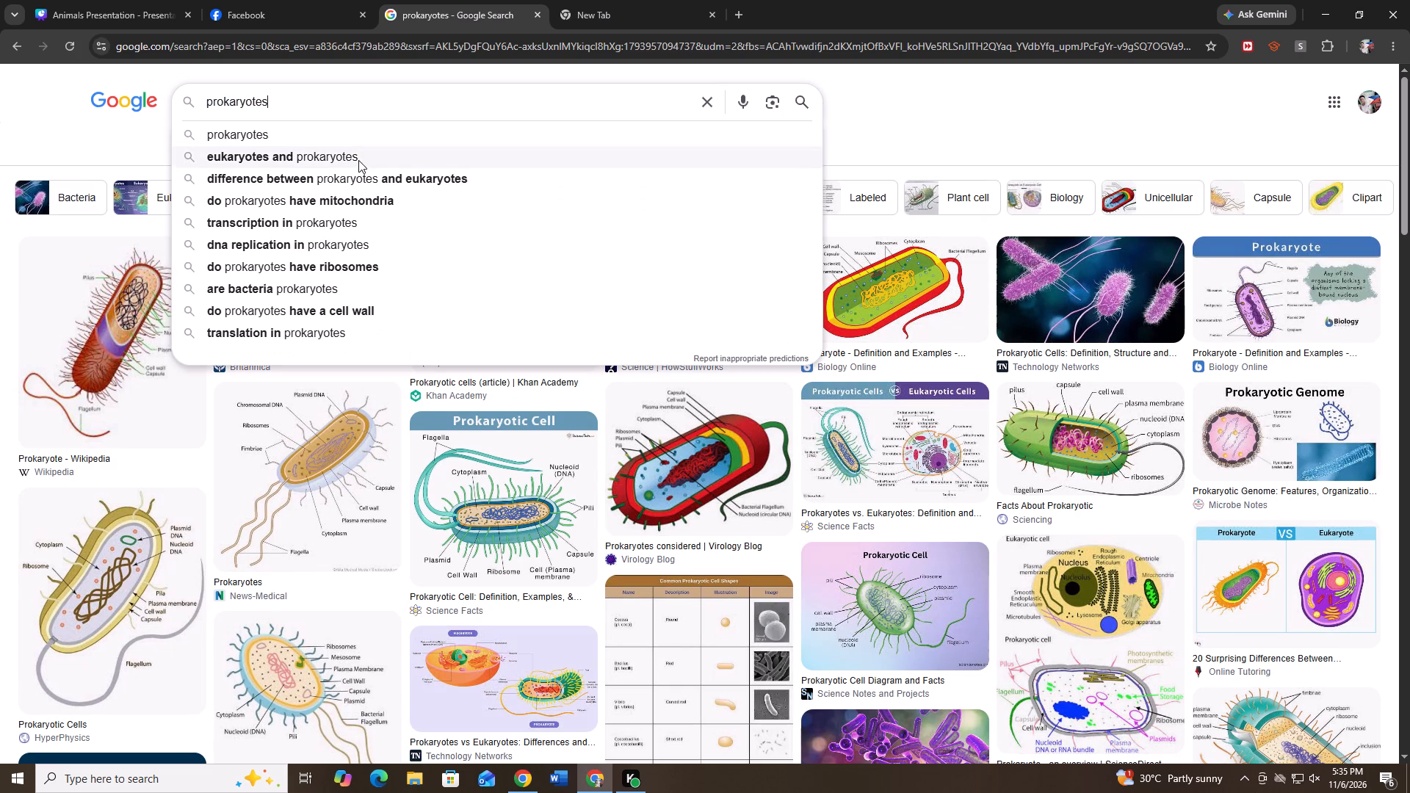
pyautogui.click(359, 164)
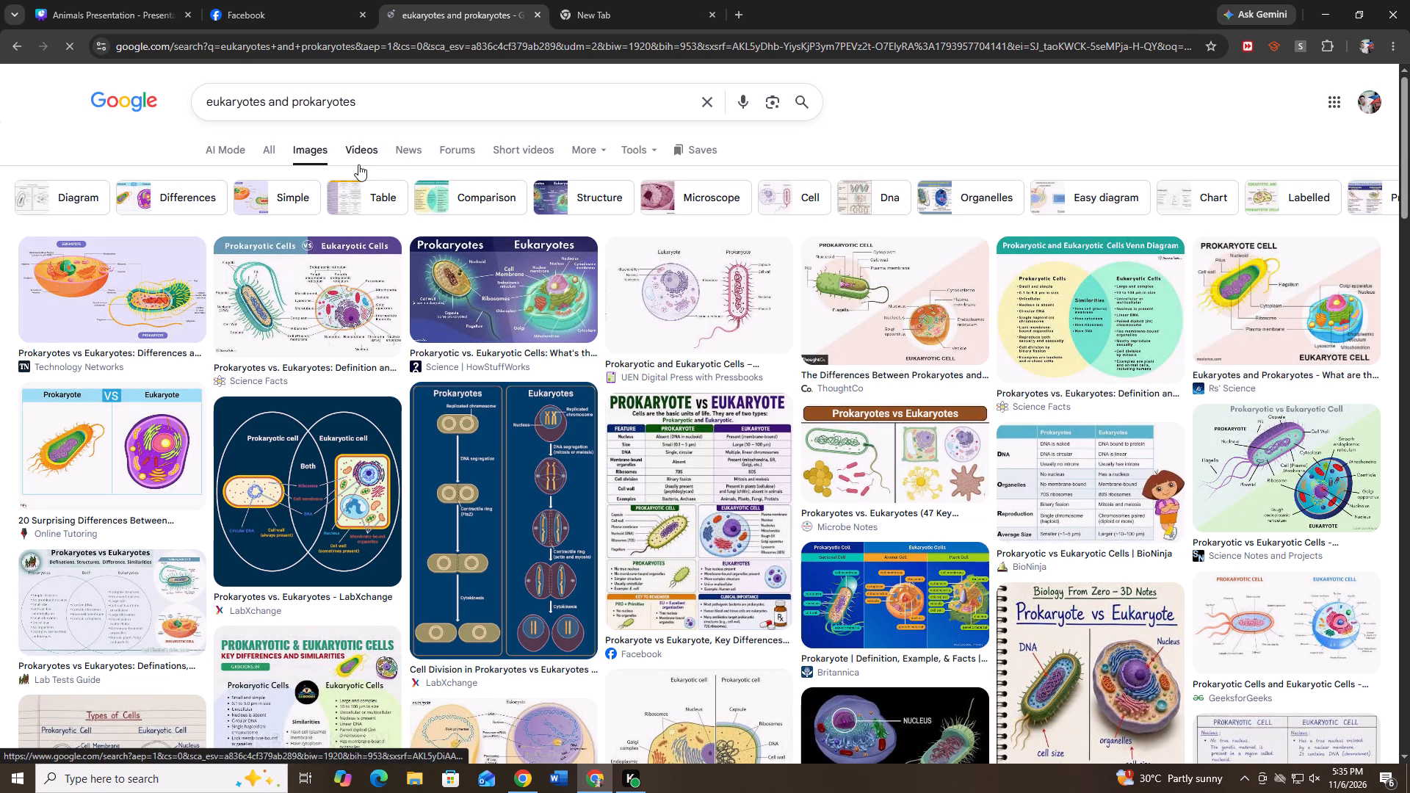
# Close the Facebook browser tab.
pyautogui.click(337, 0)
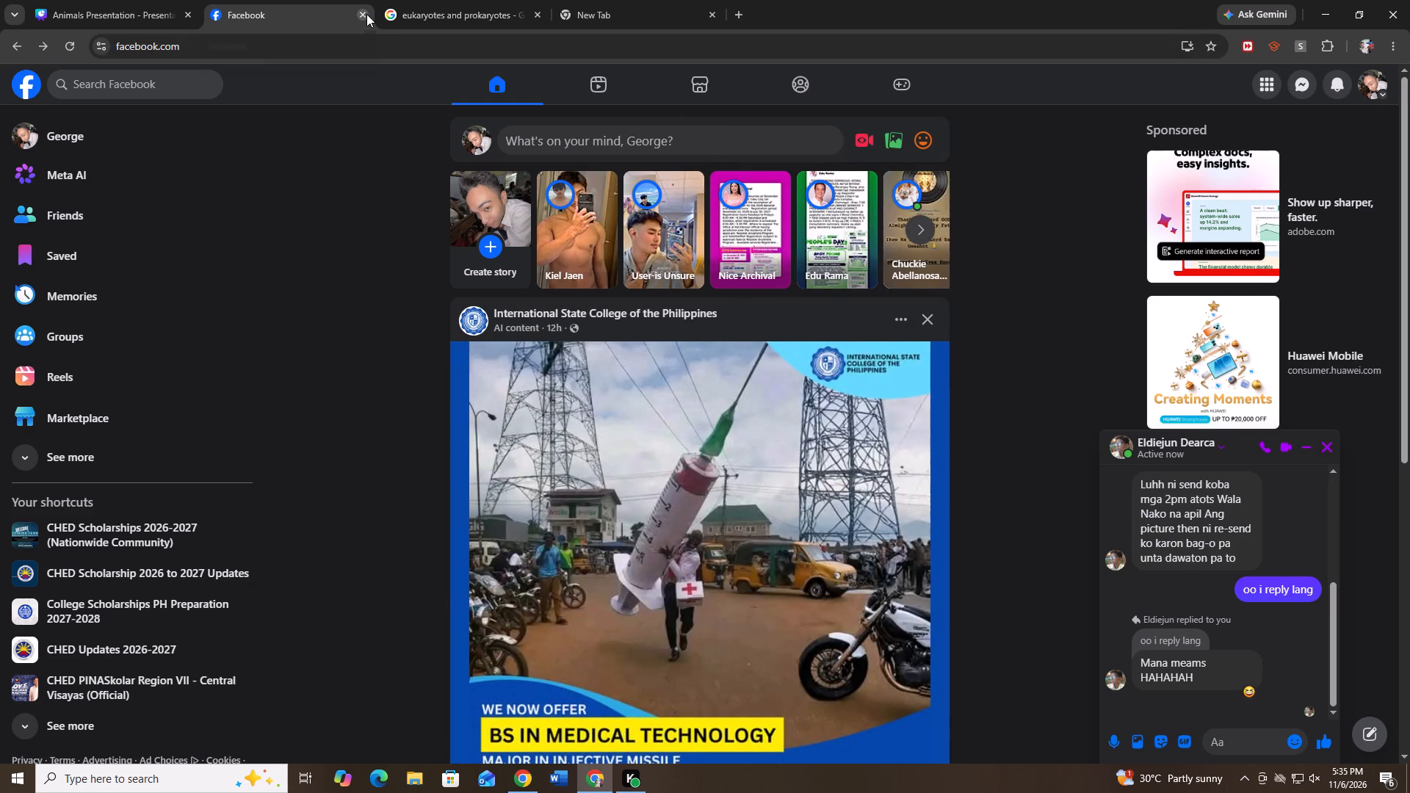
pyautogui.click(366, 14)
# Back in the Canva presentation, examine the labelled bacteria and archaea diagram on slide 36, and return to blank slide 31.
pyautogui.click(157, 0)
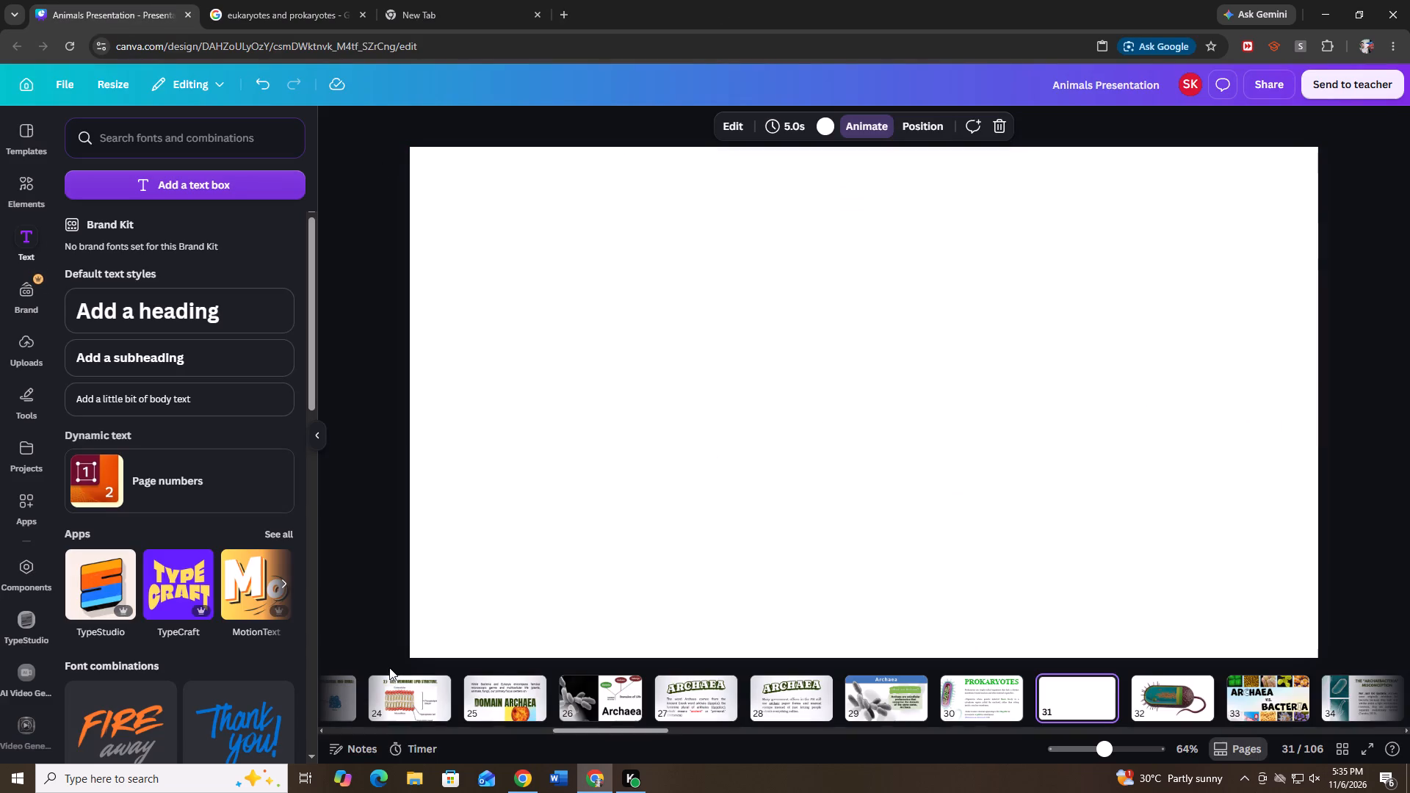
pyautogui.moveTo(632, 728); pyautogui.dragTo(679, 736)
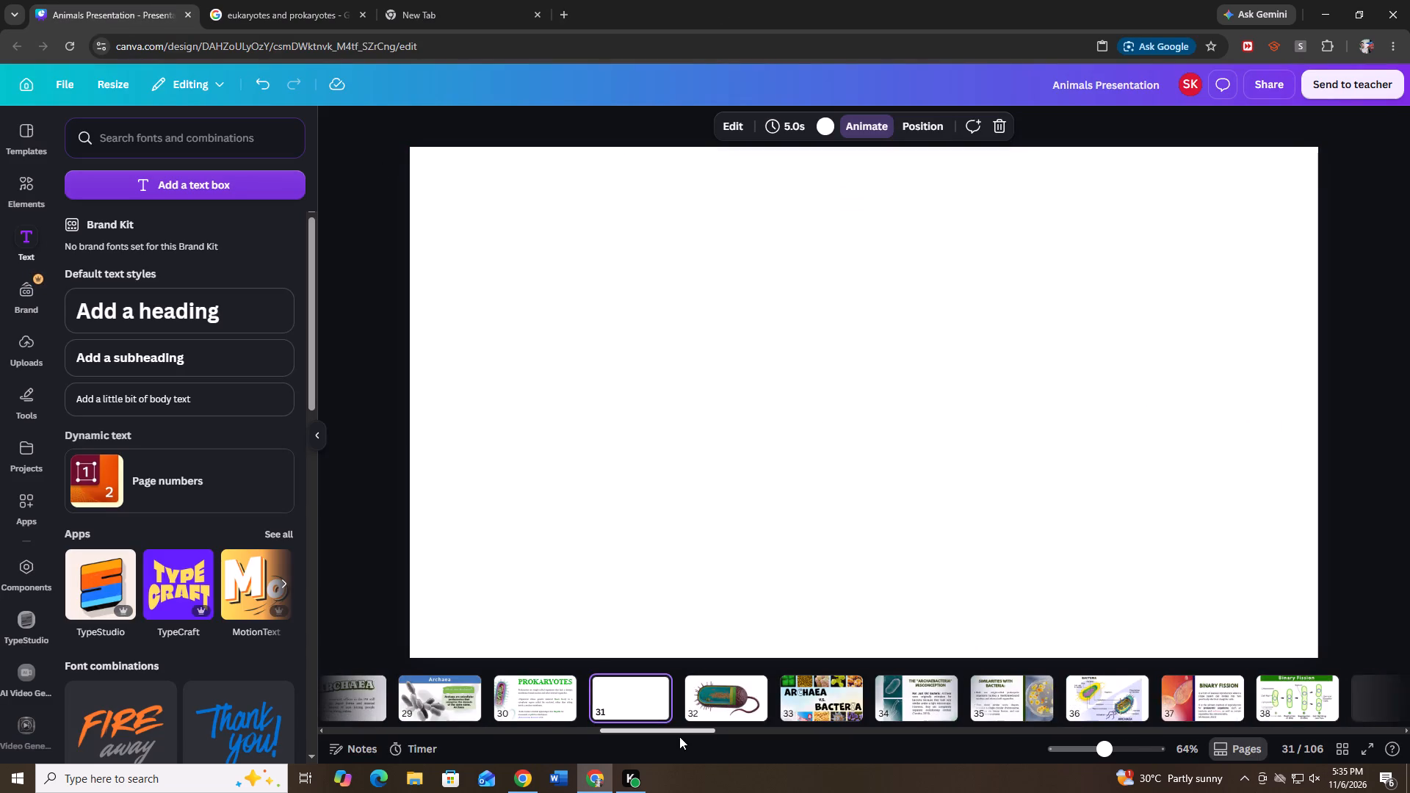
pyautogui.moveTo(679, 736); pyautogui.dragTo(694, 738)
pyautogui.click(955, 708)
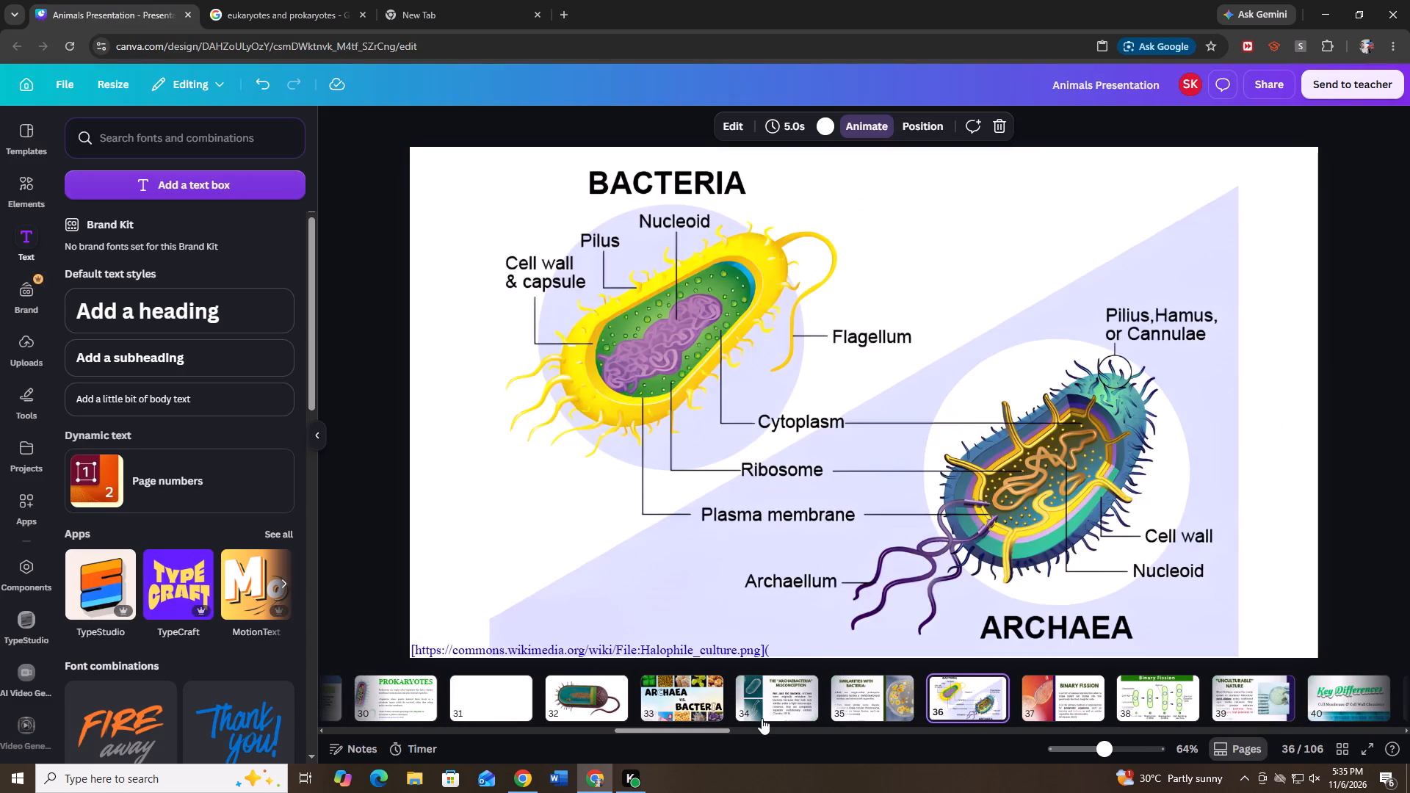
pyautogui.moveTo(727, 727); pyautogui.dragTo(707, 723)
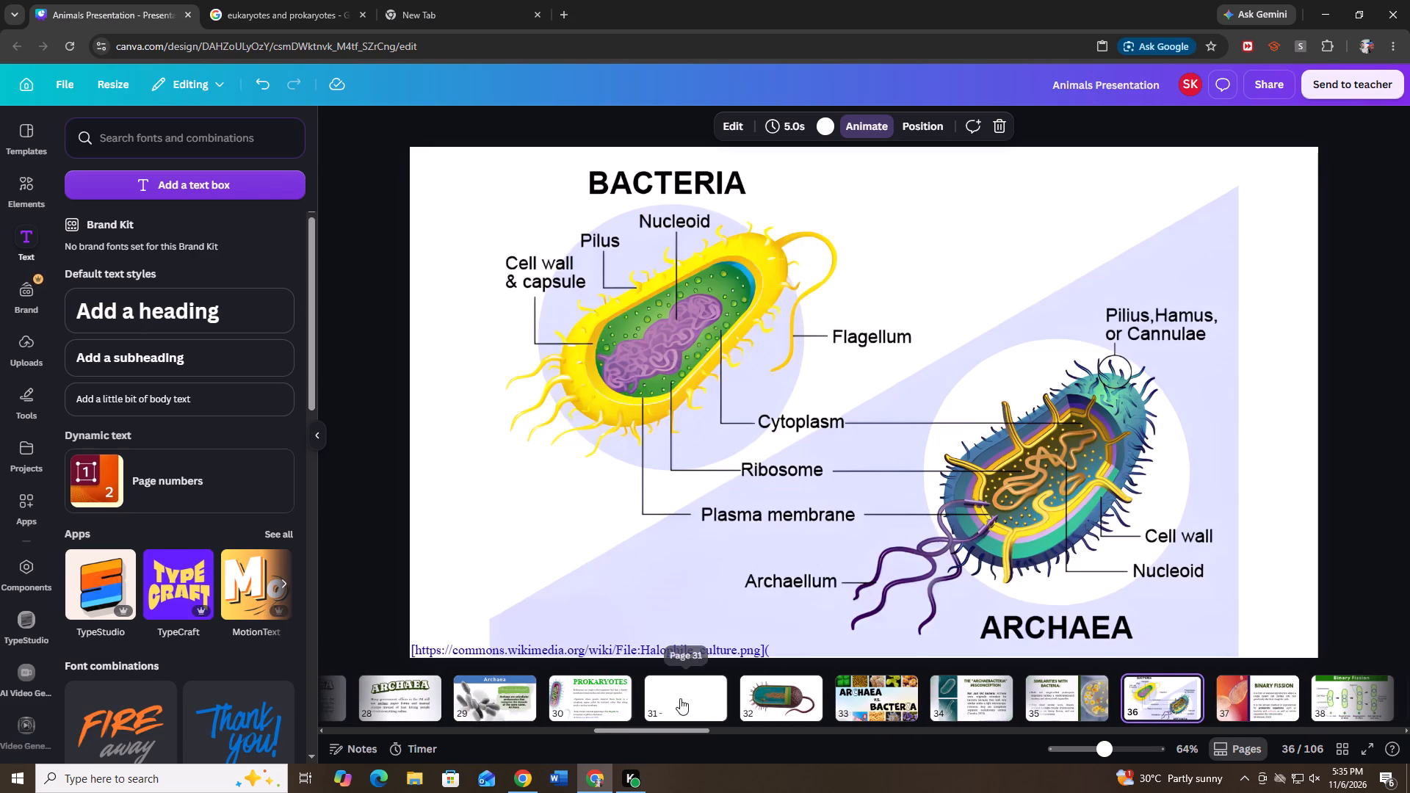
pyautogui.click(680, 698)
# Copy the BioNinja Prokaryotes and Eukaryotes comparison table image from the Google Images results and paste it onto blank slide 31 in Canva.
pyautogui.click(308, 0)
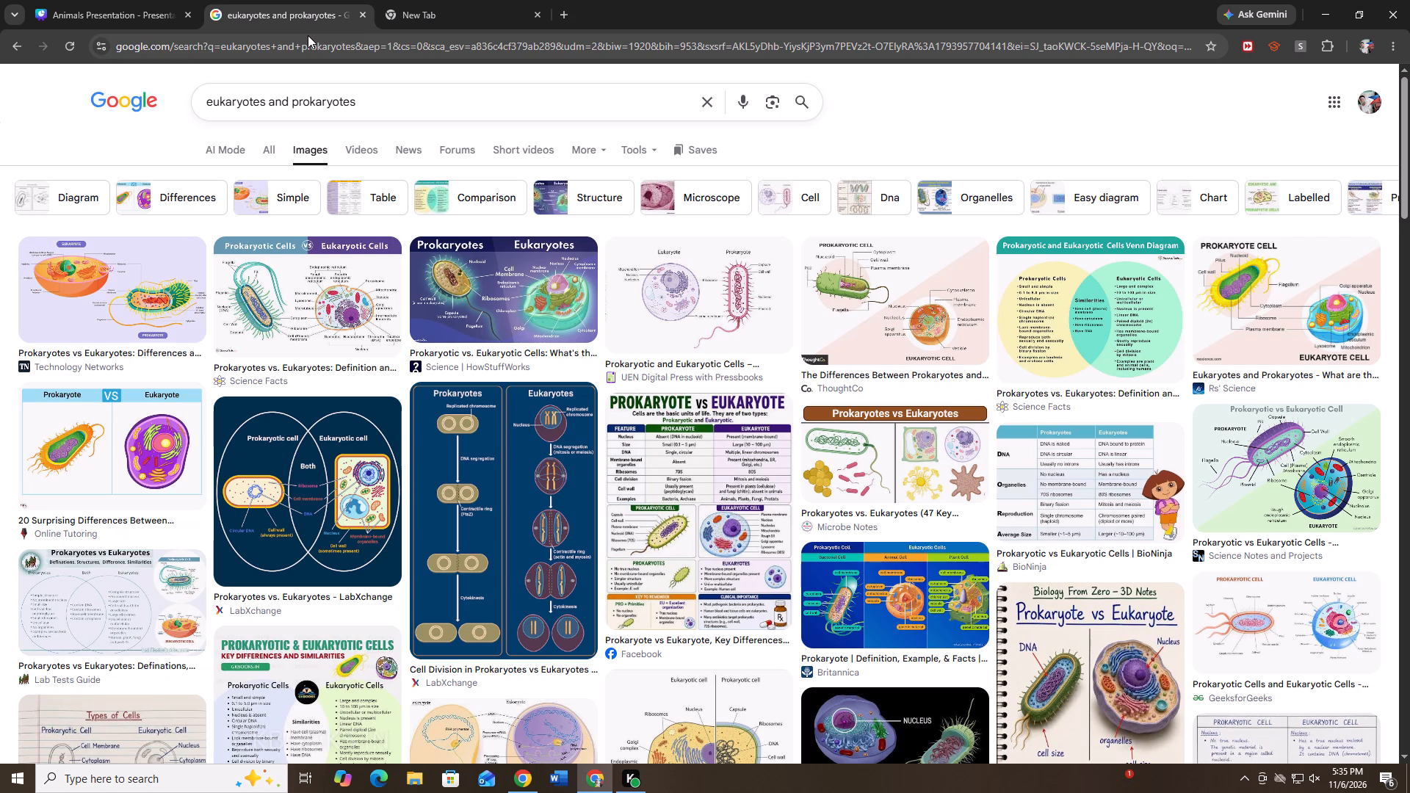
pyautogui.click(1058, 452)
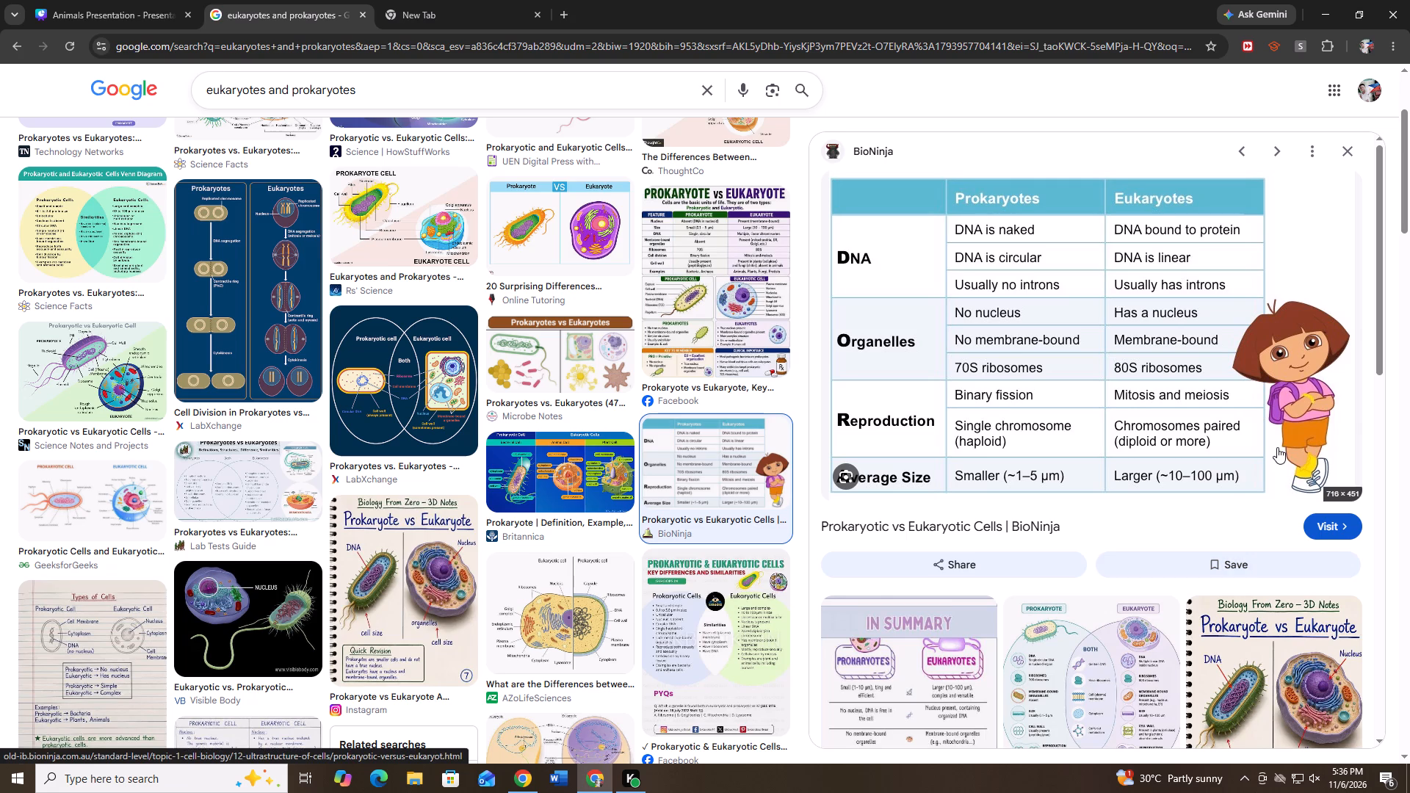
pyautogui.rightClick(1124, 355)
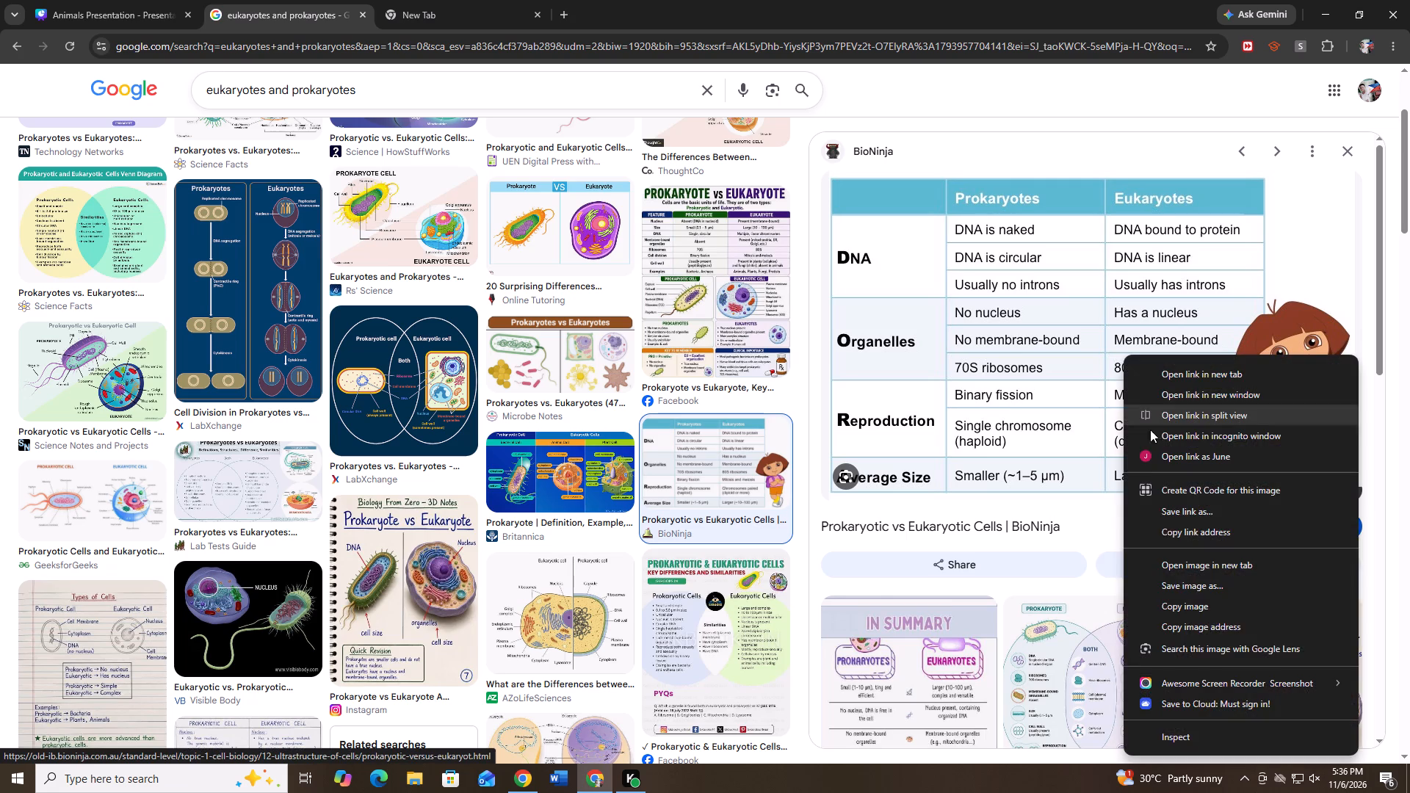
pyautogui.click(1202, 610)
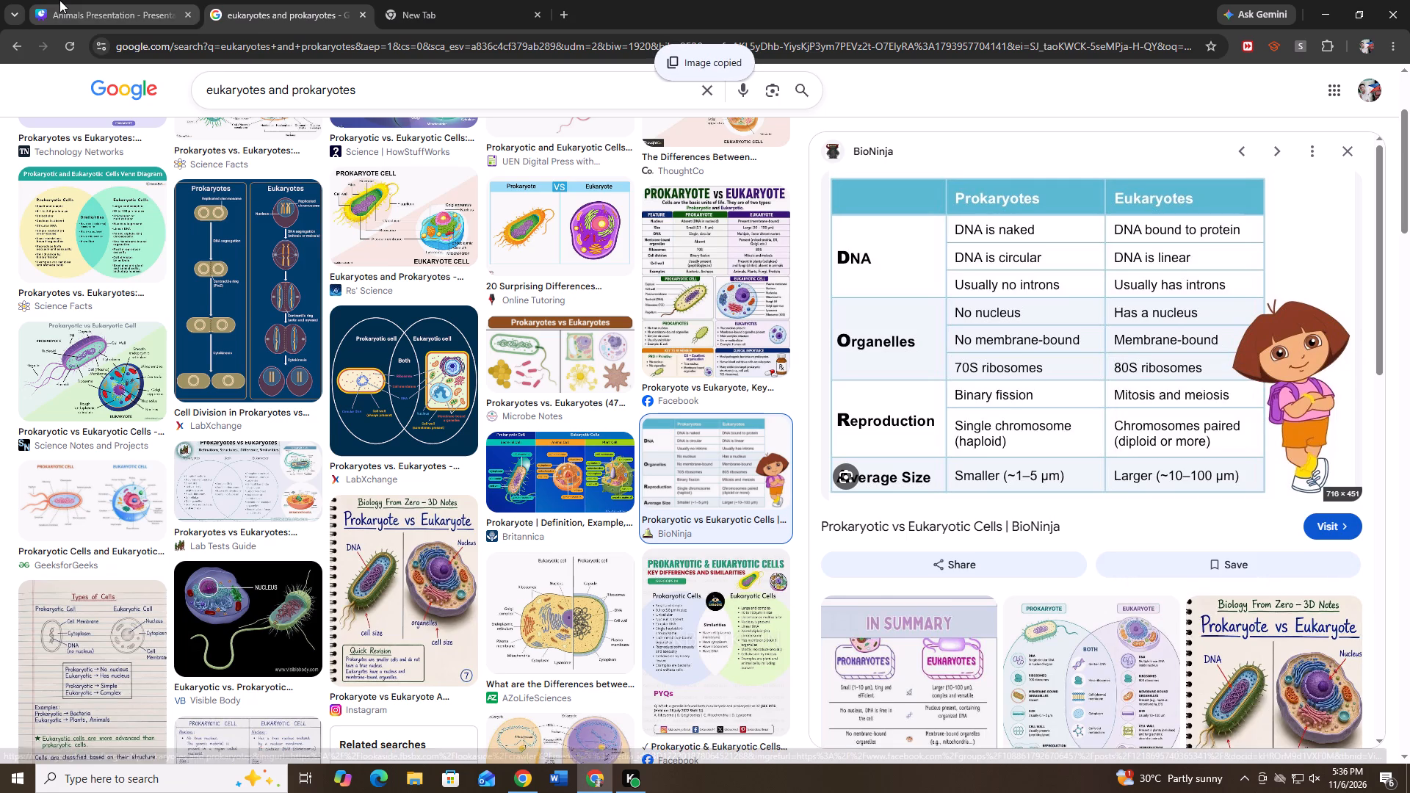
pyautogui.click(59, 0)
pyautogui.hotkey('ctrl', 'v')
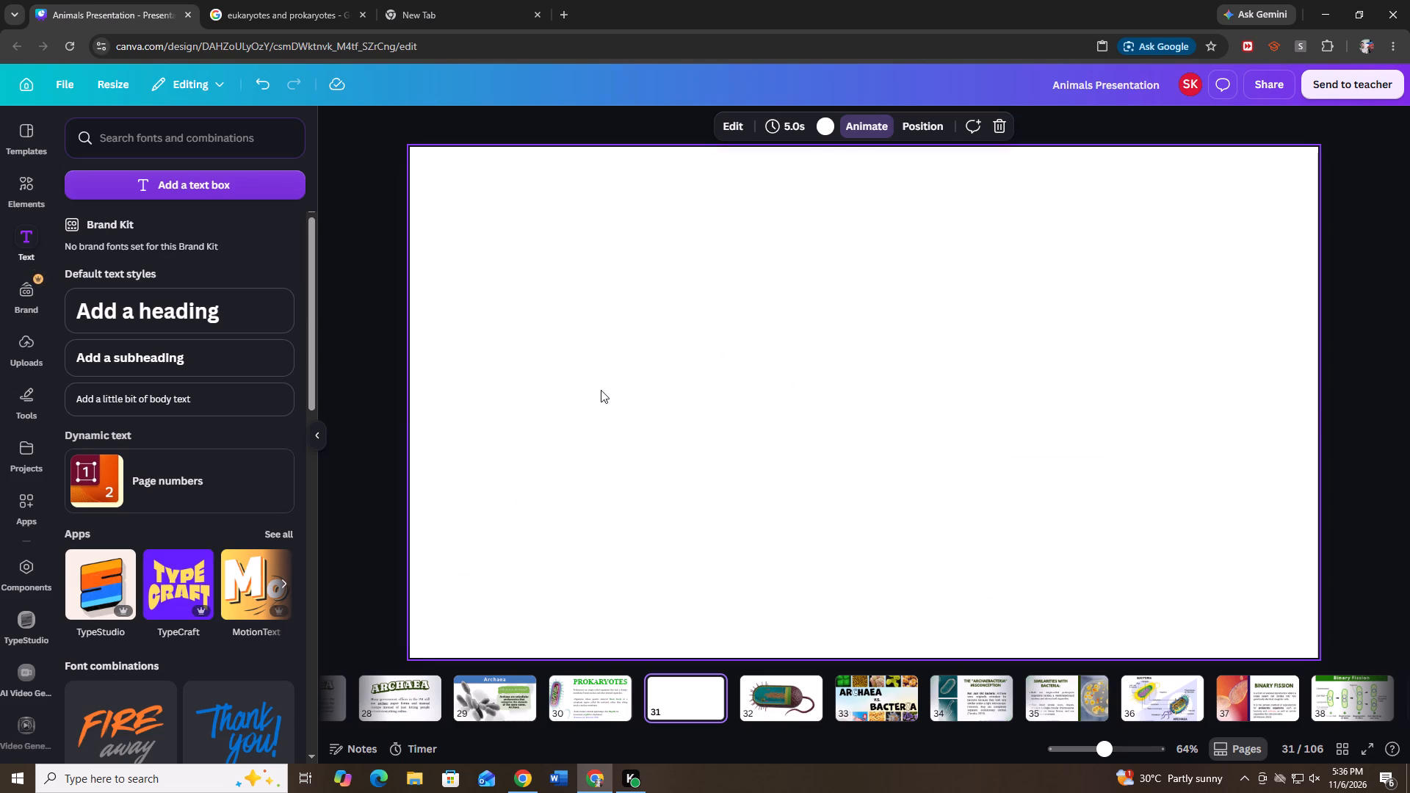
# Enlarge the pasted comparison table image to nearly the full height of slide 31 and centre it horizontally.
pyautogui.moveTo(824, 405); pyautogui.dragTo(596, 289)
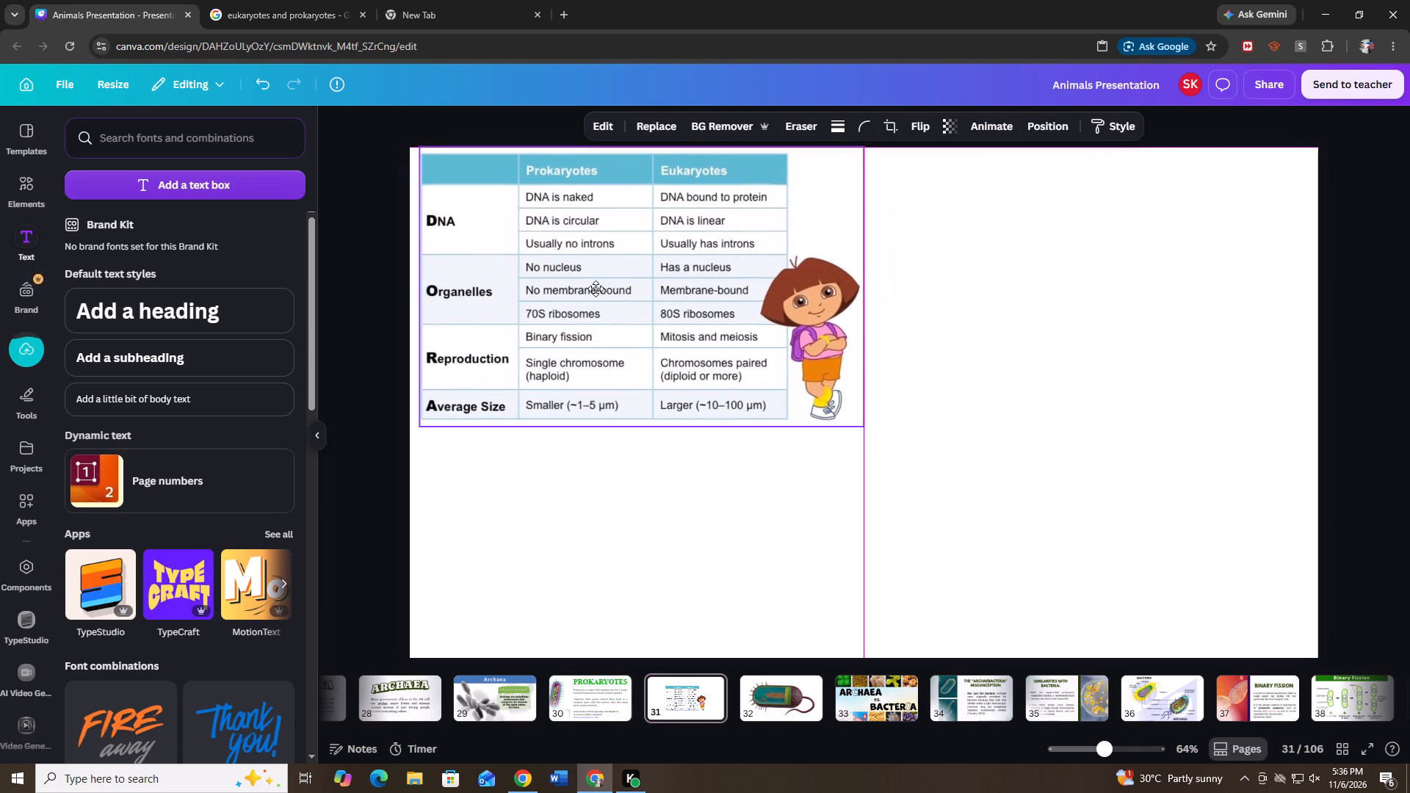
pyautogui.moveTo(596, 289); pyautogui.dragTo(595, 289)
pyautogui.moveTo(853, 428); pyautogui.dragTo(1269, 555)
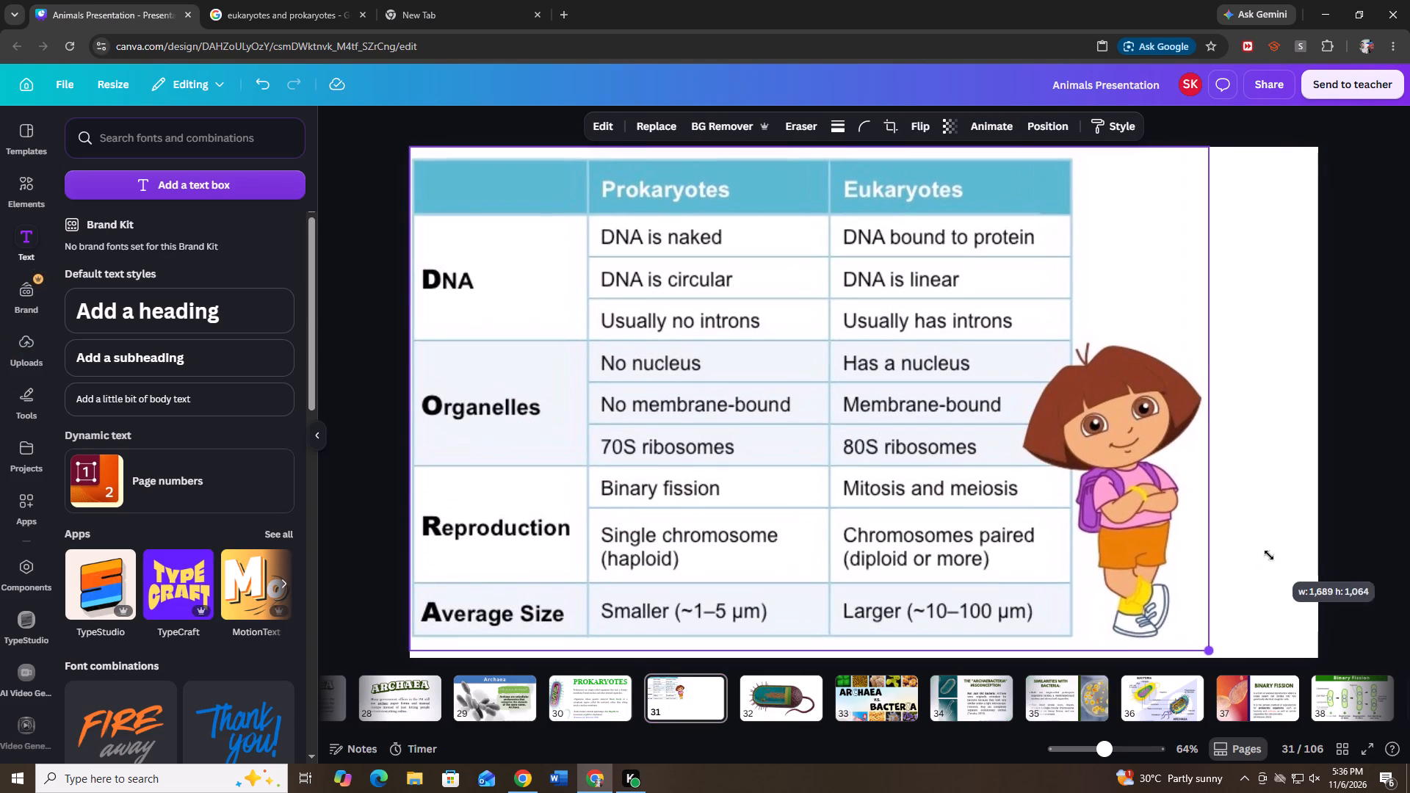
pyautogui.moveTo(1269, 555); pyautogui.dragTo(1279, 562)
pyautogui.moveTo(872, 382); pyautogui.dragTo(911, 383)
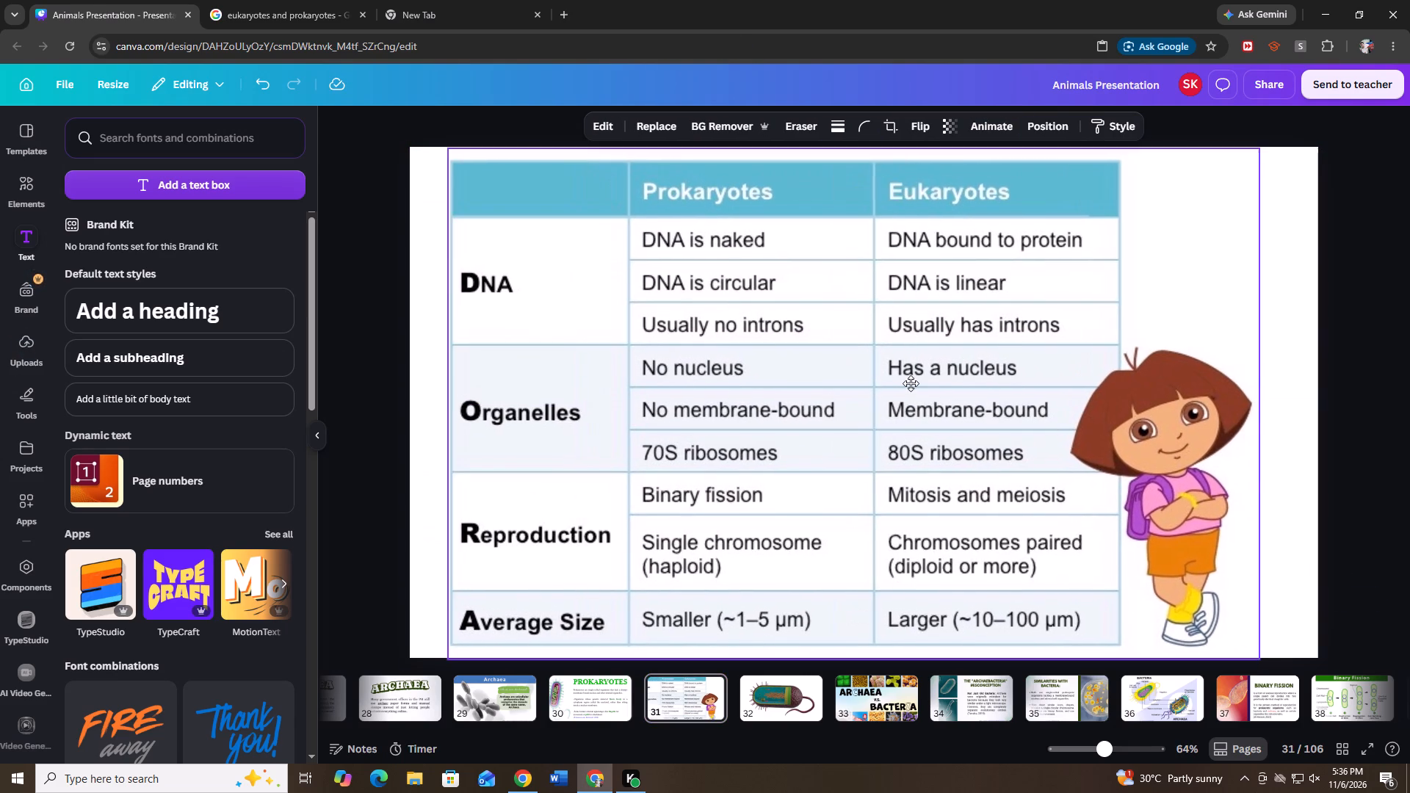
pyautogui.moveTo(911, 383); pyautogui.dragTo(922, 380)
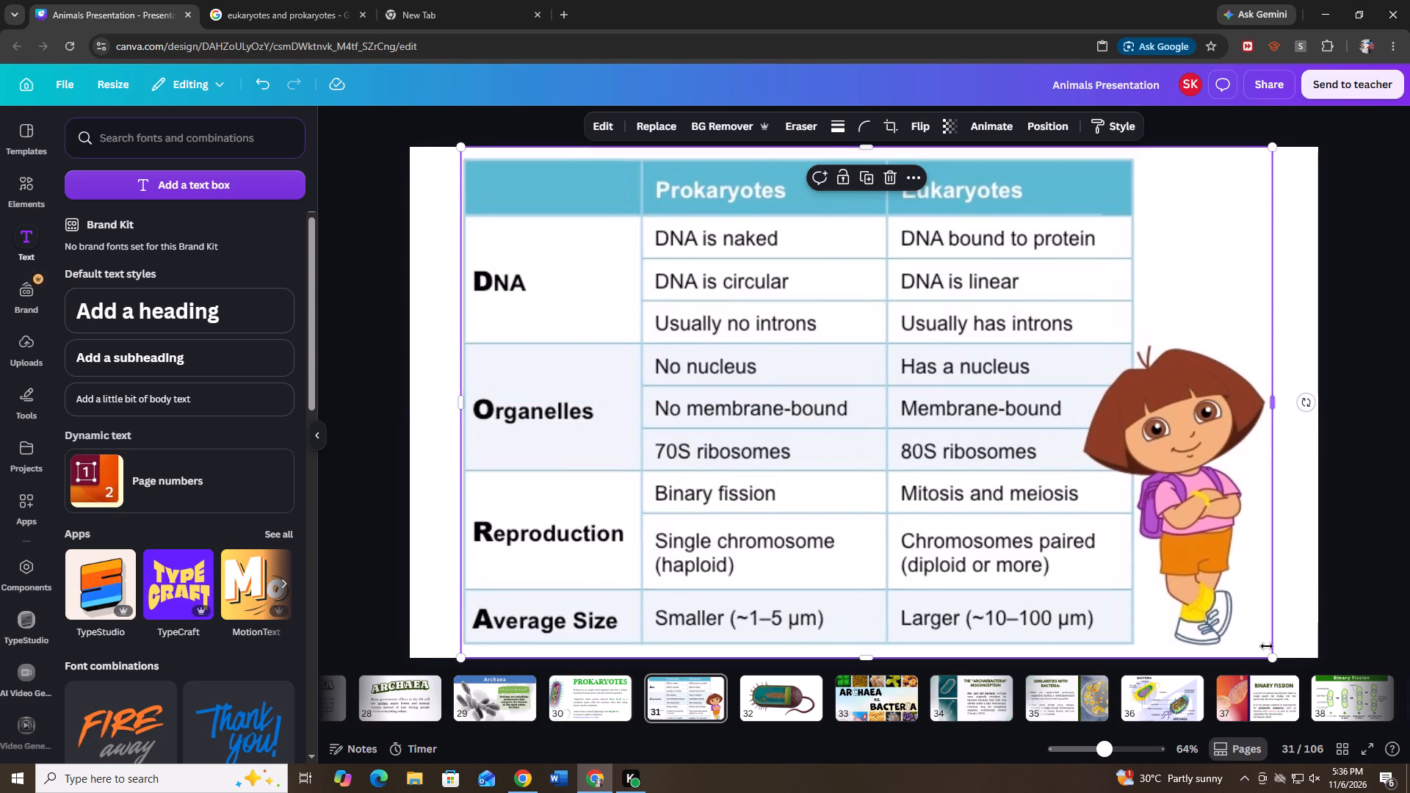
pyautogui.moveTo(1268, 658); pyautogui.dragTo(1243, 641)
pyautogui.moveTo(1085, 465); pyautogui.dragTo(1097, 463)
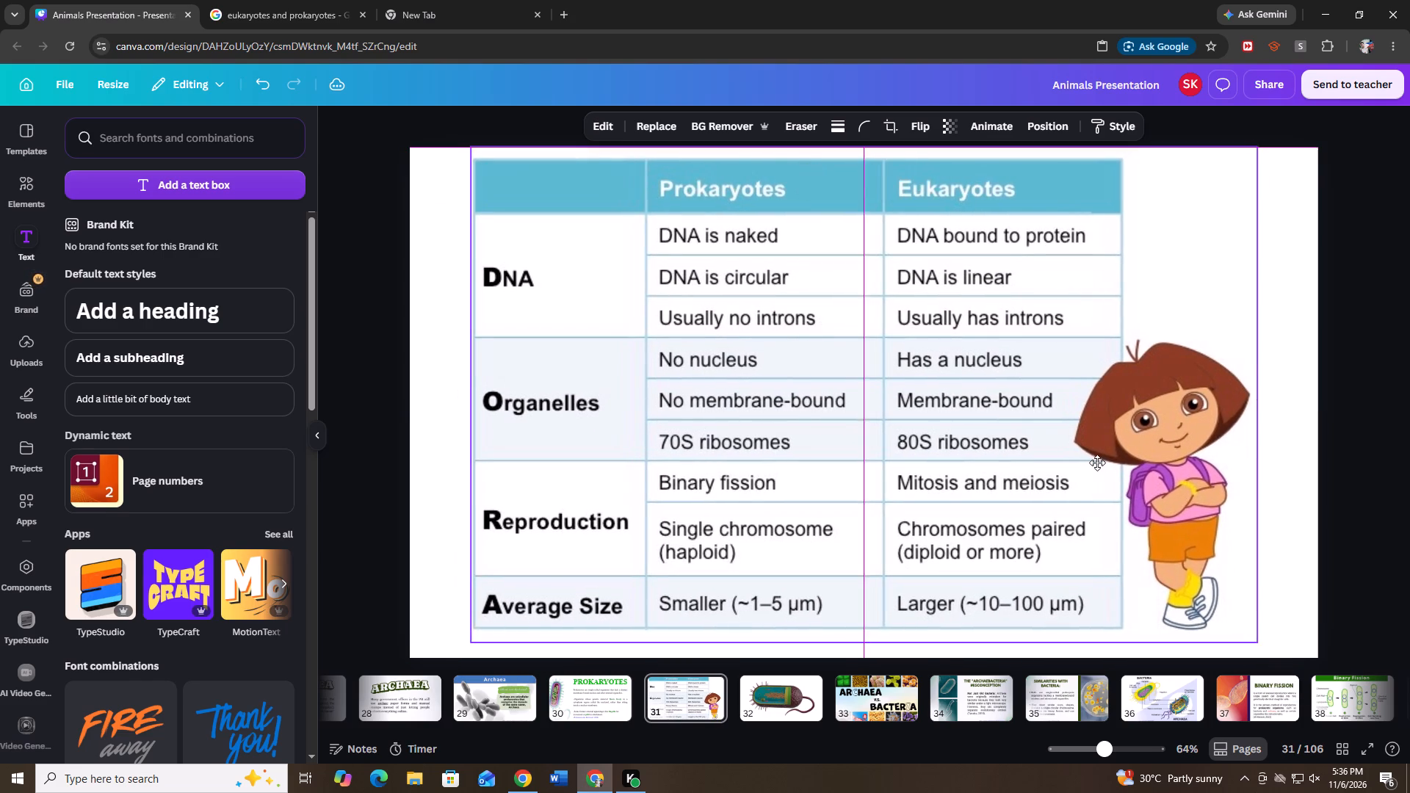
pyautogui.moveTo(1097, 463); pyautogui.dragTo(1099, 460)
pyautogui.click(1099, 460)
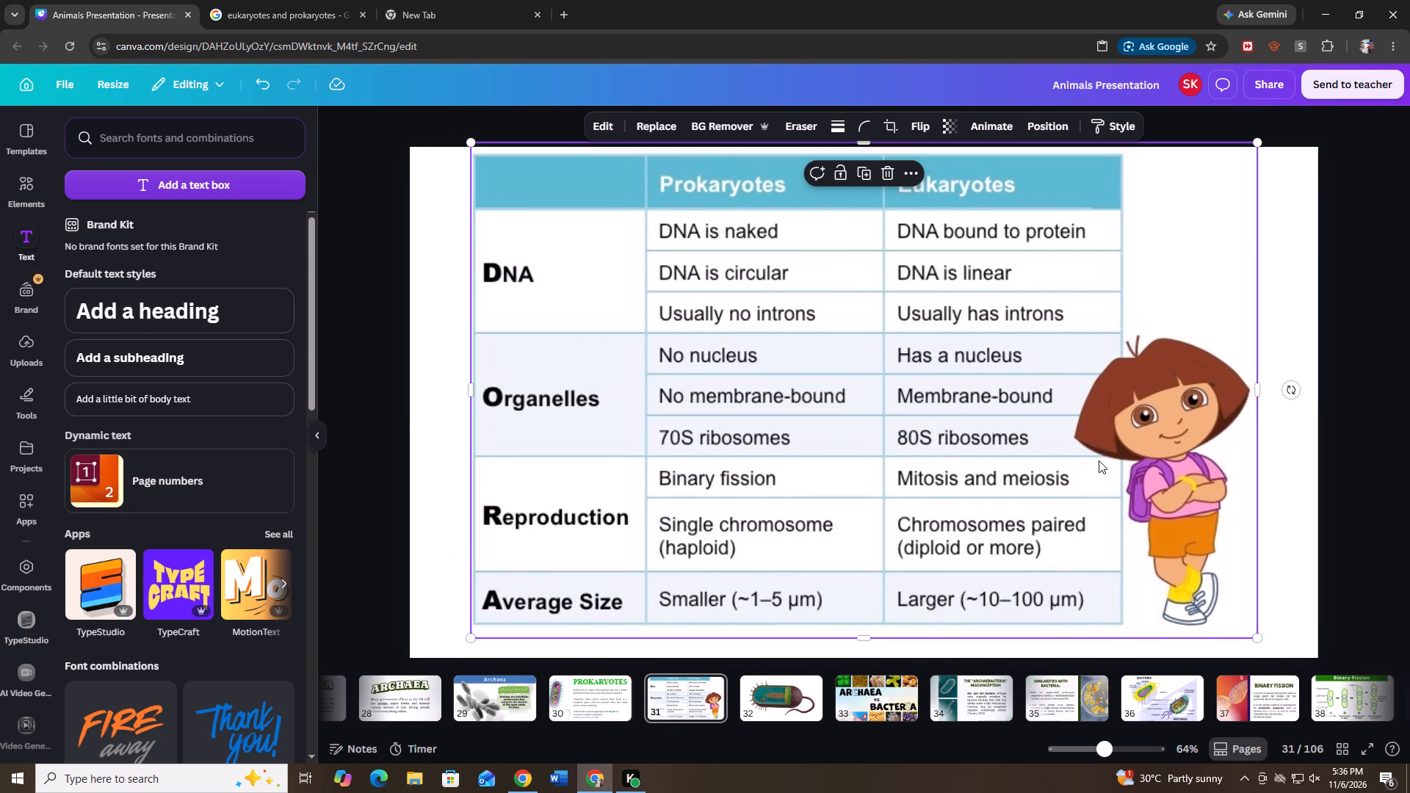
# Upscale the comparison table image on slide 31.
pyautogui.click(601, 188)
pyautogui.click(599, 131)
pyautogui.click(141, 275)
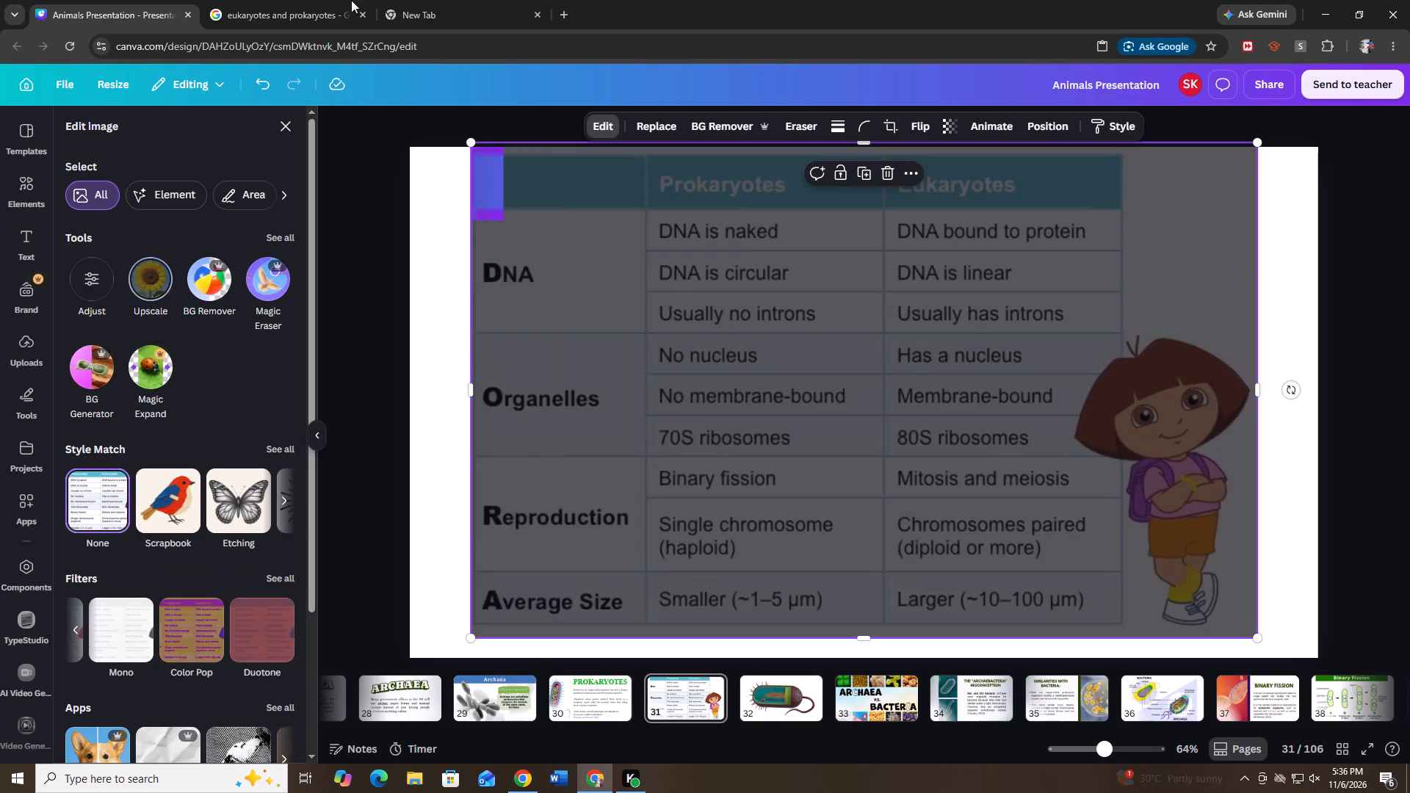
# Copy the BioNinja image's link address from the Google results and attach it as a link to the table image on slide 31.
pyautogui.click(460, 0)
pyautogui.click(533, 13)
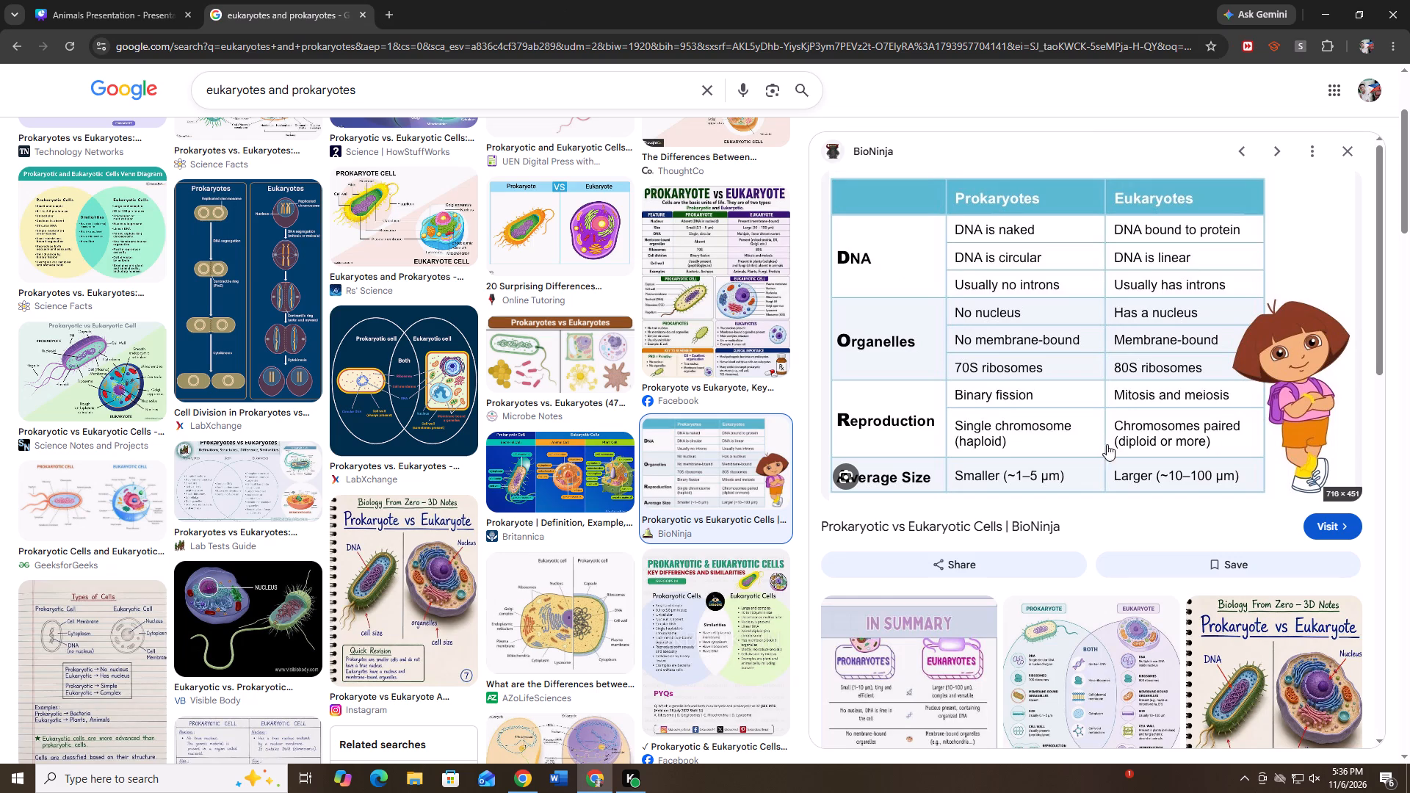
pyautogui.rightClick(1107, 444)
pyautogui.click(1214, 222)
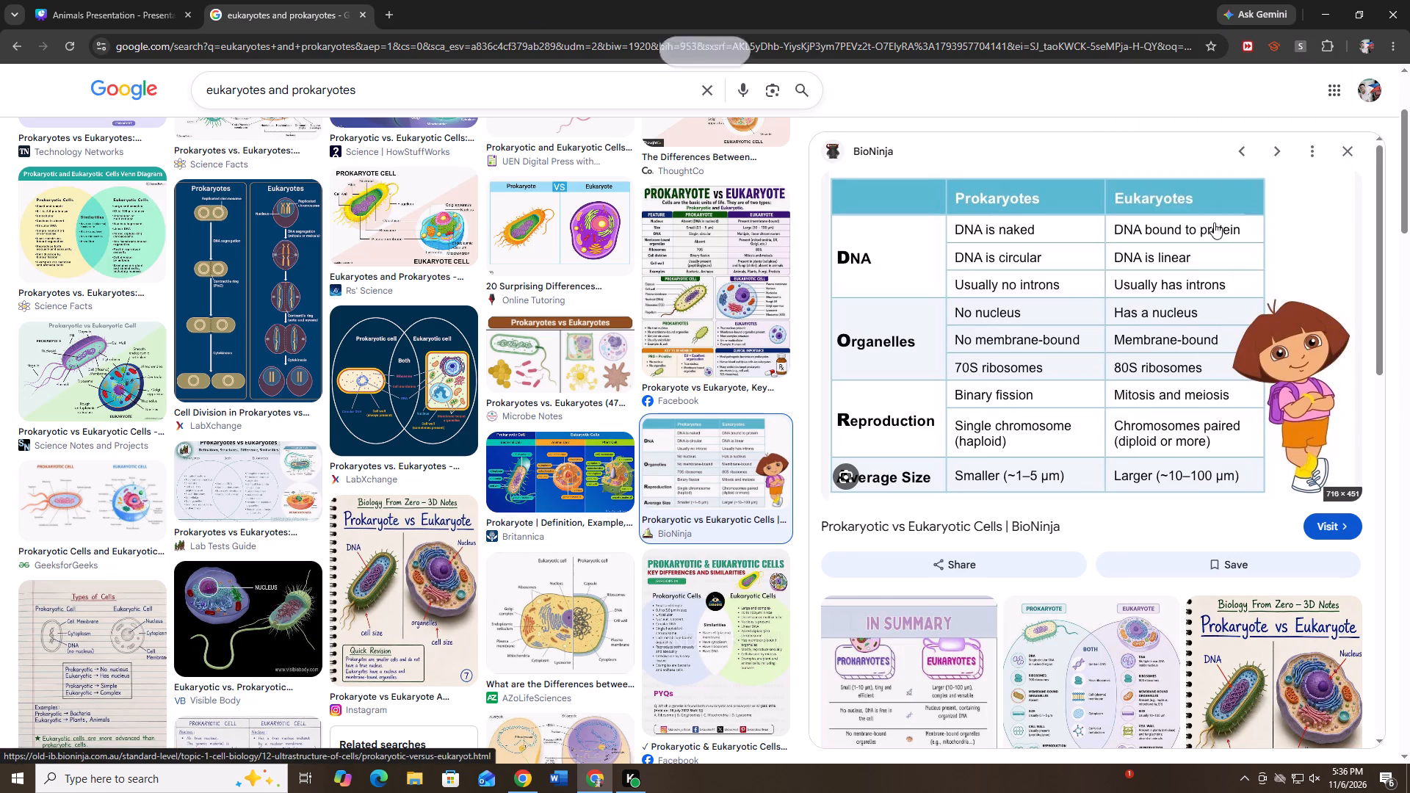
pyautogui.click(108, 0)
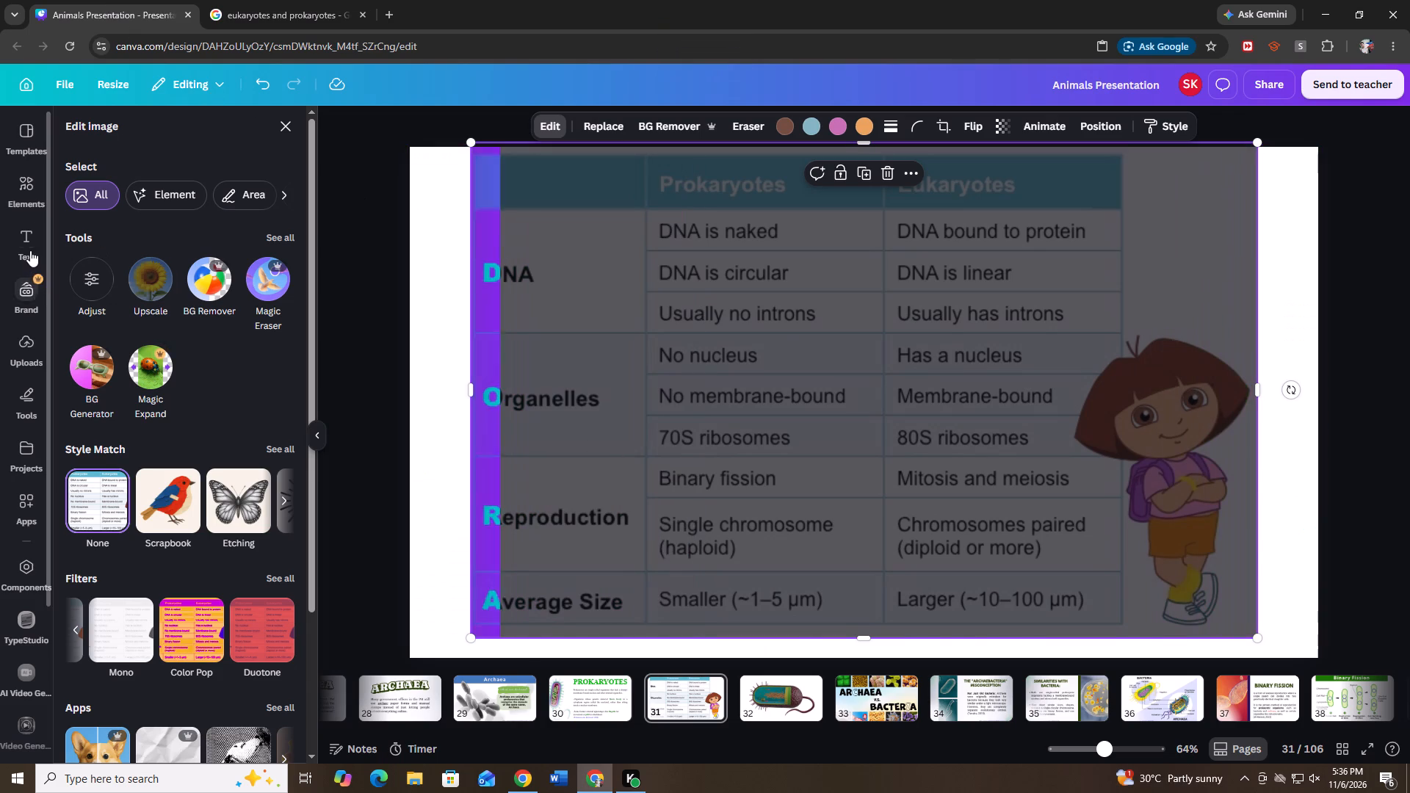
pyautogui.click(30, 250)
pyautogui.hotkey('ctrl', 'v')
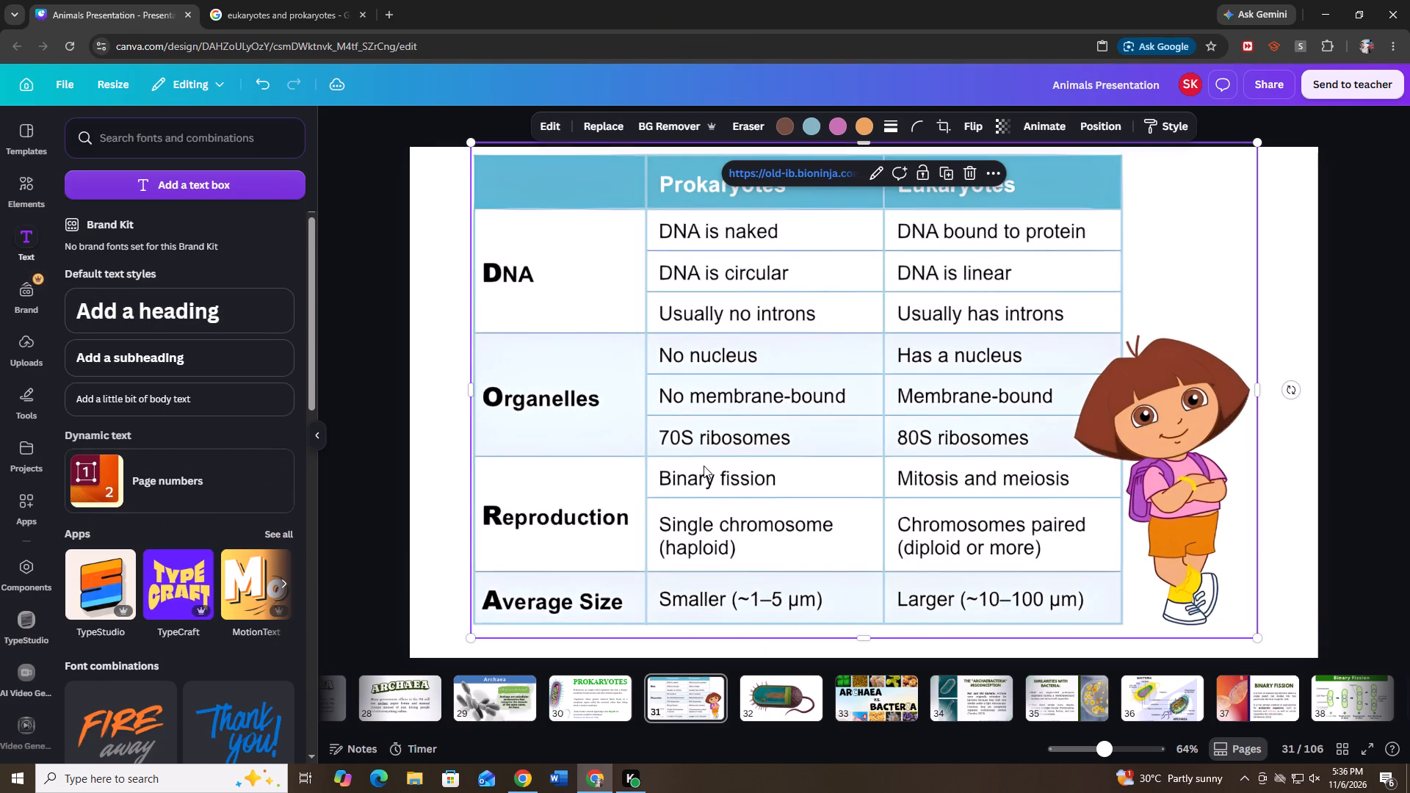
# Test the BioNinja link attached to the comparison table image, closing the page it opens.
pyautogui.click(796, 175)
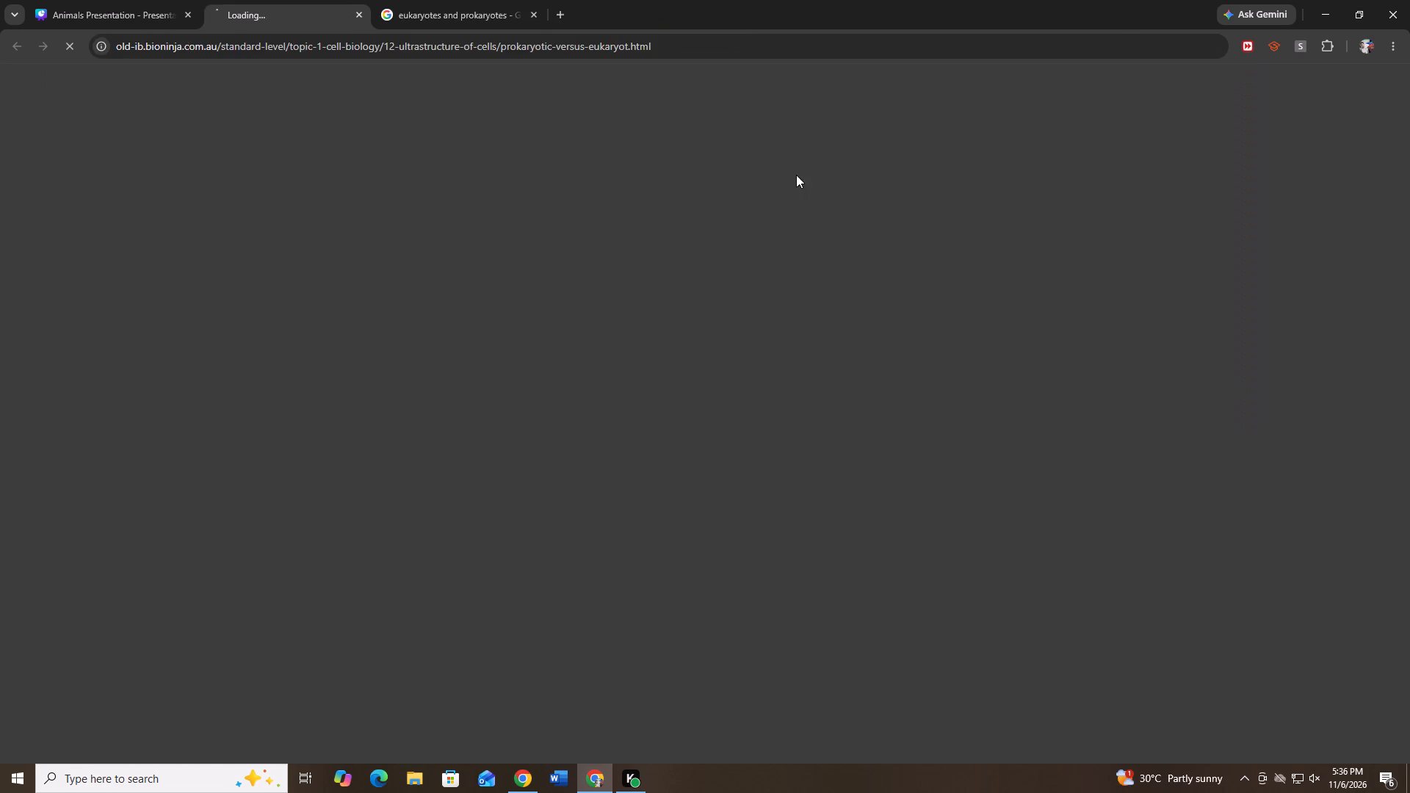
pyautogui.click(362, 12)
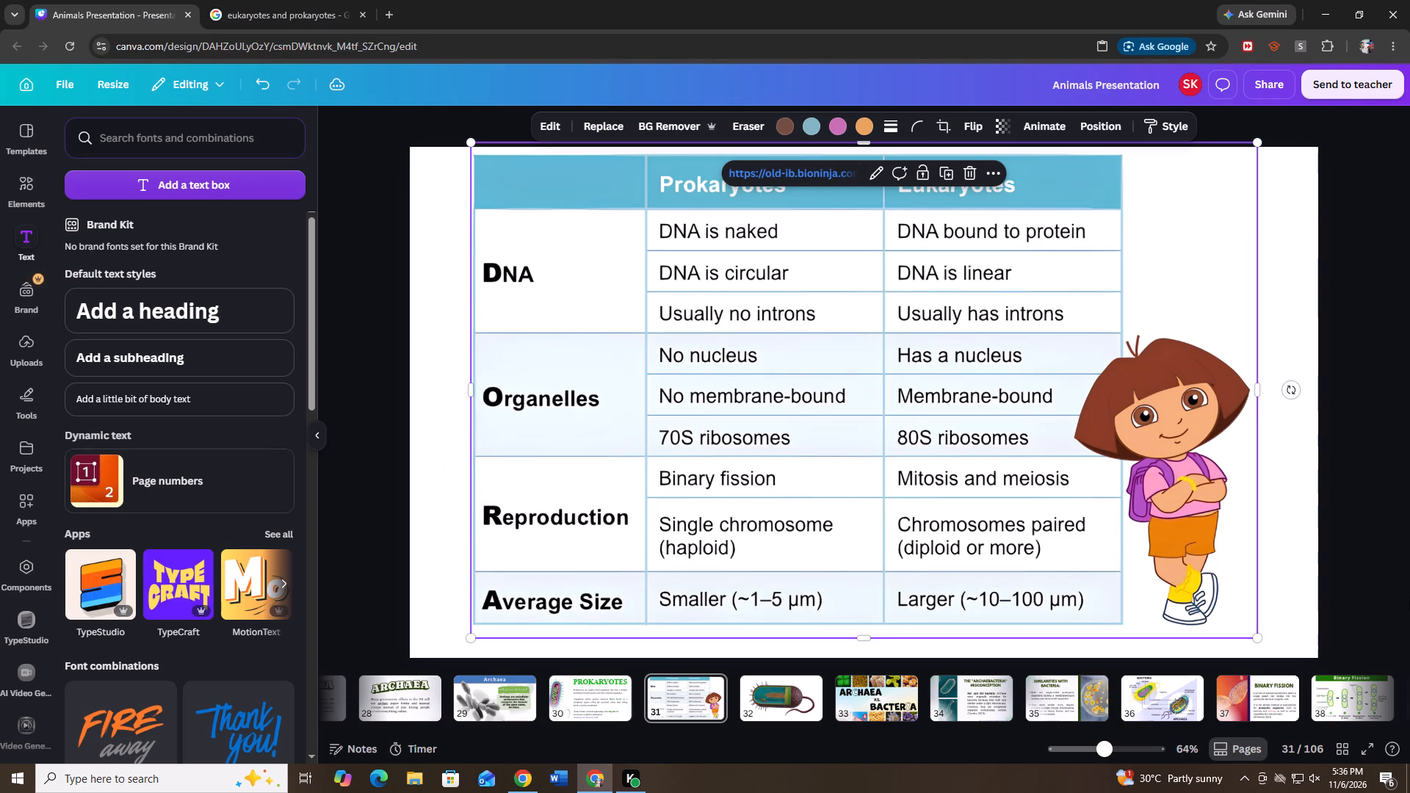
# Paste the copied BioNinja page address onto slide 31 as a text box.
pyautogui.click(1333, 535)
pyautogui.hotkey('ctrl', 'v')
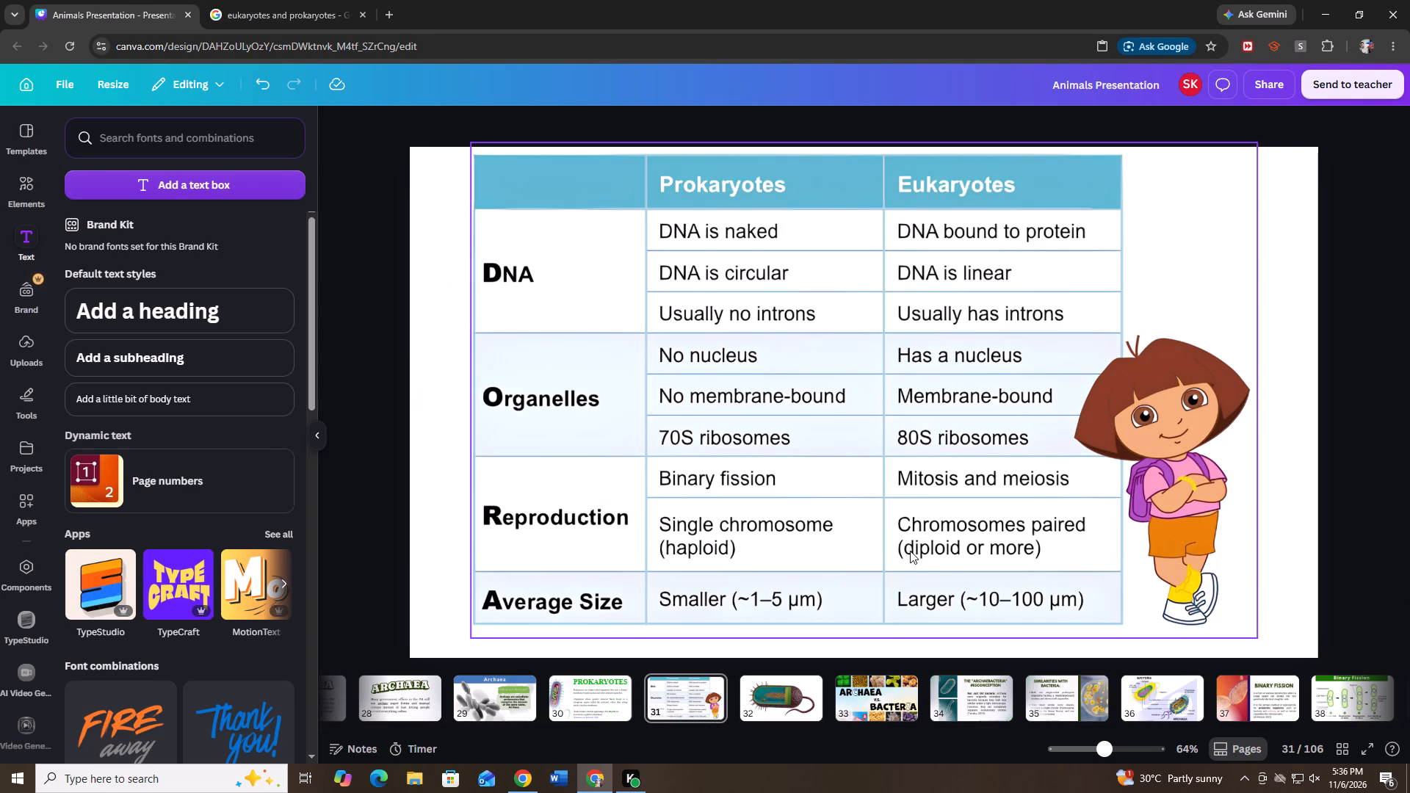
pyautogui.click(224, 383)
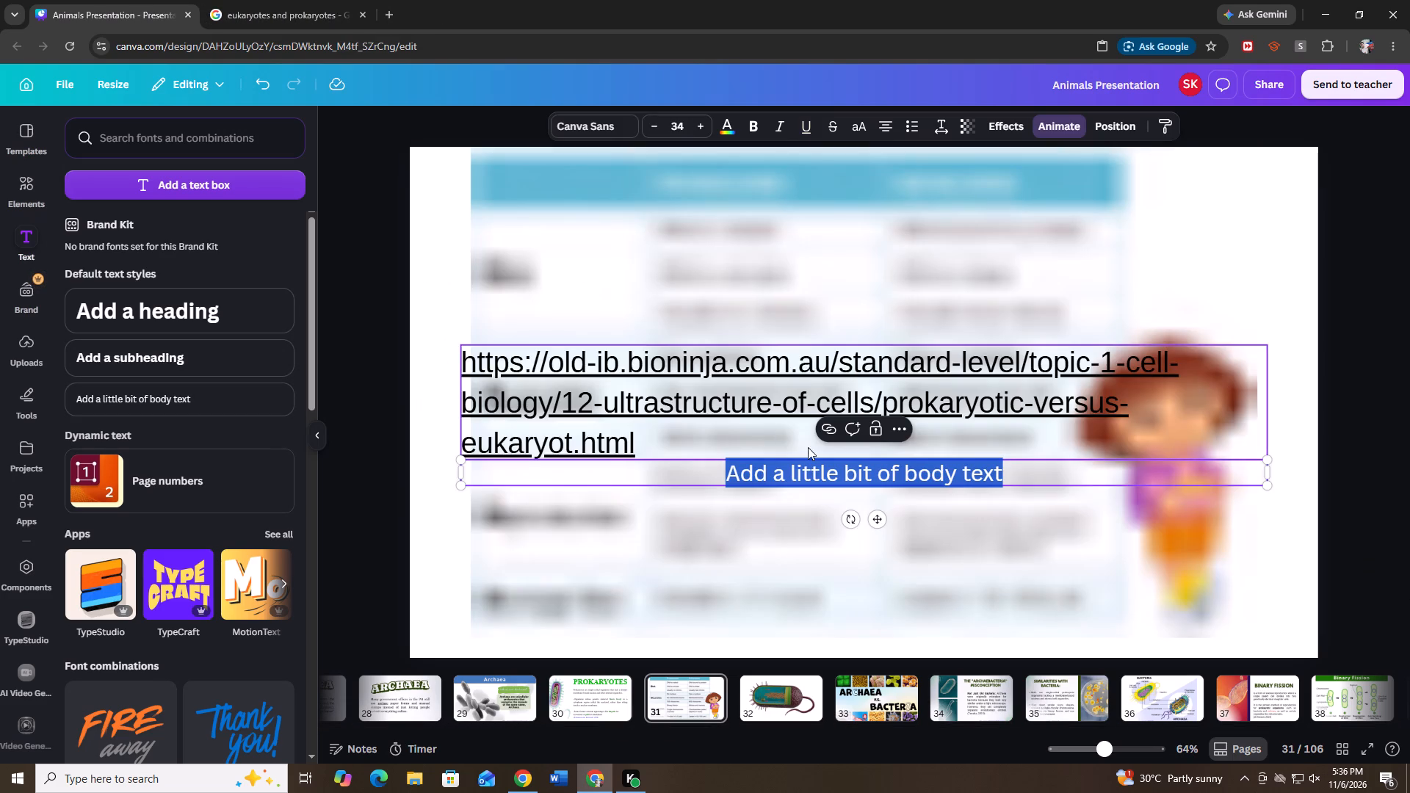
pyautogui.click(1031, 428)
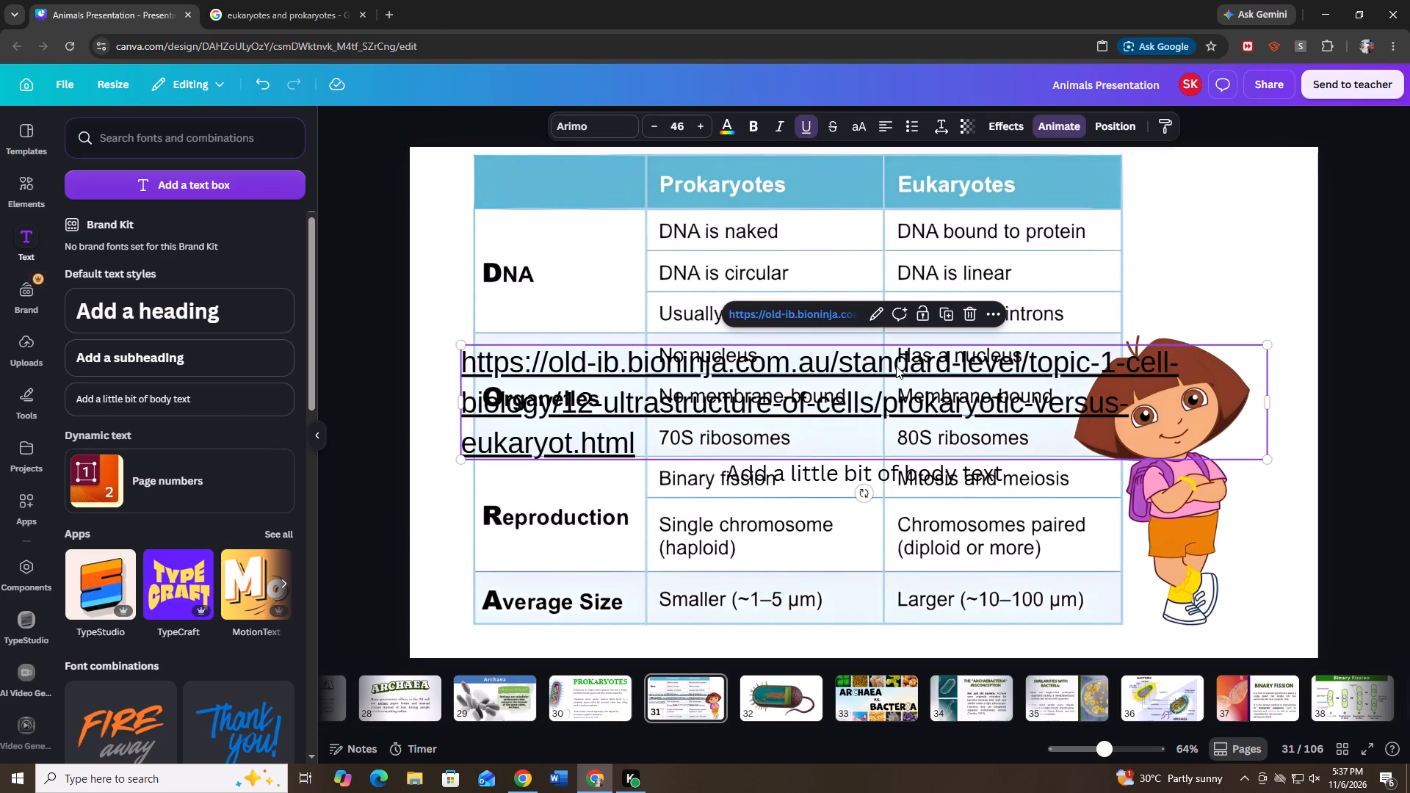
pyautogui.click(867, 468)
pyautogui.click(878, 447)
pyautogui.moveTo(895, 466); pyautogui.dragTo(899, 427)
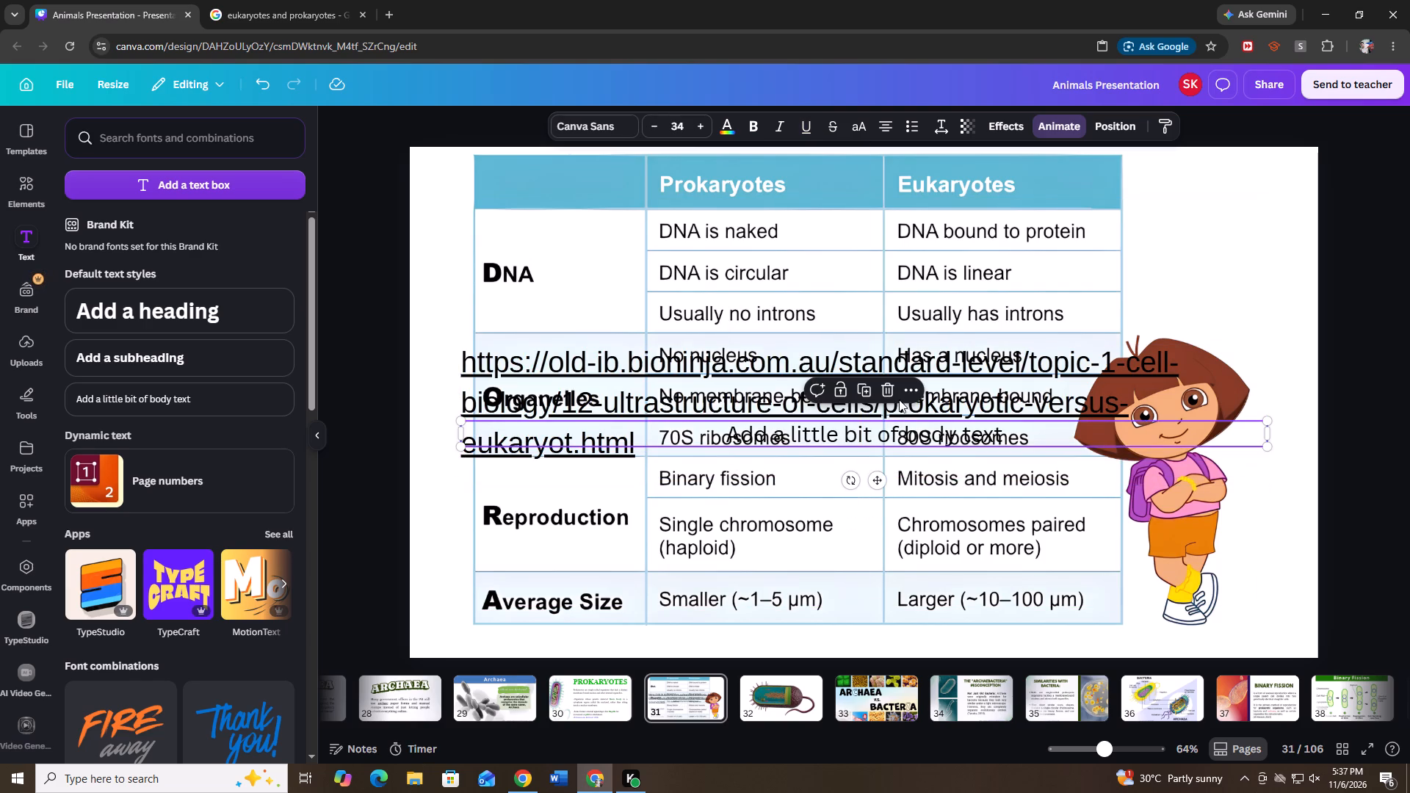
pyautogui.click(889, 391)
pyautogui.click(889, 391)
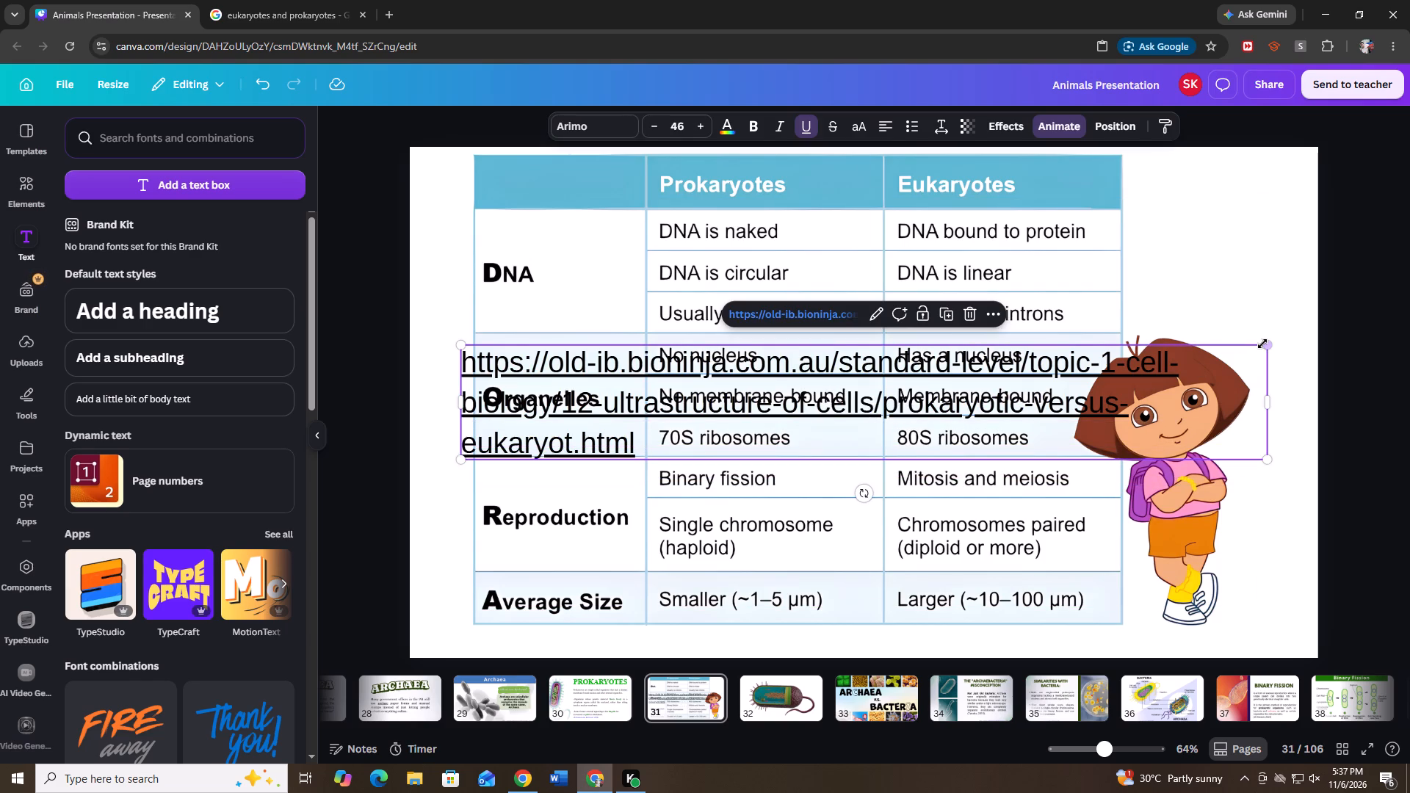
# Shrink the BioNinja address text, widen its box to fit one line, and place it just below the comparison table.
pyautogui.moveTo(1263, 343); pyautogui.dragTo(745, 511)
pyautogui.moveTo(740, 442); pyautogui.dragTo(933, 442)
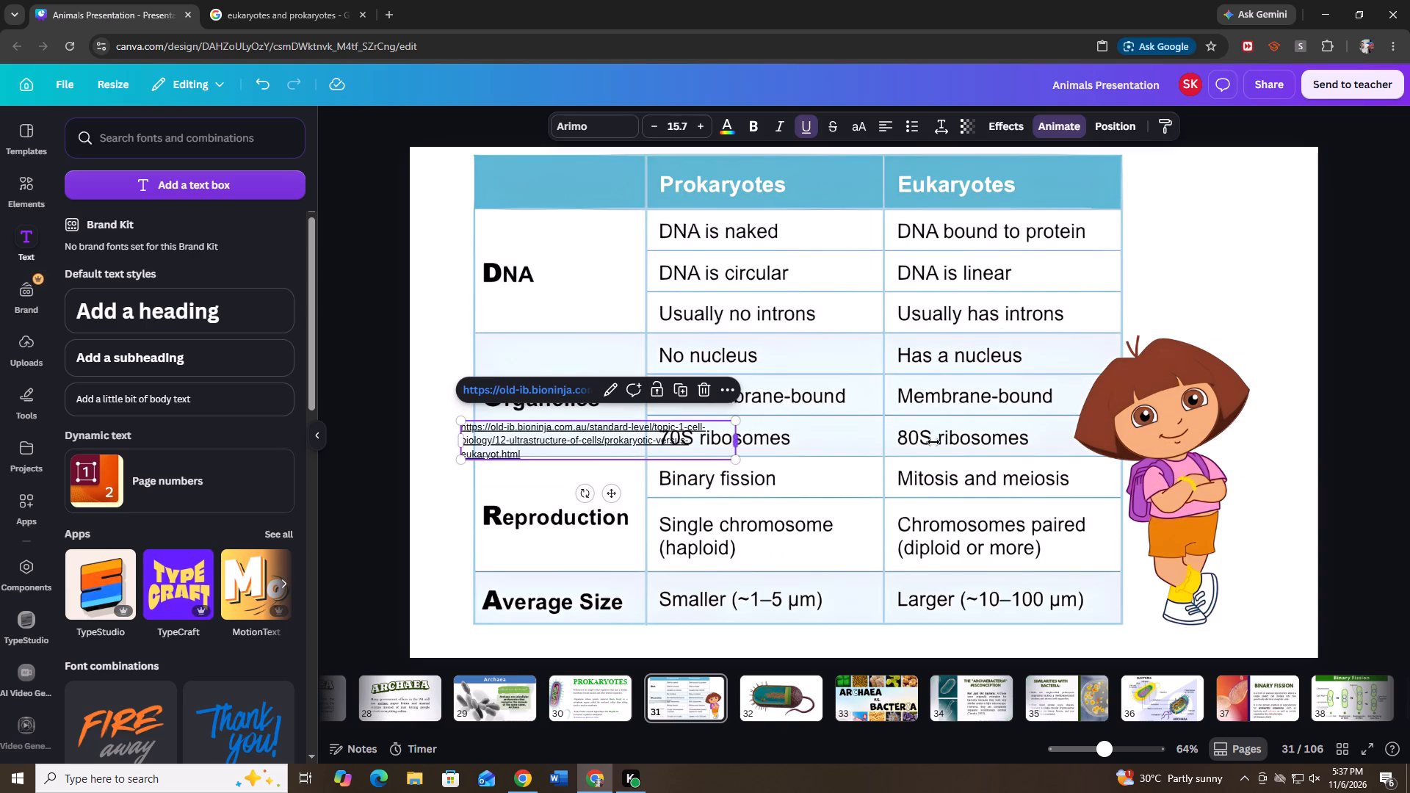
pyautogui.moveTo(933, 442); pyautogui.dragTo(1209, 435)
pyautogui.moveTo(845, 464); pyautogui.dragTo(867, 558)
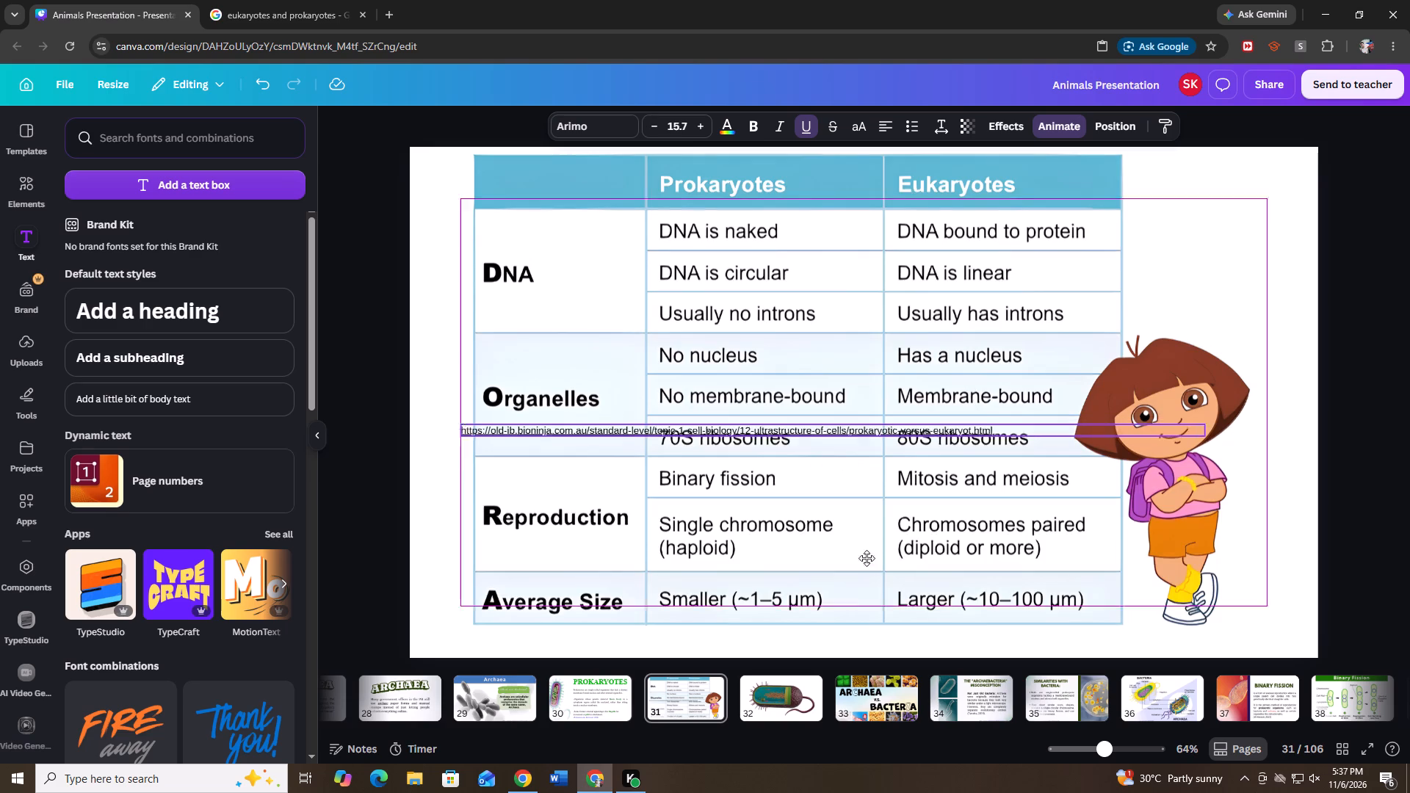
pyautogui.moveTo(867, 558); pyautogui.dragTo(867, 678)
# Format the BioNinja address on slide 31 as size 19.7, dark blue, italic text.
pyautogui.tripleClick(692, 127)
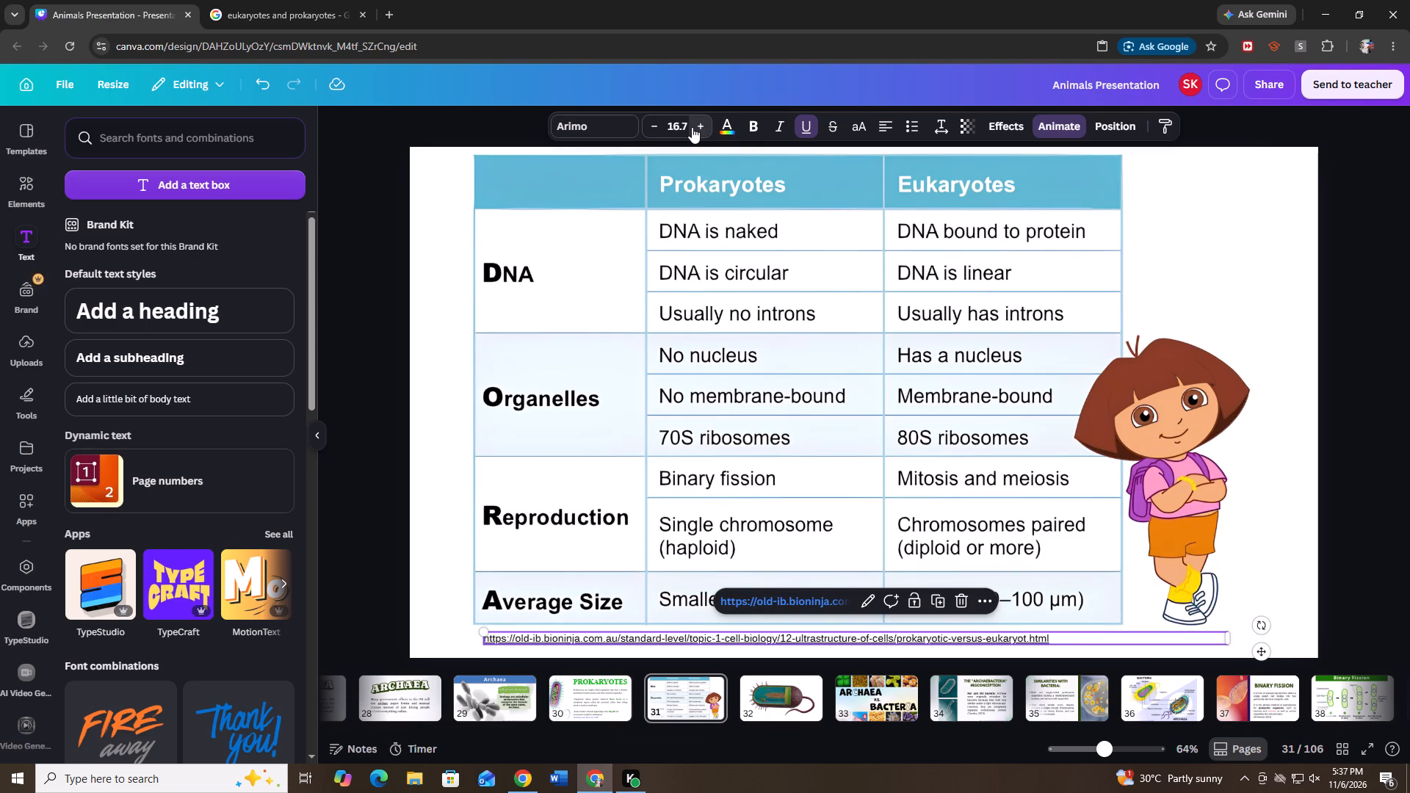
pyautogui.click(692, 127)
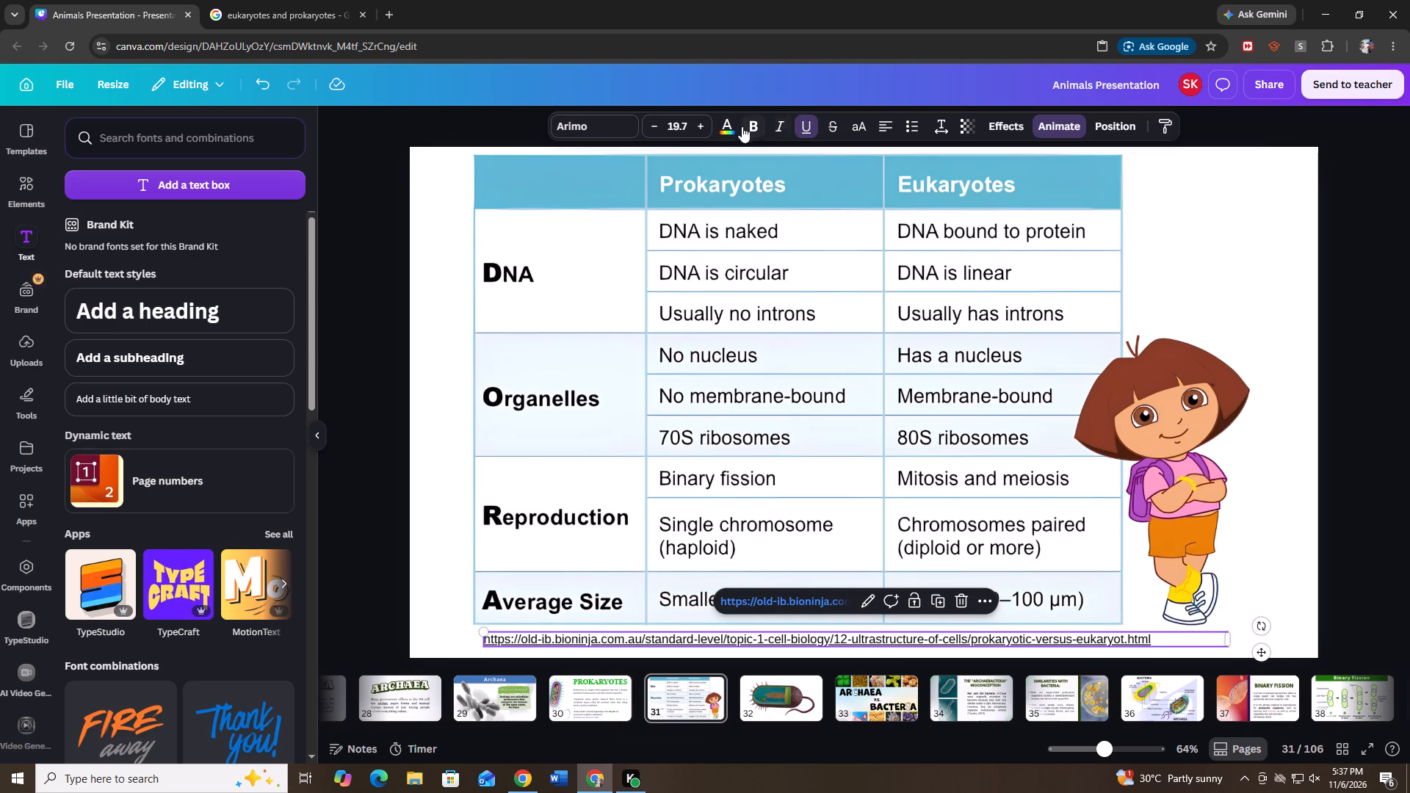
pyautogui.click(737, 125)
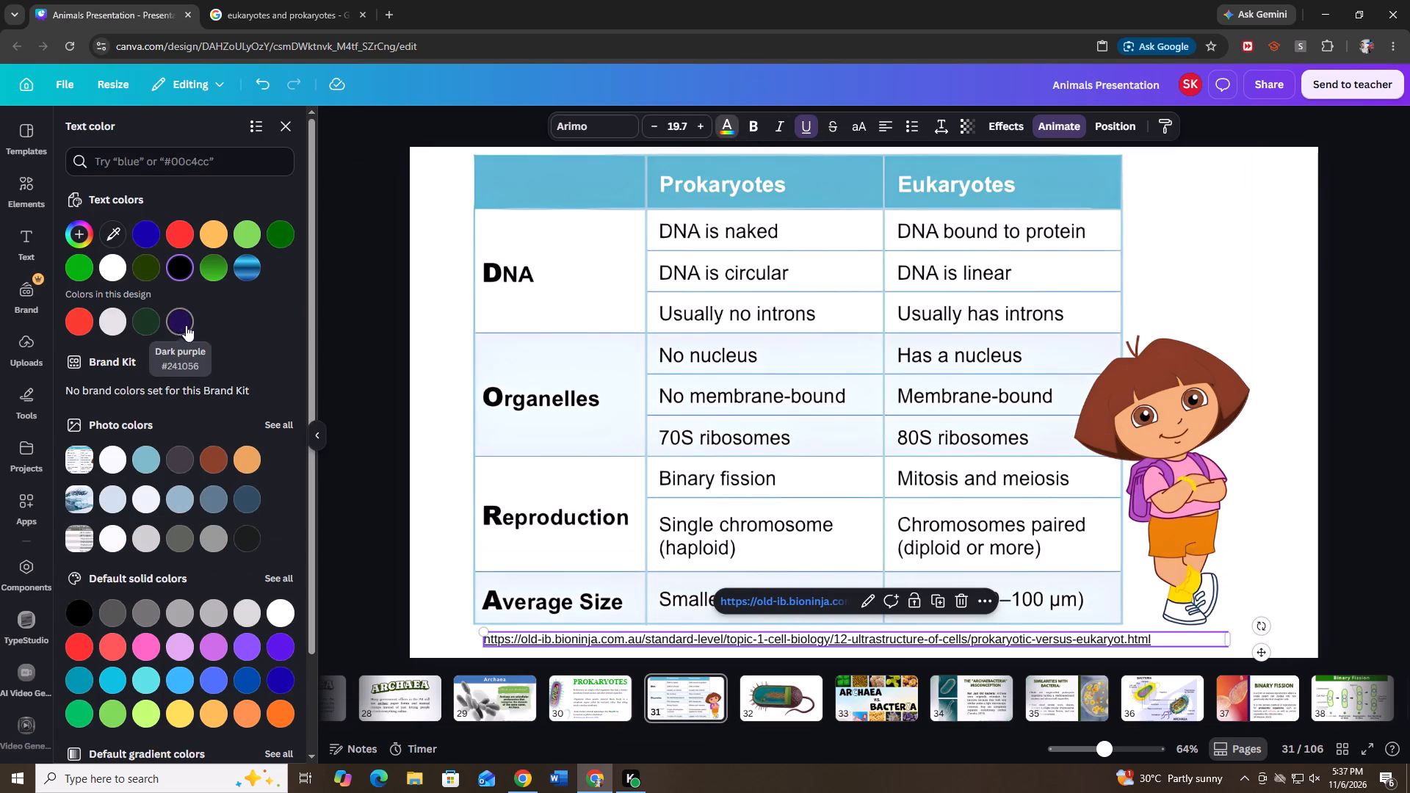
pyautogui.click(136, 233)
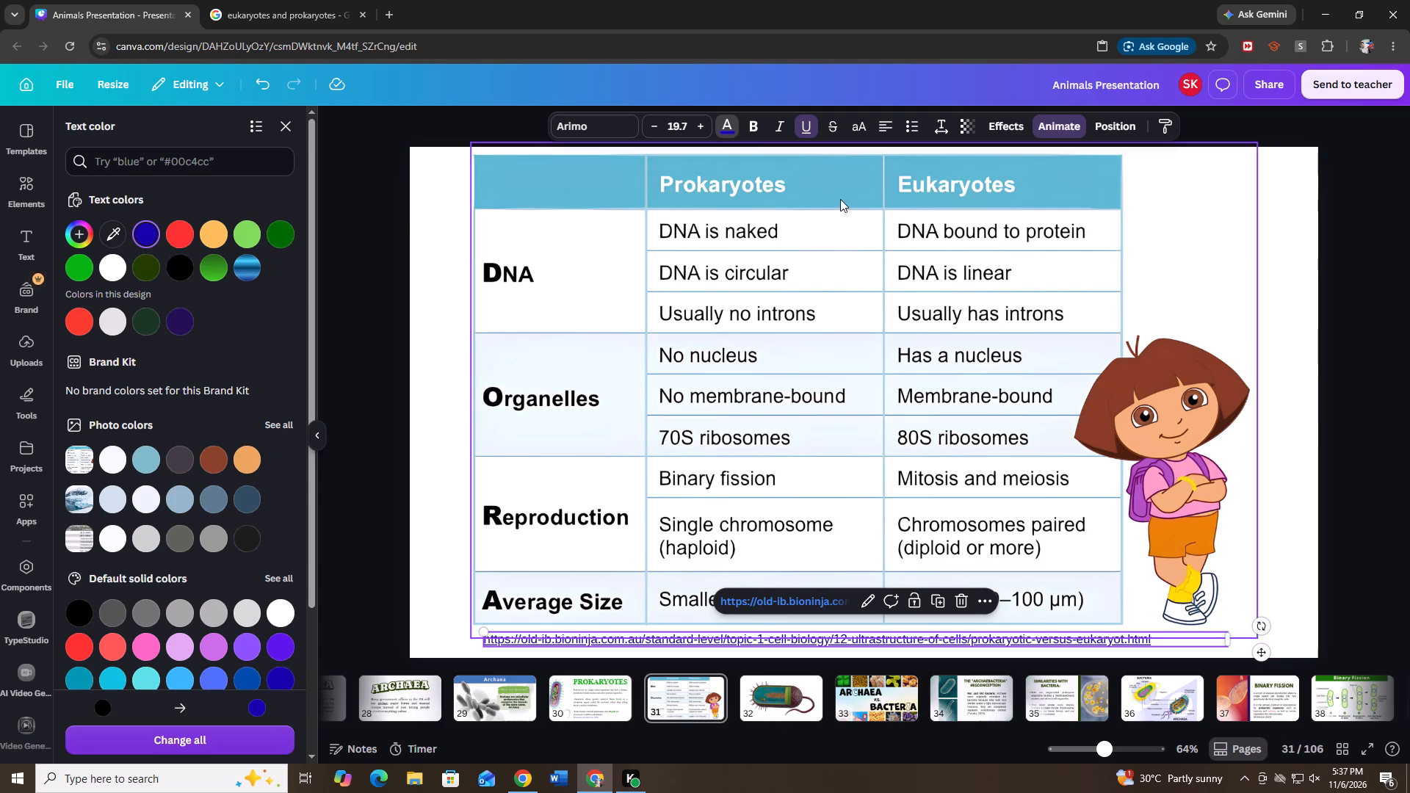
pyautogui.click(781, 127)
pyautogui.doubleClick(1332, 408)
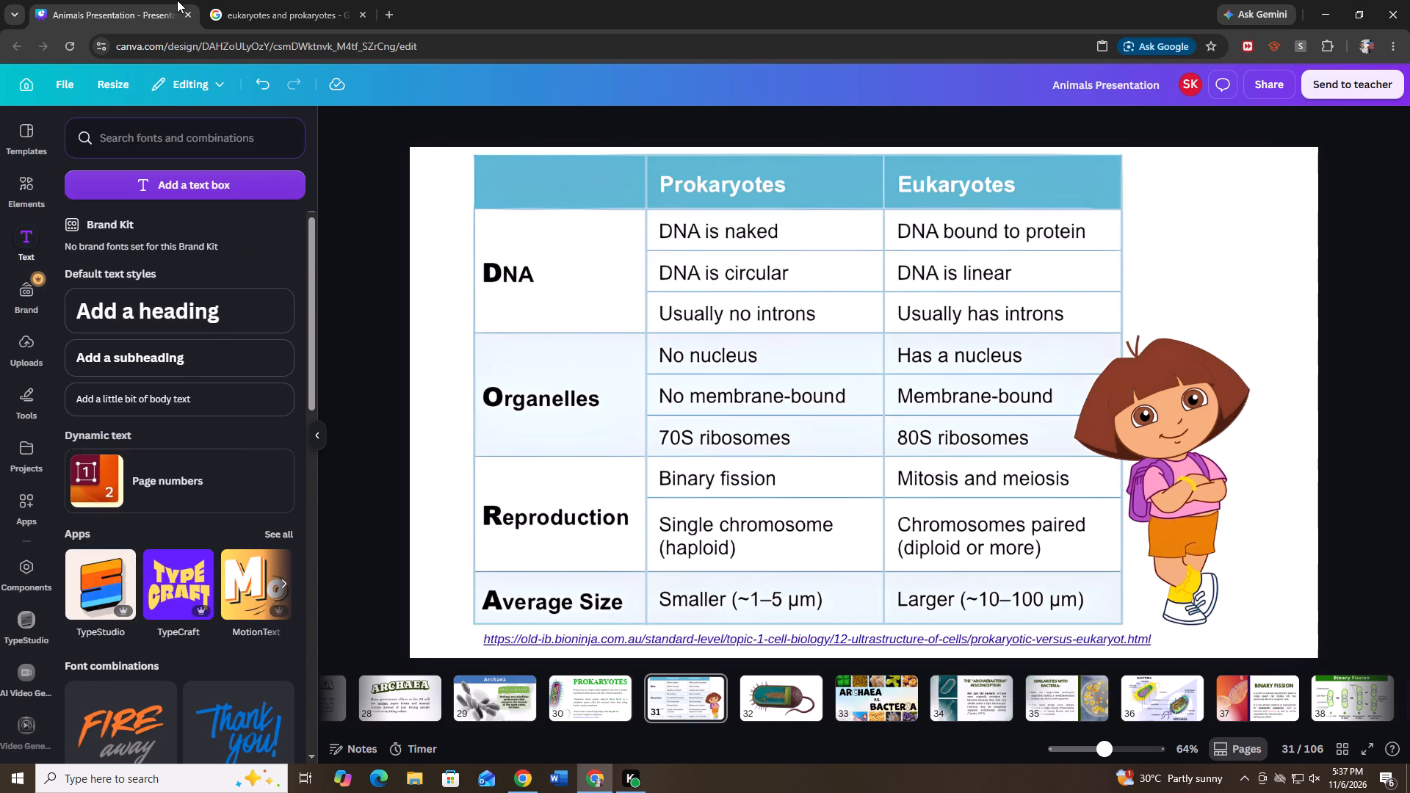
# Copy the Rs' Science labelled prokaryote and eukaryote cell image from the "eukaryotes and prokaryotes" image results.
pyautogui.click(227, 0)
pyautogui.click(1349, 149)
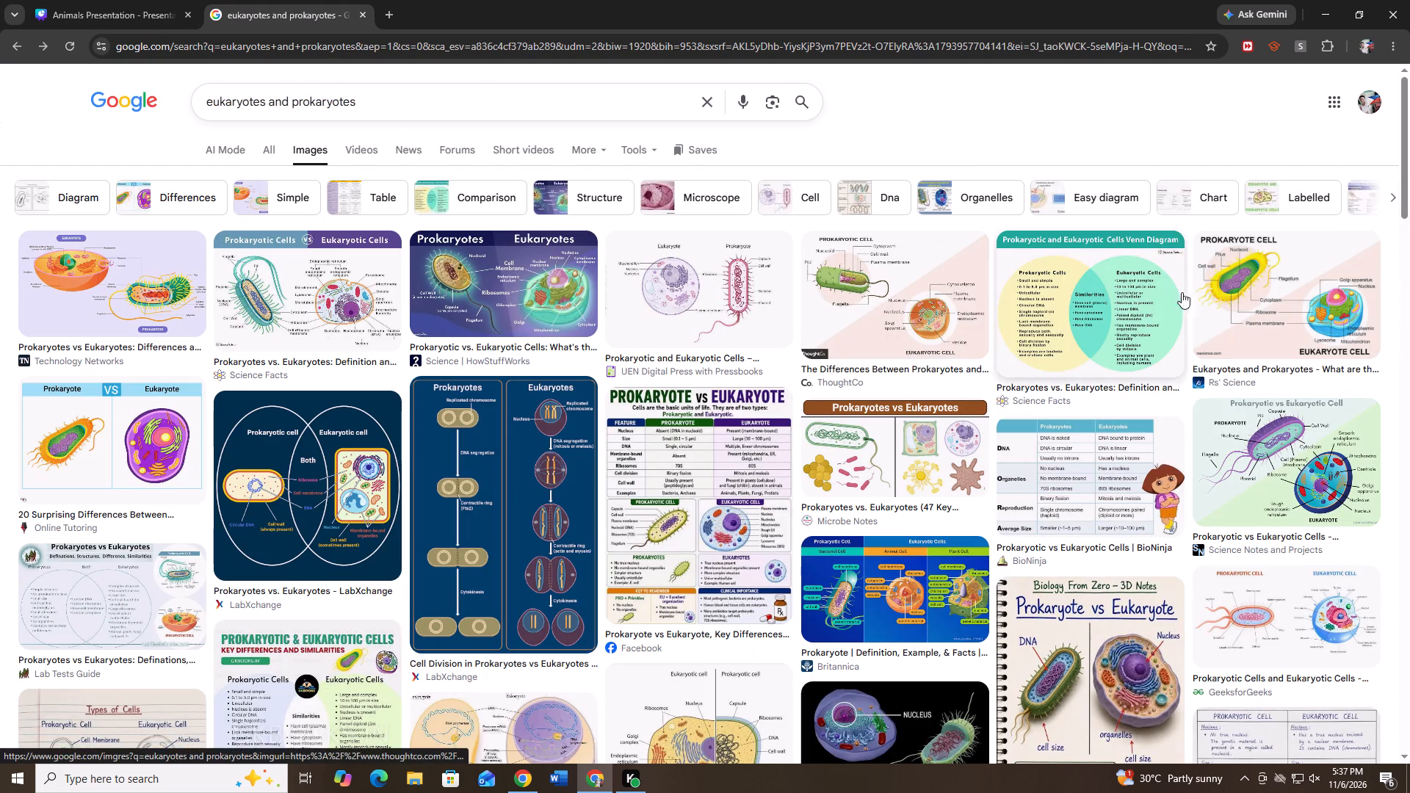
pyautogui.click(1284, 293)
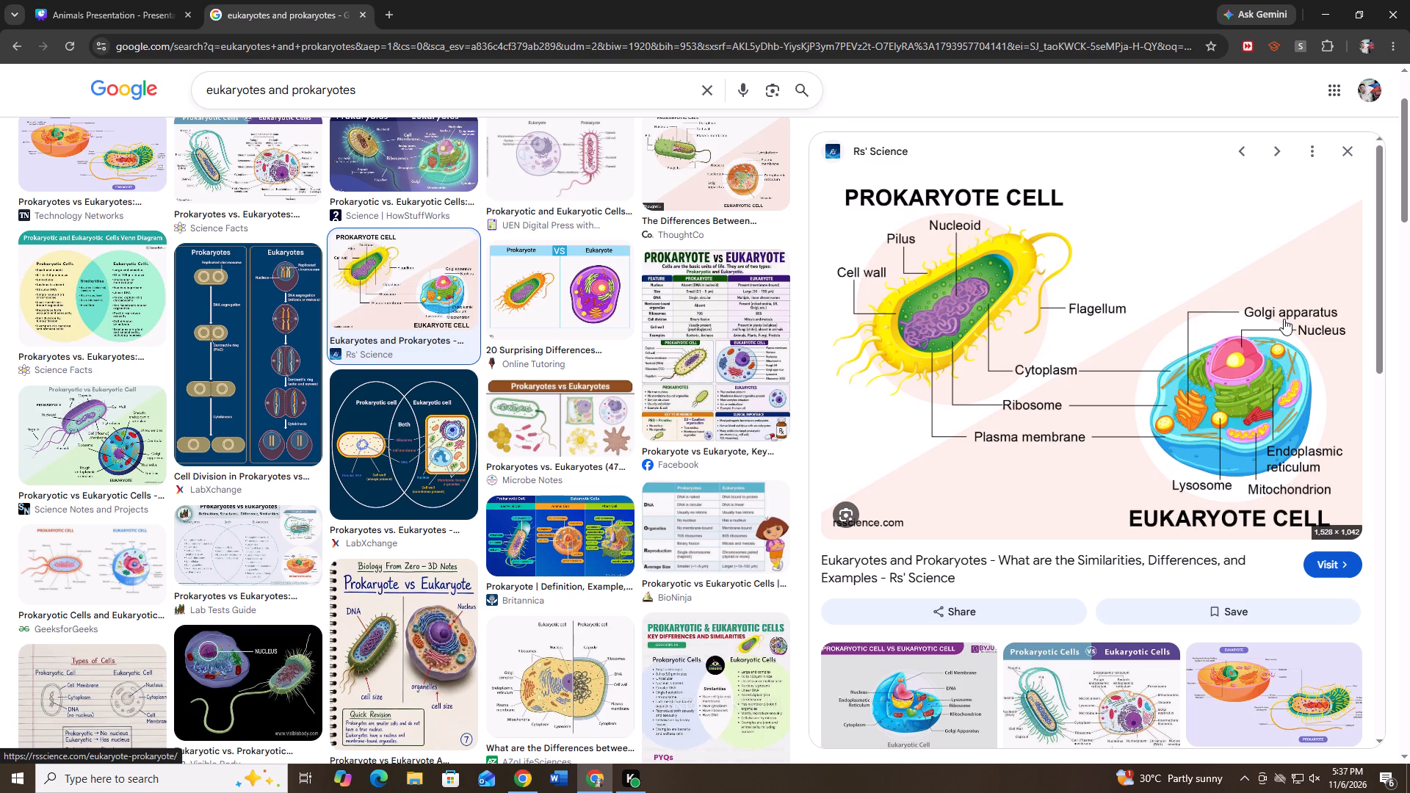
pyautogui.rightClick(1152, 344)
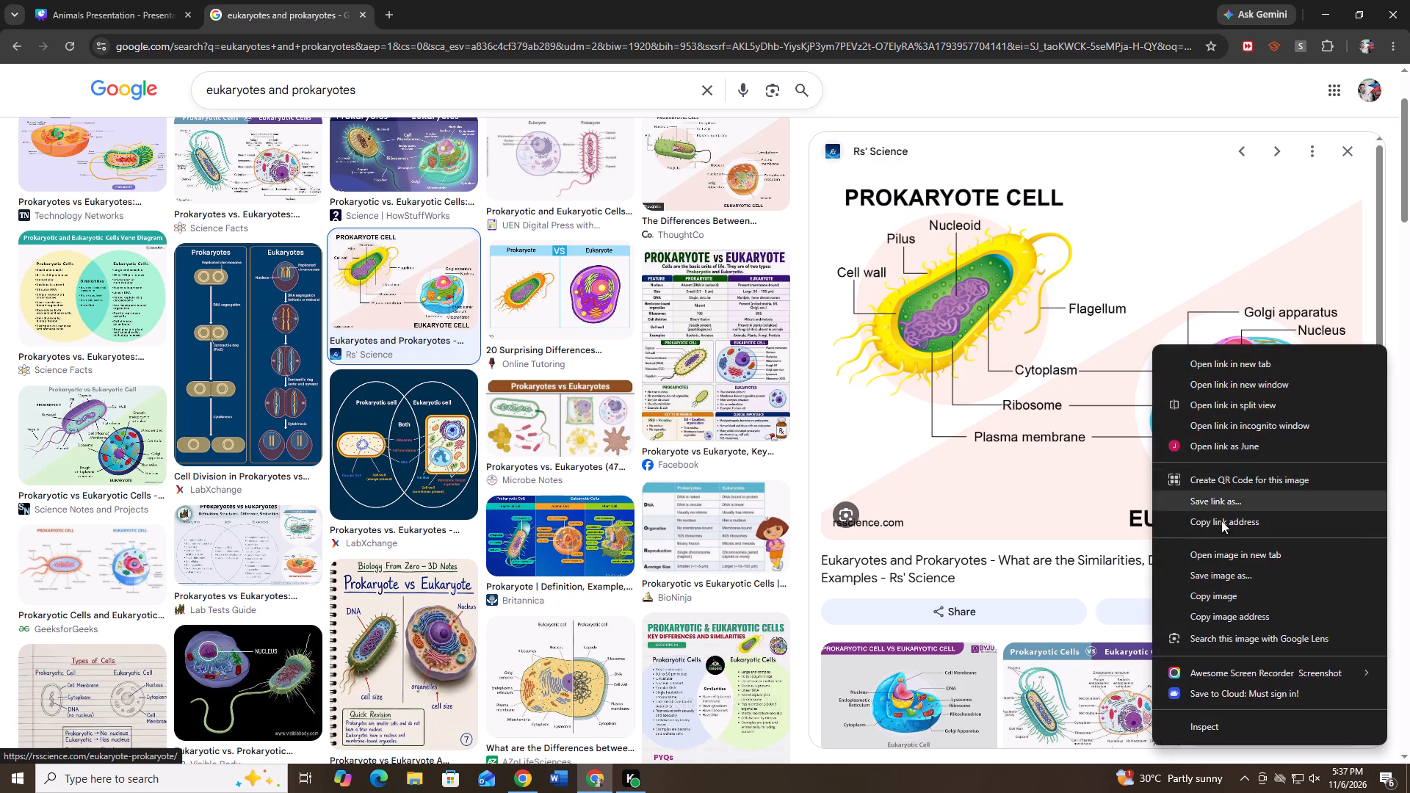
pyautogui.click(1253, 597)
# Duplicate slide 31 and delete the comparison table image from the copy, keeping the source address text.
pyautogui.click(169, 0)
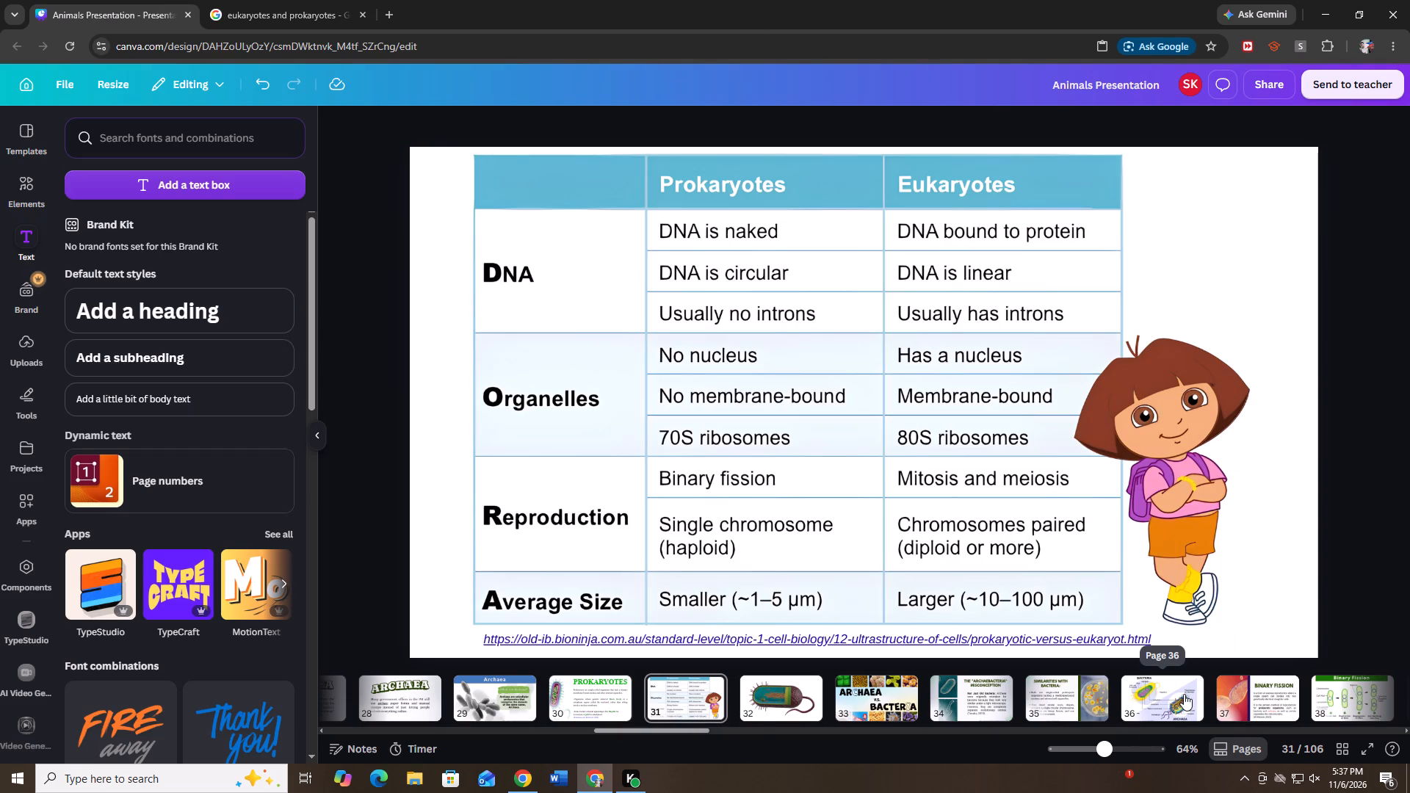
pyautogui.click(695, 709)
pyautogui.hotkey('ctrl', 'd')
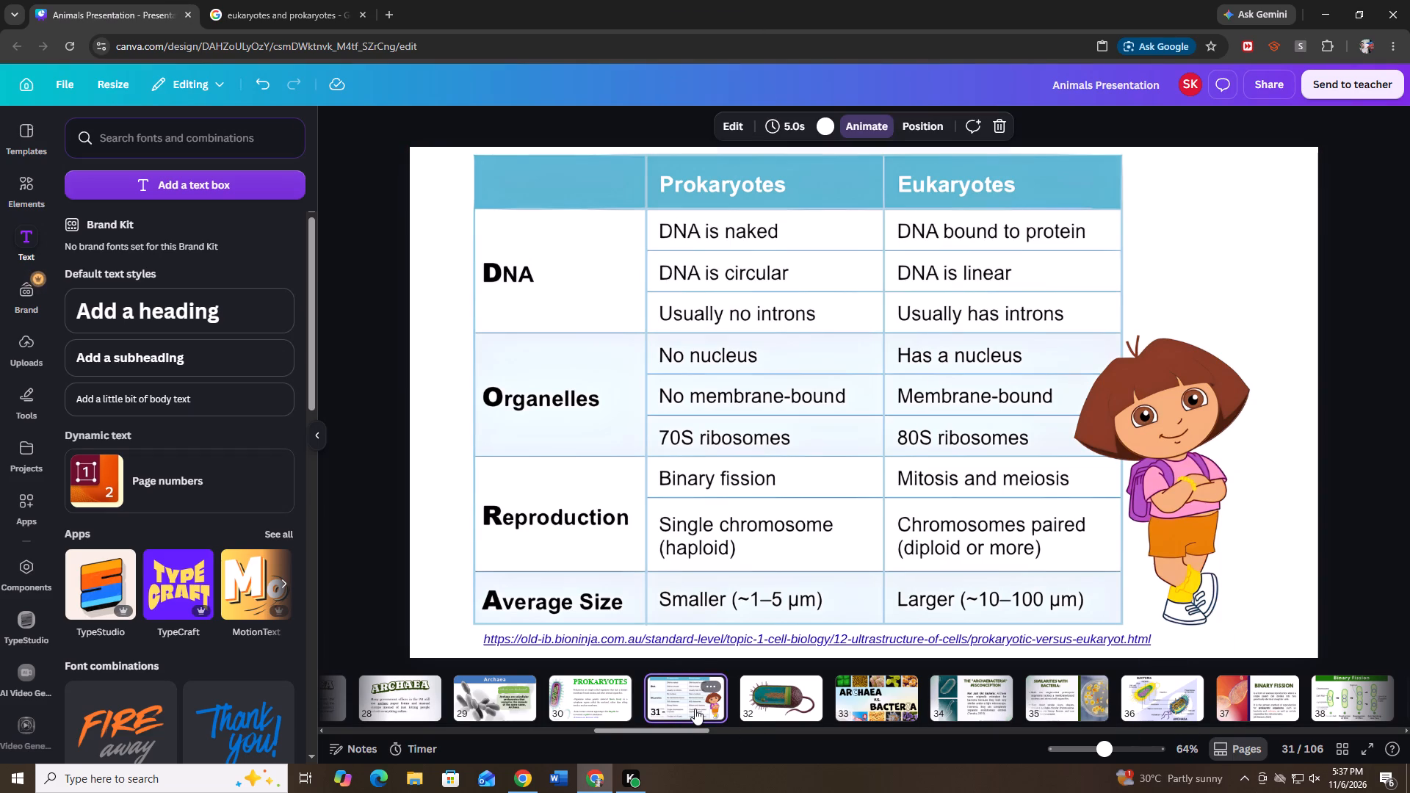
pyautogui.click(812, 510)
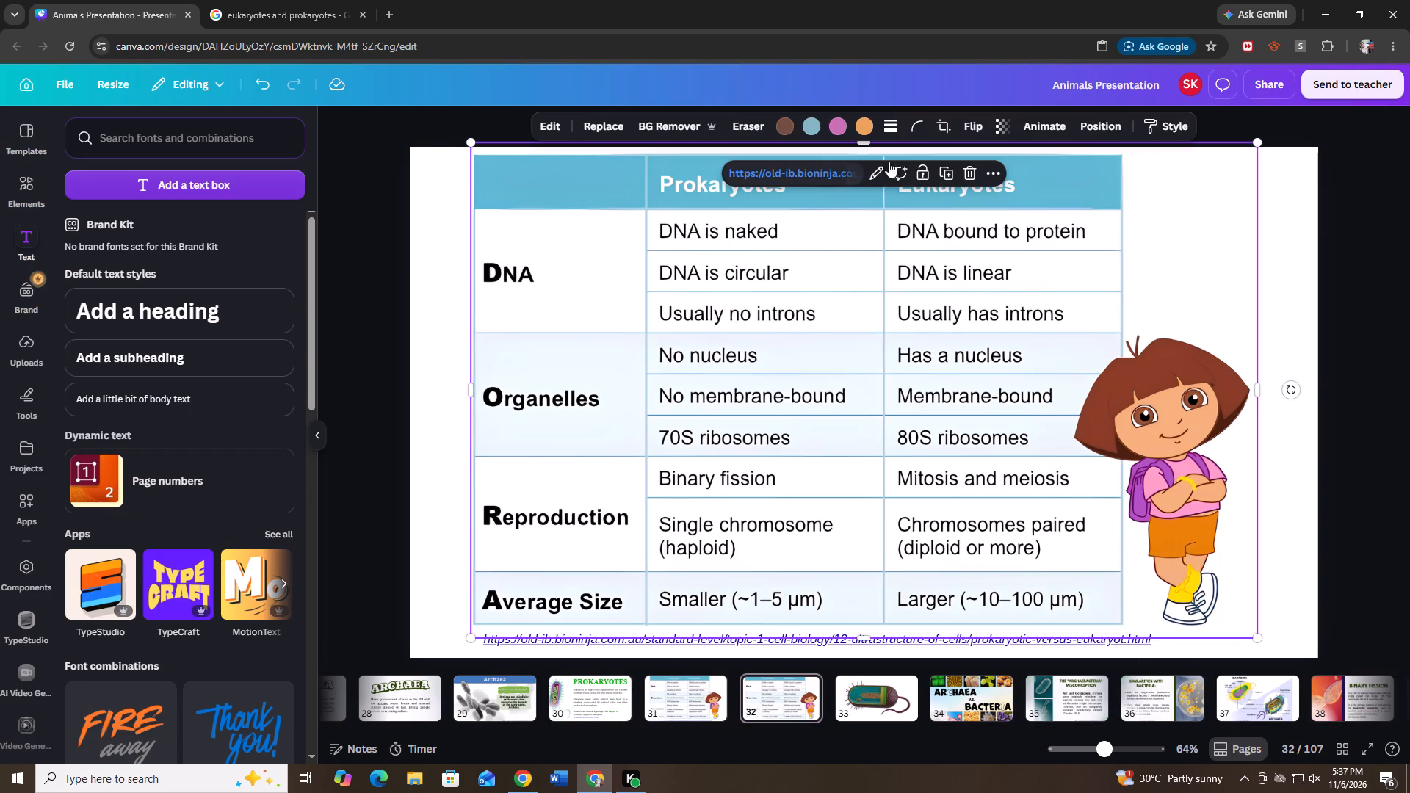
pyautogui.click(972, 173)
# Paste the Rs' Science cell image onto slide 32 and enlarge it to fill the height above the source address.
pyautogui.hotkey('ctrl', 'v')
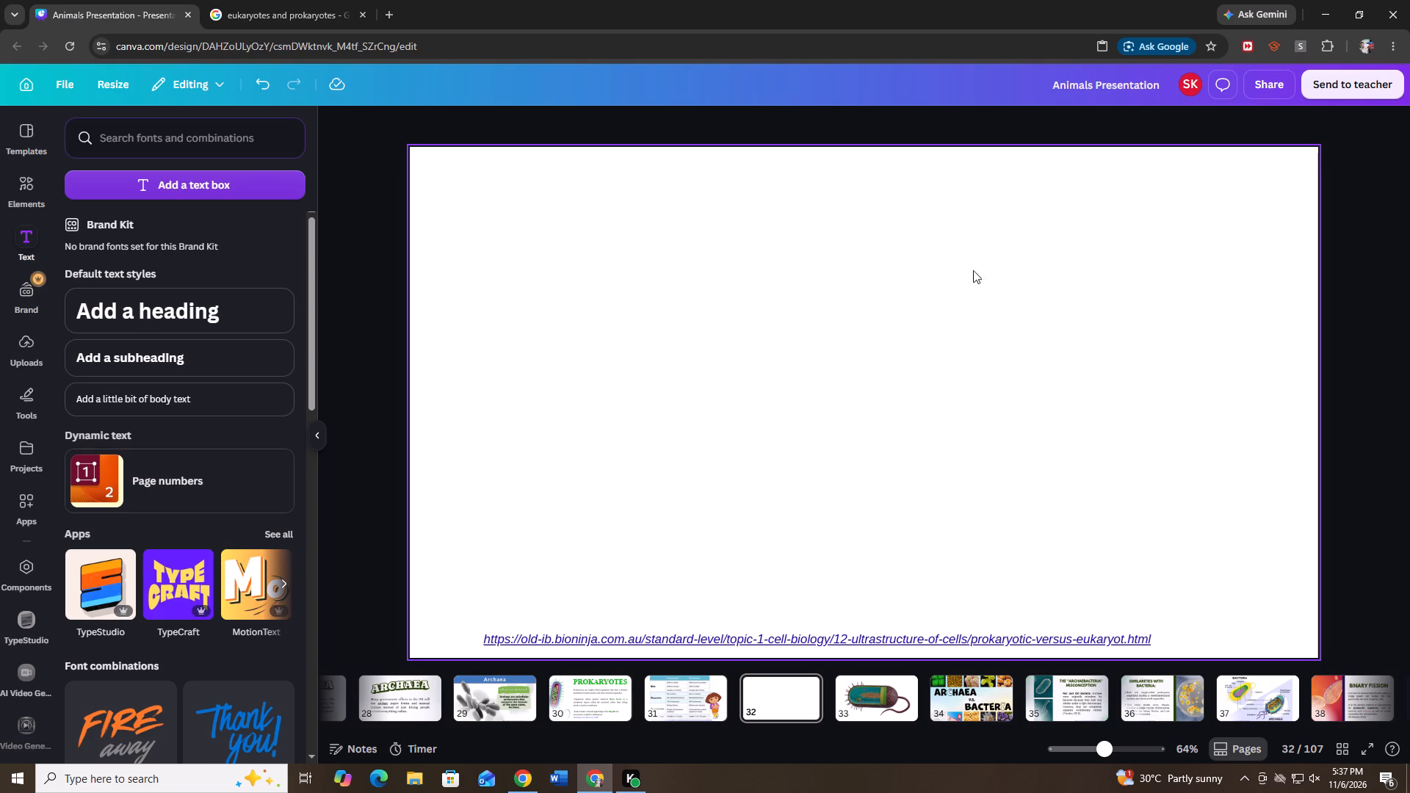
pyautogui.moveTo(892, 291); pyautogui.dragTo(762, 206)
pyautogui.moveTo(981, 483); pyautogui.dragTo(1207, 558)
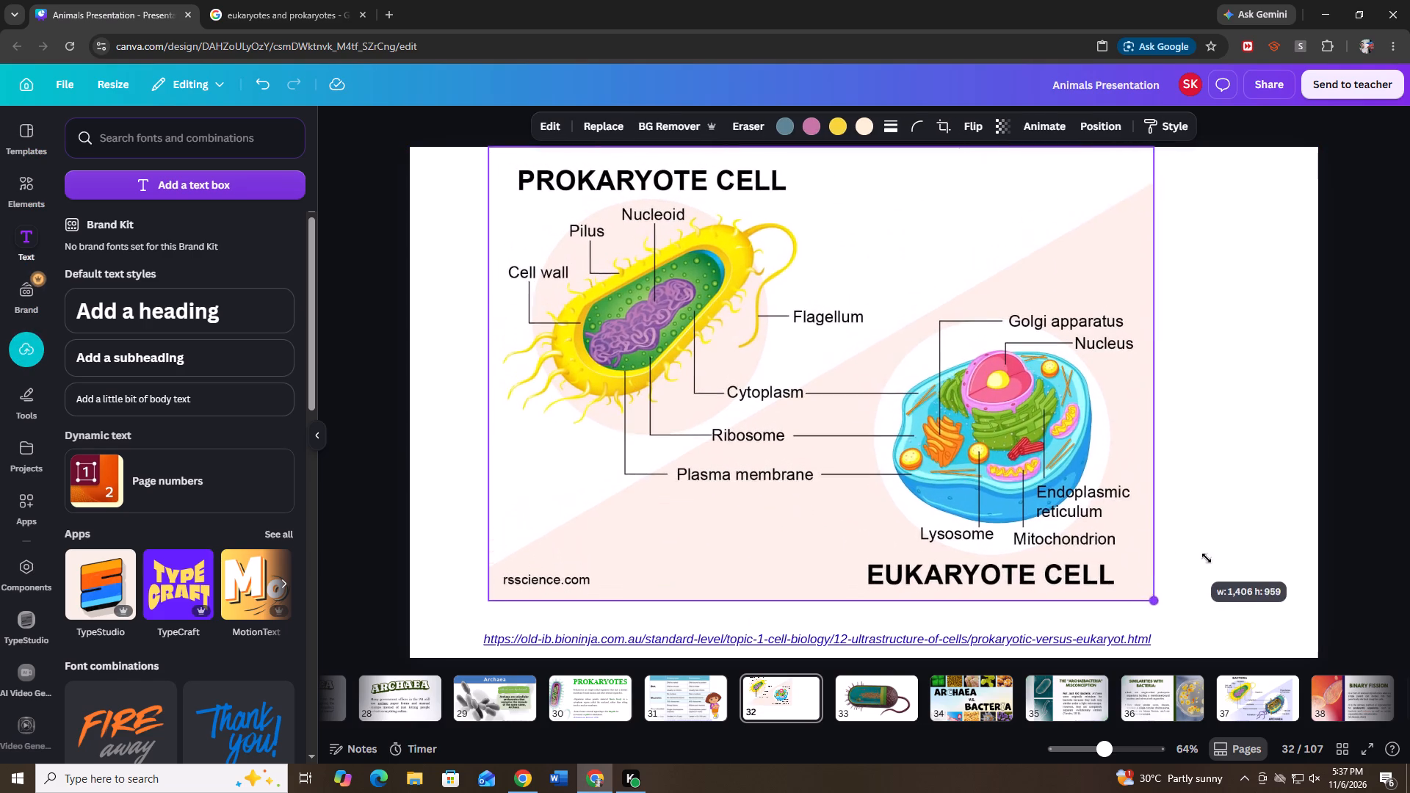
pyautogui.moveTo(1207, 558); pyautogui.dragTo(1234, 568)
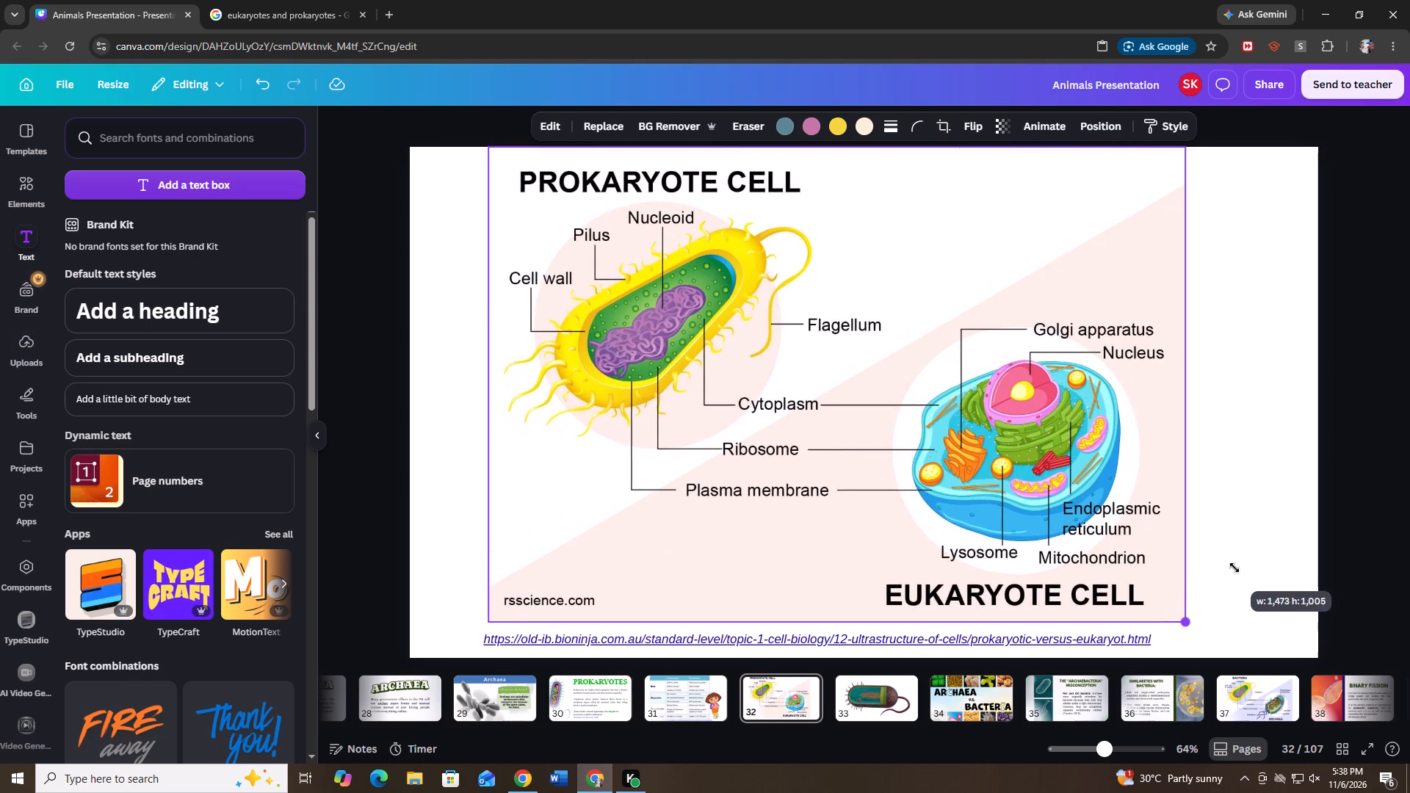
pyautogui.moveTo(1234, 568); pyautogui.dragTo(1240, 569)
# Copy the Rs' Science image's link address and paste it over the selected BioNinja source text on slide 32.
pyautogui.click(281, 0)
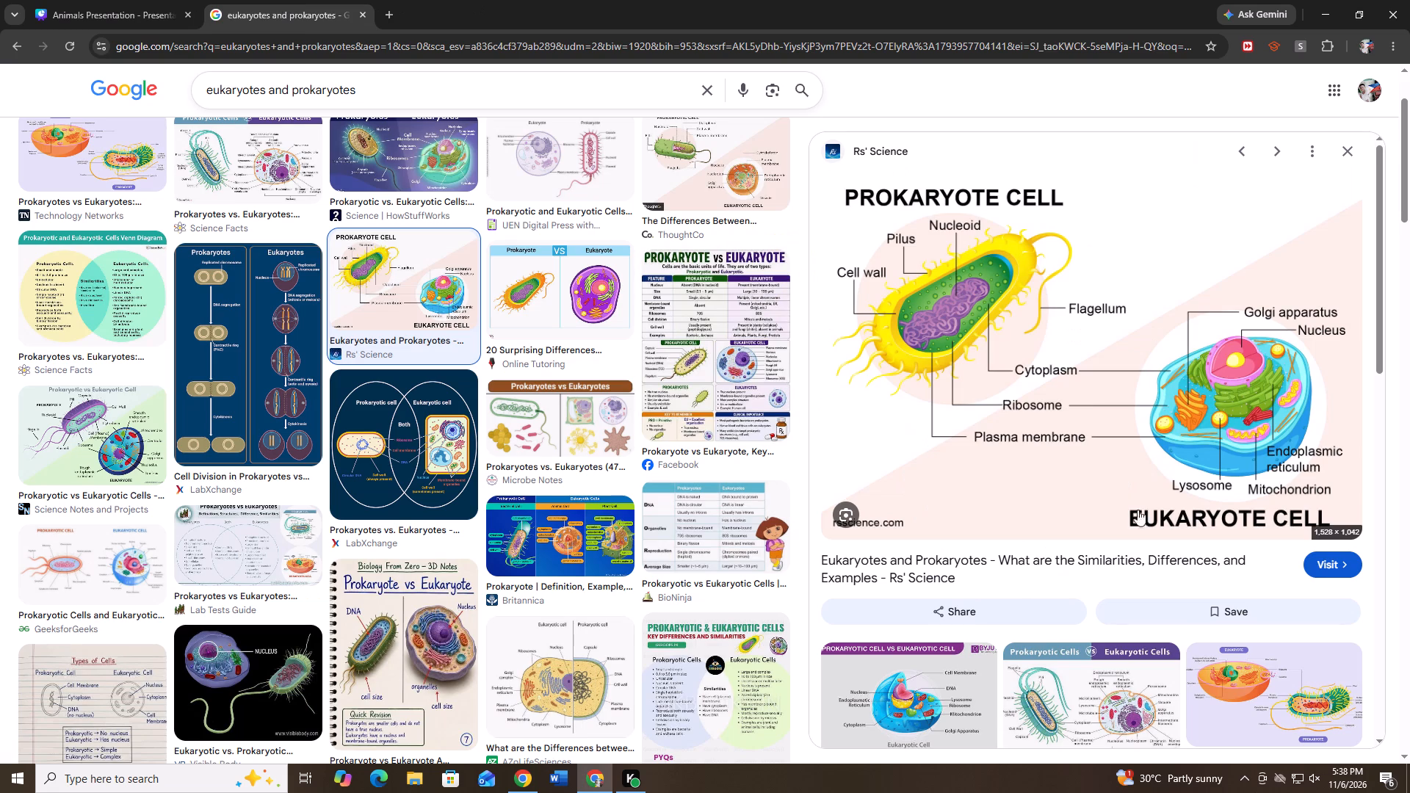
pyautogui.rightClick(1082, 397)
pyautogui.doubleClick(1197, 551)
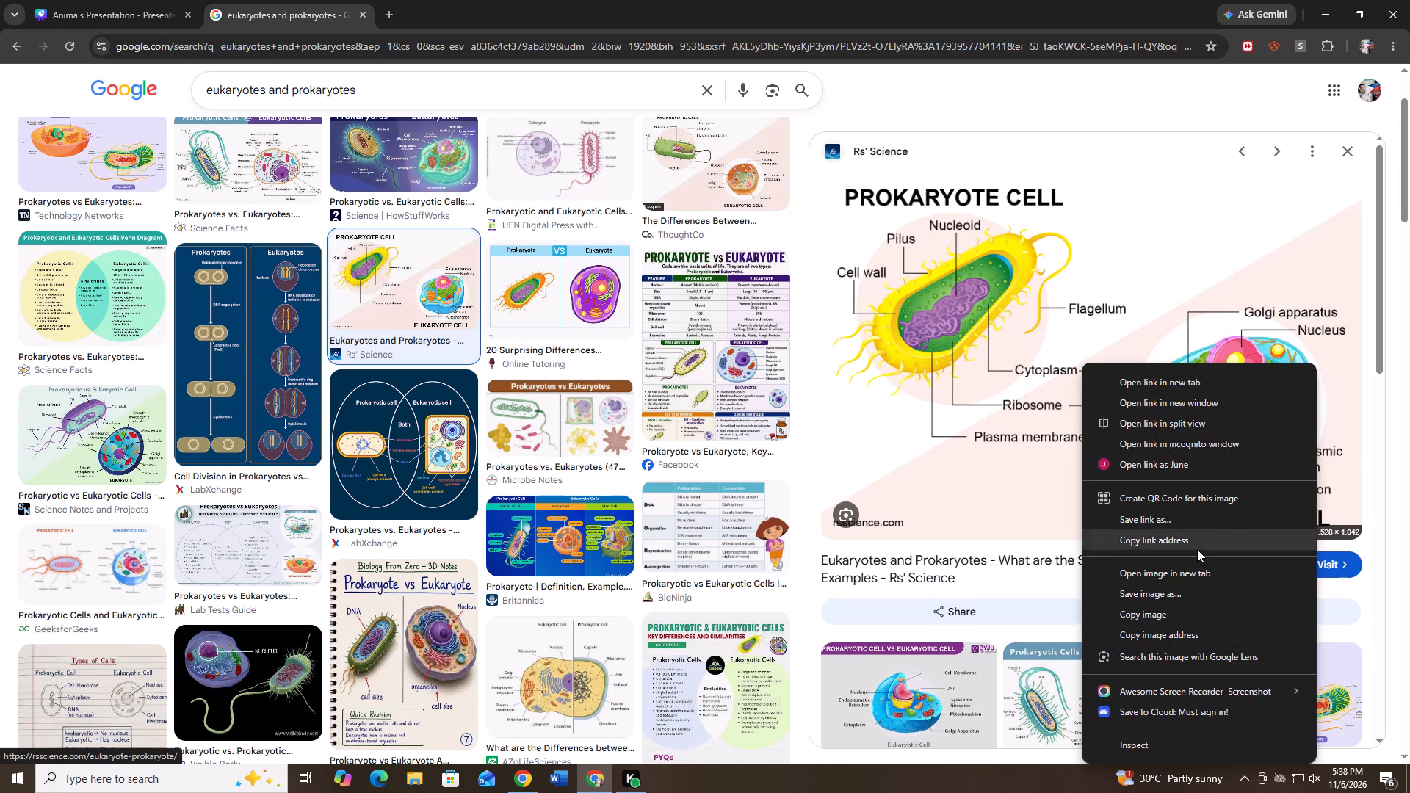
pyautogui.click(1197, 549)
pyautogui.click(109, 24)
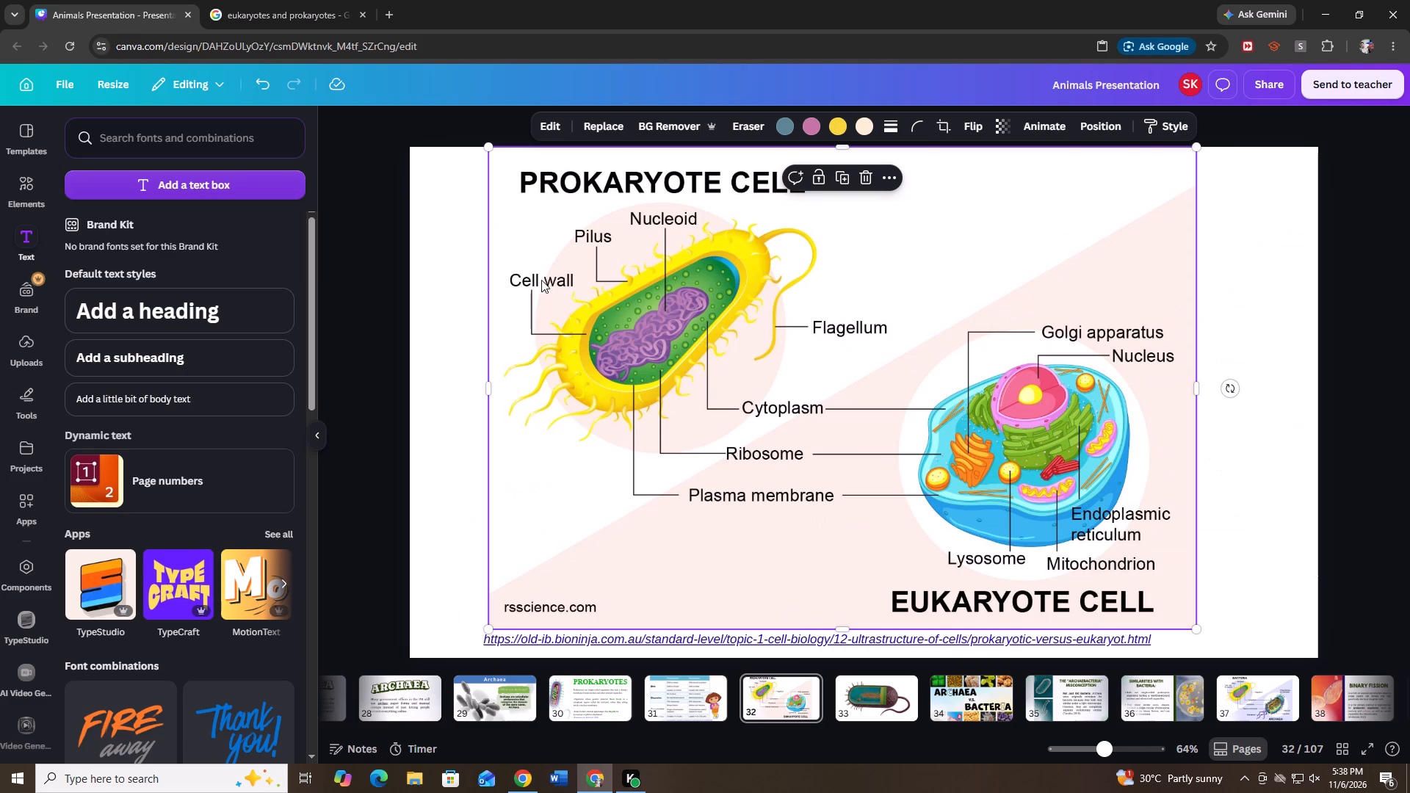
pyautogui.doubleClick(798, 634)
pyautogui.tripleClick(803, 637)
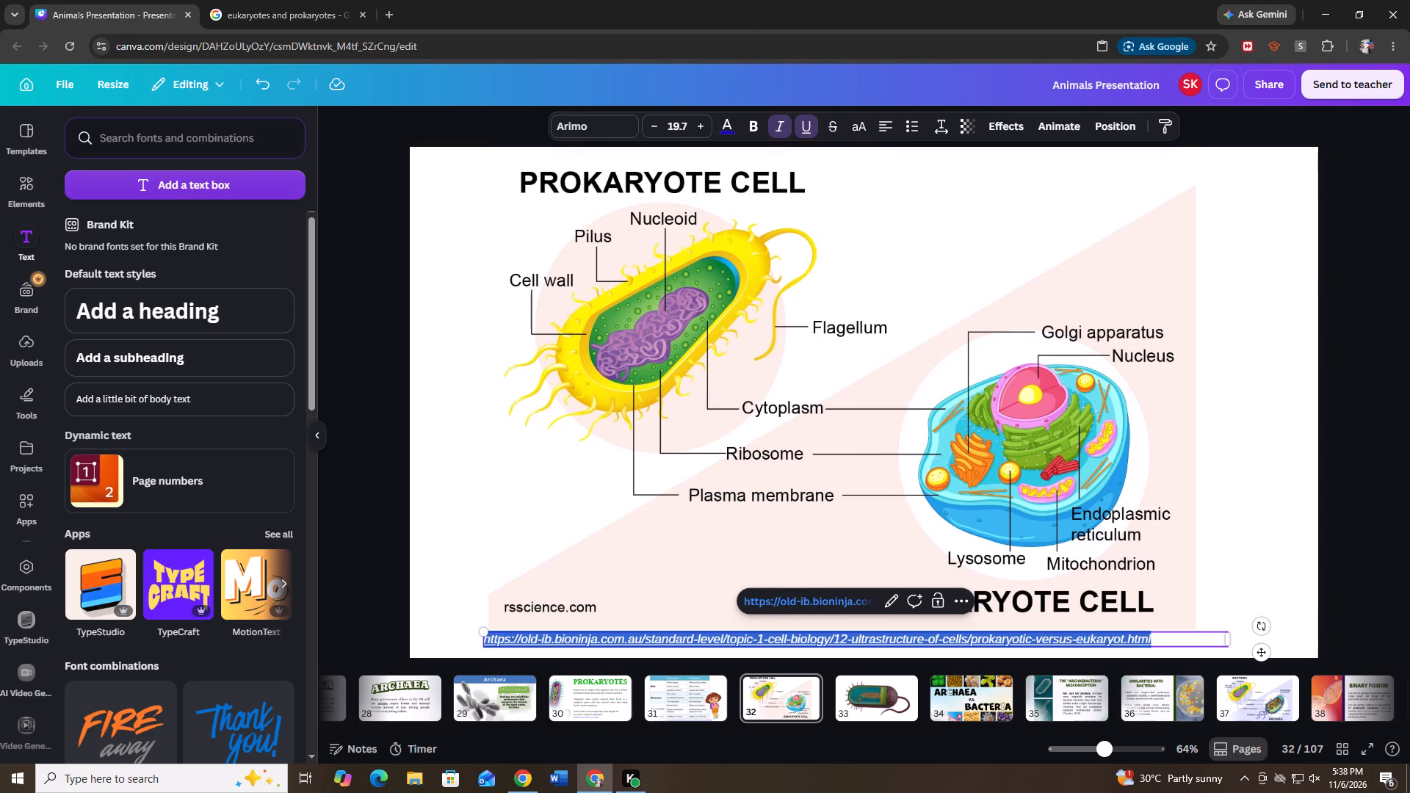
pyautogui.hotkey('ctrl', 'v')
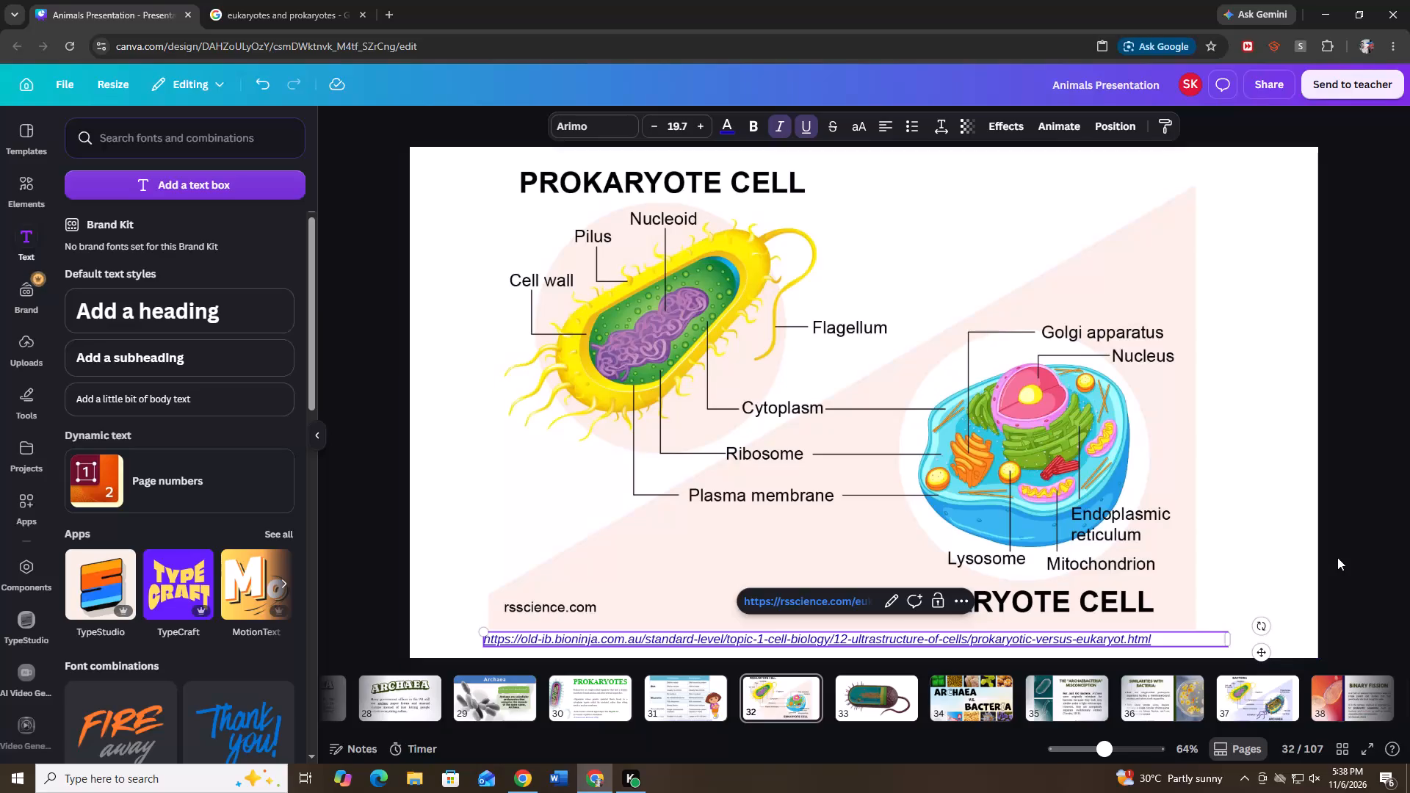
pyautogui.click(1337, 557)
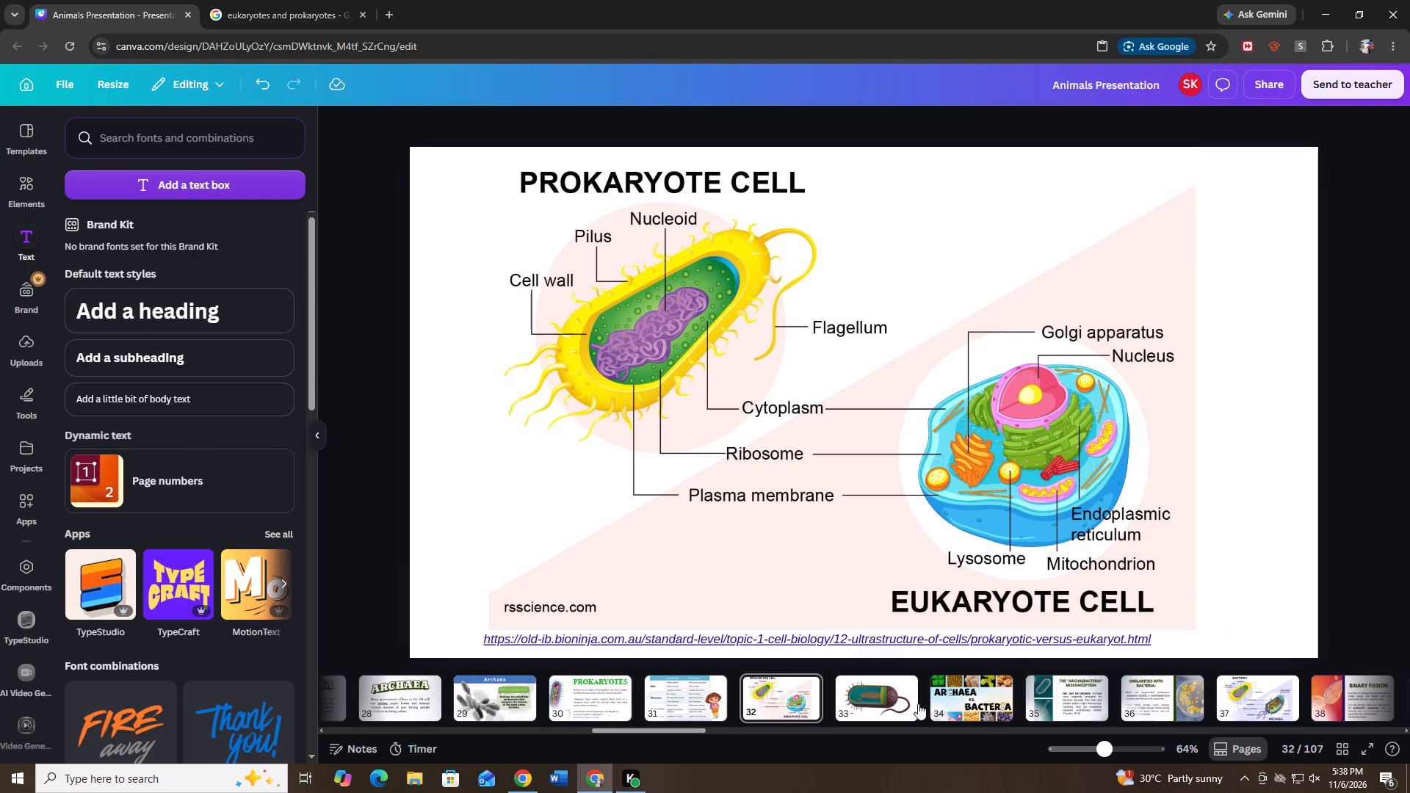
# Insert a blank slide between slide 33 and the Archaea & Bacteria slide.
pyautogui.click(932, 691)
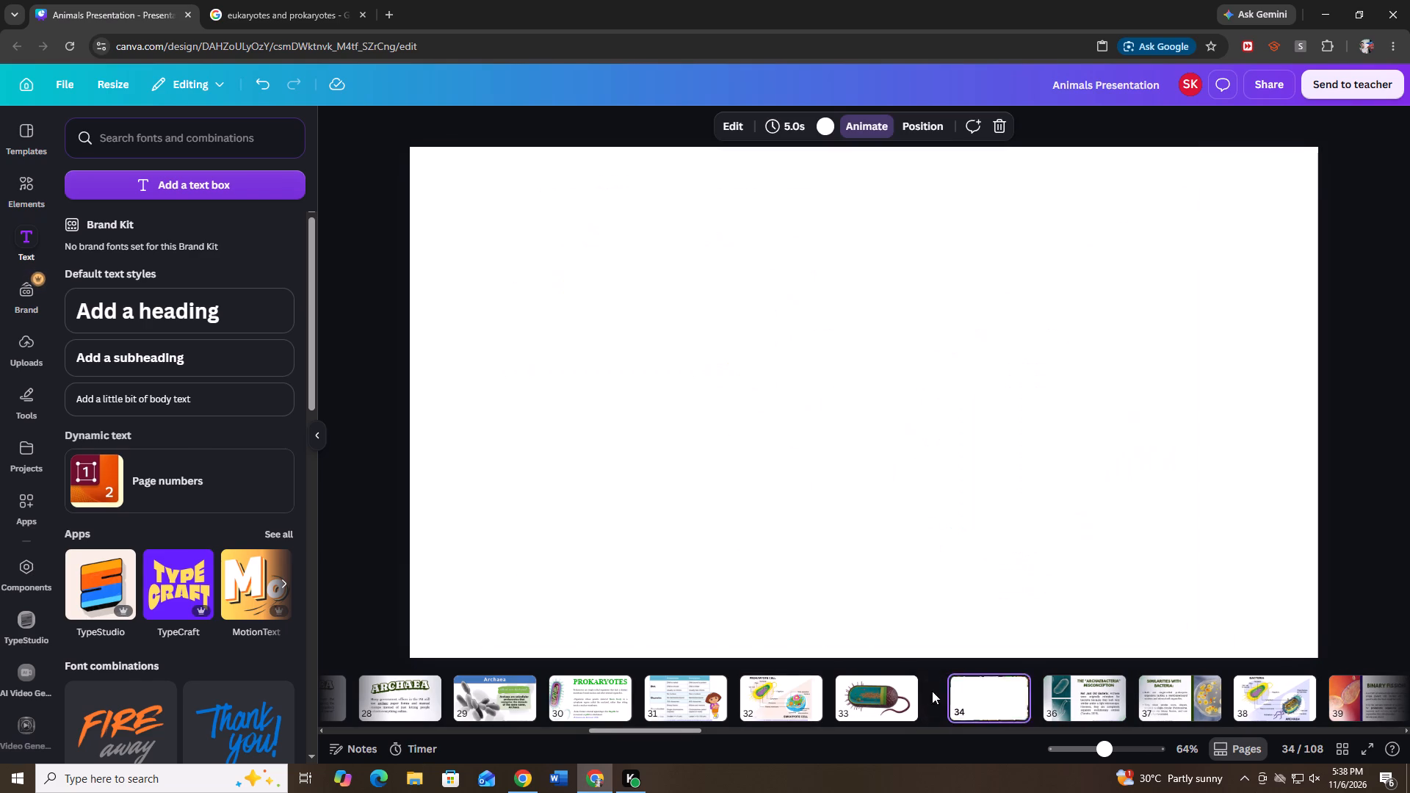
# Search Google Images for "normal human daily living".
pyautogui.click(224, 0)
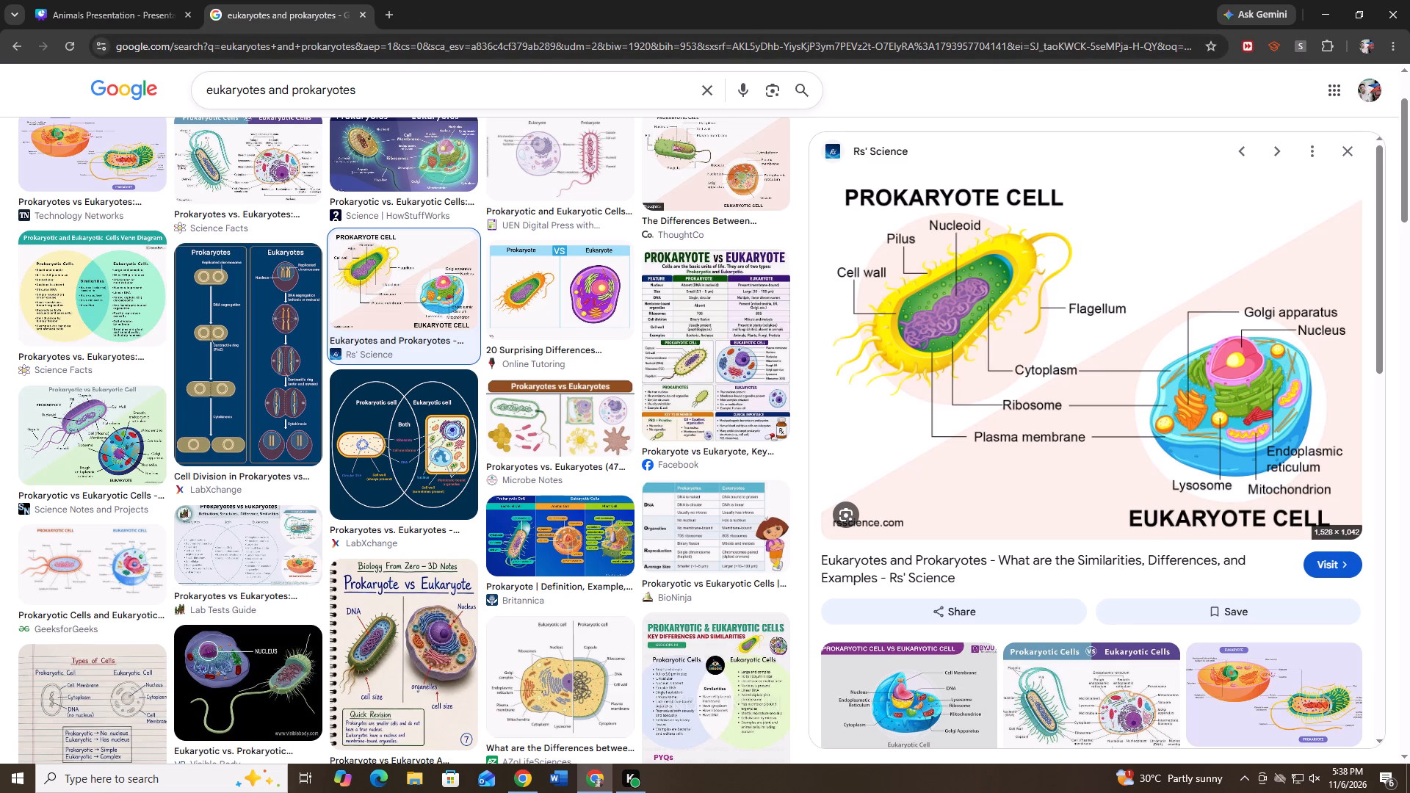
pyautogui.click(711, 97)
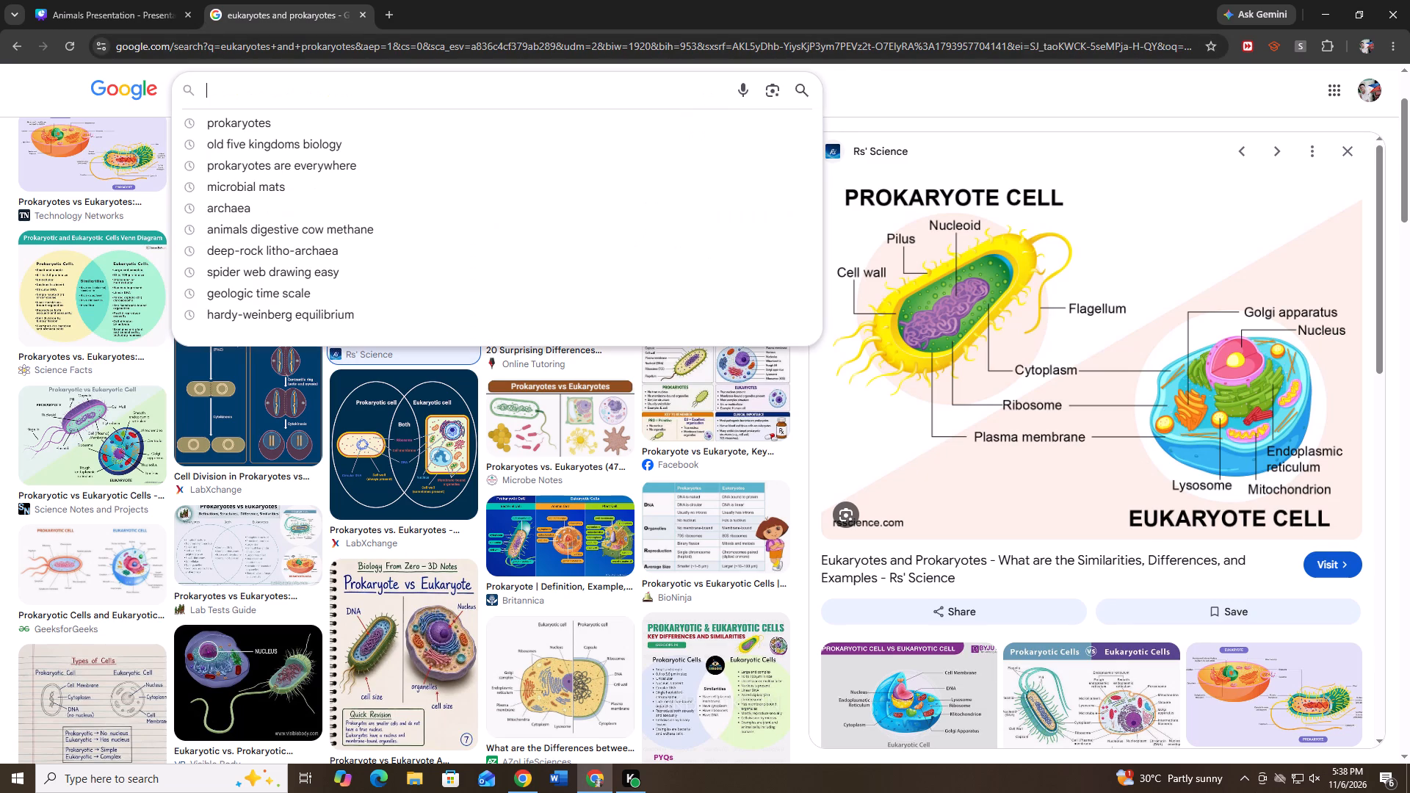
pyautogui.write('normal human dai')
pyautogui.write('ly liuv')
pyautogui.press('BackSpace')
pyautogui.press('BackSpace')
pyautogui.write('ving')
pyautogui.press('Return')
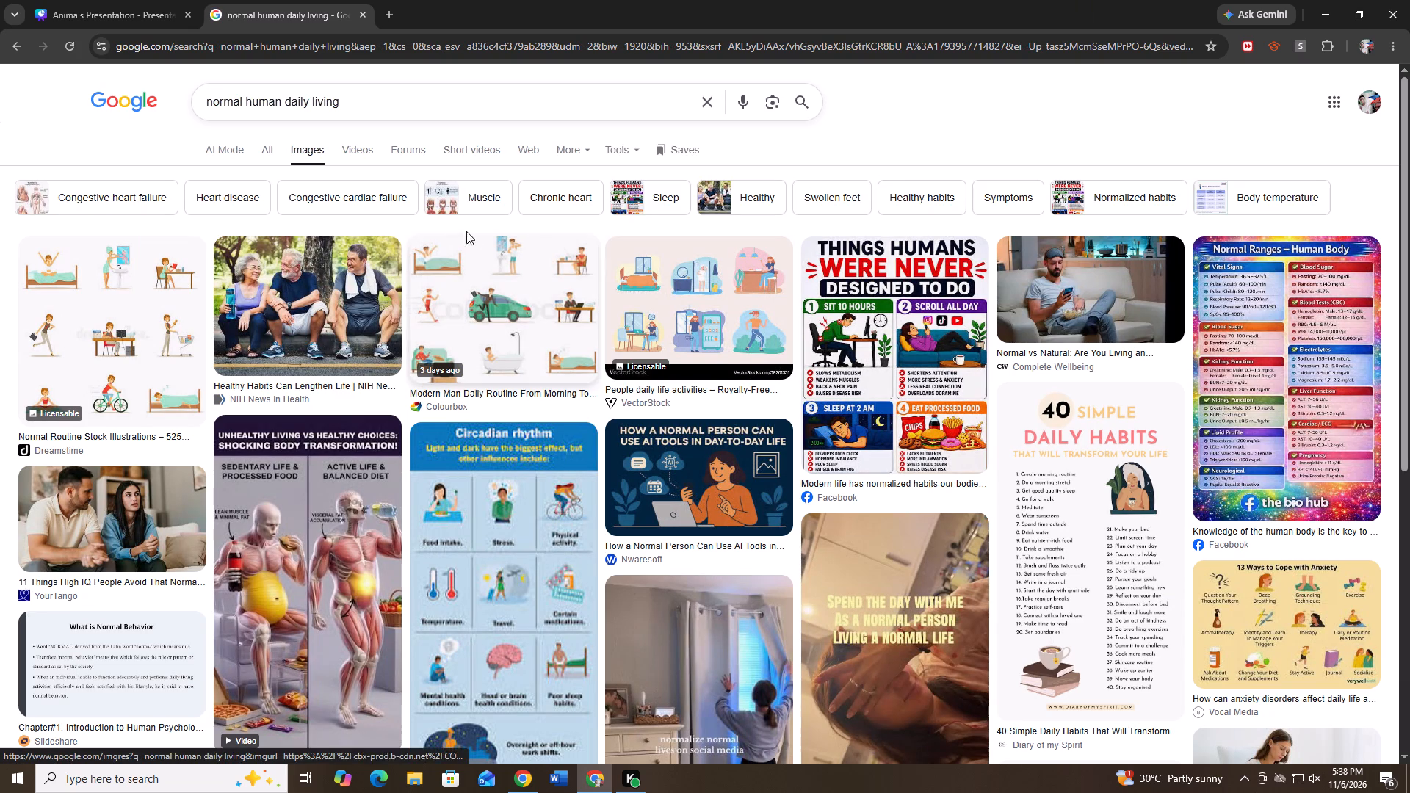
# Extend the image search to "normal human daily living image".
pyautogui.click(454, 101)
pyautogui.press('space')
pyautogui.write('i')
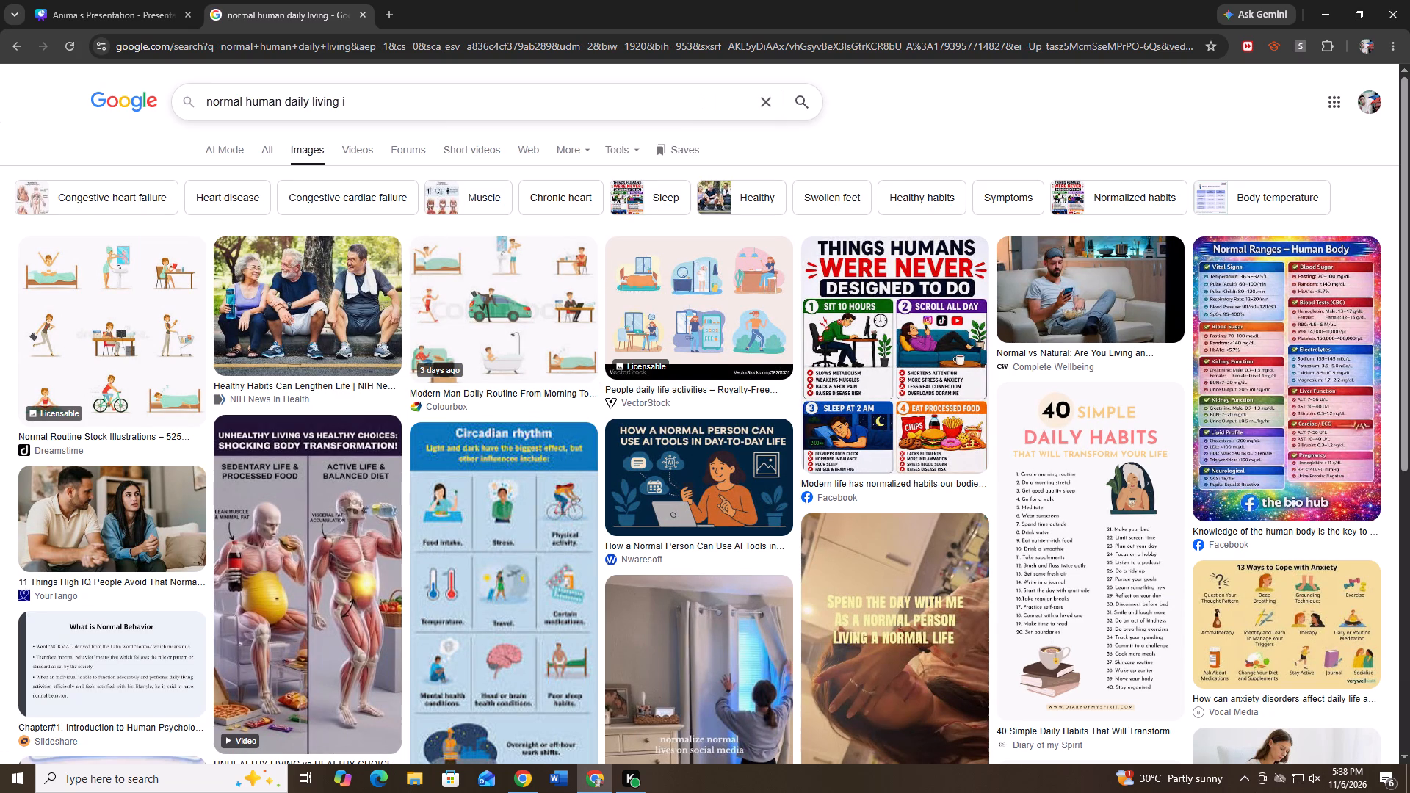
pyautogui.write('mage')
pyautogui.press('Return')
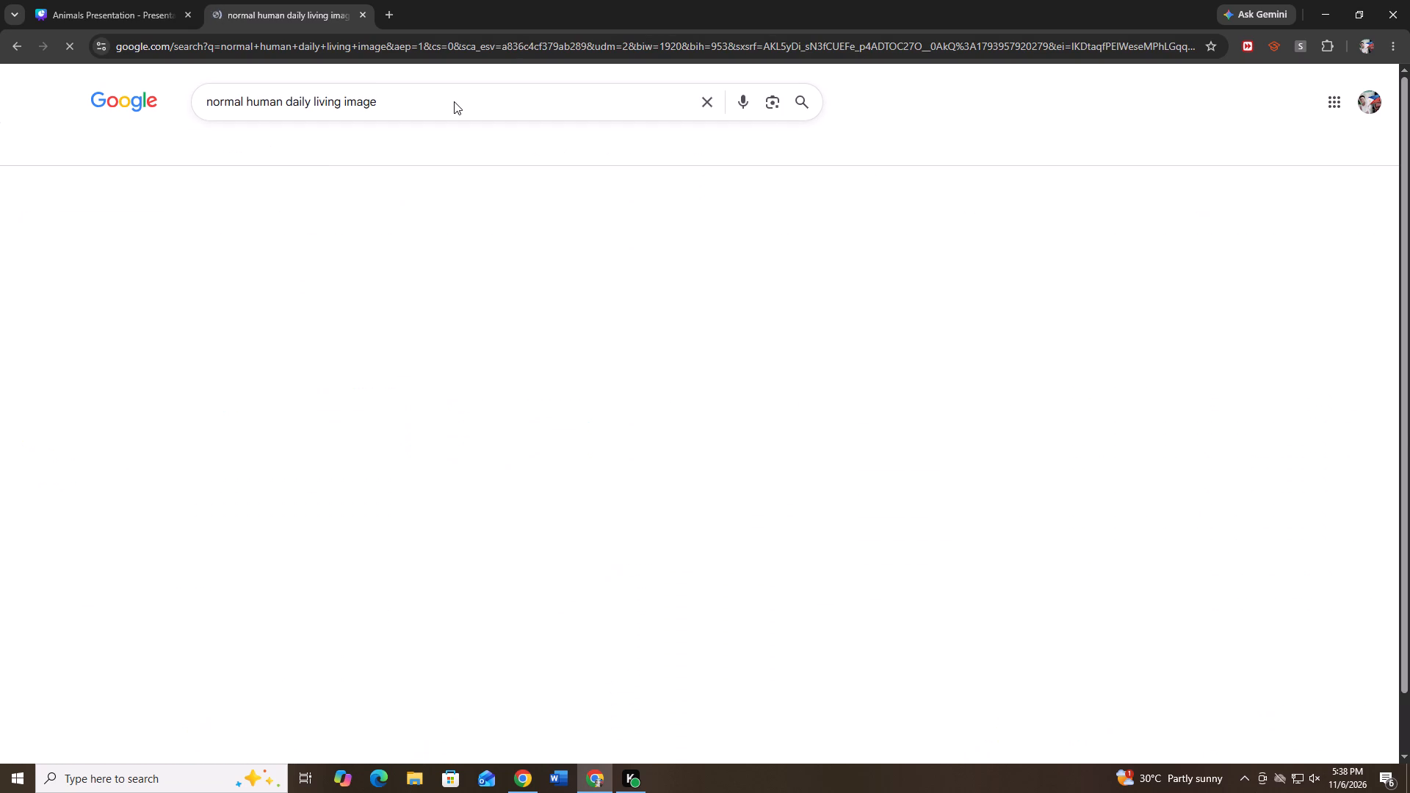
# Refine the image search to "normal human daily living image real" and look through the results.
pyautogui.click(516, 98)
pyautogui.press('space')
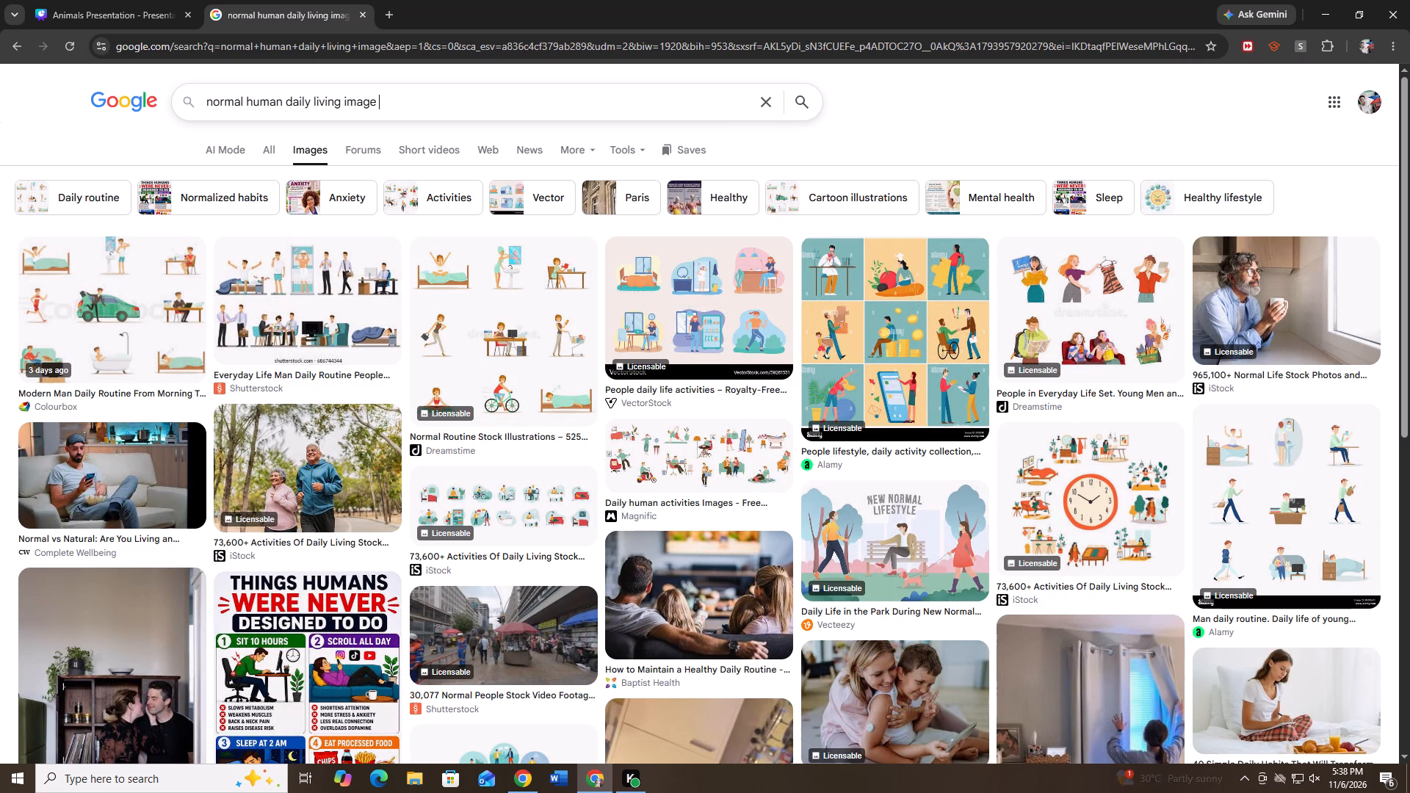
pyautogui.write('real')
pyautogui.press('Return')
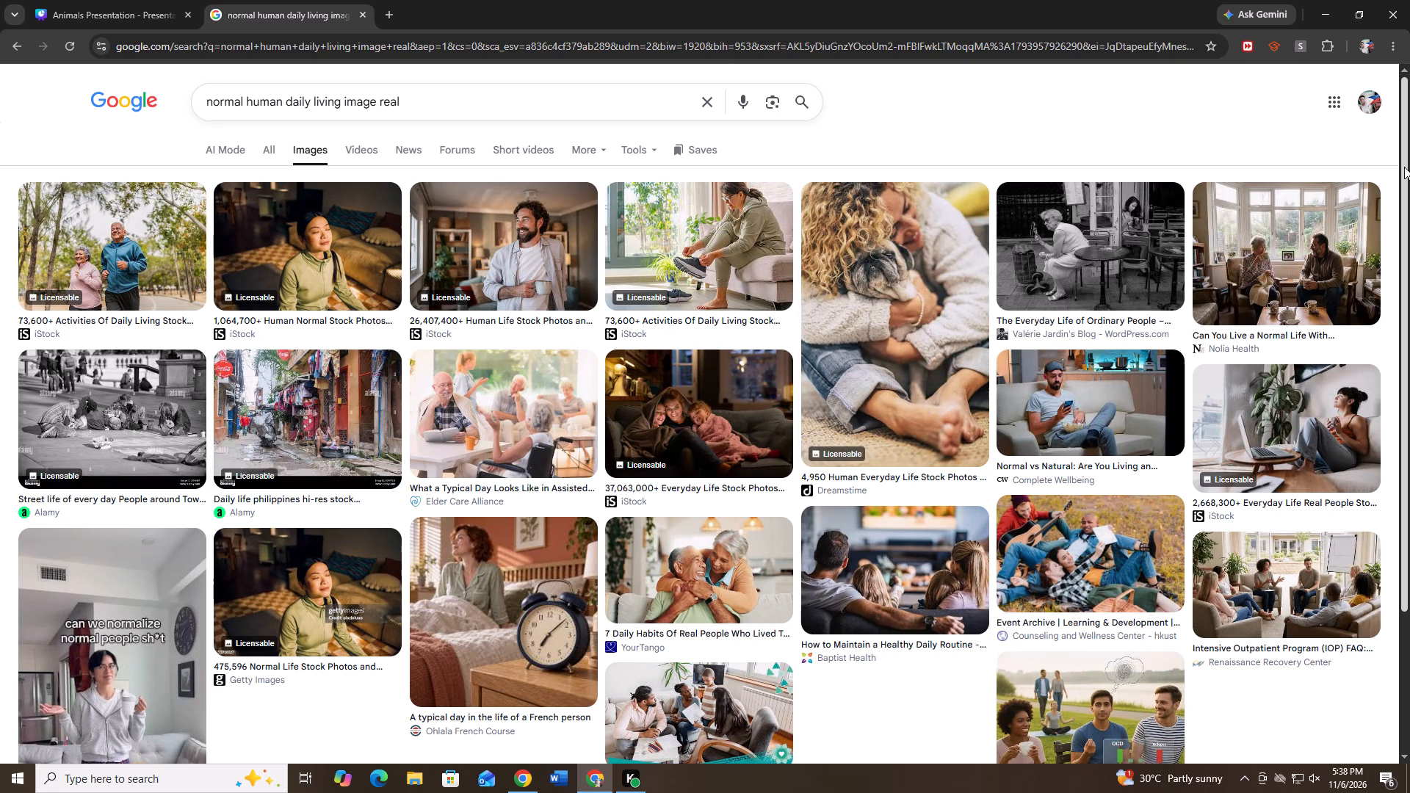
pyautogui.moveTo(1404, 167); pyautogui.dragTo(1409, 407)
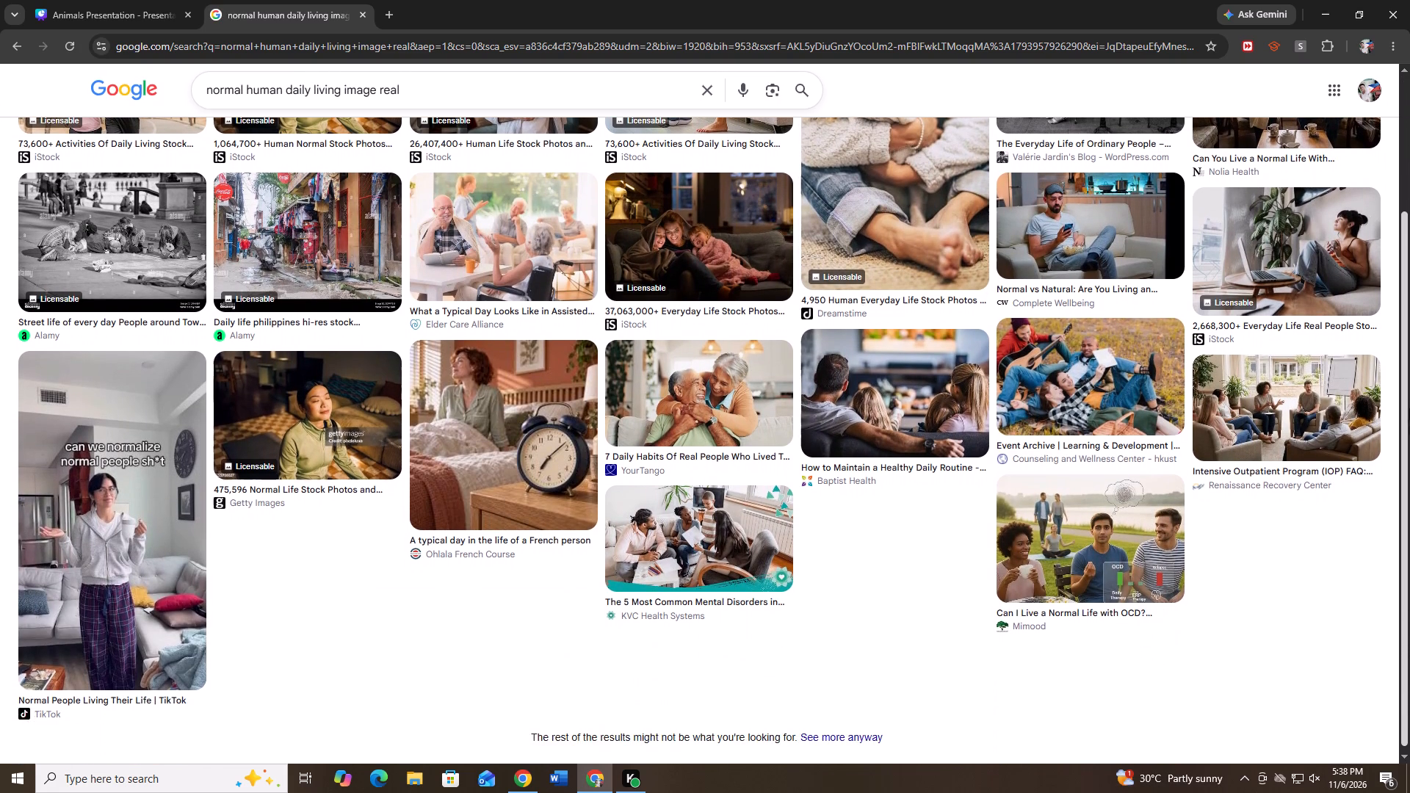
pyautogui.moveTo(1409, 407); pyautogui.dragTo(1403, 110)
# Refine the image search to "normal human daily living image real ph".
pyautogui.click(446, 94)
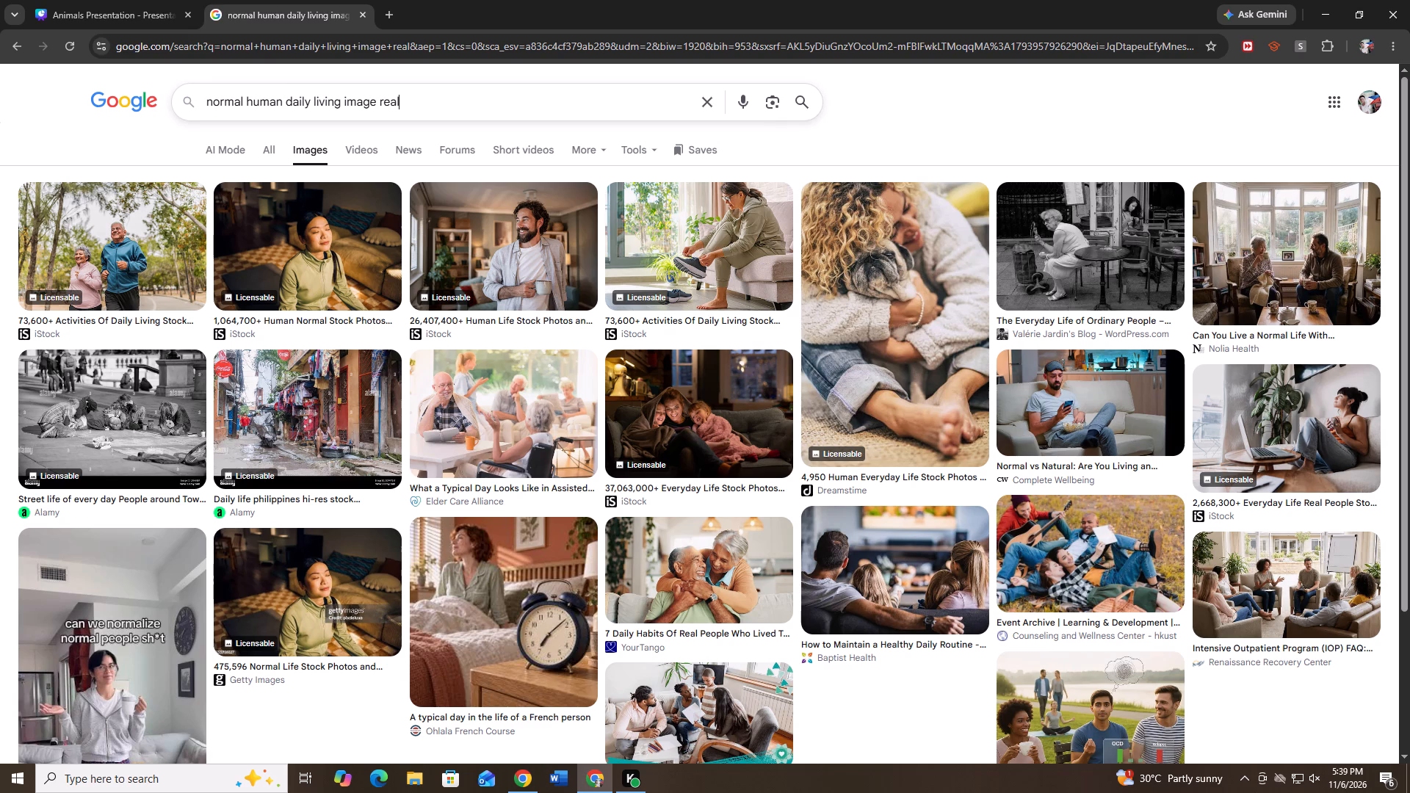
pyautogui.press('space')
pyautogui.write('ph')
pyautogui.press('Return')
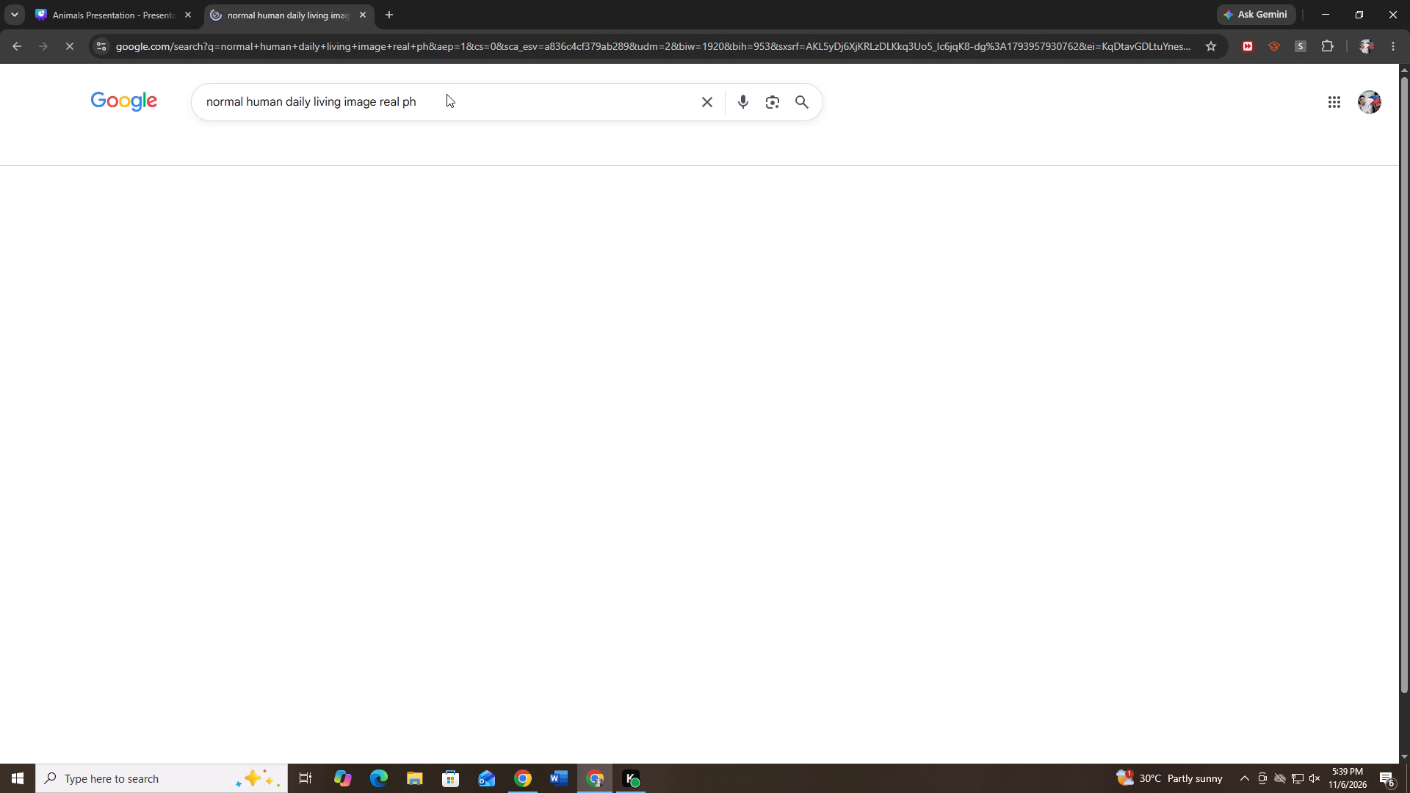
# Replace "ph" in the image search so it reads "normal human daily living image real cebu".
pyautogui.click(446, 102)
pyautogui.press('BackSpace')
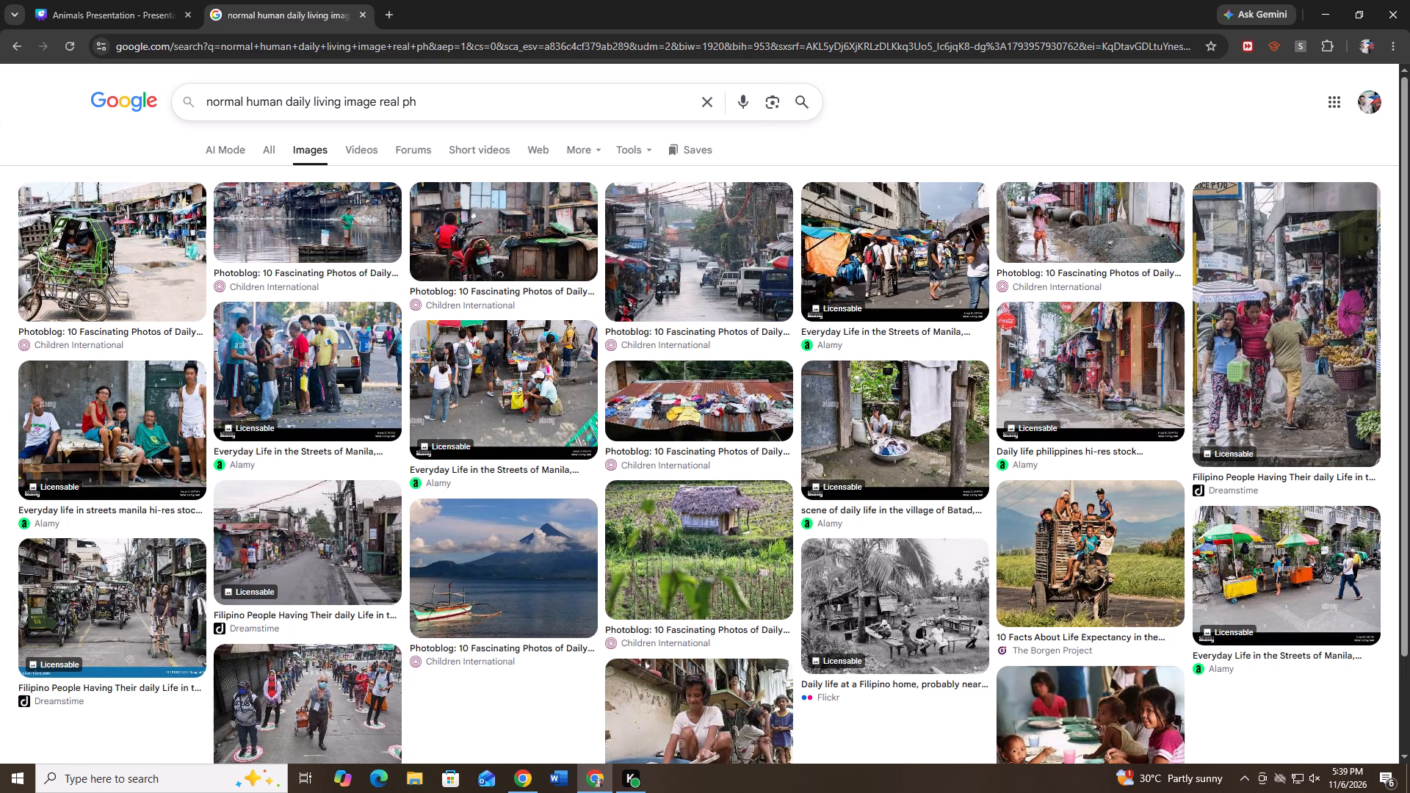
pyautogui.press('BackSpace')
pyautogui.write('ceu')
pyautogui.press('Return')
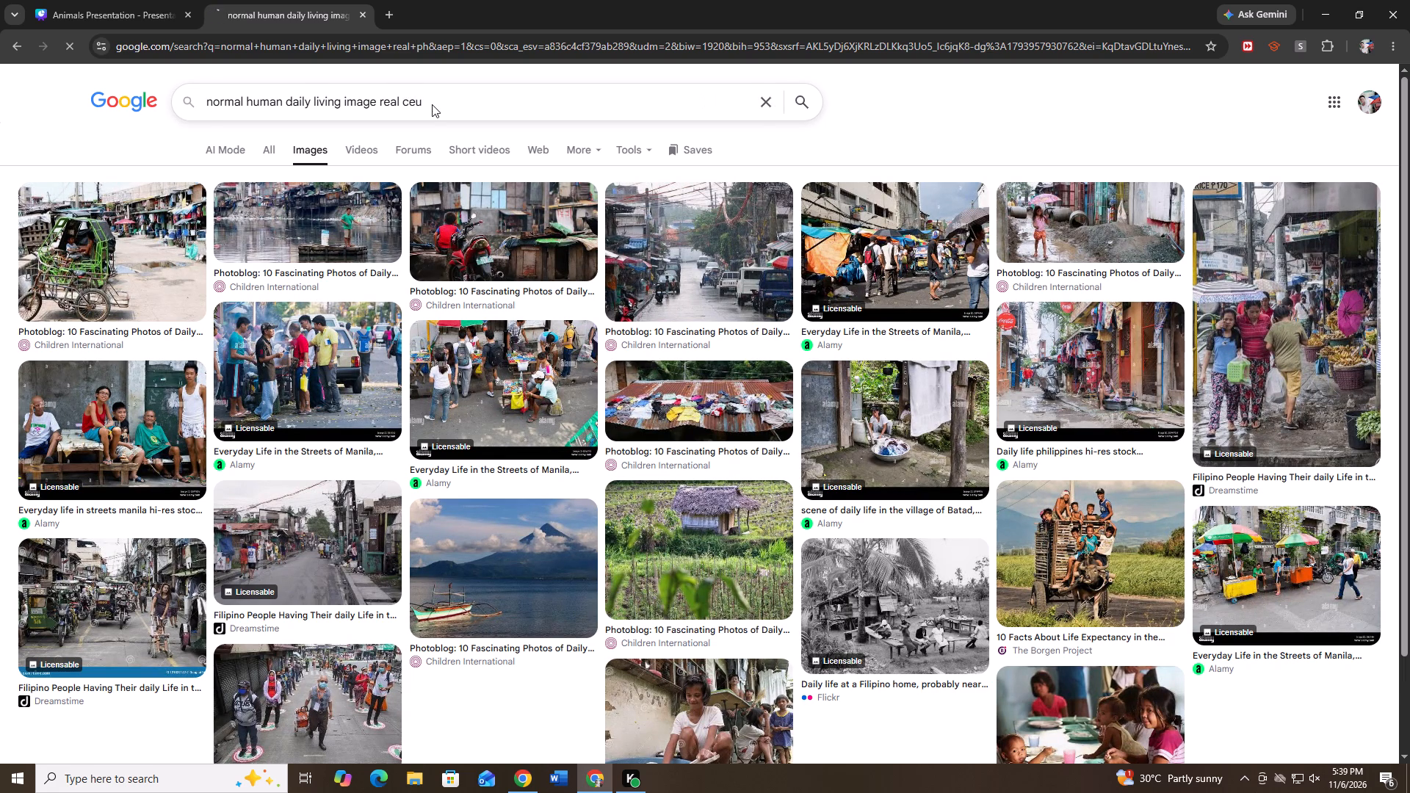
pyautogui.click(455, 97)
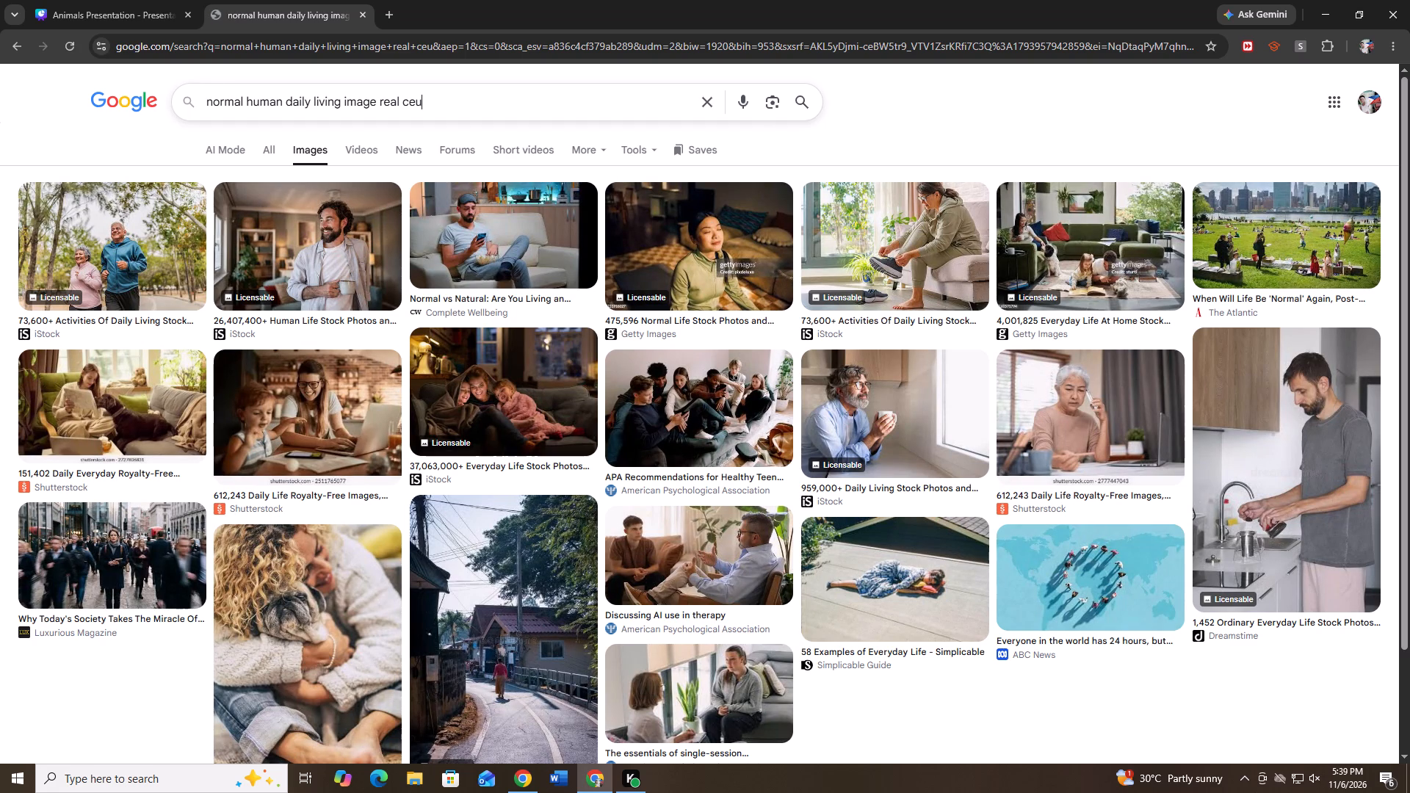
pyautogui.press('BackSpace')
pyautogui.write('bu')
pyautogui.press('Return')
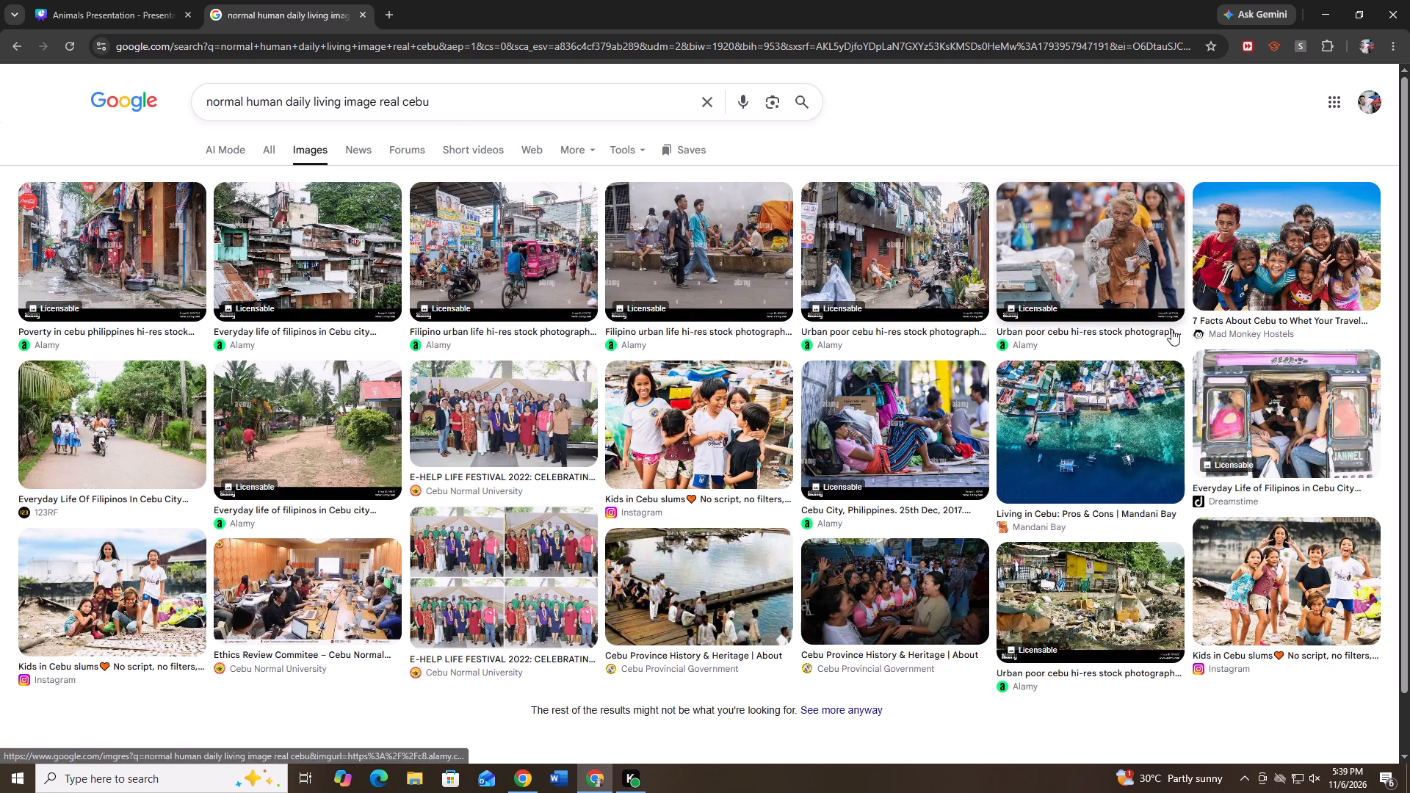
# Replace the whole image search with "cebu city".
pyautogui.click(714, 110)
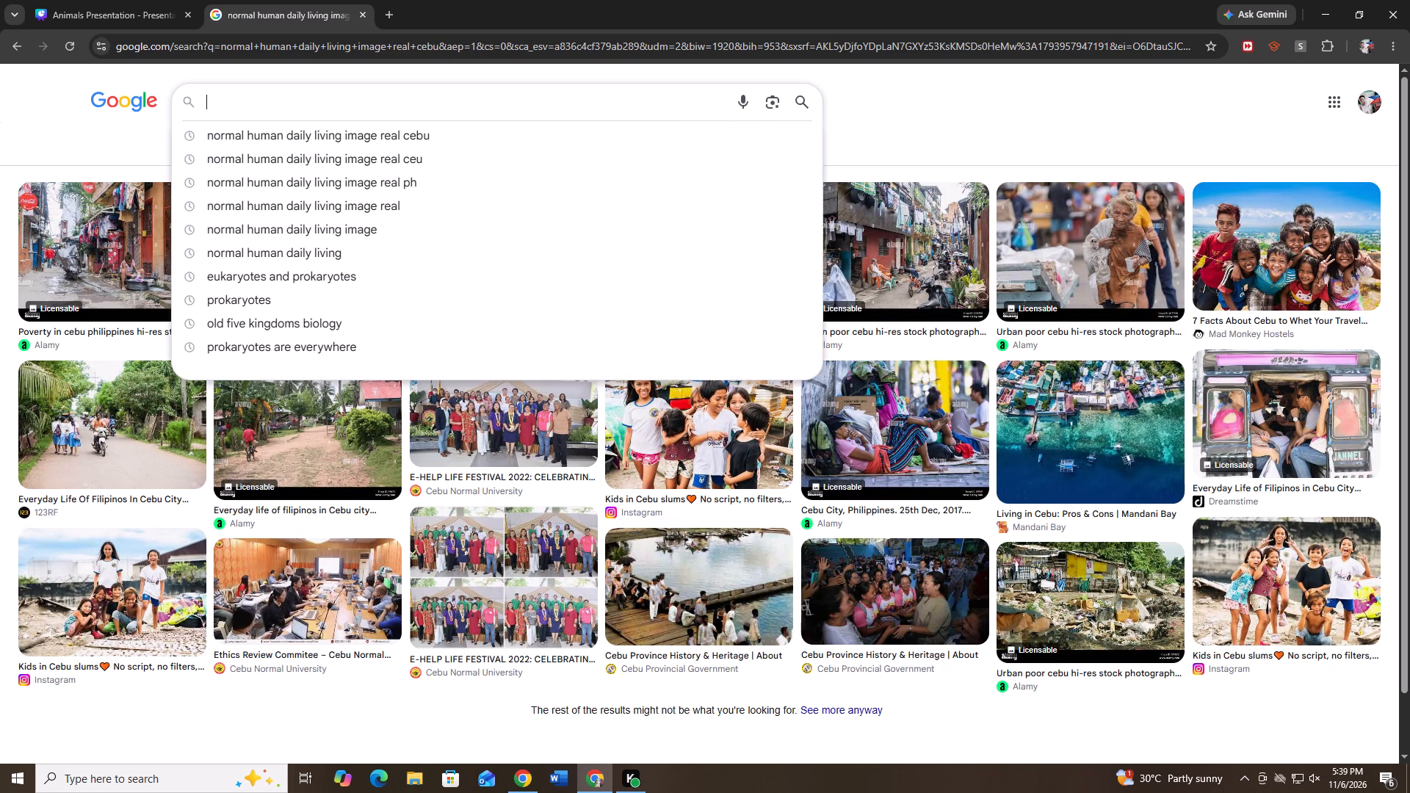
pyautogui.write('ceu c')
pyautogui.press('BackSpace')
pyautogui.press('BackSpace')
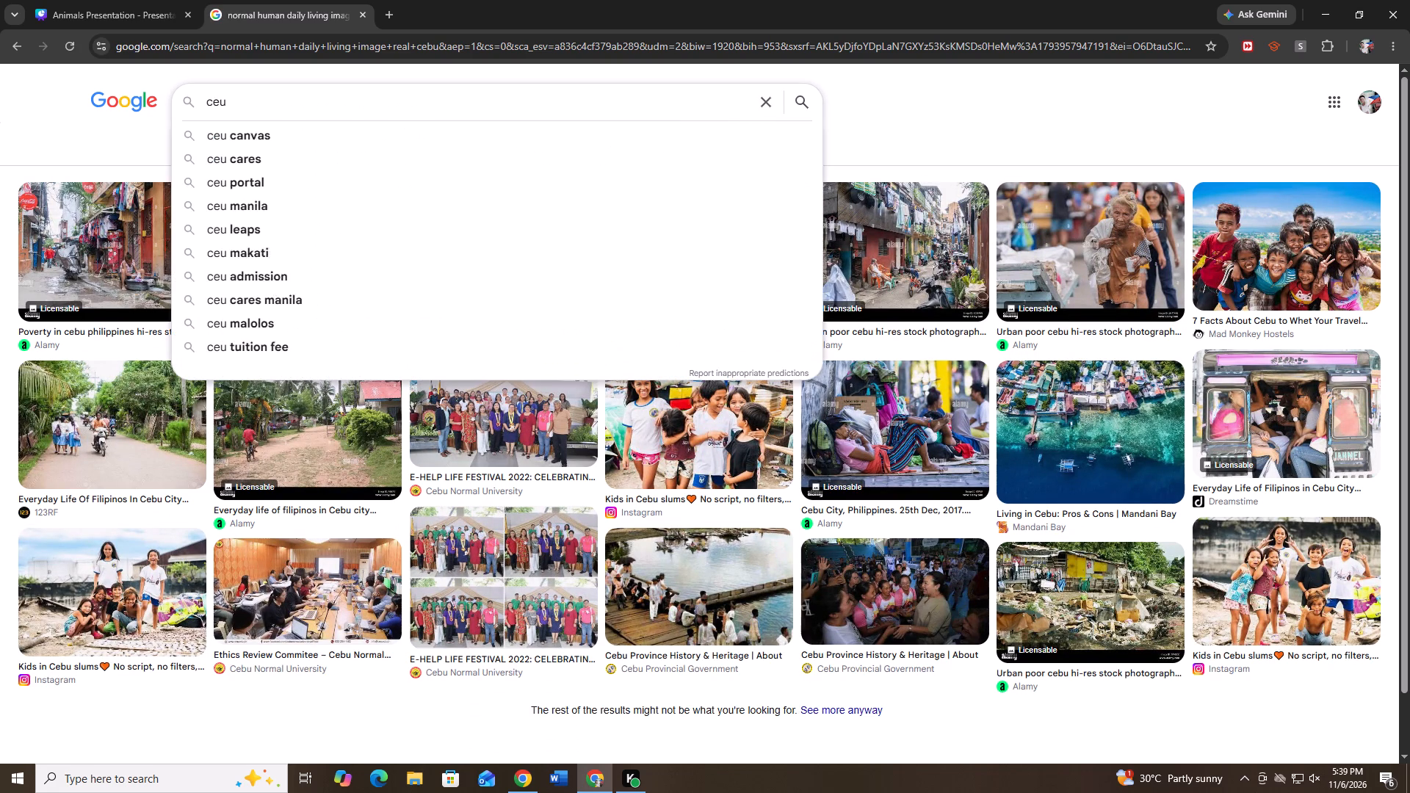
pyautogui.press('BackSpace')
pyautogui.write('bu city')
pyautogui.press('Return')
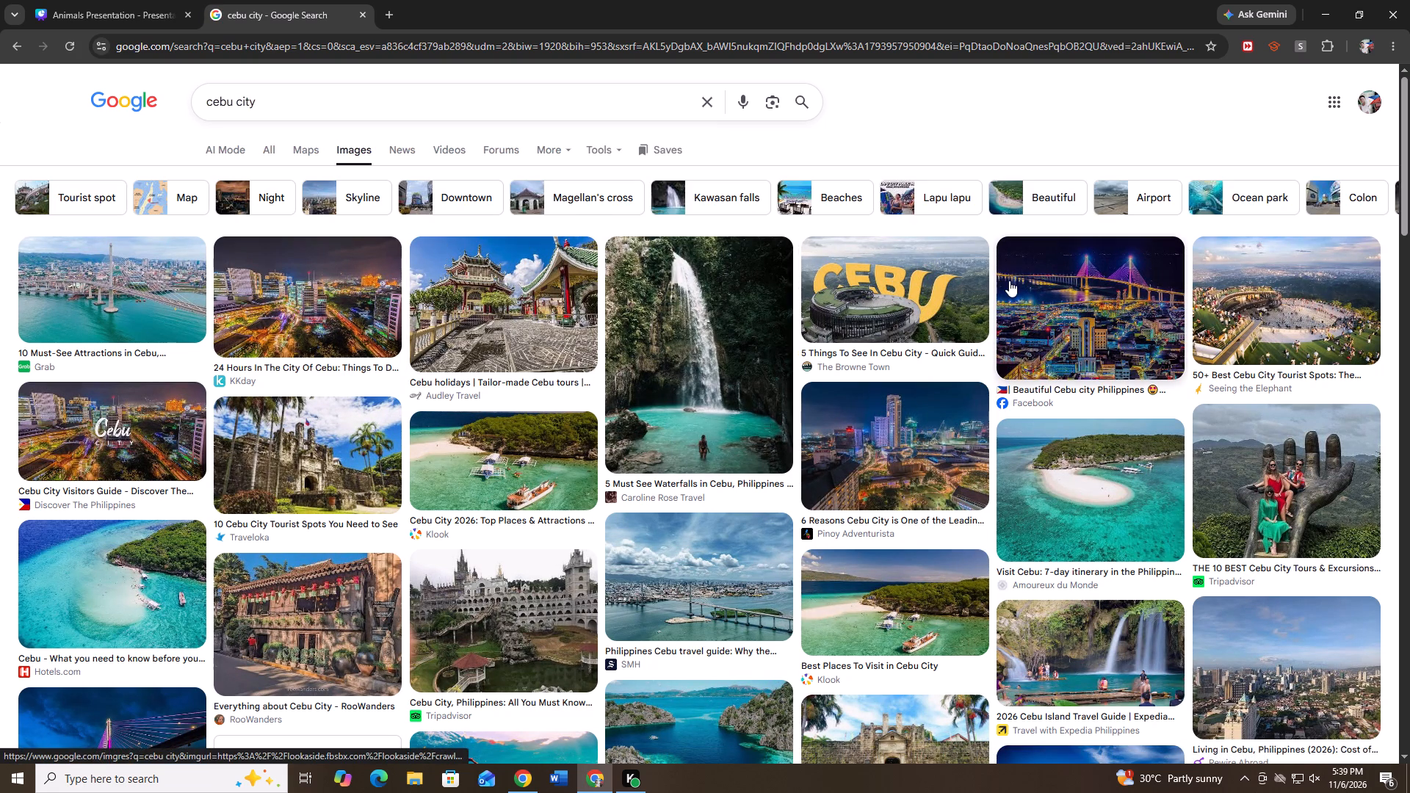
# Preview the Cebu City night shot, and open and copy Grab's daytime image of the bridge over the water.
pyautogui.click(1082, 292)
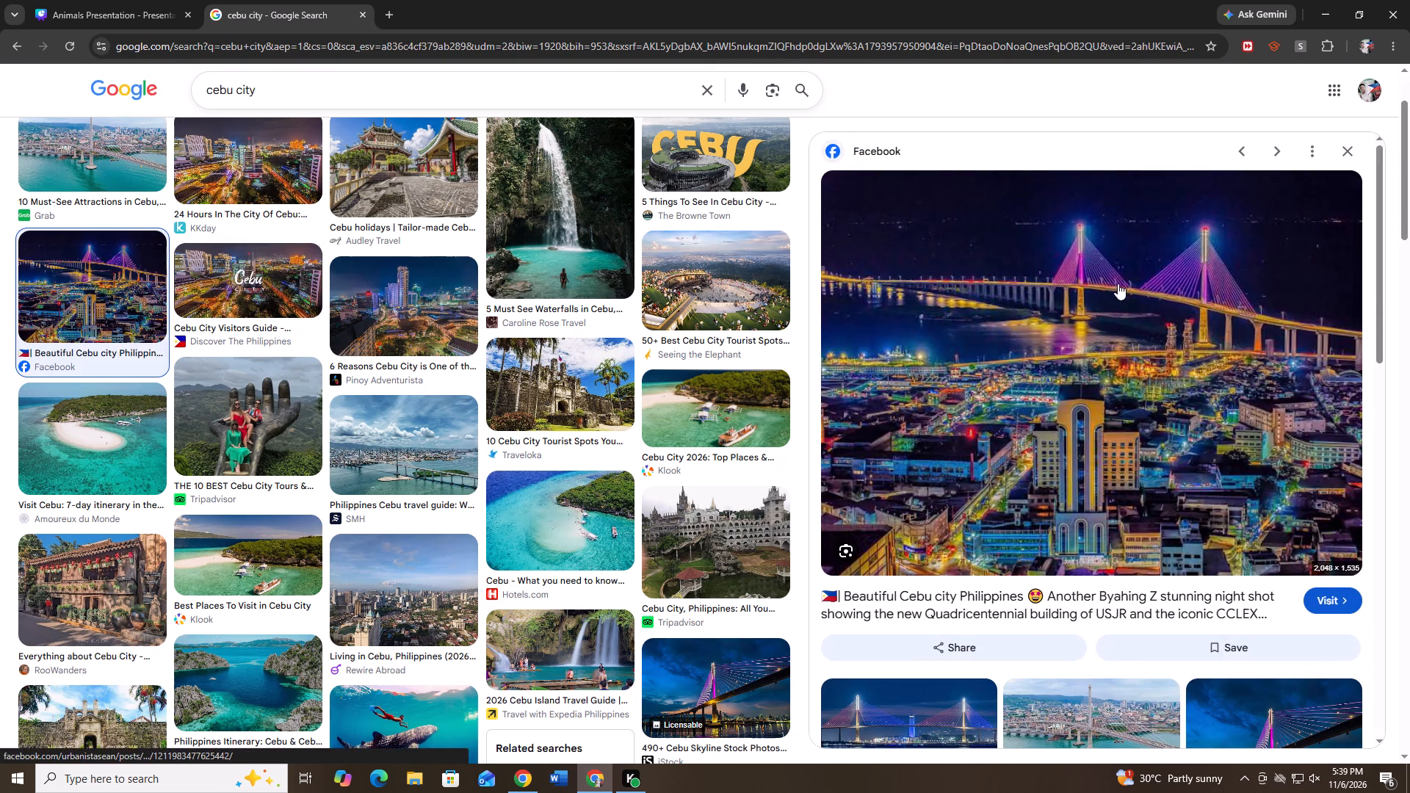
pyautogui.moveTo(1380, 245); pyautogui.dragTo(1391, 313)
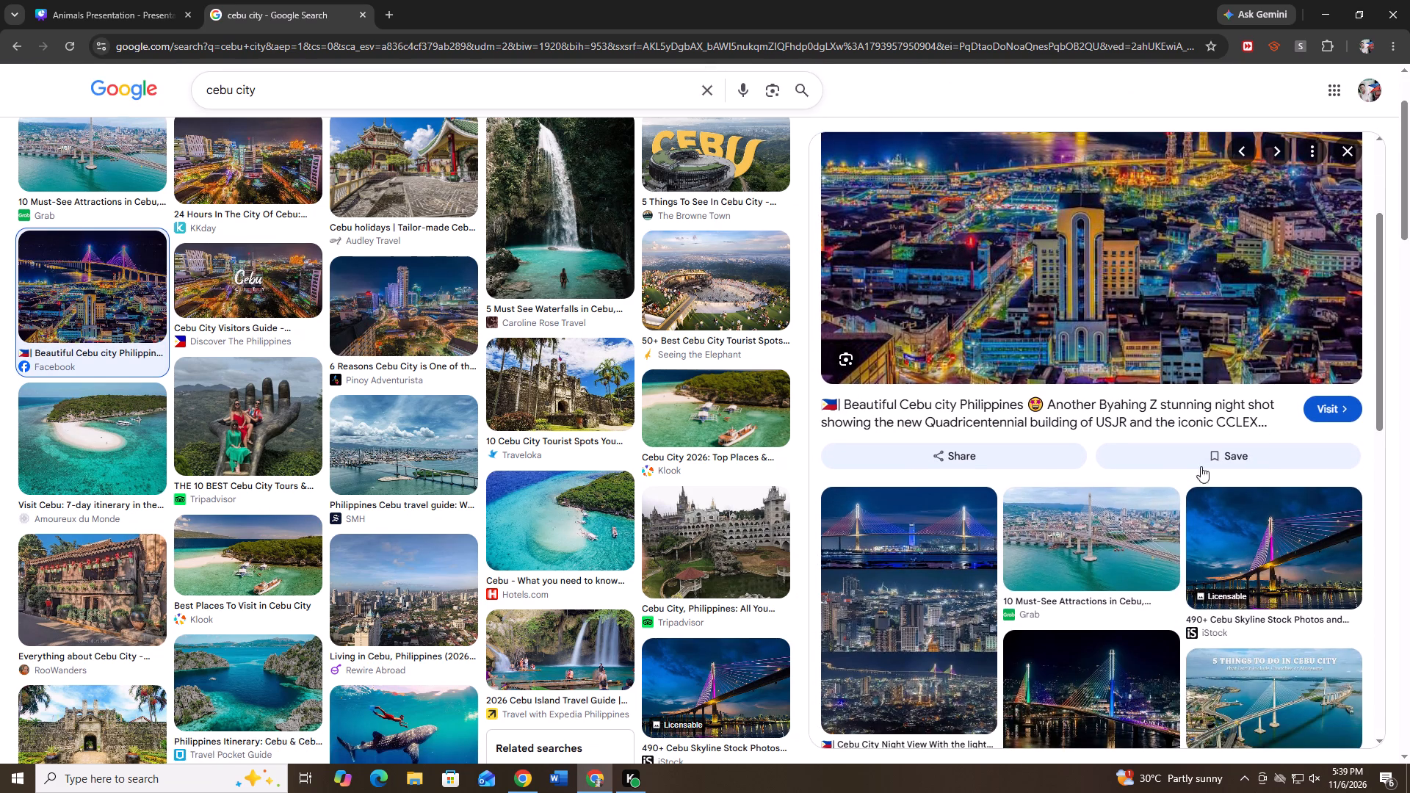
pyautogui.click(1128, 504)
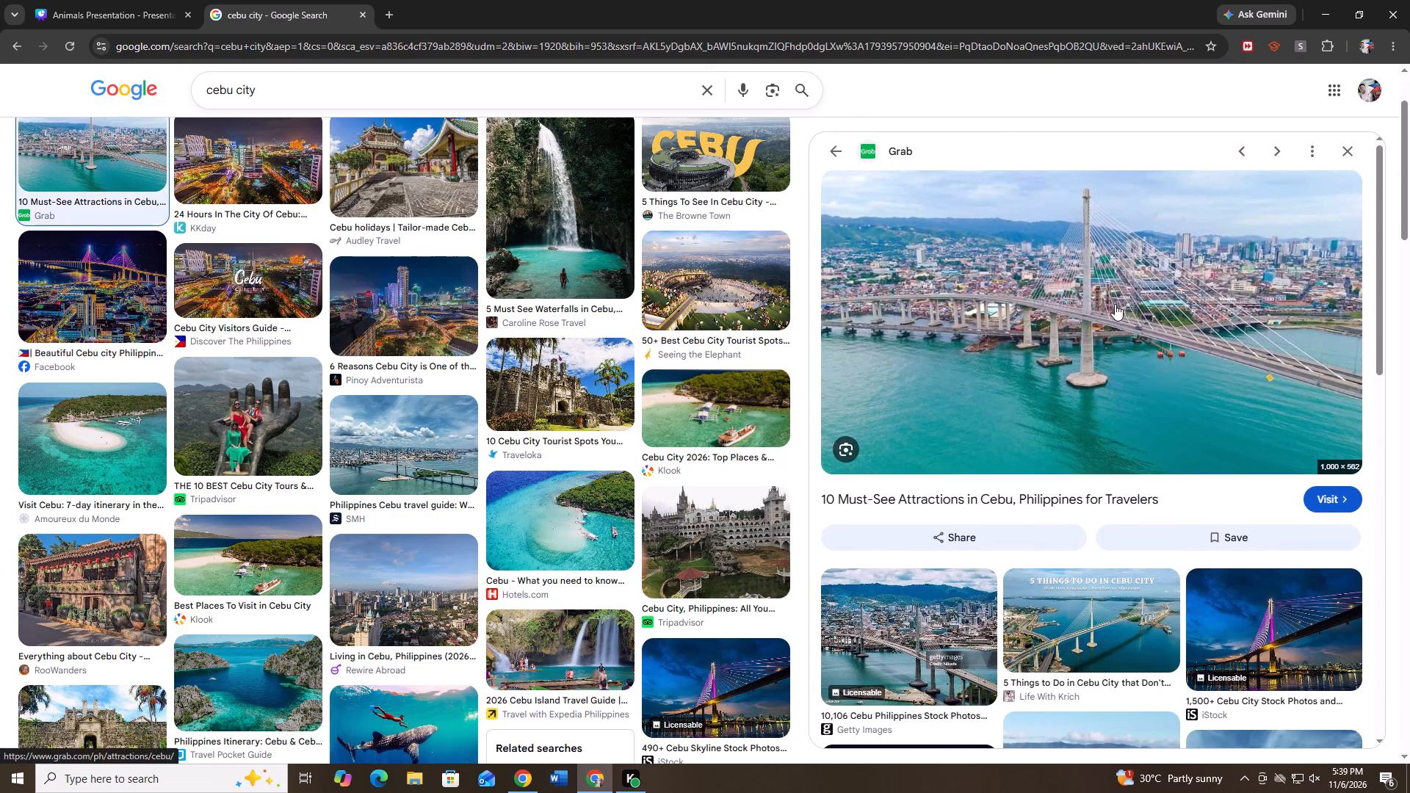
pyautogui.rightClick(1115, 304)
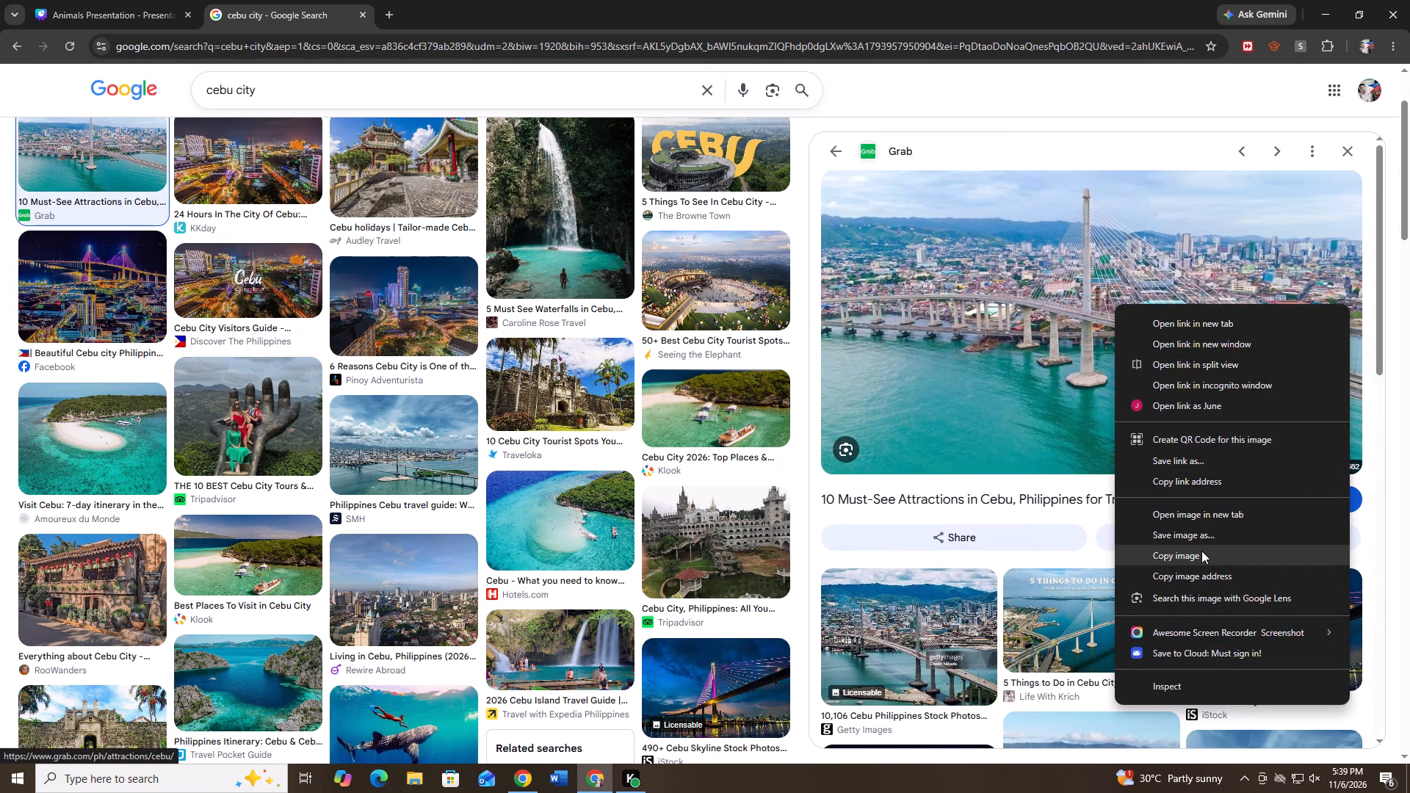
pyautogui.click(1202, 551)
# Paste the copied Cebu bridge image onto blank slide 34 and enlarge it to fill the whole slide.
pyautogui.click(108, 0)
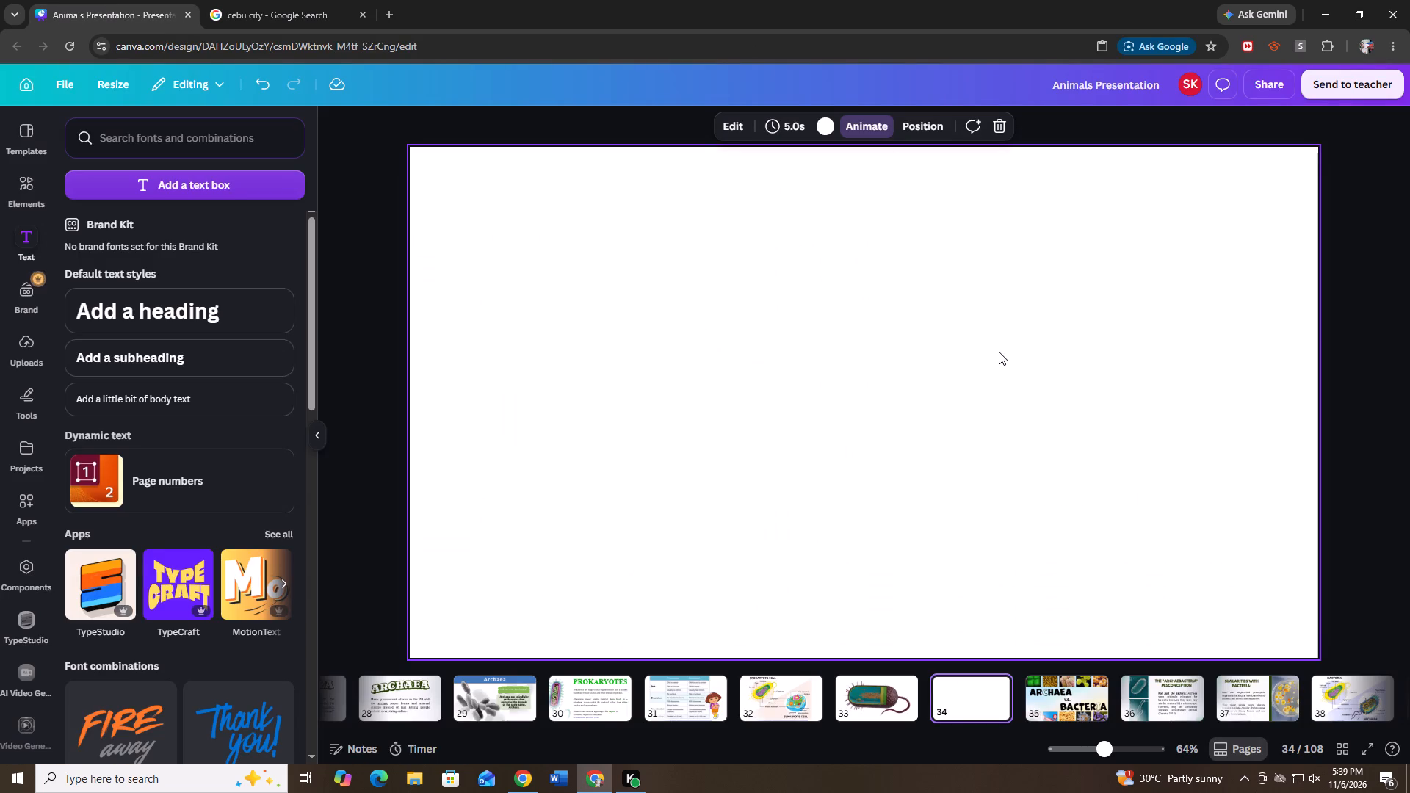
pyautogui.hotkey('ctrl', 'v')
pyautogui.moveTo(795, 369); pyautogui.dragTo(654, 287)
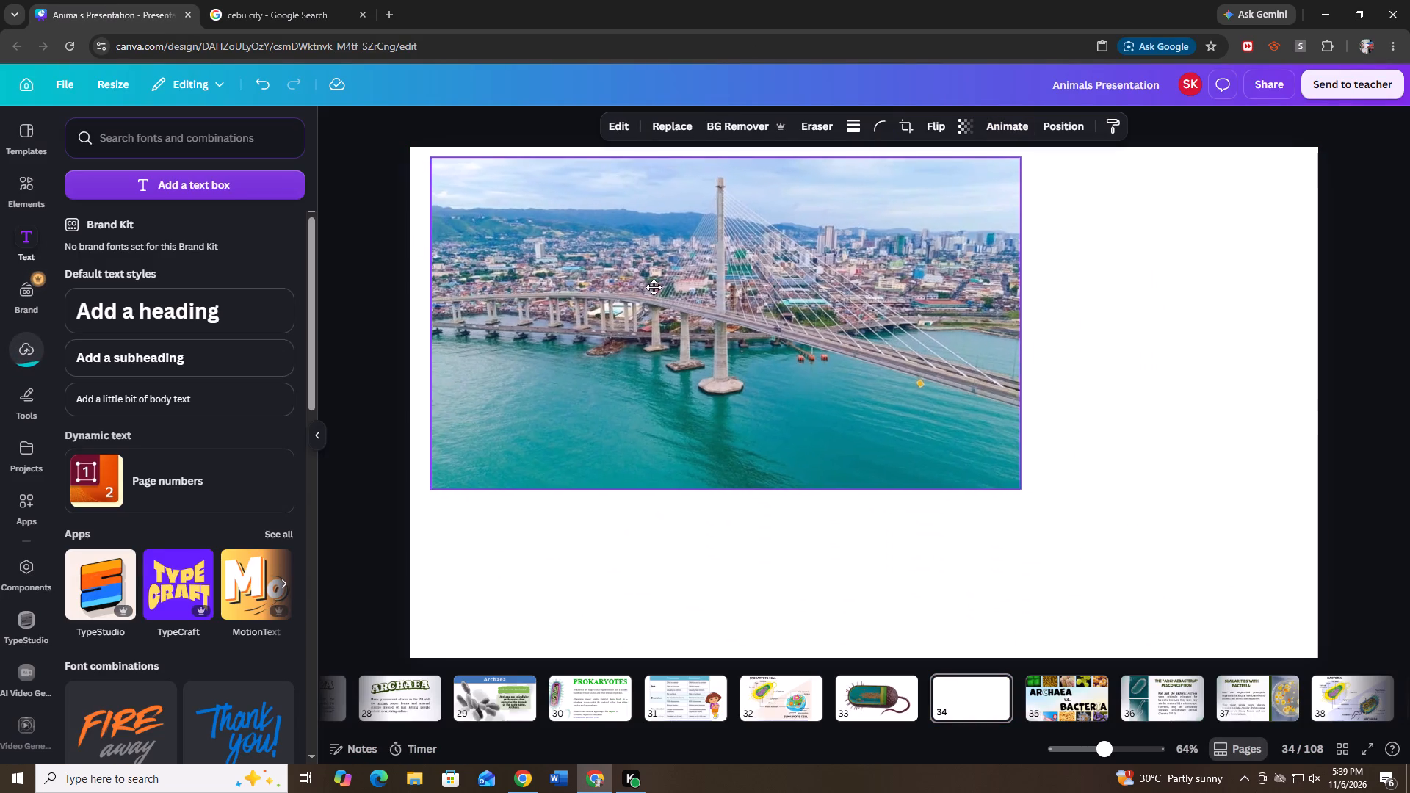
pyautogui.moveTo(654, 287); pyautogui.dragTo(636, 284)
pyautogui.click(949, 430)
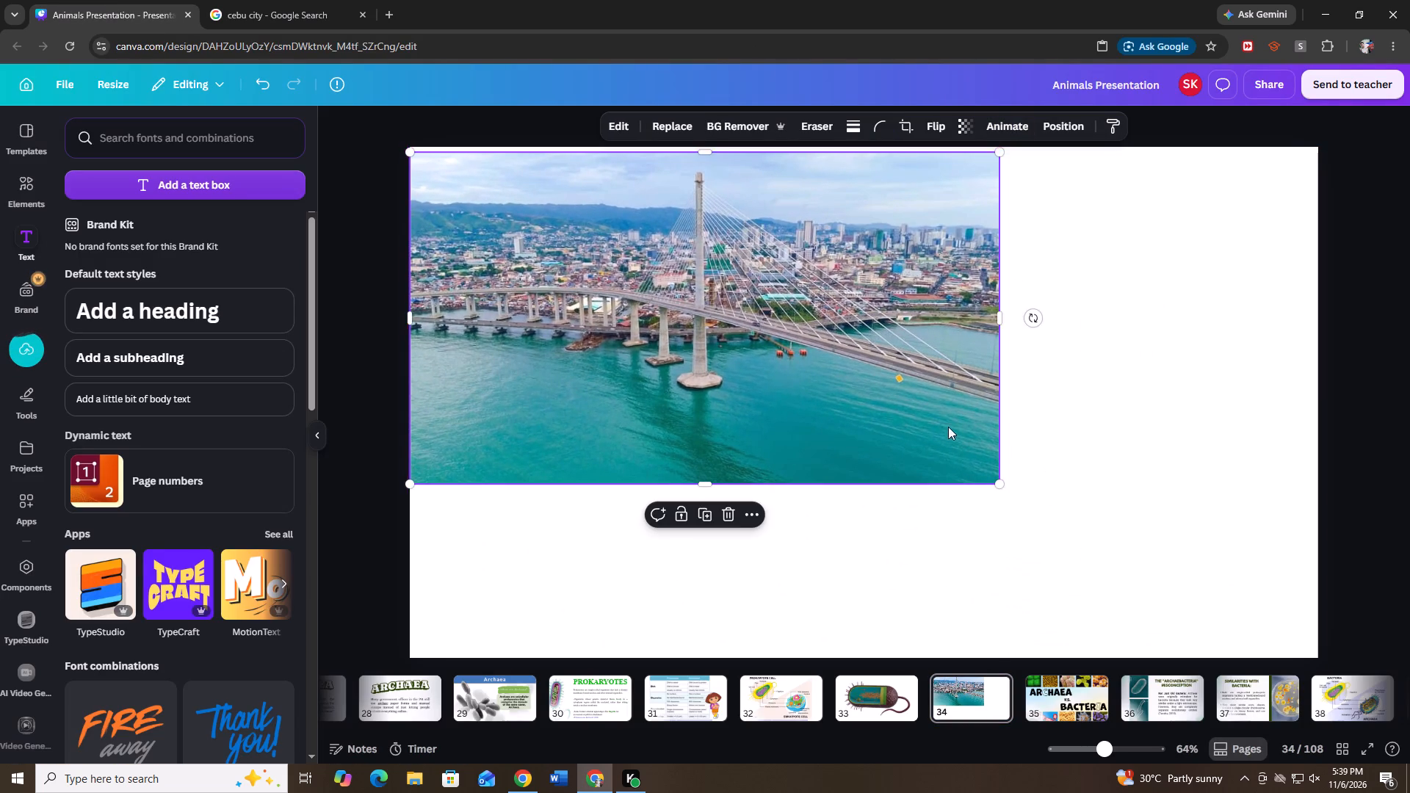
pyautogui.moveTo(1001, 479); pyautogui.dragTo(1295, 564)
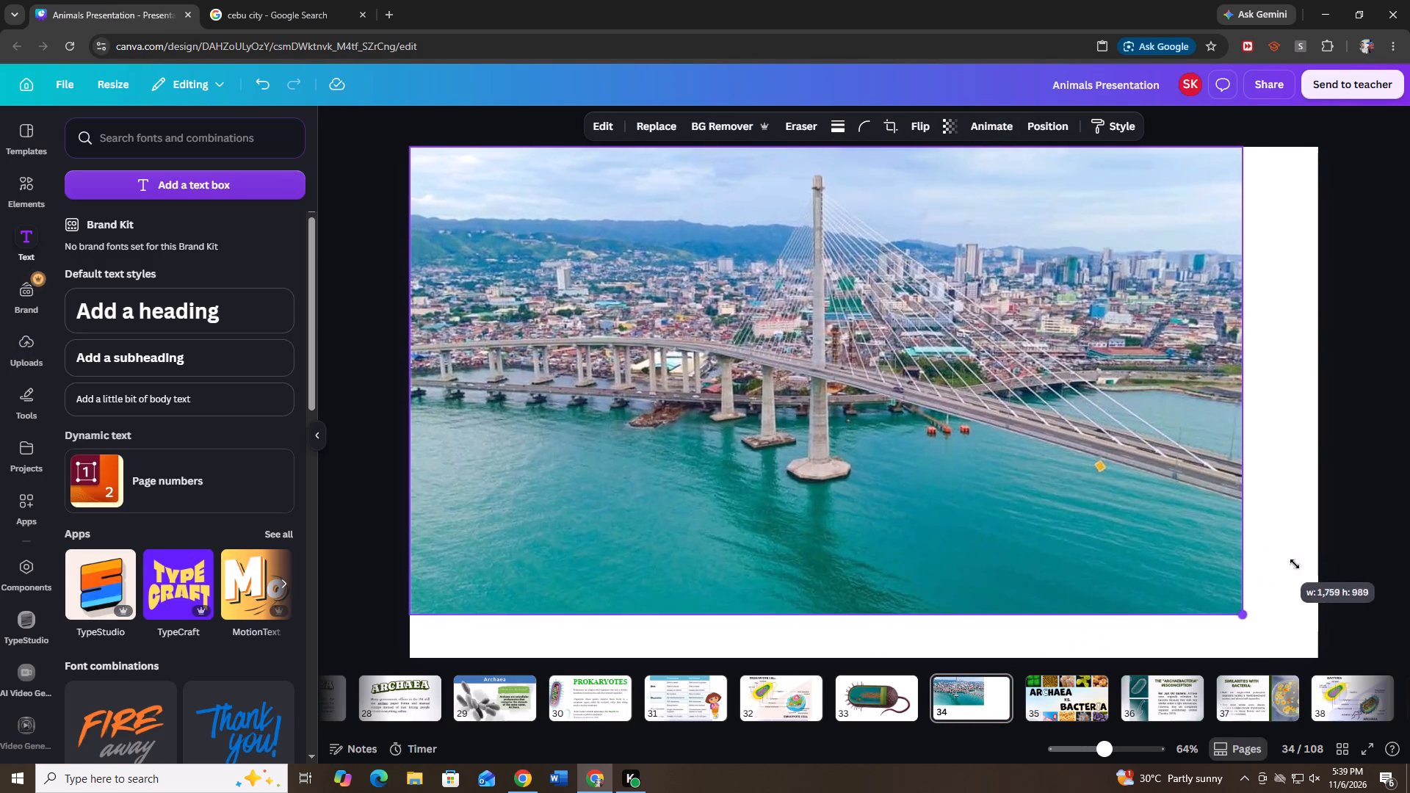
pyautogui.moveTo(1295, 564); pyautogui.dragTo(1348, 598)
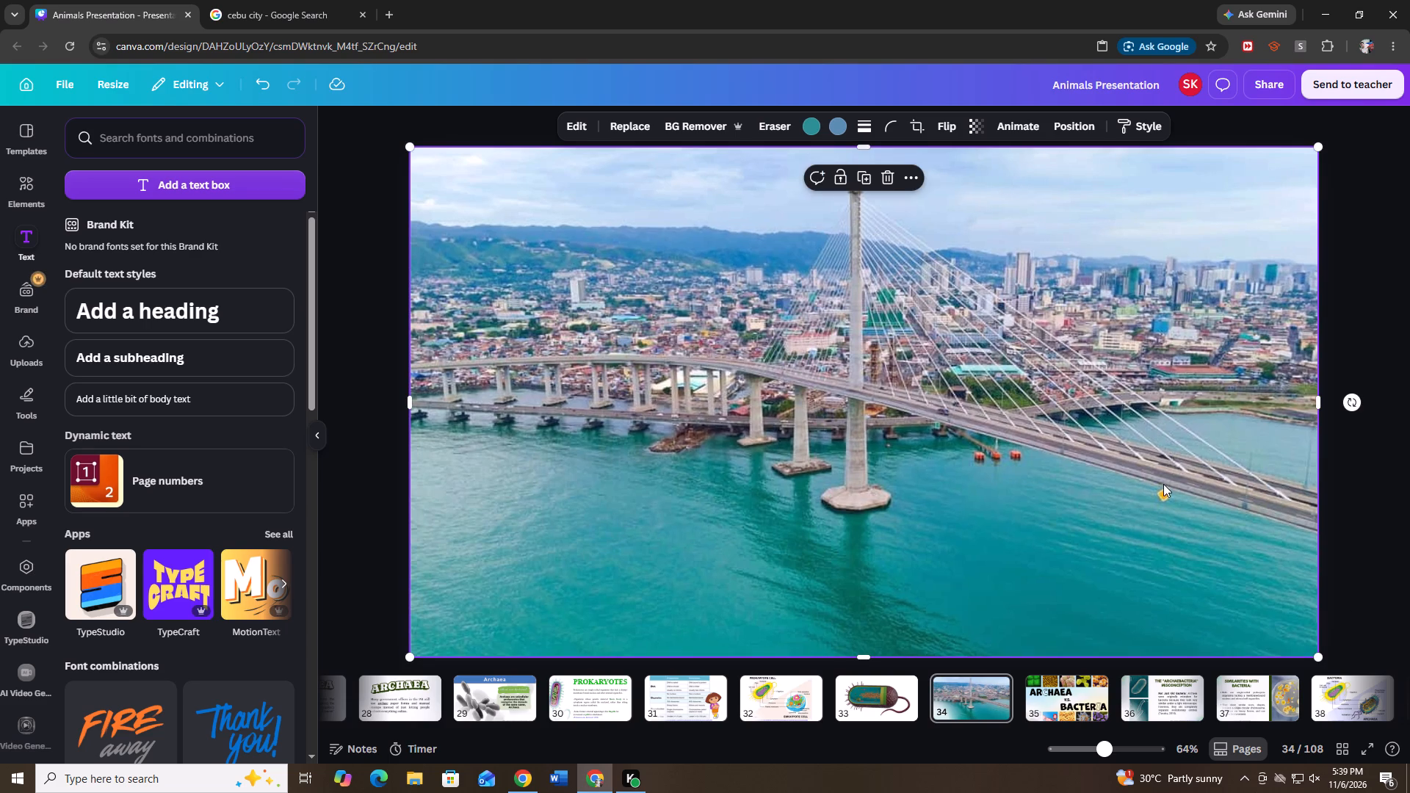
# Copy the Grab image's link address and paste it onto the selected bridge image on slide 34.
pyautogui.click(368, 160)
pyautogui.click(281, 0)
pyautogui.rightClick(1082, 308)
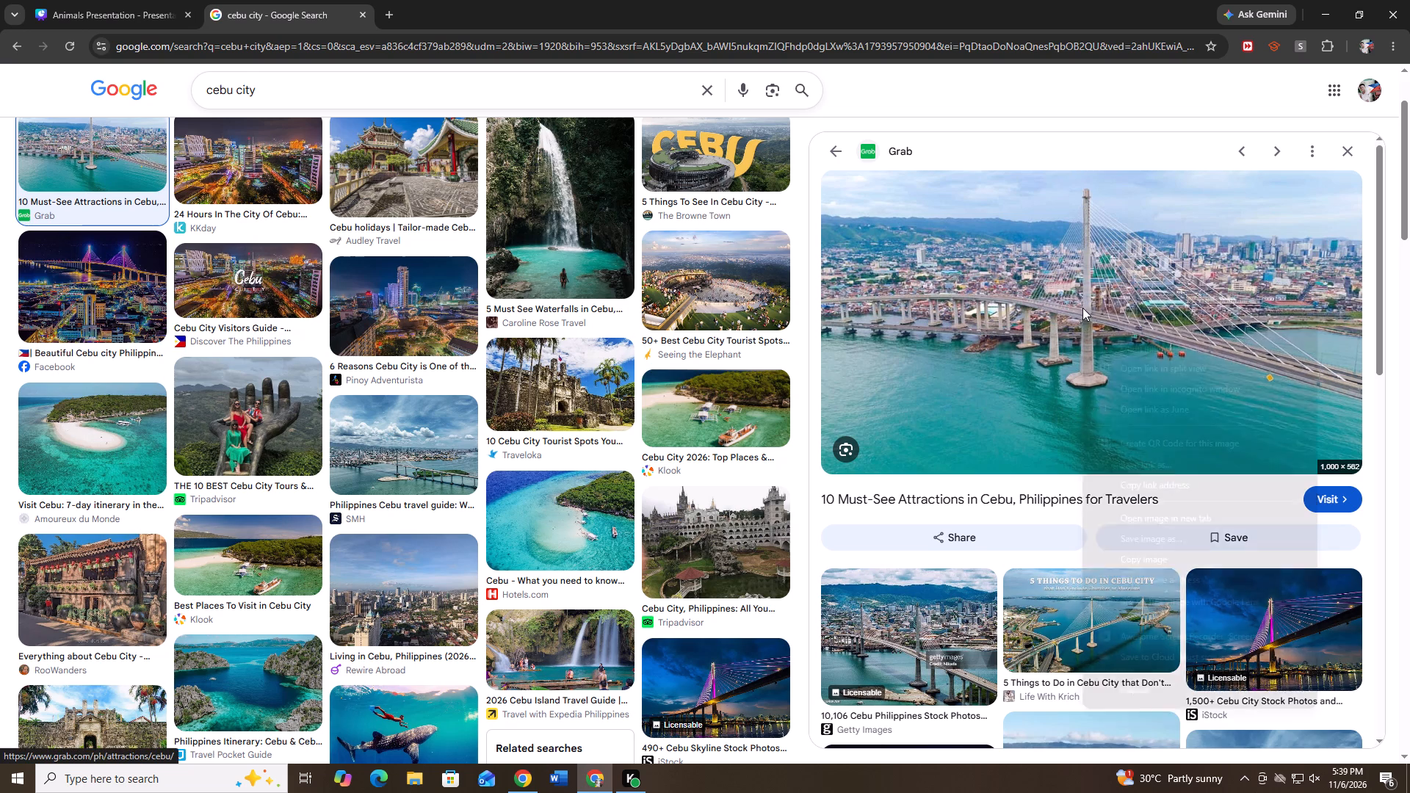
pyautogui.click(1226, 483)
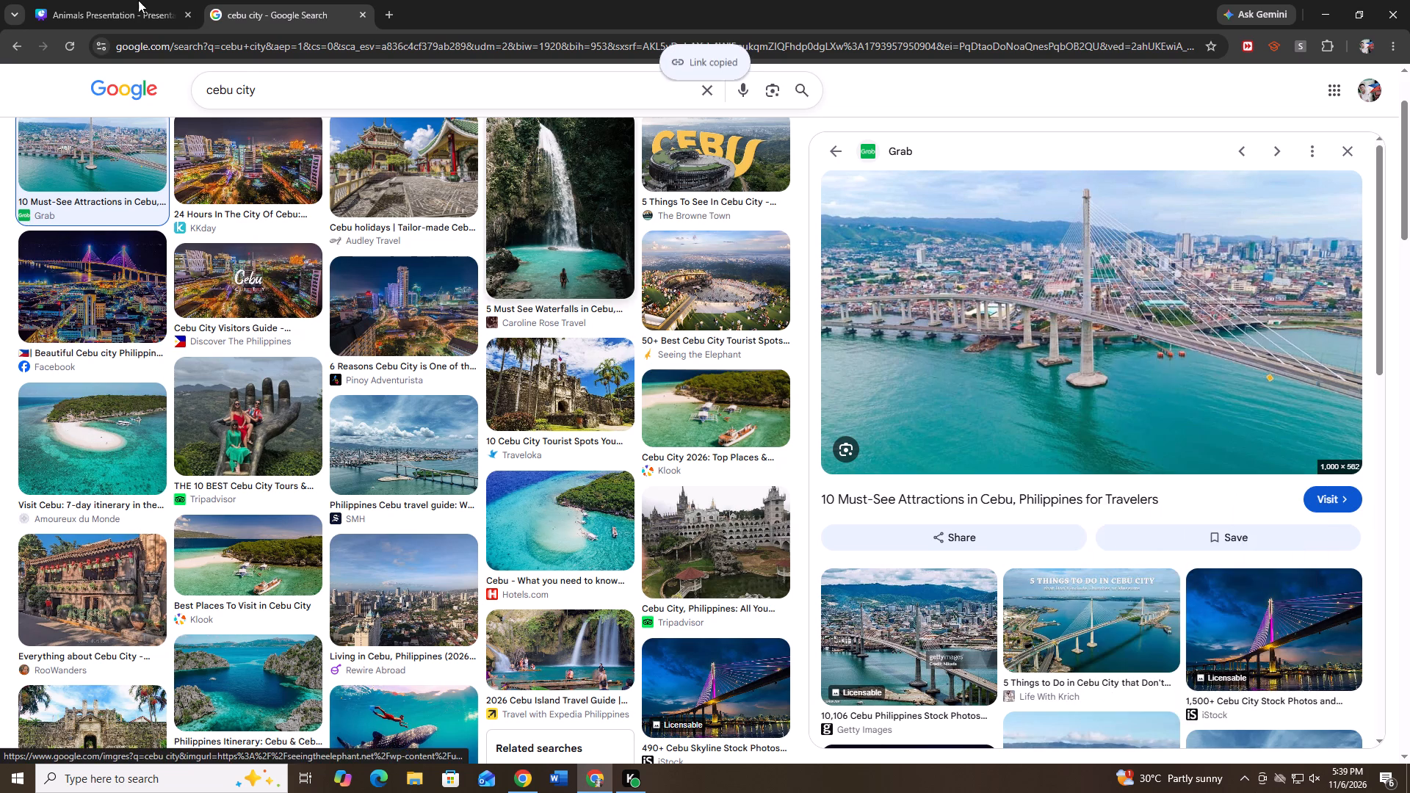
pyautogui.click(92, 0)
pyautogui.click(924, 325)
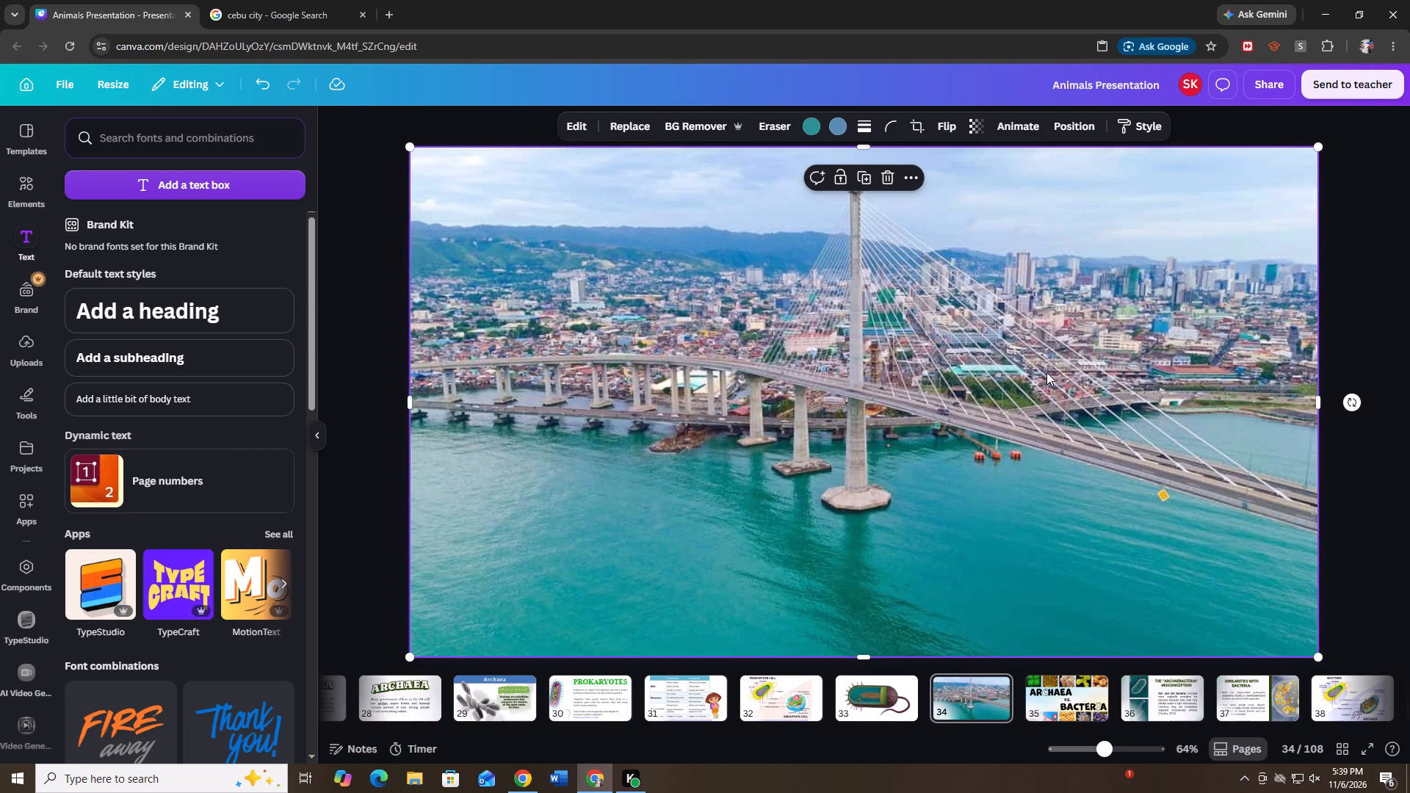
pyautogui.hotkey('ctrl', 'v')
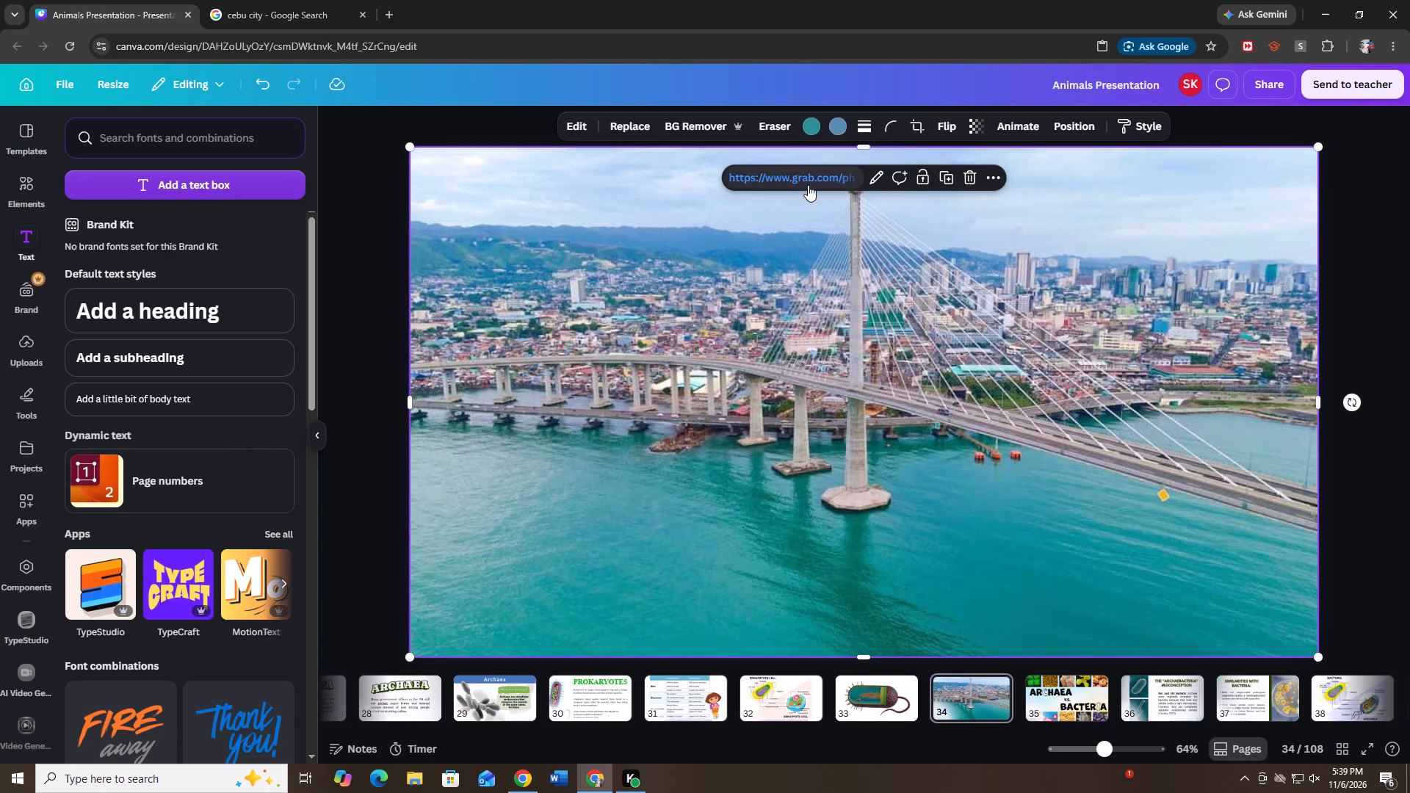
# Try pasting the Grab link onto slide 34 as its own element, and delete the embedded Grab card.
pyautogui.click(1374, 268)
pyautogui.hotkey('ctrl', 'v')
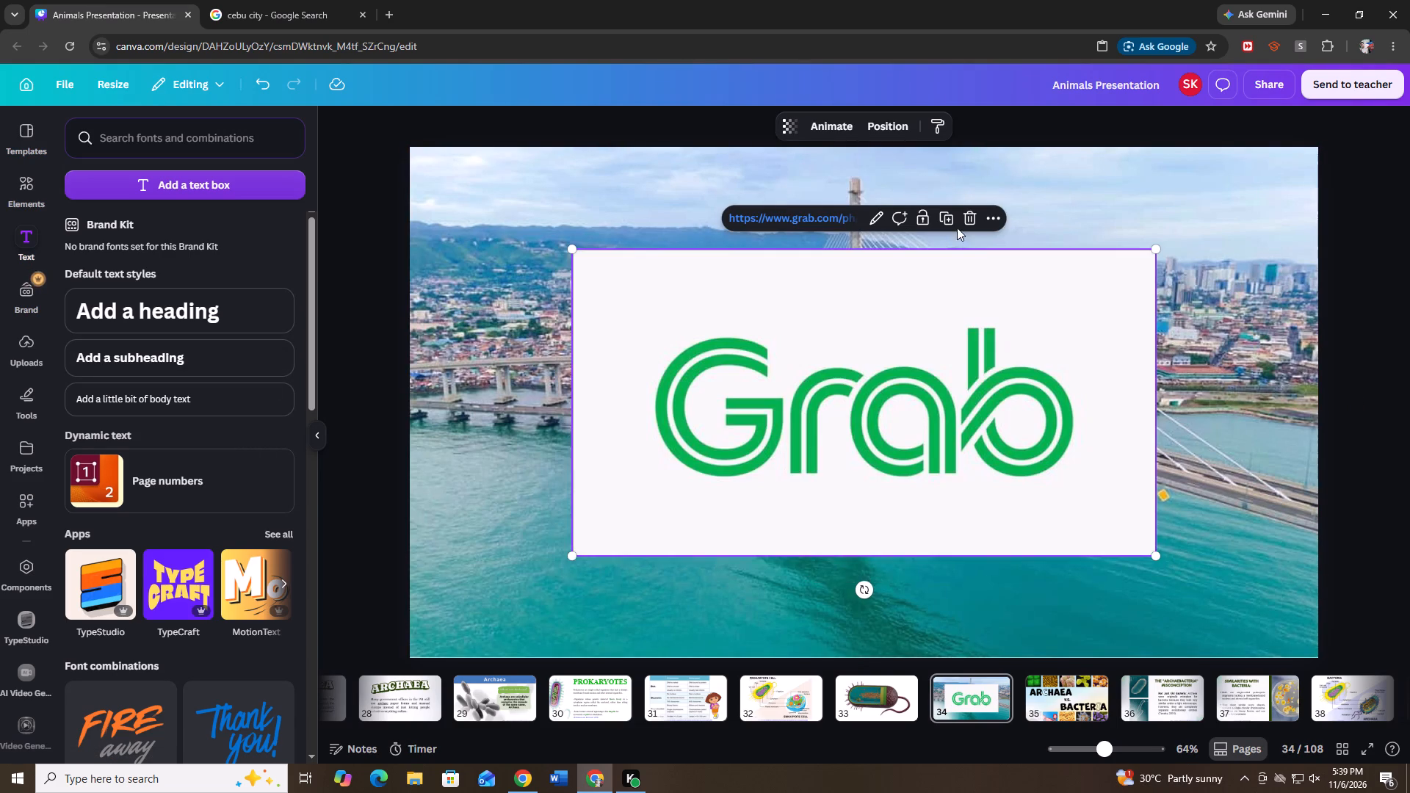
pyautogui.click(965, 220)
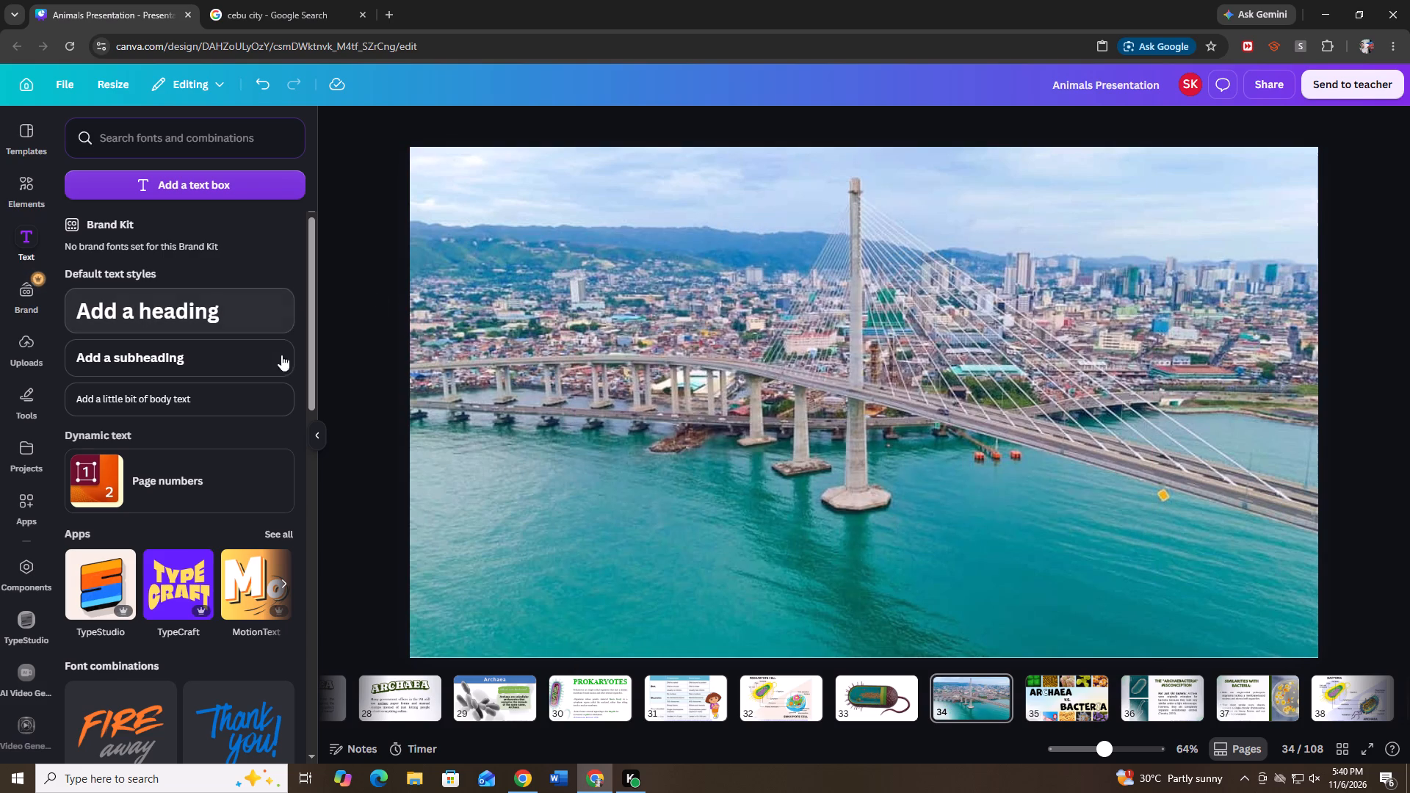
# Add a body text box to slide 34 and paste the copied Grab link onto its placeholder text.
pyautogui.click(282, 387)
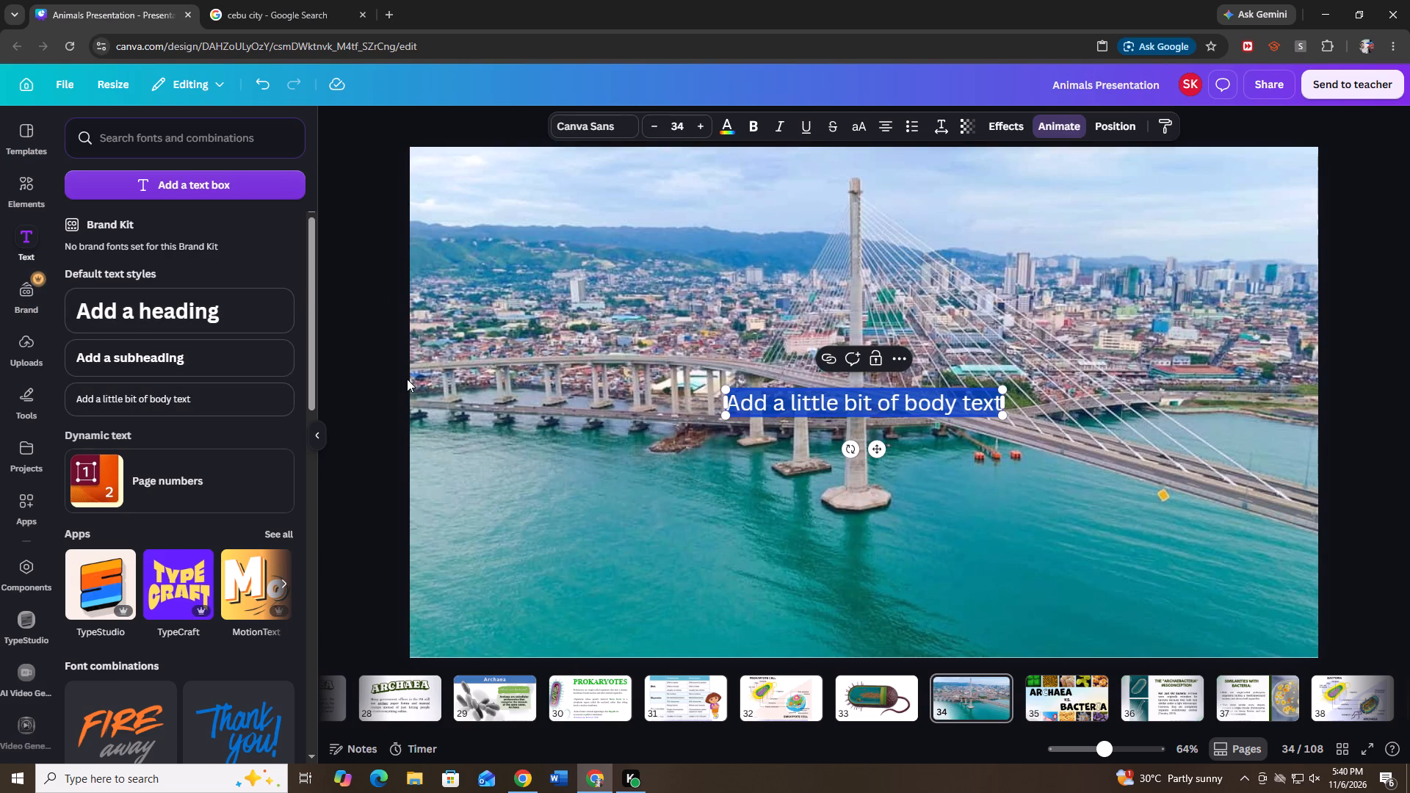
pyautogui.hotkey('ctrl', 'v')
pyautogui.tripleClick(916, 410)
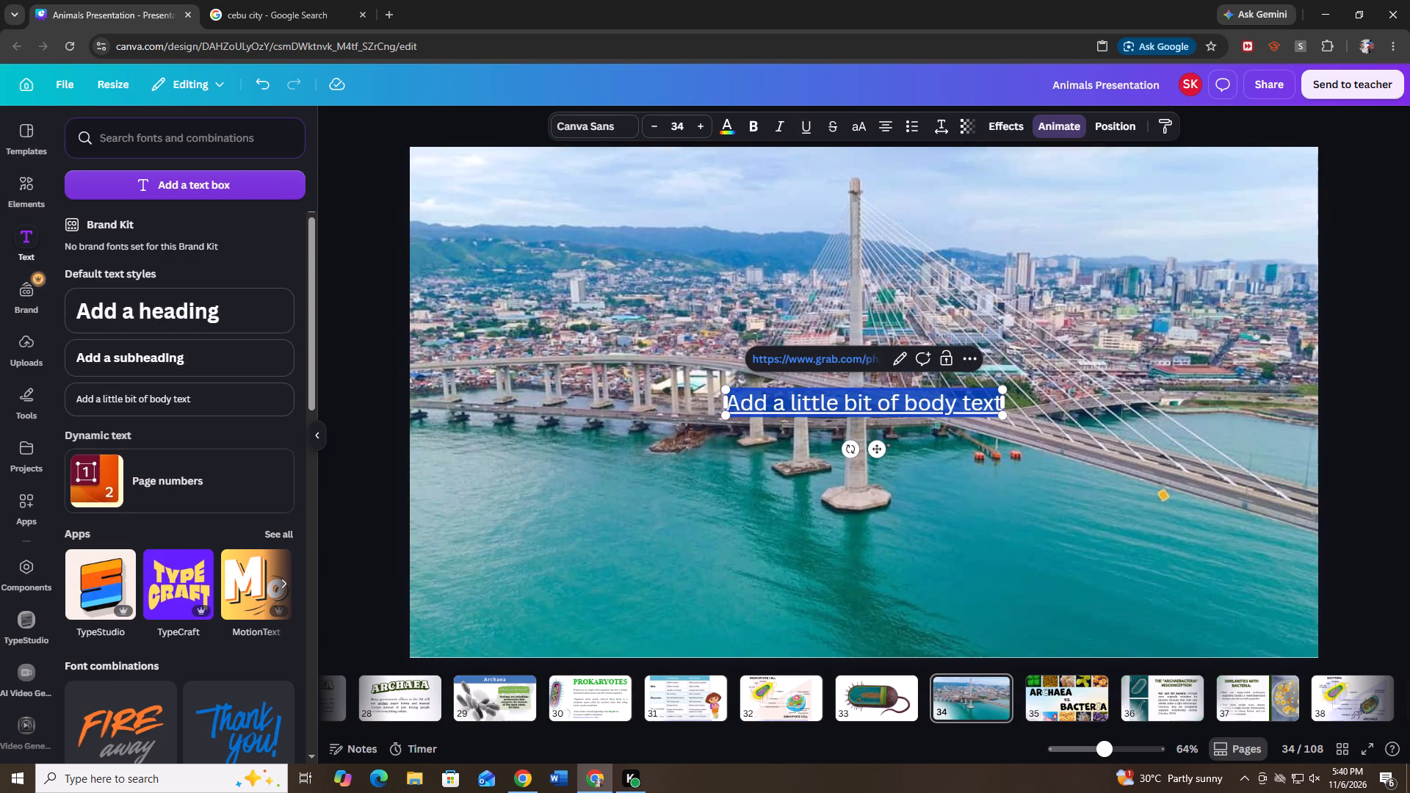
pyautogui.hotkey('ctrl', 'v')
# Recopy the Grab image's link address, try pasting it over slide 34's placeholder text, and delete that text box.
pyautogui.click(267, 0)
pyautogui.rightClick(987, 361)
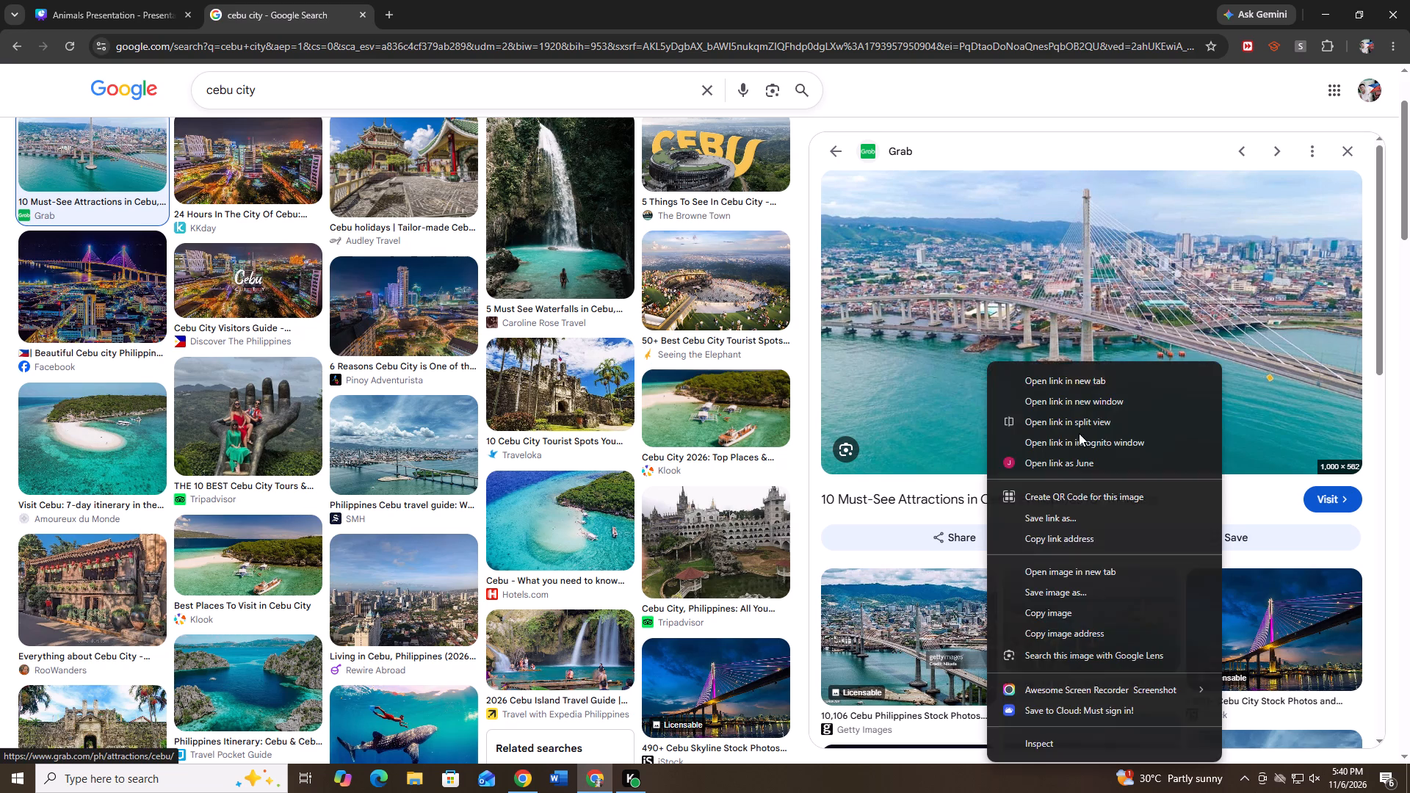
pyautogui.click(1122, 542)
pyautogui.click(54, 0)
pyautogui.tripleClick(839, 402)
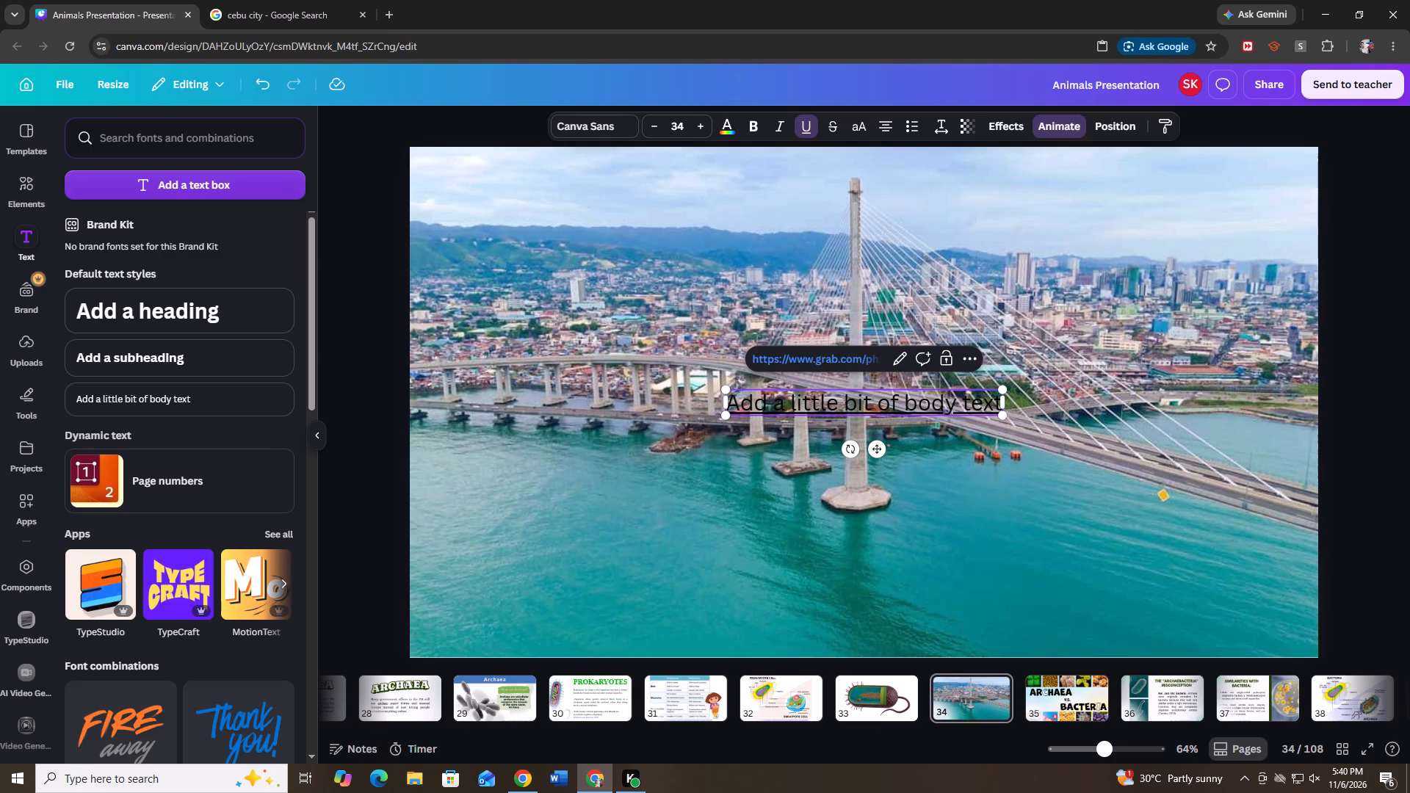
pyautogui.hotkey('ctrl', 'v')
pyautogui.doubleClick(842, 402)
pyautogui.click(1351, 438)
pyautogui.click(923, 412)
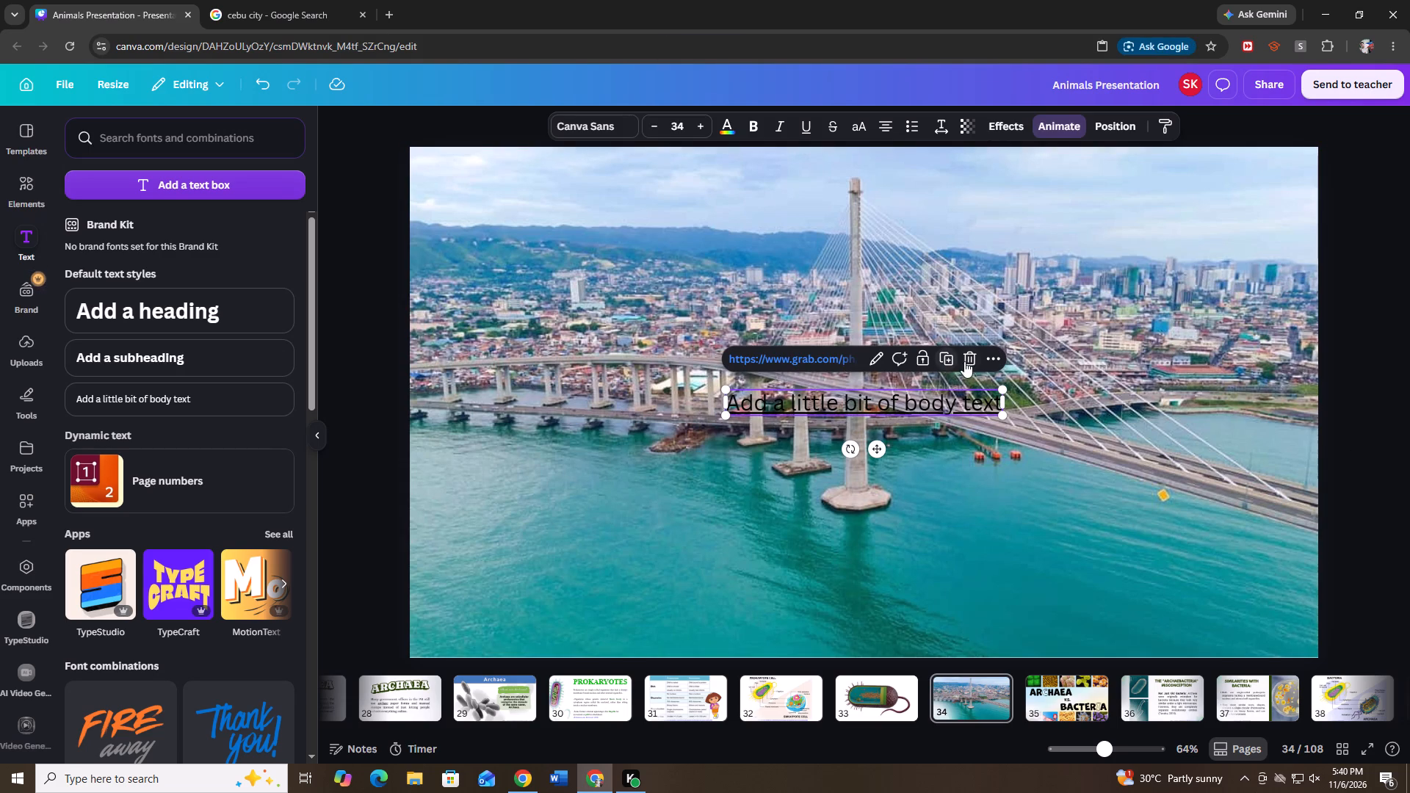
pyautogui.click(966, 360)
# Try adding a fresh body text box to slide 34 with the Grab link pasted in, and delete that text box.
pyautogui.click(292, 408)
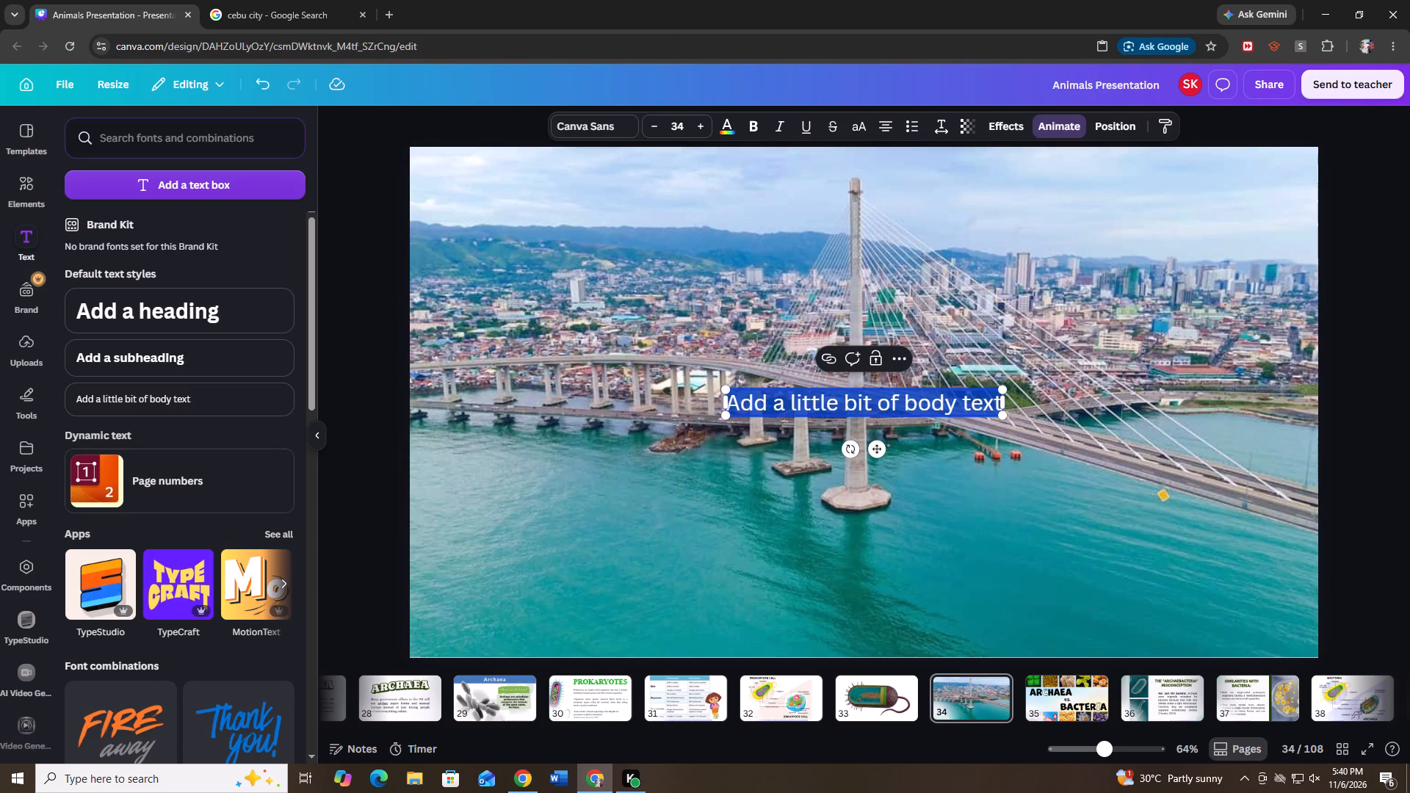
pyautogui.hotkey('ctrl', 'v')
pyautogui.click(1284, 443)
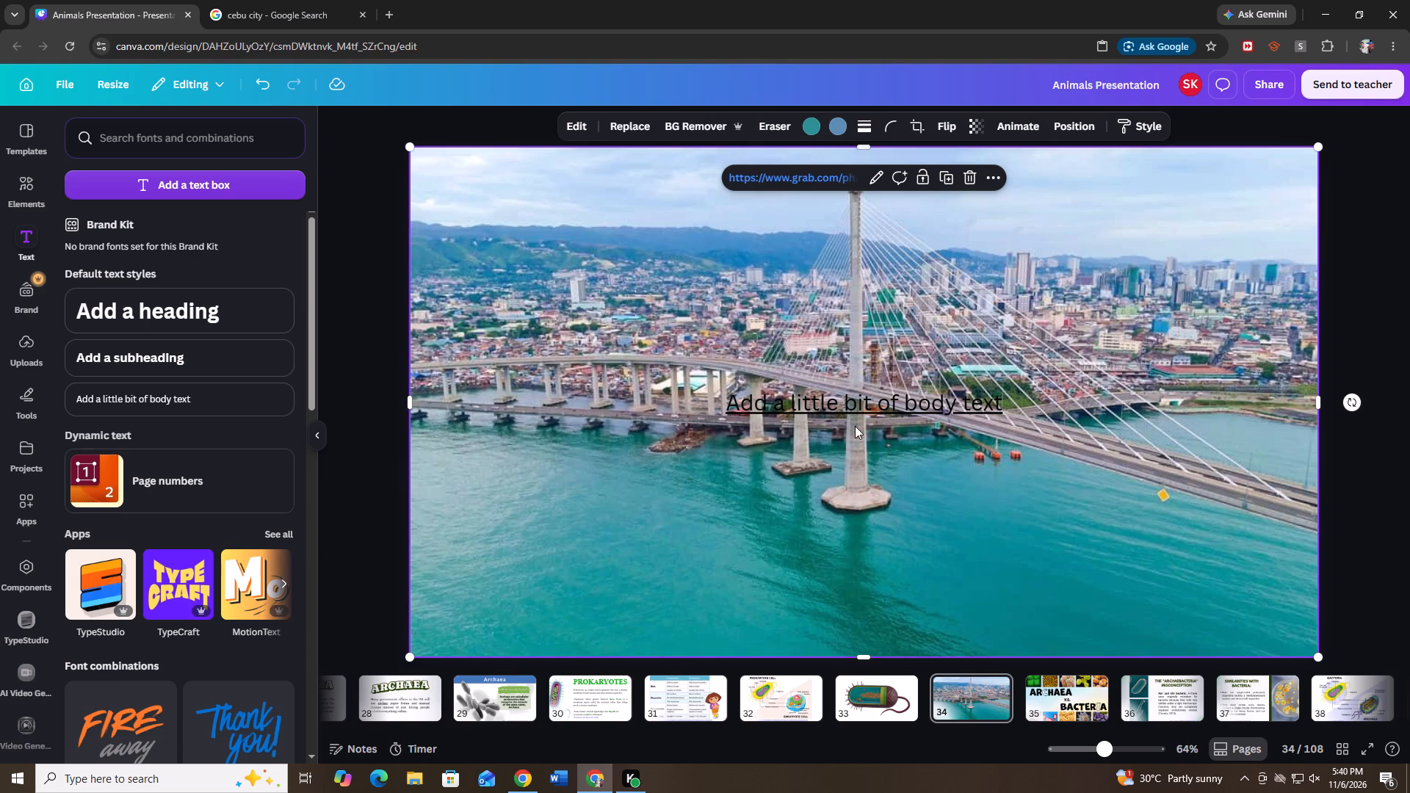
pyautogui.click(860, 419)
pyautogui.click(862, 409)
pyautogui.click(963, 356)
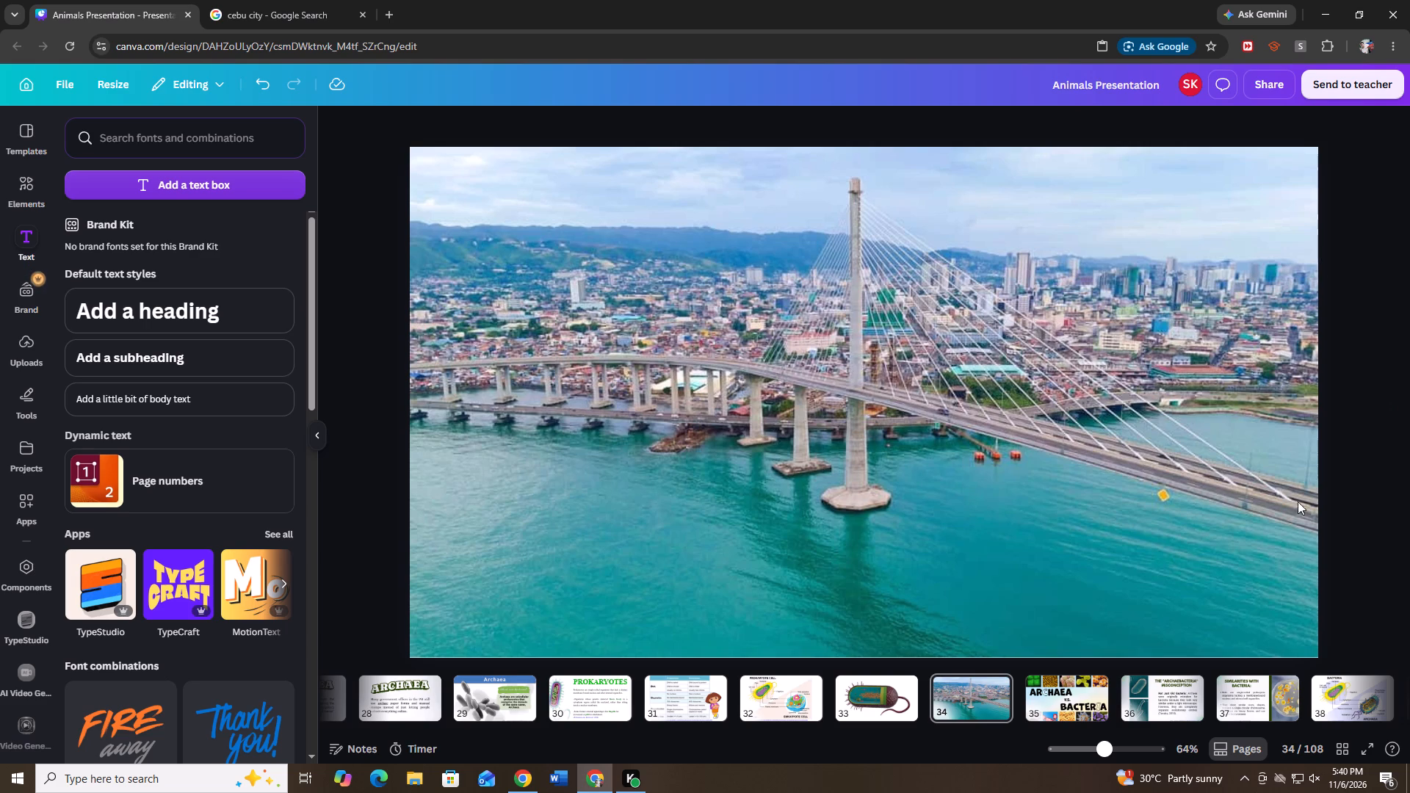
# On References slide 101, delete the author surname "Encabo" from the fourth reference in the academic and literature list.
pyautogui.moveTo(673, 728); pyautogui.dragTo(1121, 742)
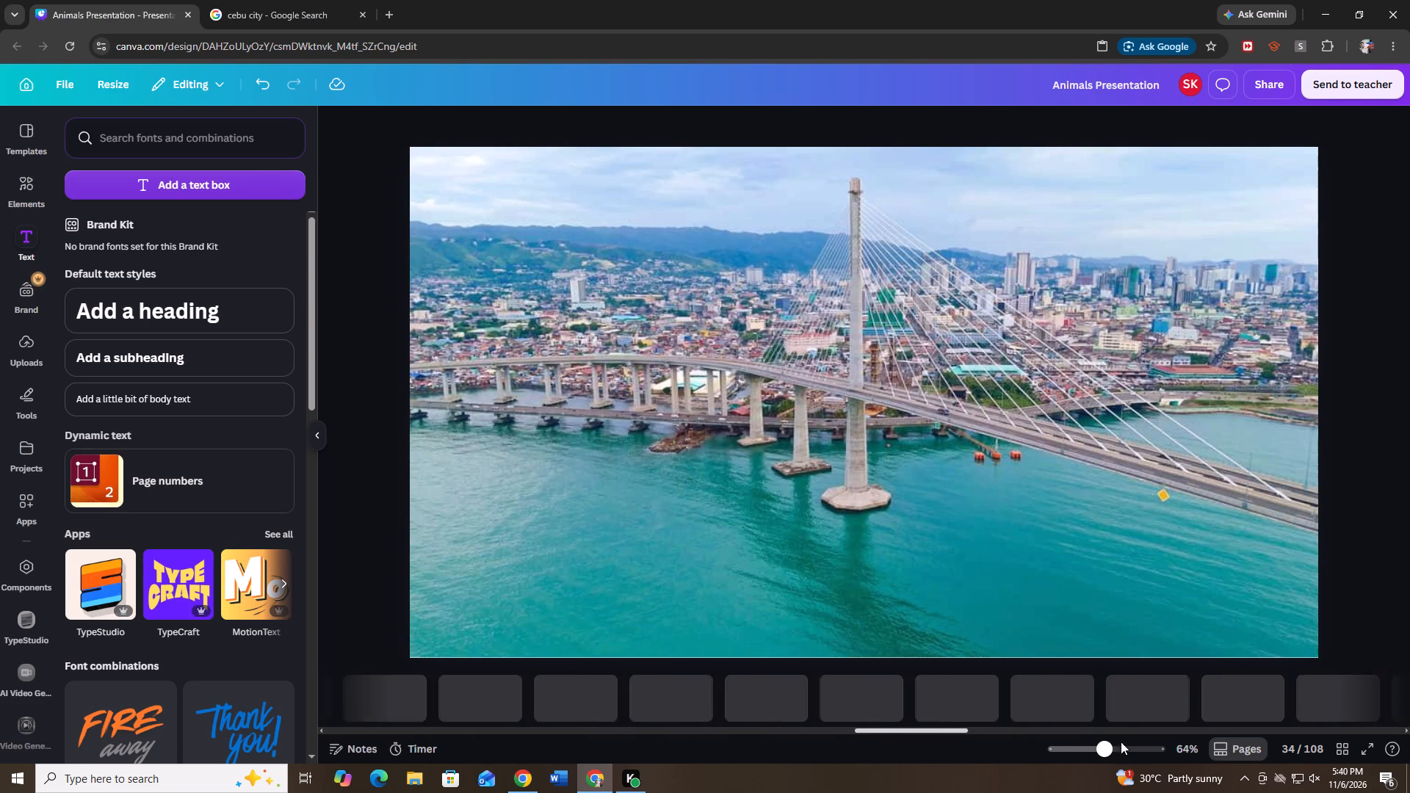
pyautogui.moveTo(1121, 742); pyautogui.dragTo(1364, 740)
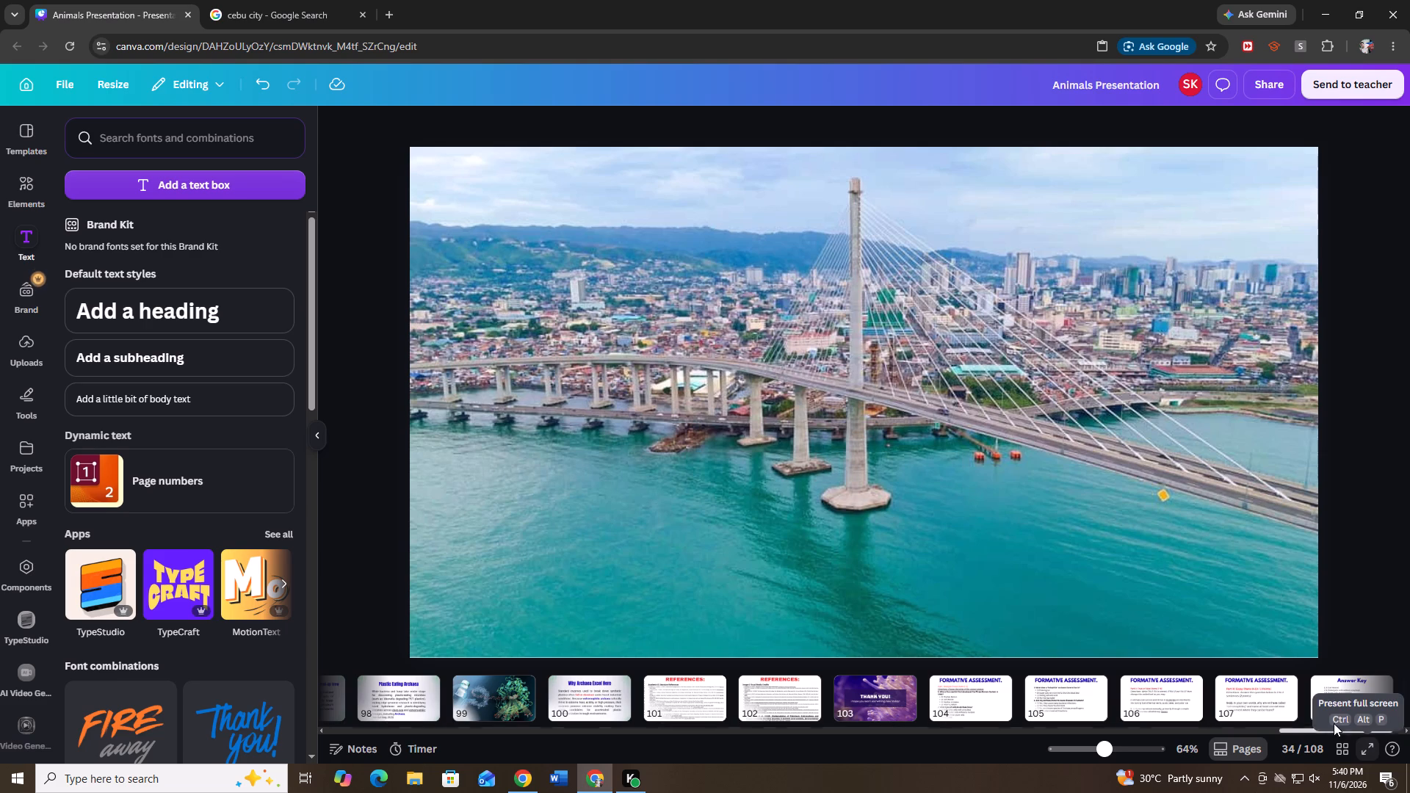
pyautogui.click(768, 693)
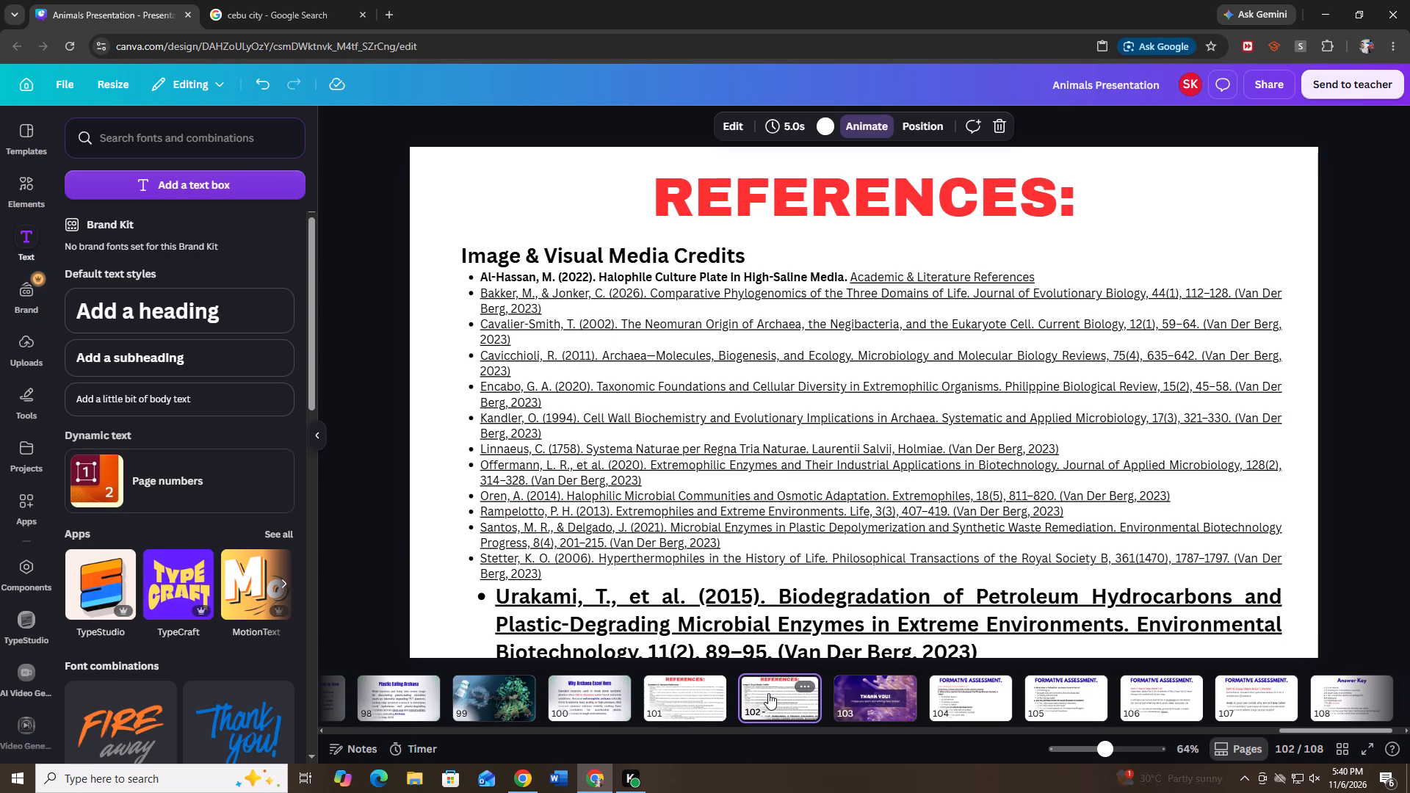
pyautogui.doubleClick(669, 703)
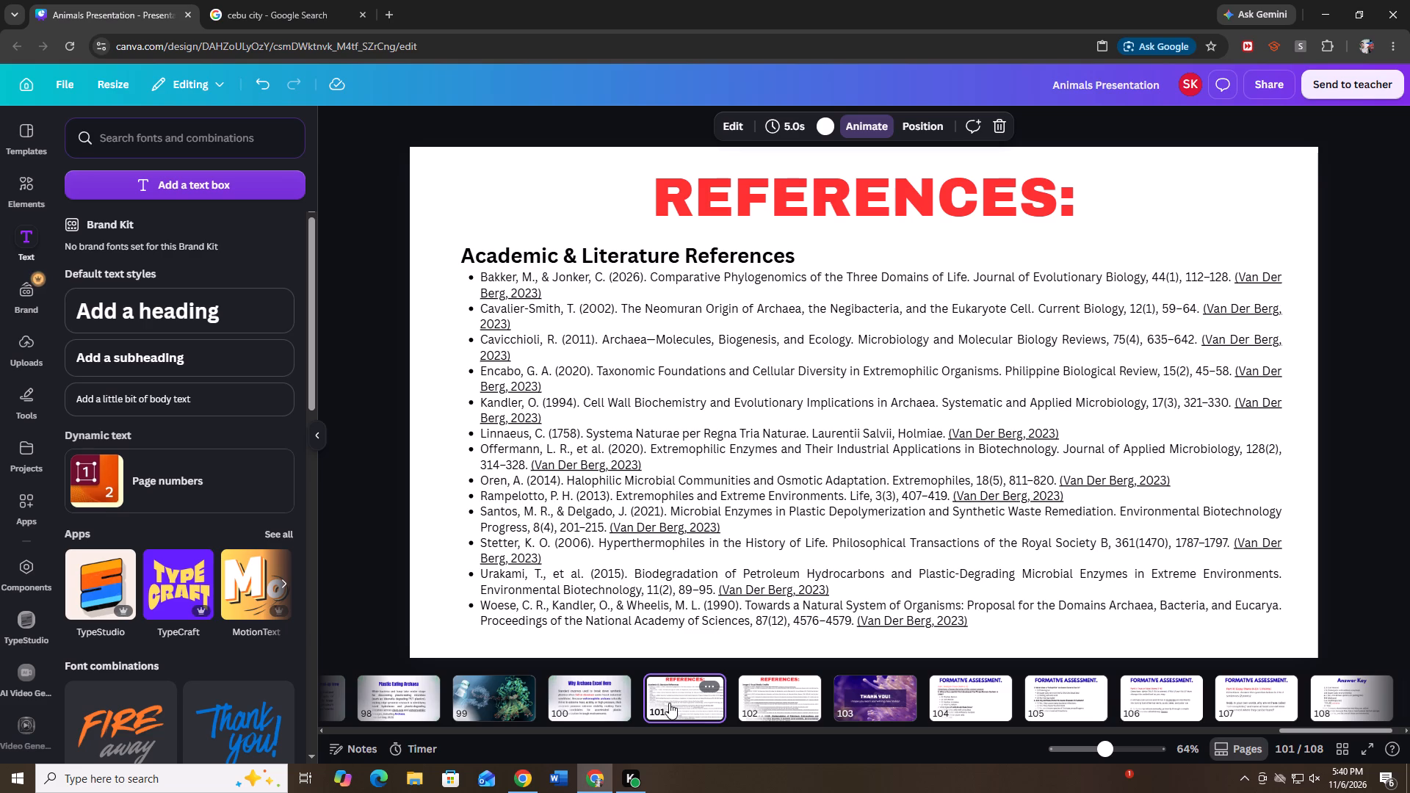
pyautogui.click(544, 372)
pyautogui.click(514, 376)
pyautogui.click(512, 374)
pyautogui.click(512, 374)
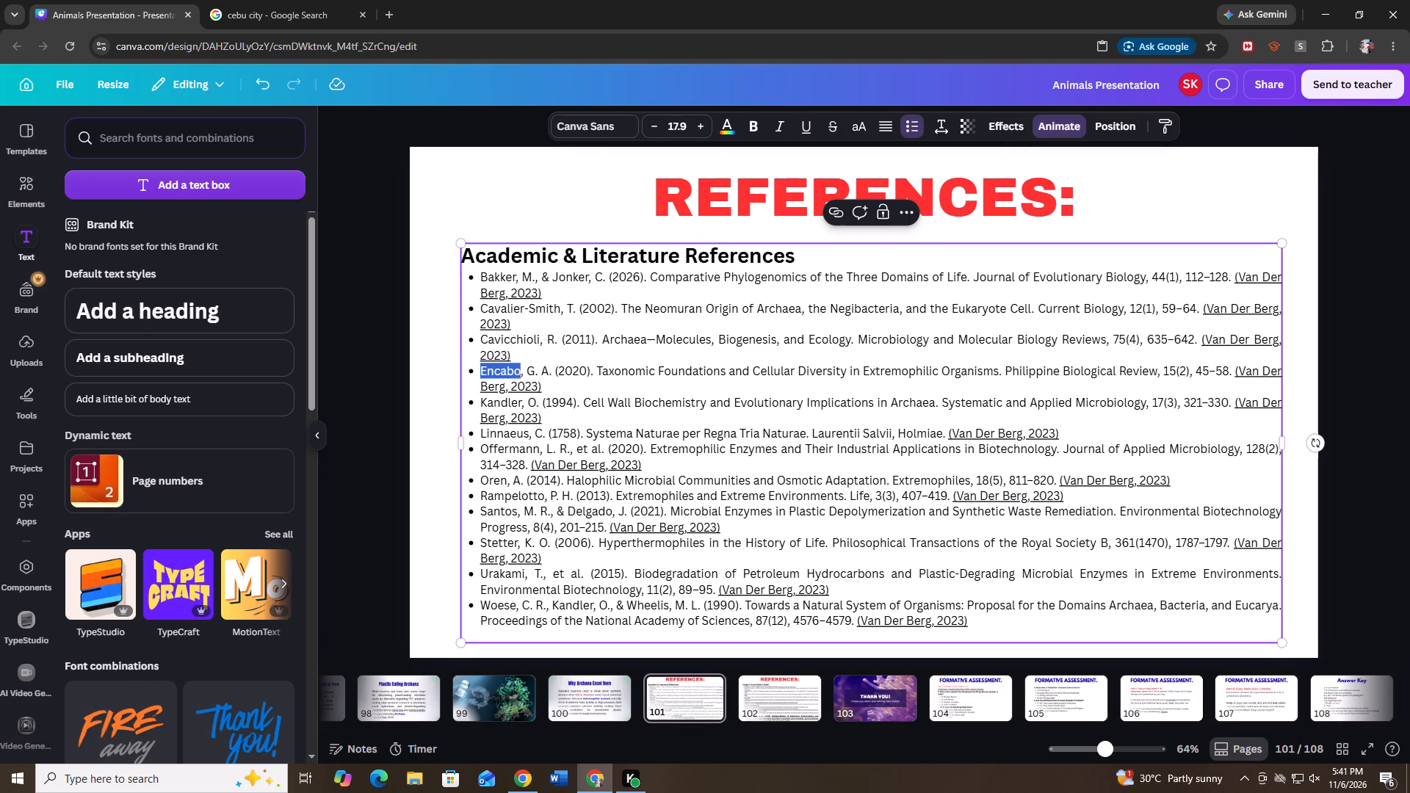
pyautogui.press('BackSpace')
pyautogui.click(1409, 353)
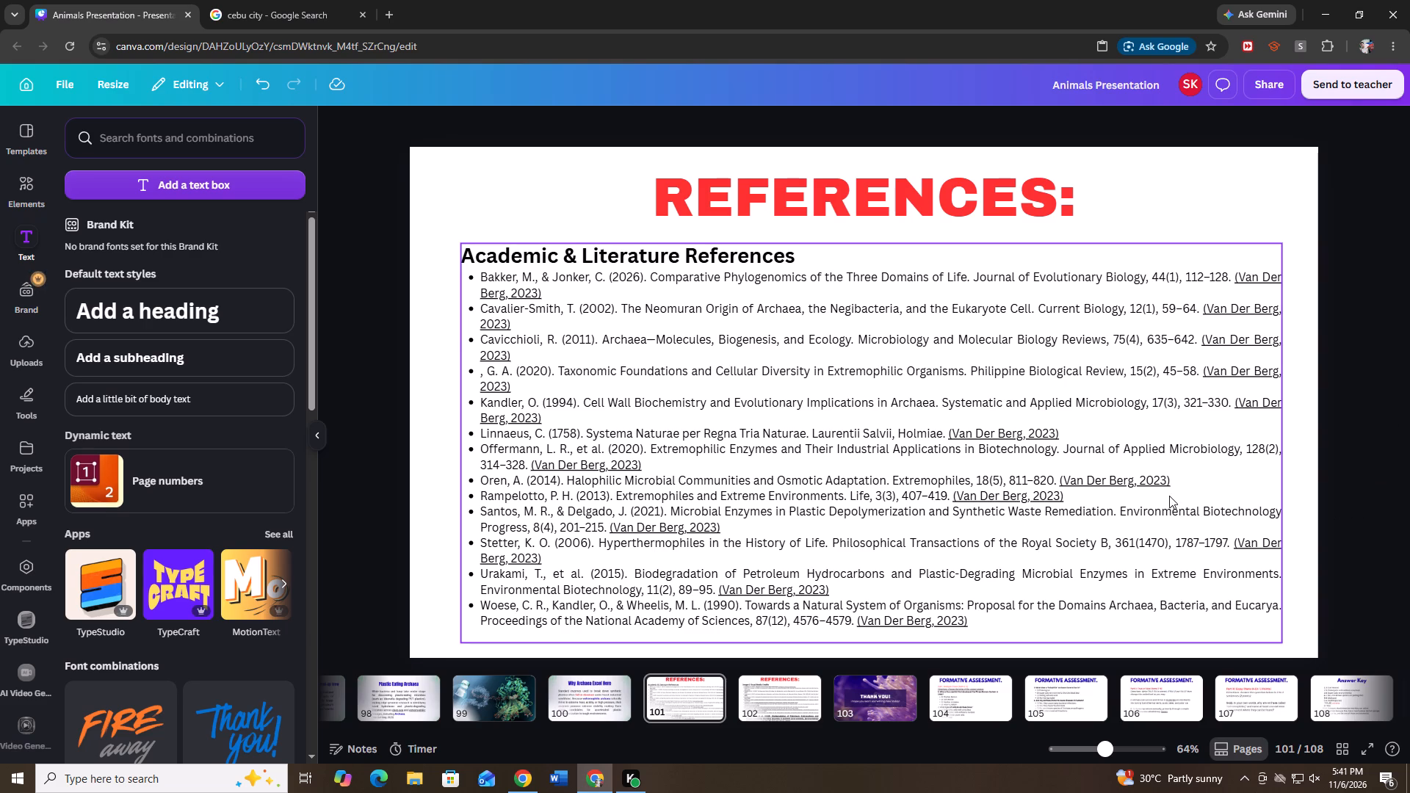
# Delete the linked "(Van Der Berg, 2023)" citation from the end of the Santos and Delgado reference.
pyautogui.click(1150, 497)
pyautogui.click(735, 510)
pyautogui.click(674, 532)
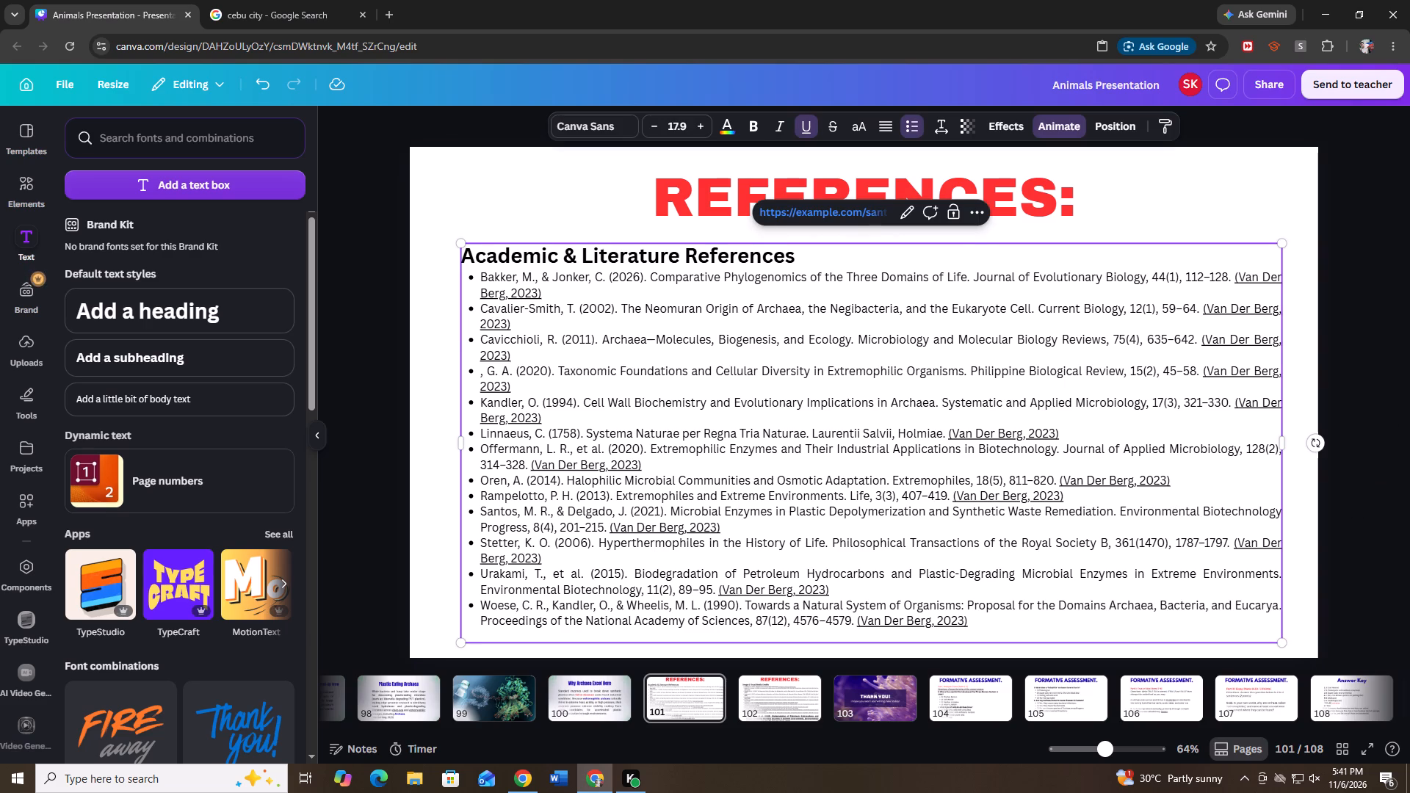
pyautogui.moveTo(610, 528); pyautogui.dragTo(719, 526)
pyautogui.press('BackSpace')
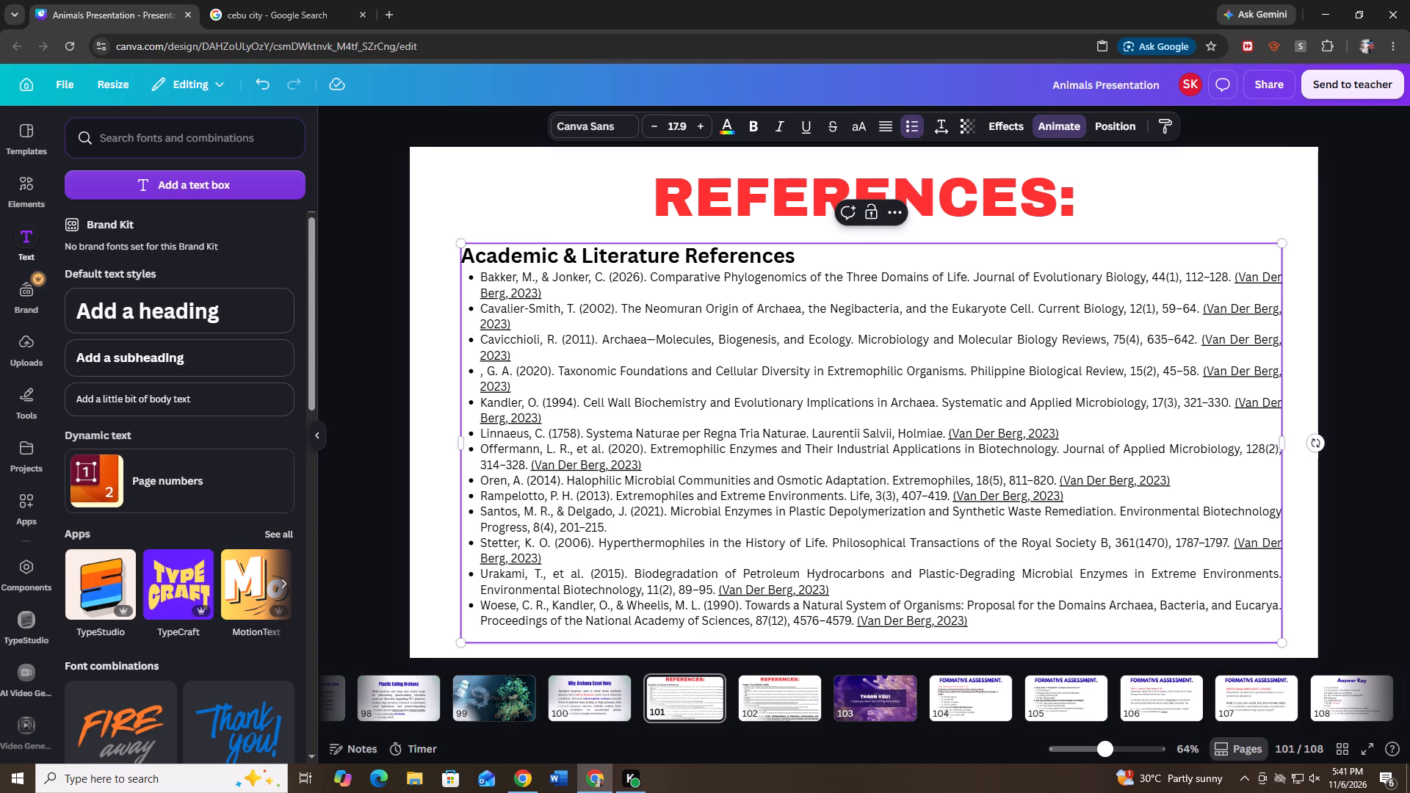
# Delete the "(Van Der Berg, 2023)" citations from the Bakker, Cavalier-Smith, Cavicchioli and 2020 Taxonomic Foundations references.
pyautogui.moveTo(1234, 277); pyautogui.dragTo(1247, 289)
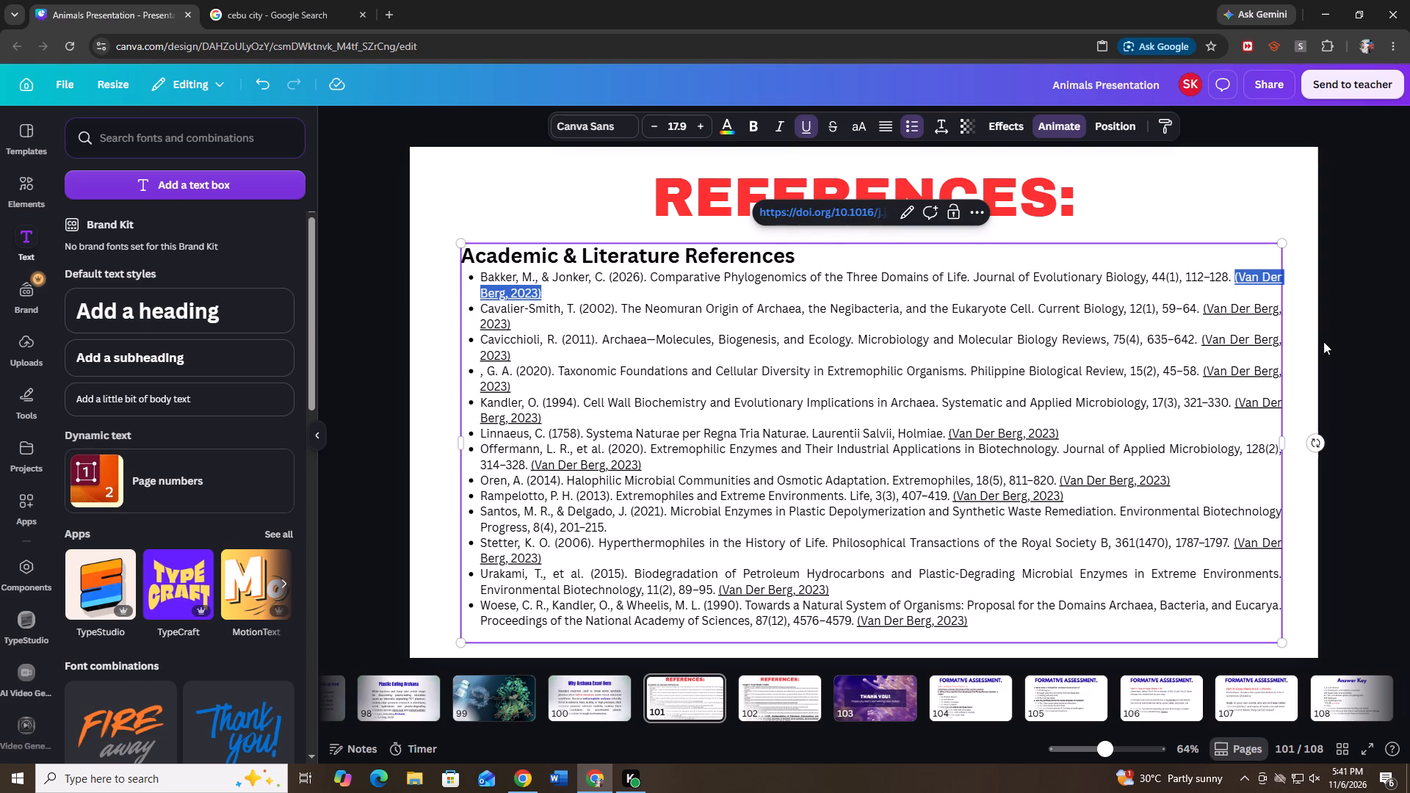
pyautogui.press('BackSpace')
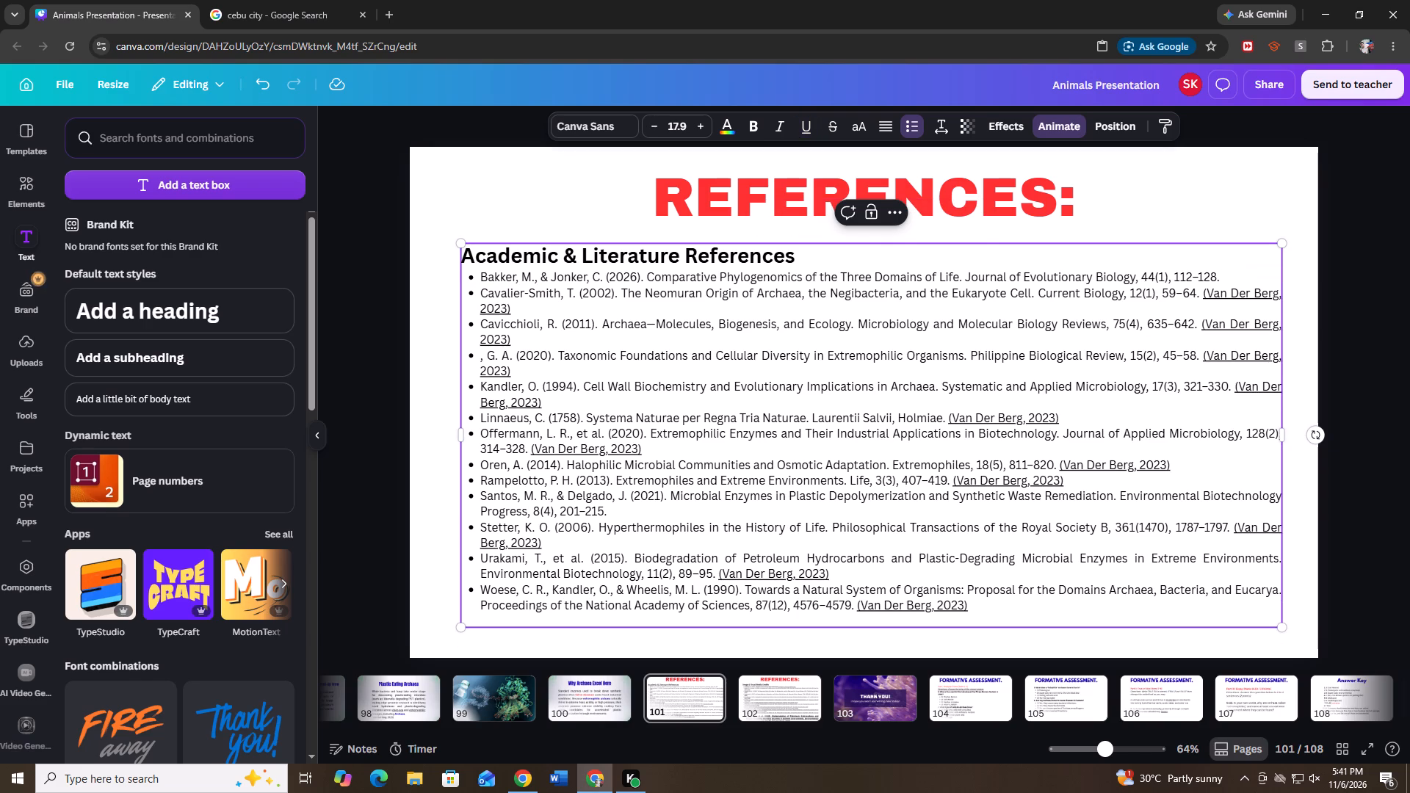
pyautogui.click(1204, 293)
pyautogui.moveTo(1204, 293); pyautogui.dragTo(1223, 304)
pyautogui.press('BackSpace')
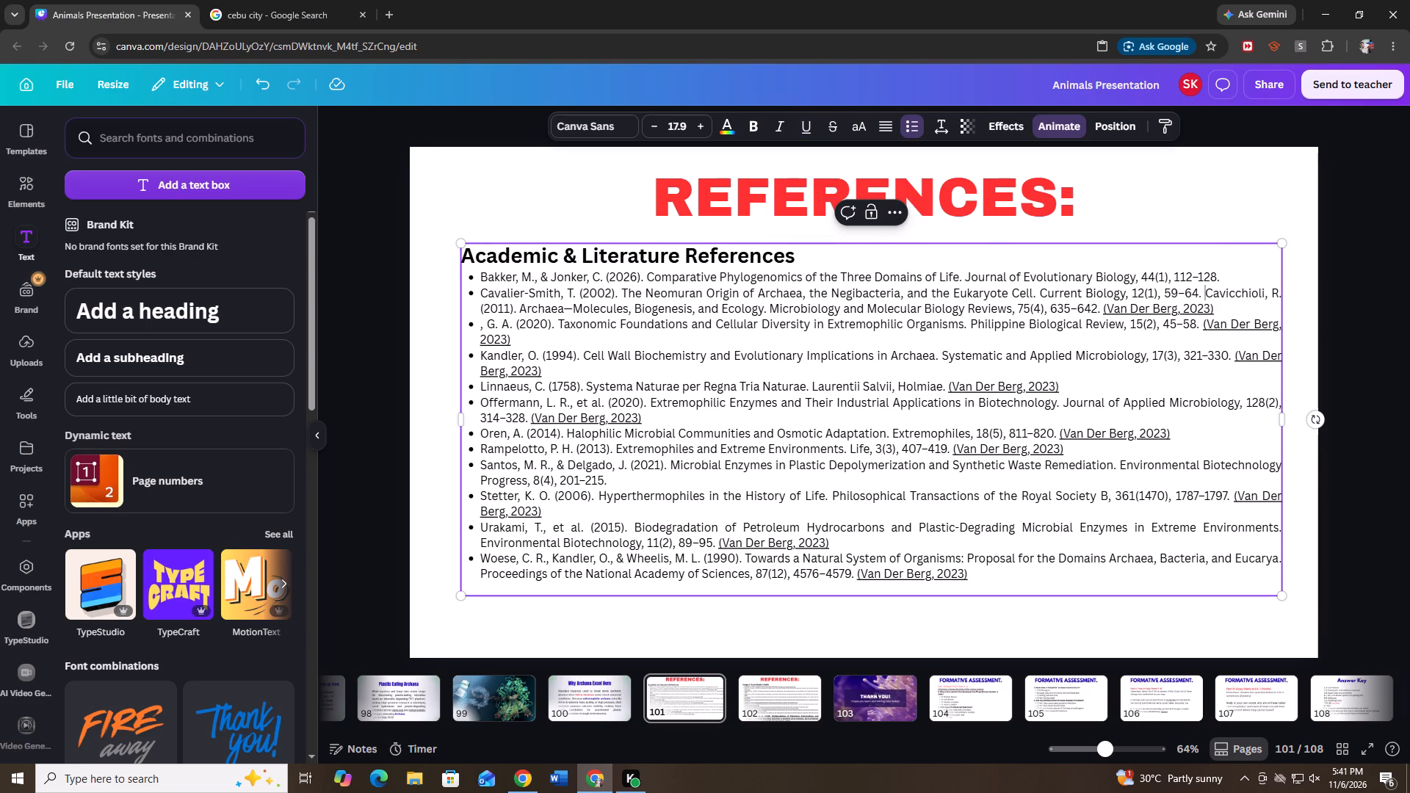
pyautogui.moveTo(1104, 308); pyautogui.dragTo(1244, 306)
pyautogui.press('BackSpace')
pyautogui.moveTo(1202, 325); pyautogui.dragTo(1223, 340)
pyautogui.press('BackSpace')
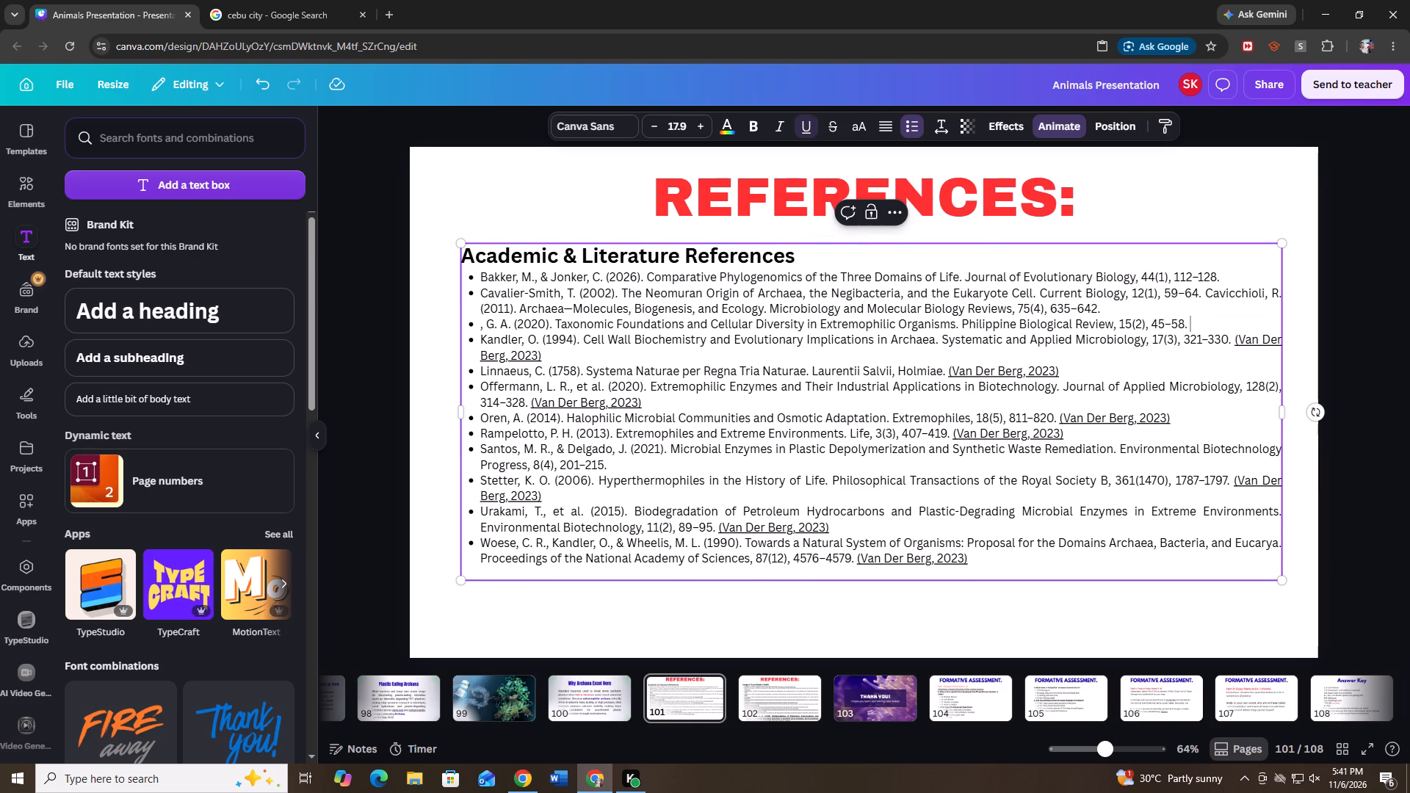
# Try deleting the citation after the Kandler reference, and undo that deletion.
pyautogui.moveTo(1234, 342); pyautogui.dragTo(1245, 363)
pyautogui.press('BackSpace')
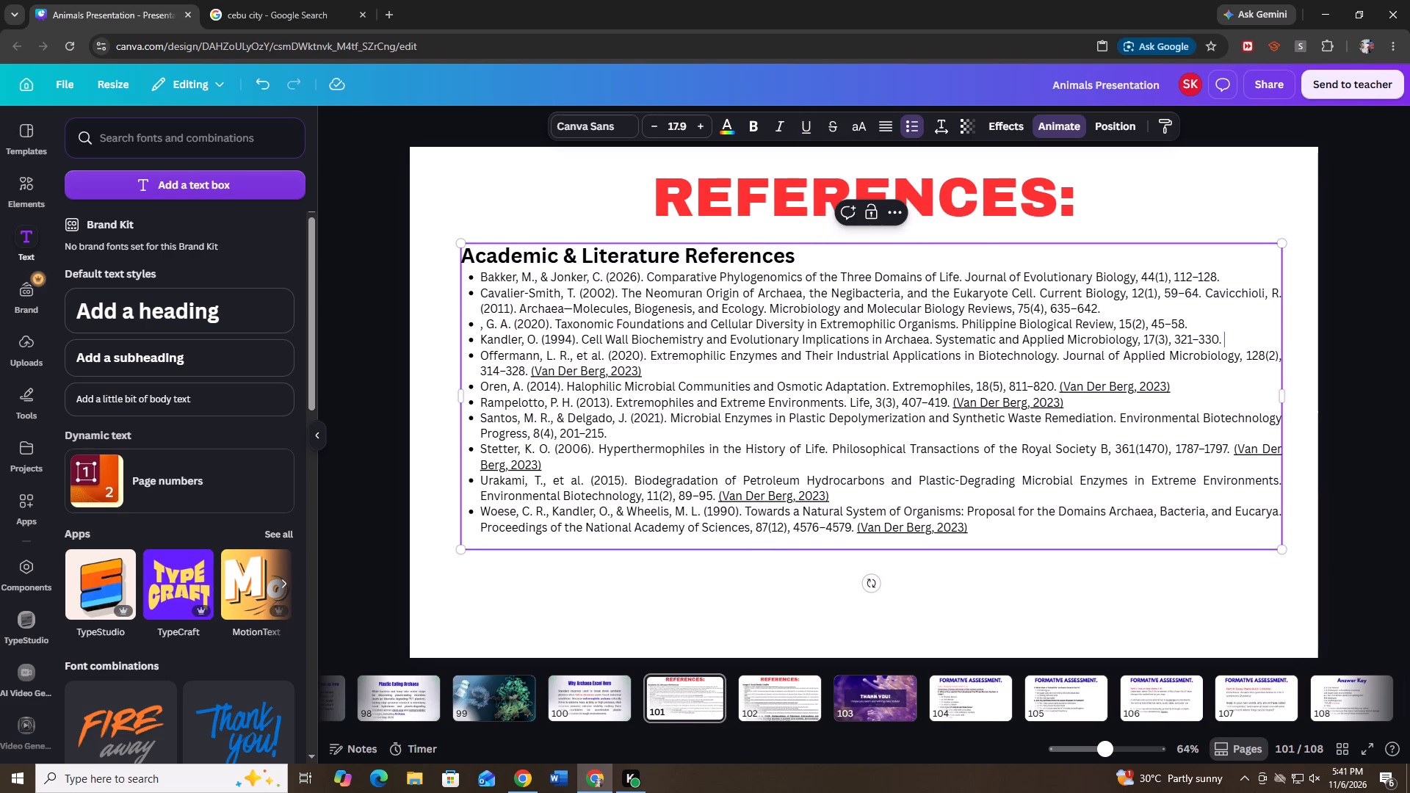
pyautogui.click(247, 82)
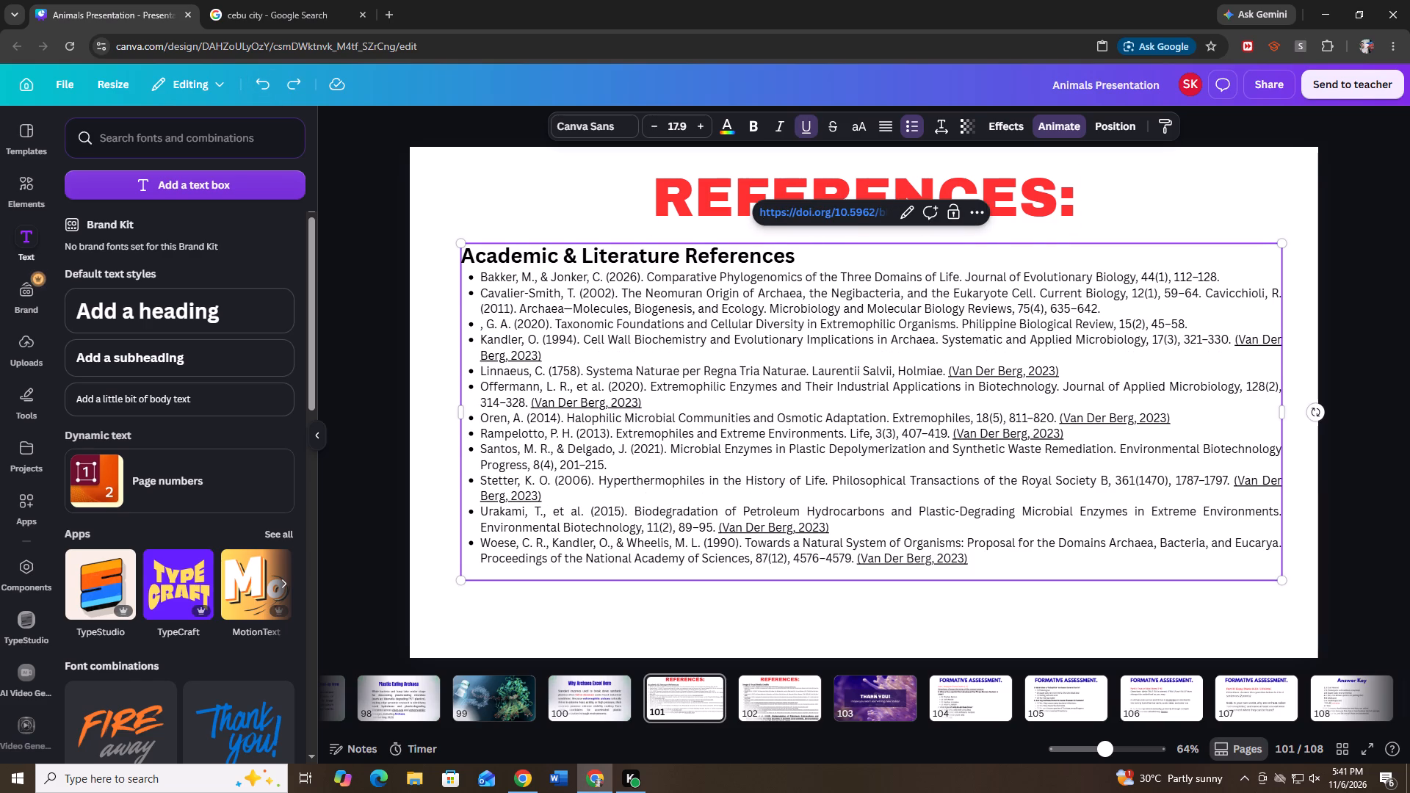
# Delete the "(Van Der Berg, 2023)" citations from the Kandler, Linnaeus, Offermann and Oren references.
pyautogui.moveTo(1234, 340); pyautogui.dragTo(1245, 355)
pyautogui.press('BackSpace')
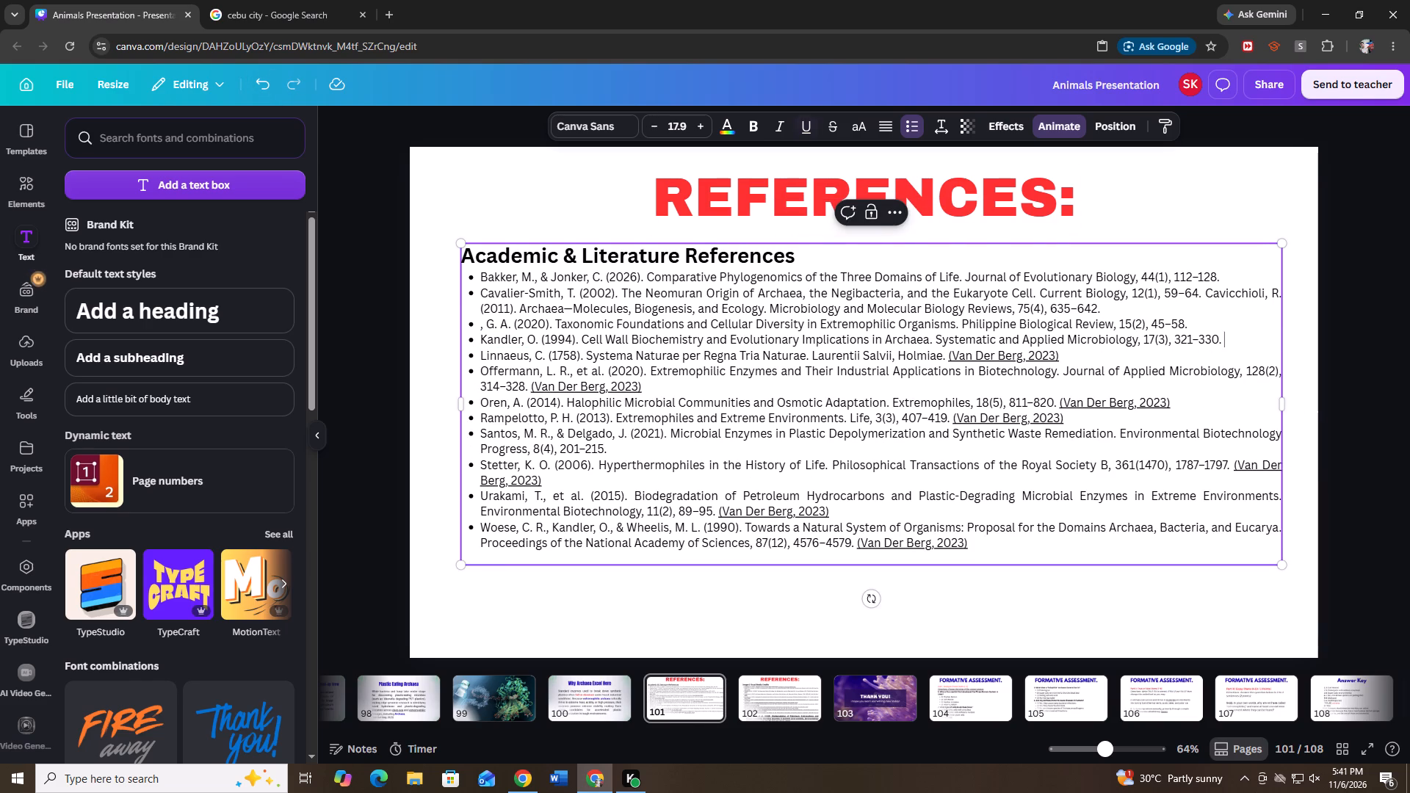
pyautogui.click(950, 357)
pyautogui.moveTo(950, 357); pyautogui.dragTo(1059, 358)
pyautogui.press('BackSpace')
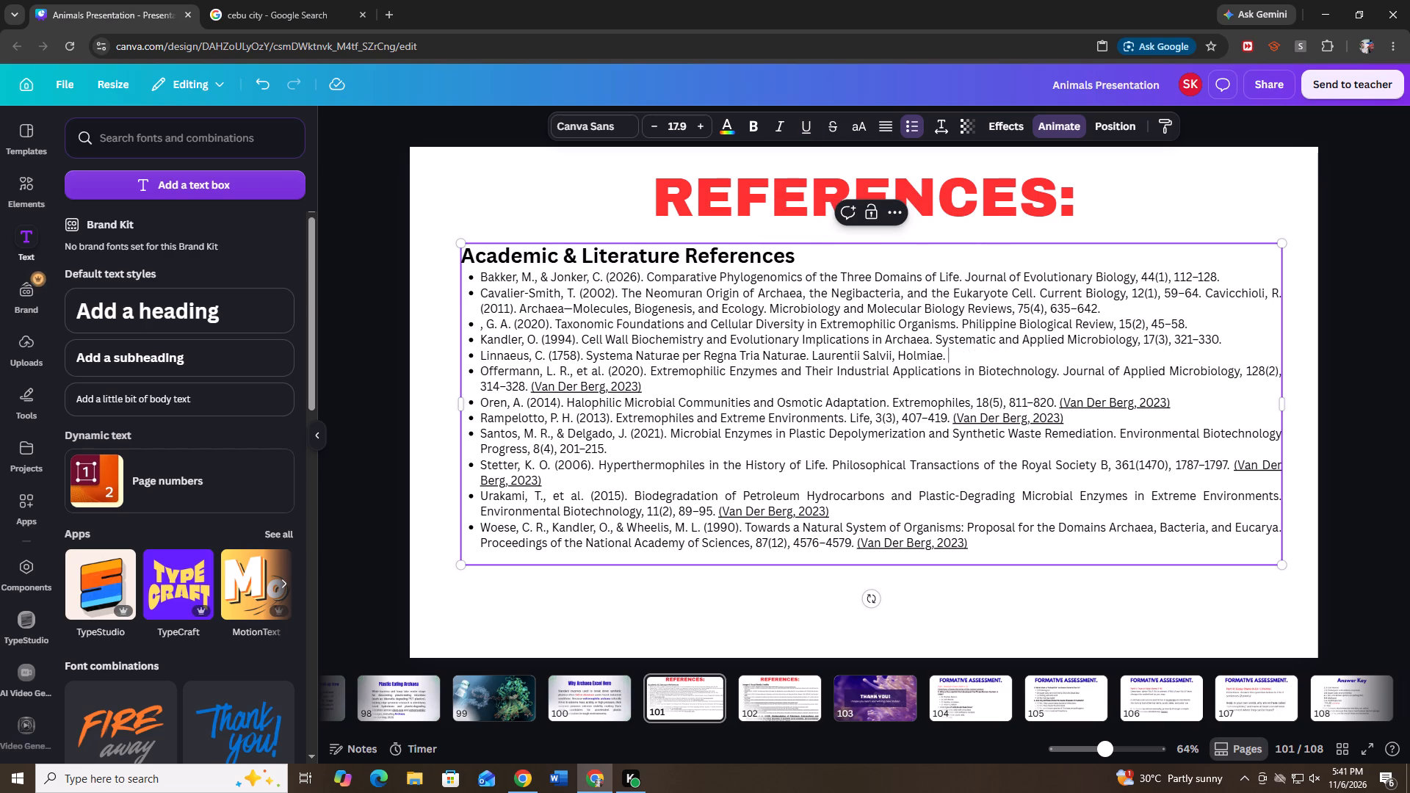
pyautogui.moveTo(531, 386); pyautogui.dragTo(648, 386)
pyautogui.press('BackSpace')
pyautogui.moveTo(1060, 407); pyautogui.dragTo(1182, 403)
pyautogui.press('BackSpace')
# Delete the "(Van Der Berg, 2023)" citations from the Rampelotto, Stetter, Urakami and Woese references.
pyautogui.tripleClick(955, 419)
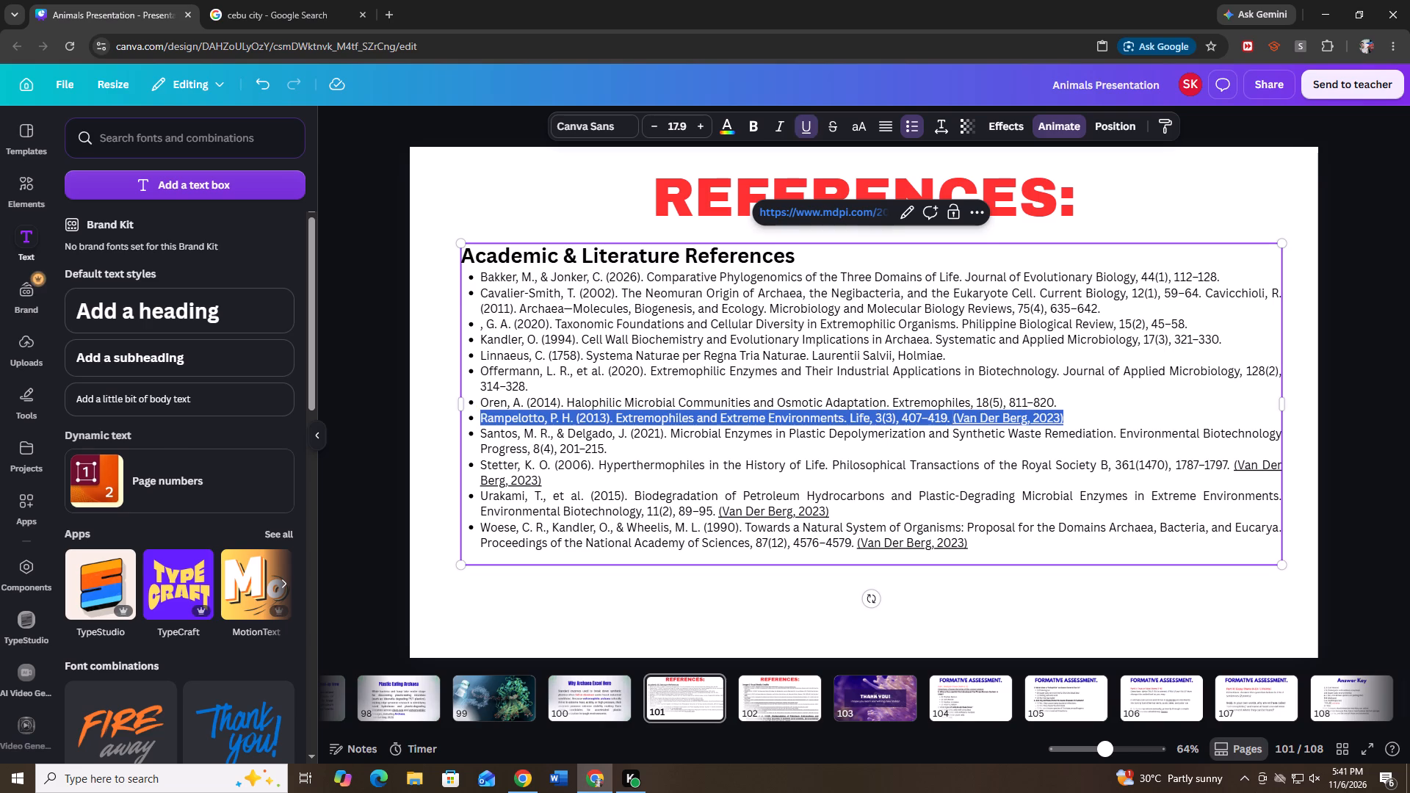
pyautogui.click(955, 419)
pyautogui.click(952, 419)
pyautogui.moveTo(952, 419); pyautogui.dragTo(1066, 421)
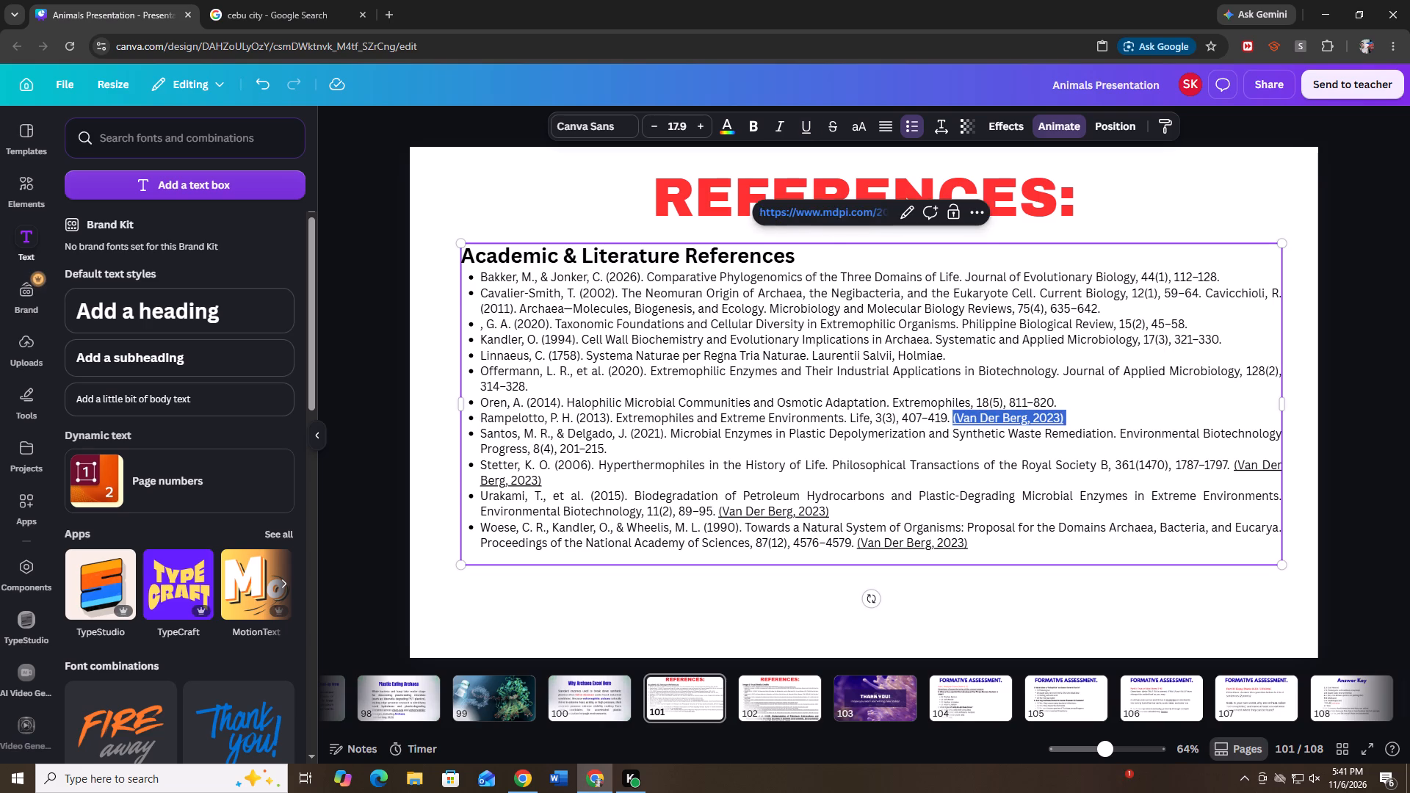
pyautogui.press('BackSpace')
pyautogui.moveTo(485, 463); pyautogui.dragTo(593, 455)
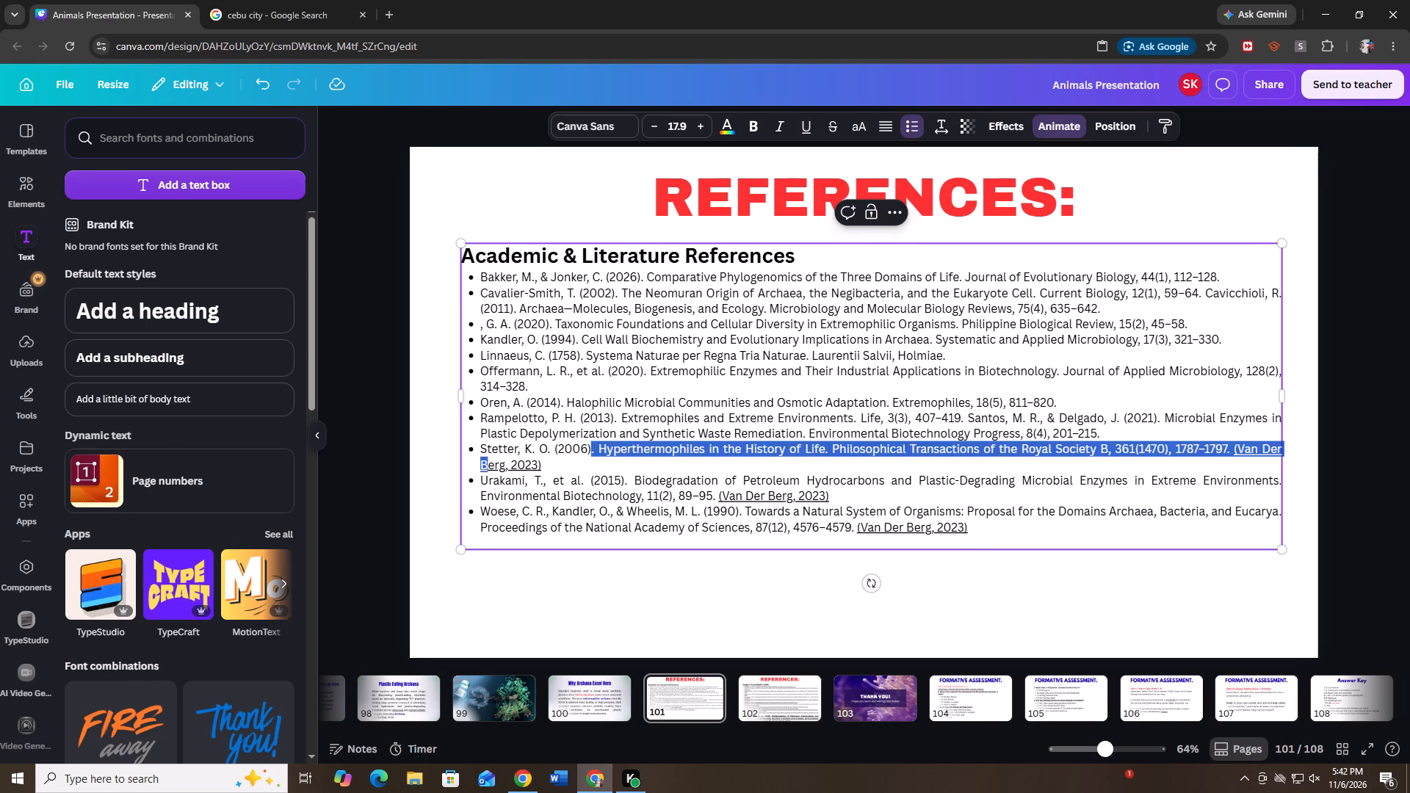
pyautogui.moveTo(593, 455); pyautogui.dragTo(1071, 477)
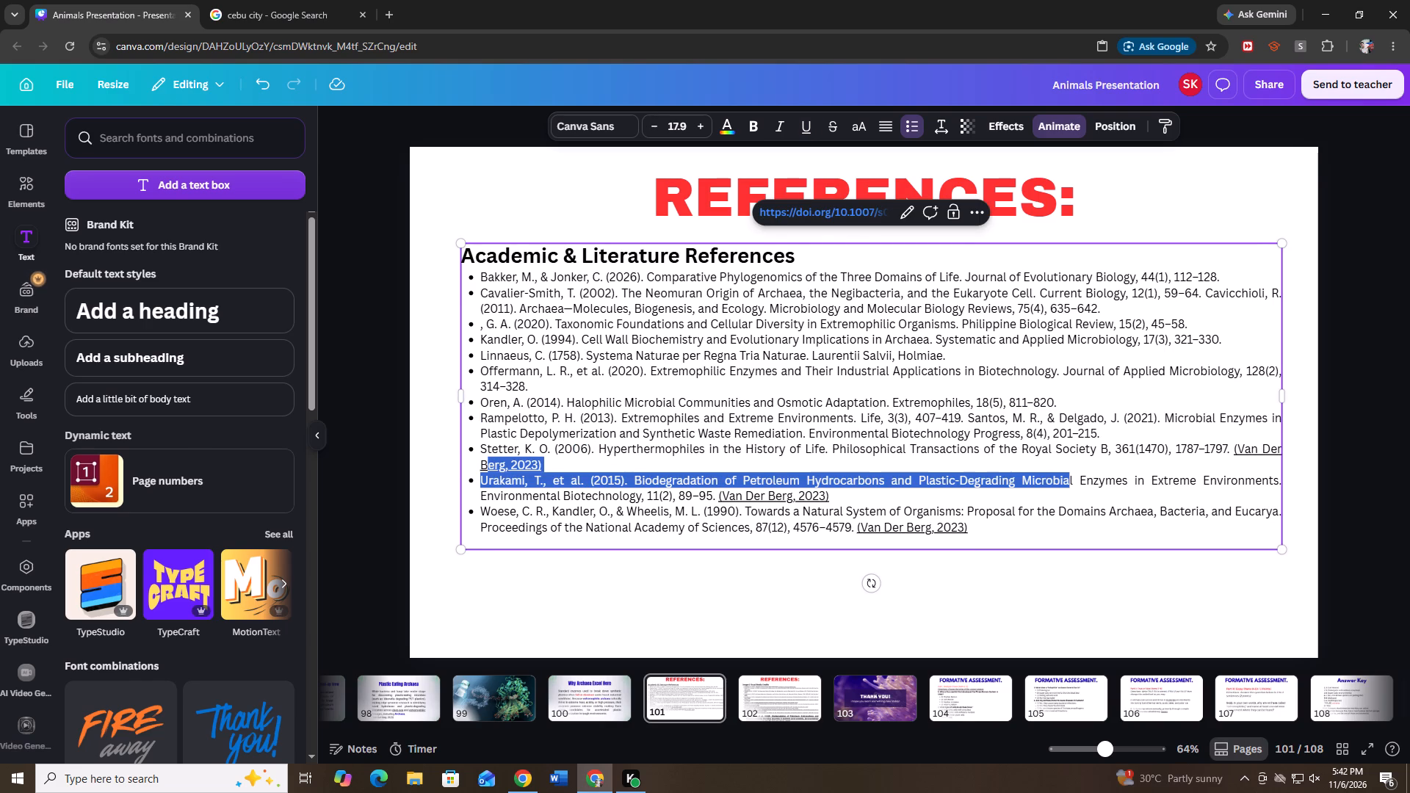
pyautogui.moveTo(1233, 452); pyautogui.dragTo(1240, 457)
pyautogui.press('BackSpace')
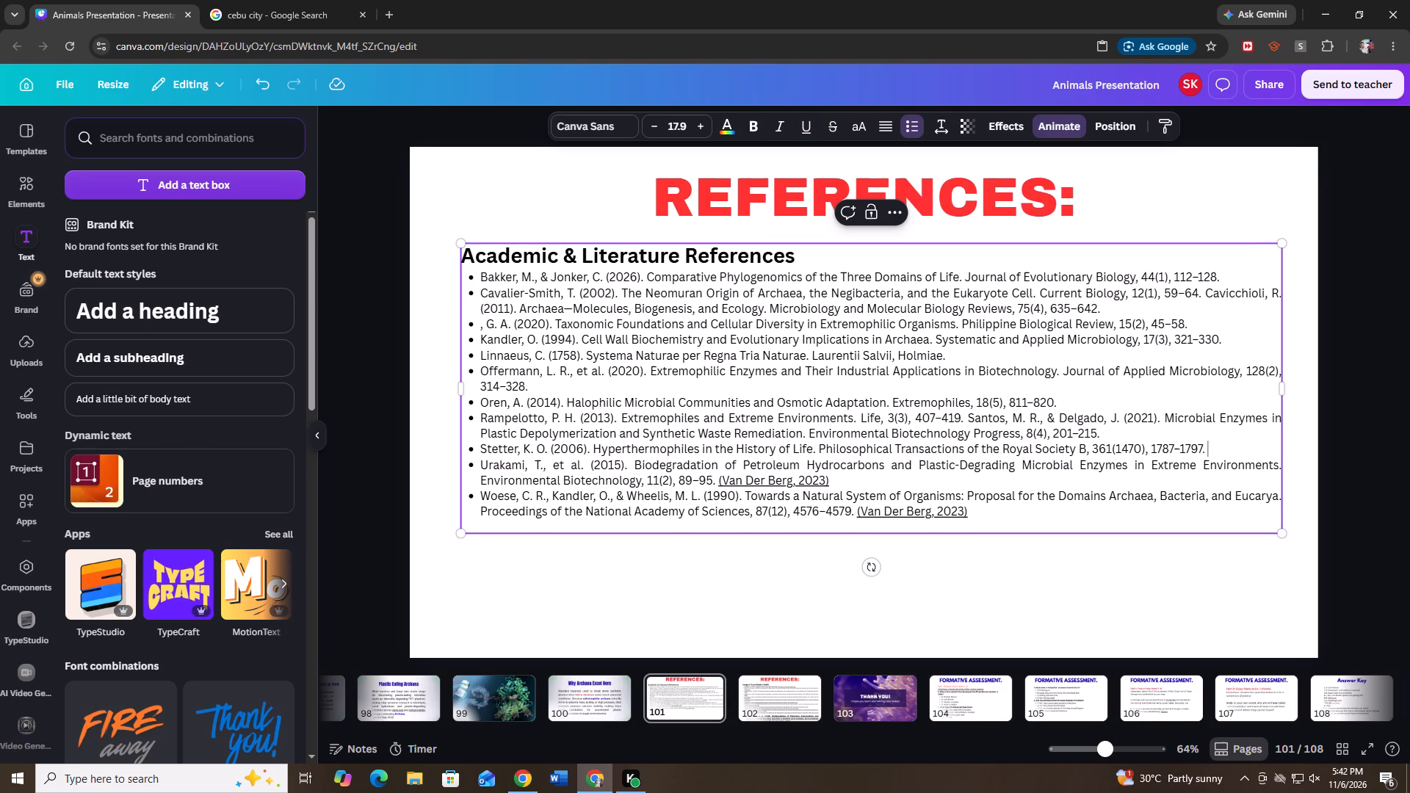
pyautogui.moveTo(720, 477); pyautogui.dragTo(842, 484)
pyautogui.press('BackSpace')
pyautogui.moveTo(856, 513); pyautogui.dragTo(990, 515)
pyautogui.press('BackSpace')
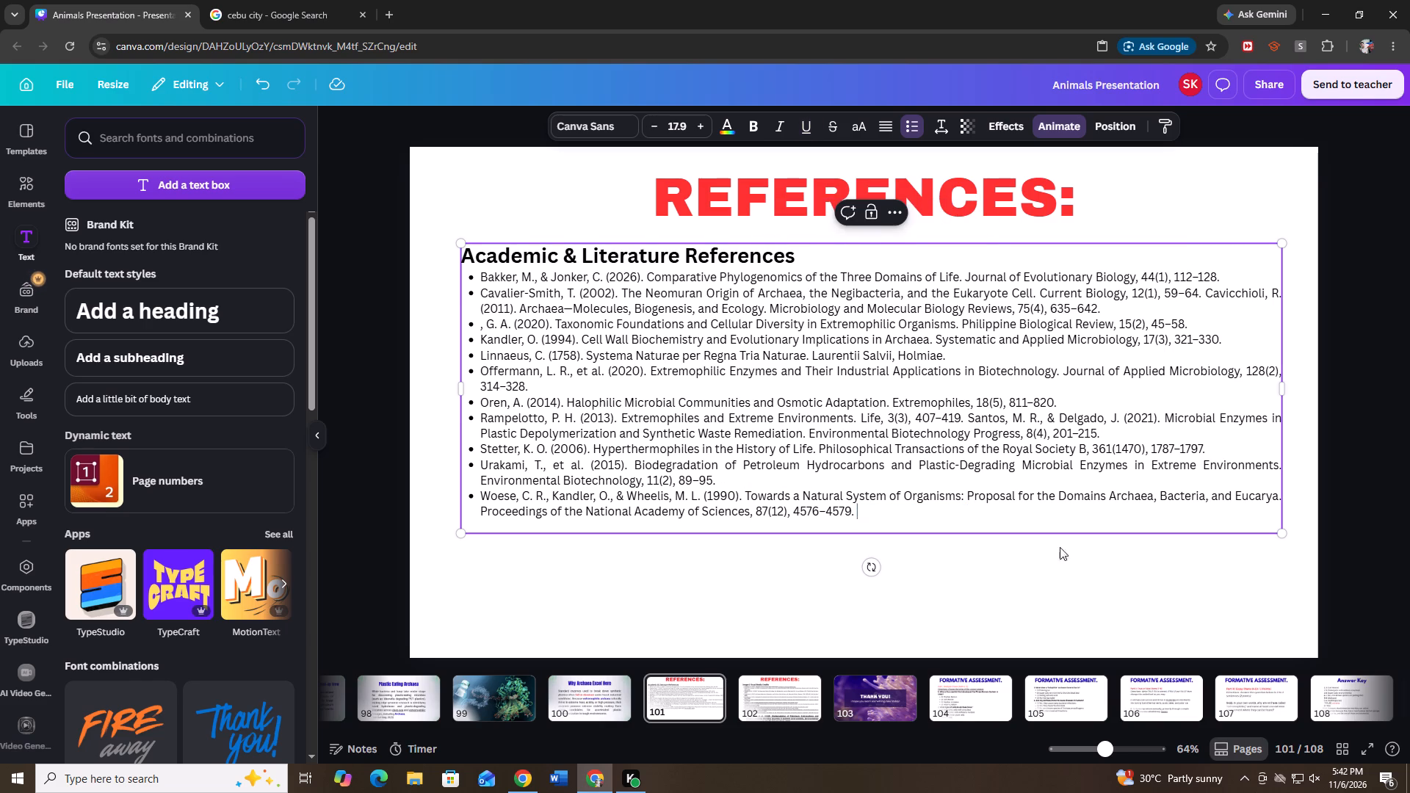
pyautogui.click(1308, 484)
# Set the academic references text box to a letter spacing of 57 and a line spacing of 1.68.
pyautogui.click(926, 325)
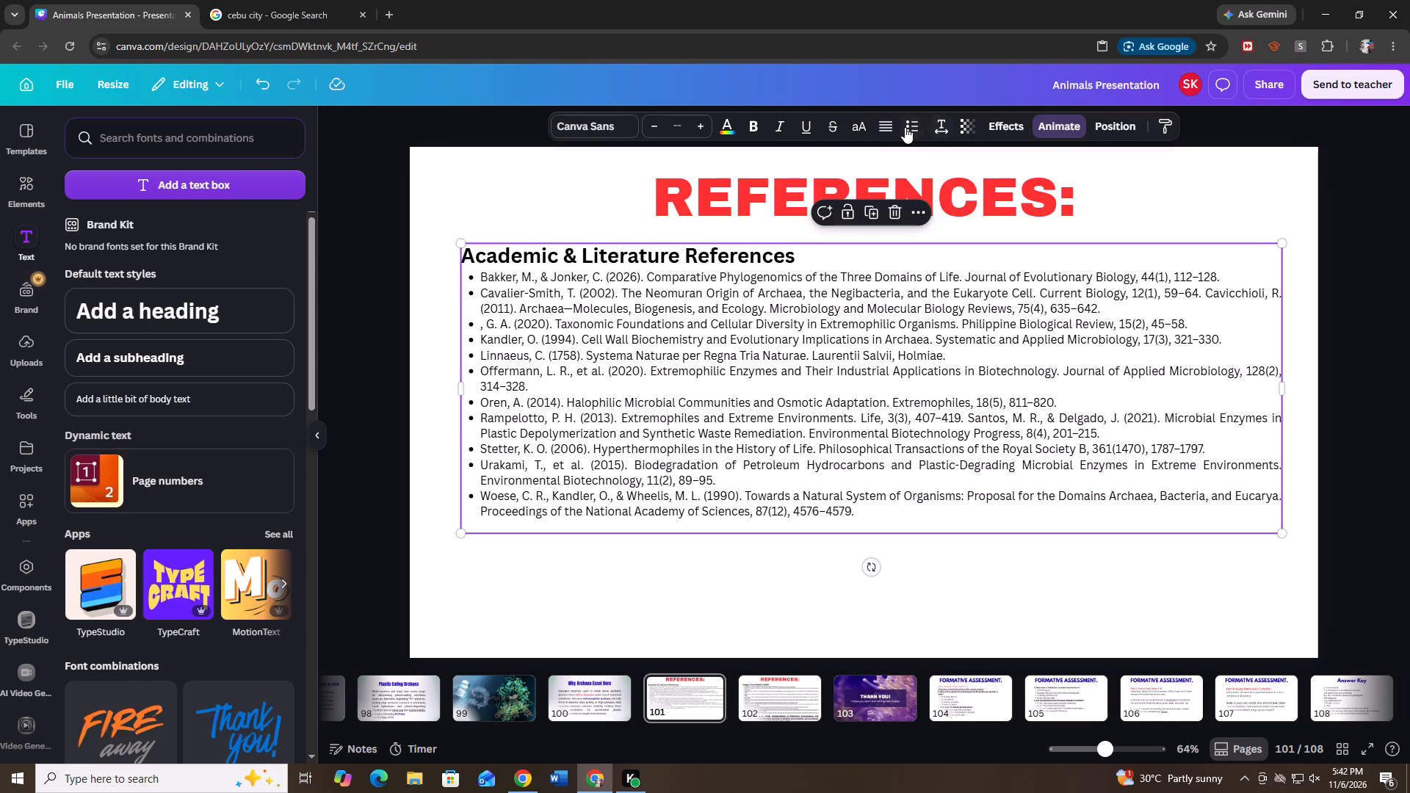
pyautogui.click(948, 127)
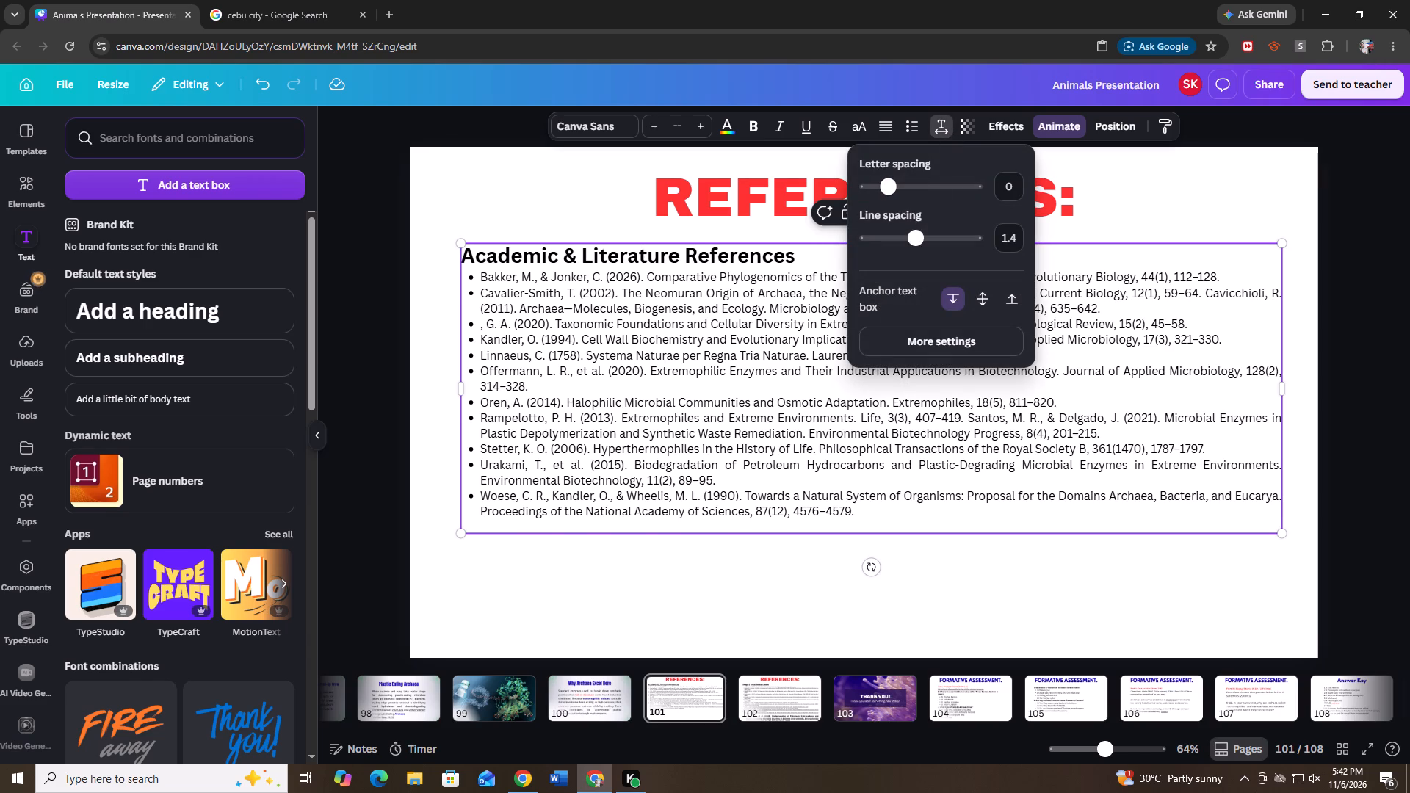
pyautogui.click(893, 187)
pyautogui.moveTo(919, 234); pyautogui.dragTo(930, 236)
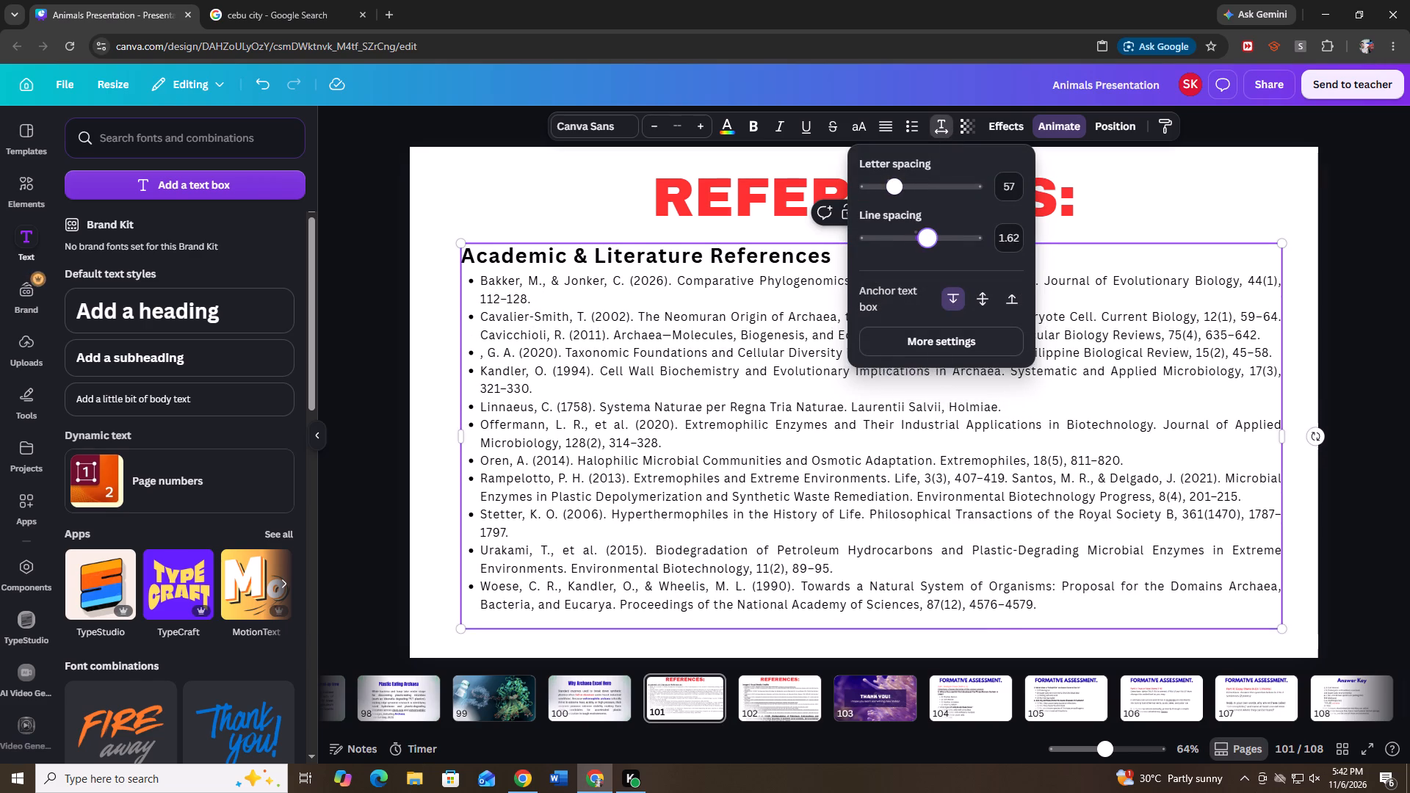
pyautogui.moveTo(930, 236); pyautogui.dragTo(931, 236)
pyautogui.tripleClick(1361, 323)
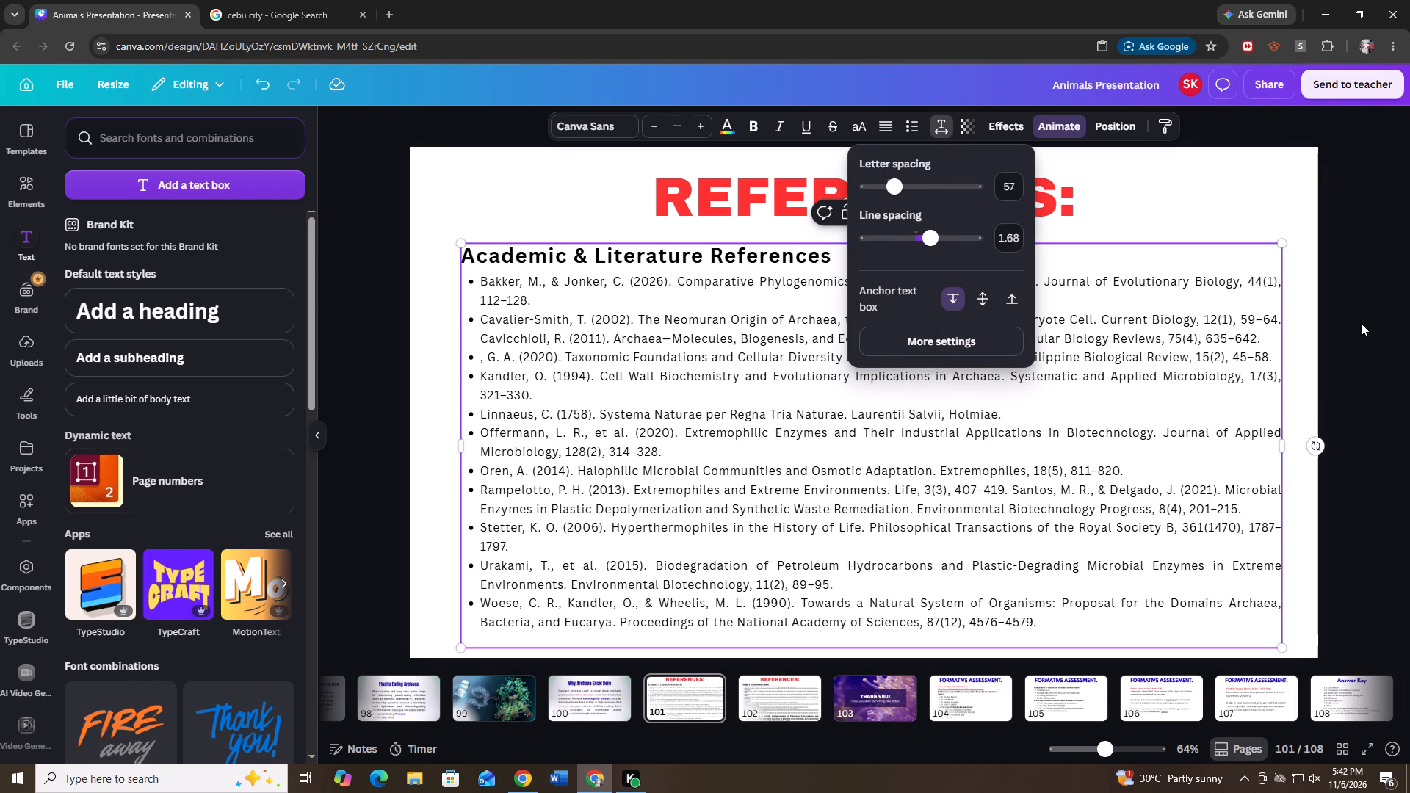
pyautogui.click(1134, 325)
pyautogui.click(740, 130)
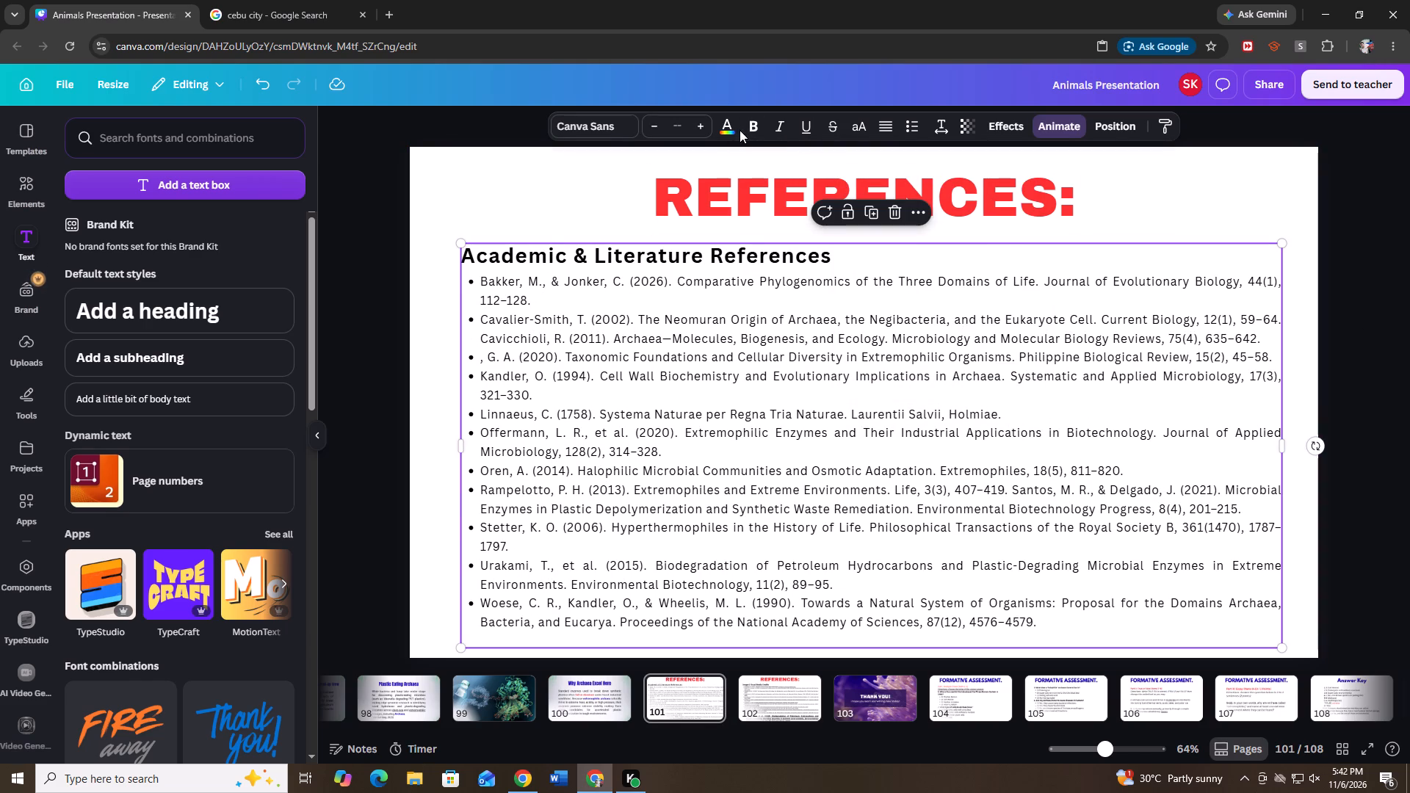
# Color the bulleted reference entries under Academic & Literature References dark blue and italicize them.
pyautogui.click(732, 130)
pyautogui.click(651, 328)
pyautogui.click(498, 296)
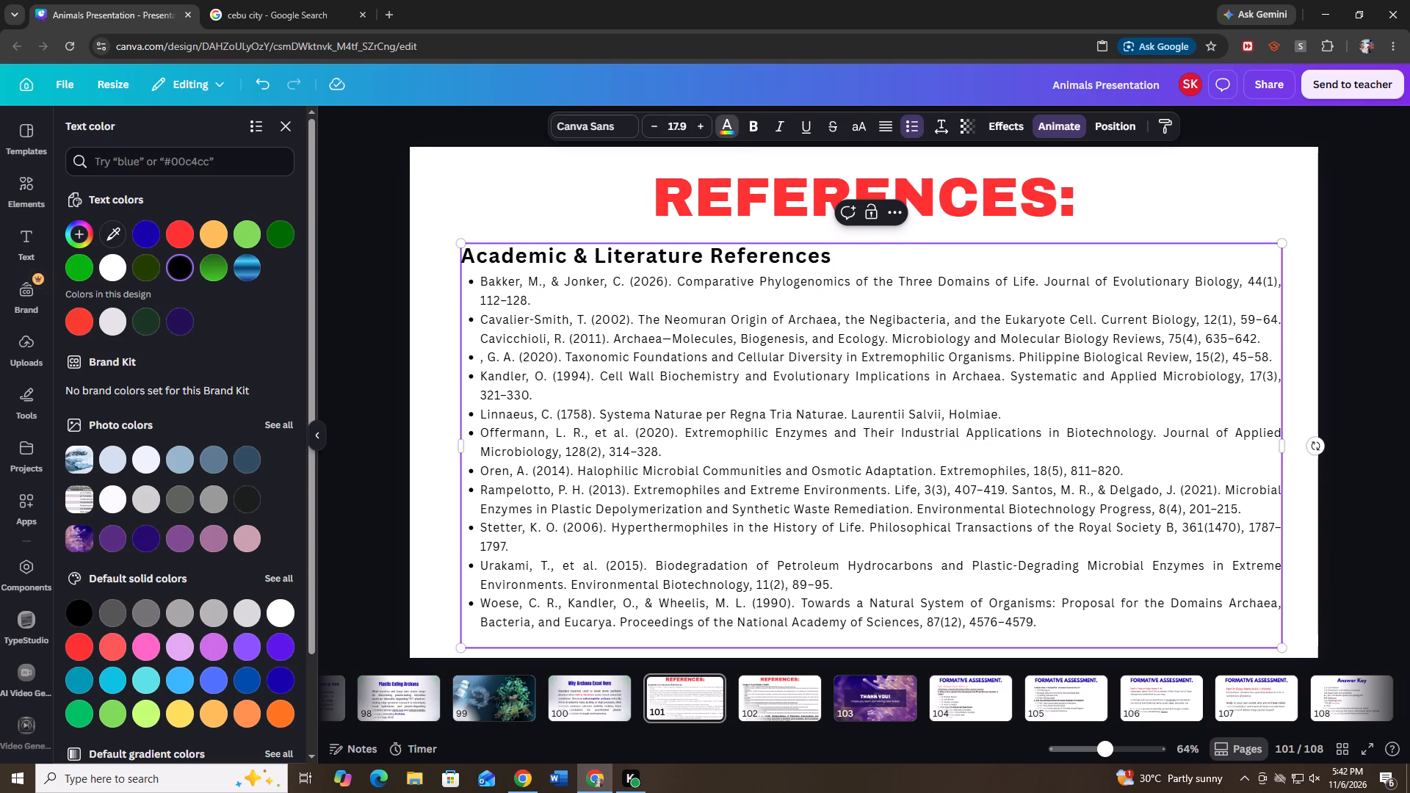
pyautogui.moveTo(482, 283); pyautogui.dragTo(1271, 623)
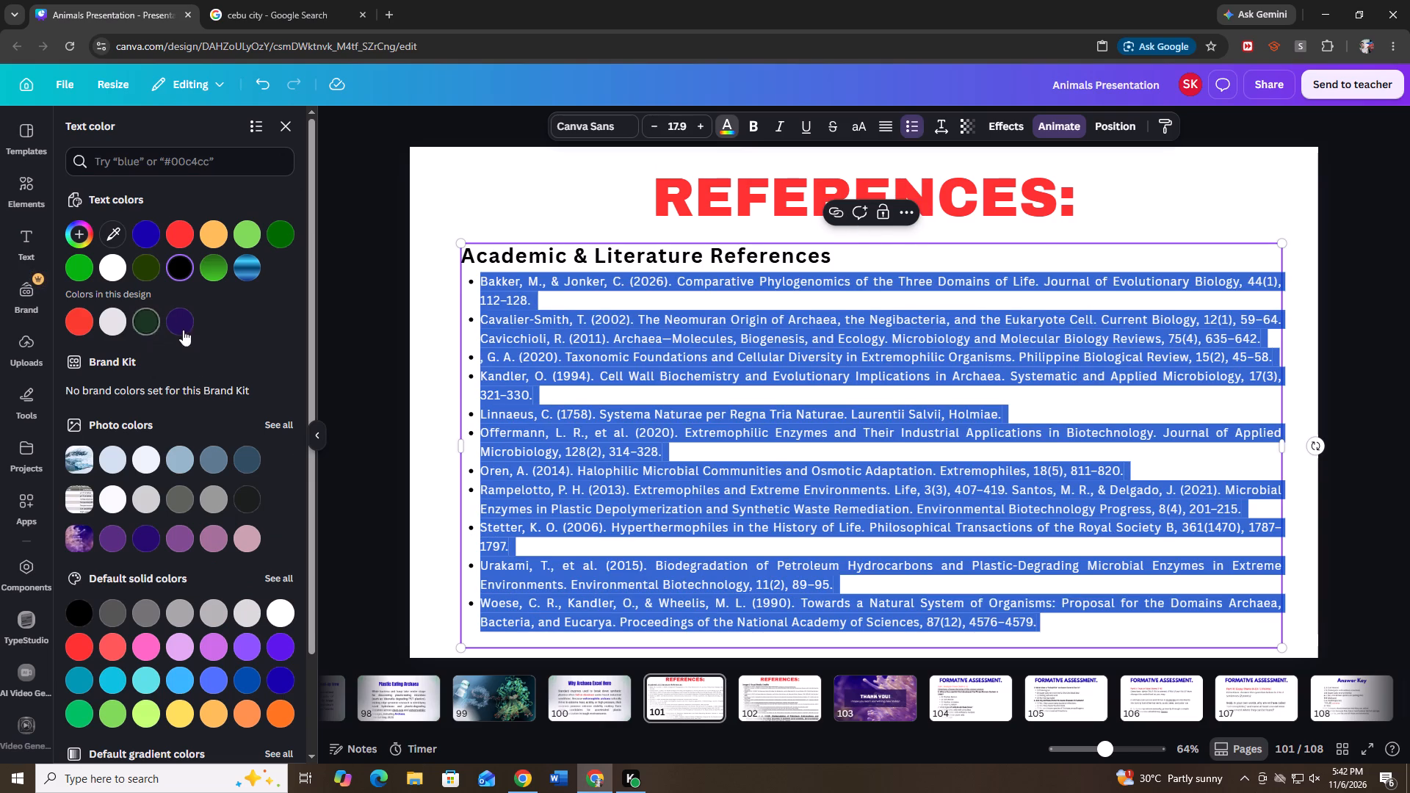
pyautogui.click(144, 231)
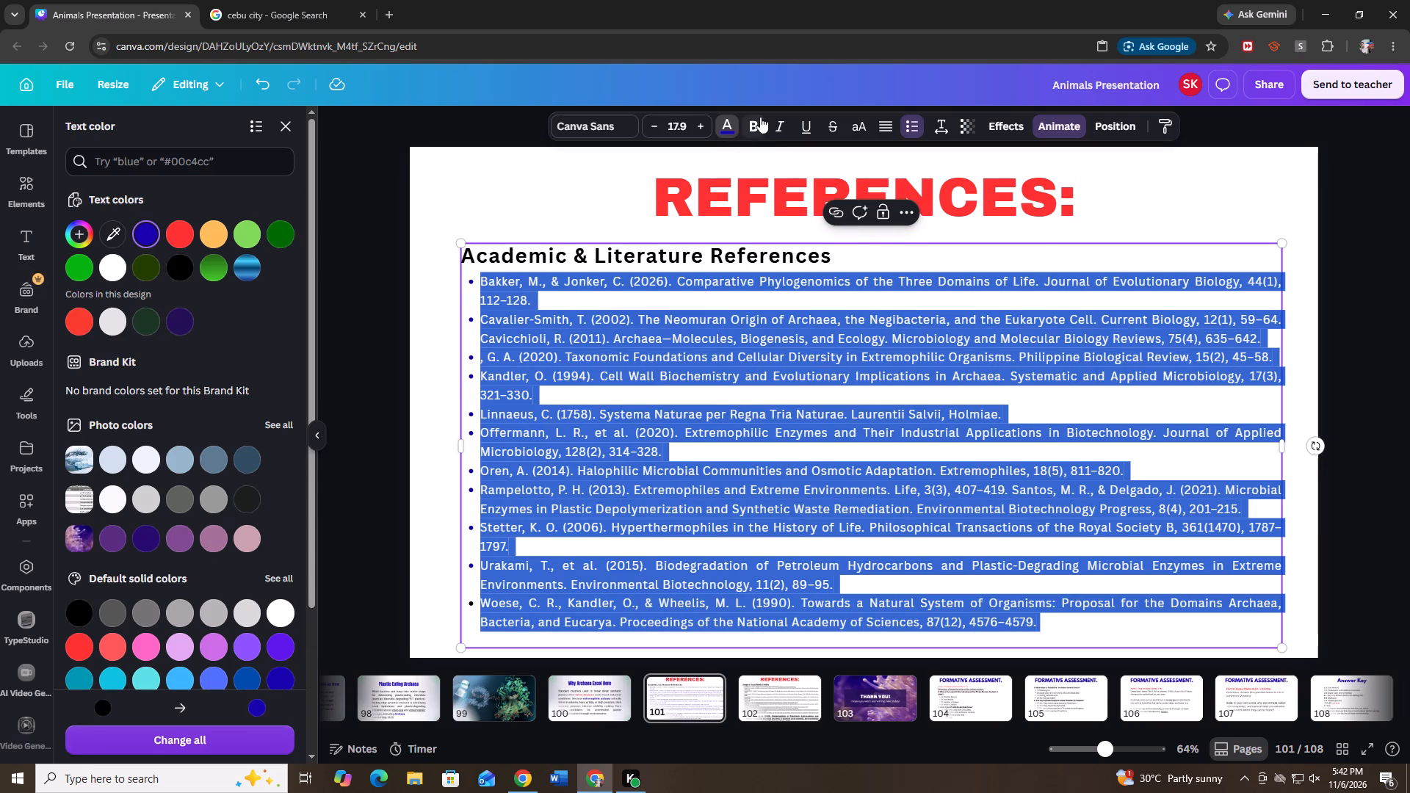
pyautogui.click(776, 122)
pyautogui.doubleClick(776, 122)
pyautogui.click(1407, 325)
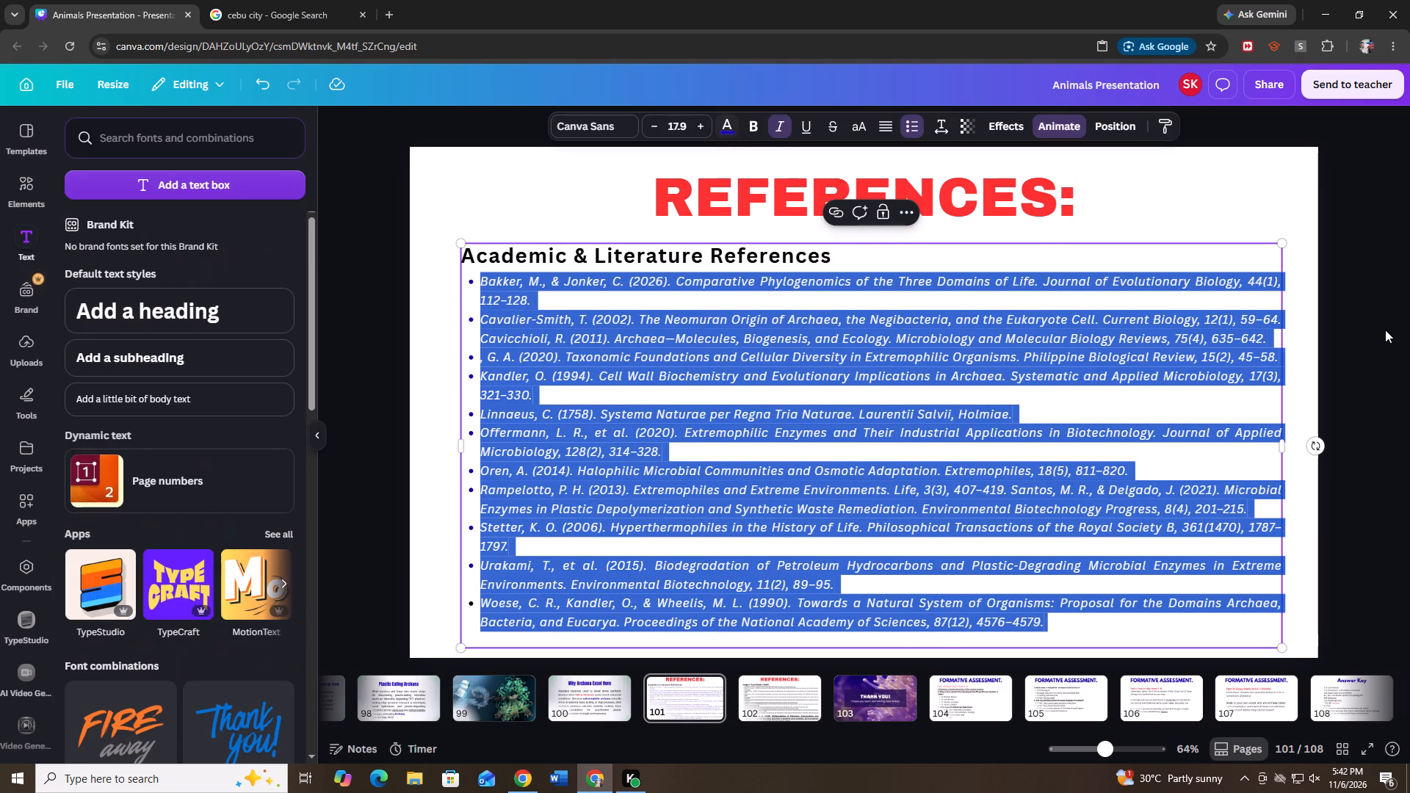
pyautogui.click(1385, 330)
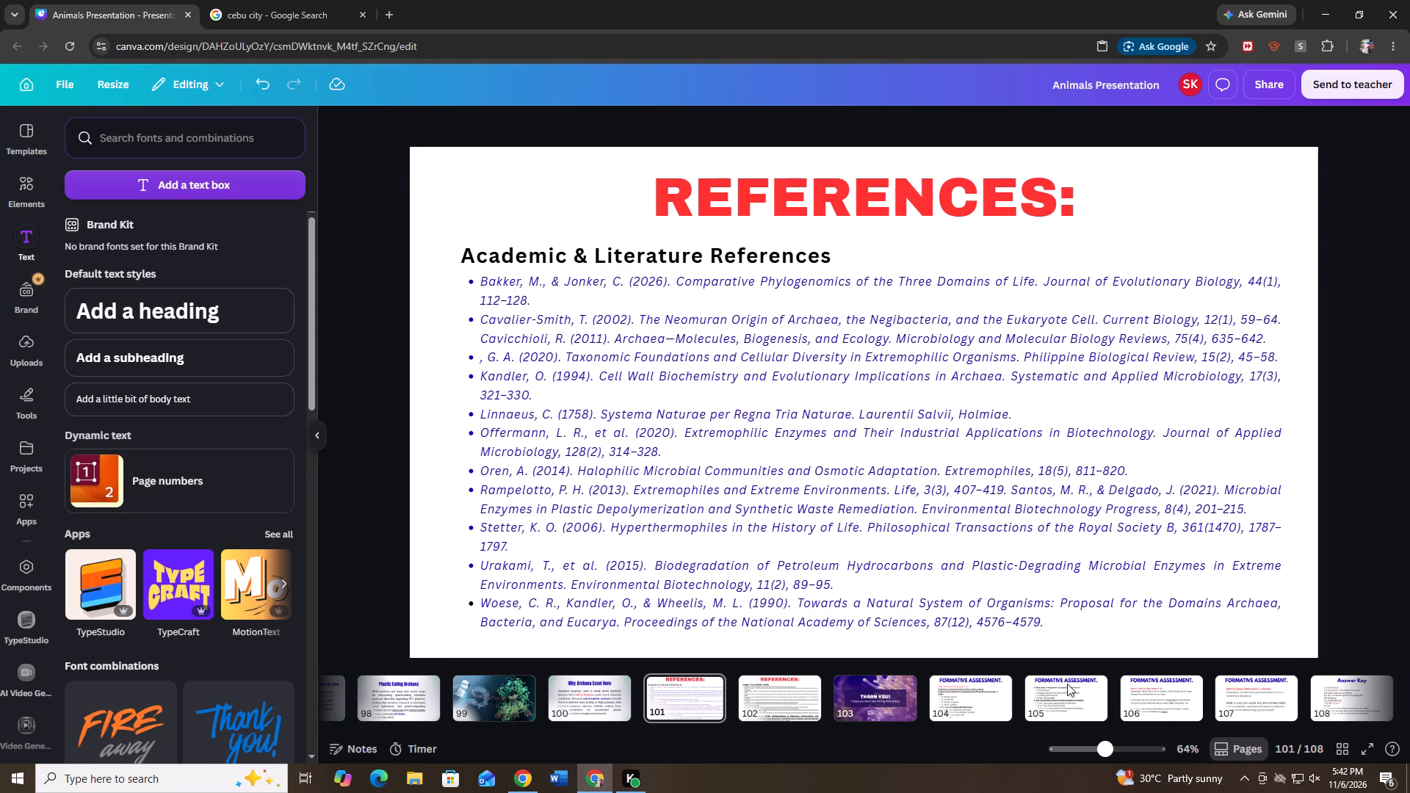
# Delete the author's surname from the 2020 Philippine Biological Review reference on slide 102.
pyautogui.click(769, 711)
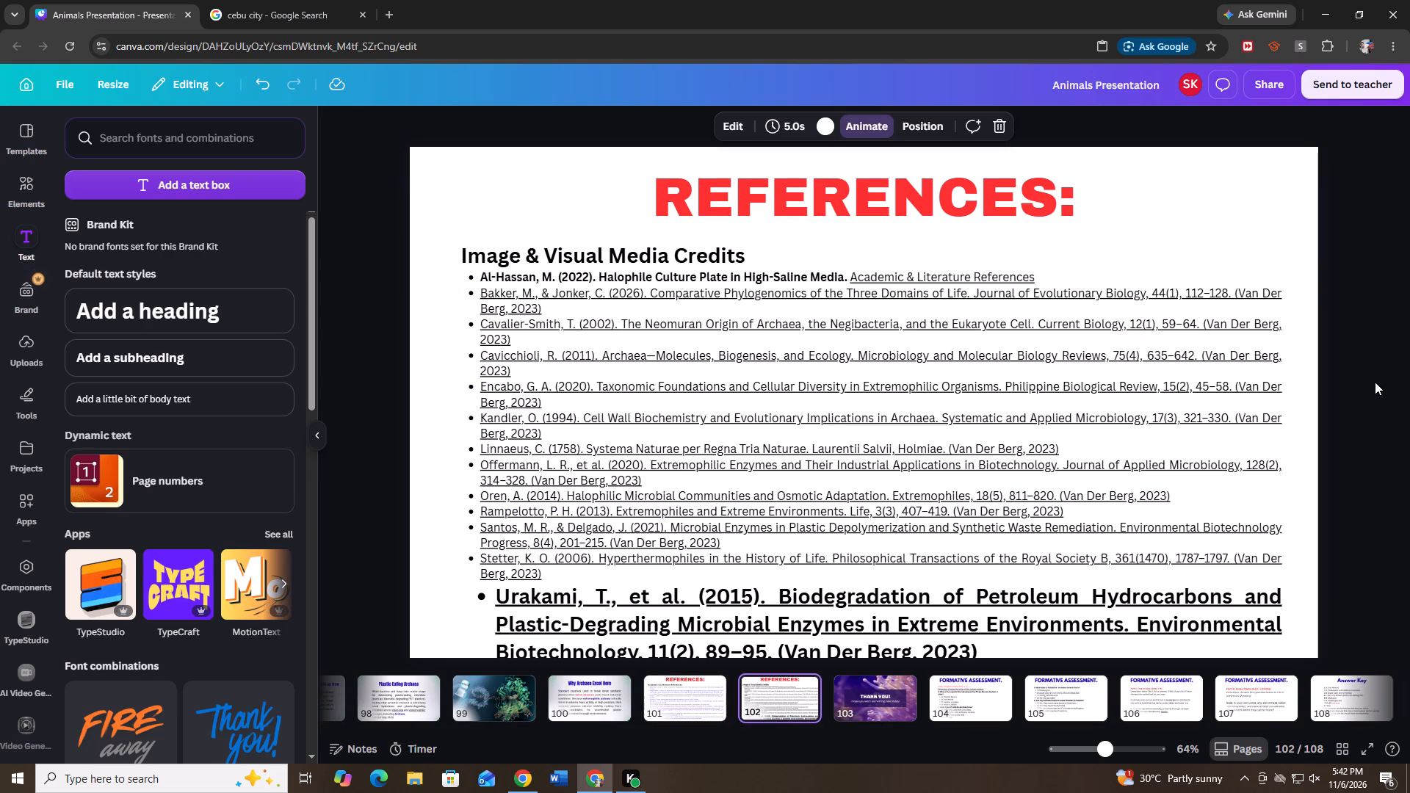
pyautogui.click(507, 387)
pyautogui.click(497, 389)
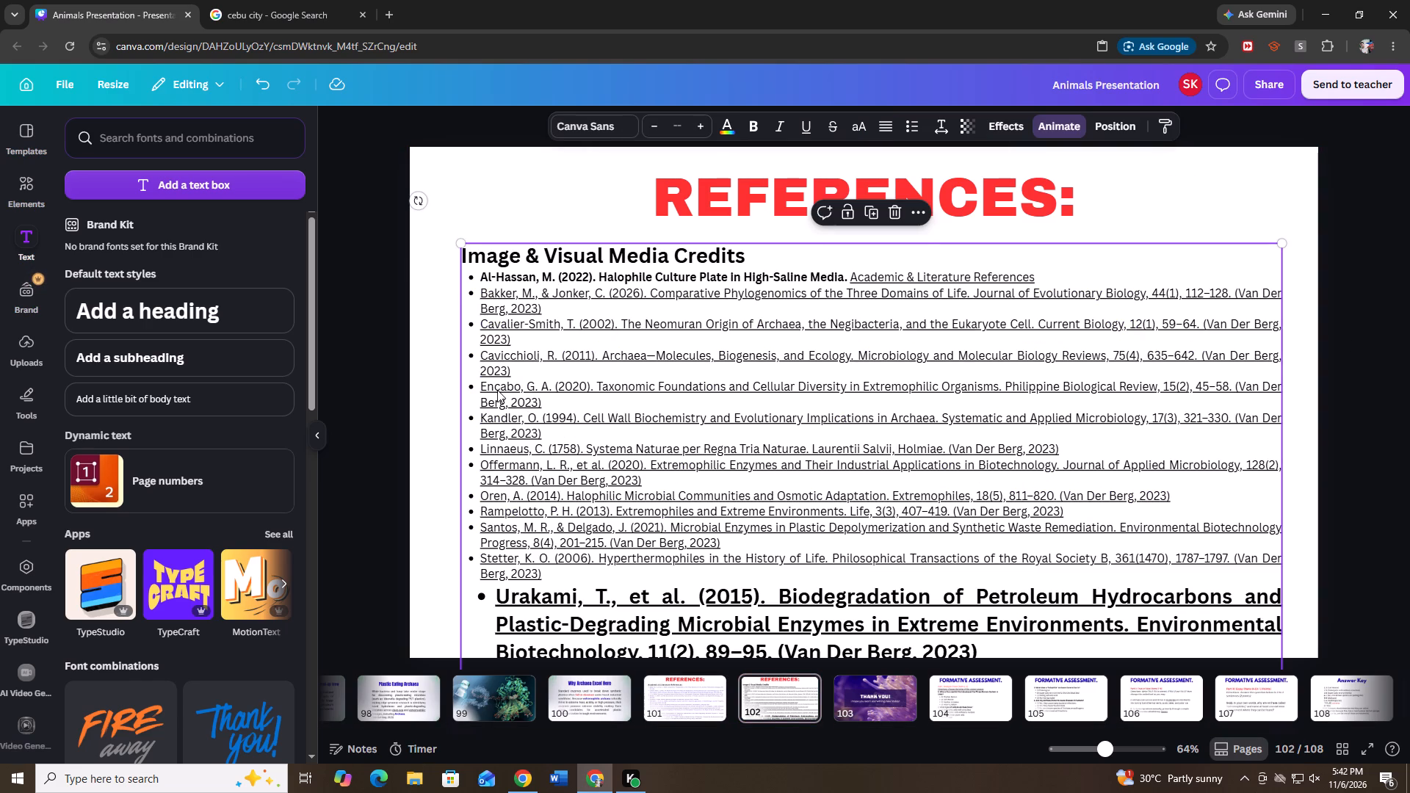
pyautogui.click(502, 390)
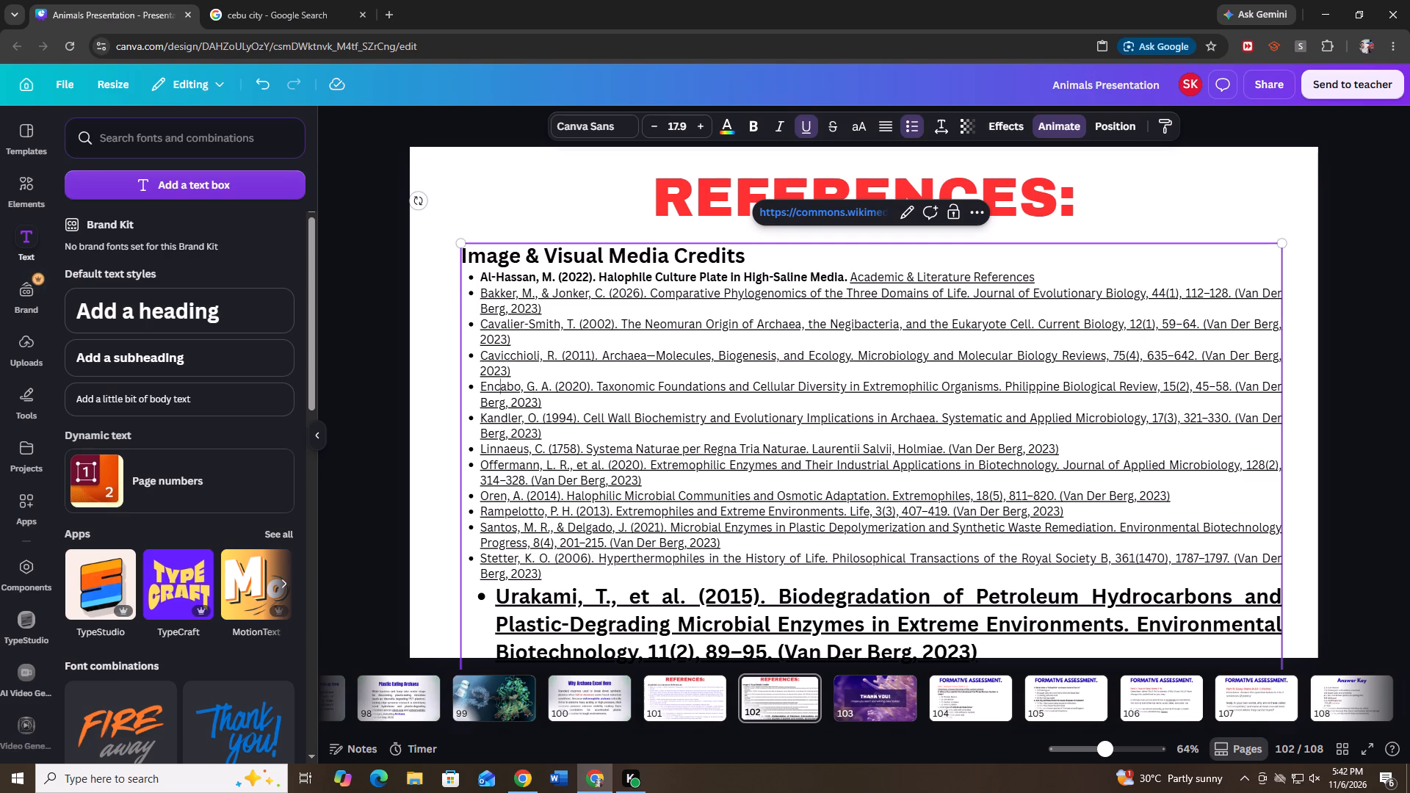
pyautogui.moveTo(480, 388); pyautogui.dragTo(555, 386)
pyautogui.click(540, 382)
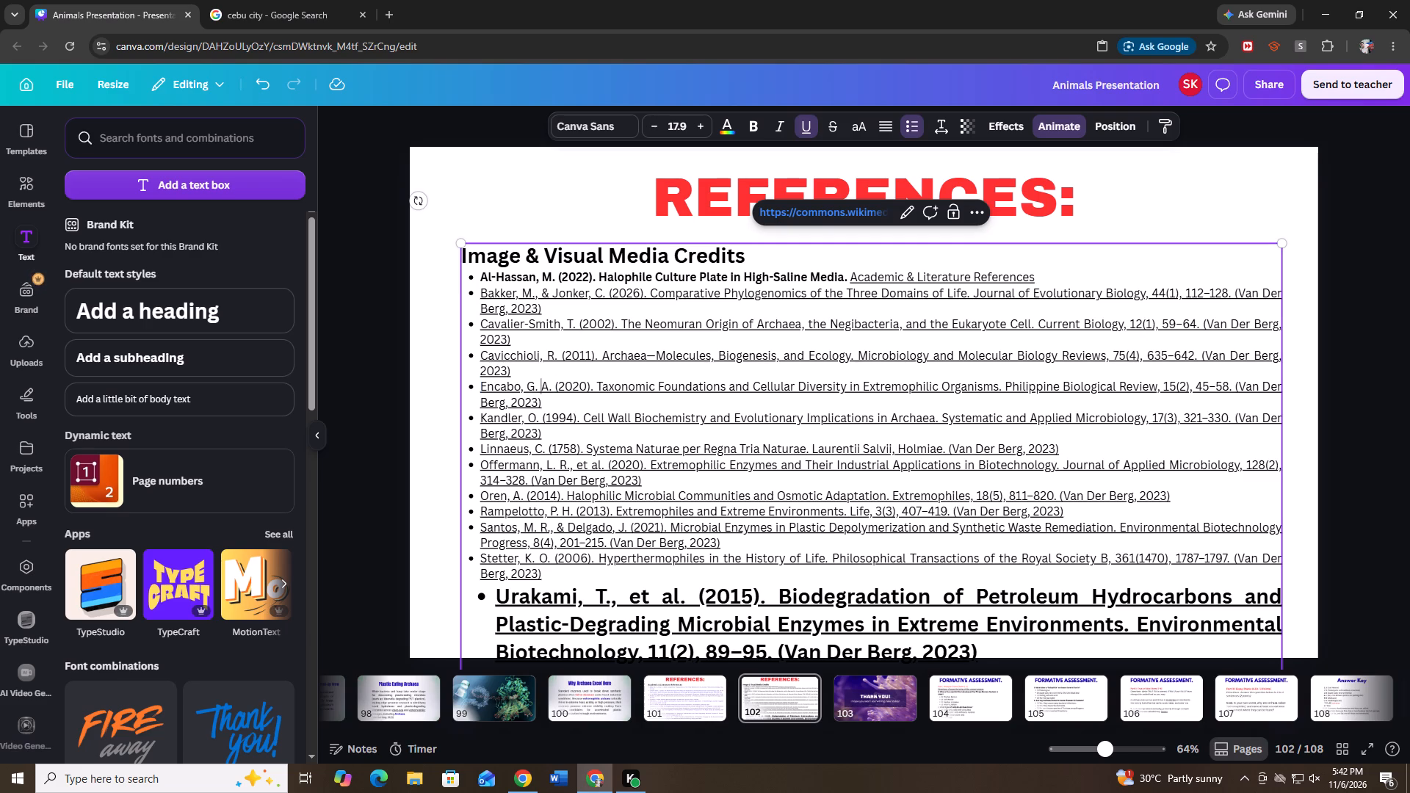
pyautogui.doubleClick(513, 383)
pyautogui.press('BackSpace')
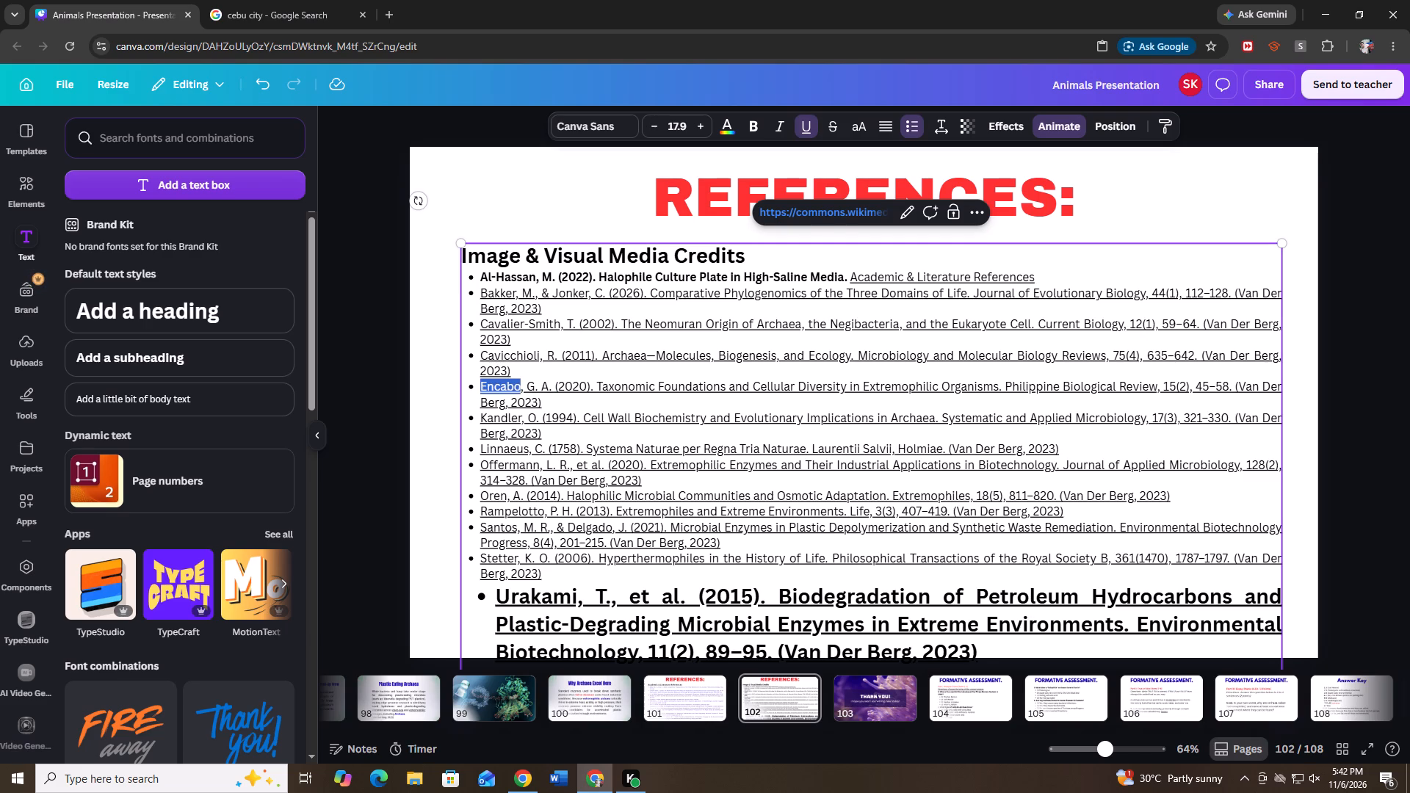
pyautogui.doubleClick(1386, 385)
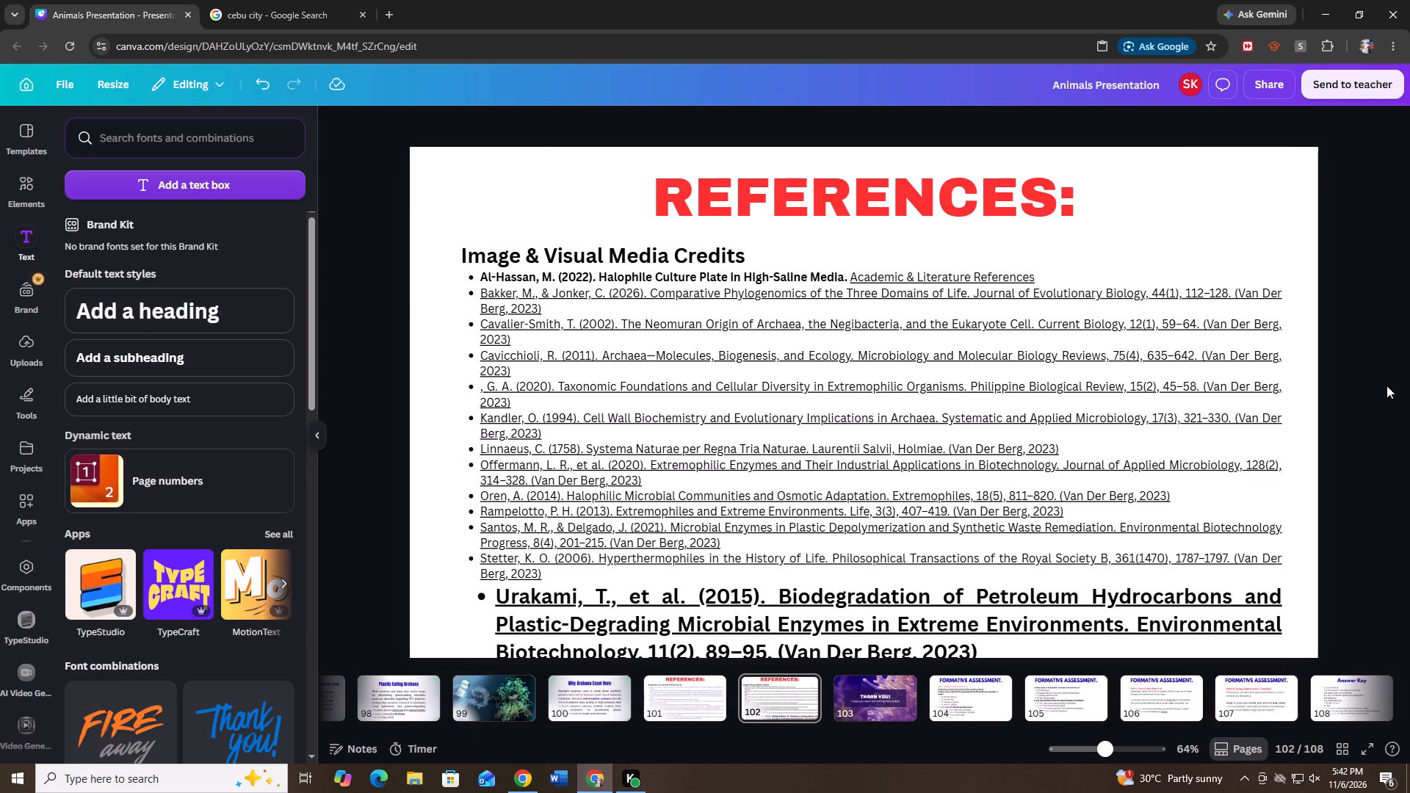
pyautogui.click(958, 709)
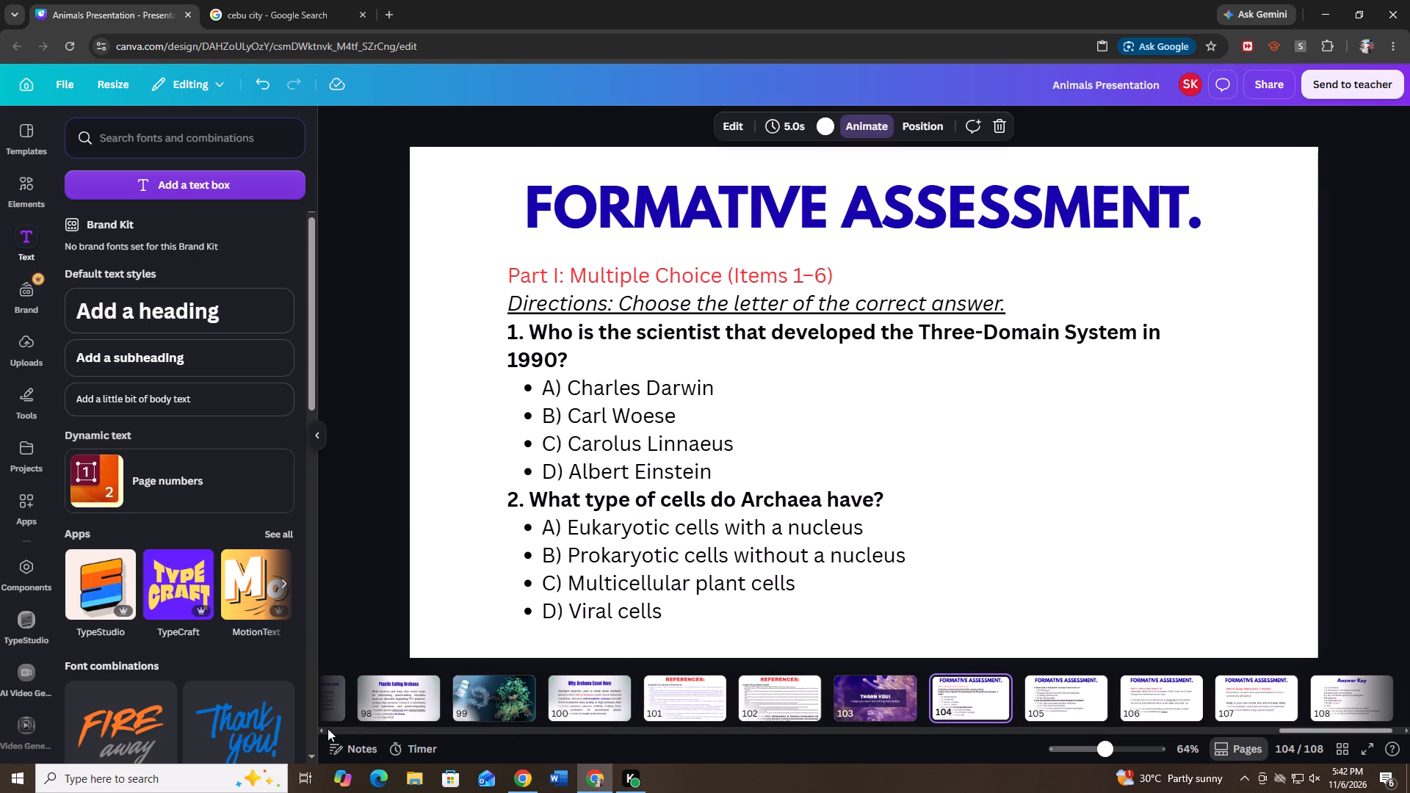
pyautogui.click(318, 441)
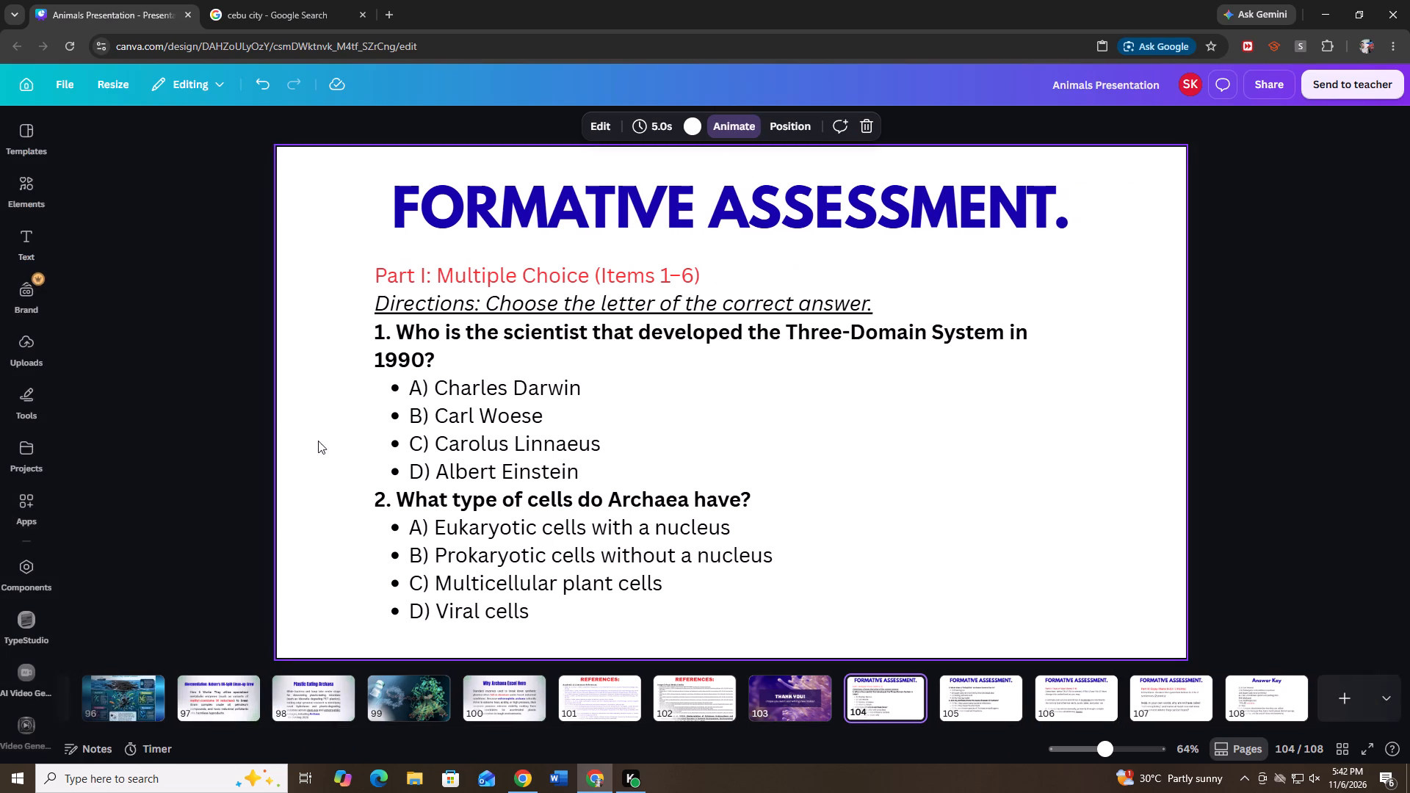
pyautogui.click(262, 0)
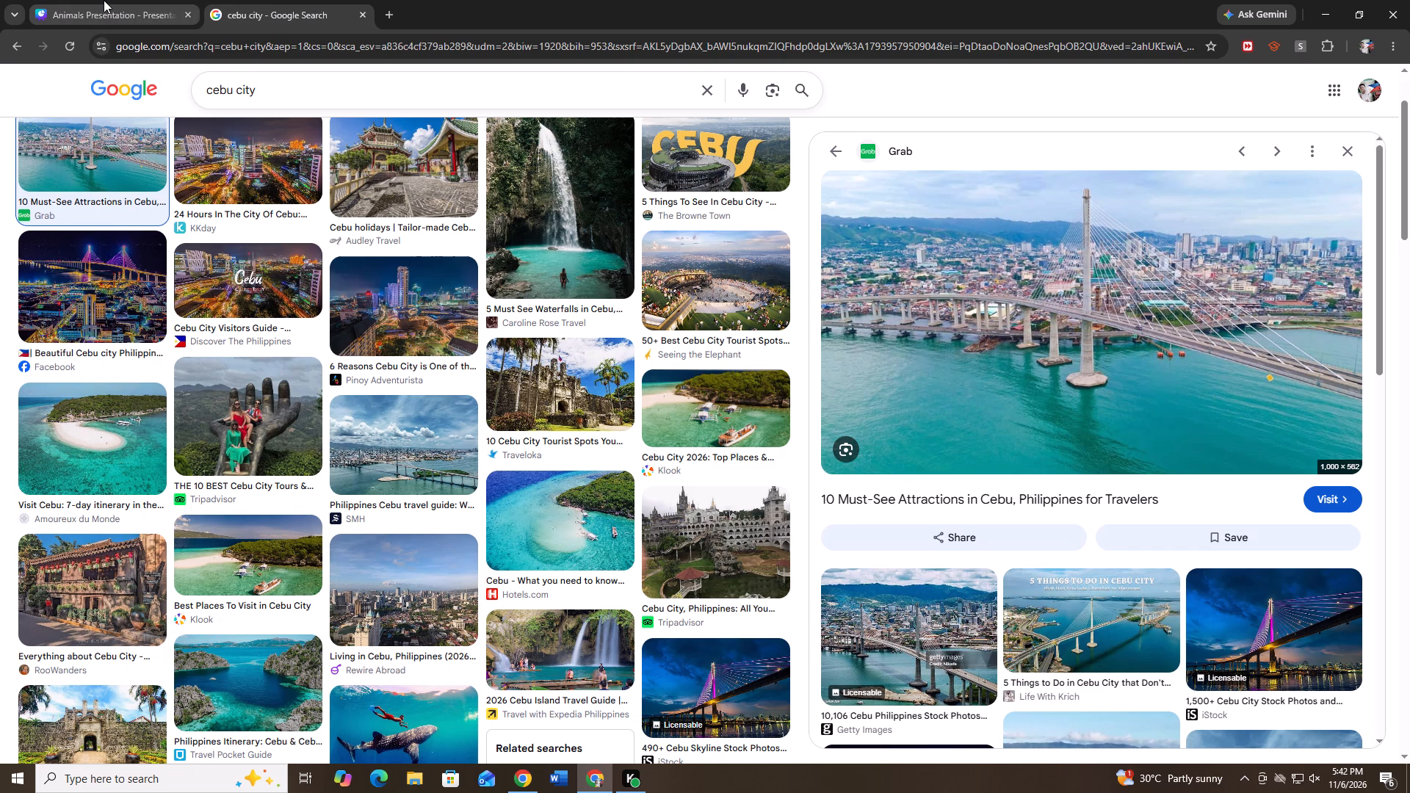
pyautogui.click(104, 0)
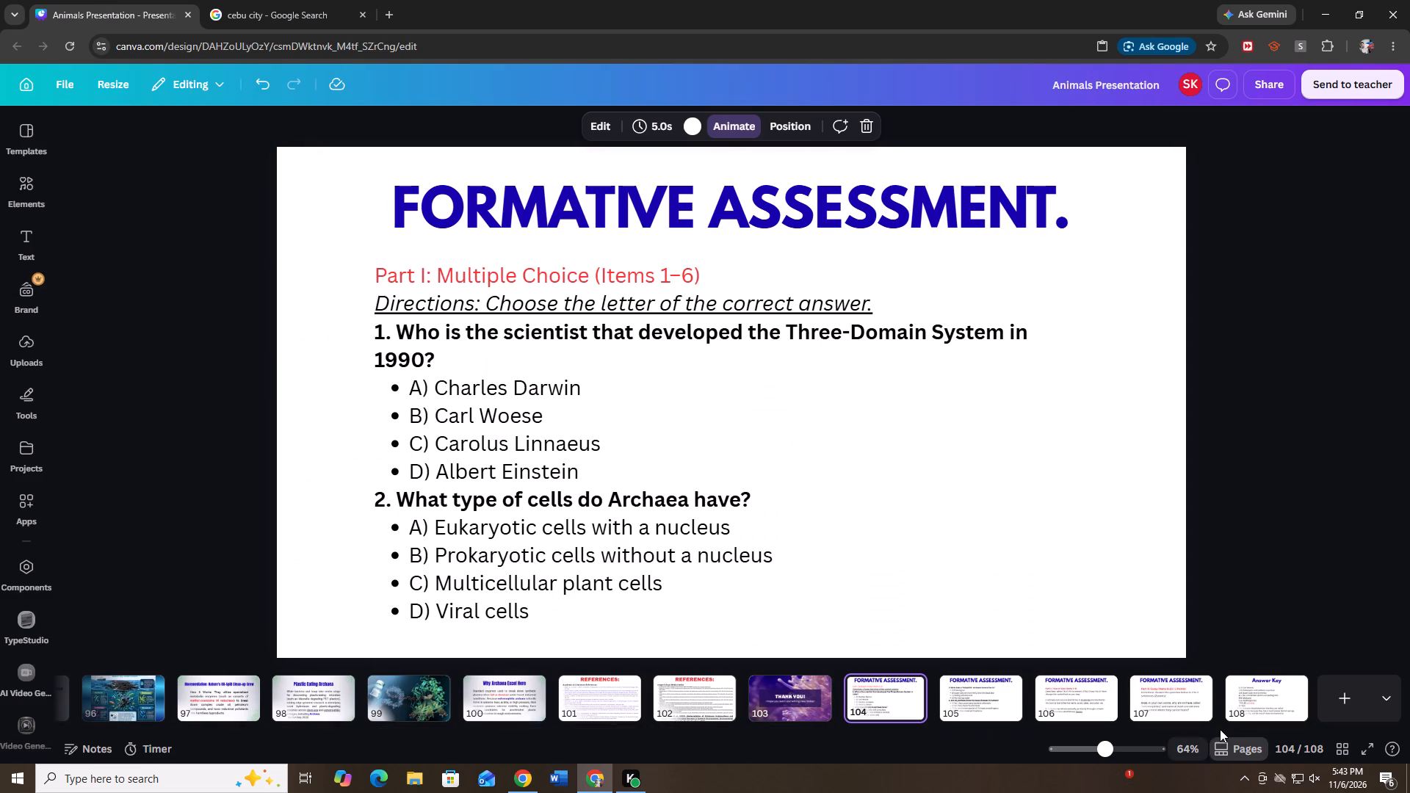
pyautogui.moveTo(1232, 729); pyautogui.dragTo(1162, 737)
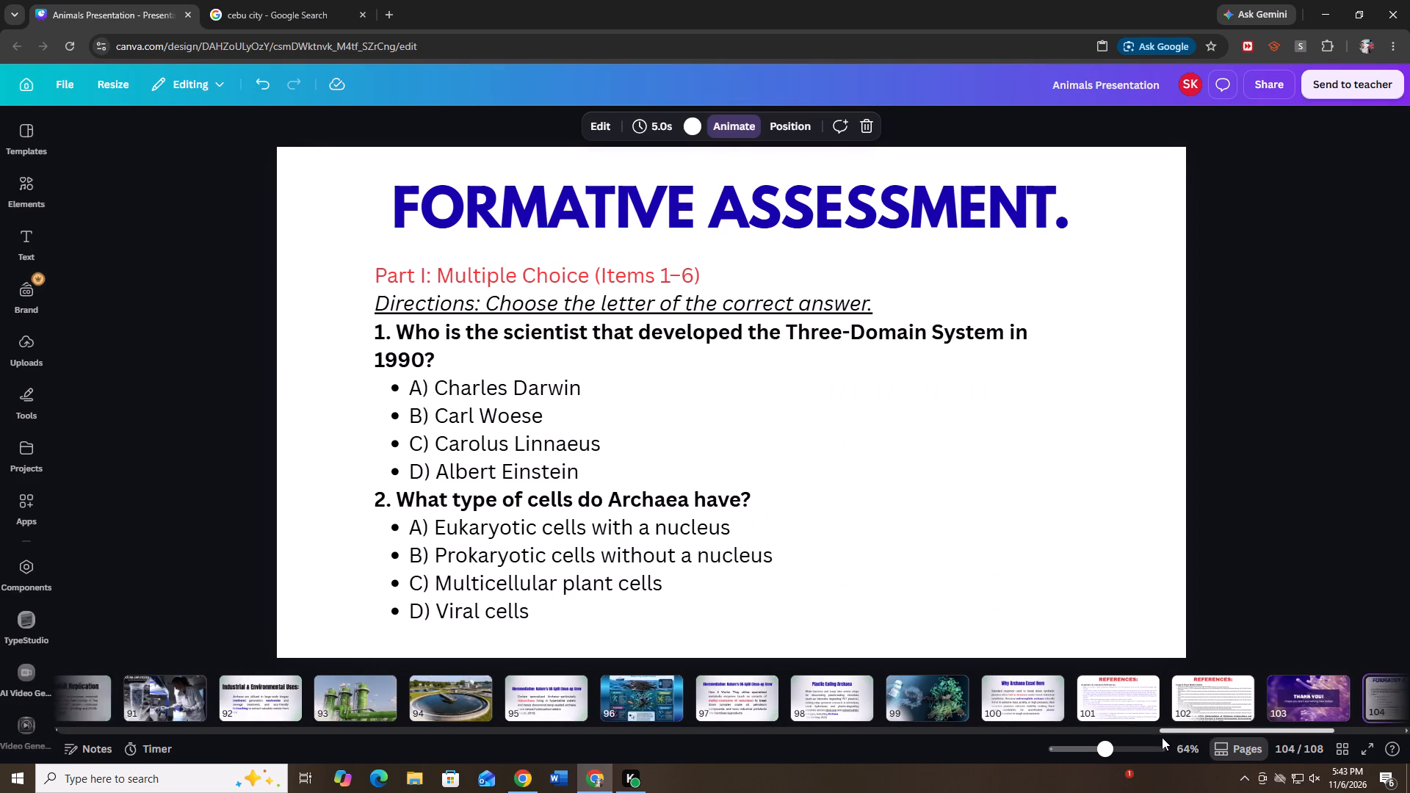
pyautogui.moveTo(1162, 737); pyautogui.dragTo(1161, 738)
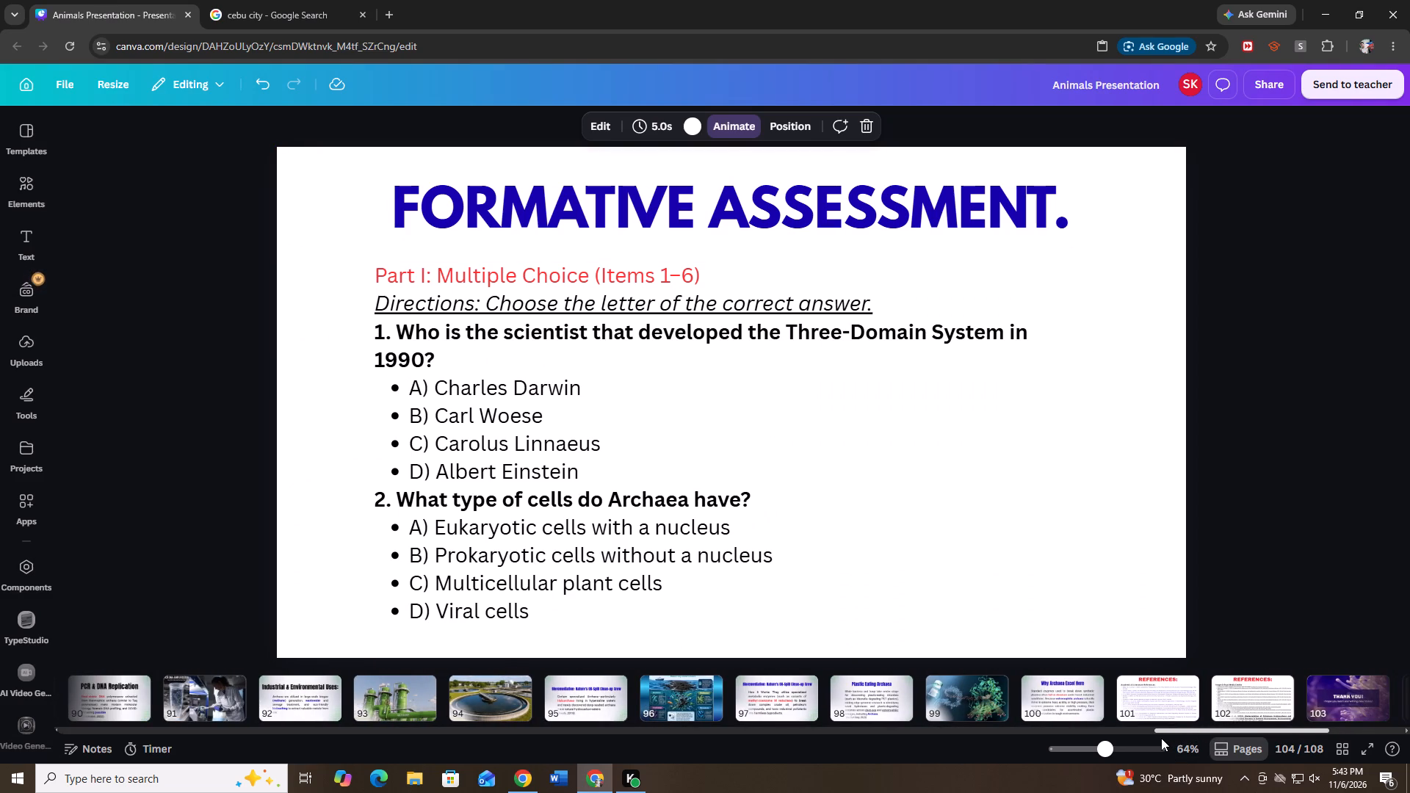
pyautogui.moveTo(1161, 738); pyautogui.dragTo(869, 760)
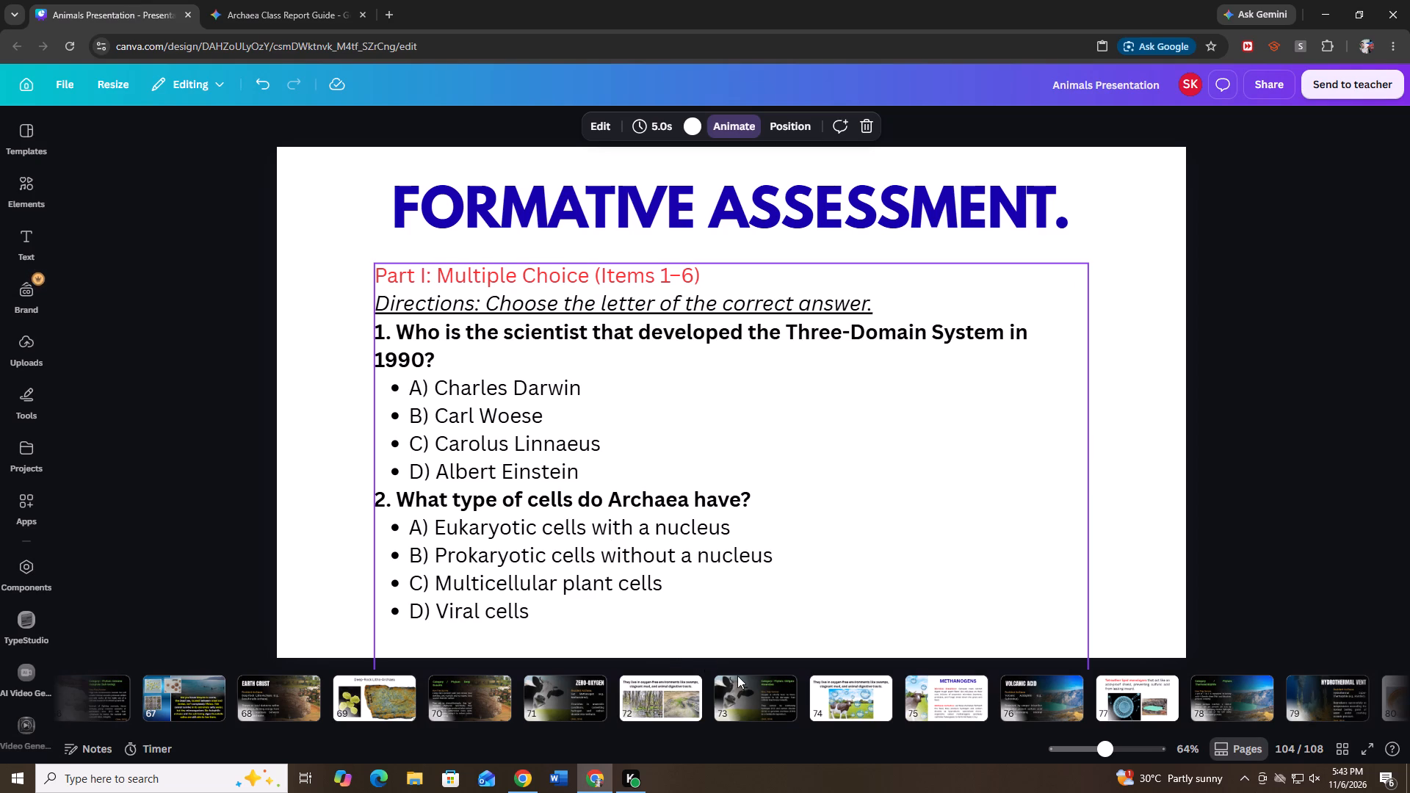
pyautogui.moveTo(986, 731); pyautogui.dragTo(977, 731)
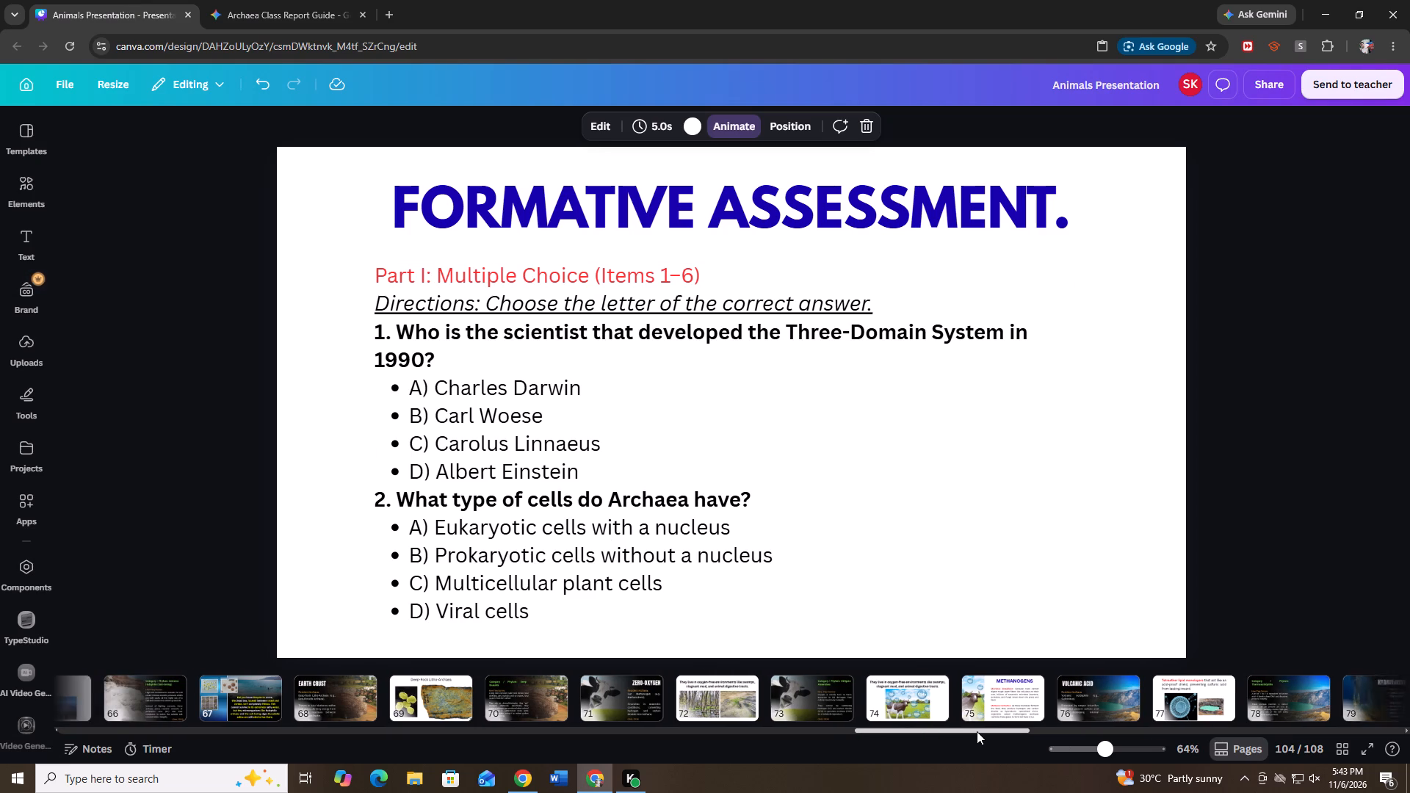
pyautogui.moveTo(977, 731); pyautogui.dragTo(907, 726)
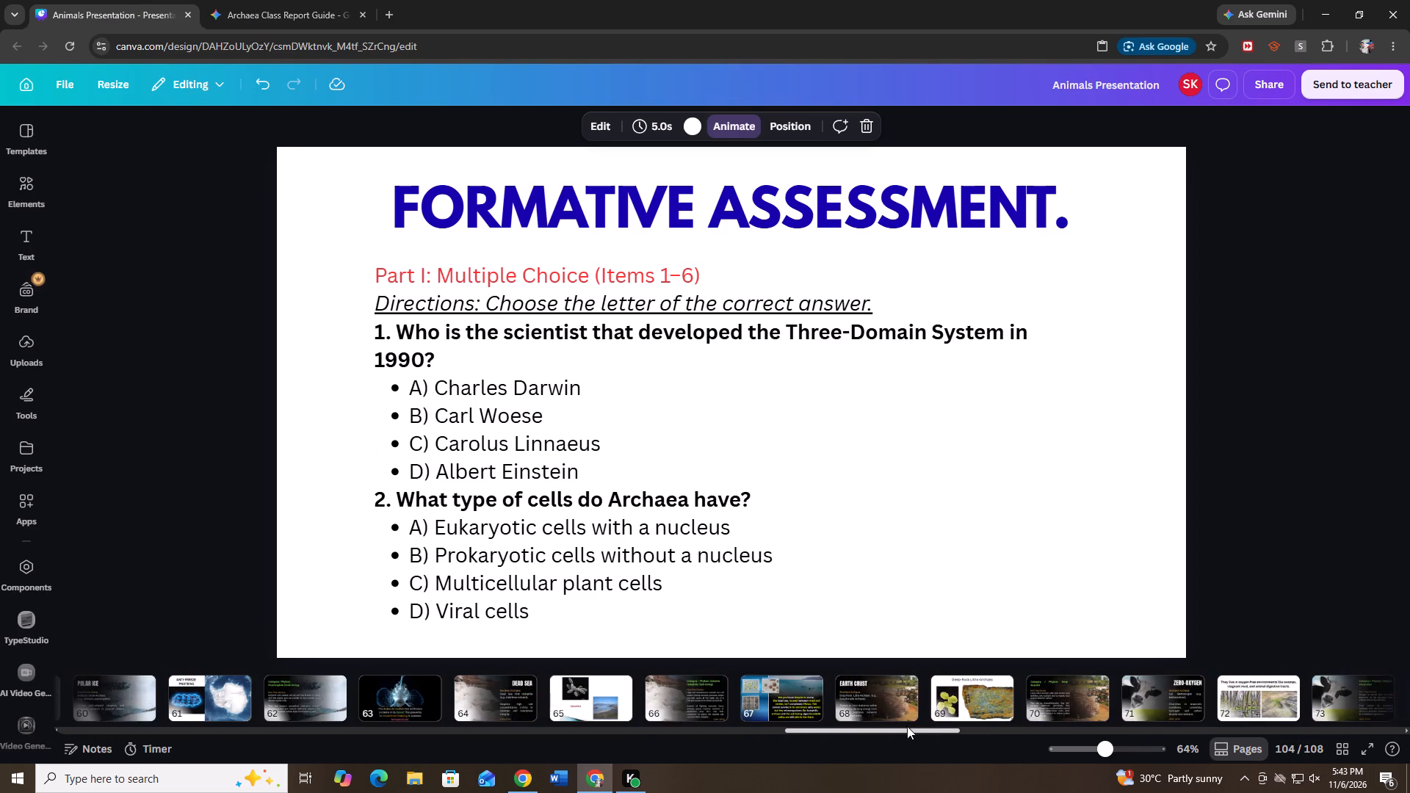
pyautogui.moveTo(907, 726); pyautogui.dragTo(825, 740)
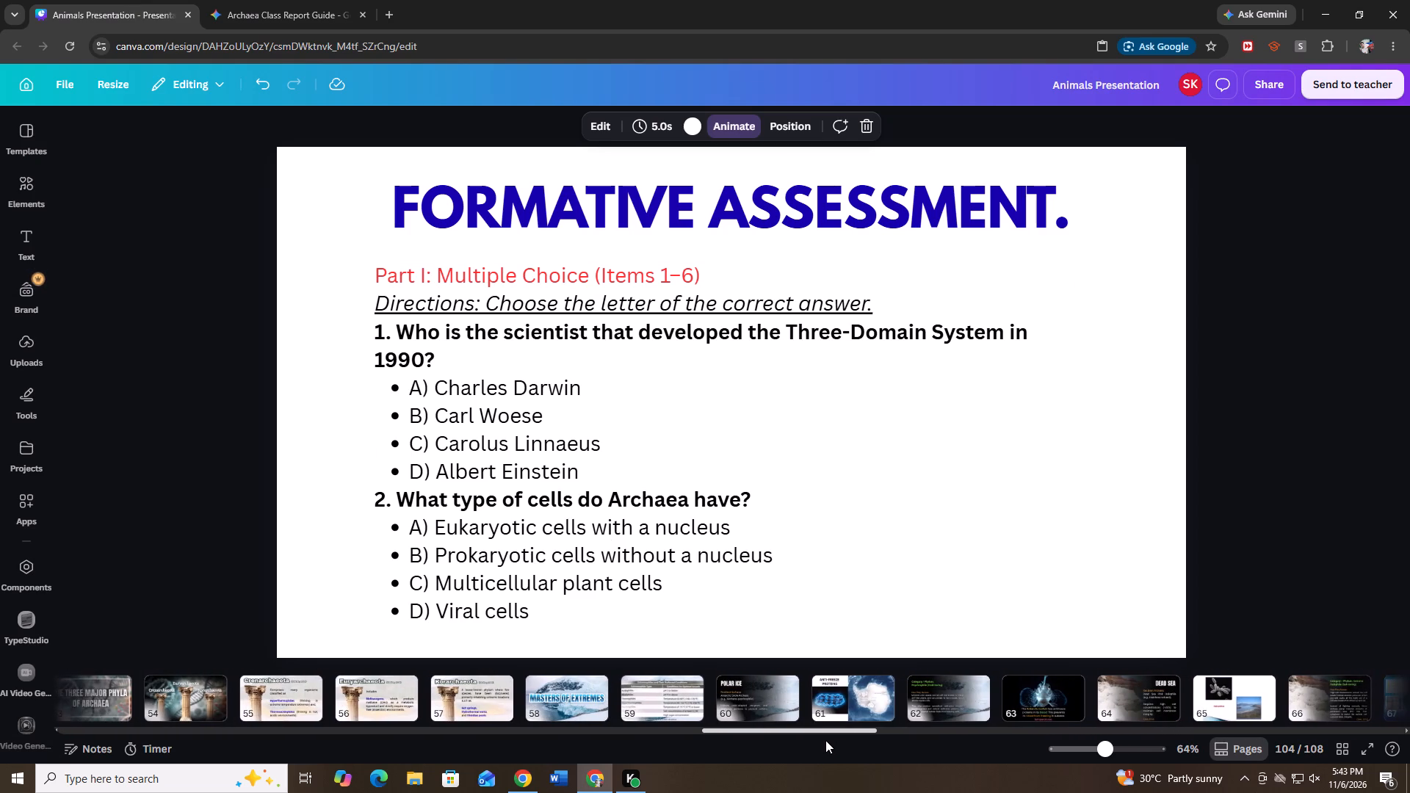
pyautogui.moveTo(825, 740); pyautogui.dragTo(816, 747)
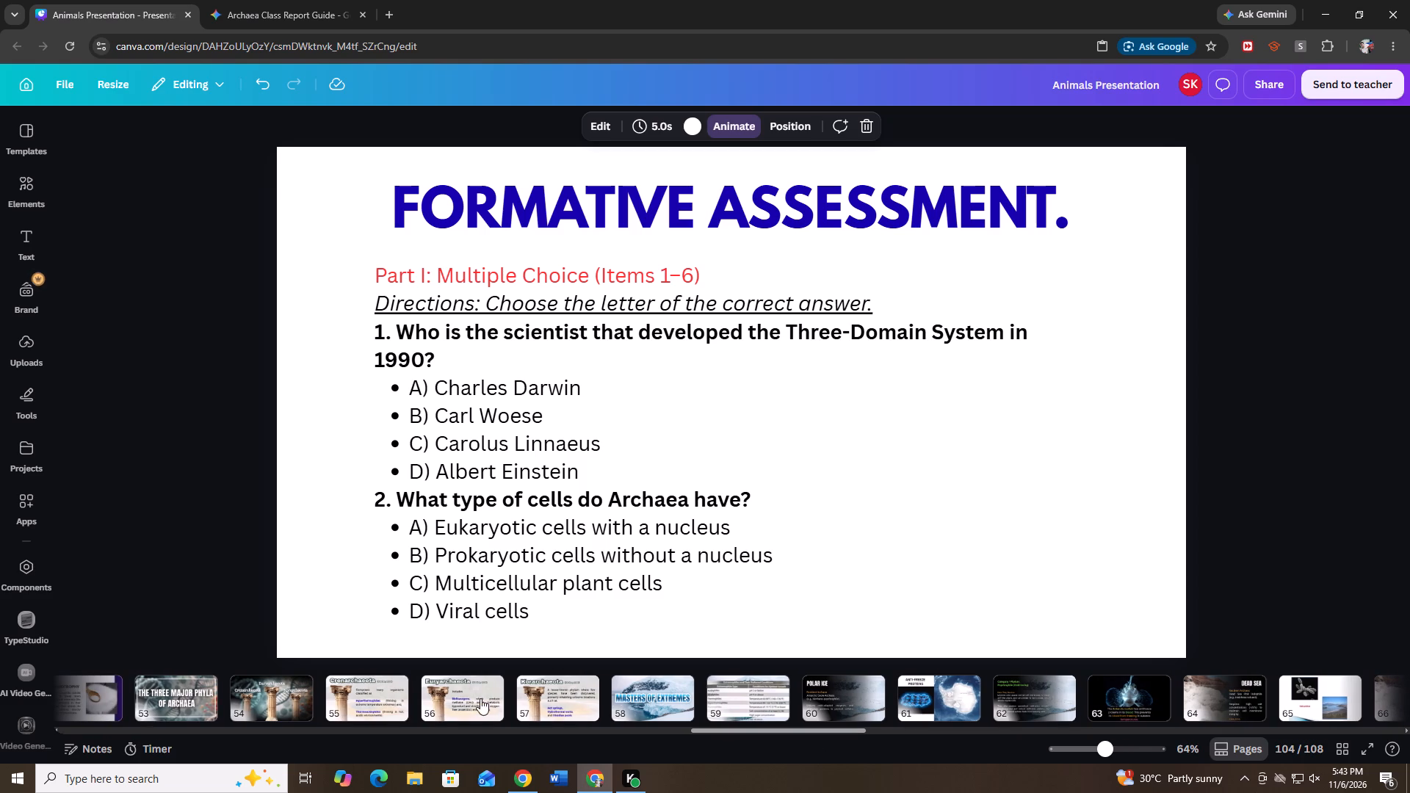
pyautogui.click(449, 703)
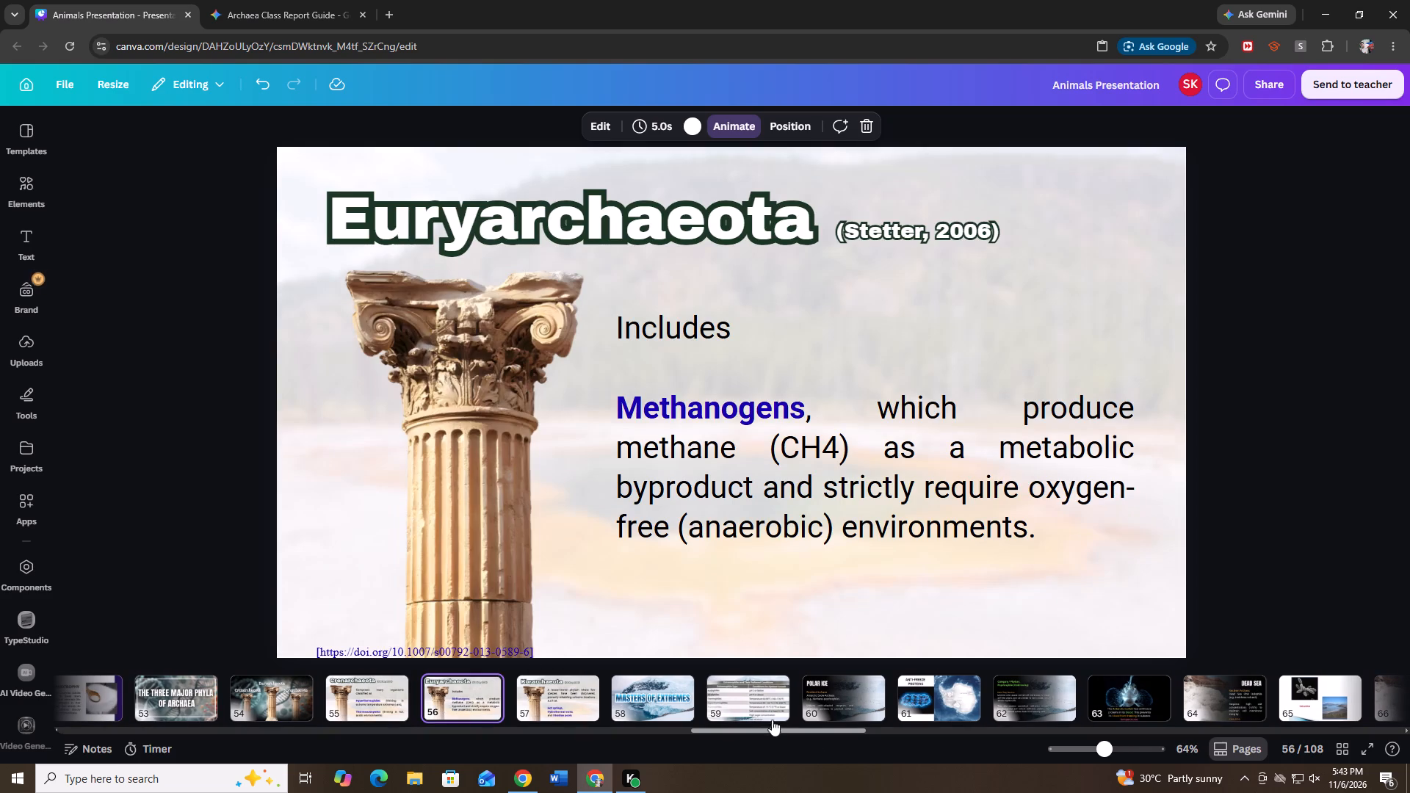
pyautogui.moveTo(774, 728); pyautogui.dragTo(892, 728)
pyautogui.click(981, 699)
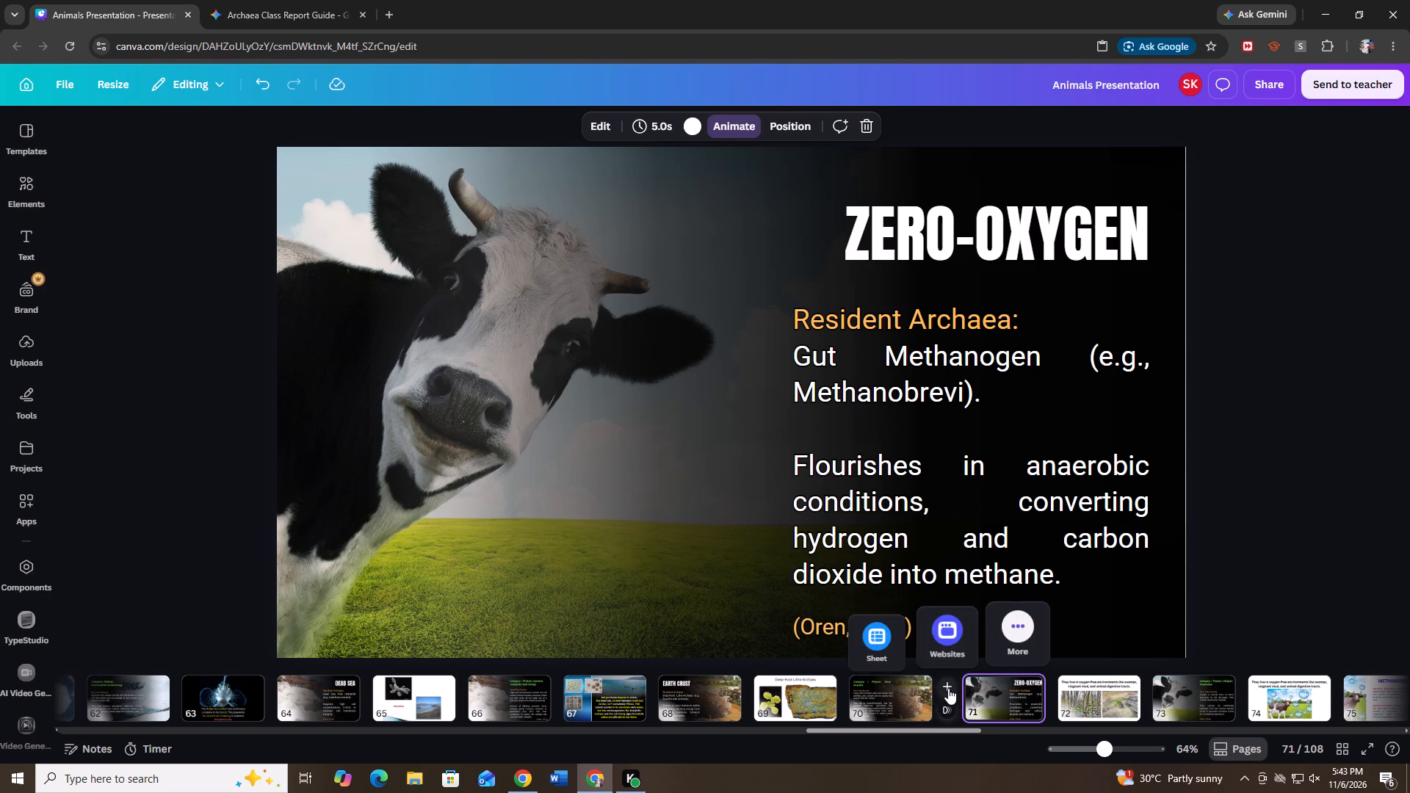
pyautogui.click(948, 688)
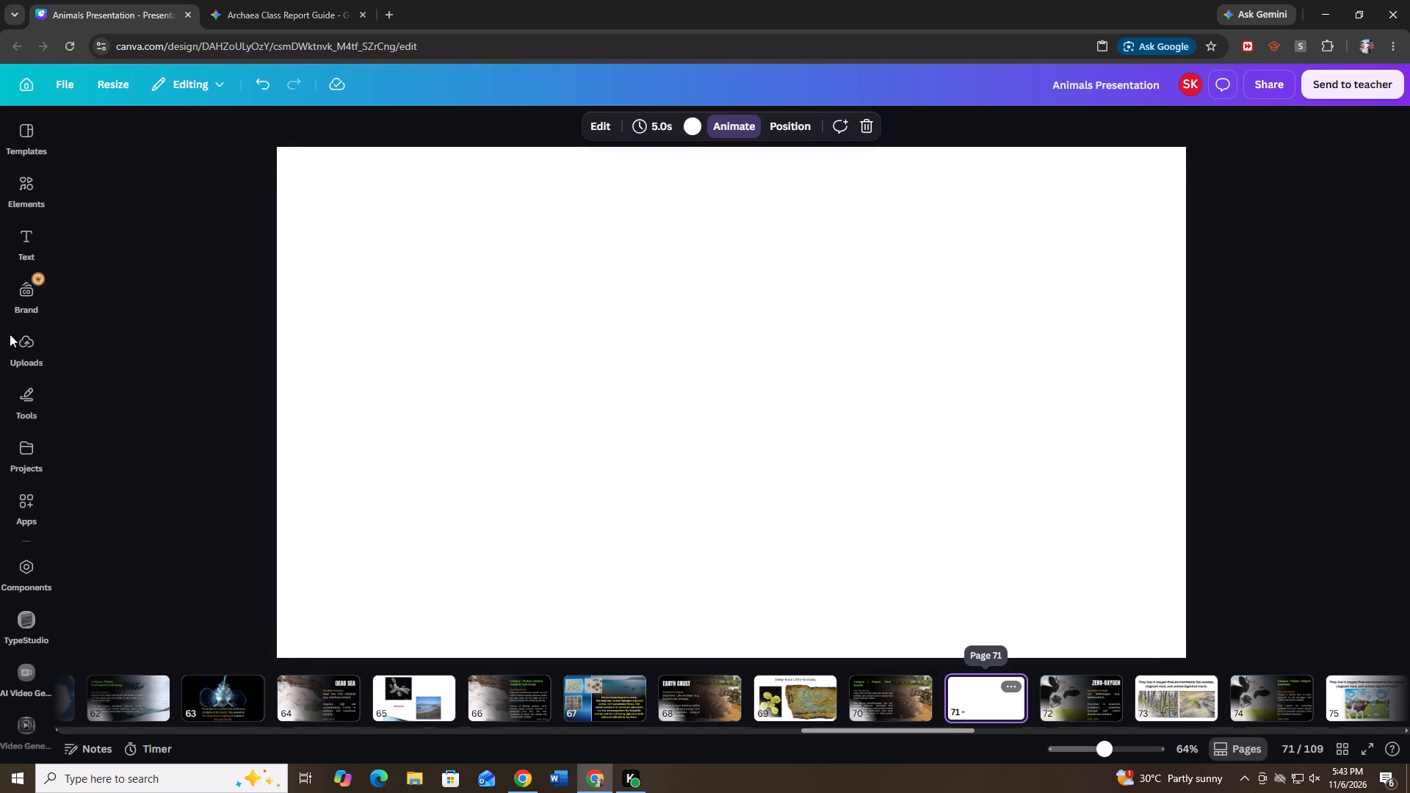
# Add a subheading text box to the blank slide 71.
pyautogui.click(32, 238)
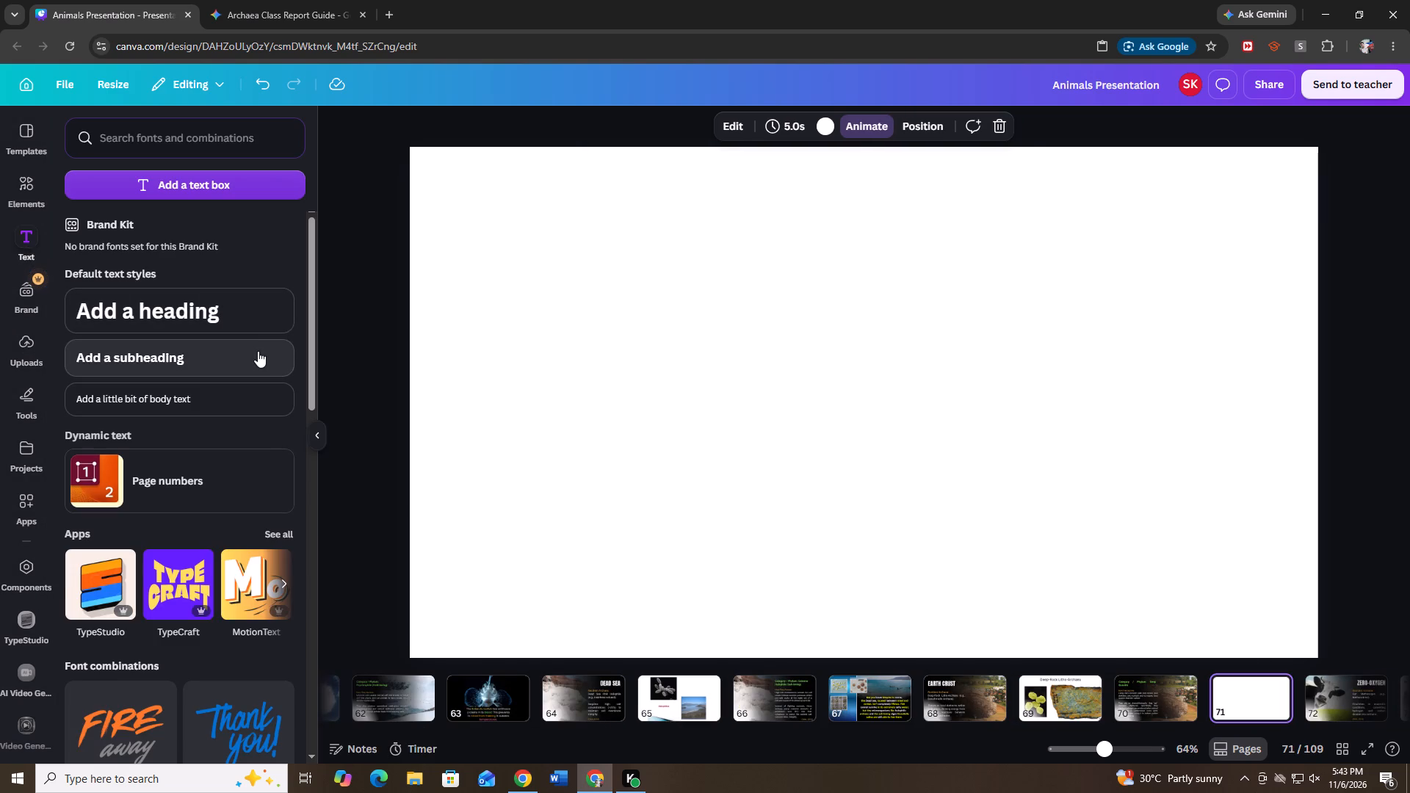
pyautogui.click(266, 339)
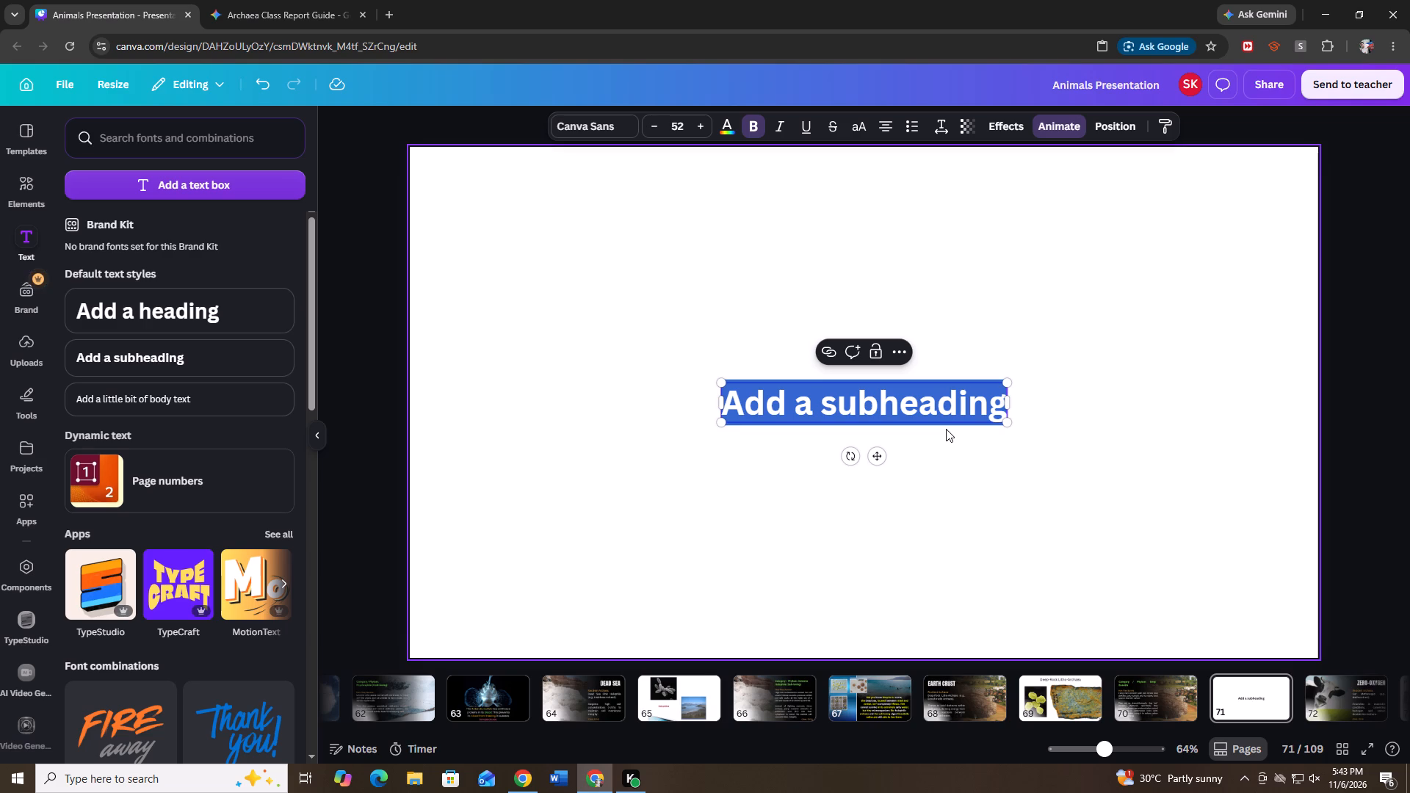
# Search the elements library for "wait" and show only photos.
pyautogui.click(17, 200)
pyautogui.click(114, 140)
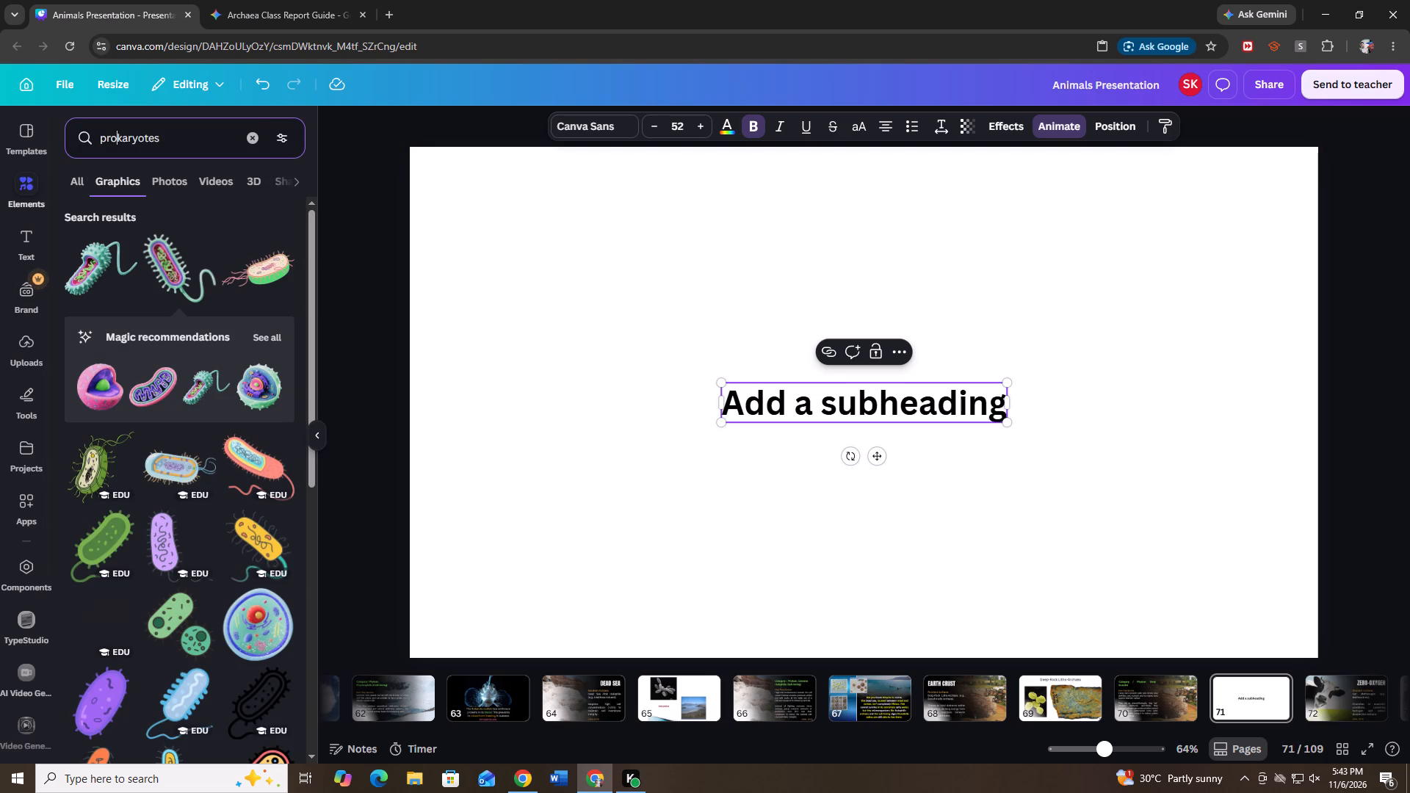
pyautogui.click(247, 134)
pyautogui.write('wait')
pyautogui.press('Return')
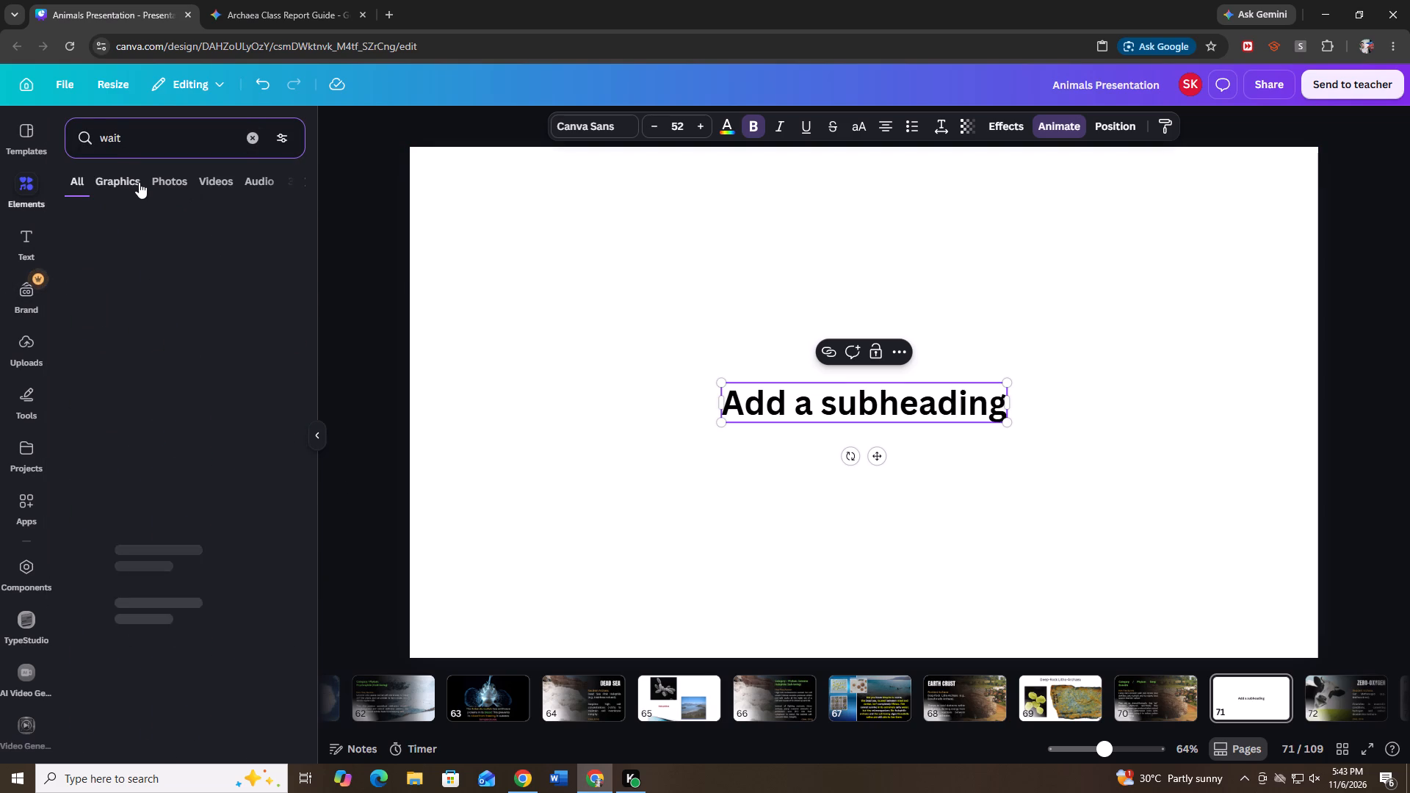
pyautogui.click(176, 184)
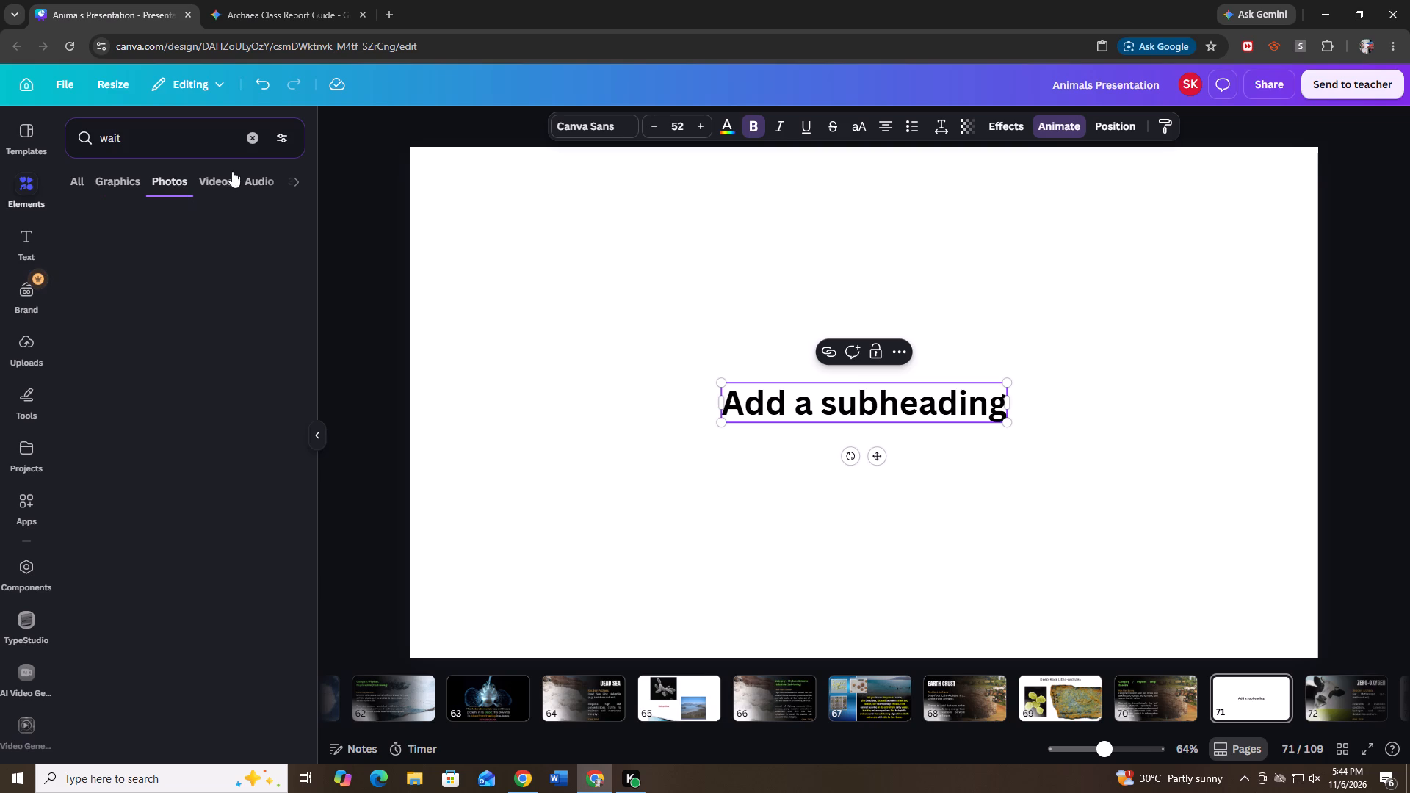
# Search the web in a new tab for "wait meme photo" and browse the image results.
pyautogui.click(390, 10)
pyautogui.write('wait meme')
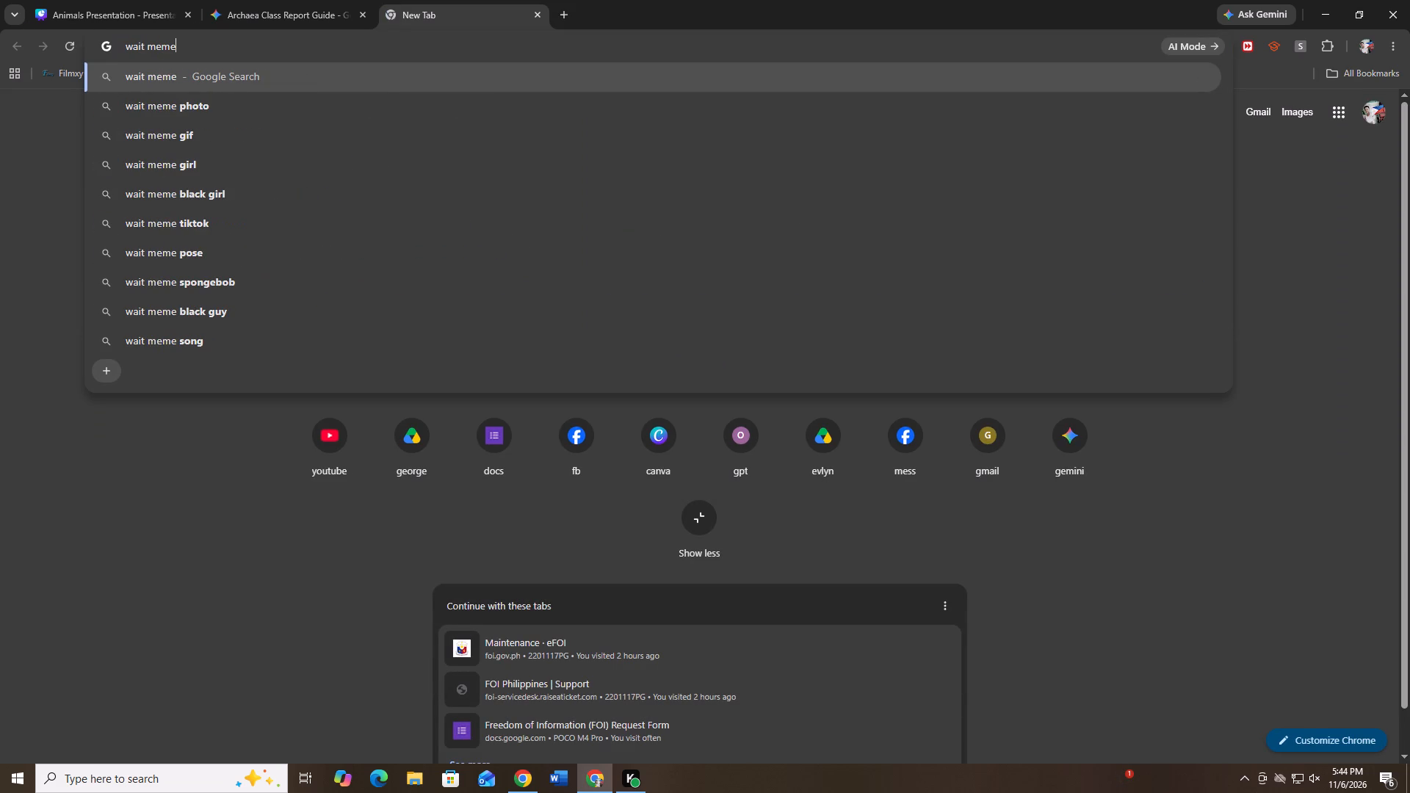
pyautogui.click(569, 93)
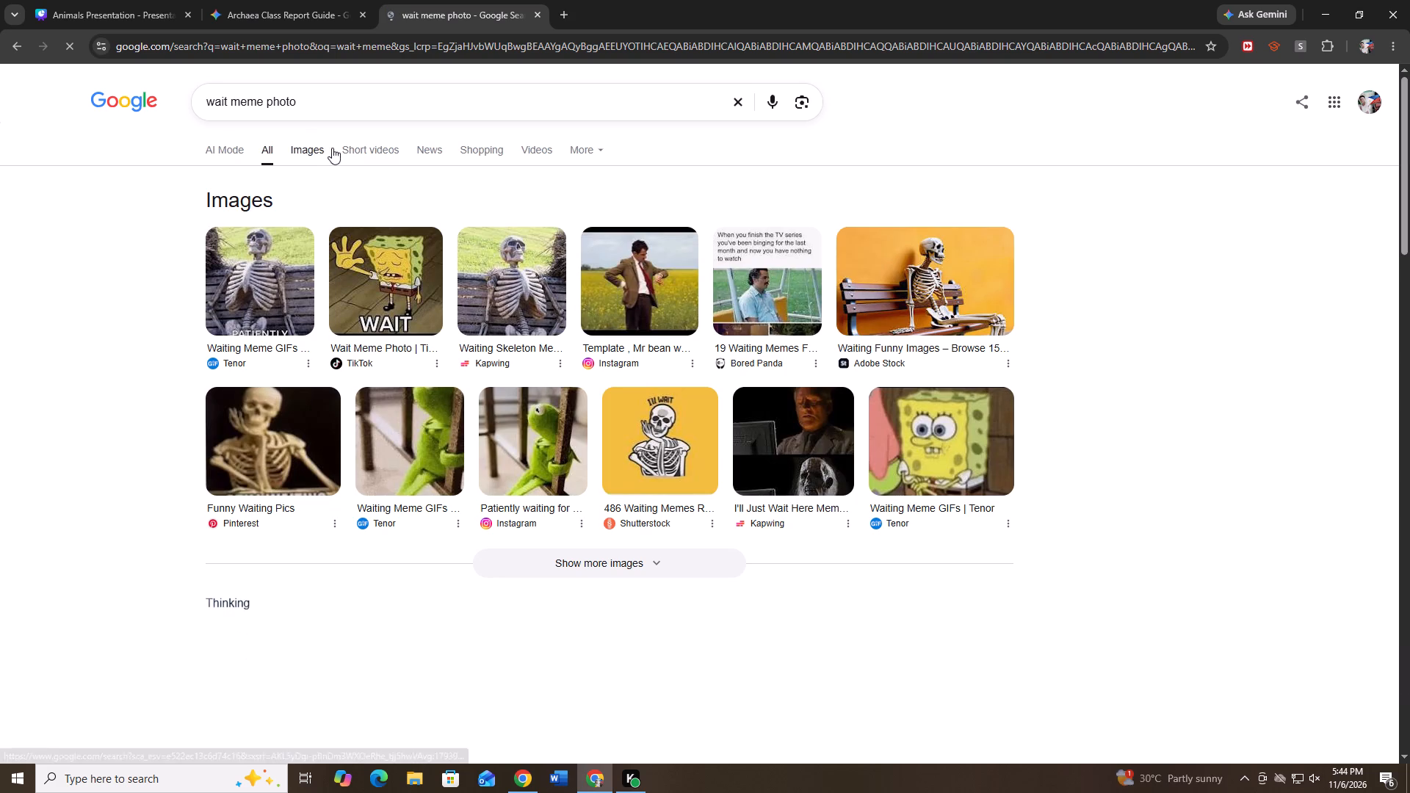
pyautogui.click(316, 146)
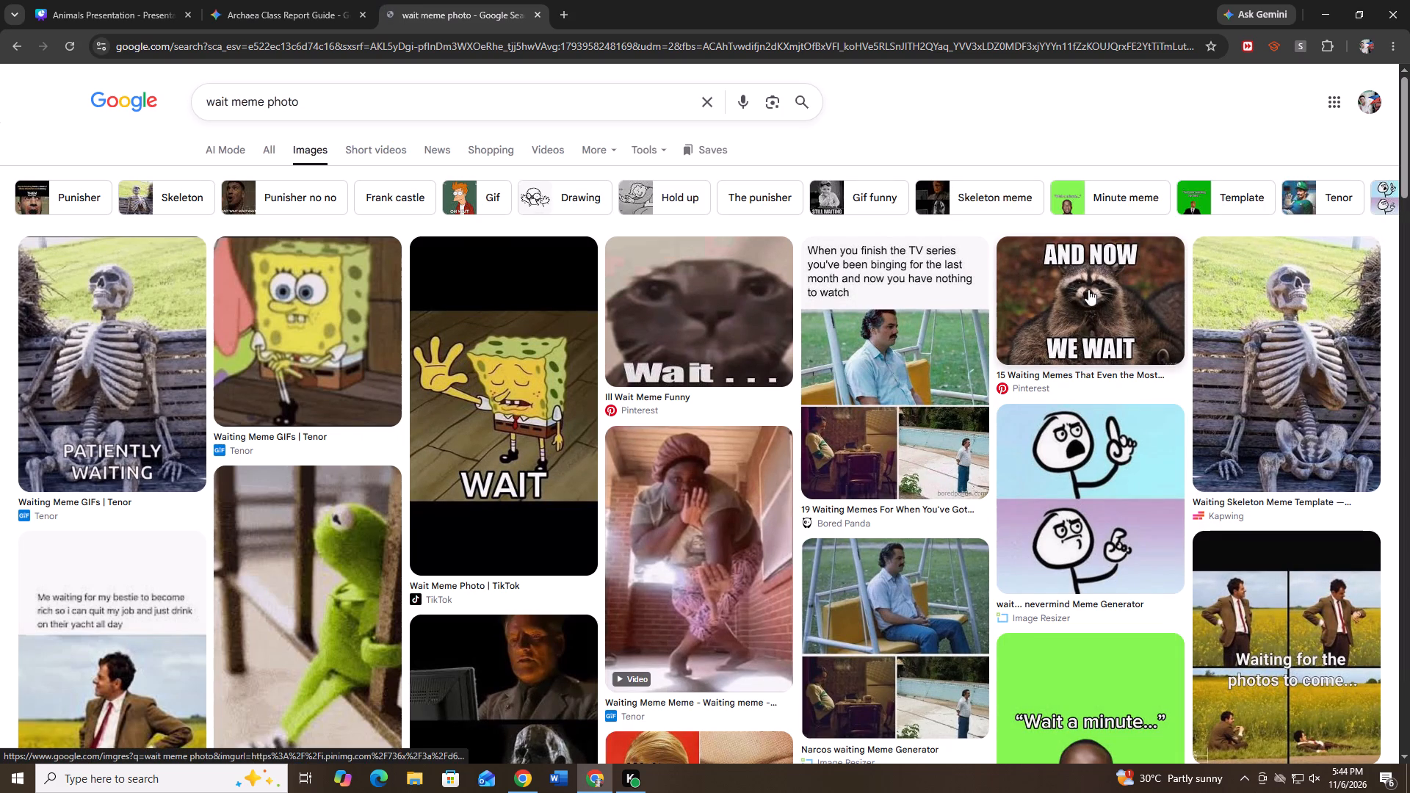
pyautogui.moveTo(1407, 78); pyautogui.dragTo(1409, 106)
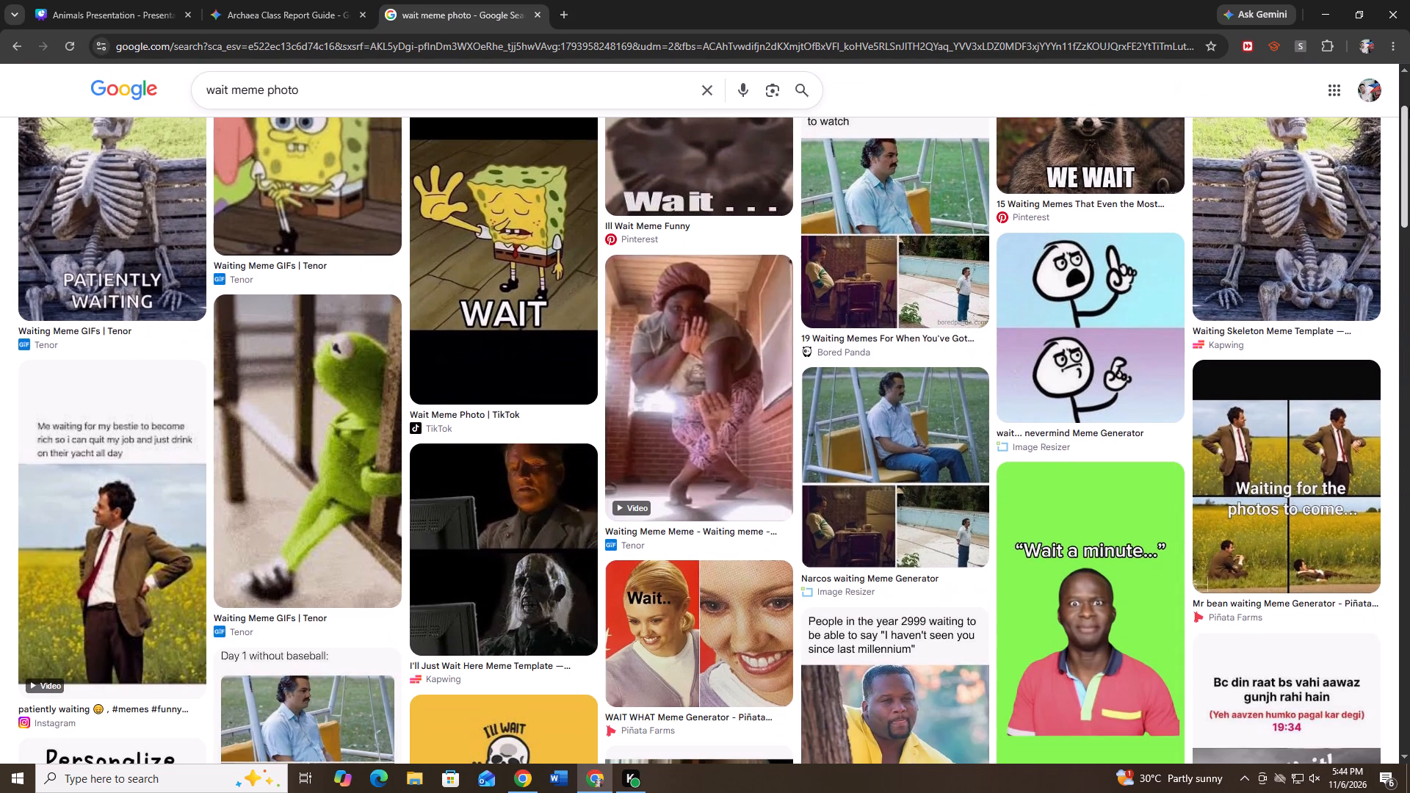
pyautogui.moveTo(1409, 106); pyautogui.dragTo(1409, 185)
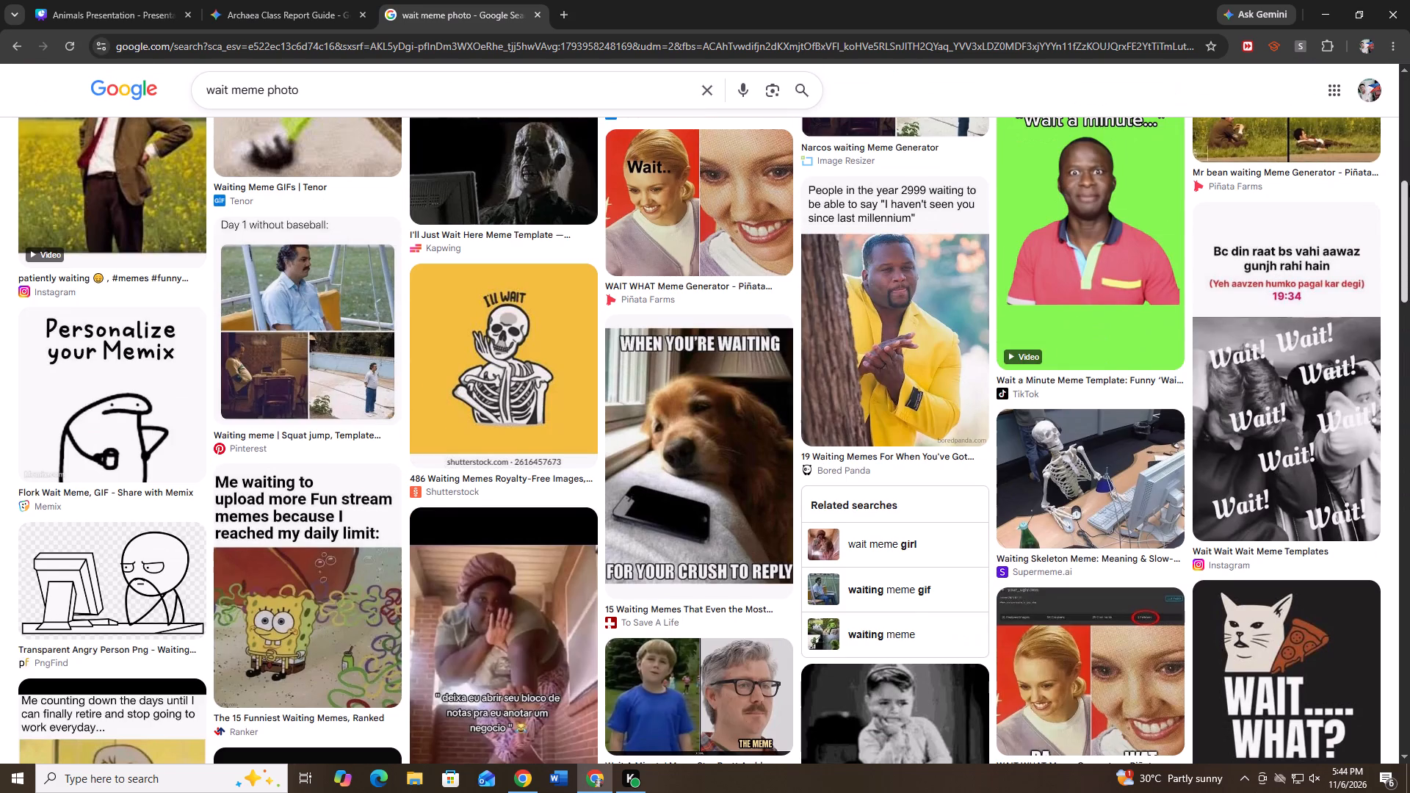
pyautogui.moveTo(1409, 185); pyautogui.dragTo(1409, 239)
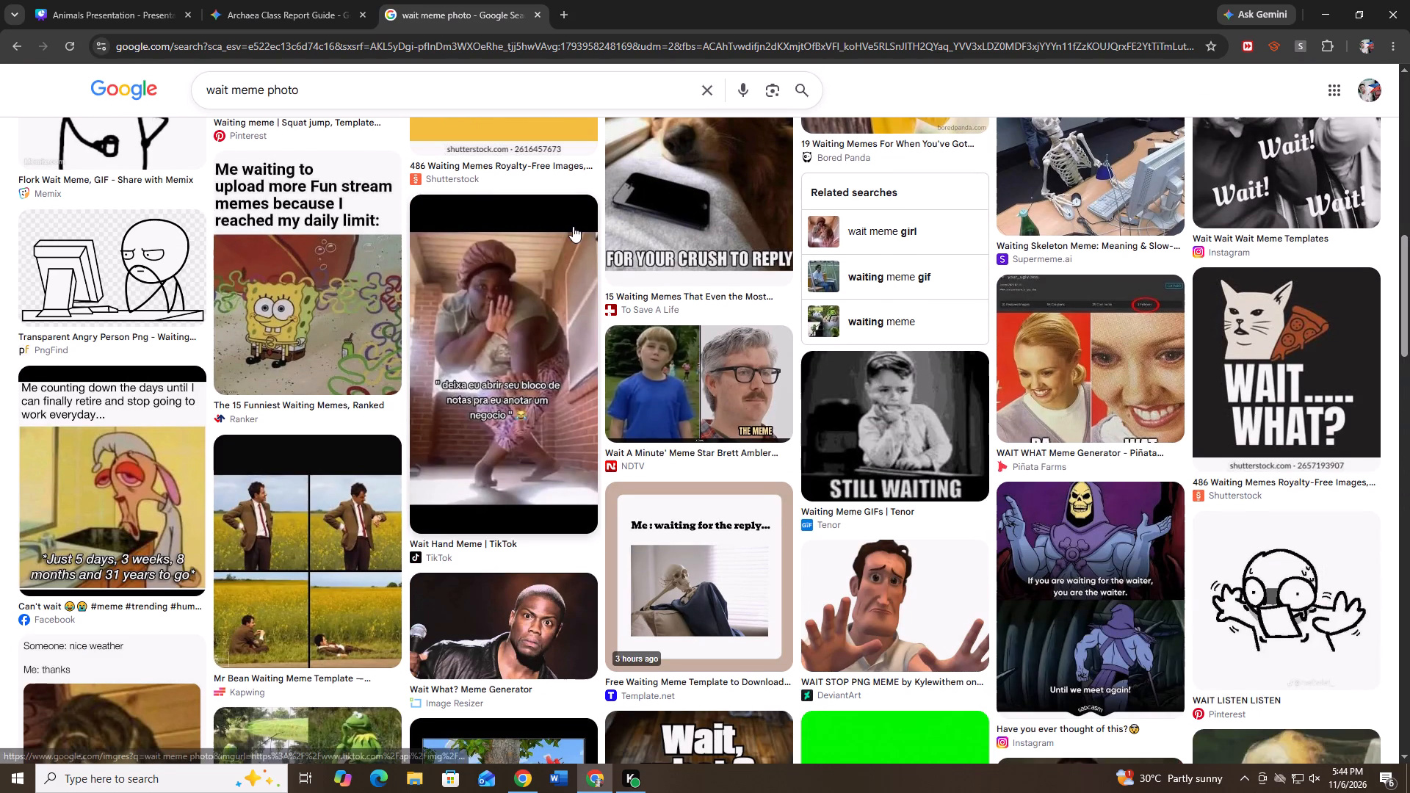
# Open the TikTok "Wait Hand Meme" result, switch to Tenor's caption-free related version, and copy that image.
pyautogui.click(554, 271)
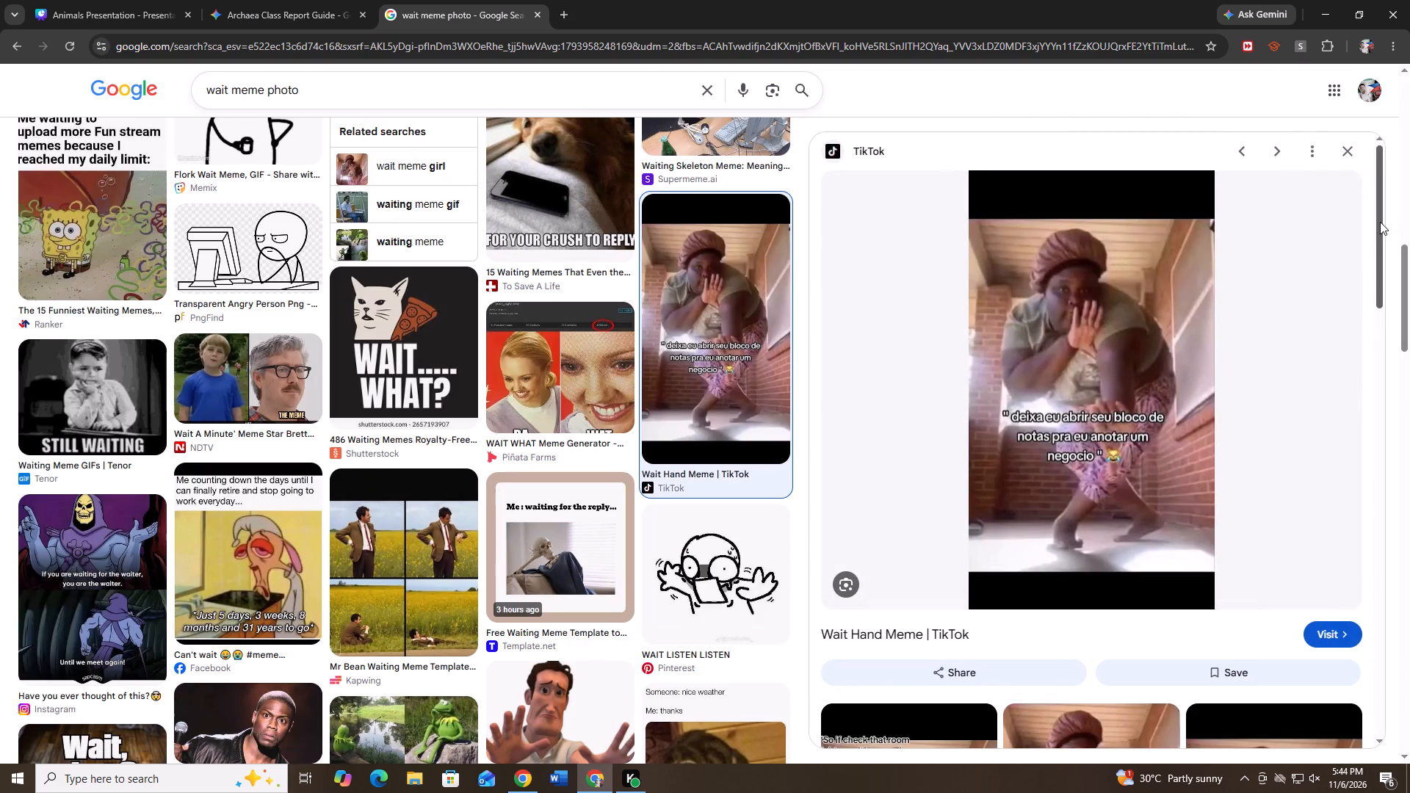
pyautogui.moveTo(1380, 222); pyautogui.dragTo(1387, 316)
pyautogui.click(1067, 480)
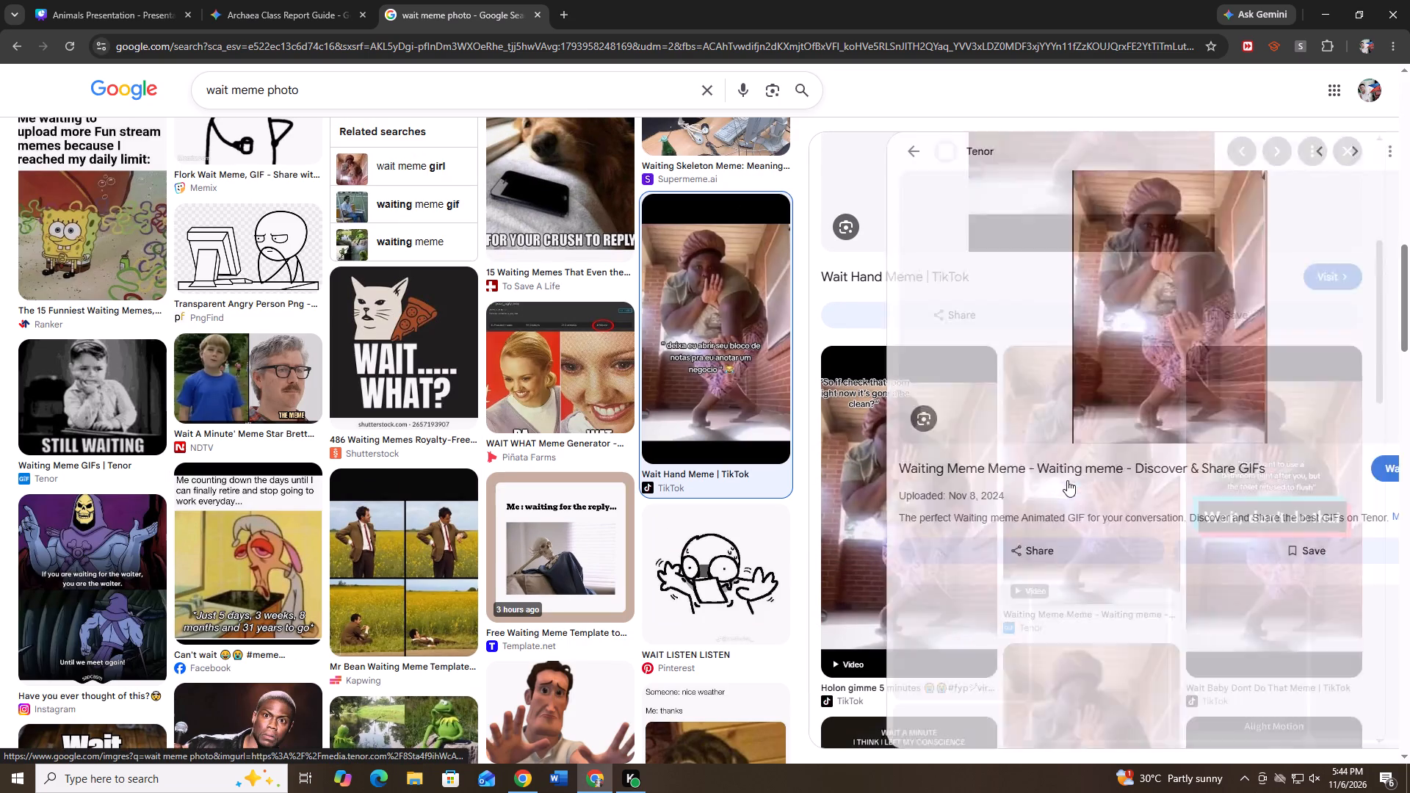
pyautogui.rightClick(1116, 320)
pyautogui.click(1198, 566)
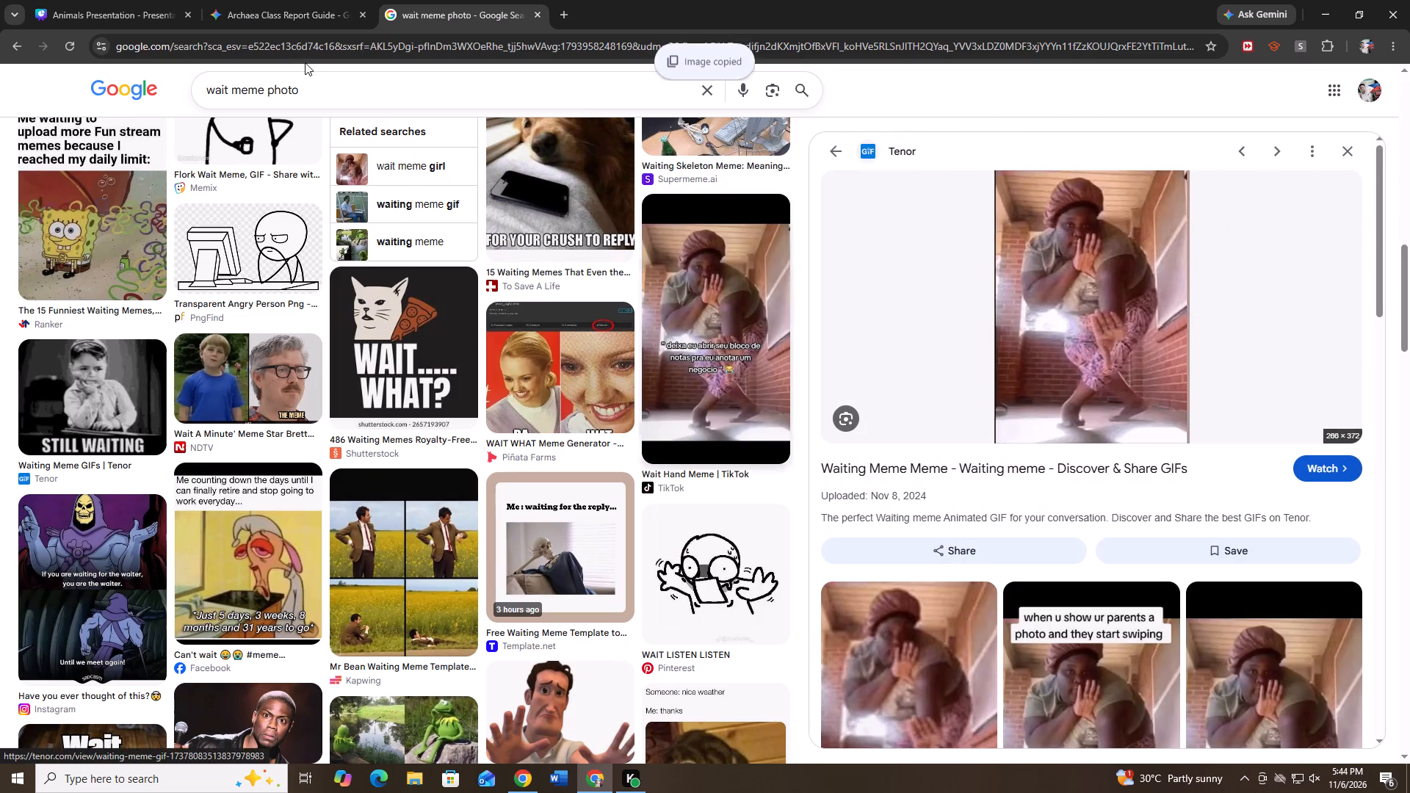
# Paste the copied meme image onto slide 71 in Canva, enlarge it to nearly slide height, and place it along the slide's left side.
pyautogui.click(143, 0)
pyautogui.hotkey('ctrl', 'v')
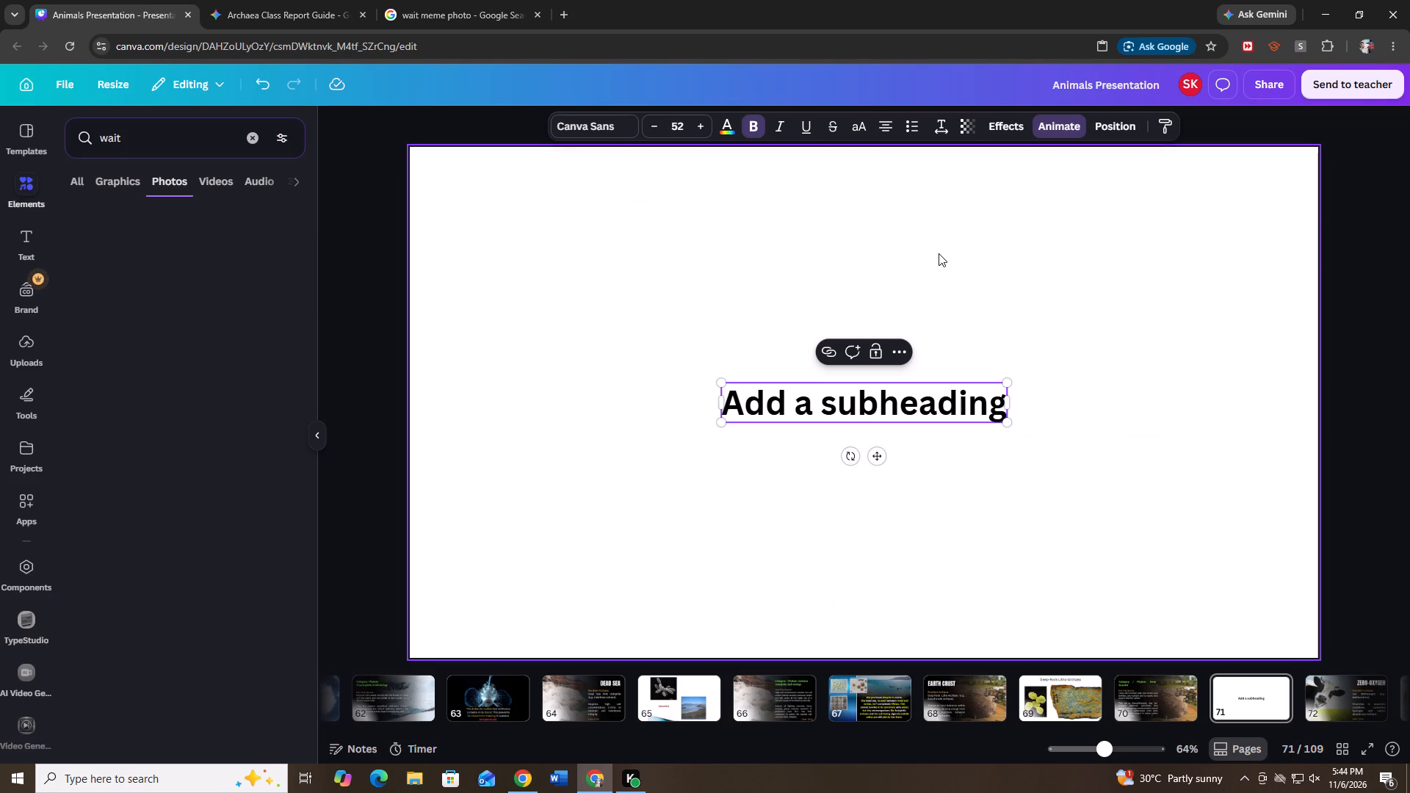
pyautogui.keyDown('ctrl'); pyautogui.moveTo(818, 327); pyautogui.dragTo(615, 278); pyautogui.keyUp('ctrl')
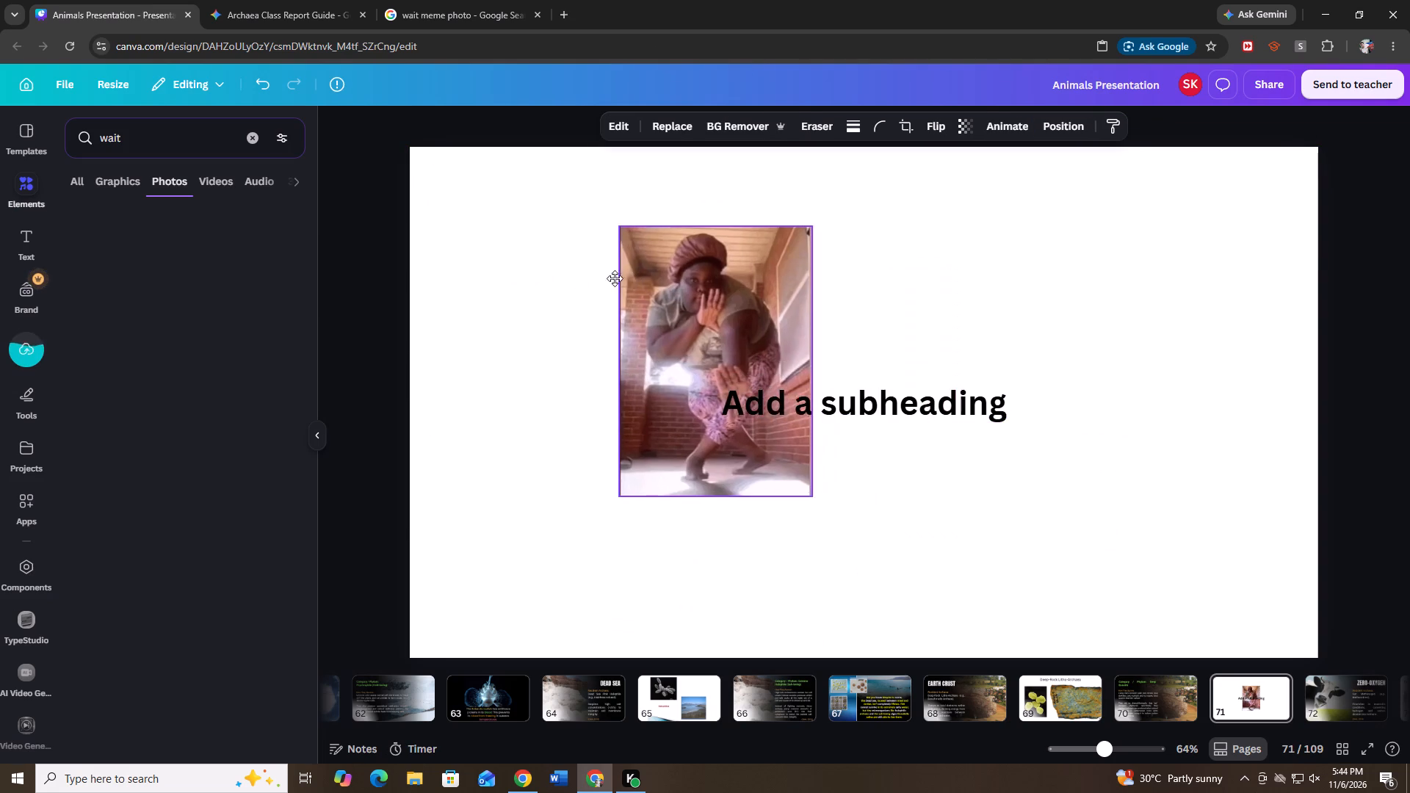
pyautogui.keyDown('ctrl'); pyautogui.moveTo(615, 278); pyautogui.dragTo(535, 255); pyautogui.keyUp('ctrl')
pyautogui.keyDown('ctrl'); pyautogui.click(670, 466); pyautogui.keyUp('ctrl')
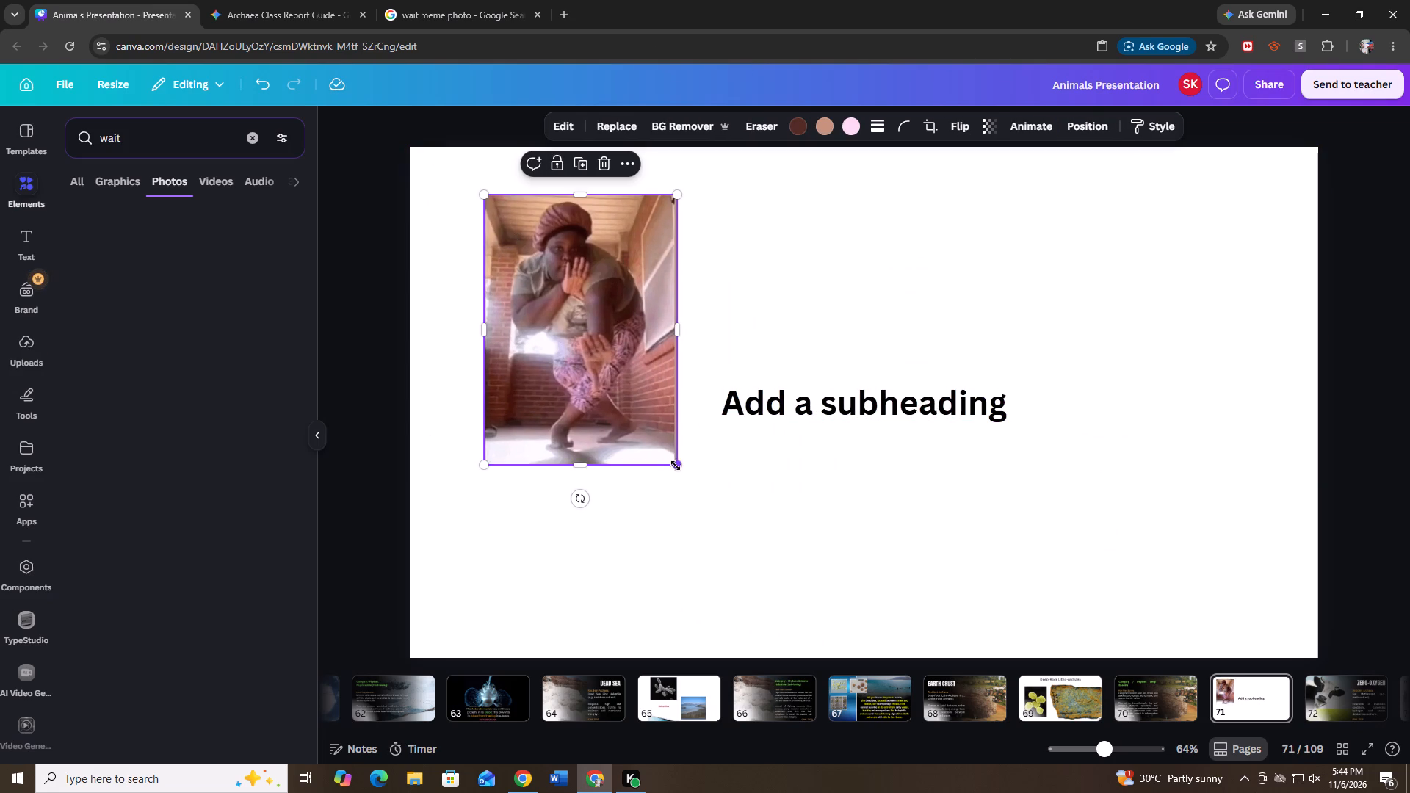
pyautogui.keyDown('ctrl'); pyautogui.moveTo(676, 466); pyautogui.dragTo(853, 594); pyautogui.keyUp('ctrl')
pyautogui.keyDown('ctrl'); pyautogui.moveTo(759, 438); pyautogui.dragTo(723, 424); pyautogui.keyUp('ctrl')
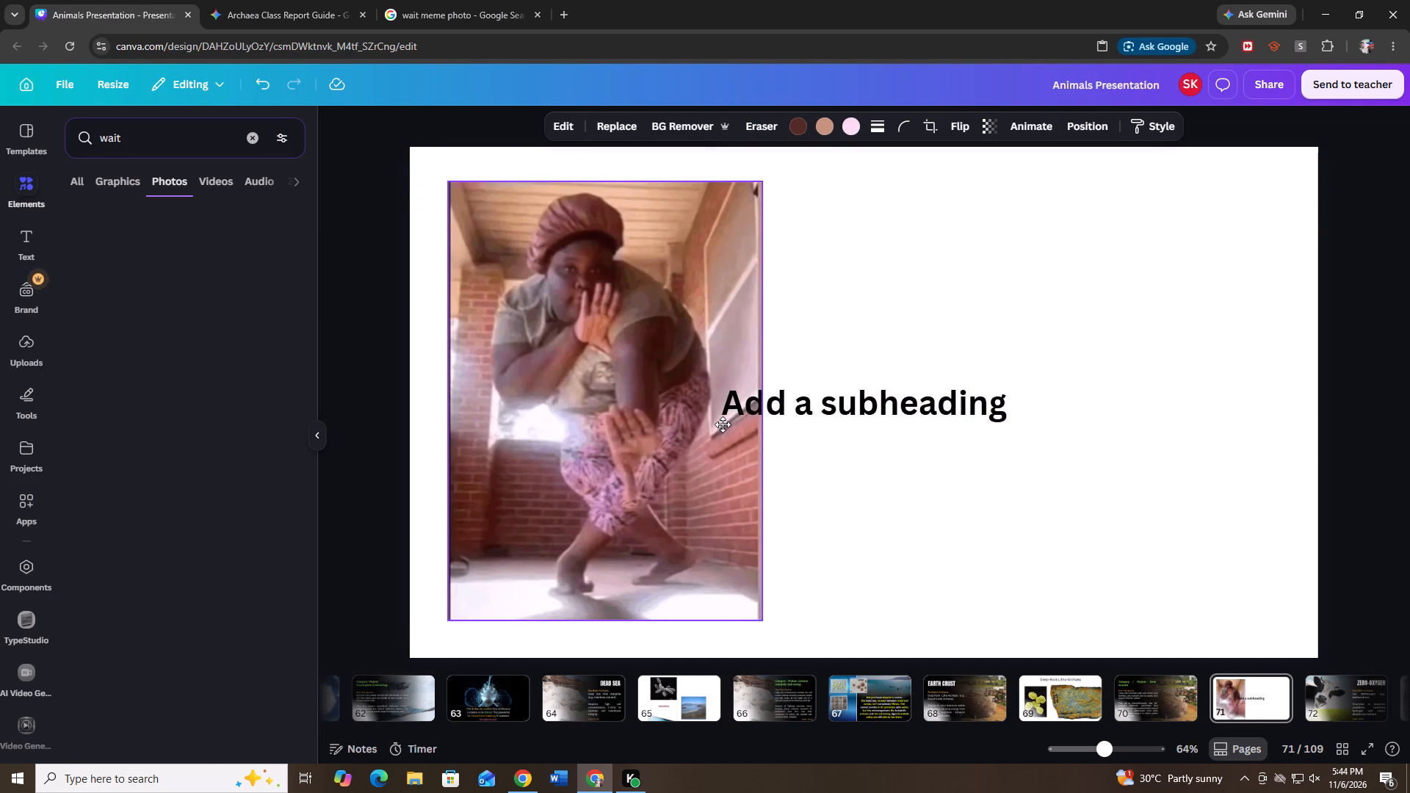
pyautogui.keyDown('ctrl'); pyautogui.moveTo(723, 424); pyautogui.dragTo(722, 430); pyautogui.keyUp('ctrl')
# Move the subheading to the blank area beside the photo and replace its text with "waitttt".
pyautogui.keyDown('ctrl'); pyautogui.moveTo(821, 411); pyautogui.dragTo(940, 272); pyautogui.keyUp('ctrl')
pyautogui.keyDown('ctrl'); pyautogui.click(940, 272); pyautogui.keyUp('ctrl')
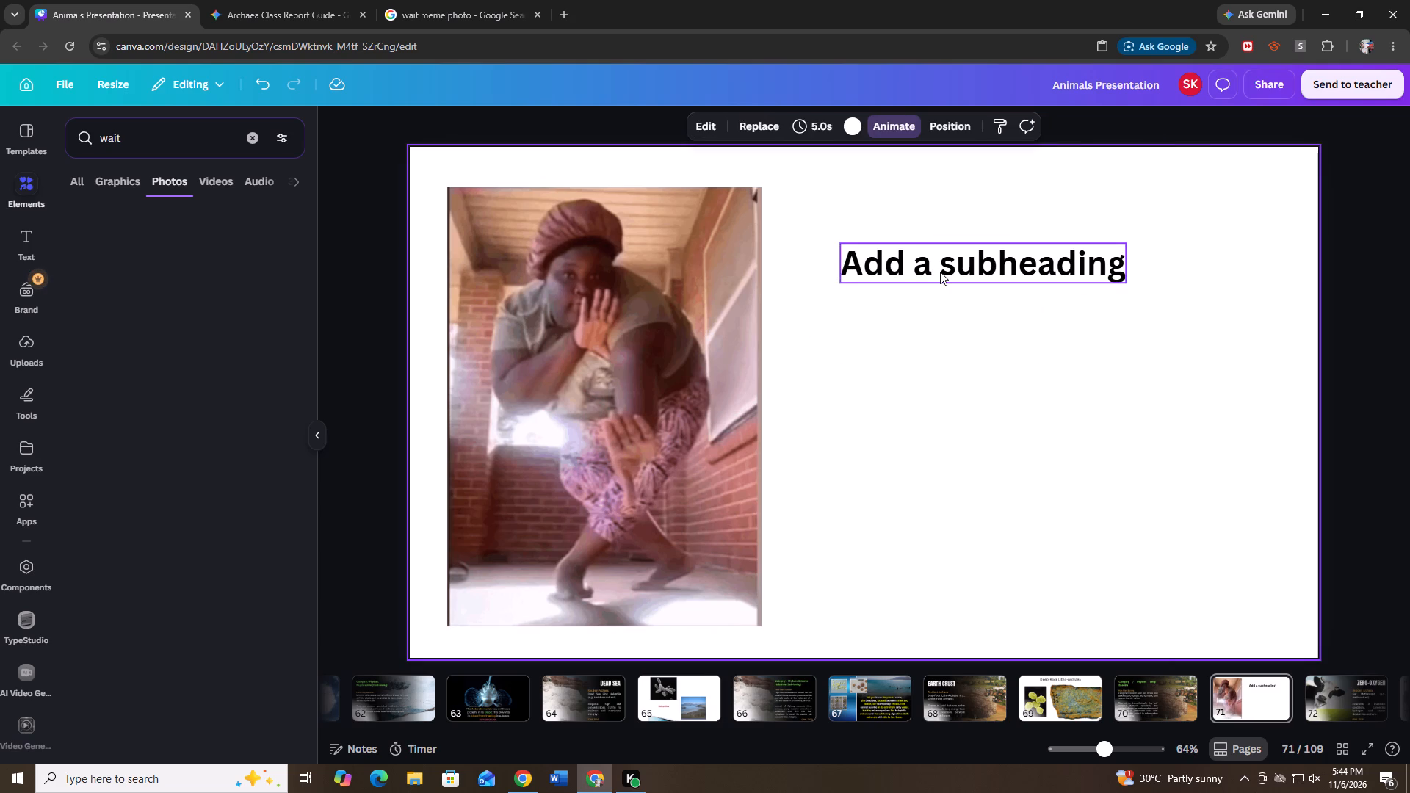
pyautogui.keyDown('ctrl'); pyautogui.doubleClick(940, 272); pyautogui.keyUp('ctrl')
pyautogui.keyDown('ctrl'); pyautogui.tripleClick(977, 254); pyautogui.keyUp('ctrl')
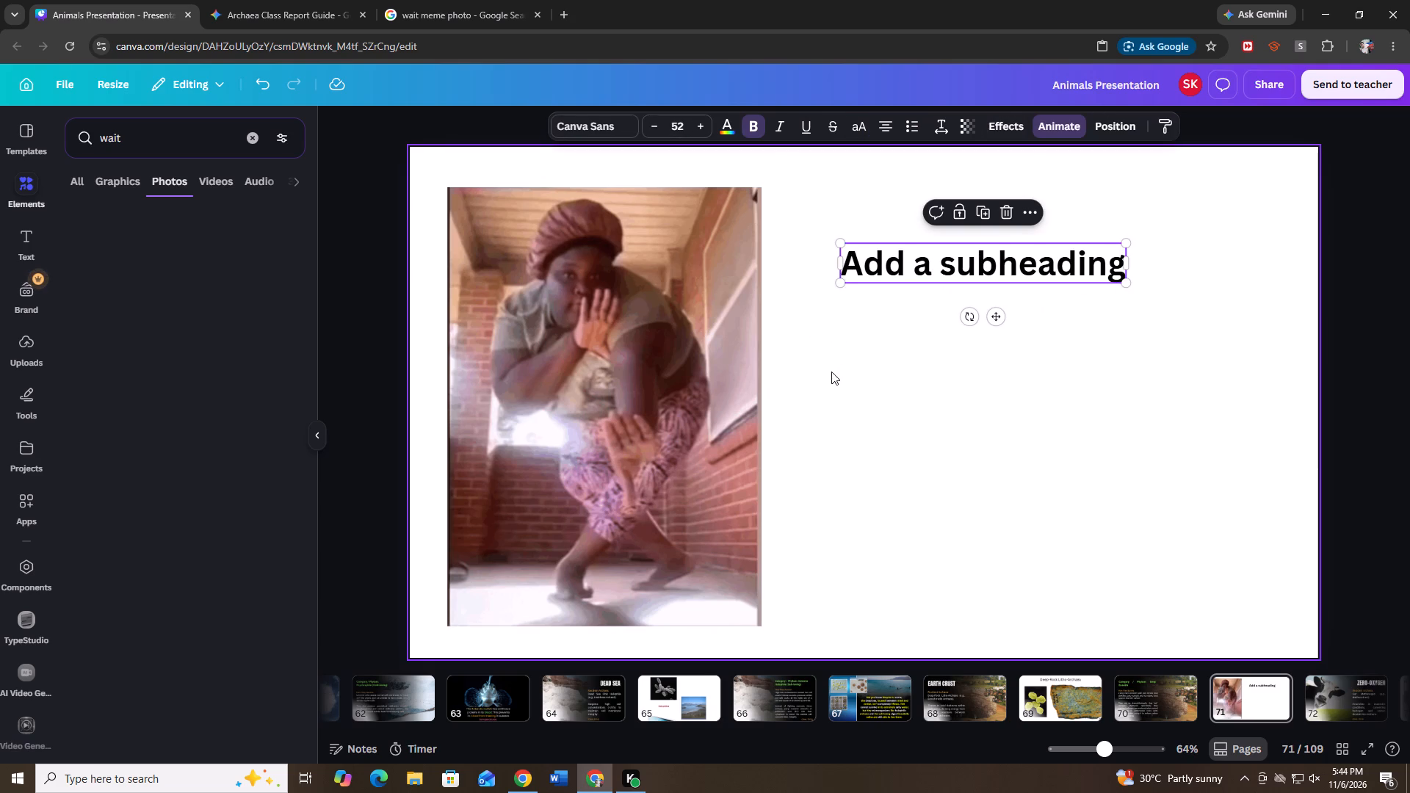
pyautogui.doubleClick(916, 263)
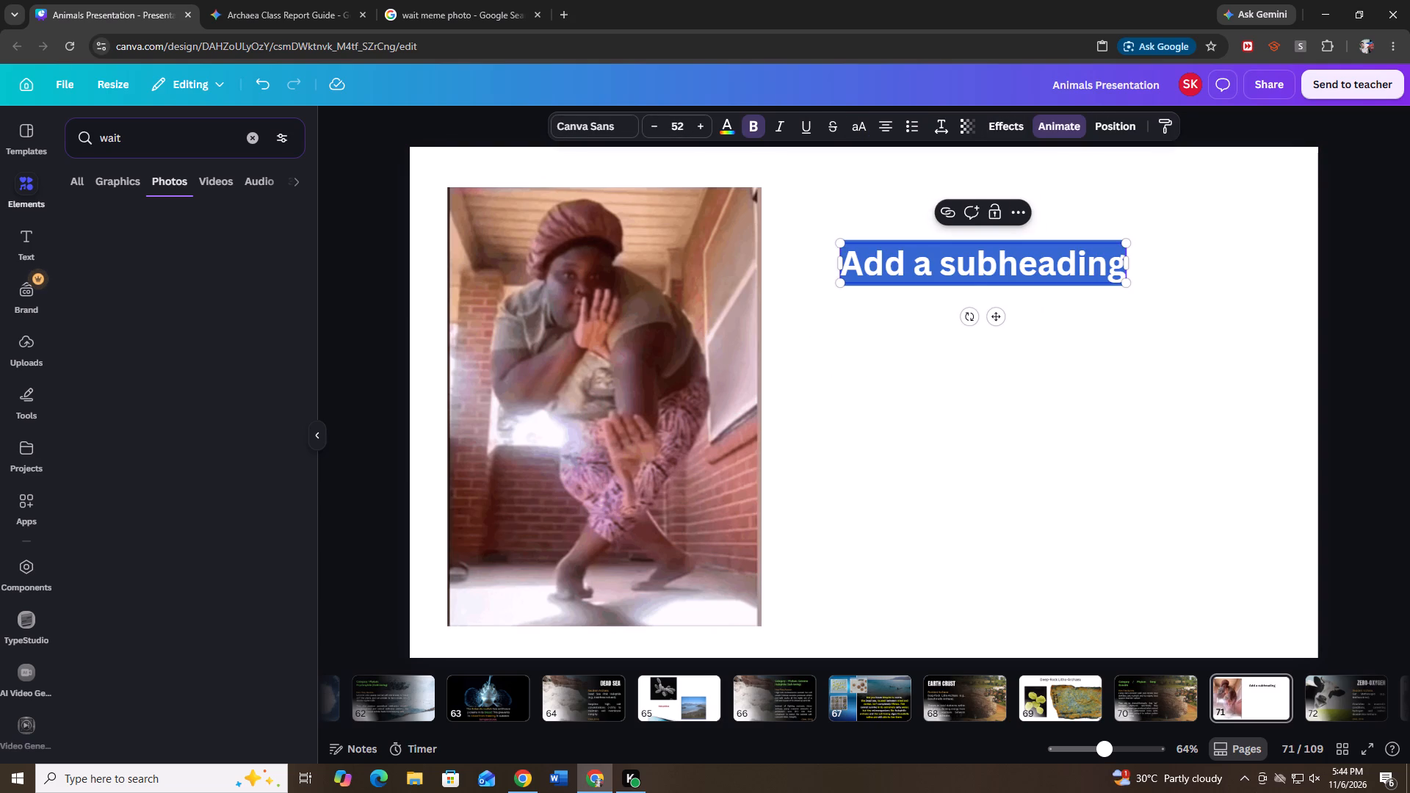
pyautogui.write('wait')
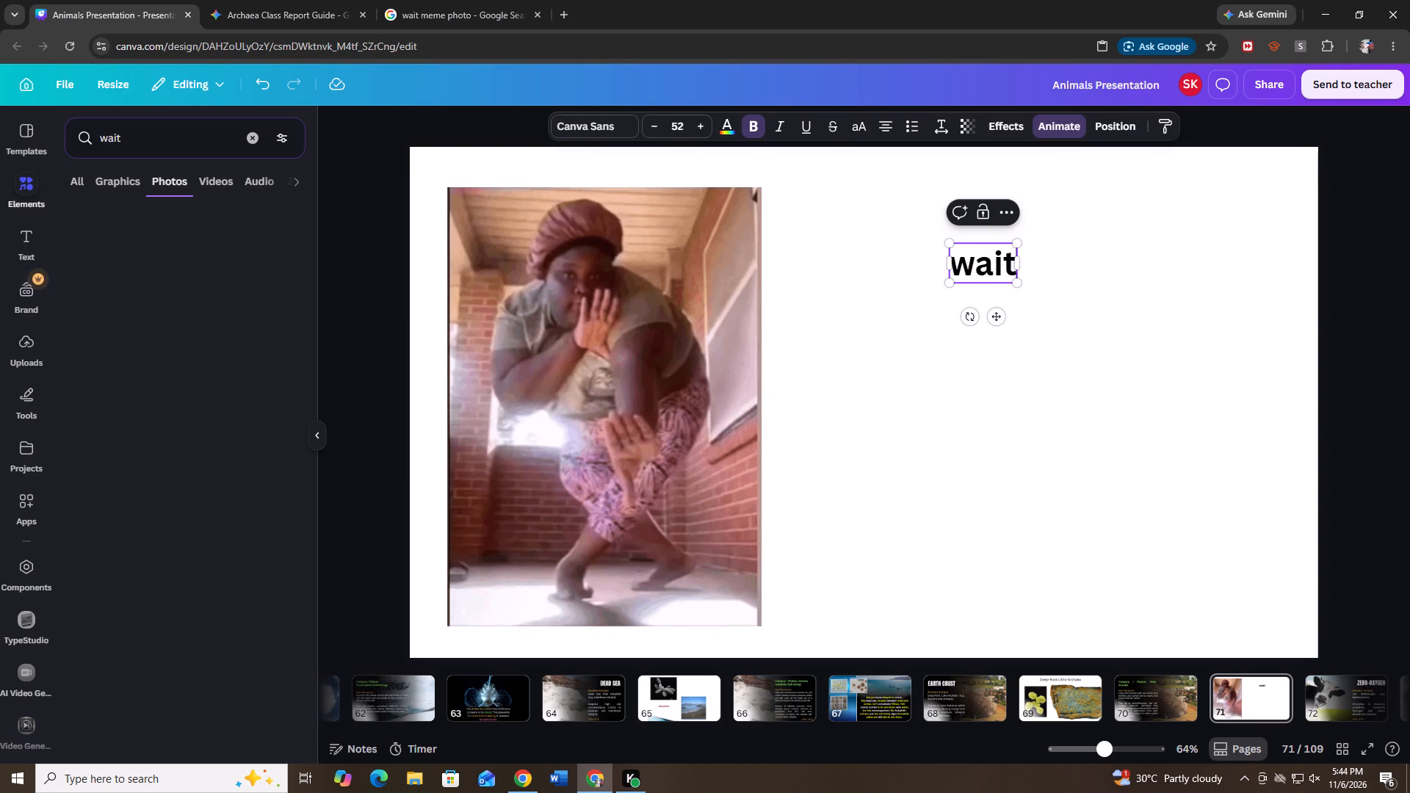
pyautogui.write('ttt')
pyautogui.click(1059, 264)
pyautogui.click(1005, 269)
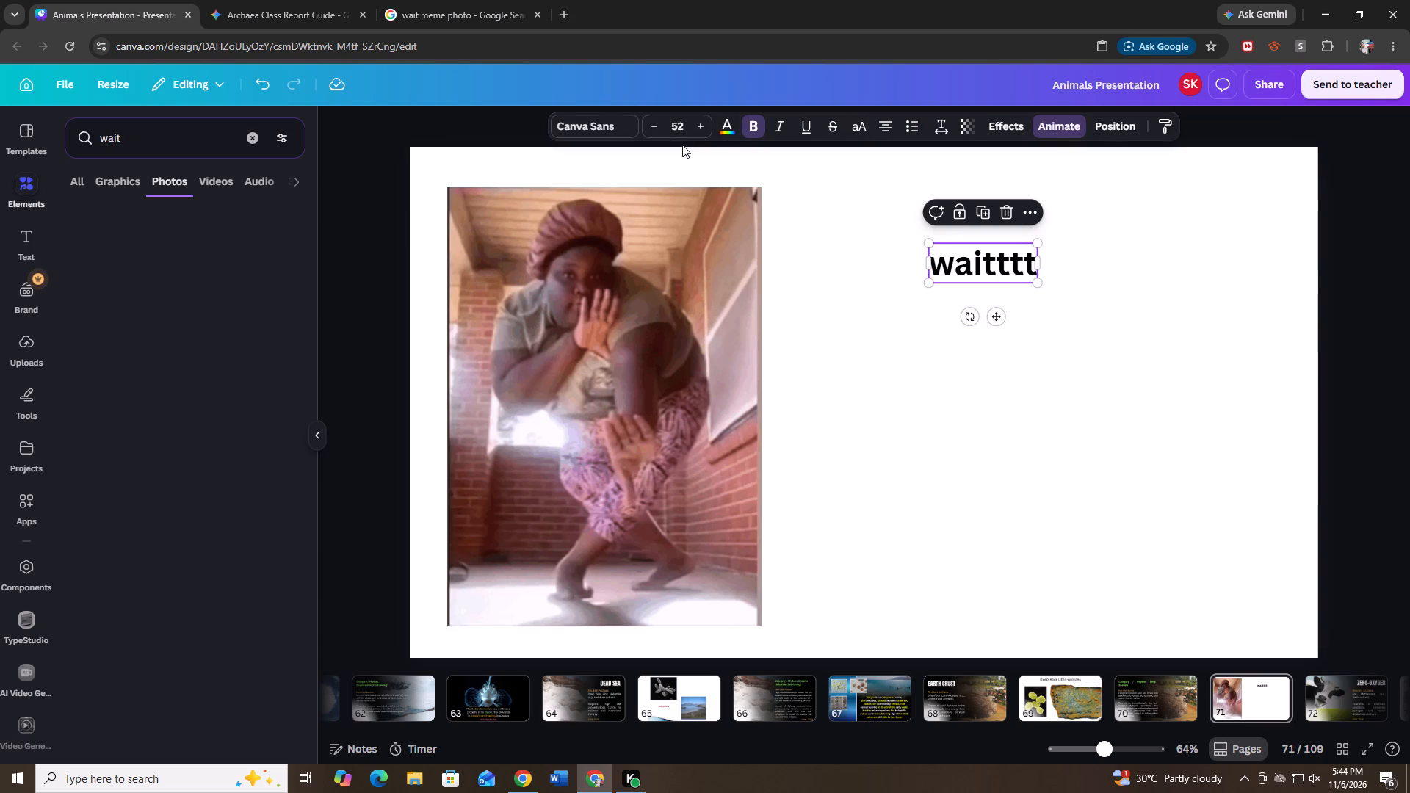
# Color the "waitttt" text red, enlarge it to about size 94.5, and place it beside the photo's top edge.
pyautogui.click(728, 127)
pyautogui.click(174, 230)
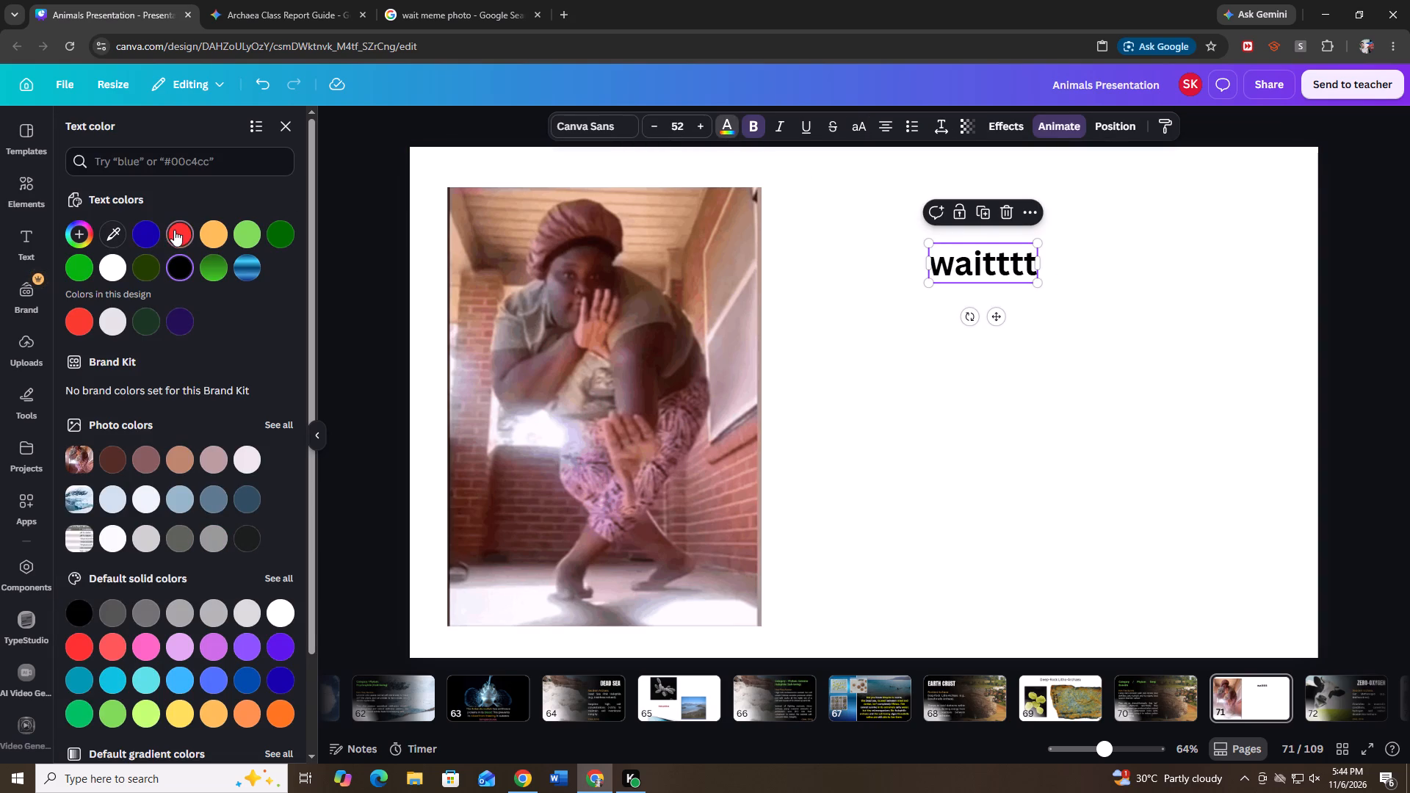
pyautogui.moveTo(1039, 245); pyautogui.dragTo(1127, 211)
pyautogui.click(1168, 298)
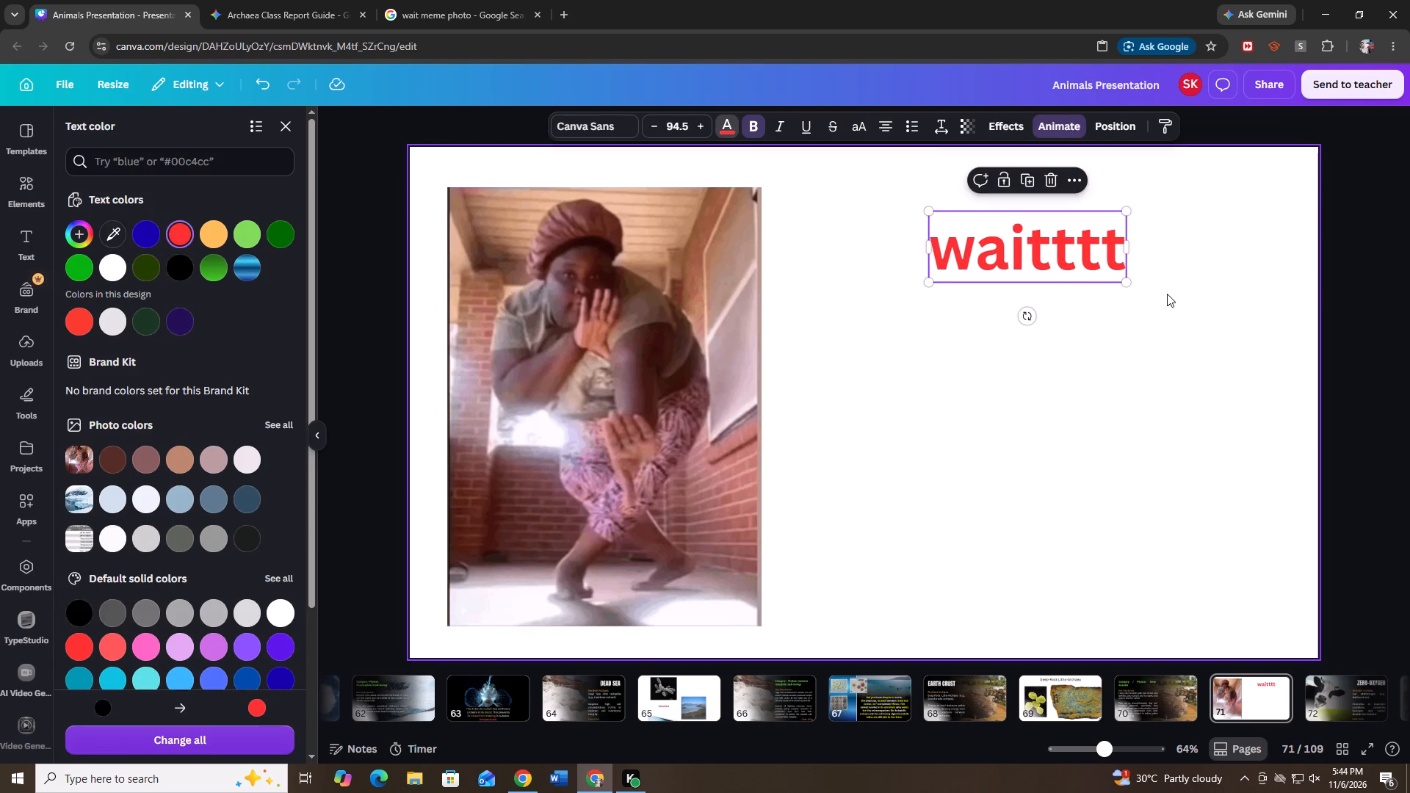
pyautogui.moveTo(1067, 259); pyautogui.dragTo(925, 230)
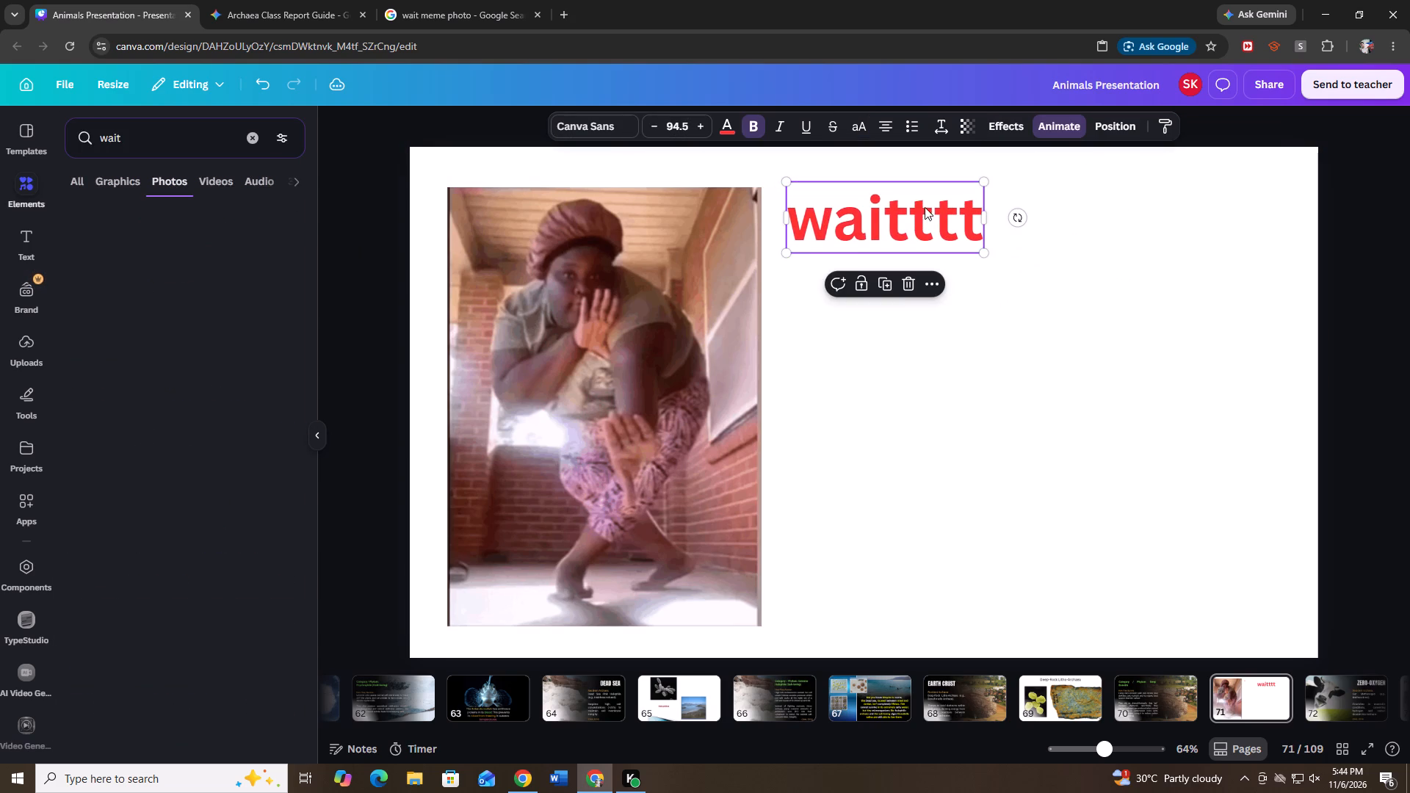
# Duplicate the "waitttt" text, move the copy to mid-slide beside the photo, and change its wording to "FLATULENCE".
pyautogui.click(886, 286)
pyautogui.moveTo(913, 220); pyautogui.dragTo(1002, 391)
pyautogui.click(1009, 408)
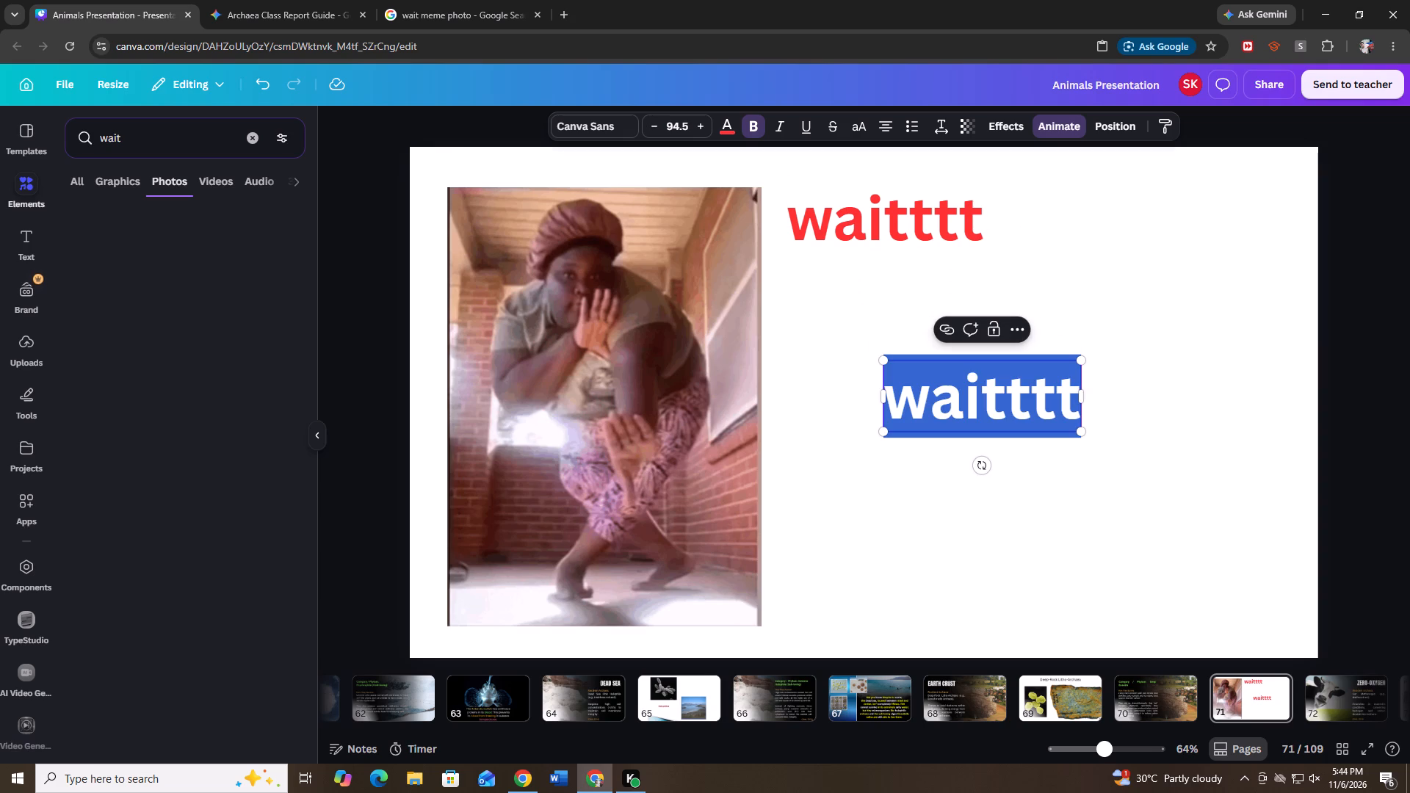
pyautogui.press('f')
pyautogui.write('LA')
pyautogui.write('TULENCE')
pyautogui.click(1407, 402)
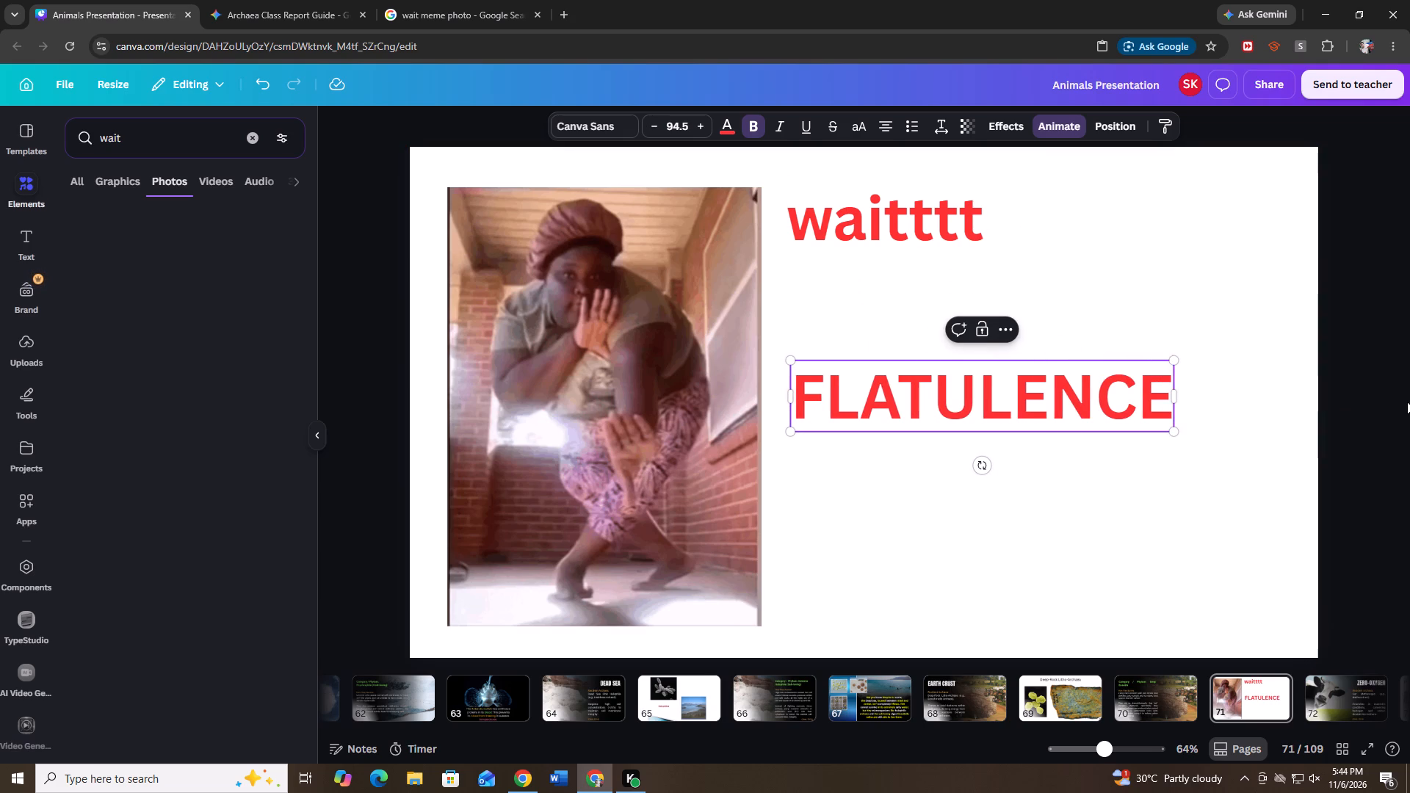
# Color the "FLATULENCE" text black, enlarge it to about size 111, and center it vertically in the space beside the photo.
pyautogui.click(1153, 405)
pyautogui.click(737, 131)
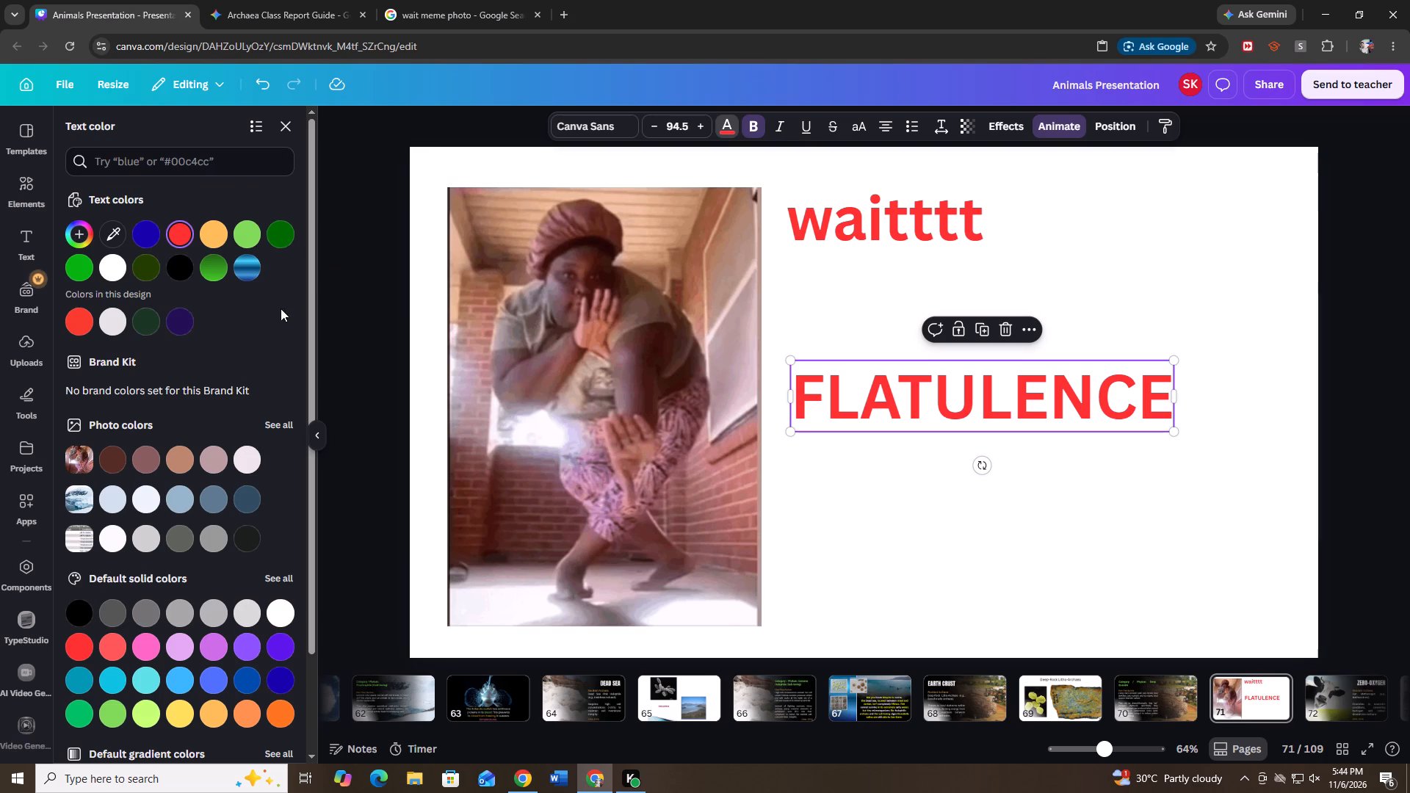
pyautogui.click(150, 231)
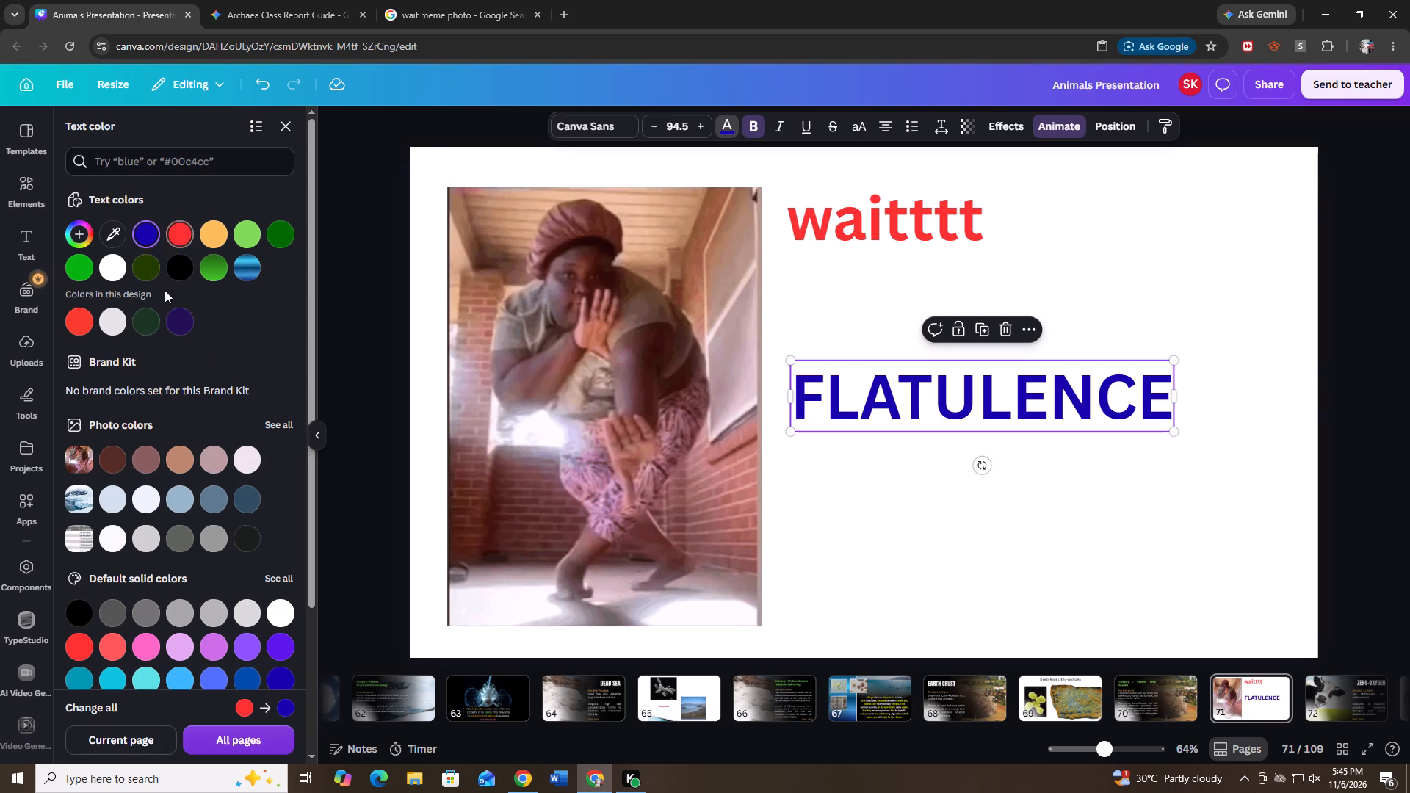
pyautogui.click(176, 268)
pyautogui.moveTo(1174, 430); pyautogui.dragTo(1193, 441)
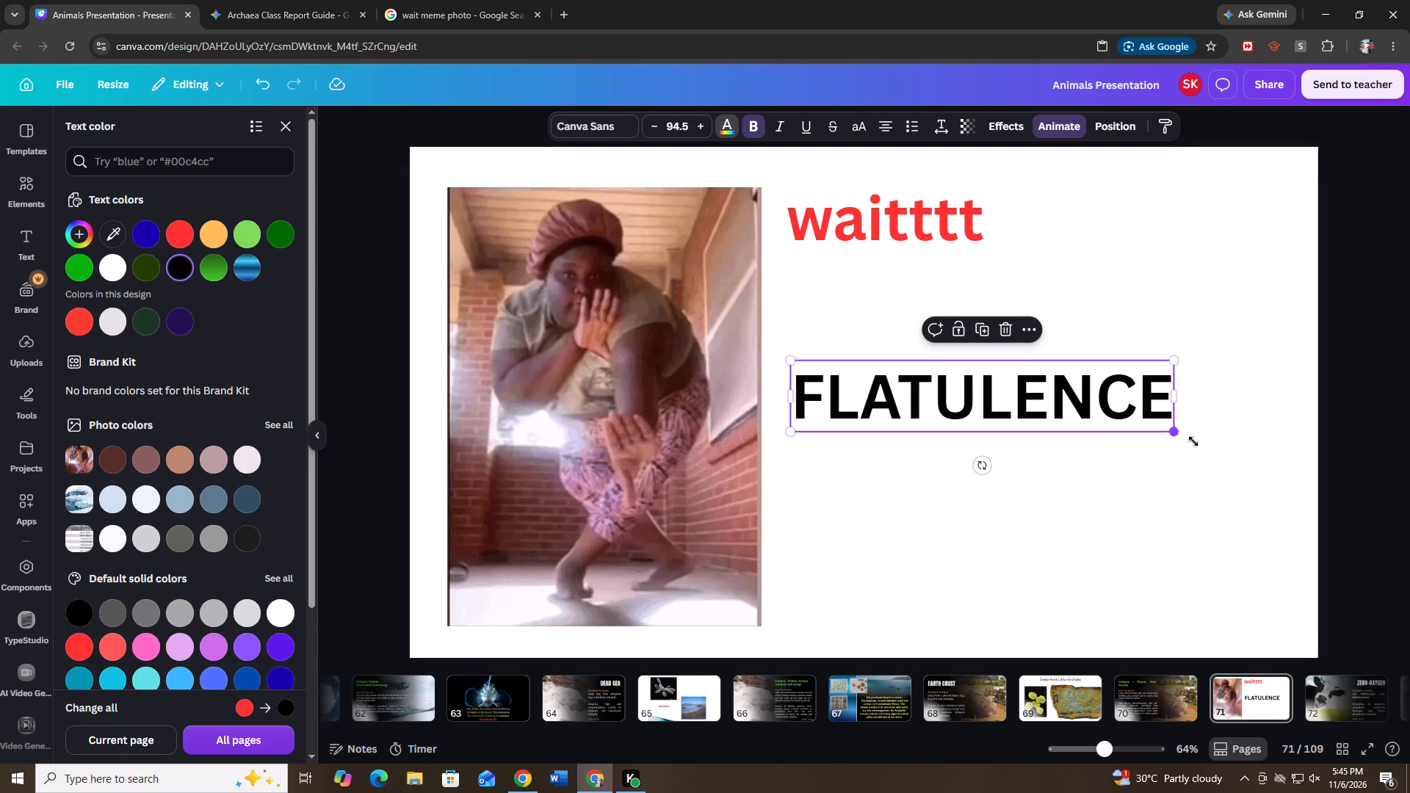
pyautogui.moveTo(1193, 441); pyautogui.dragTo(1237, 466)
pyautogui.click(1319, 443)
pyautogui.moveTo(1099, 415); pyautogui.dragTo(1125, 443)
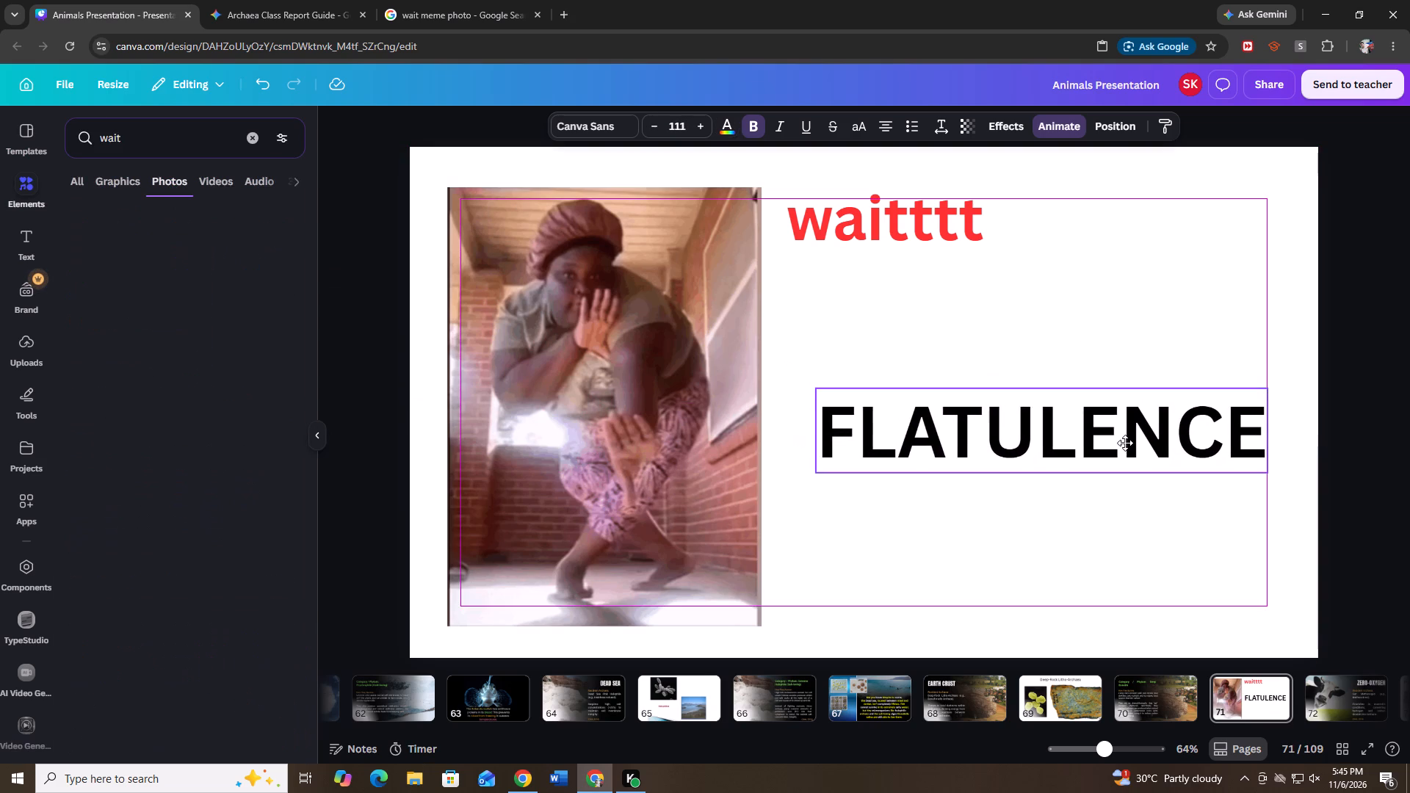
pyautogui.moveTo(1125, 443); pyautogui.dragTo(1124, 419)
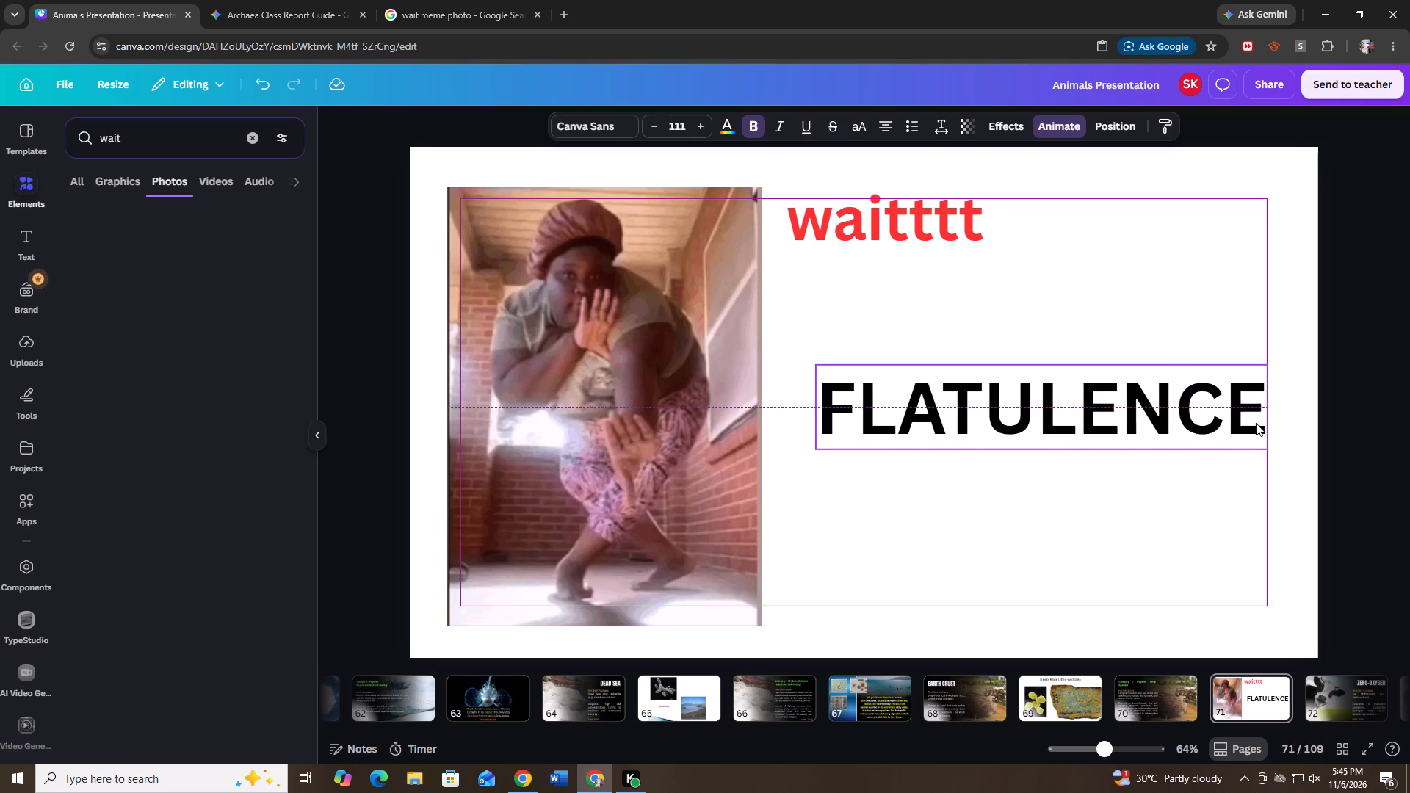
pyautogui.click(1367, 421)
# Move the "waitttt" text slightly higher and closer to the meme photo.
pyautogui.click(908, 218)
pyautogui.moveTo(908, 218); pyautogui.dragTo(906, 211)
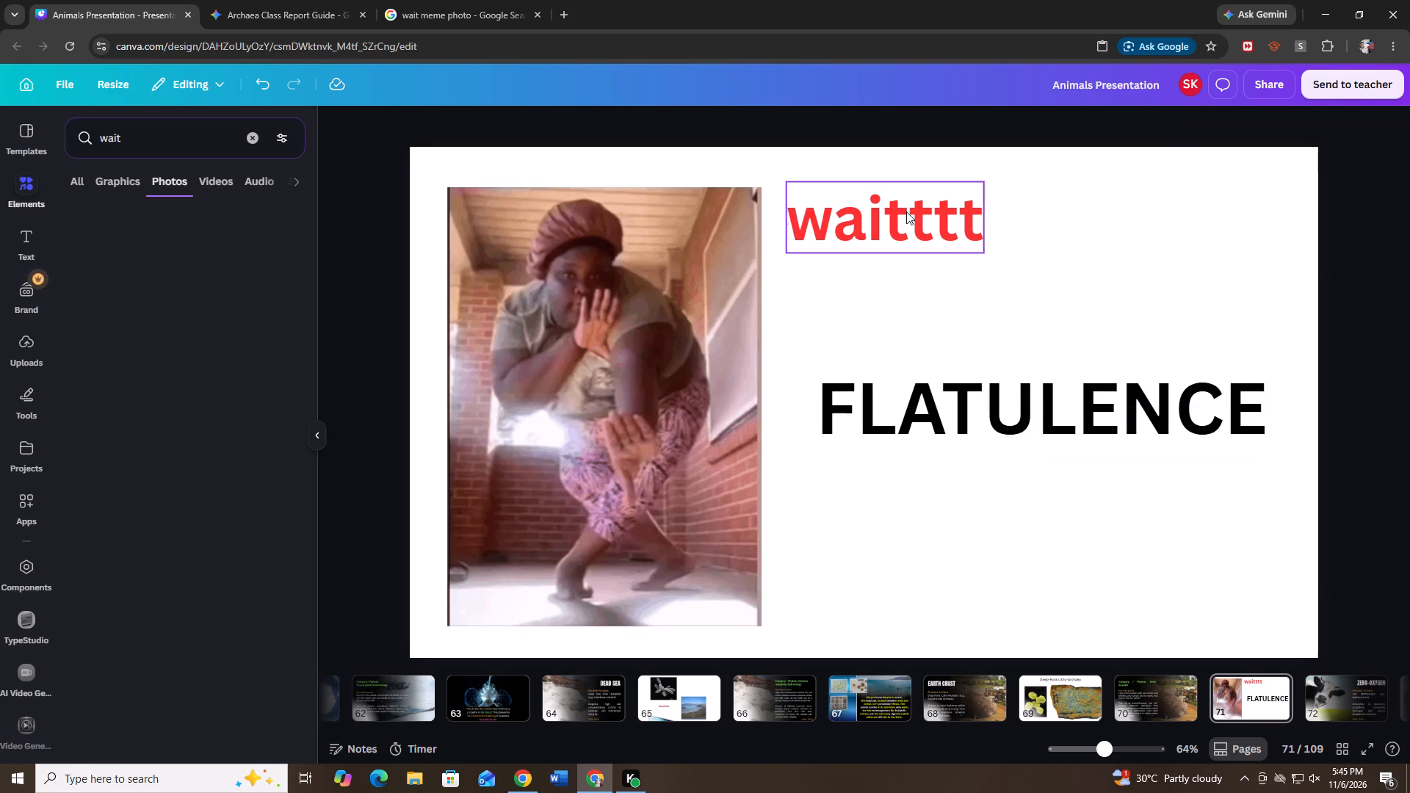
pyautogui.moveTo(906, 211); pyautogui.dragTo(898, 203)
# Search Google Images for "FART" and browse the results for a simple illustration suited to the FLATULENCE slide.
pyautogui.click(473, 0)
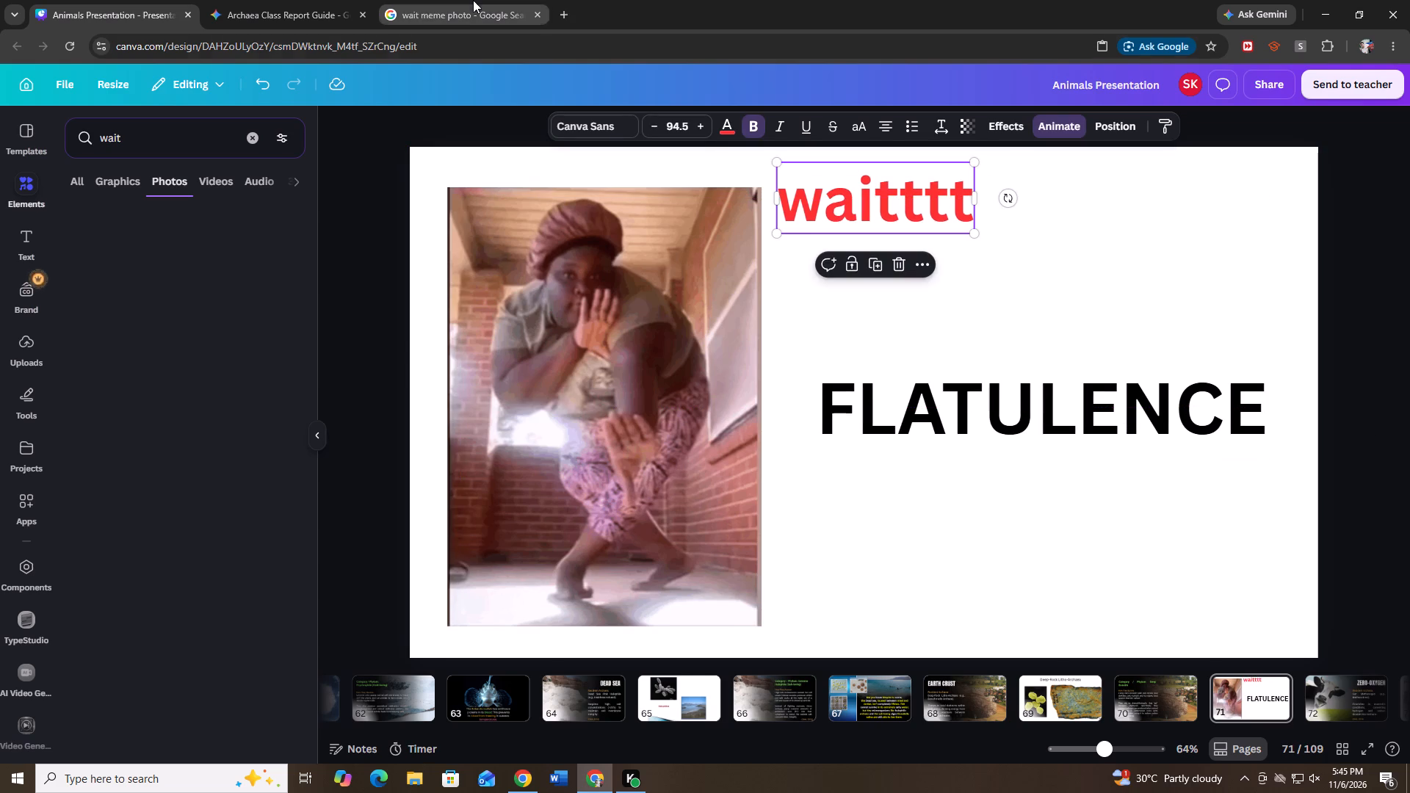
pyautogui.click(716, 85)
pyautogui.write('FART')
pyautogui.press('Return')
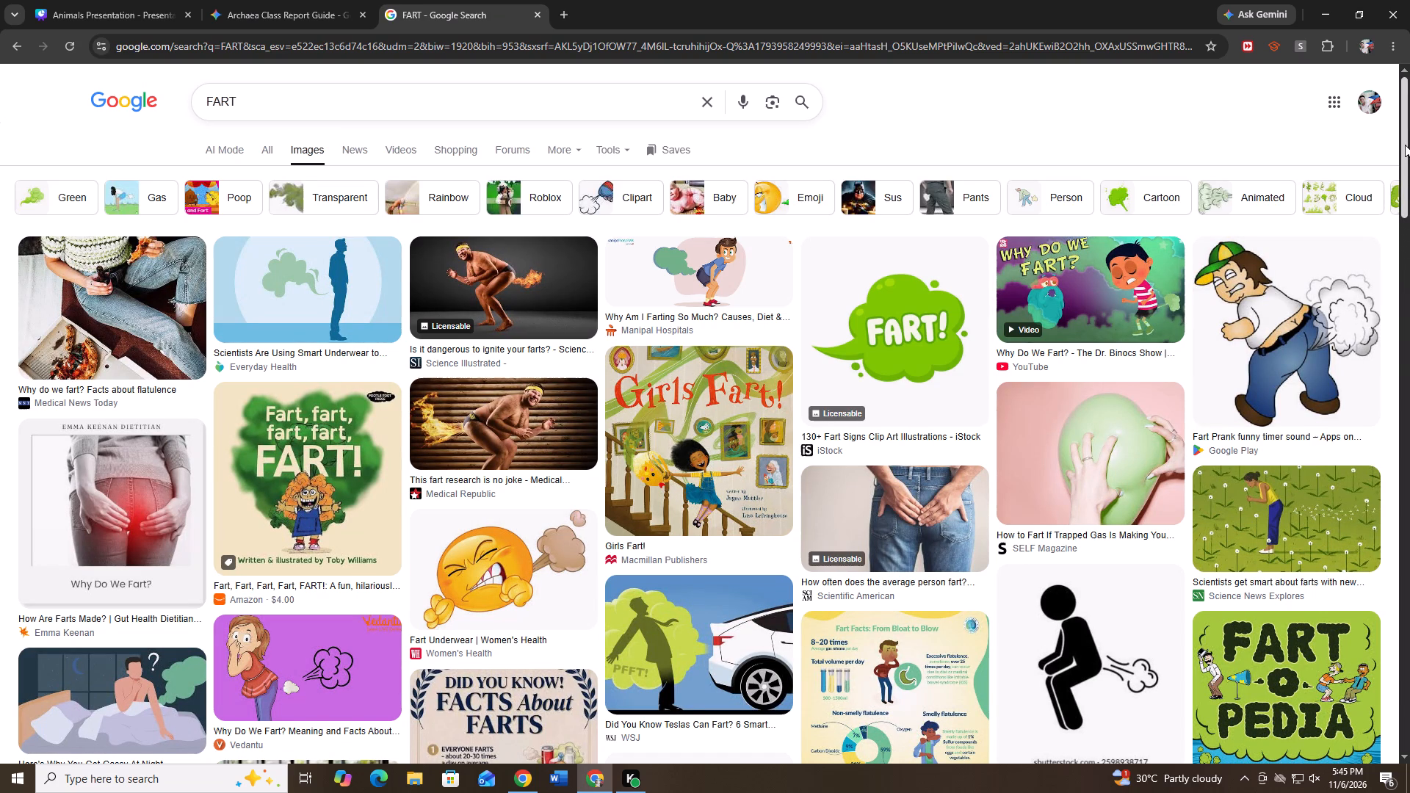
pyautogui.moveTo(1405, 145); pyautogui.dragTo(1409, 214)
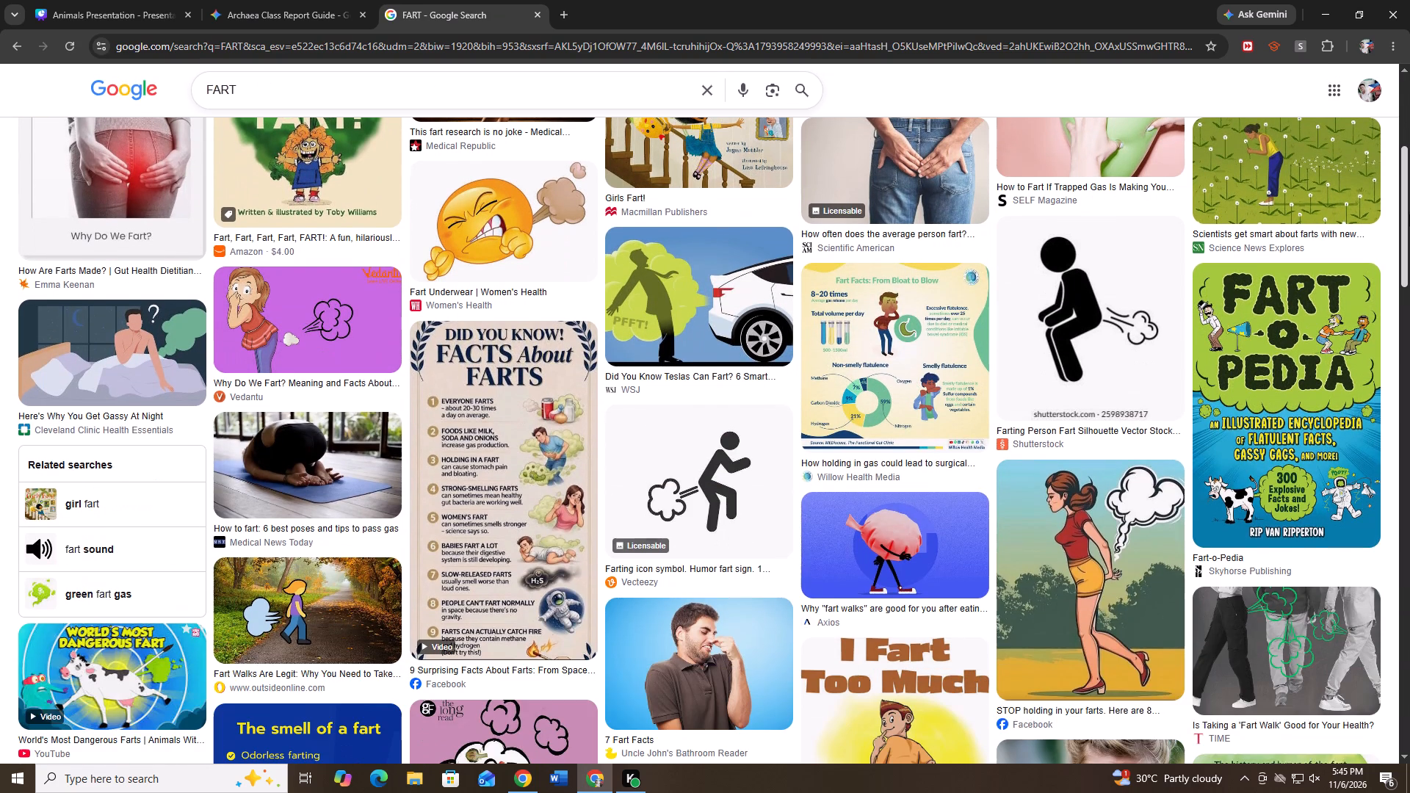
pyautogui.moveTo(1409, 214); pyautogui.dragTo(1409, 261)
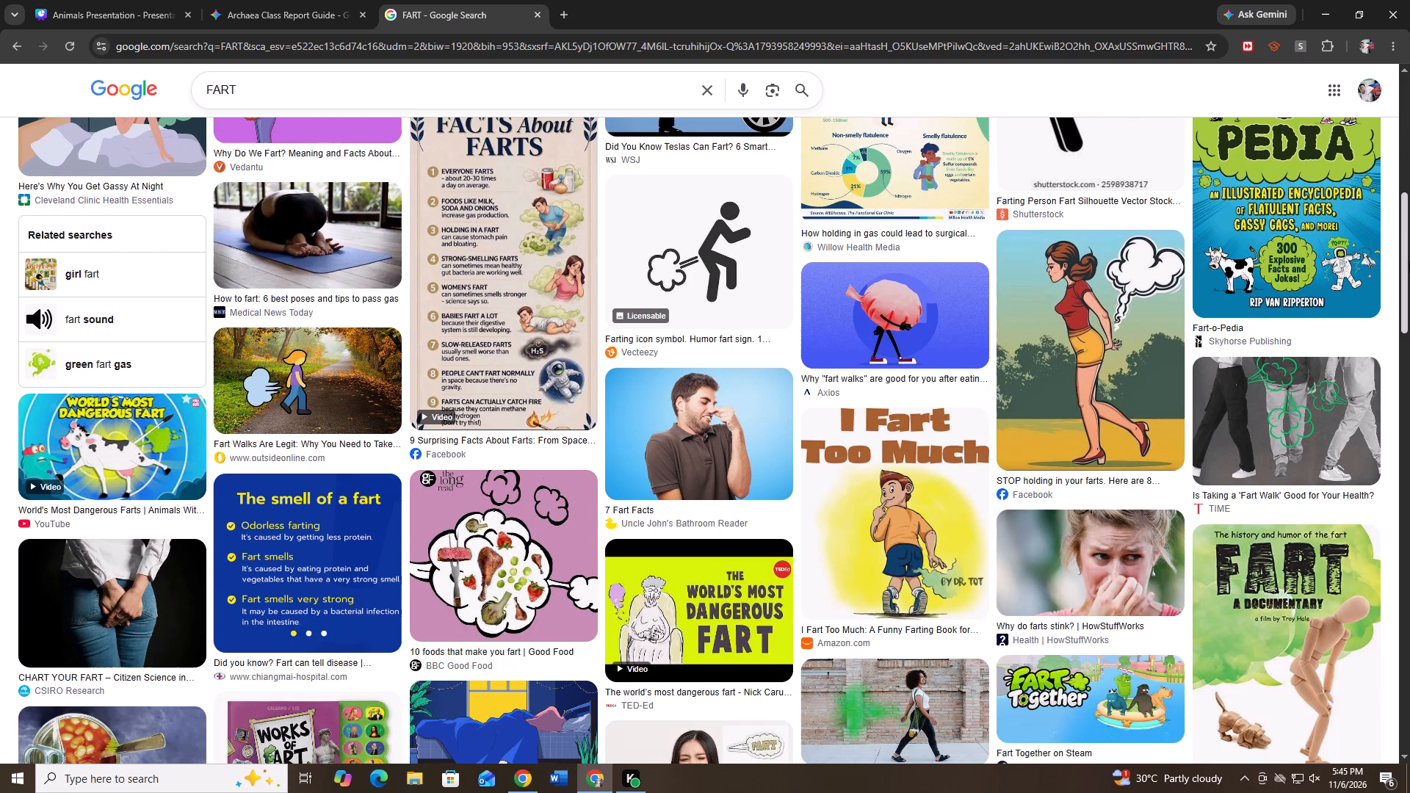
pyautogui.moveTo(1409, 261); pyautogui.dragTo(1409, 304)
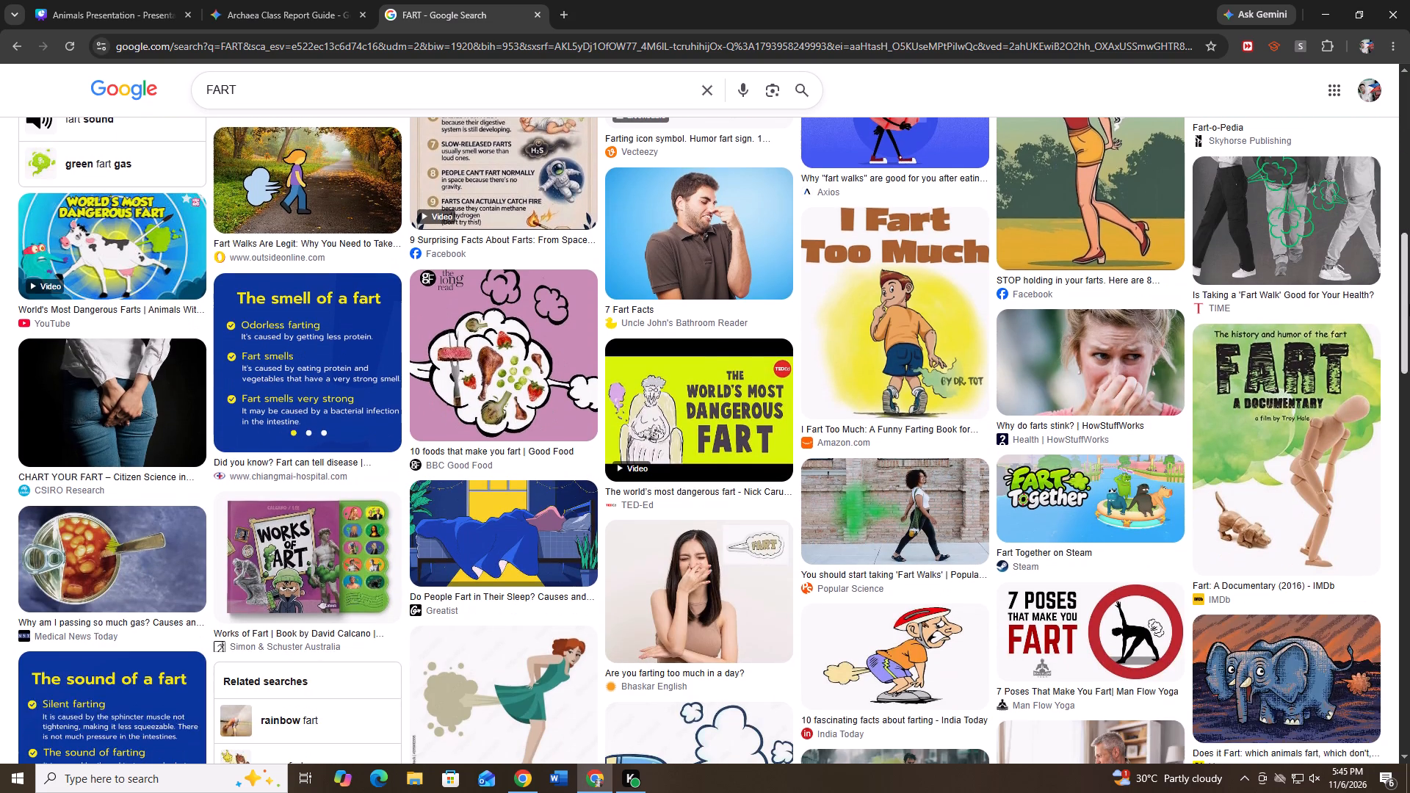
pyautogui.moveTo(1409, 304); pyautogui.dragTo(1409, 396)
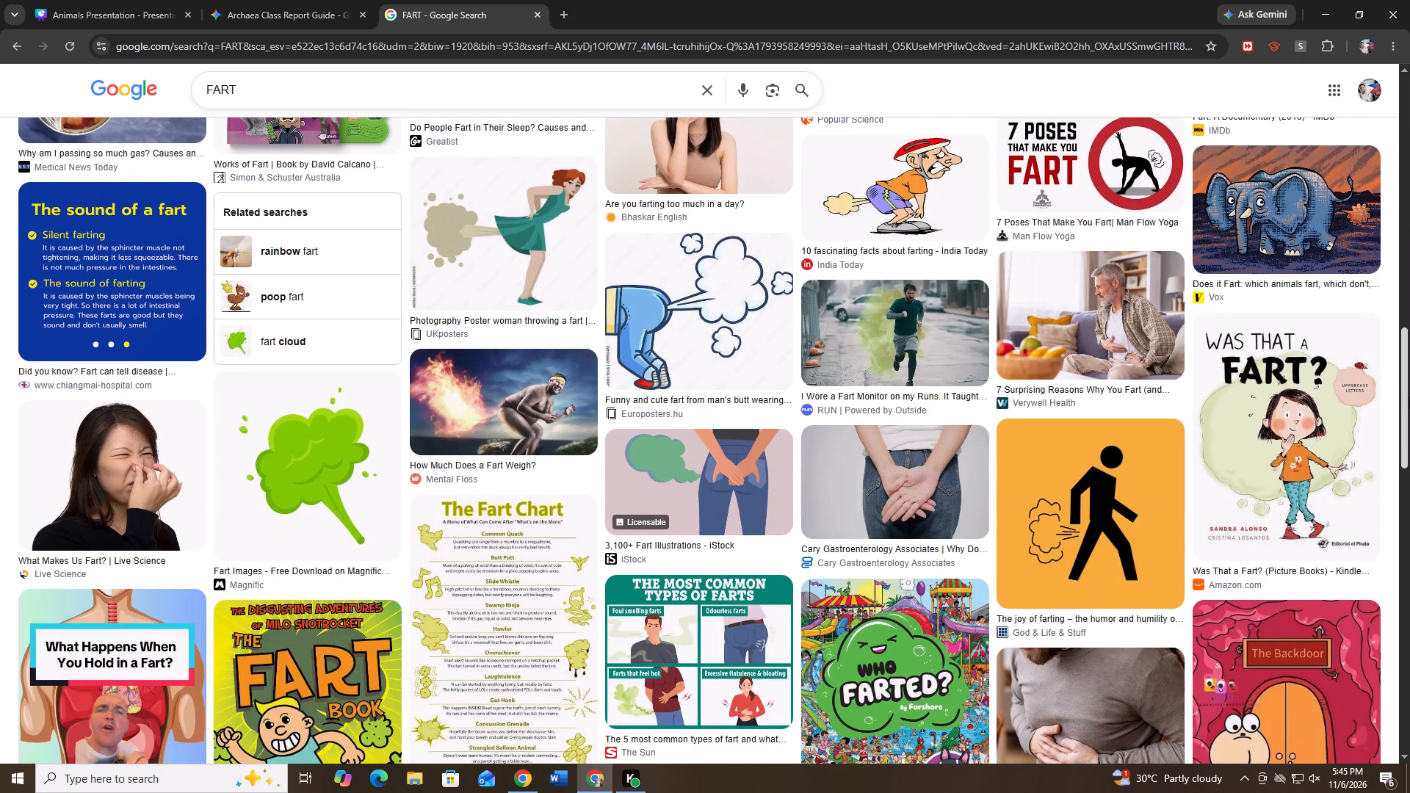
pyautogui.moveTo(1409, 396); pyautogui.dragTo(1409, 480)
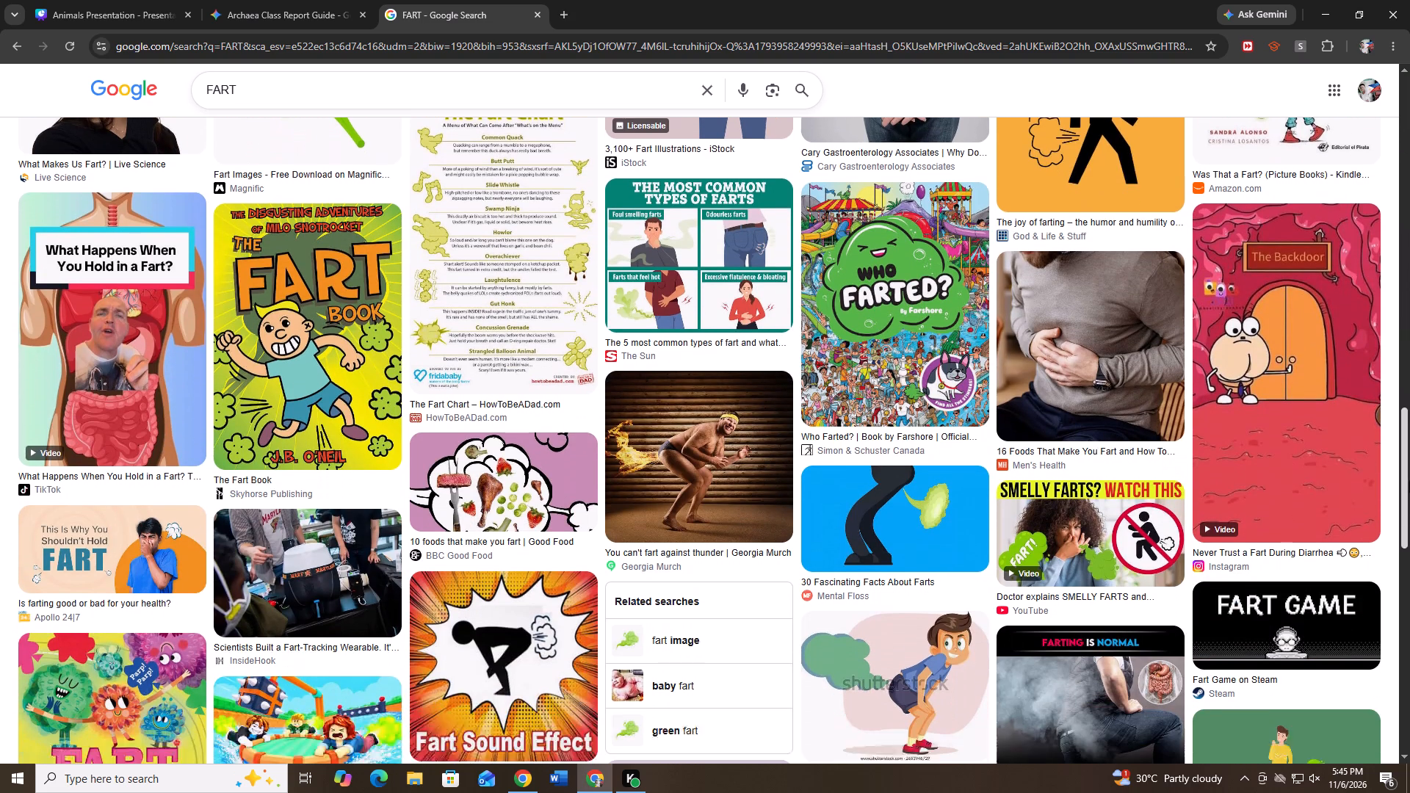
pyautogui.moveTo(1409, 480); pyautogui.dragTo(1409, 501)
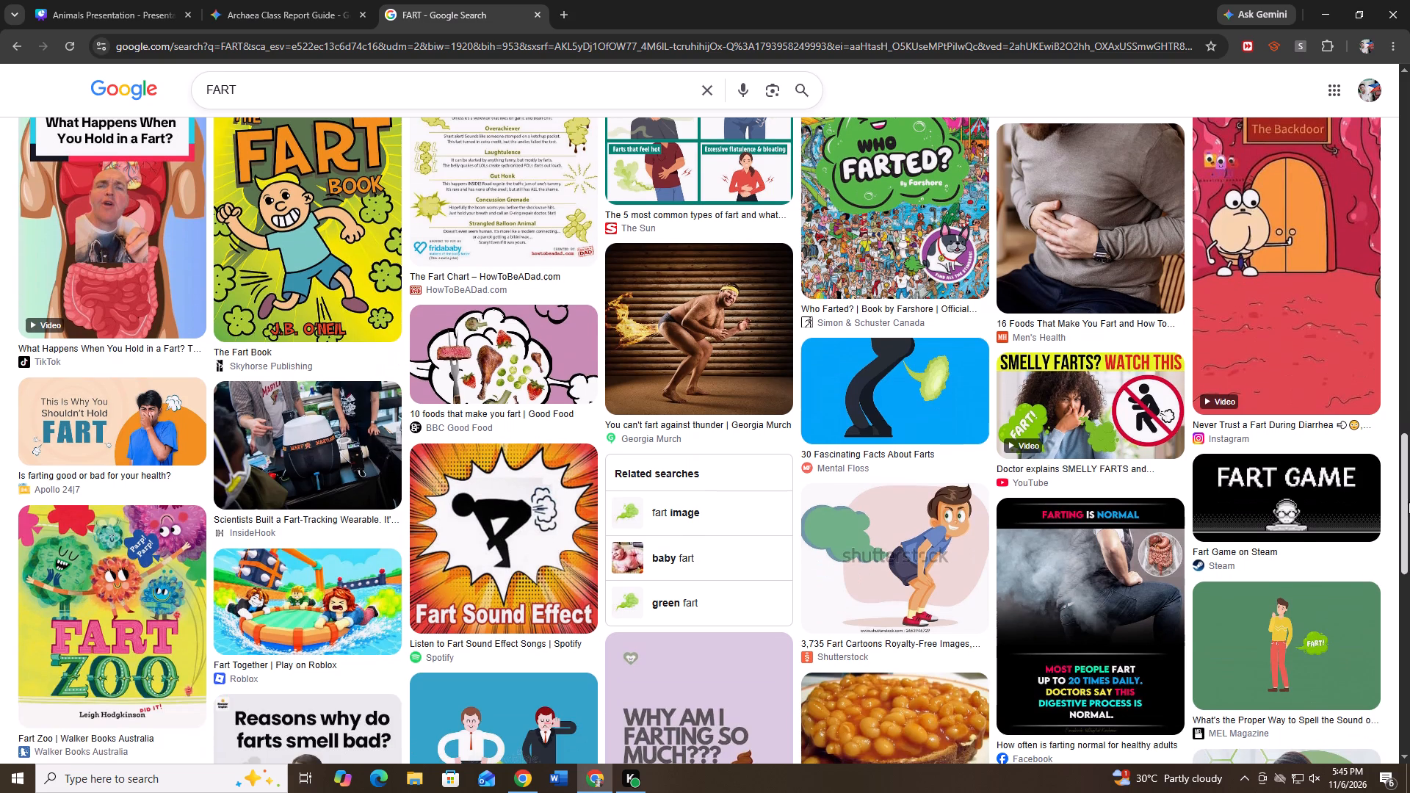
pyautogui.moveTo(1409, 501); pyautogui.dragTo(1409, 554)
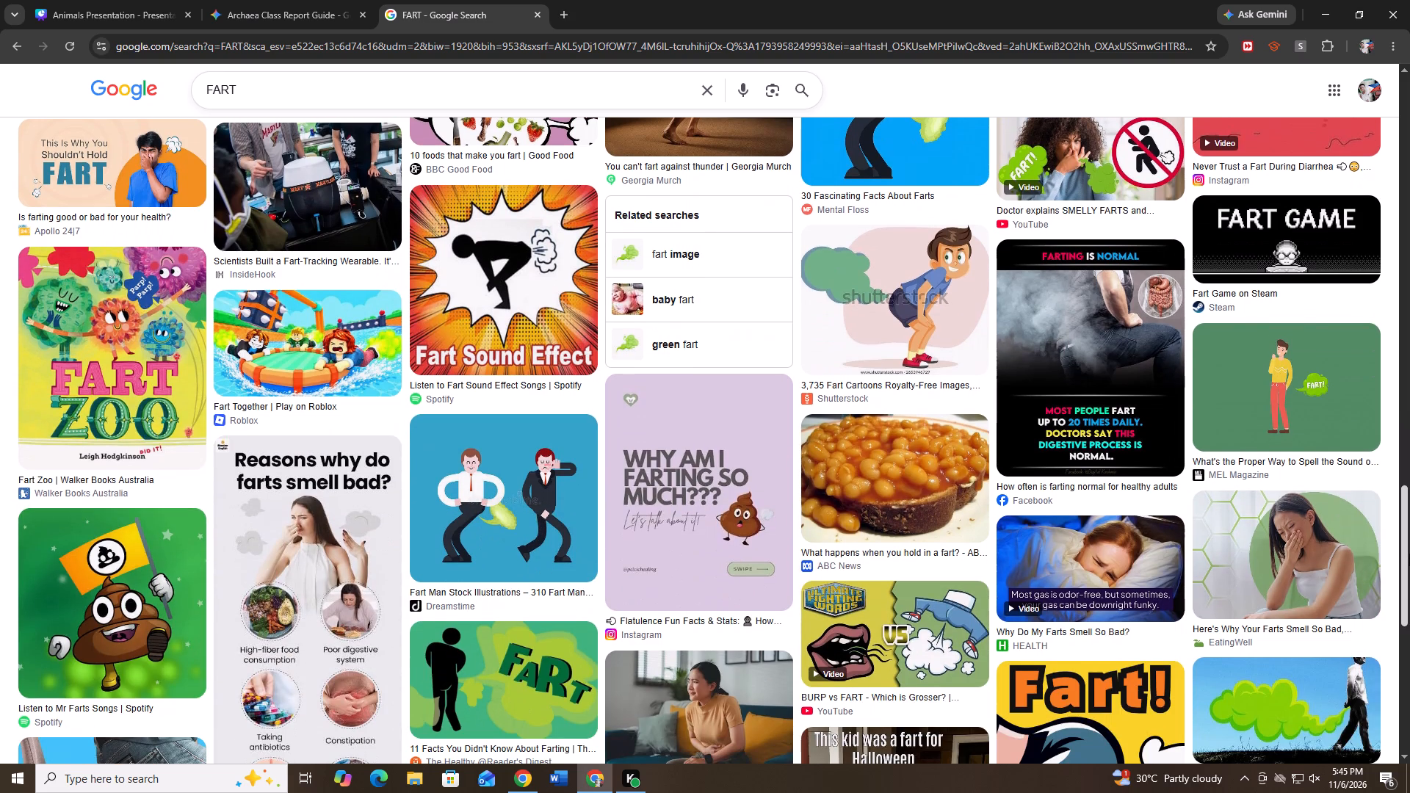
pyautogui.moveTo(1409, 554); pyautogui.dragTo(1409, 594)
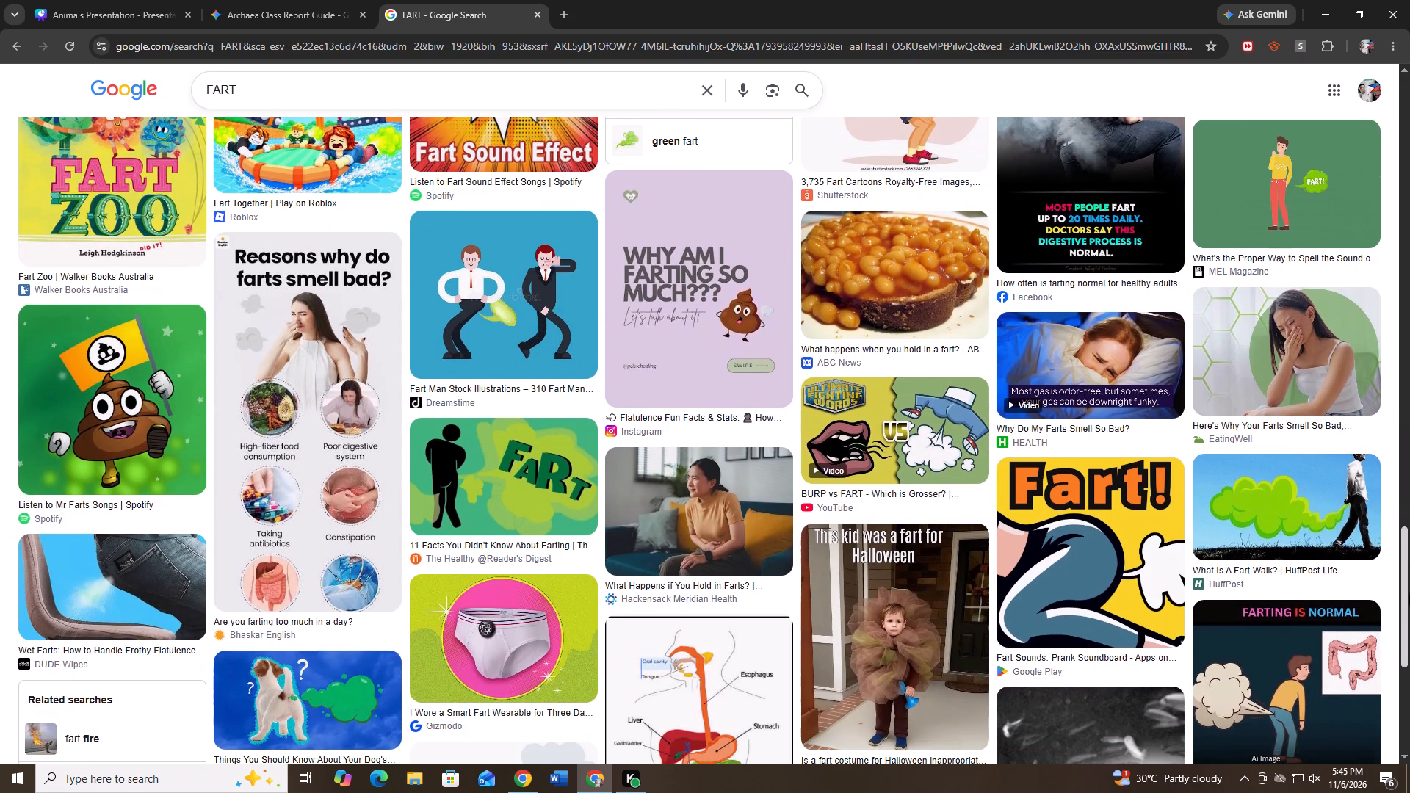
pyautogui.moveTo(1409, 594); pyautogui.dragTo(1409, 234)
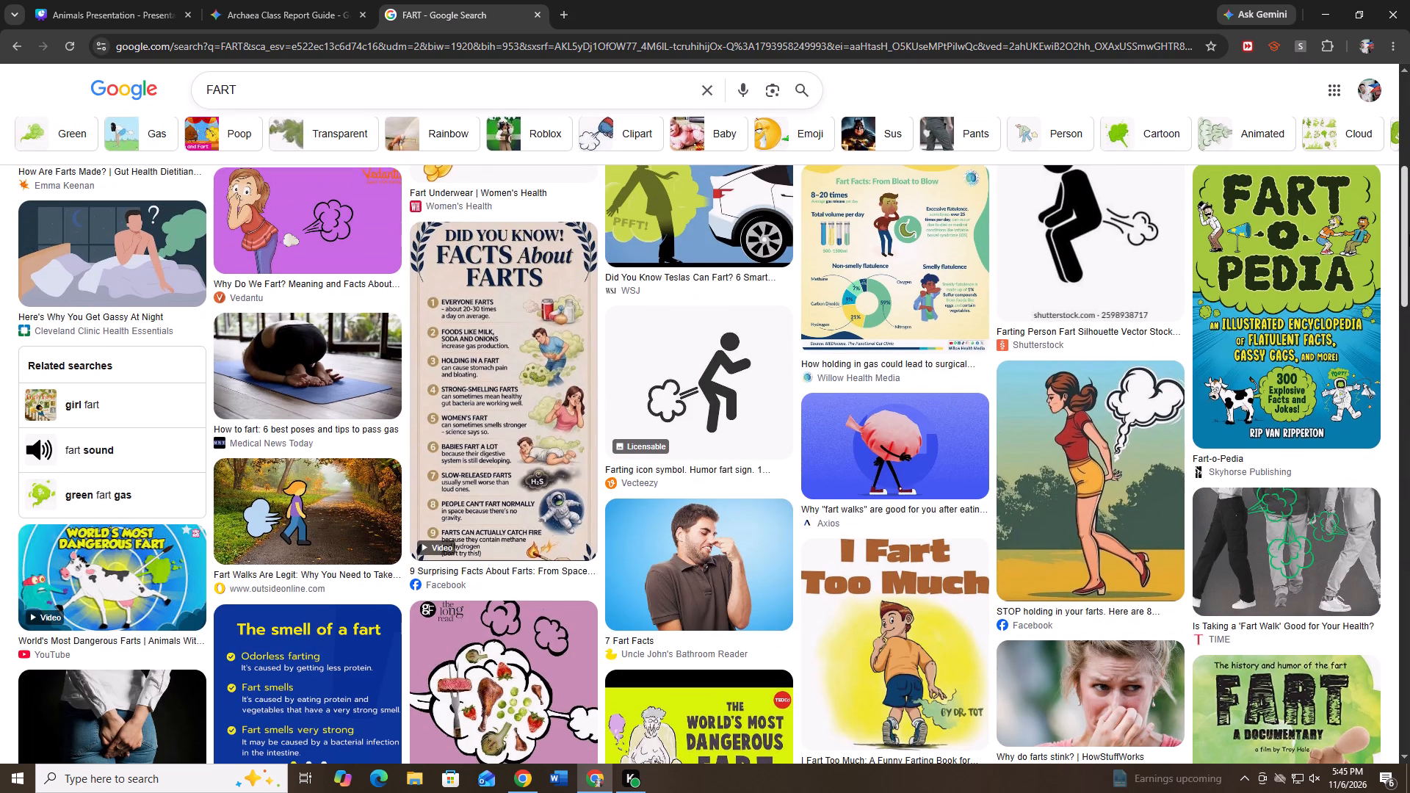
pyautogui.moveTo(1409, 234); pyautogui.dragTo(1409, 221)
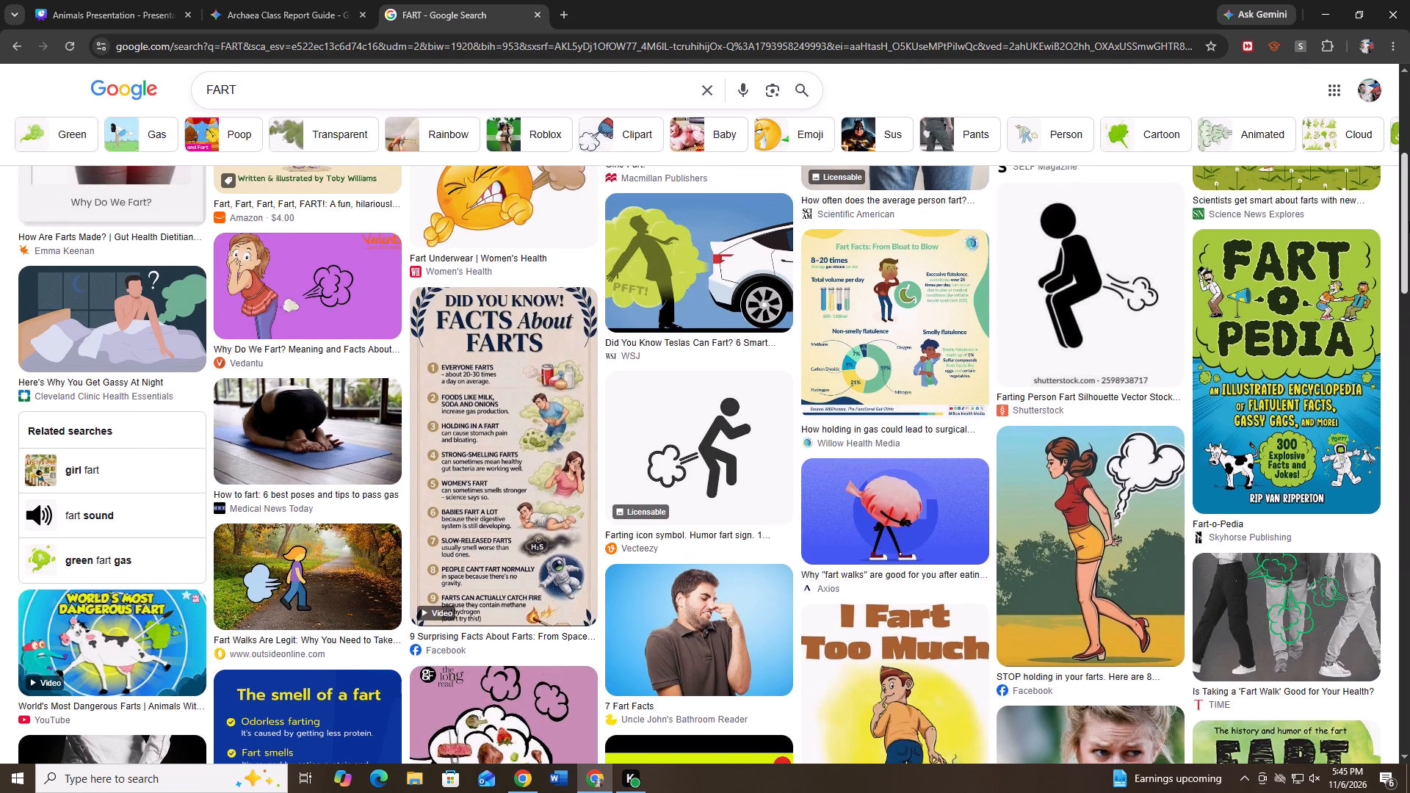
pyautogui.moveTo(1409, 221); pyautogui.dragTo(1409, 182)
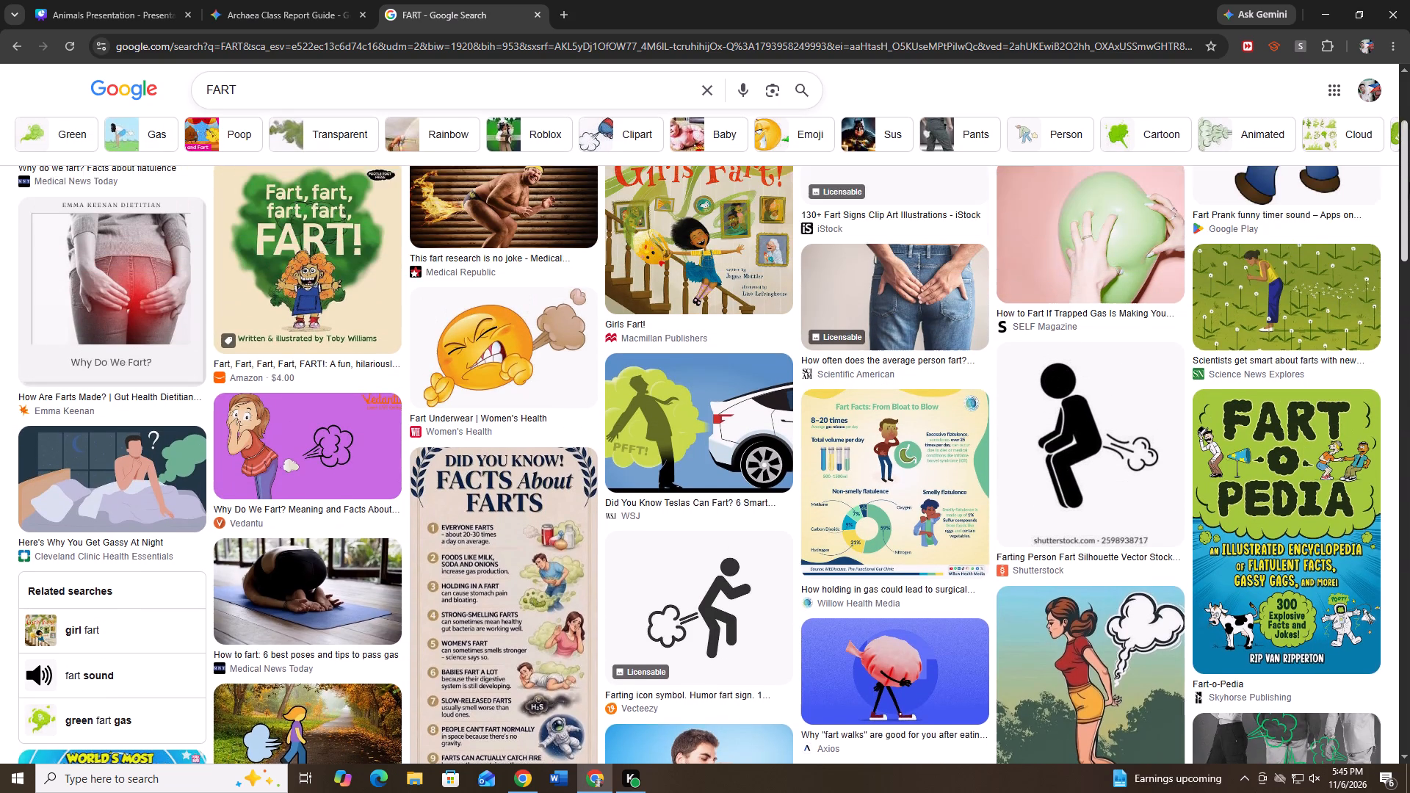
pyautogui.moveTo(1409, 182); pyautogui.dragTo(1409, 135)
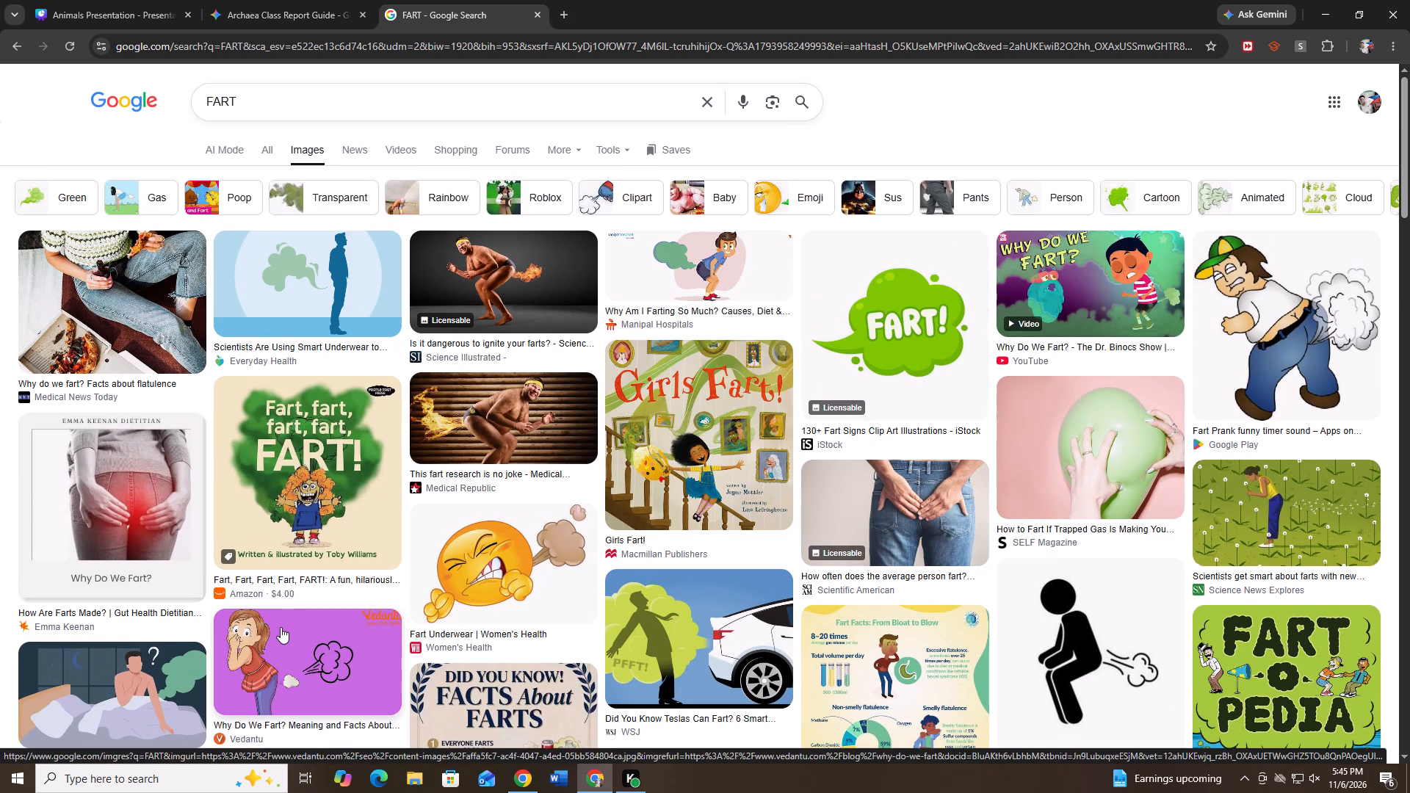
pyautogui.moveTo(1409, 193); pyautogui.dragTo(1409, 245)
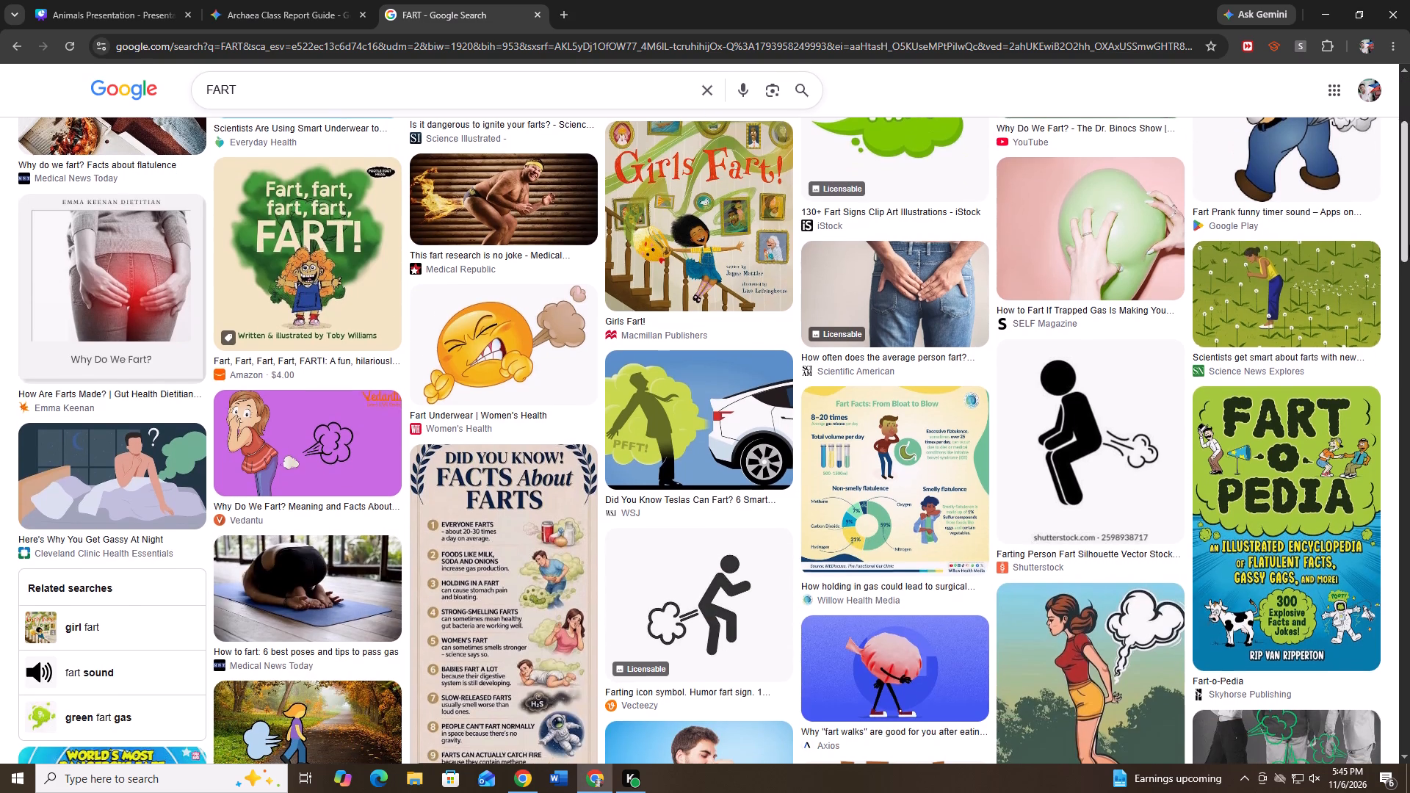
pyautogui.moveTo(1409, 245); pyautogui.dragTo(1409, 245)
# Copy the Shutterstock image of the black silhouette of a farting person from the image results.
pyautogui.click(1044, 401)
pyautogui.rightClick(1116, 204)
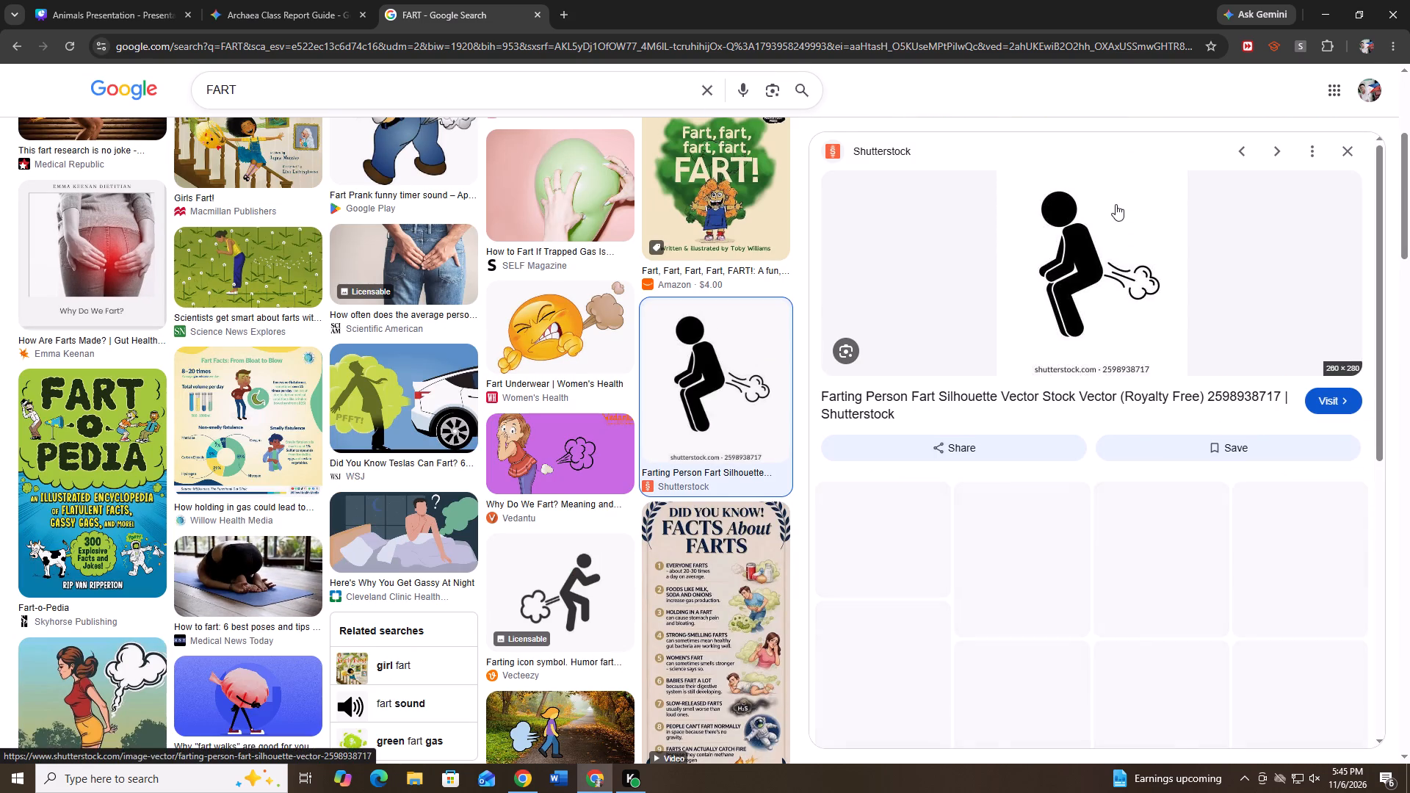
pyautogui.click(1209, 451)
pyautogui.click(1, 0)
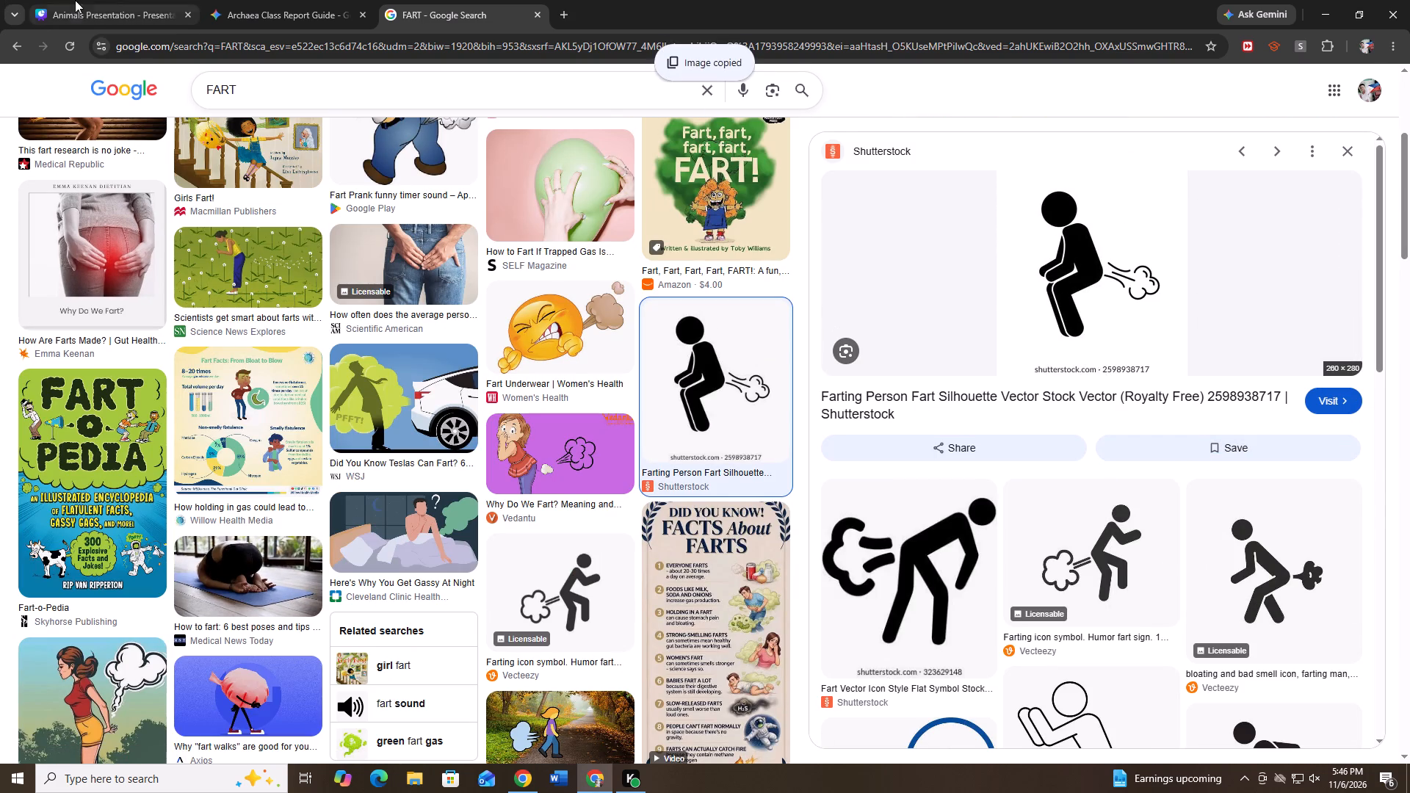
# Return to the Animals Presentation and duplicate FLATULENCE slide 71.
pyautogui.click(75, 0)
pyautogui.click(1396, 437)
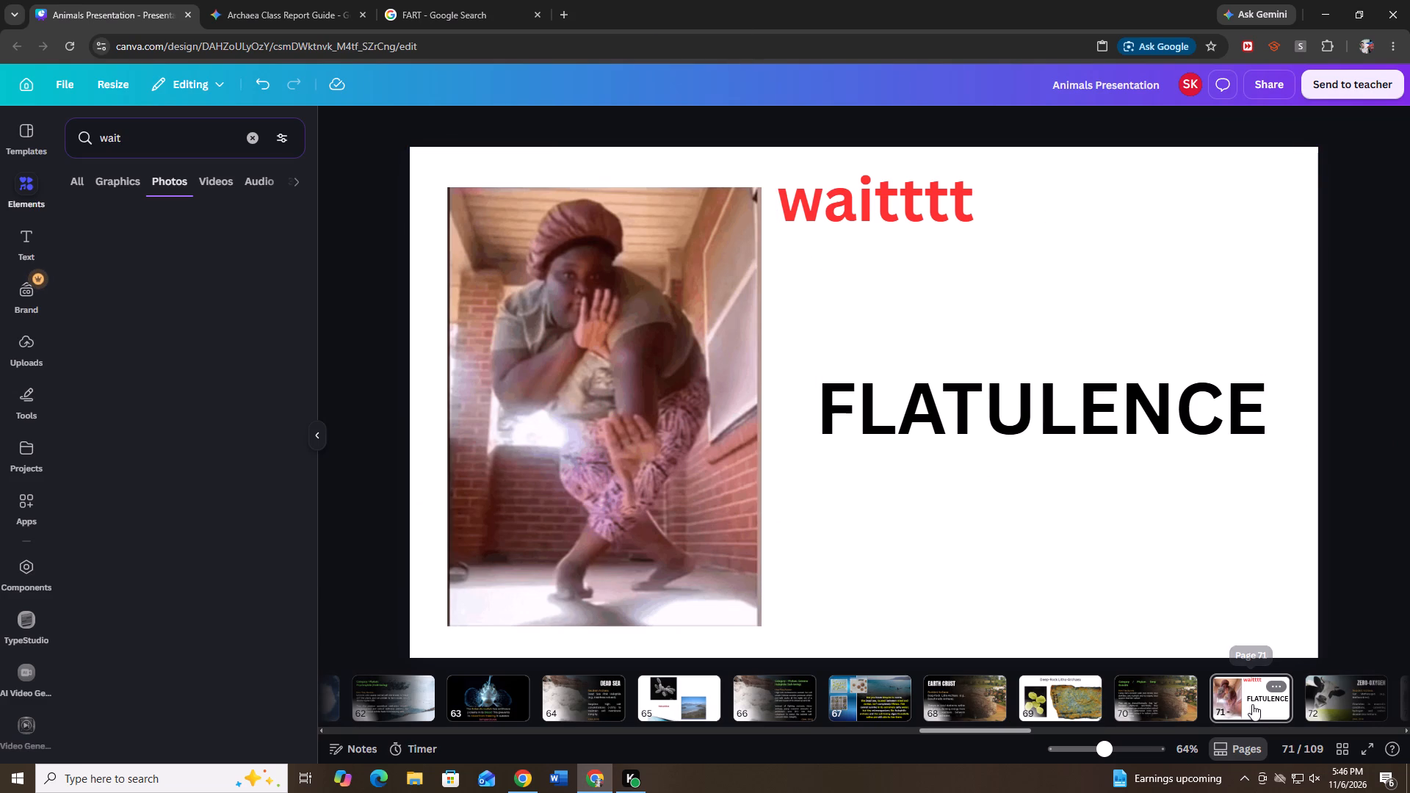
pyautogui.hotkey('ctrl', 'd')
pyautogui.click(1268, 702)
pyautogui.hotkey('ctrl', 'd')
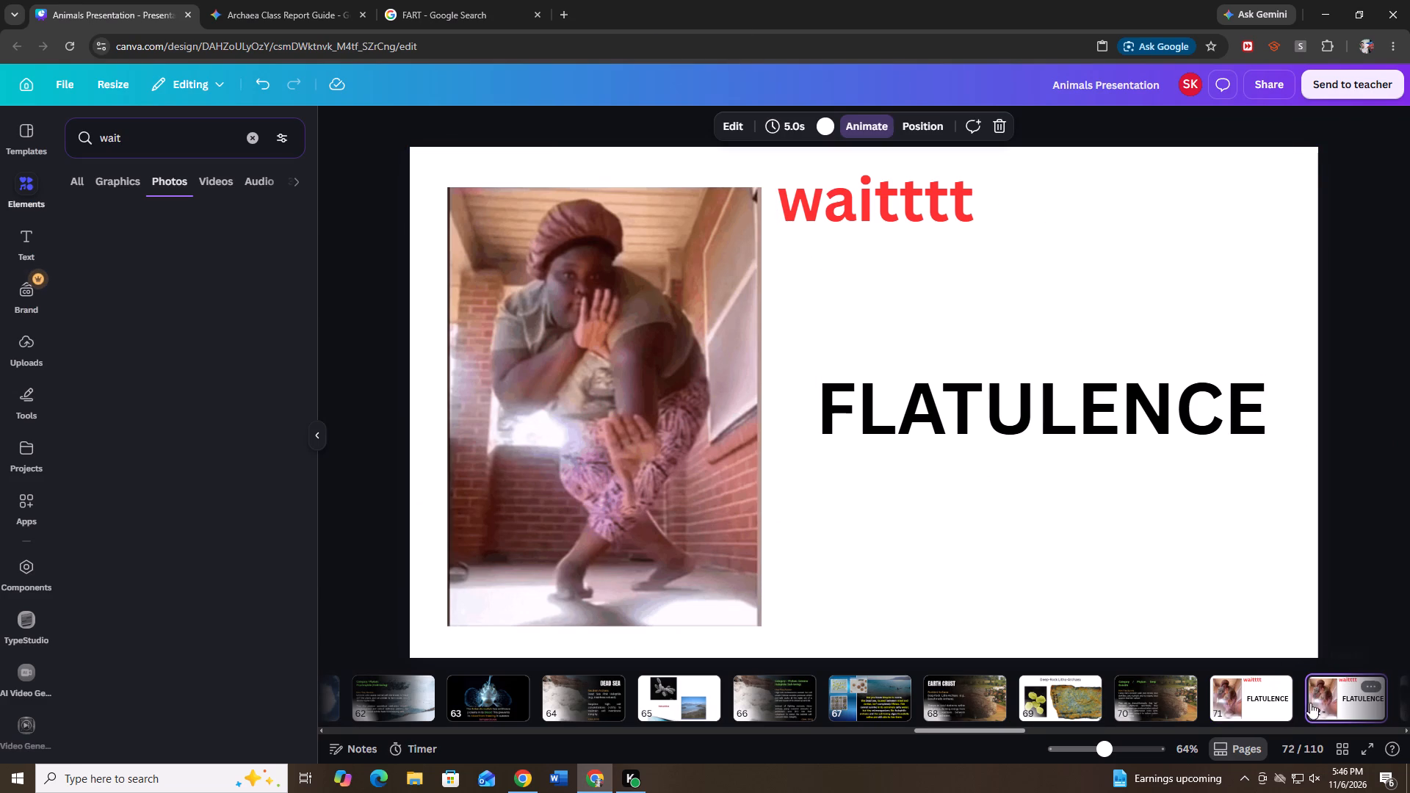
# Paste the farting-person silhouette on slide 72 and place it below the end of the word "FLATULENCE", near the slide's bottom corner.
pyautogui.click(1320, 700)
pyautogui.hotkey('ctrl', 'v')
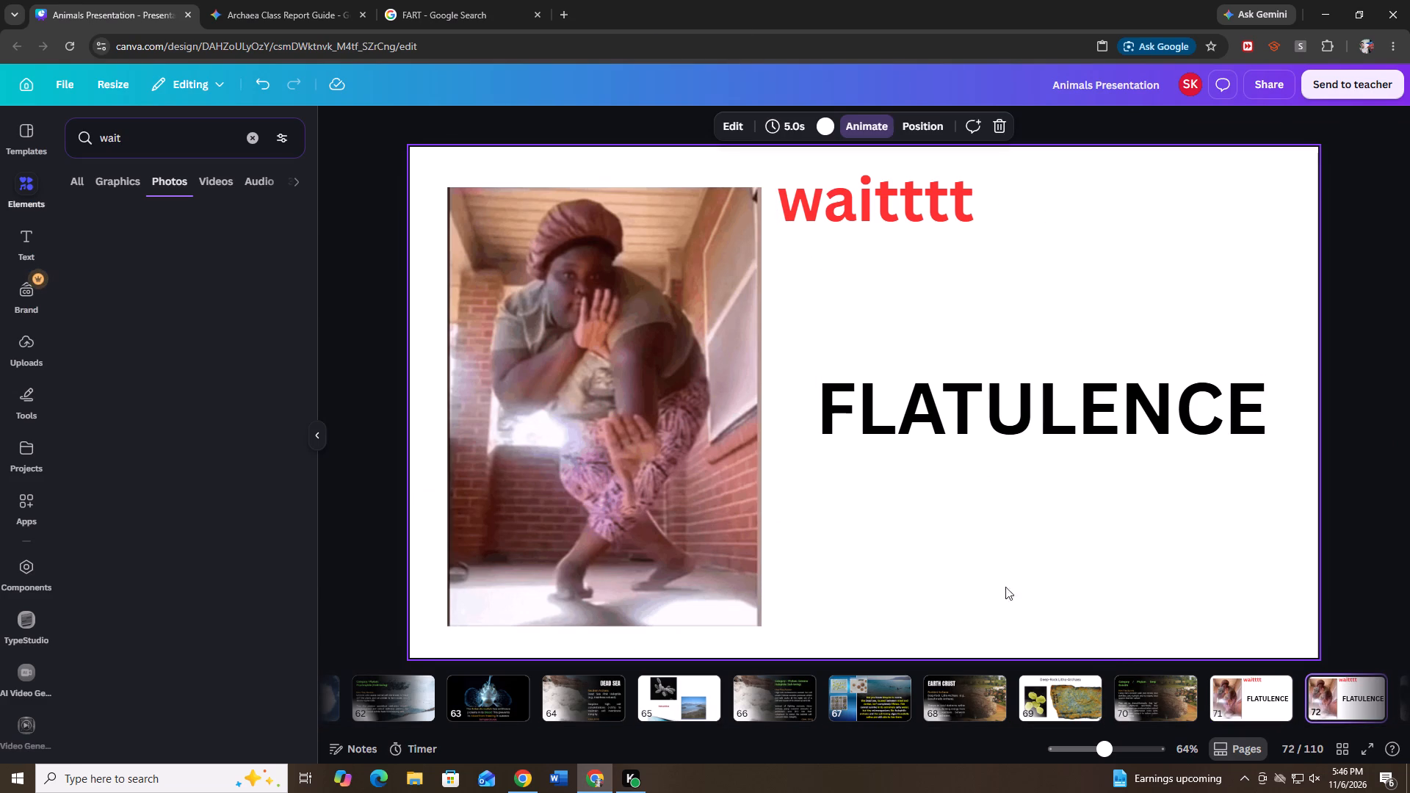
pyautogui.moveTo(829, 369); pyautogui.dragTo(1122, 513)
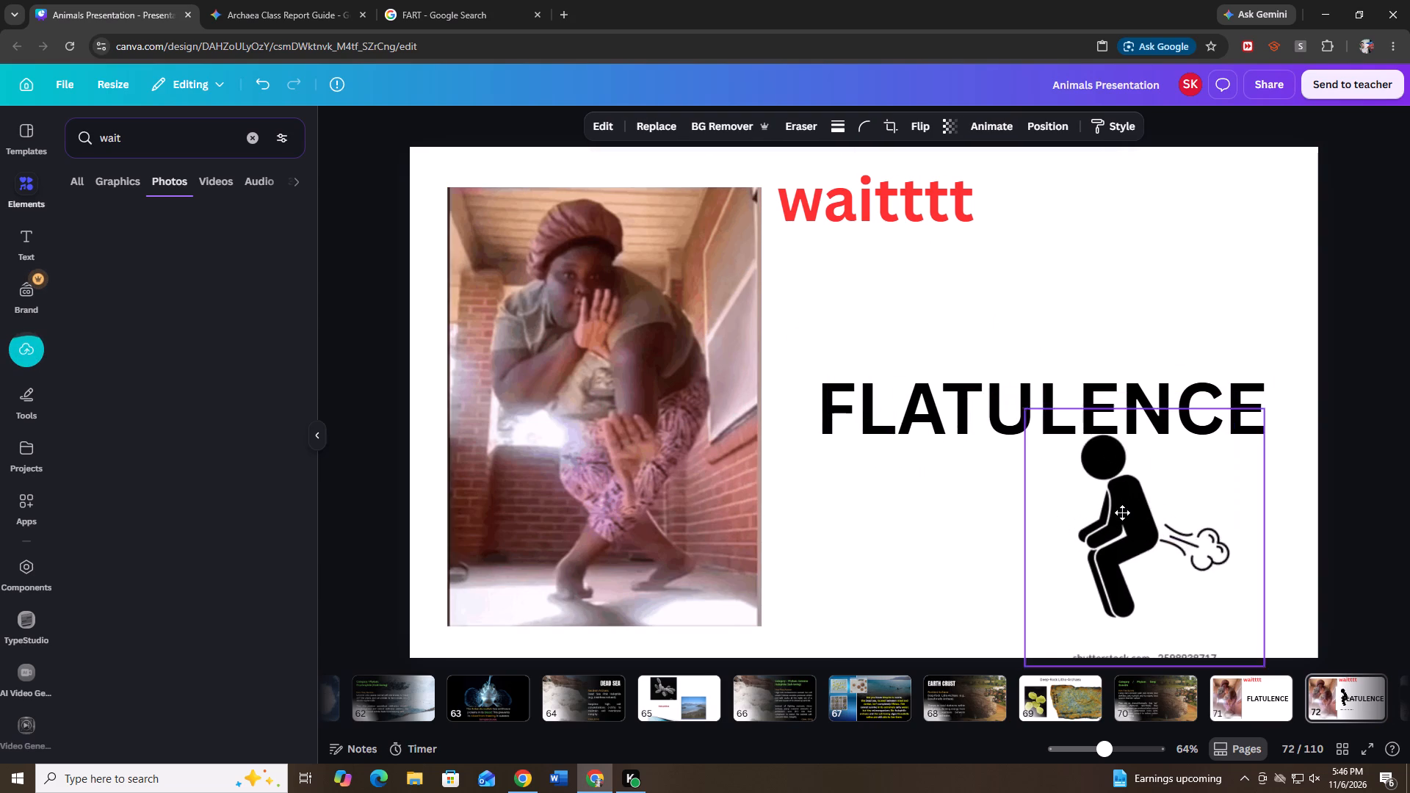
pyautogui.moveTo(1122, 513); pyautogui.dragTo(1166, 532)
pyautogui.doubleClick(1350, 530)
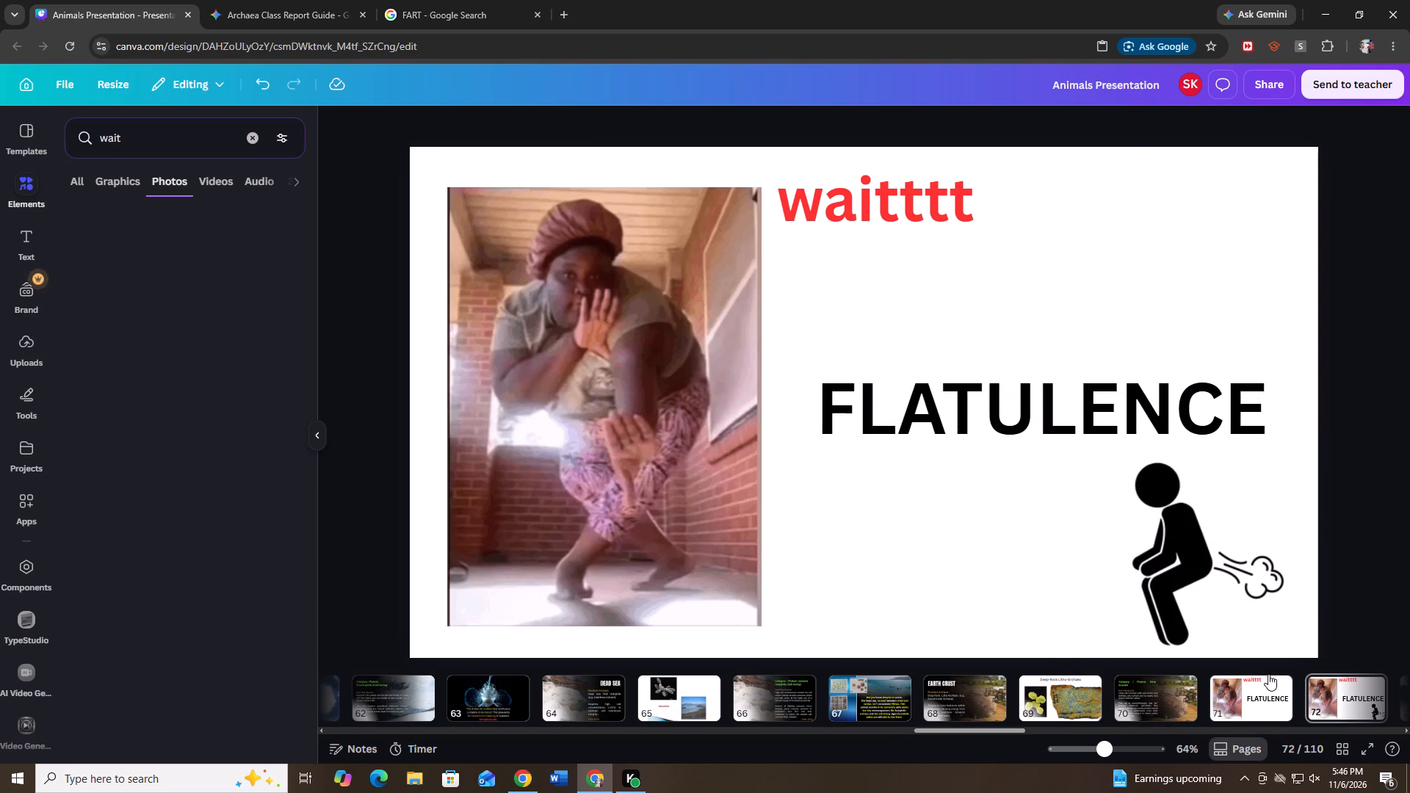
# Copy slide 71, the FLATULENCE slide without the silhouette.
pyautogui.click(1260, 697)
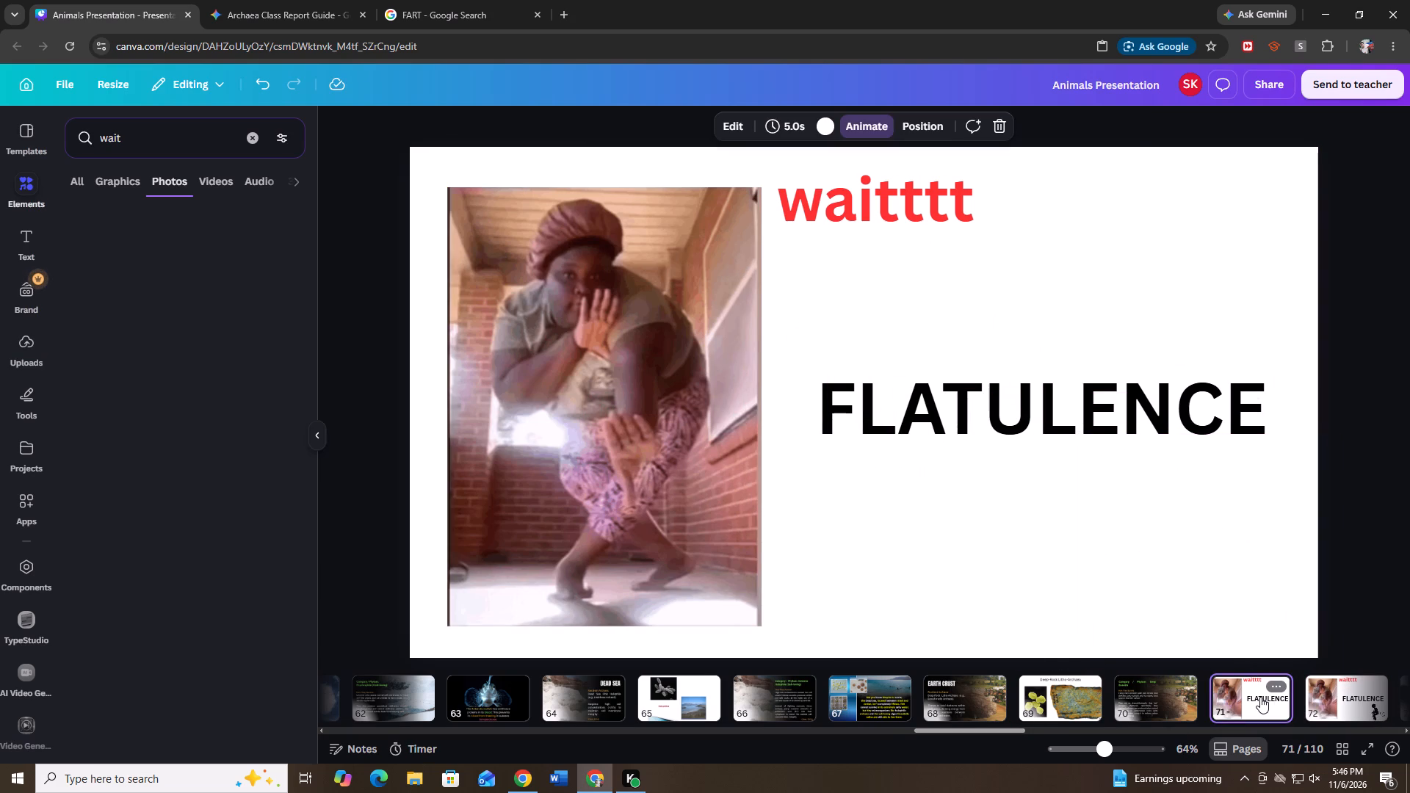
pyautogui.hotkey('ctrl', 'c')
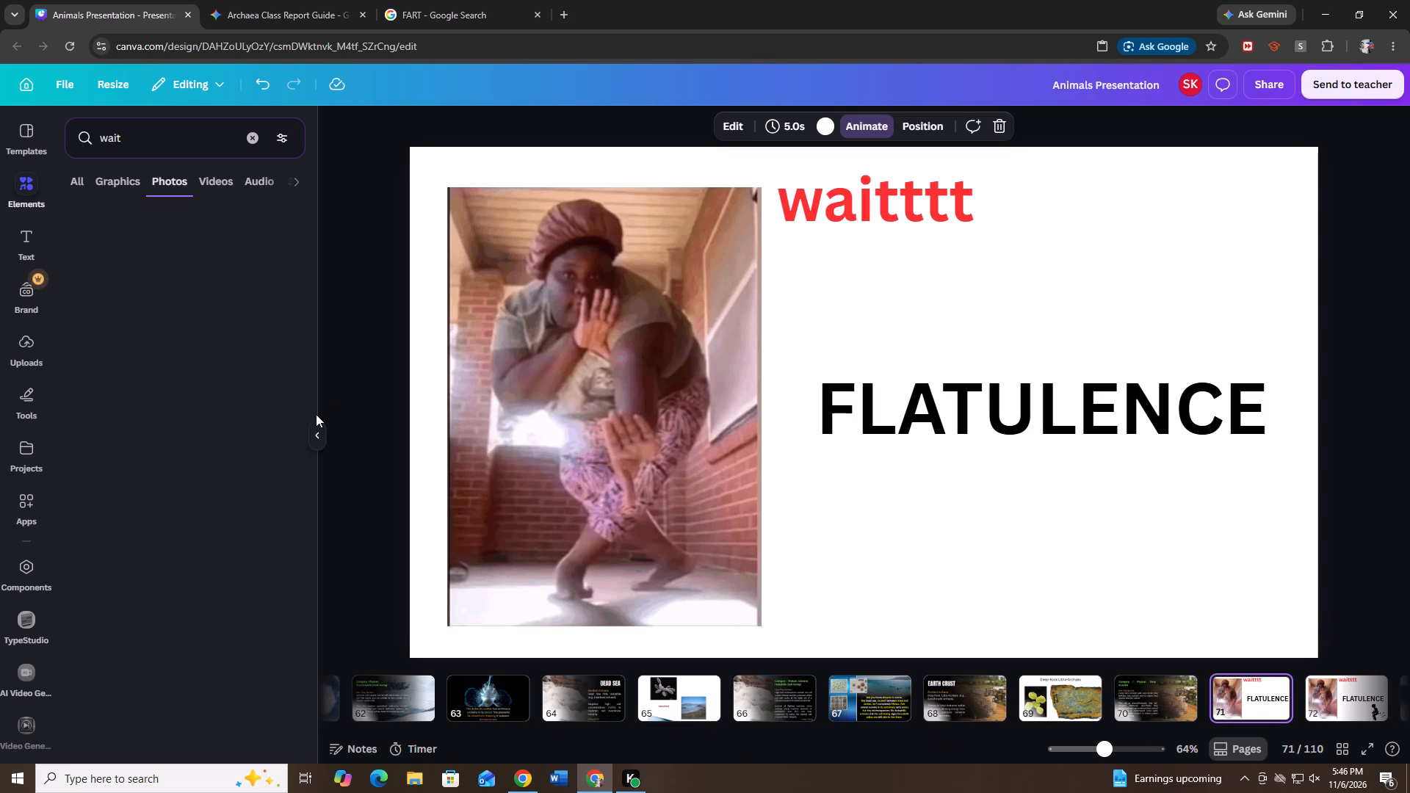
# Look through the slides from 71 to "Are Archaea Dangerous?" on slide 84, and go back to slide 71.
pyautogui.click(316, 427)
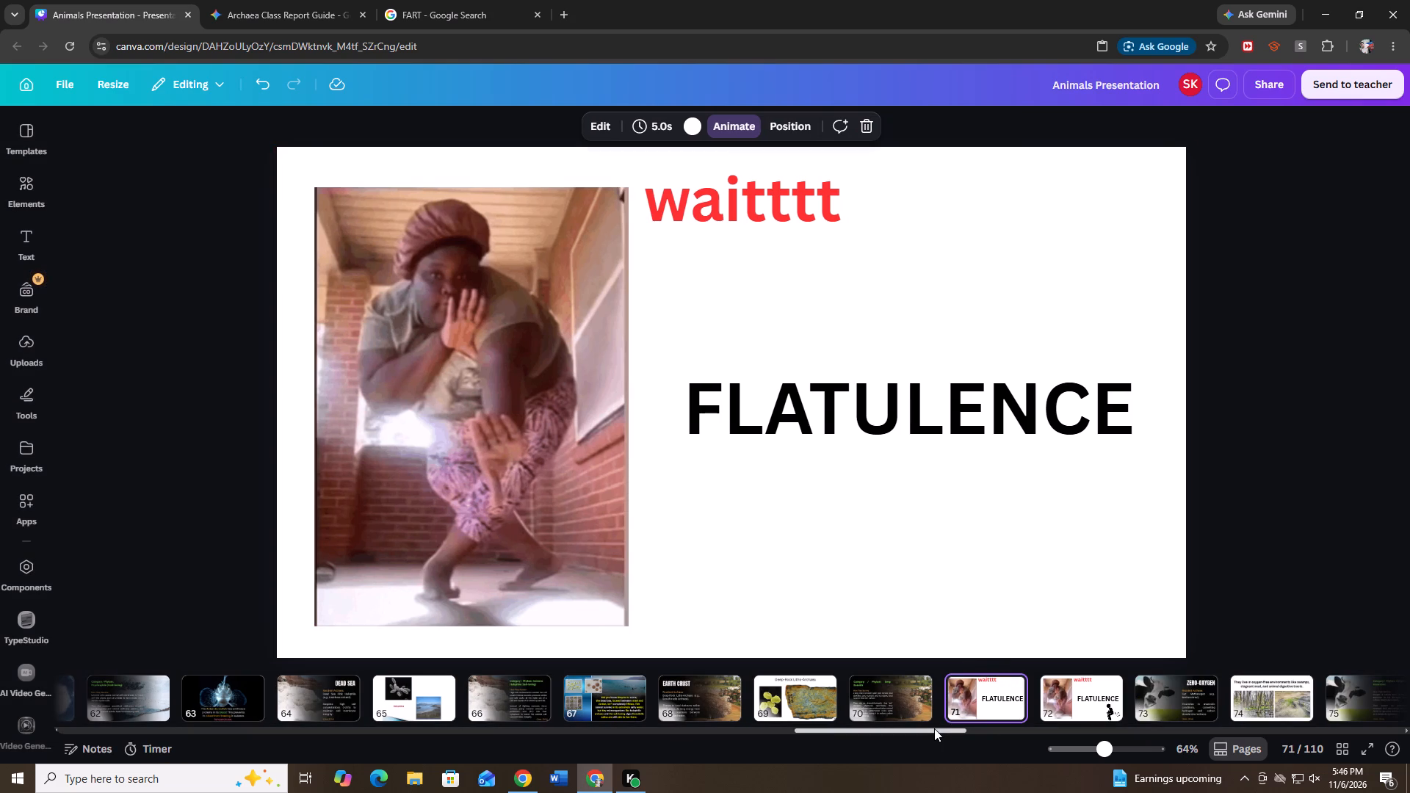
pyautogui.click(934, 728)
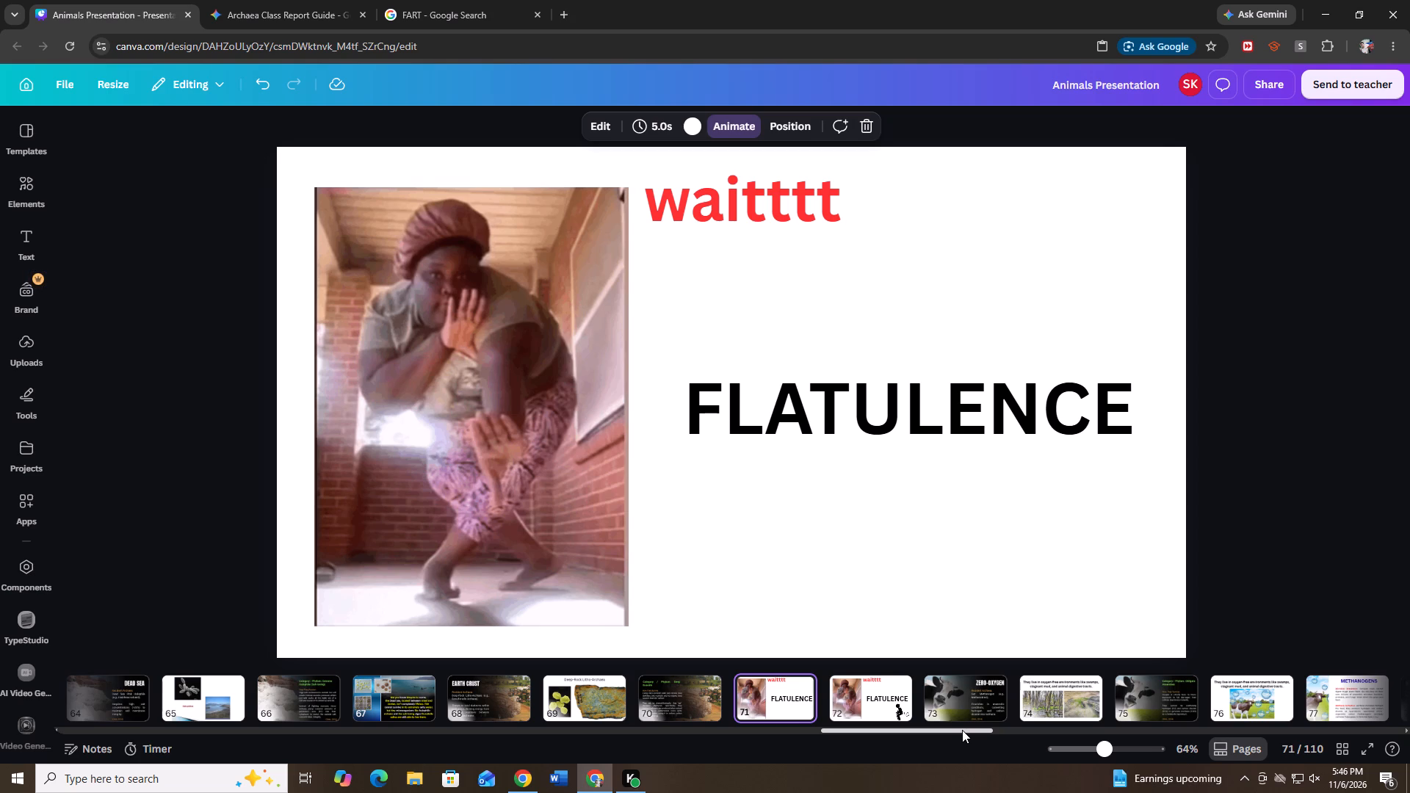
pyautogui.moveTo(962, 730); pyautogui.dragTo(980, 731)
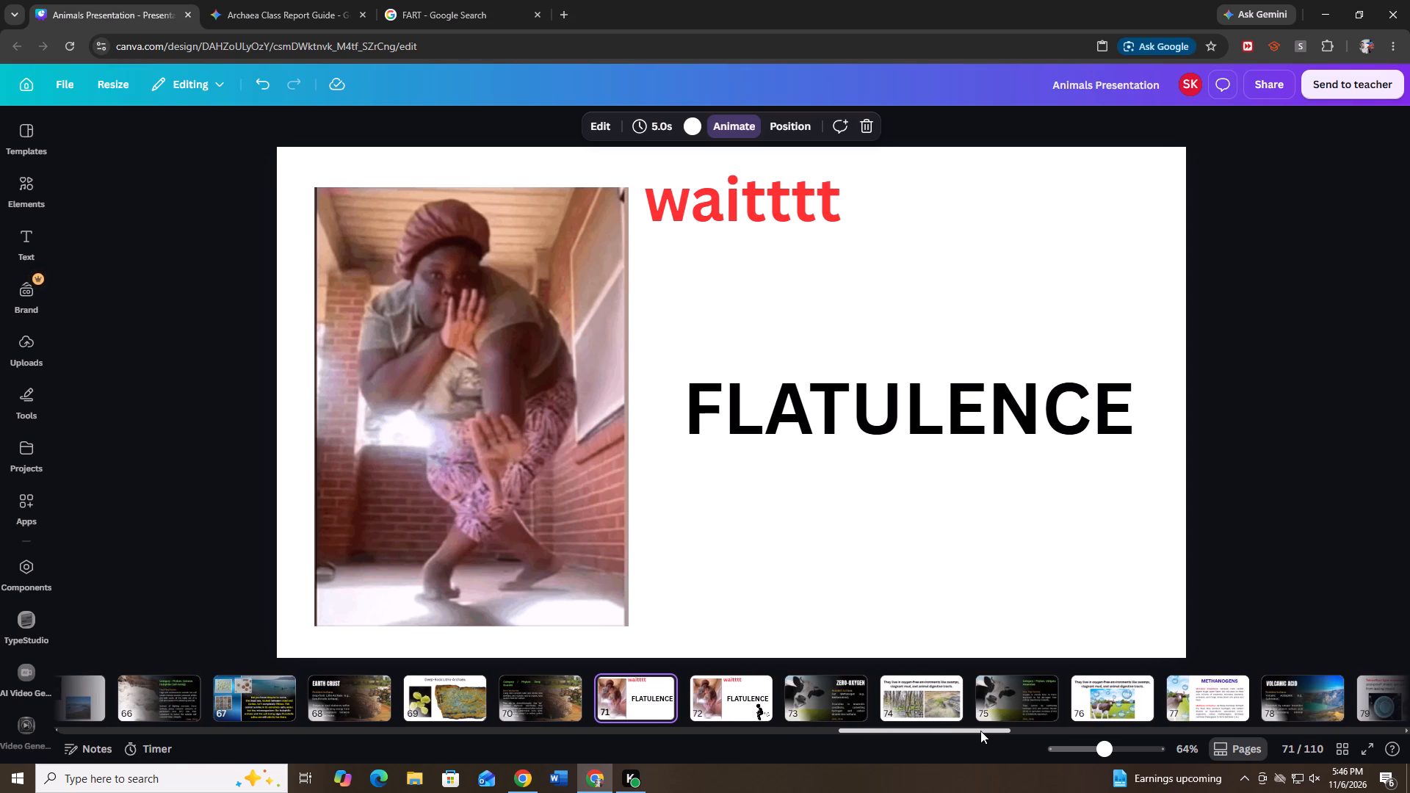
pyautogui.moveTo(980, 731); pyautogui.dragTo(997, 737)
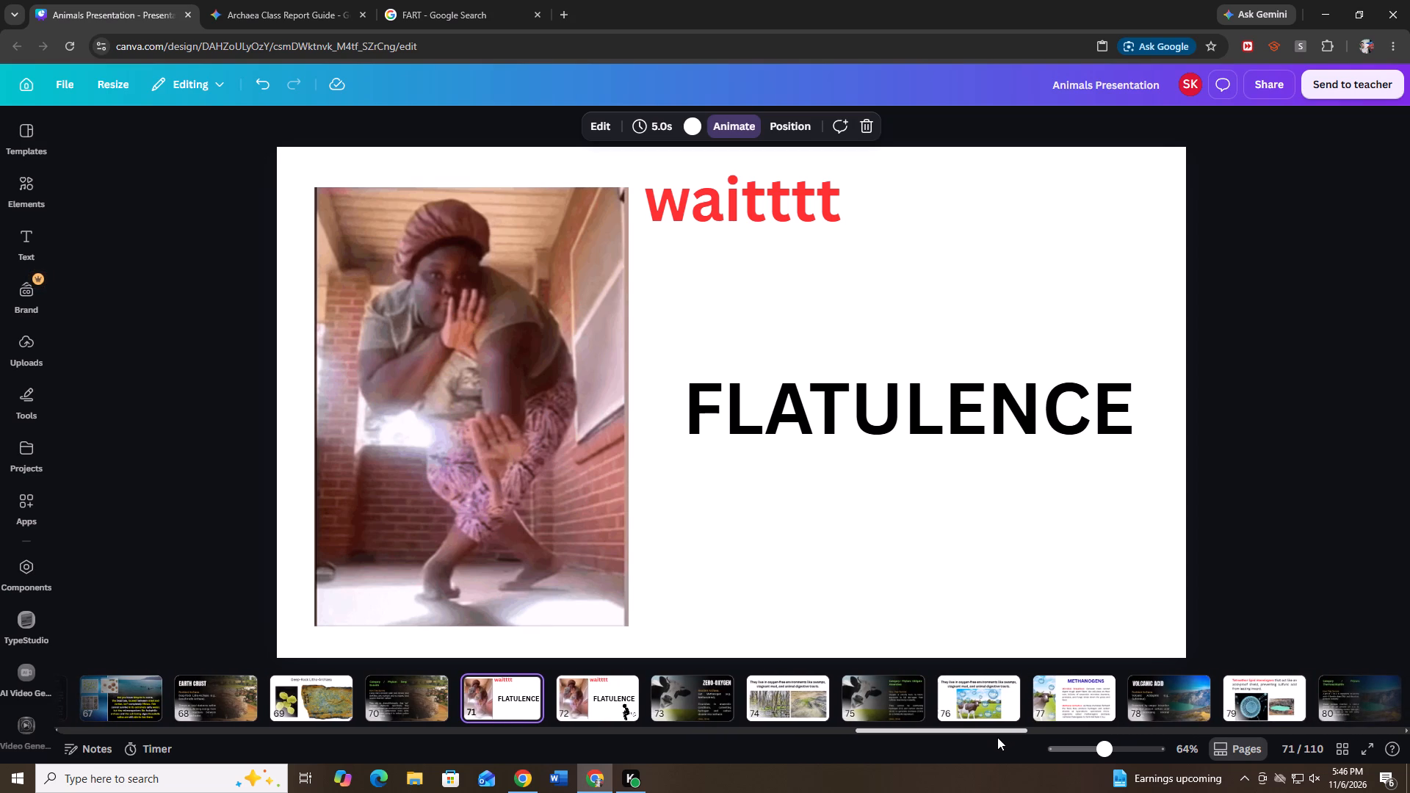
pyautogui.moveTo(997, 737); pyautogui.dragTo(1014, 743)
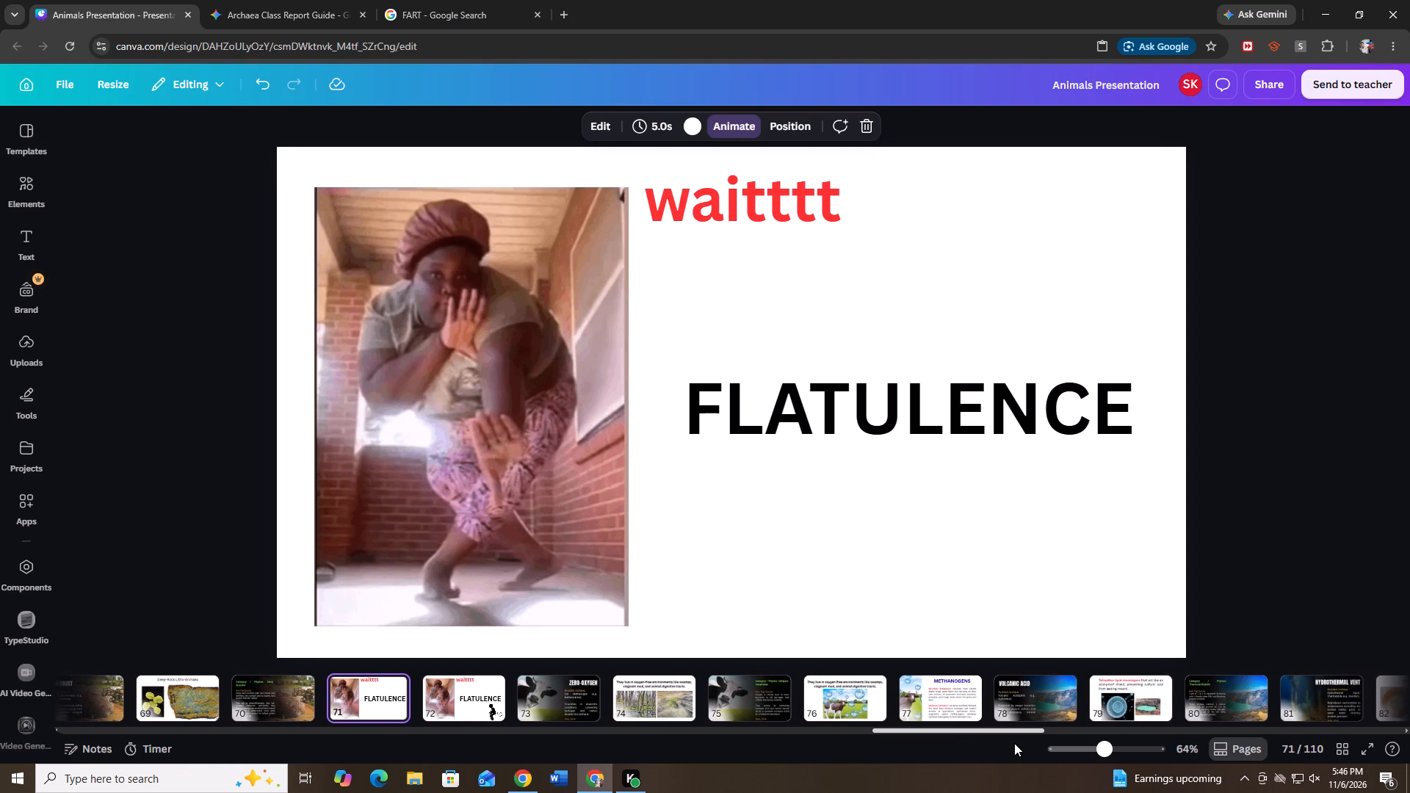
pyautogui.moveTo(1014, 743); pyautogui.dragTo(1015, 744)
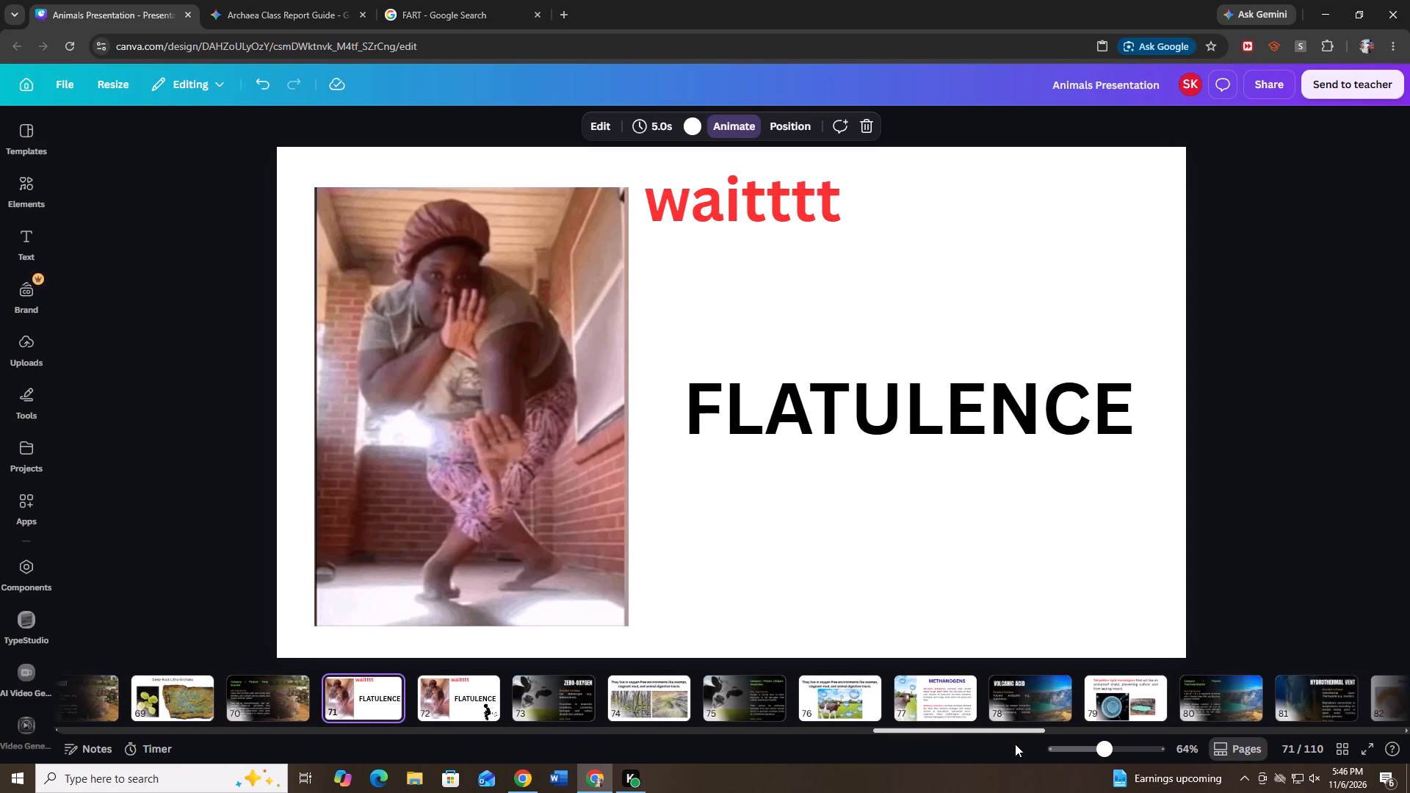
pyautogui.moveTo(1015, 744); pyautogui.dragTo(1052, 745)
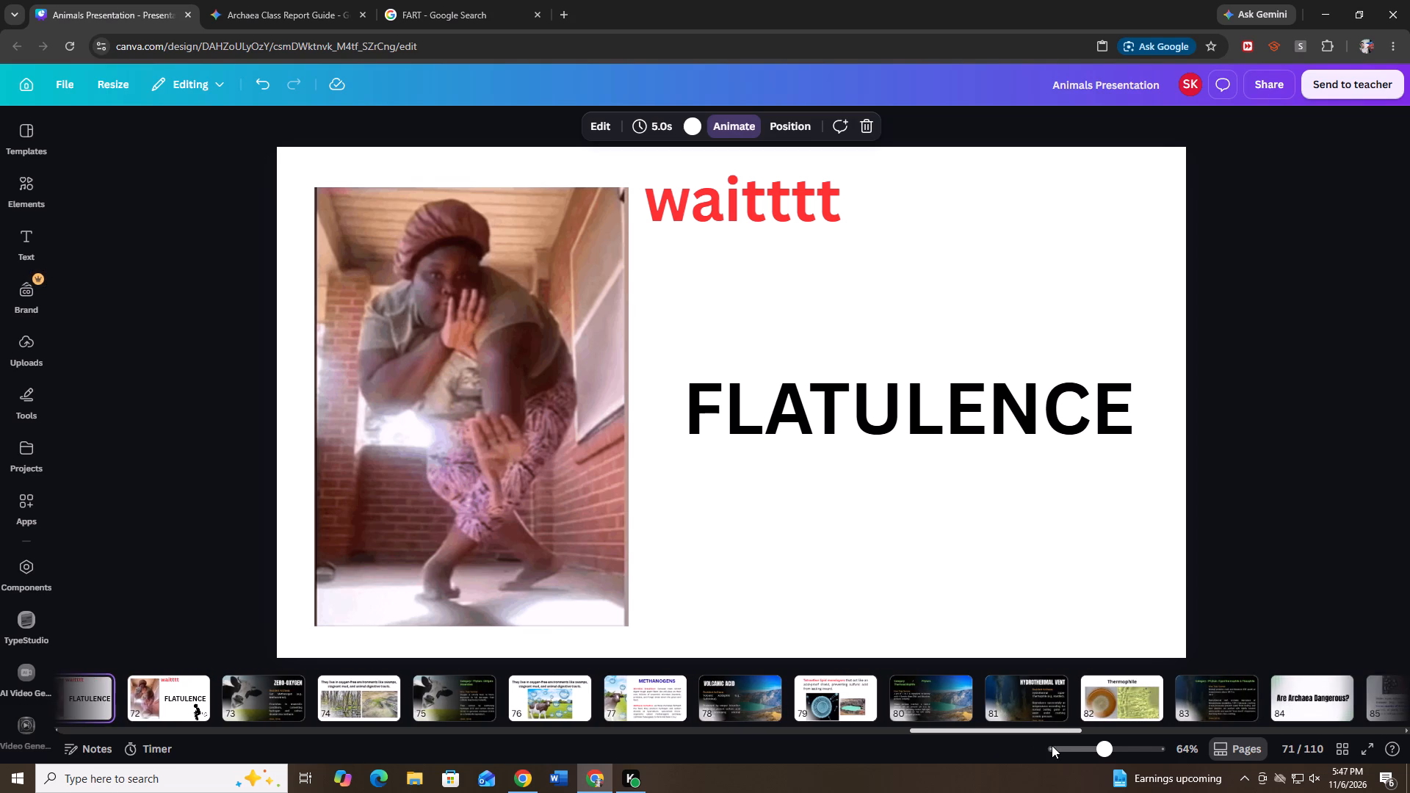
pyautogui.moveTo(1052, 745); pyautogui.dragTo(1088, 745)
pyautogui.click(1017, 710)
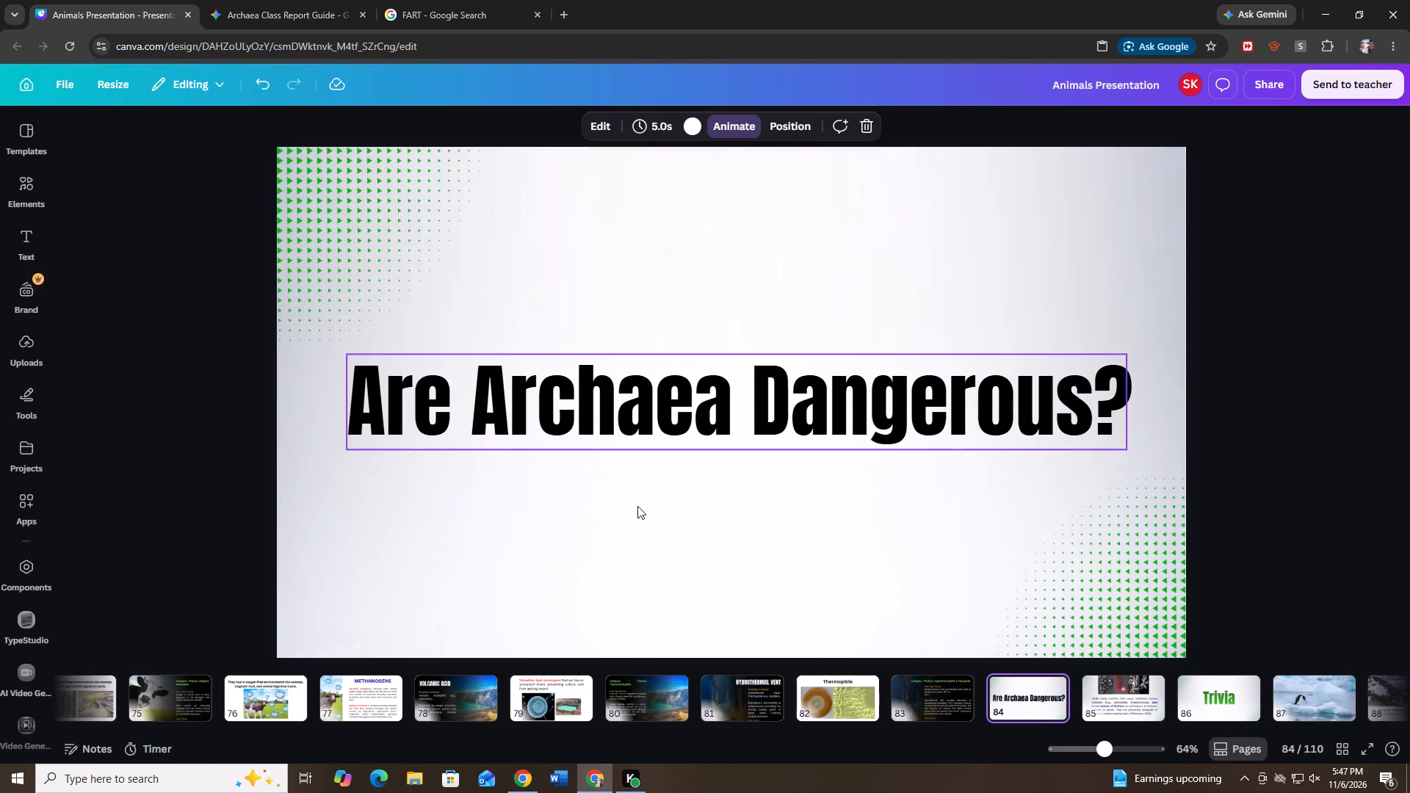
pyautogui.moveTo(1080, 728); pyautogui.dragTo(1037, 734)
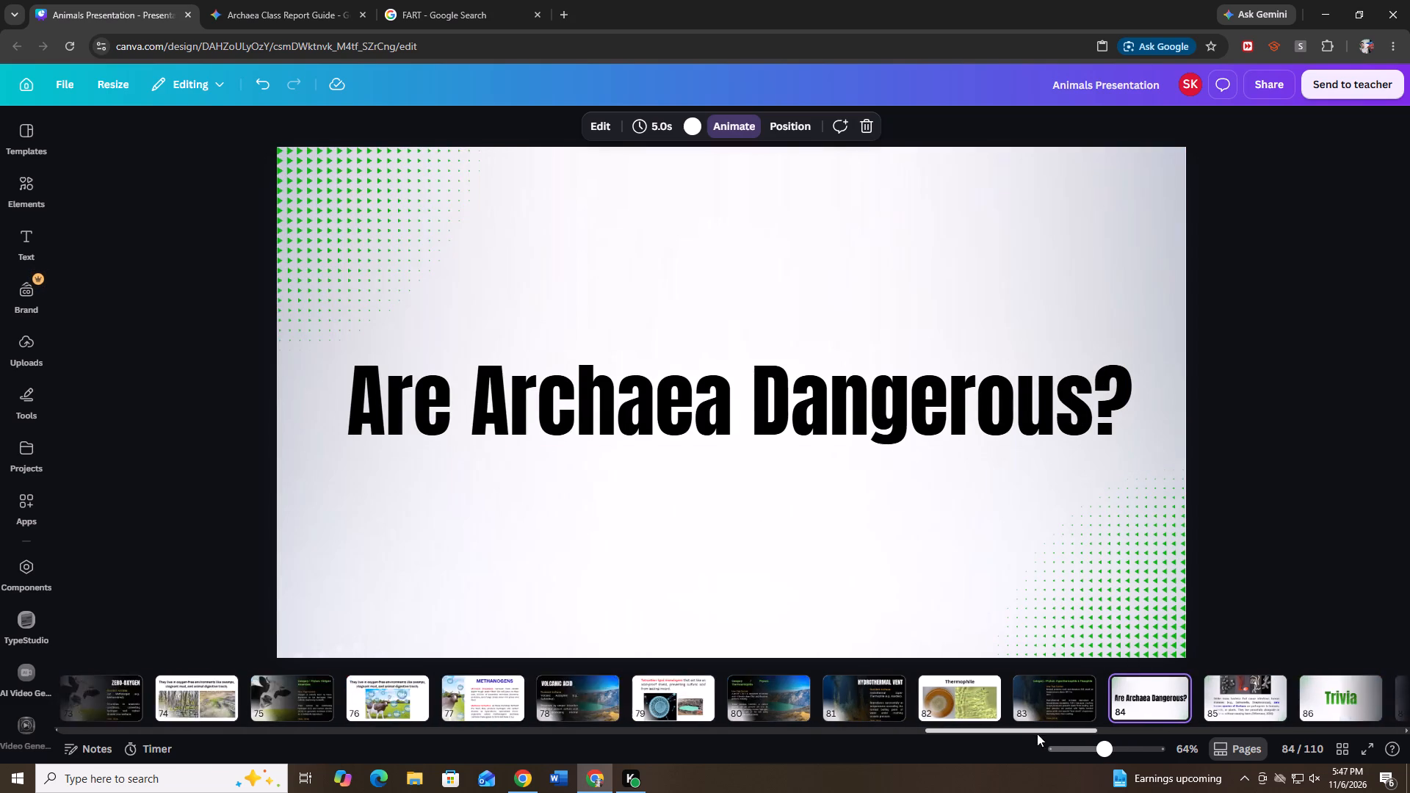
pyautogui.moveTo(1037, 734); pyautogui.dragTo(981, 736)
pyautogui.click(555, 712)
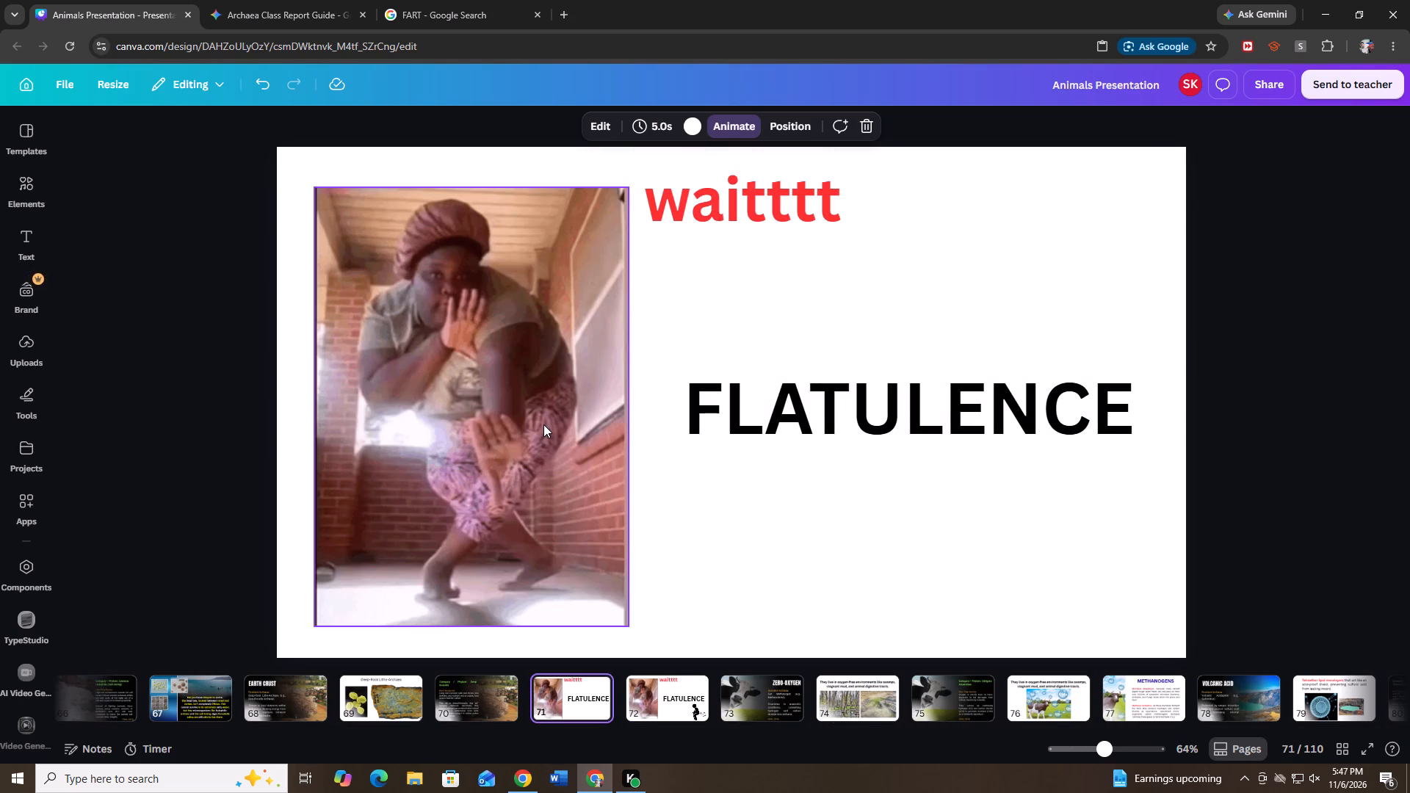
# Copy the crouching-woman photo and the "waitttt" text from slide 71 and paste them onto slide 84, "Are Archaea Dangerous?".
pyautogui.keyDown('shift'); pyautogui.click(543, 424); pyautogui.keyUp('shift')
pyautogui.keyDown('shift'); pyautogui.click(729, 218); pyautogui.keyUp('shift')
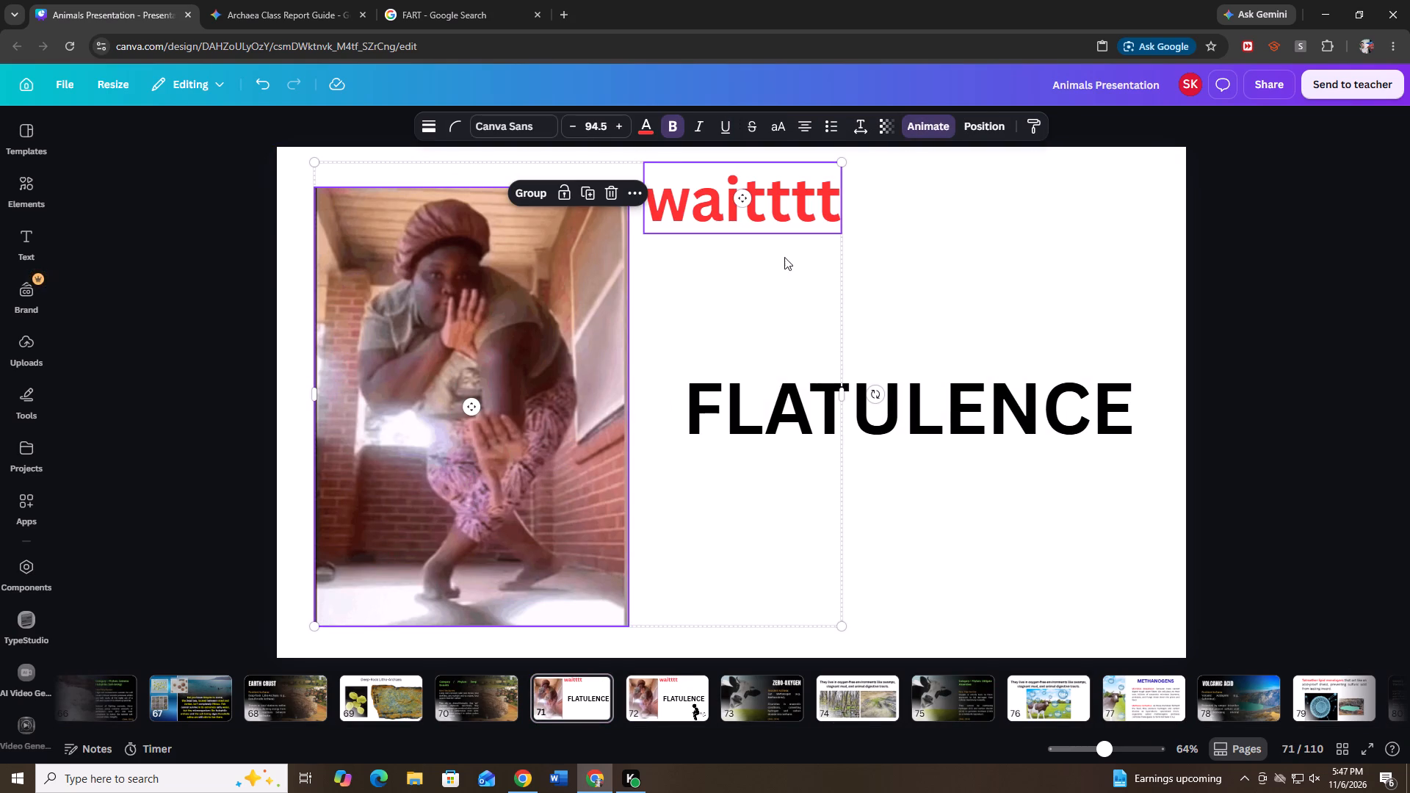
pyautogui.hotkey('ctrl', 'c')
pyautogui.moveTo(961, 732); pyautogui.dragTo(1057, 725)
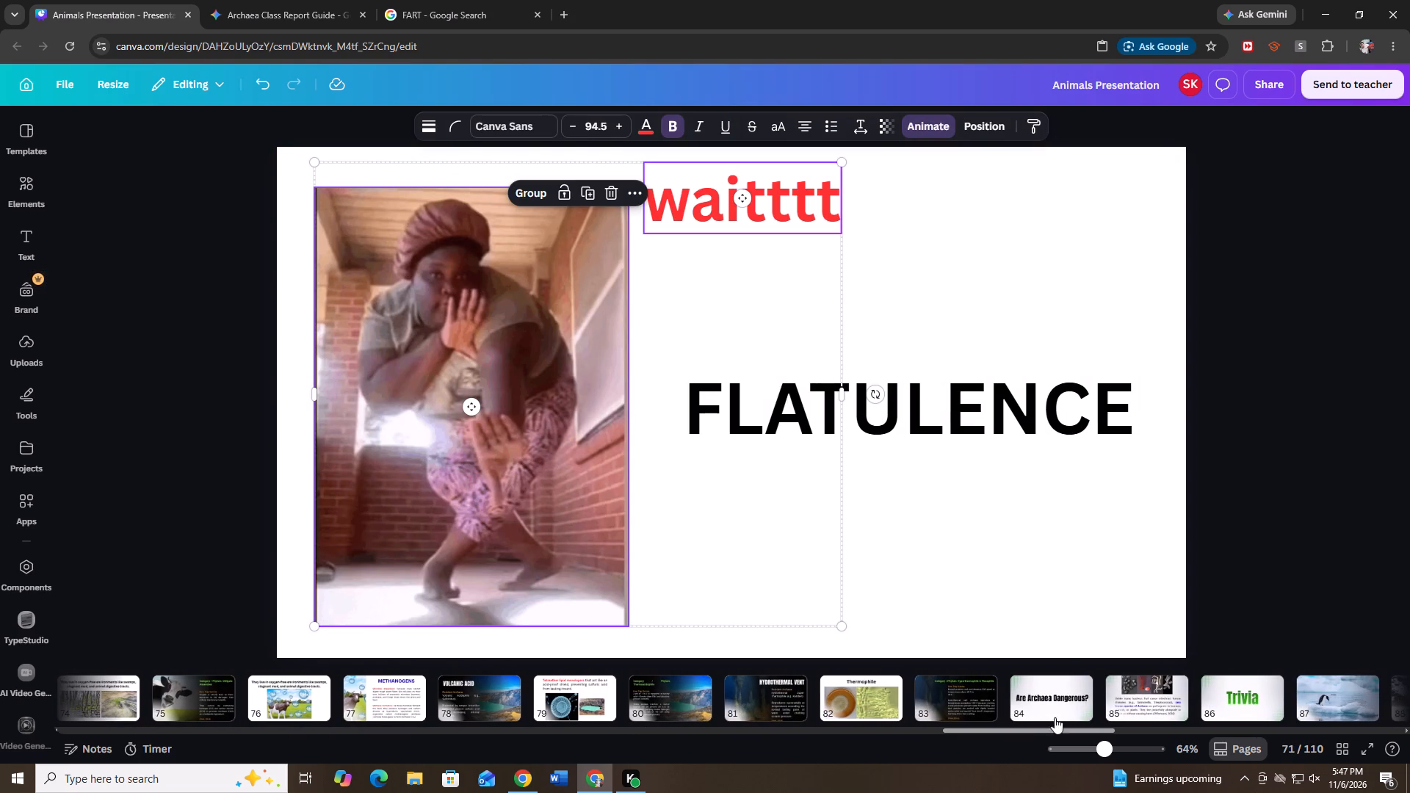
pyautogui.click(1054, 700)
pyautogui.hotkey('ctrl', 'v')
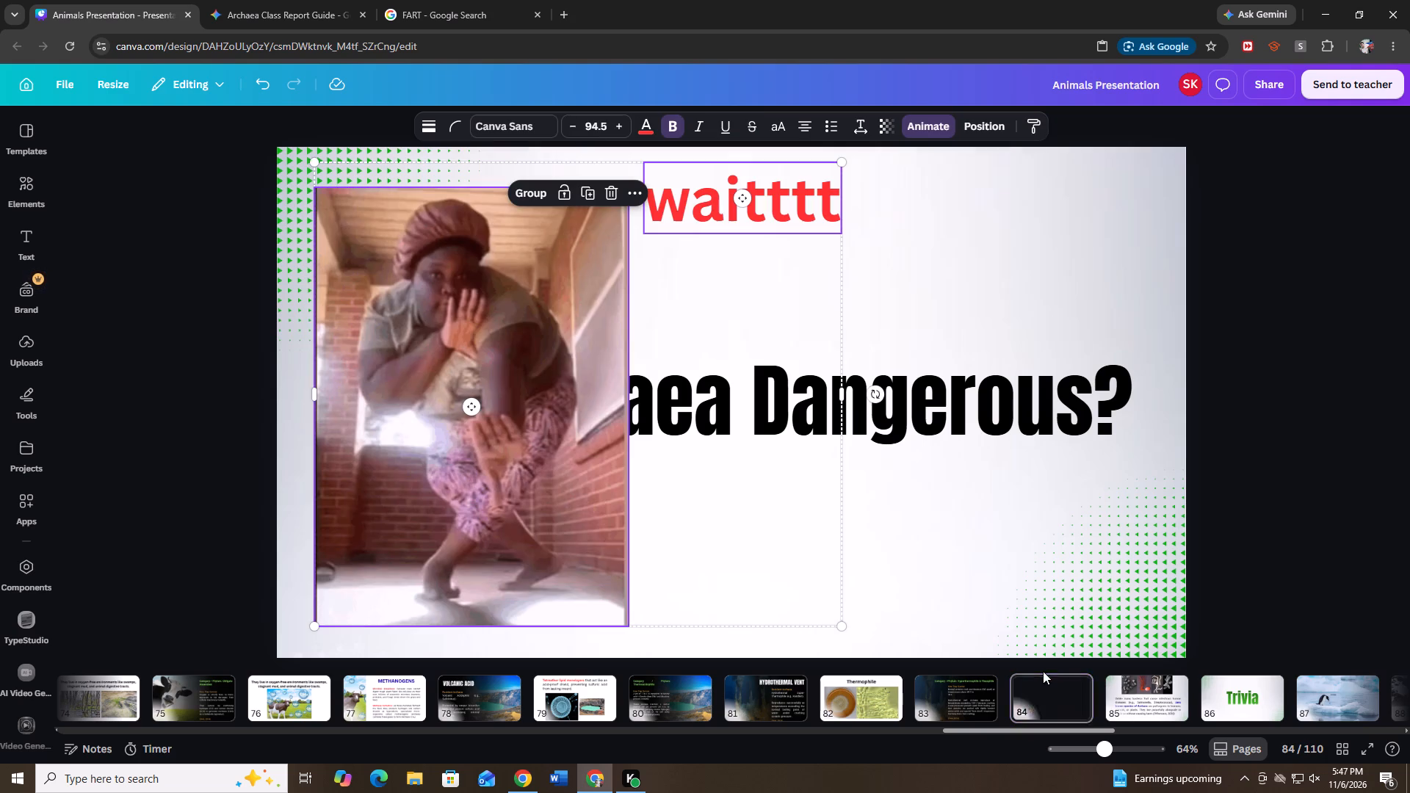
# Scale the pasted photo and text down together to text size about 64.2 and place them near slide 84's upper-left corner.
pyautogui.click(844, 629)
pyautogui.moveTo(844, 629); pyautogui.dragTo(795, 603)
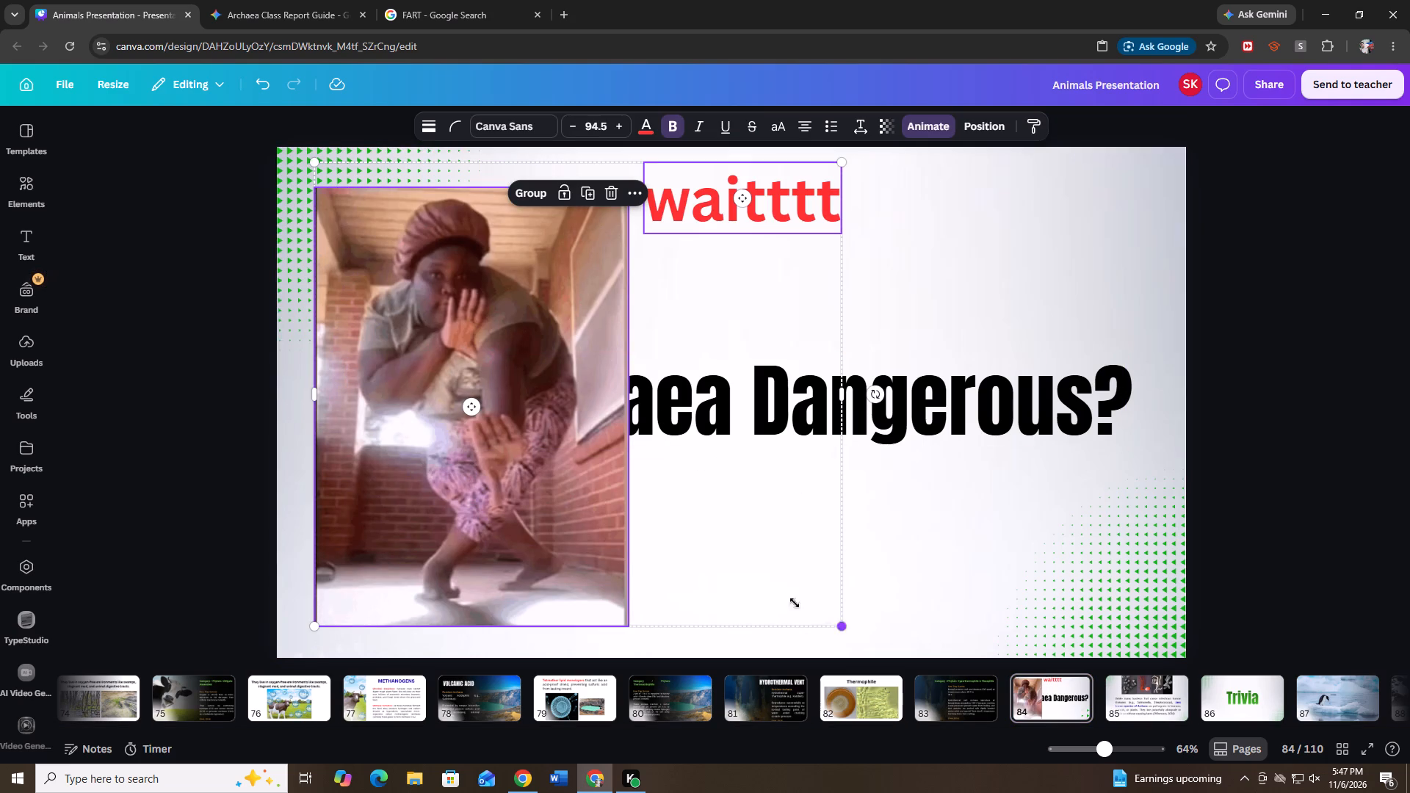
pyautogui.moveTo(795, 603); pyautogui.dragTo(631, 530)
pyautogui.moveTo(478, 320); pyautogui.dragTo(352, 310)
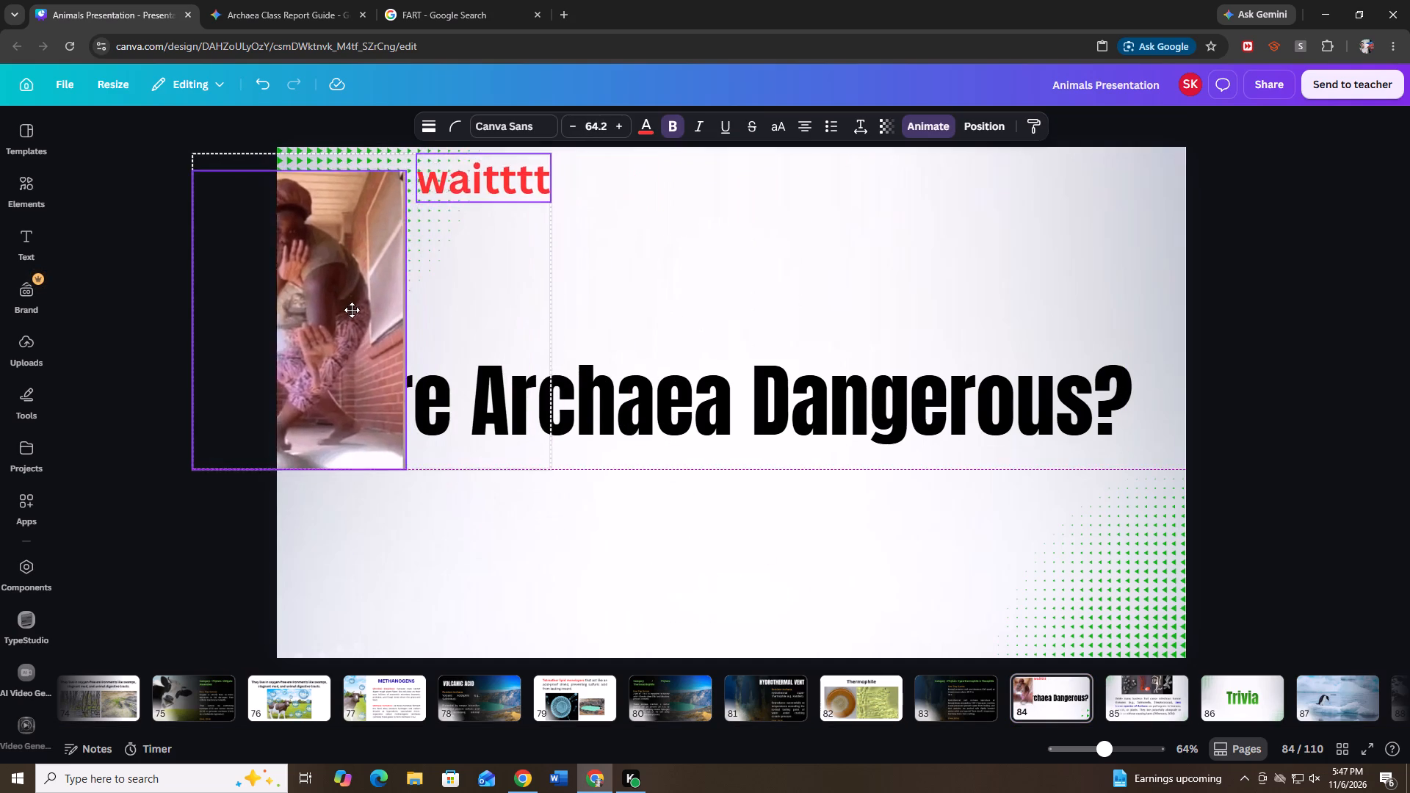
pyautogui.moveTo(352, 310); pyautogui.dragTo(427, 331)
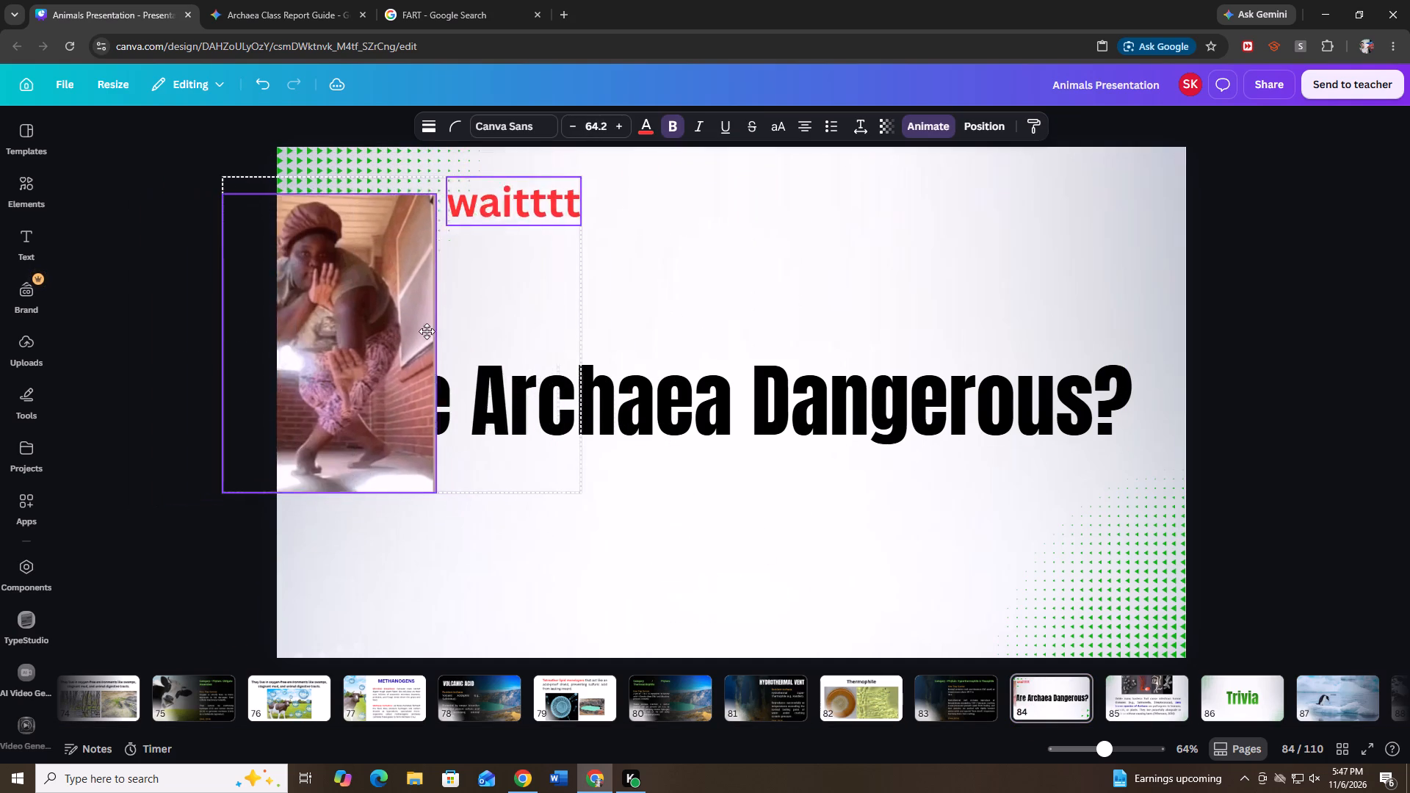
pyautogui.moveTo(427, 331); pyautogui.dragTo(487, 319)
pyautogui.click(1219, 304)
# Enlarge the photo alone to about 620 × 868 px, place it below "waitttt", and send it backward behind the title.
pyautogui.click(518, 309)
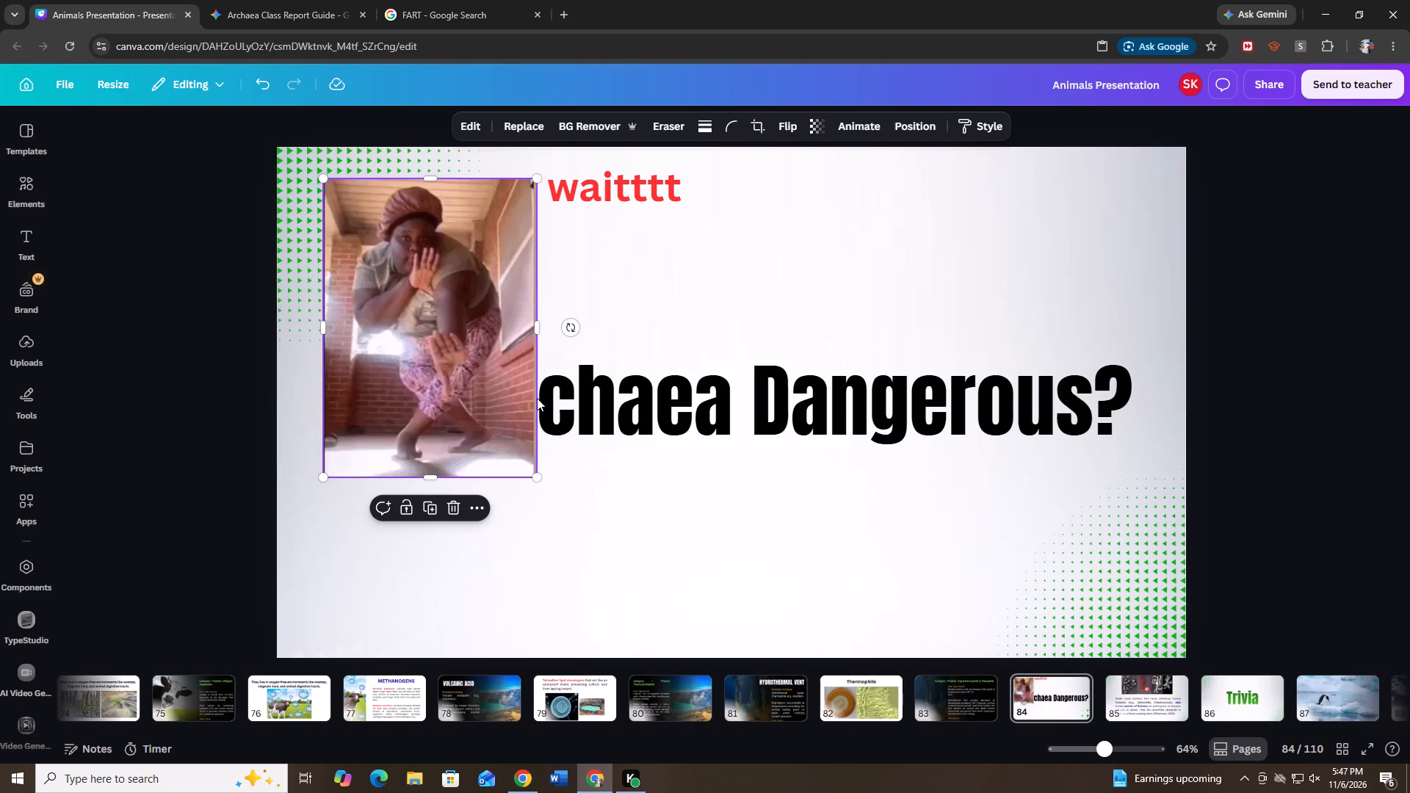
pyautogui.moveTo(536, 479); pyautogui.dragTo(643, 572)
pyautogui.moveTo(596, 518); pyautogui.dragTo(562, 543)
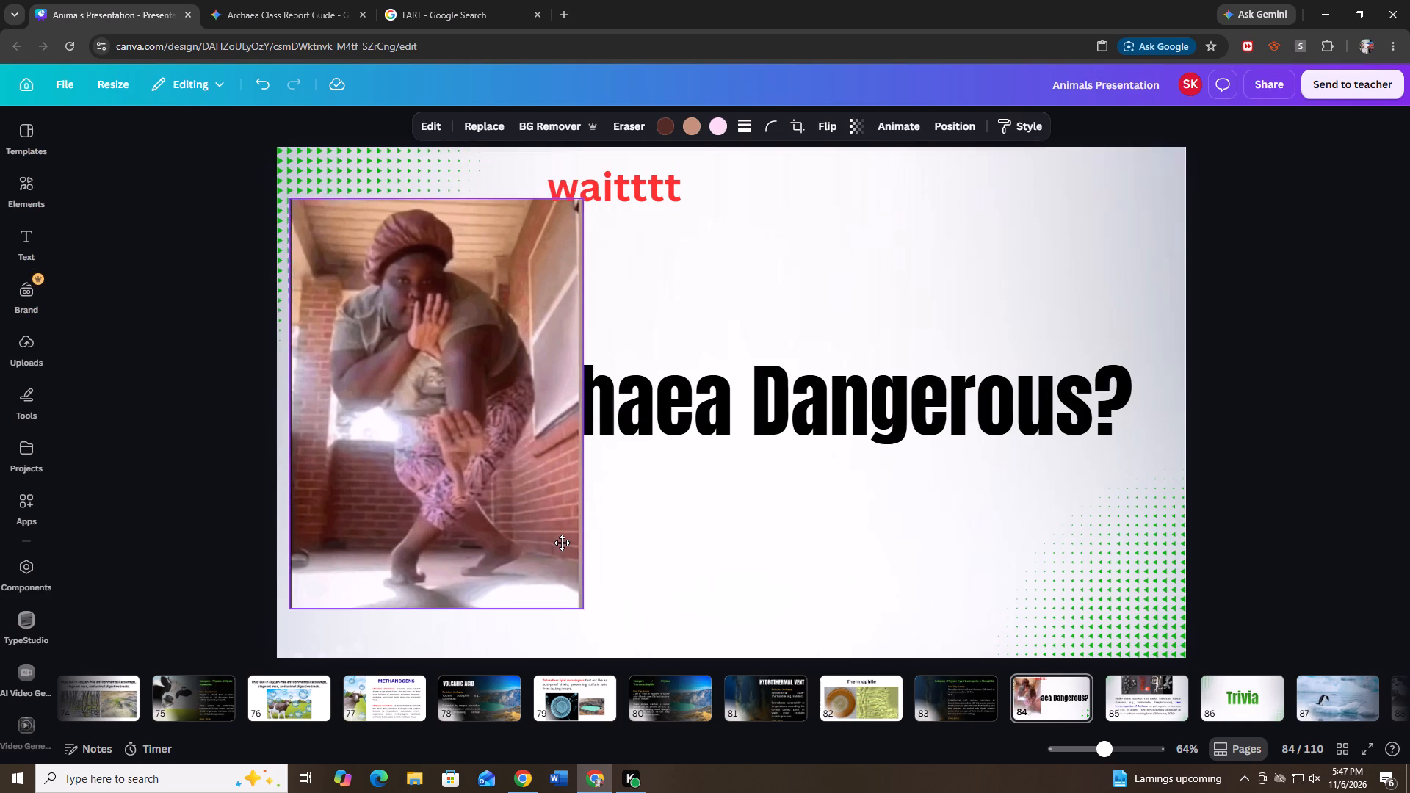
pyautogui.moveTo(562, 543); pyautogui.dragTo(573, 559)
pyautogui.click(947, 121)
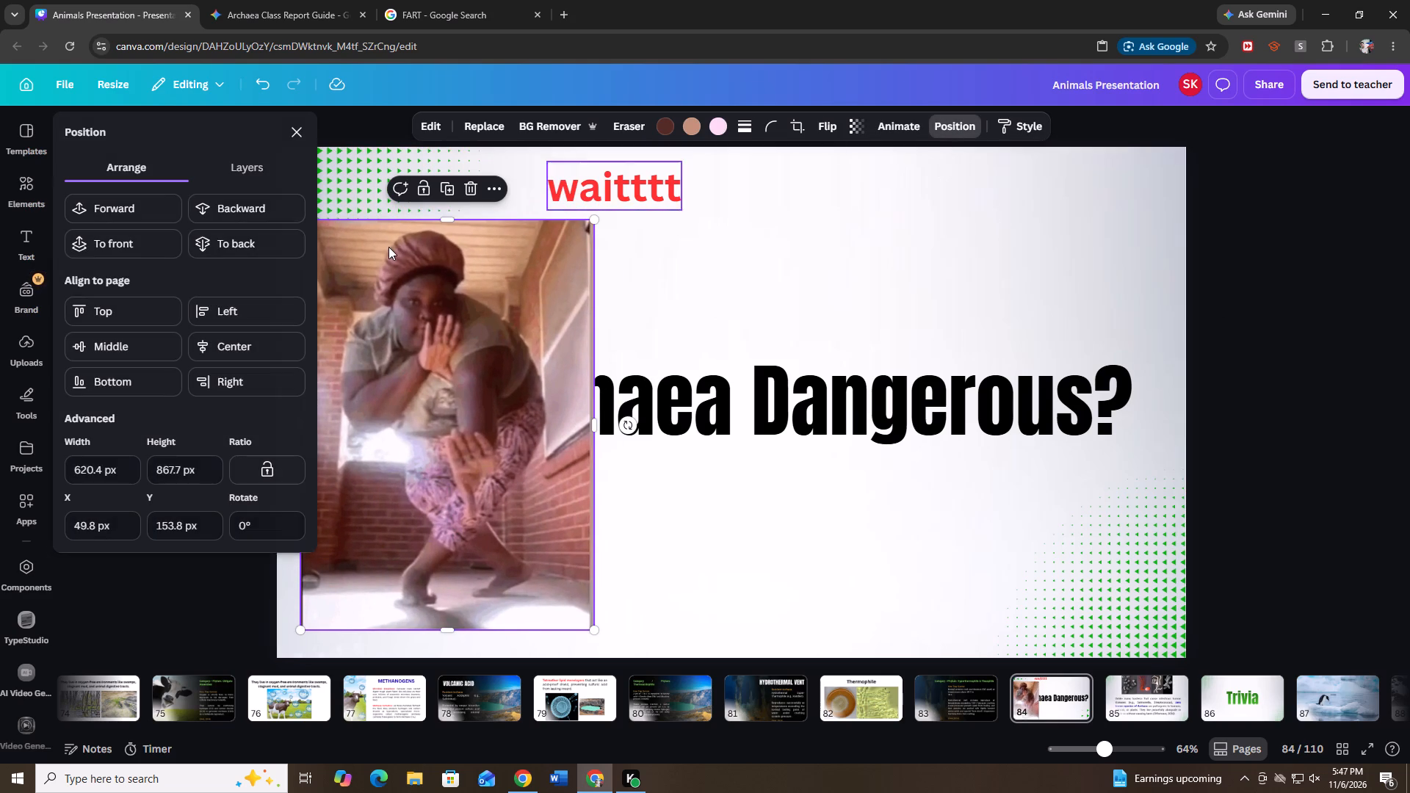
pyautogui.click(280, 219)
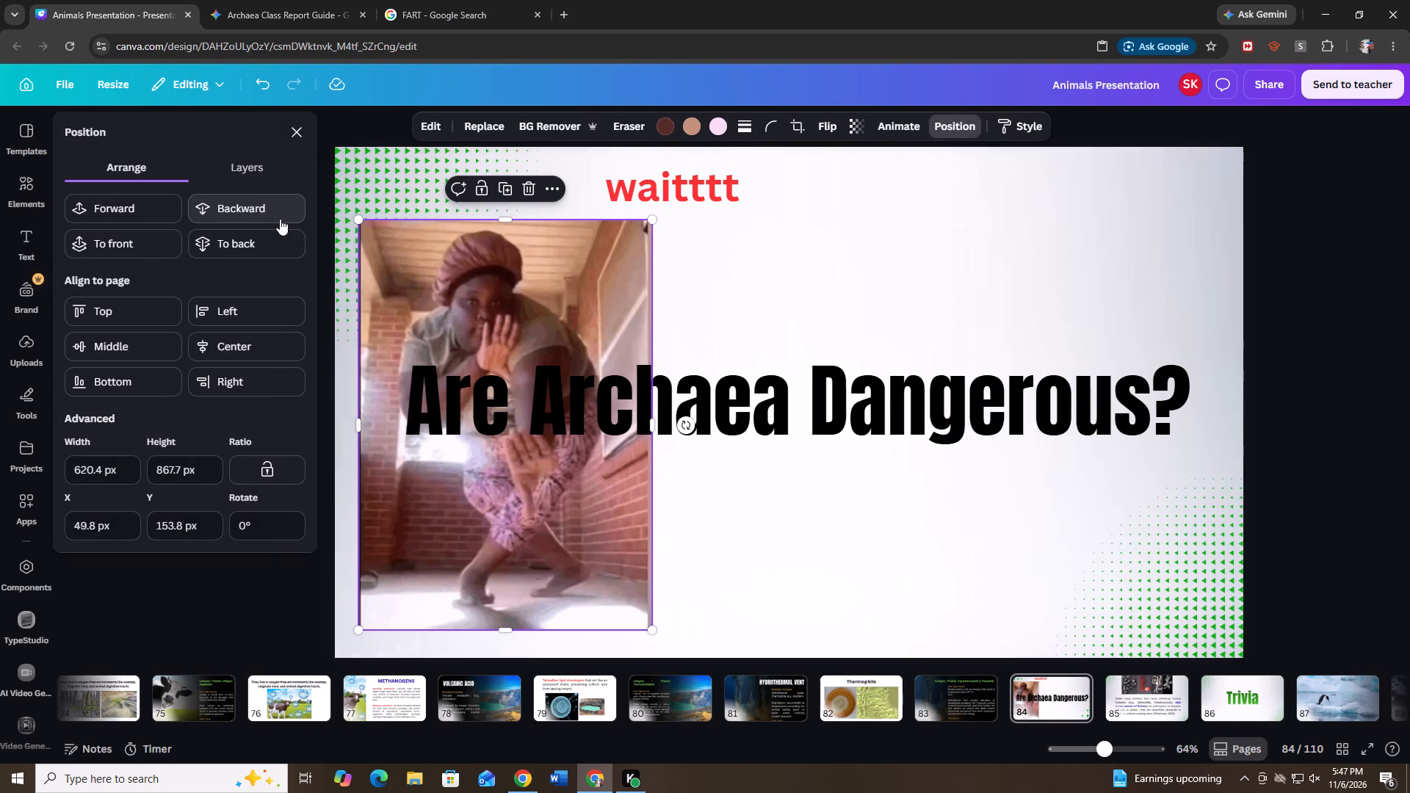
pyautogui.doubleClick(1350, 319)
# Shrink the "Are Archaea Dangerous?" title to about size 82.4 and place it beside the photo, vertically centred on the slide.
pyautogui.click(720, 427)
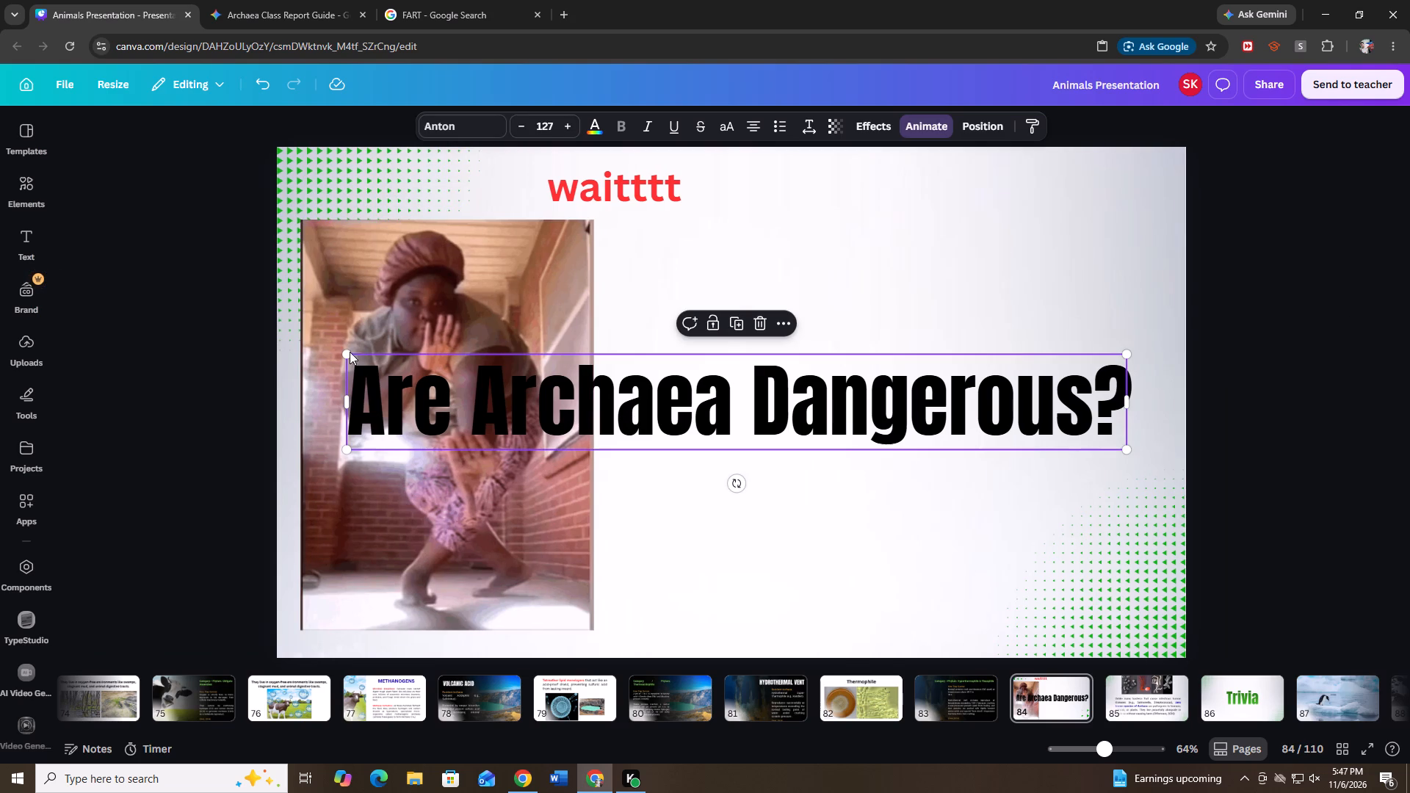
pyautogui.moveTo(347, 352); pyautogui.dragTo(624, 347)
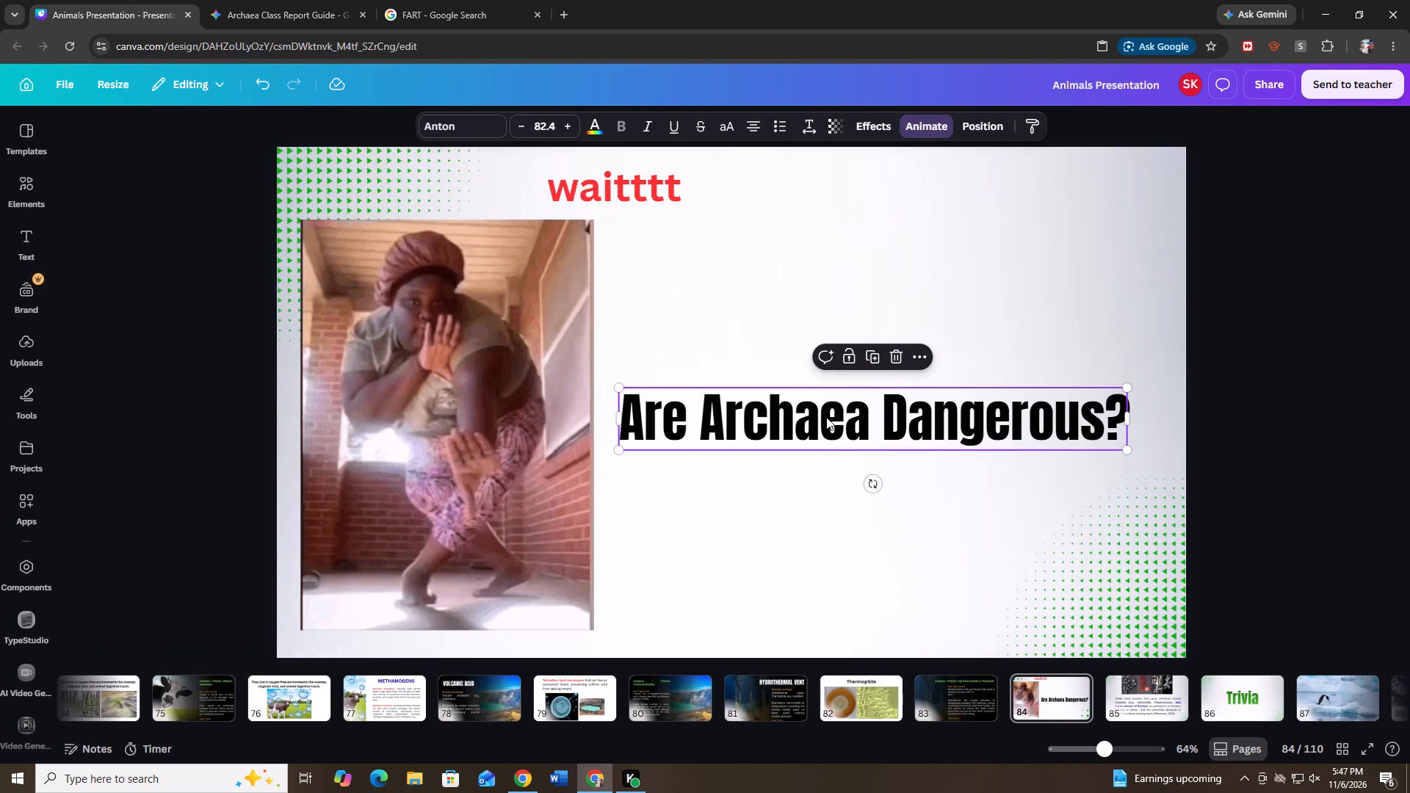
pyautogui.moveTo(826, 417); pyautogui.dragTo(842, 398)
pyautogui.click(1270, 405)
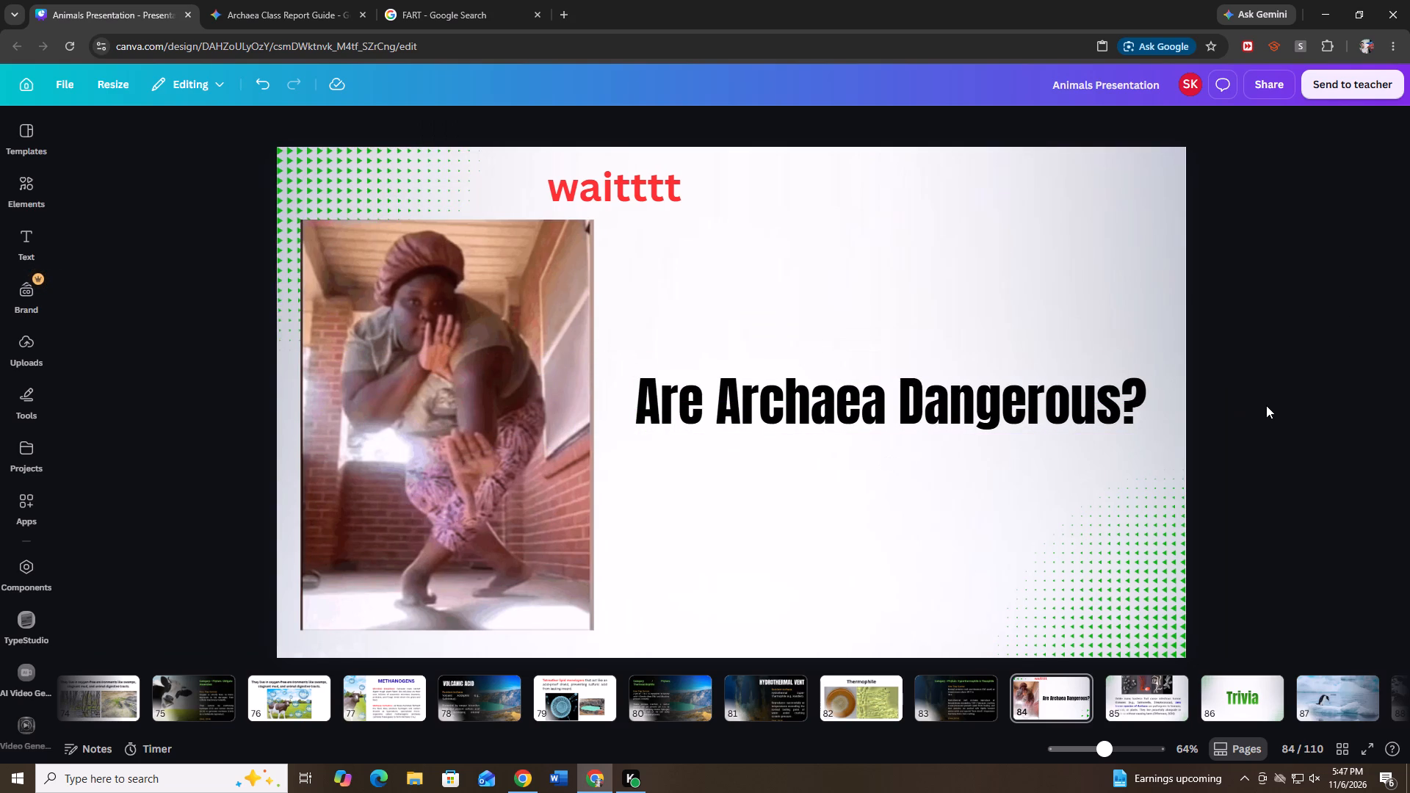
# Look through the slides from 84 to the formative assessment slides, opening 90 and 99, and browse back to the FLATULENCE slides.
pyautogui.moveTo(953, 731); pyautogui.dragTo(986, 733)
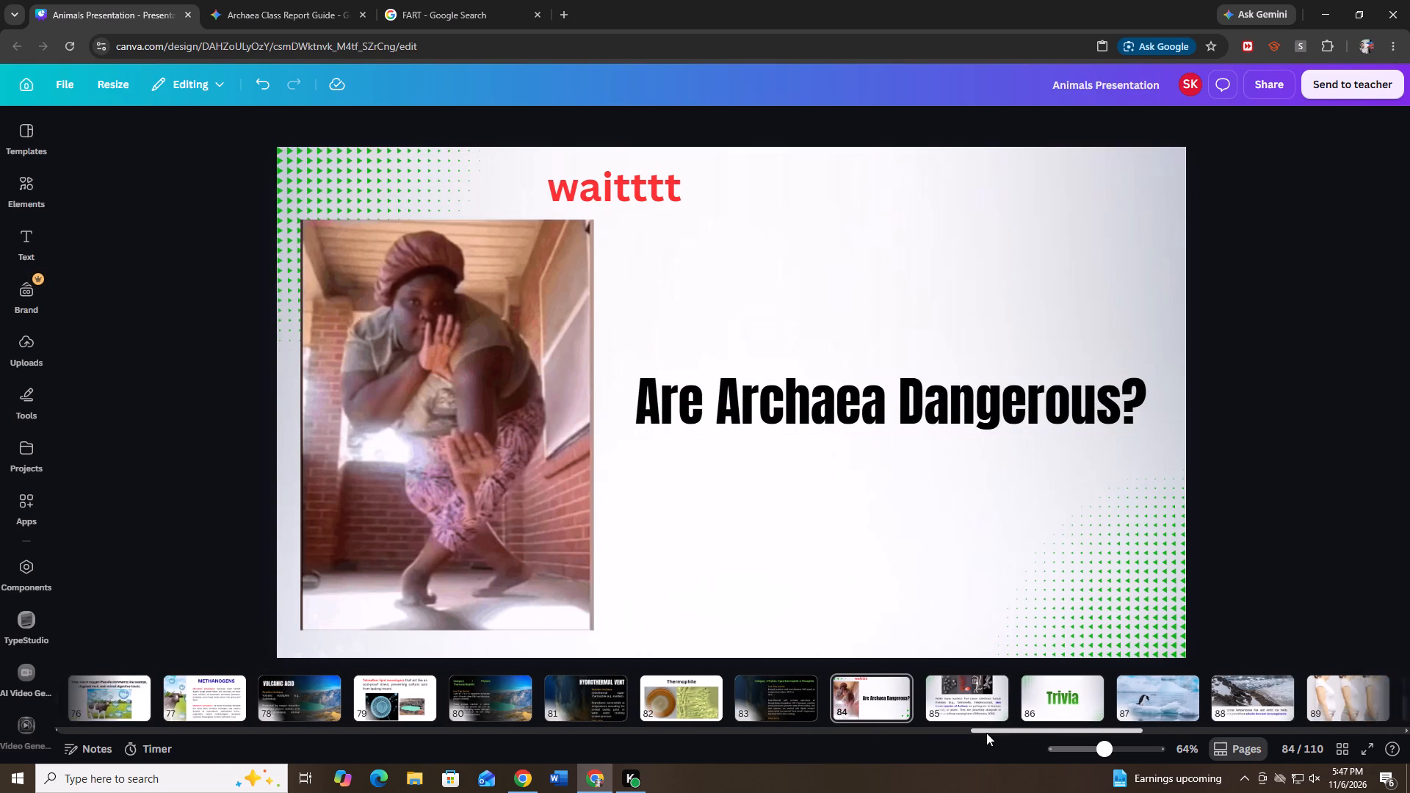
pyautogui.moveTo(986, 733); pyautogui.dragTo(1004, 735)
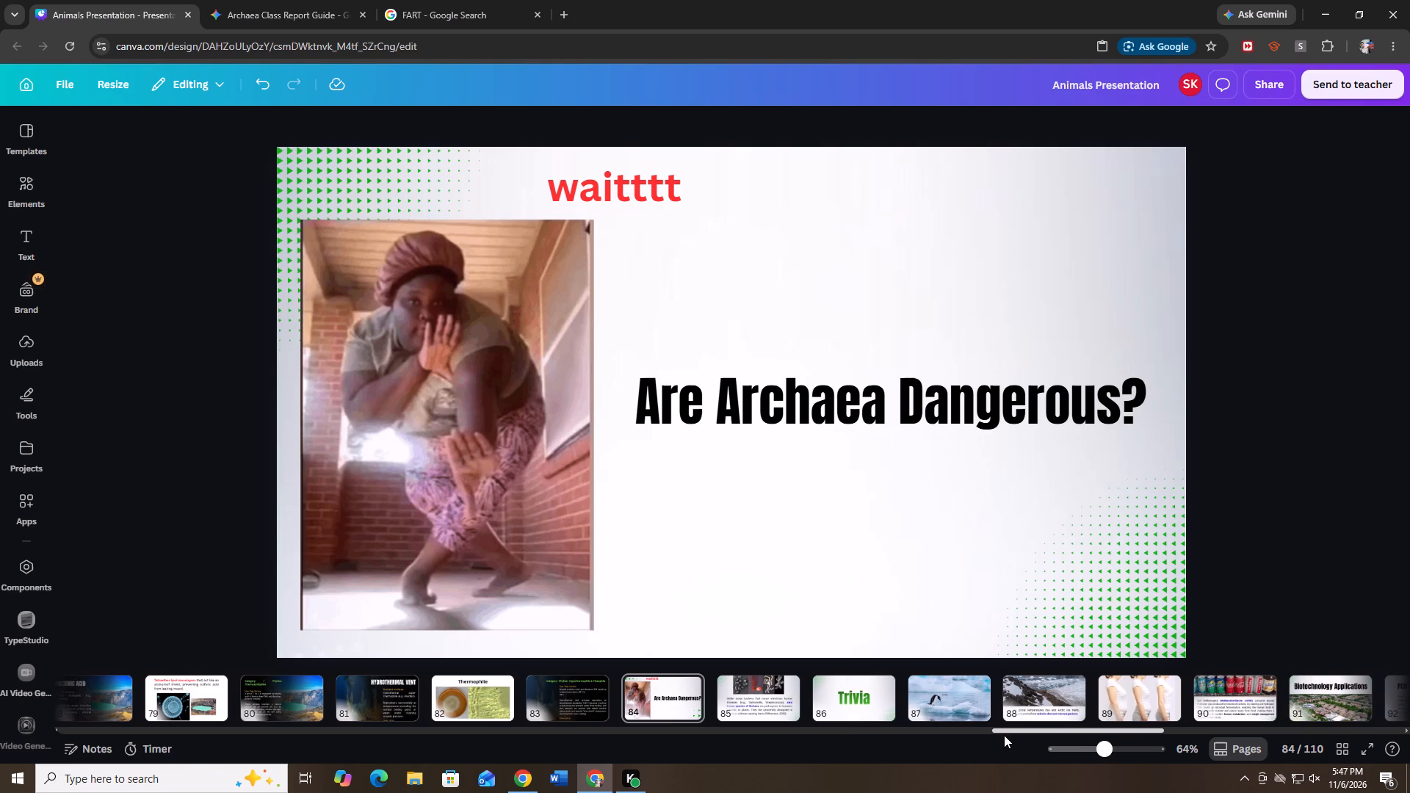
pyautogui.moveTo(1004, 735); pyautogui.dragTo(1004, 736)
pyautogui.click(1207, 692)
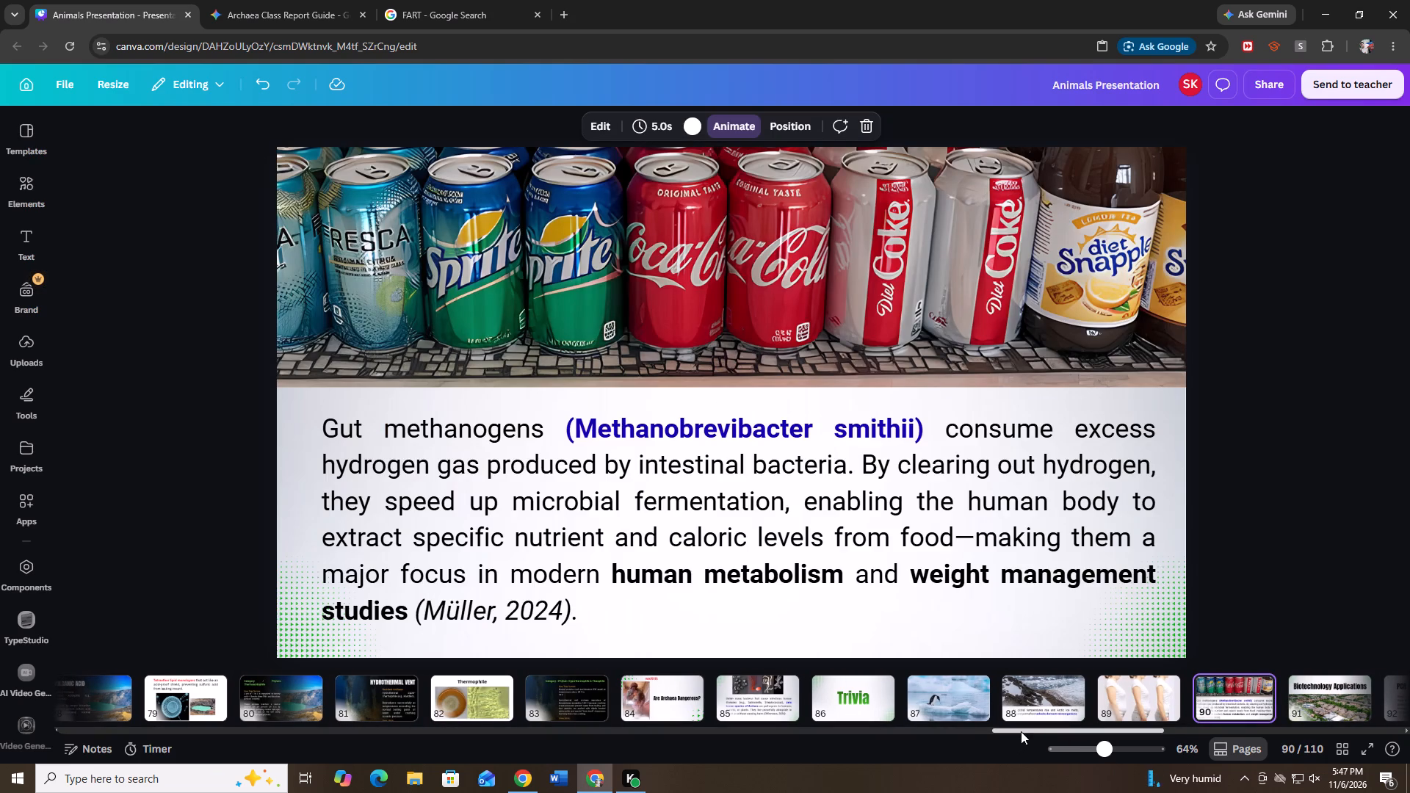
pyautogui.moveTo(1021, 731); pyautogui.dragTo(1039, 729)
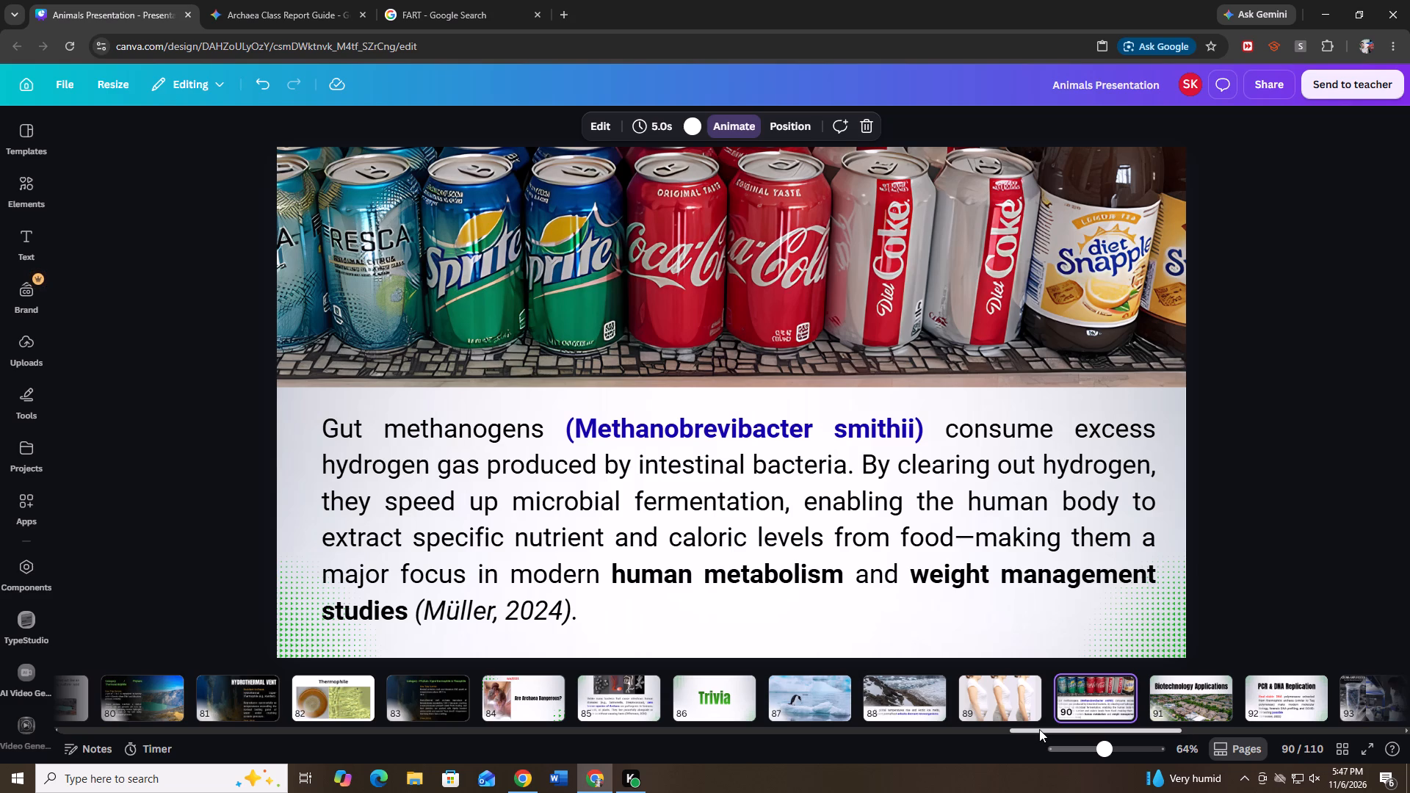
pyautogui.moveTo(1039, 729); pyautogui.dragTo(1091, 723)
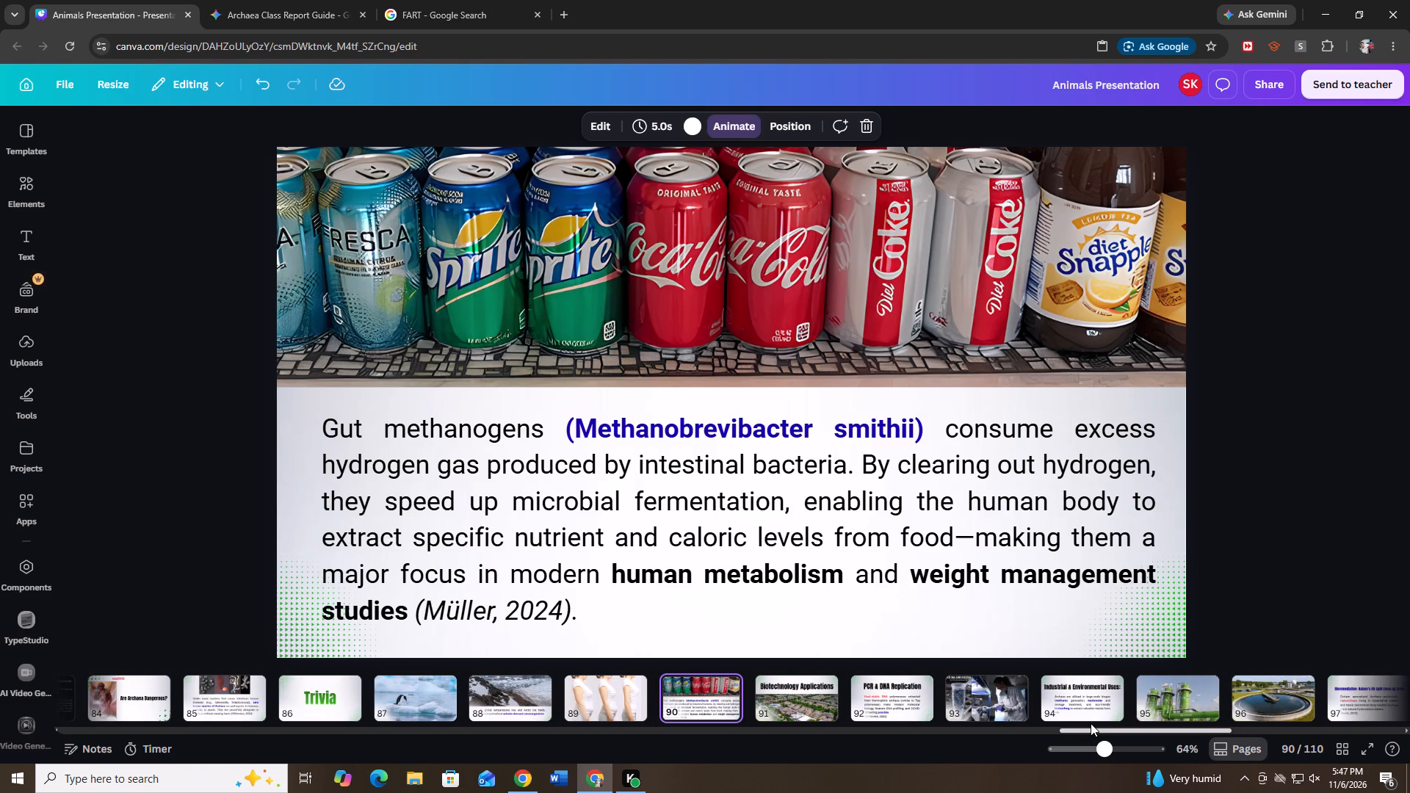
pyautogui.moveTo(1091, 723); pyautogui.dragTo(1121, 723)
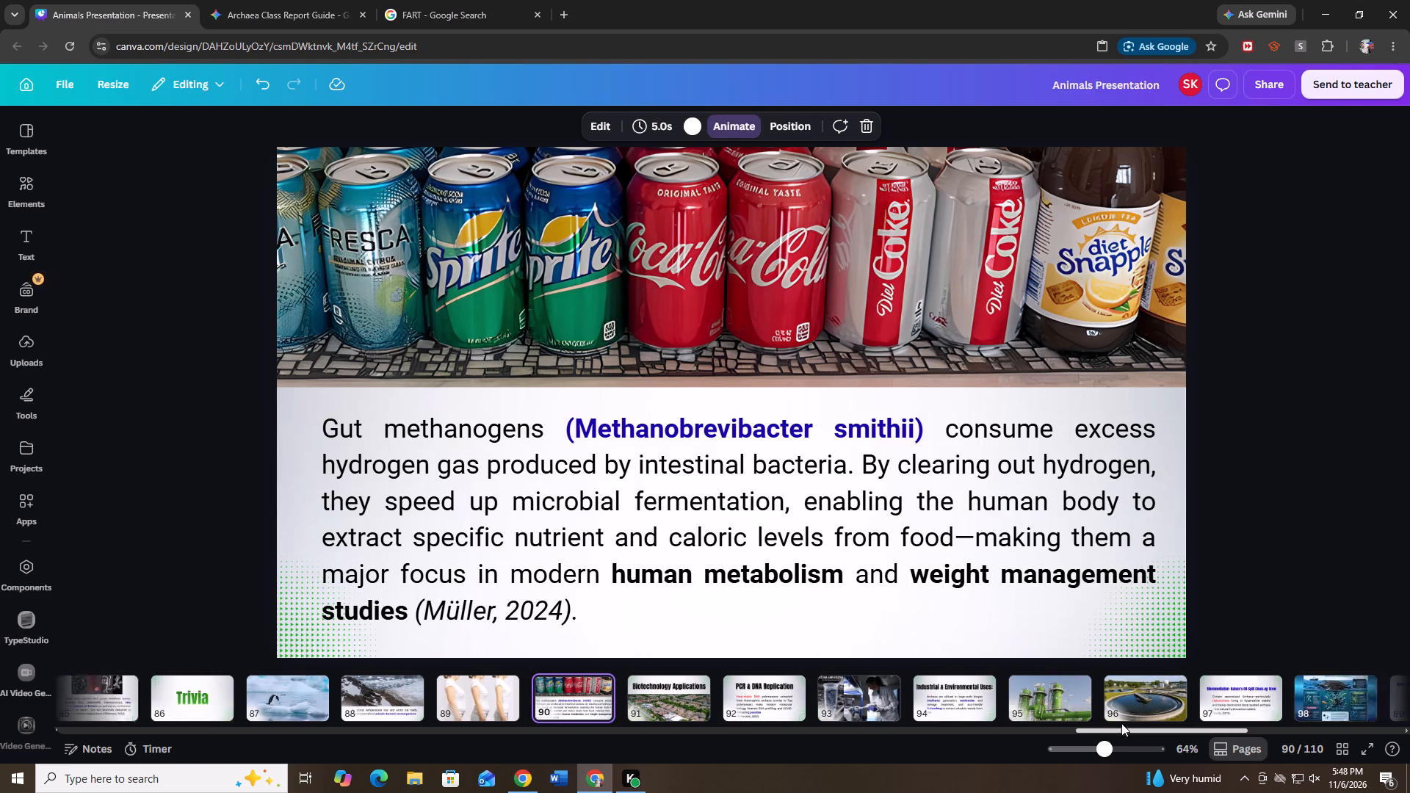
pyautogui.moveTo(1121, 723); pyautogui.dragTo(1143, 723)
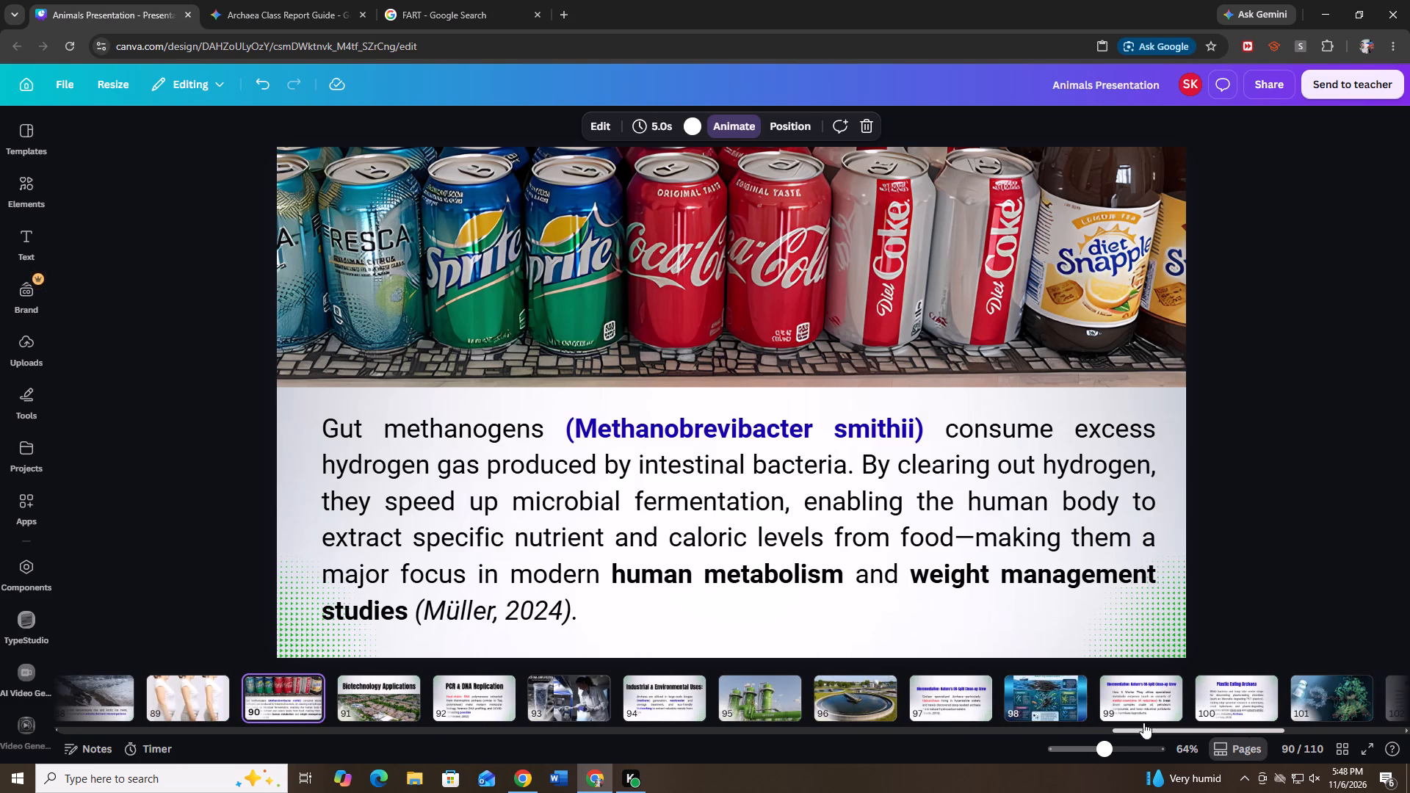
pyautogui.click(1146, 707)
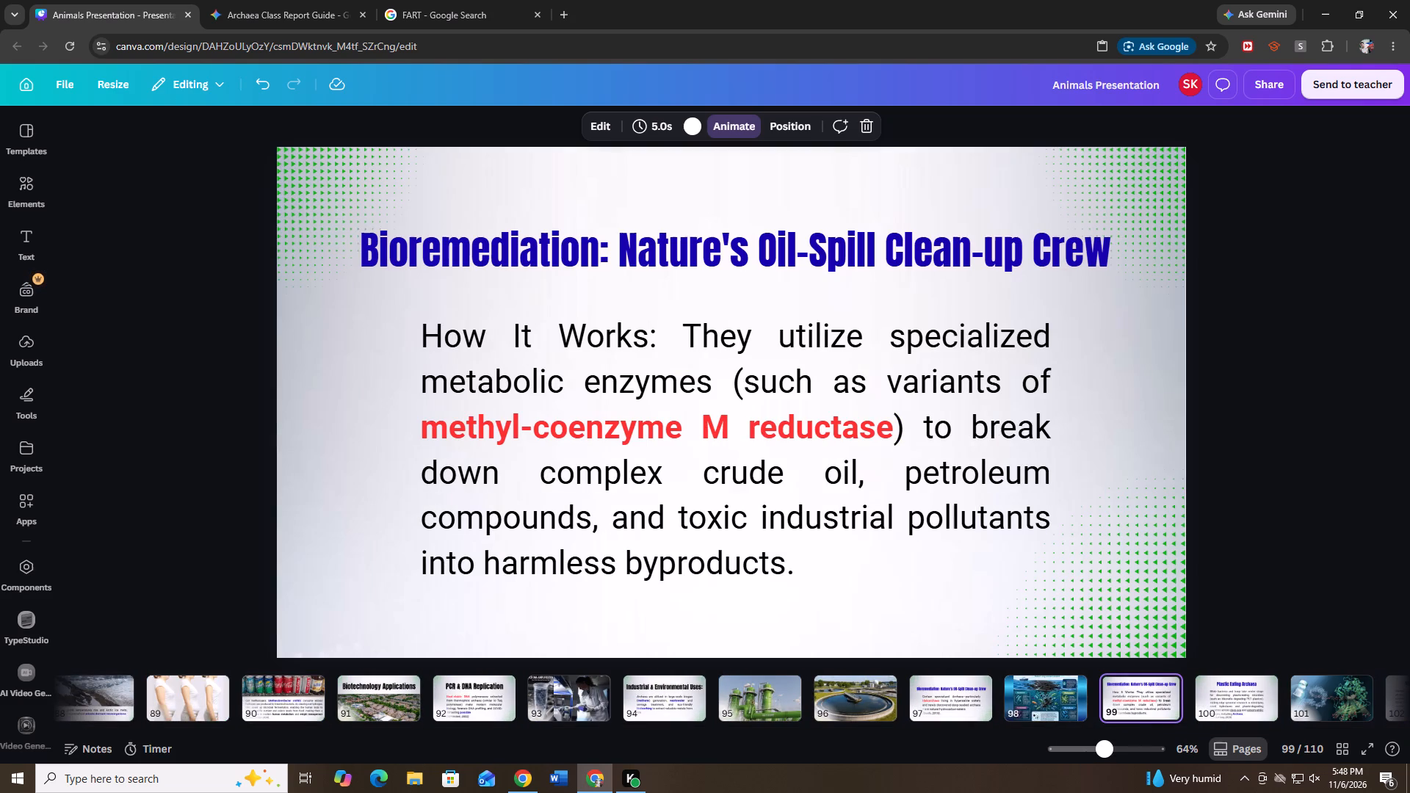
pyautogui.moveTo(1151, 728); pyautogui.dragTo(1219, 734)
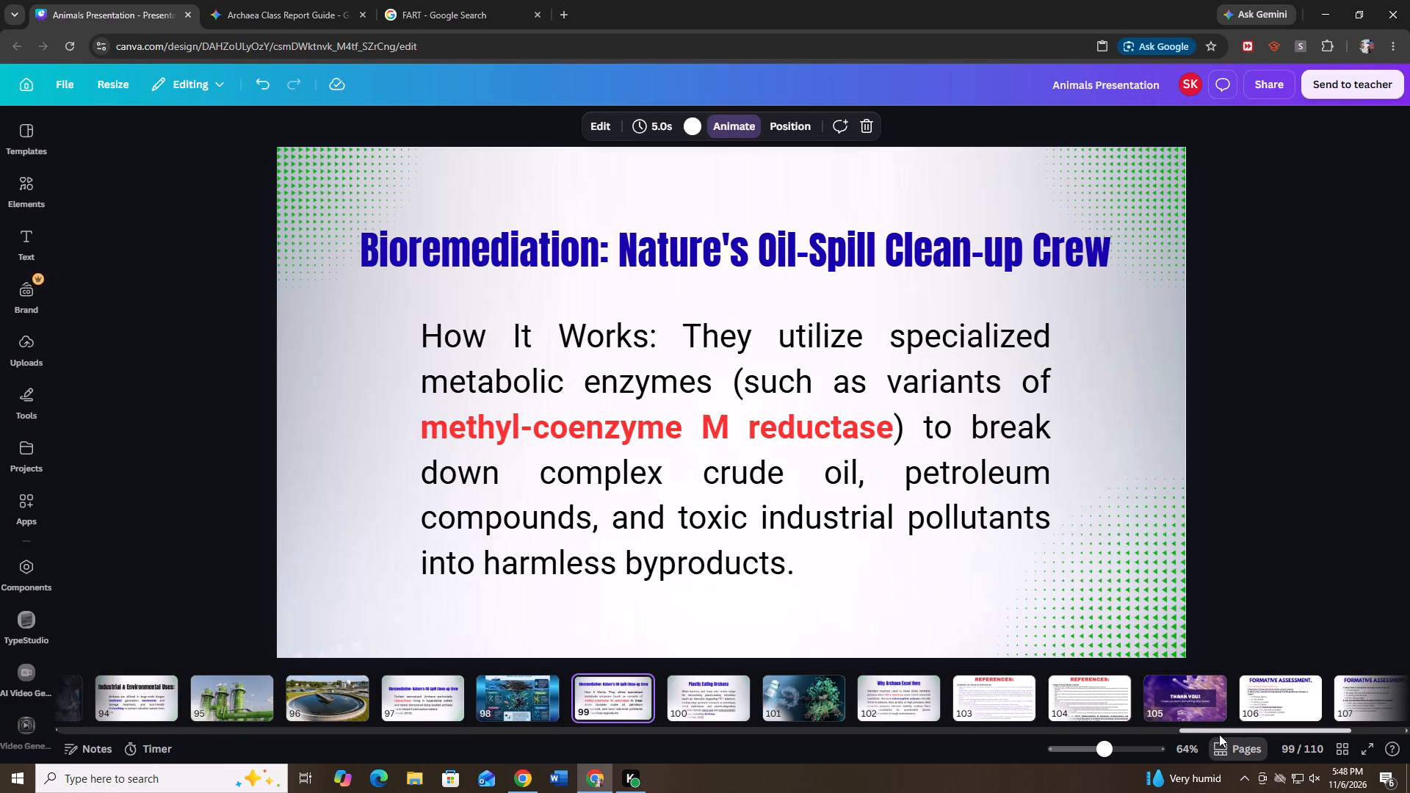
pyautogui.moveTo(1219, 734); pyautogui.dragTo(563, 766)
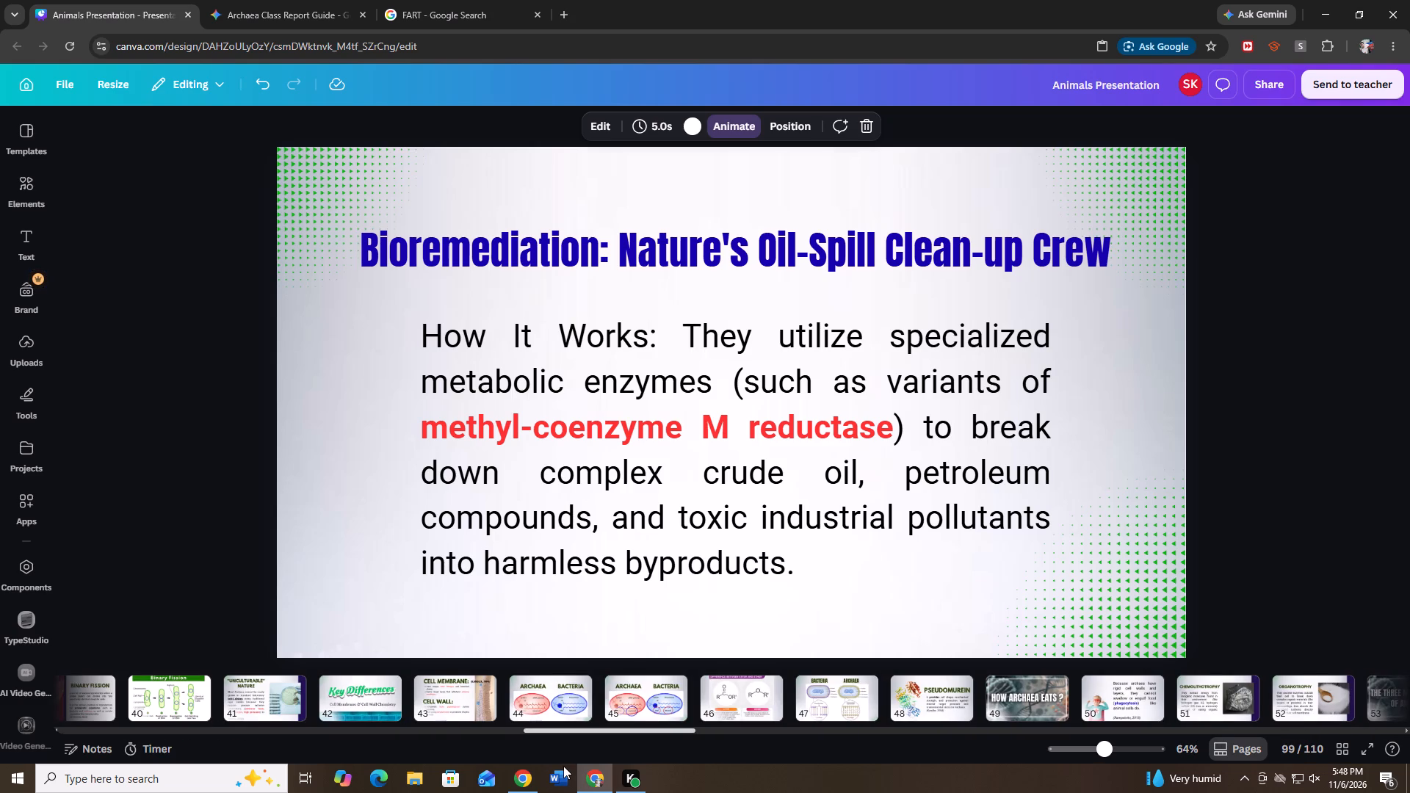
pyautogui.moveTo(563, 766); pyautogui.dragTo(692, 760)
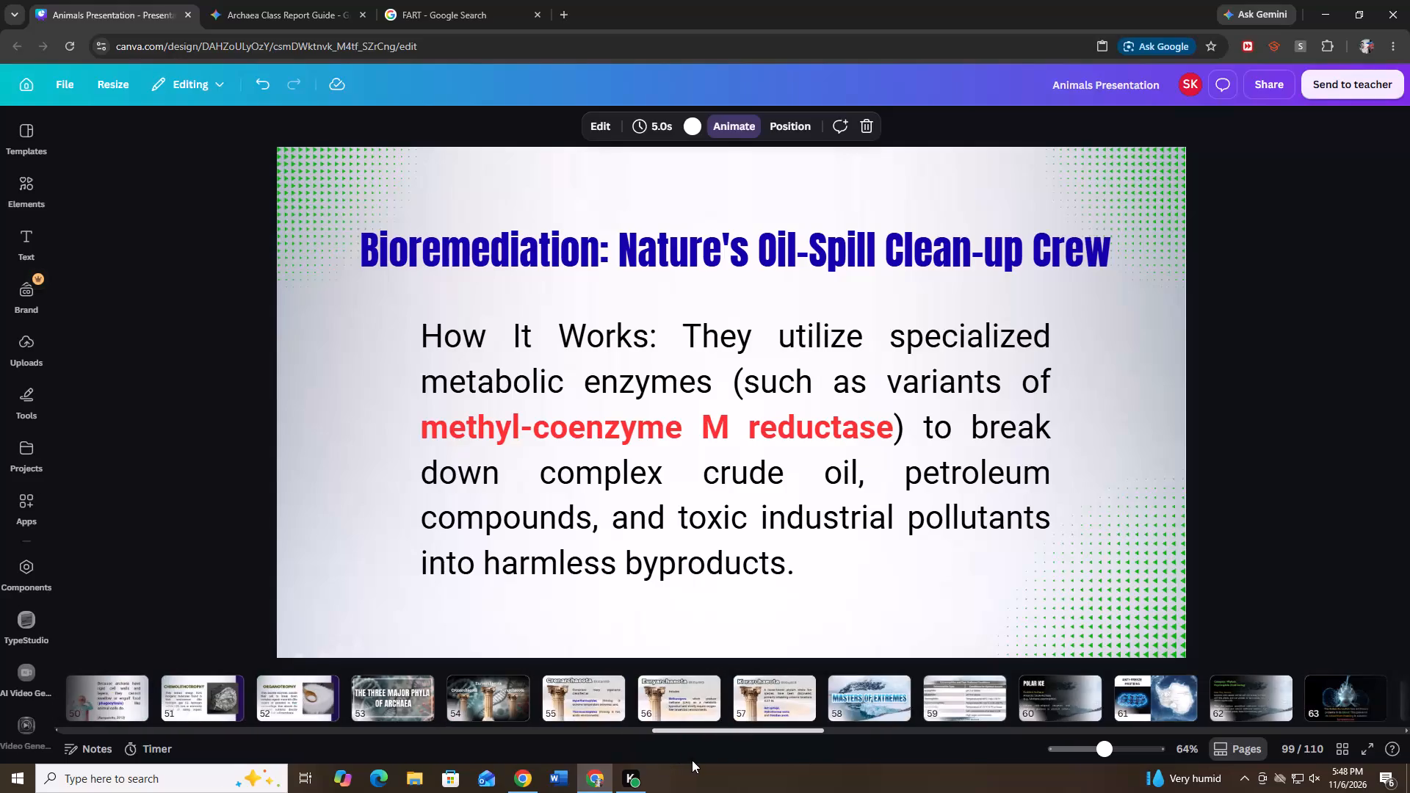
pyautogui.moveTo(692, 760); pyautogui.dragTo(836, 770)
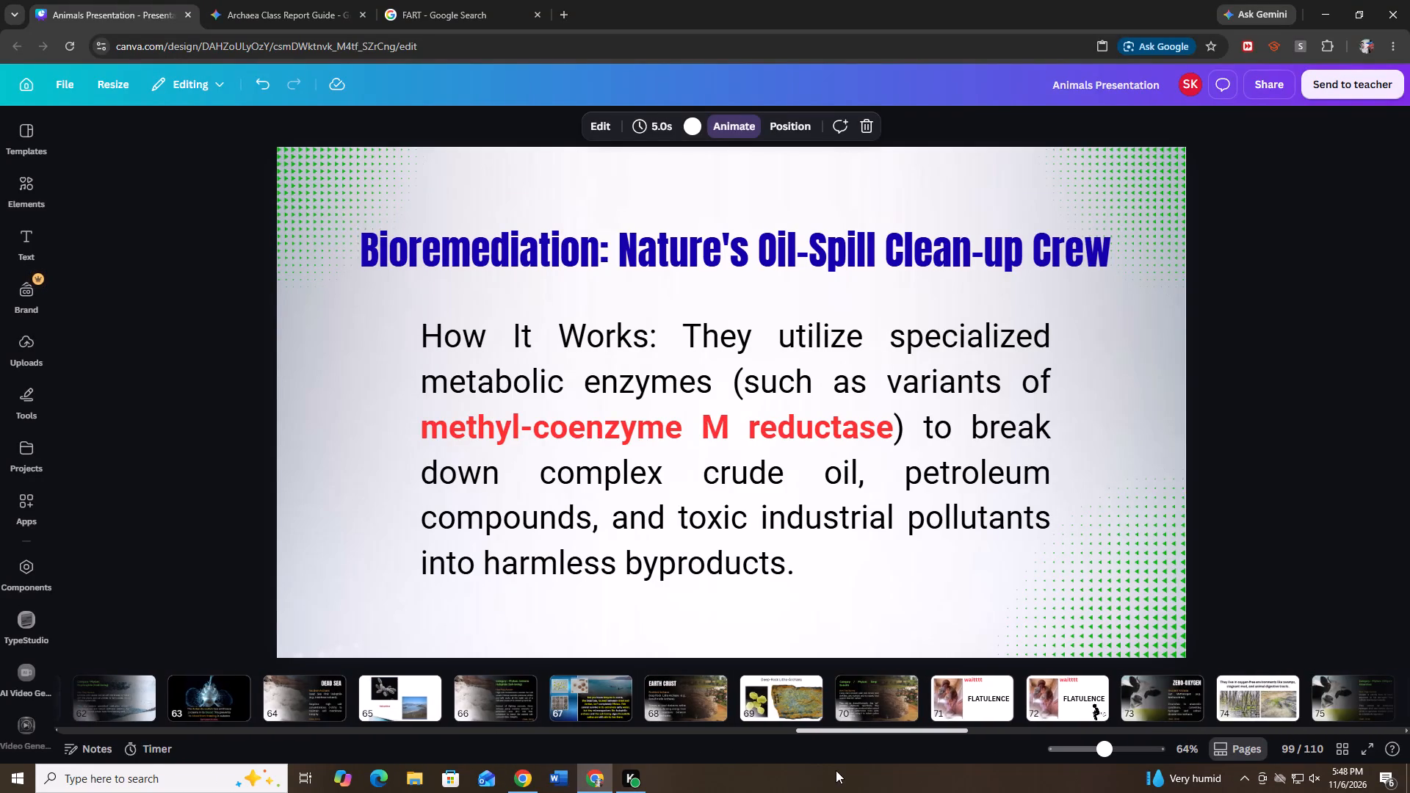
pyautogui.moveTo(836, 770); pyautogui.dragTo(836, 770)
# Copy slide 71, the FLATULENCE slide without the silhouette.
pyautogui.click(974, 717)
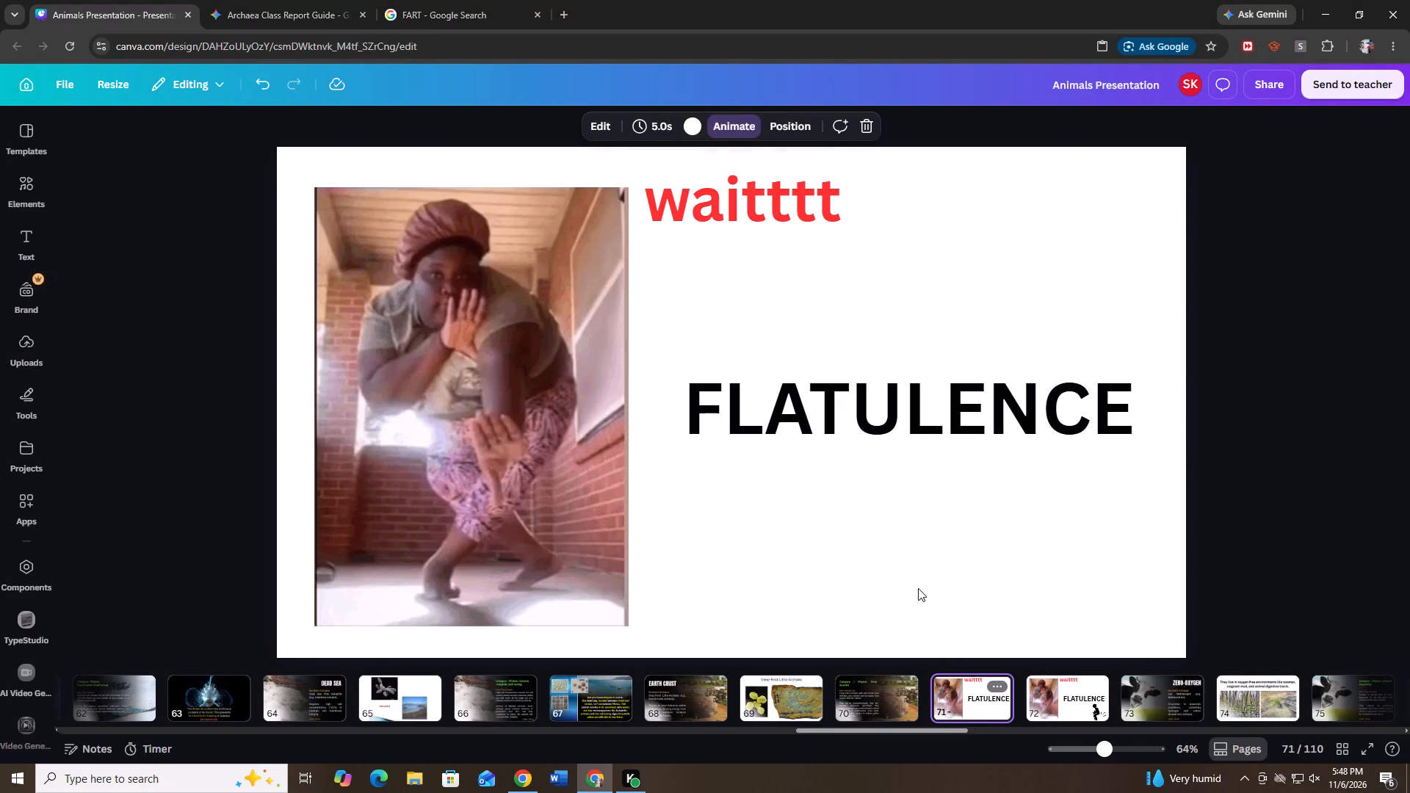
pyautogui.hotkey('ctrl', 'c')
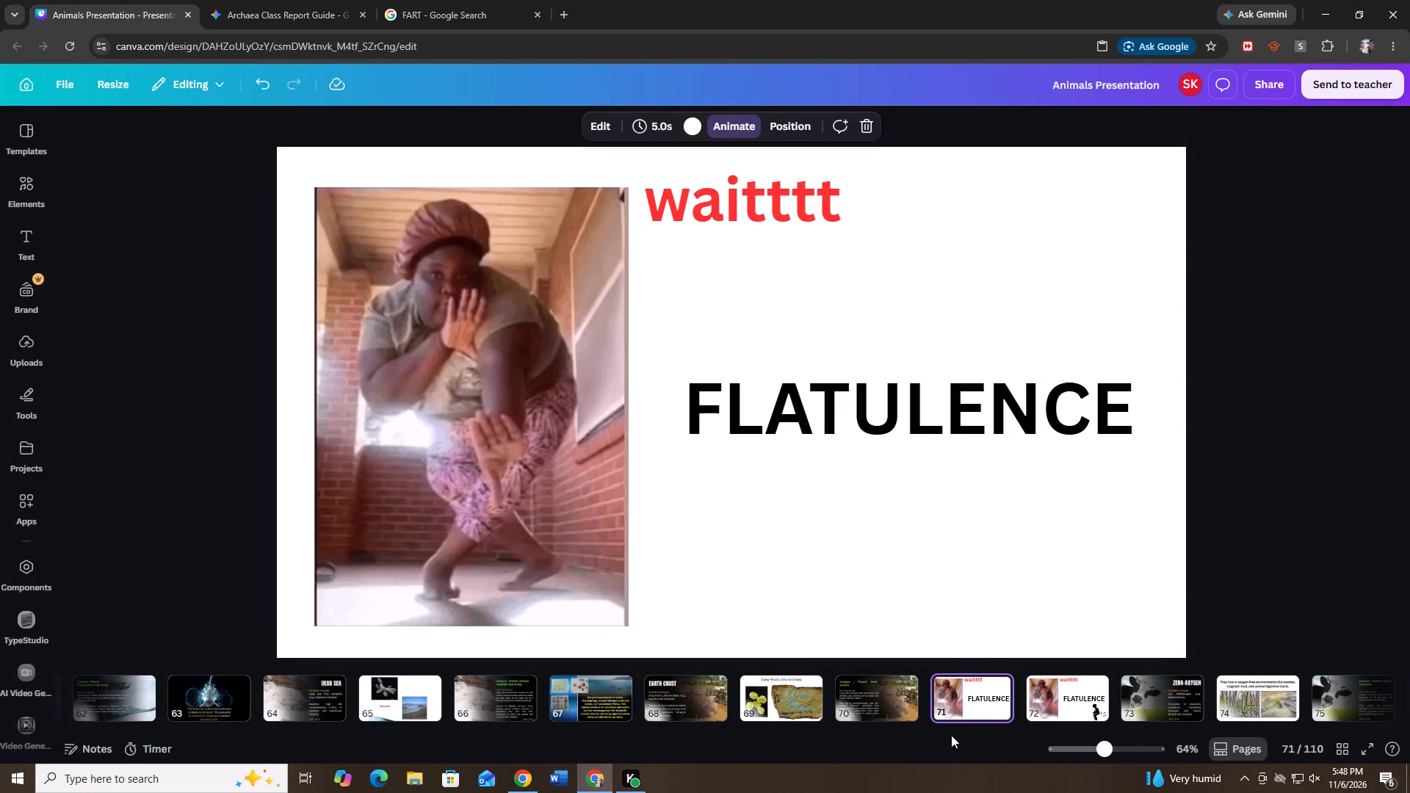
# Look through the slides around POLAR ICE and "Masters of Extremes" for the place where the copied slide belongs.
pyautogui.moveTo(955, 728); pyautogui.dragTo(848, 736)
pyautogui.click(759, 695)
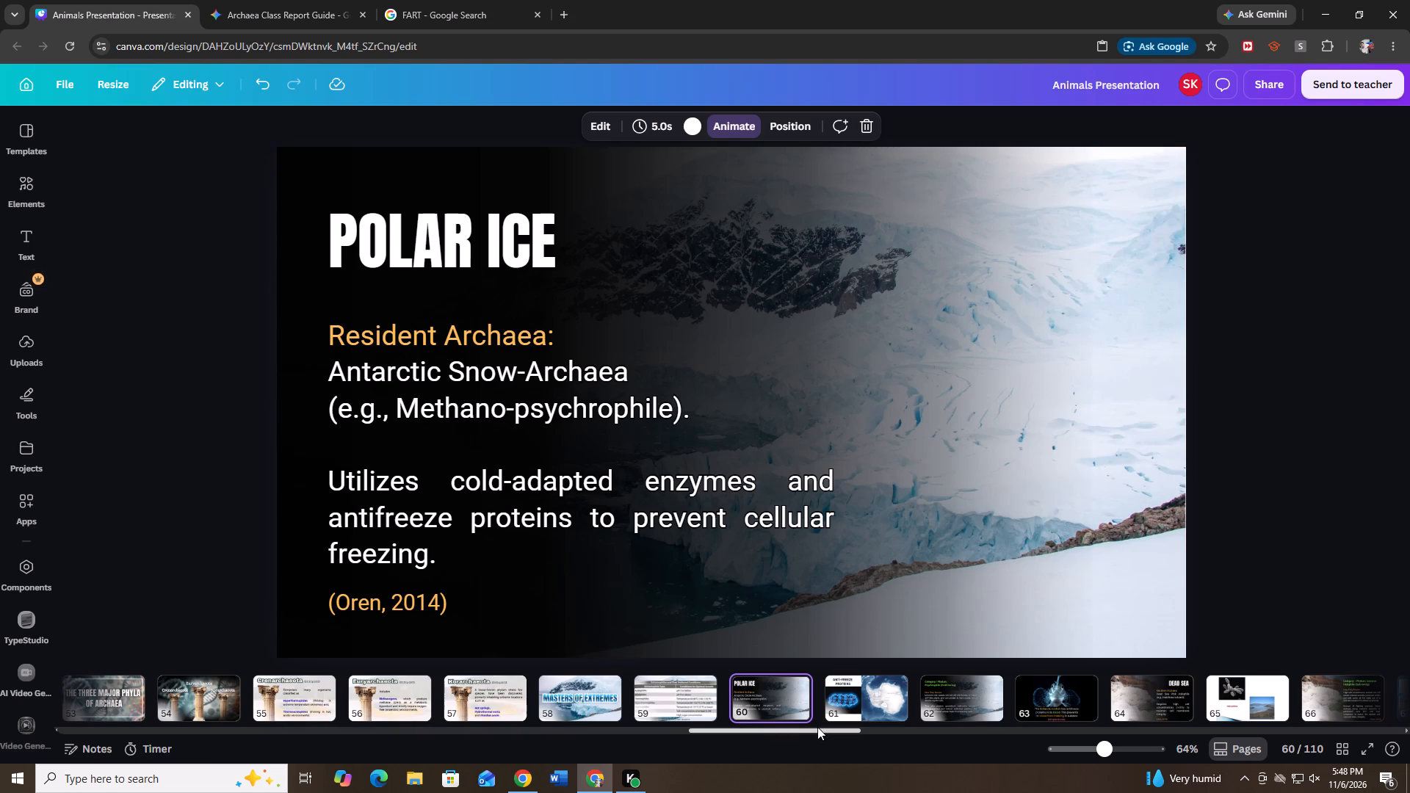
pyautogui.moveTo(817, 727); pyautogui.dragTo(834, 729)
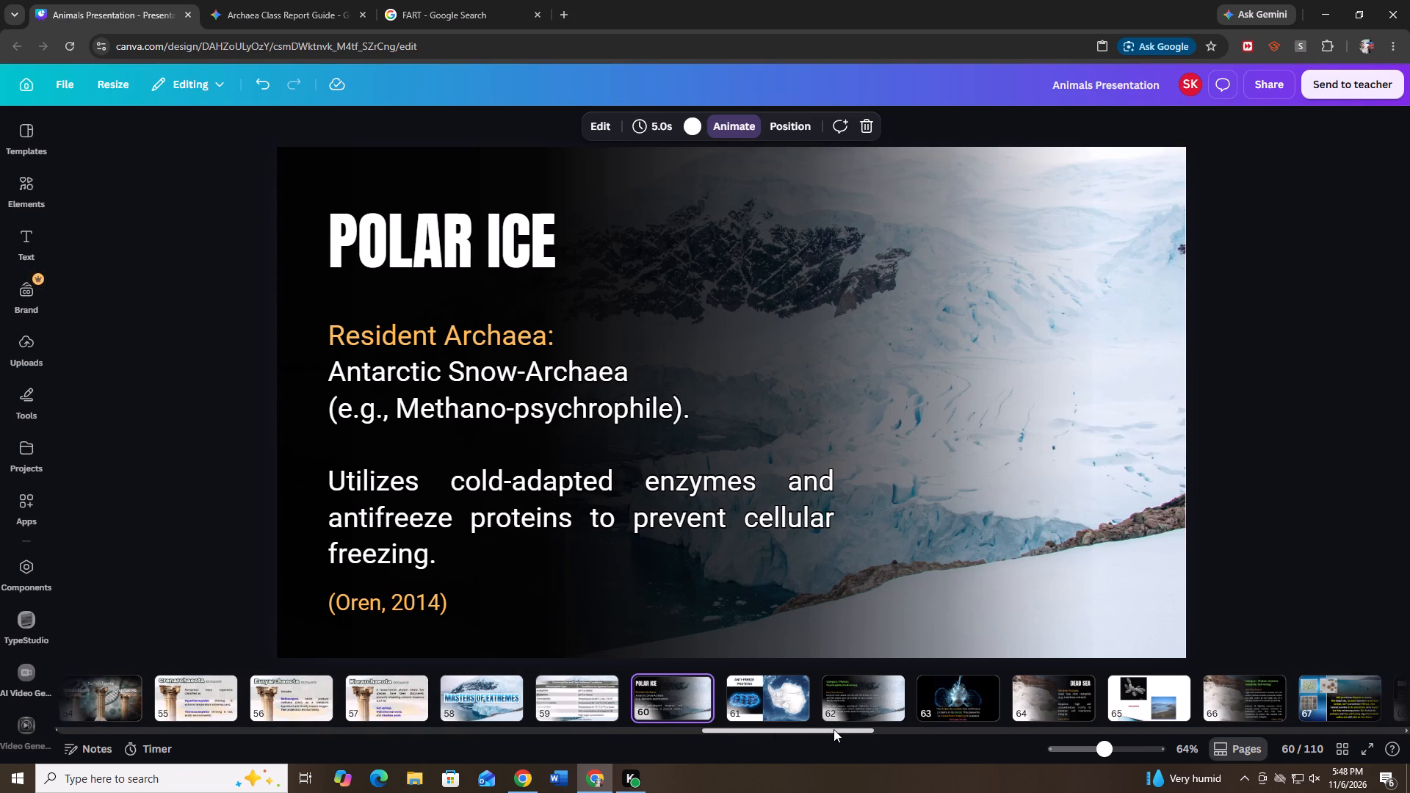
pyautogui.moveTo(834, 729); pyautogui.dragTo(839, 730)
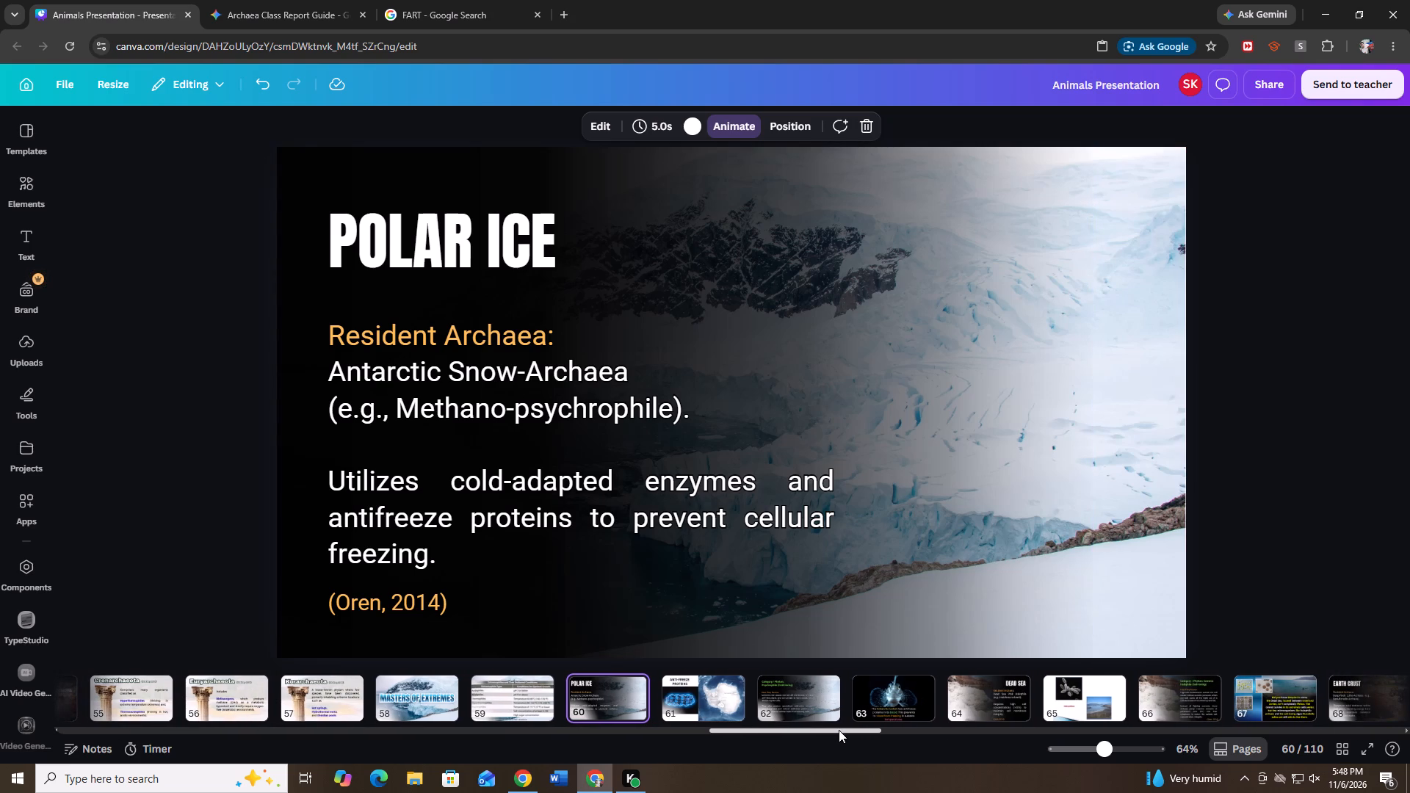
pyautogui.moveTo(839, 730); pyautogui.dragTo(842, 731)
pyautogui.moveTo(842, 731); pyautogui.dragTo(839, 731)
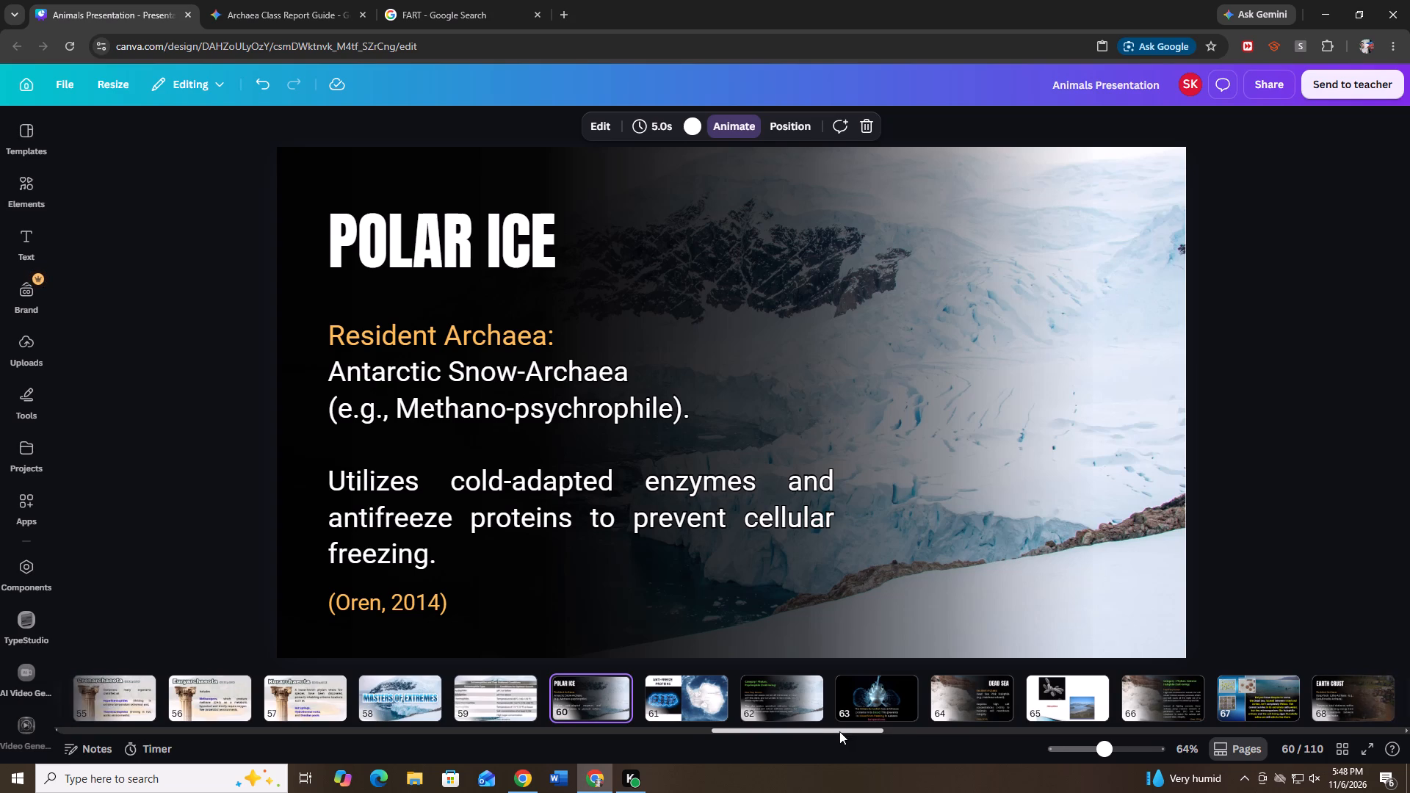
pyautogui.moveTo(839, 731); pyautogui.dragTo(829, 726)
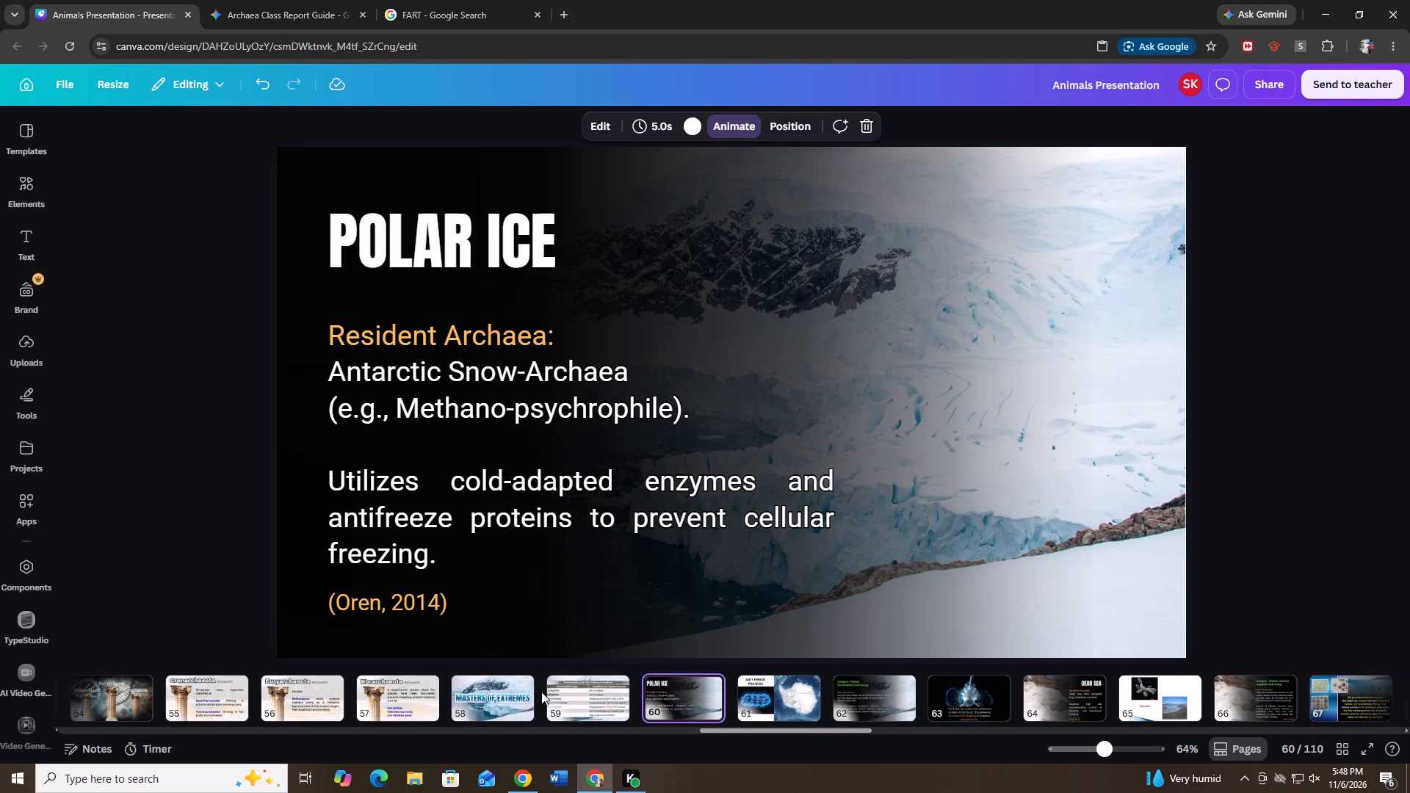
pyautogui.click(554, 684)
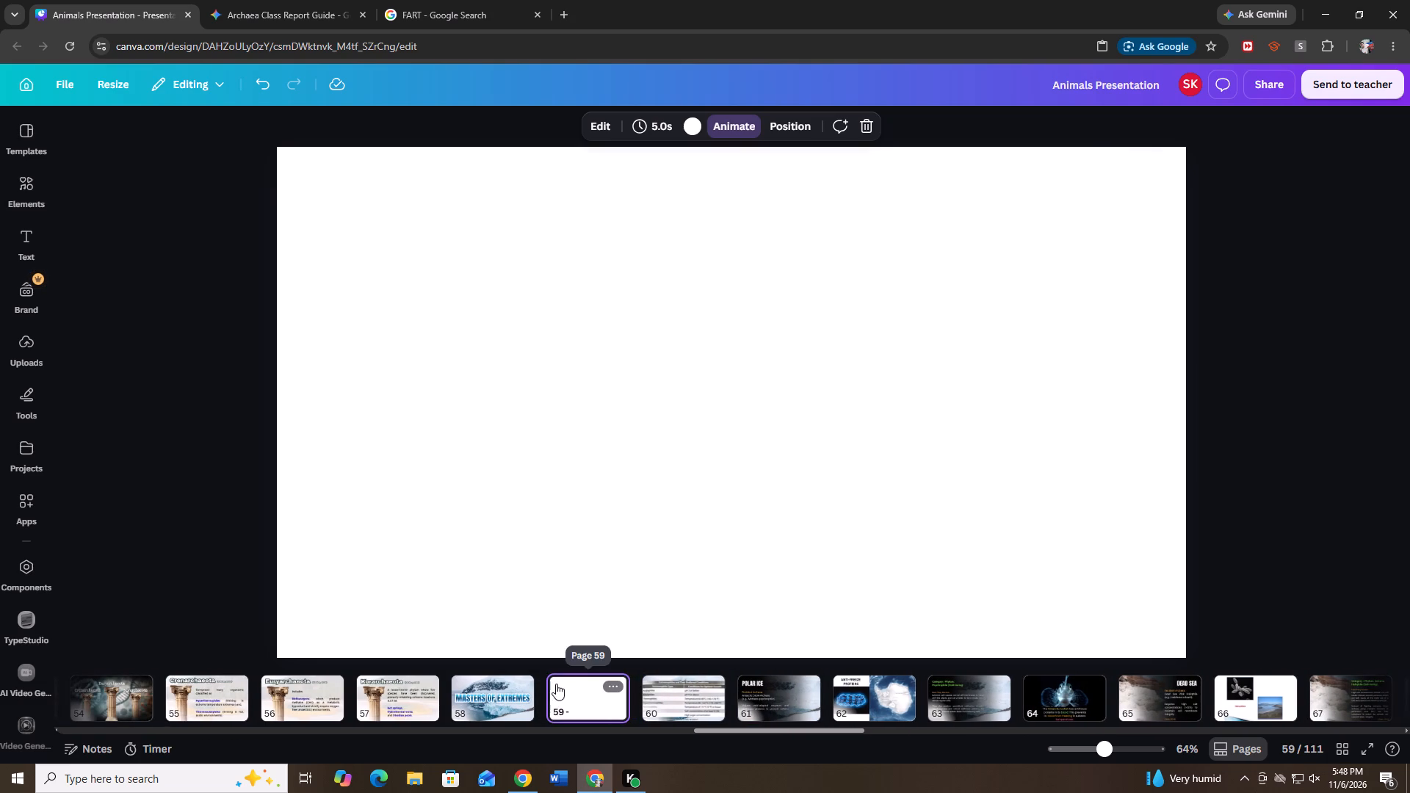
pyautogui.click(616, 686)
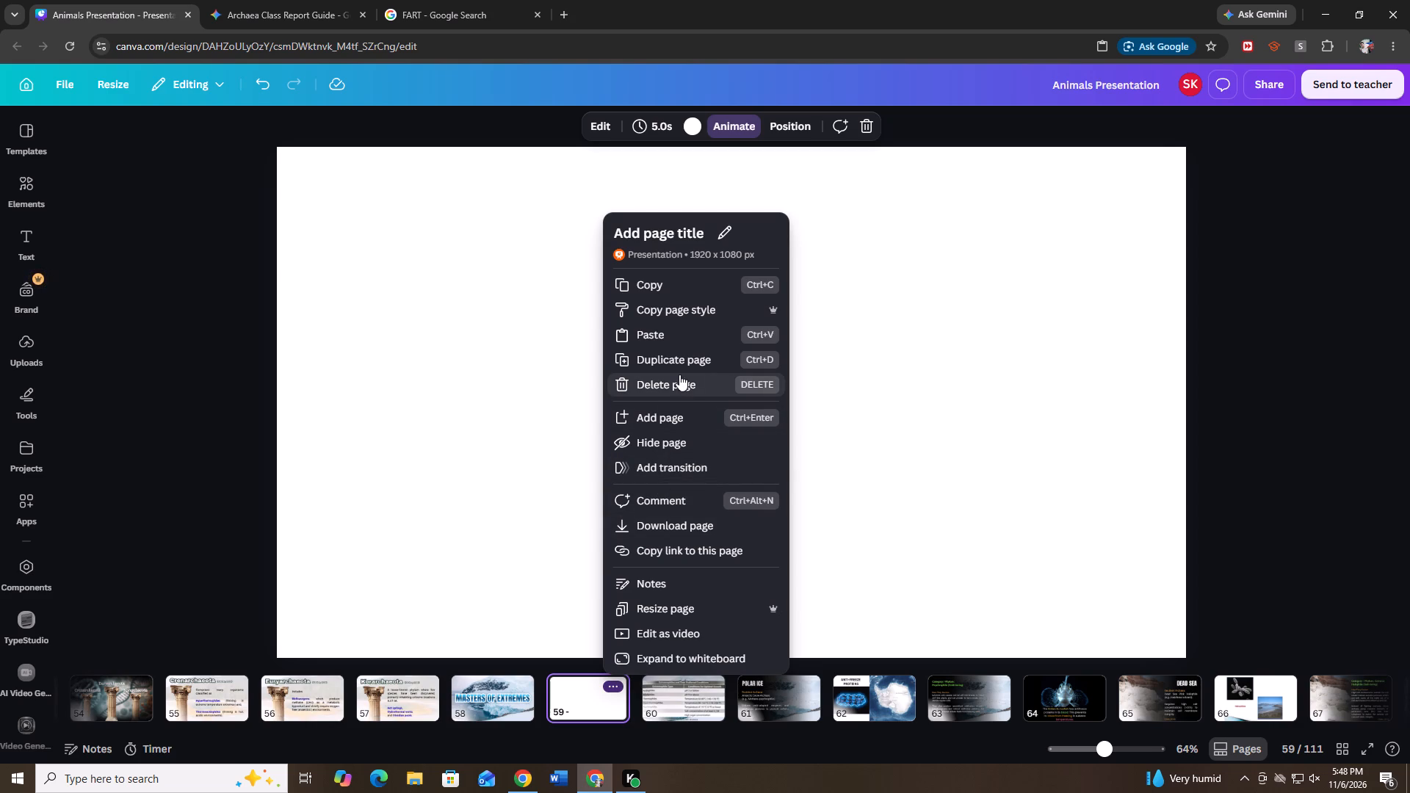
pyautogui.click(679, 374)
# Paste the copied FLATULENCE slide and move it between "Masters of Extremes" and the extremophiles table as slide 59.
pyautogui.hotkey('ctrl', 'v')
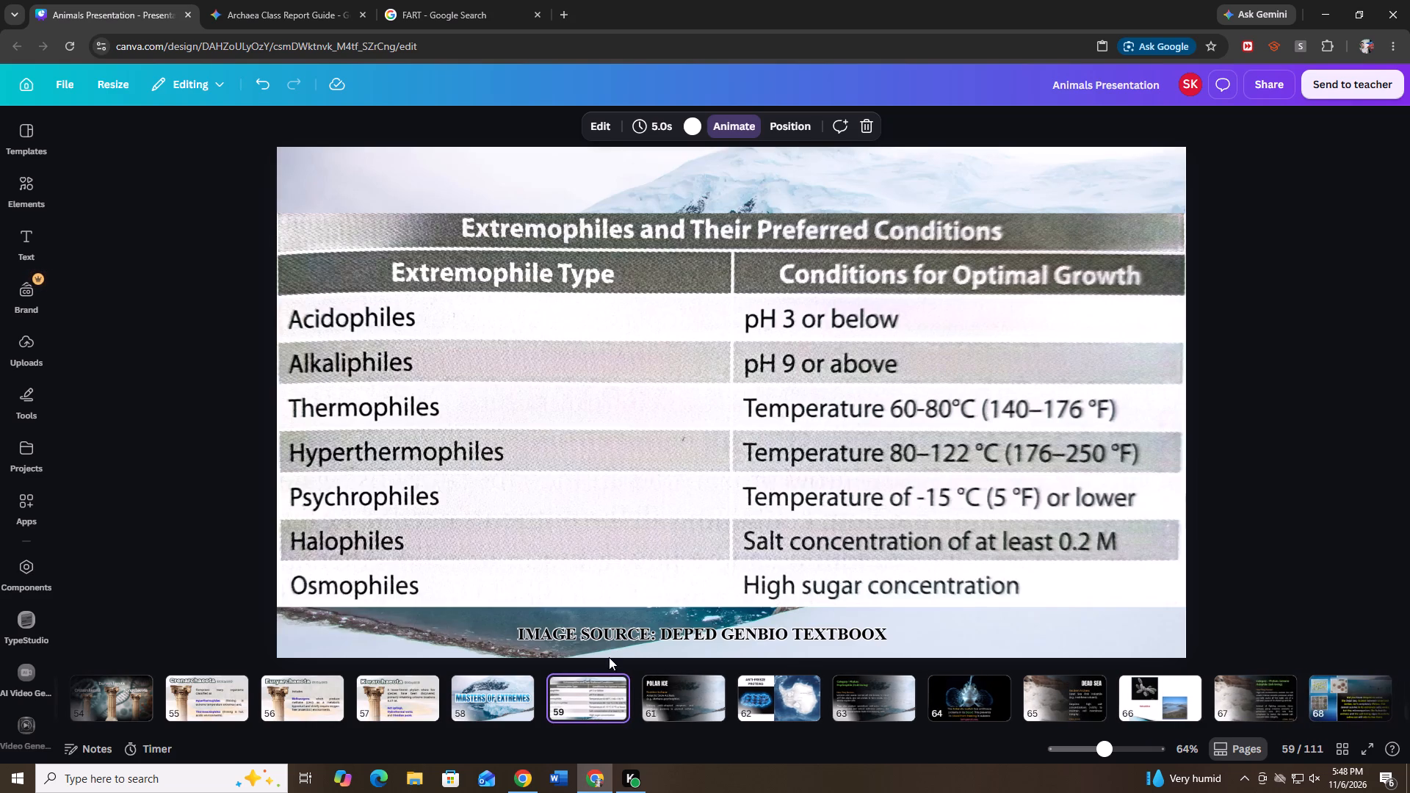
pyautogui.moveTo(668, 702); pyautogui.dragTo(567, 701)
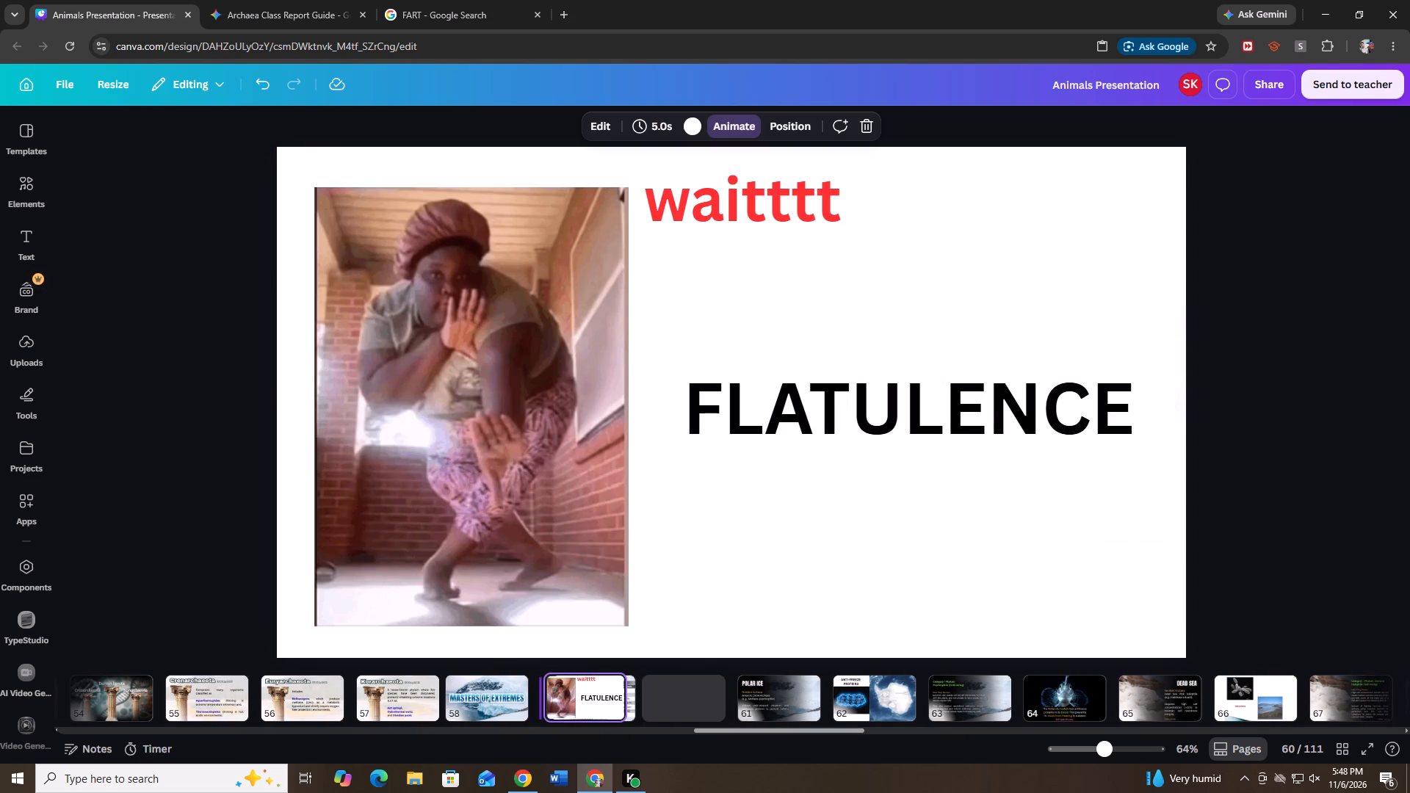
pyautogui.moveTo(567, 701); pyautogui.dragTo(565, 701)
# Replace the FLATULENCE title on slide 59 with "How do you think archaea survive extreme environments?".
pyautogui.doubleClick(771, 415)
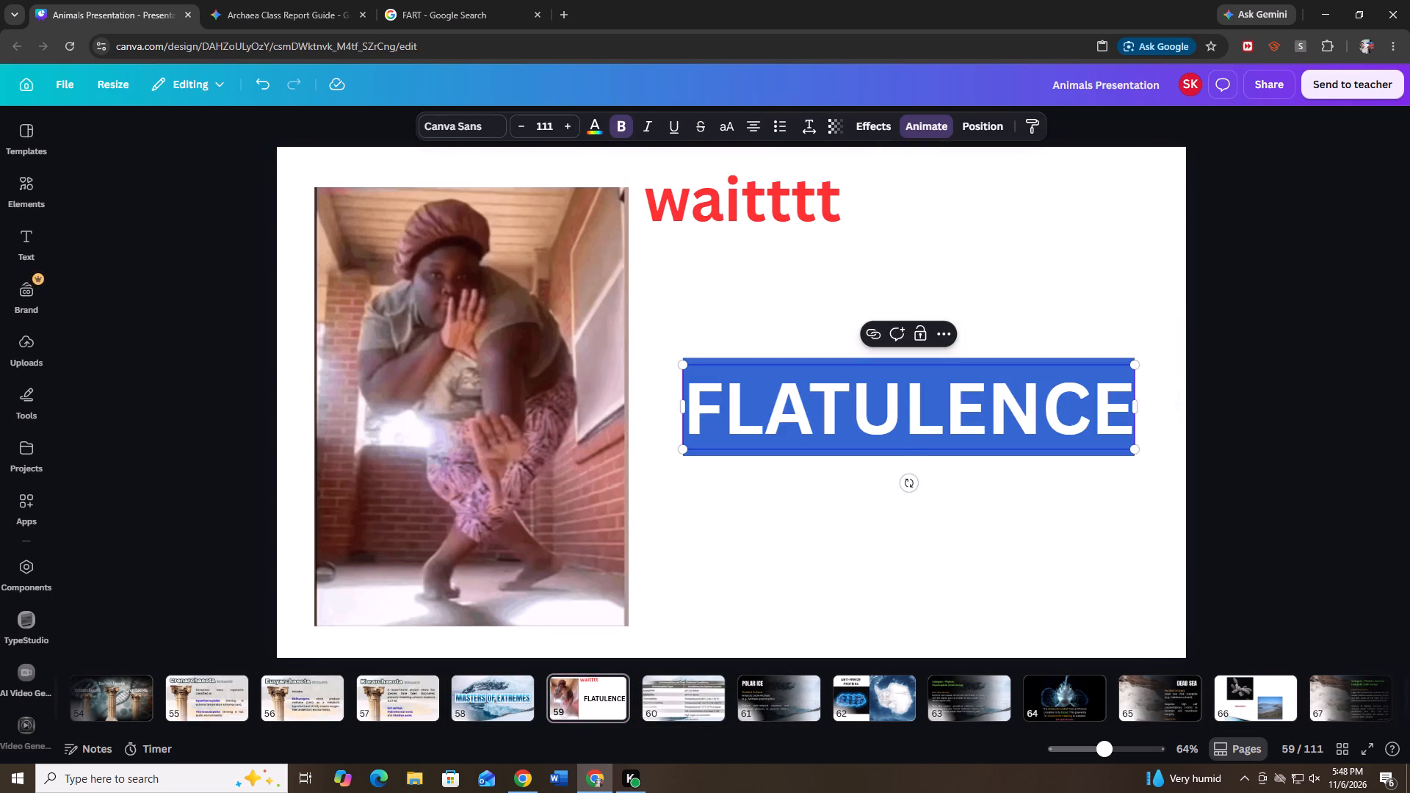
pyautogui.press('h')
pyautogui.write('ow')
pyautogui.press('space')
pyautogui.write('do you think archaea surviv')
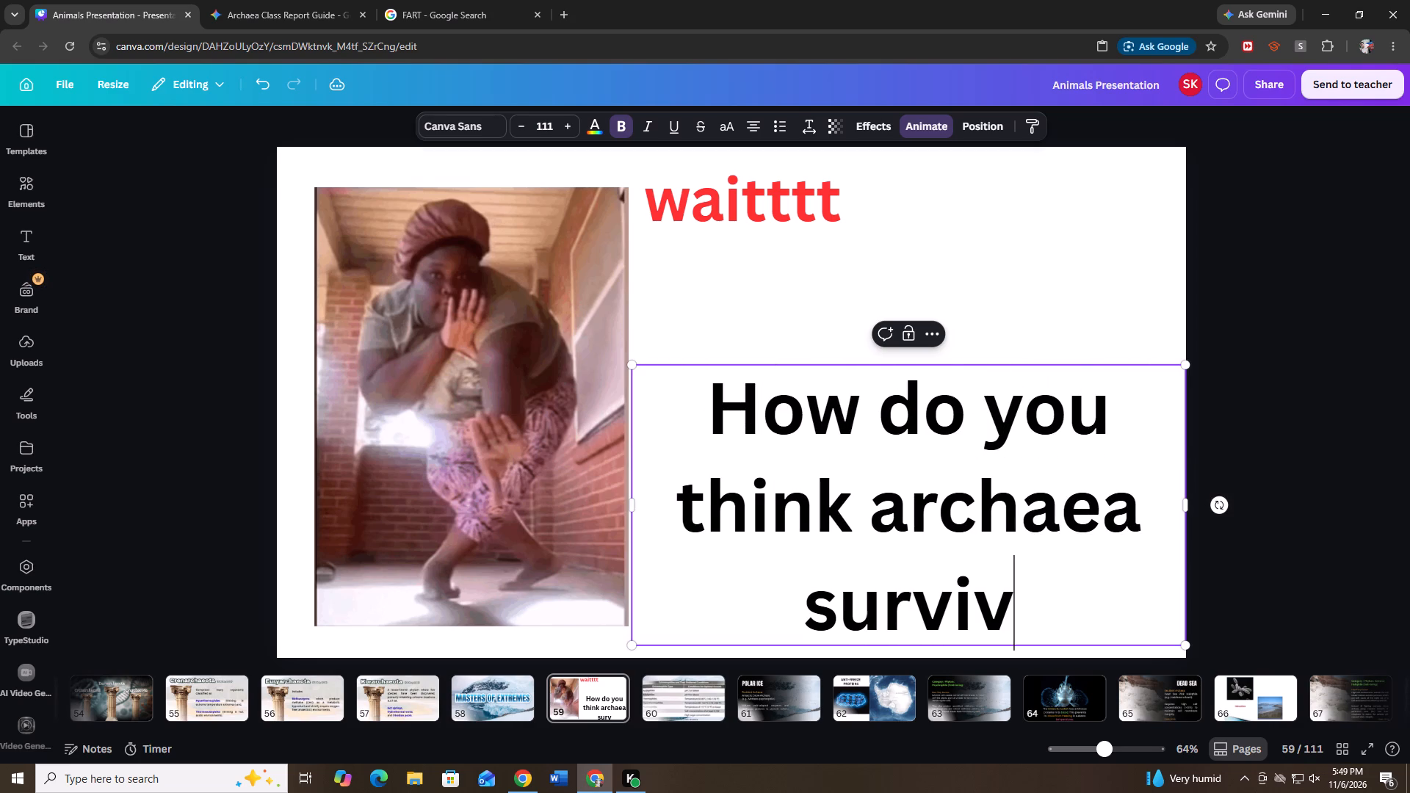
pyautogui.write('e ec')
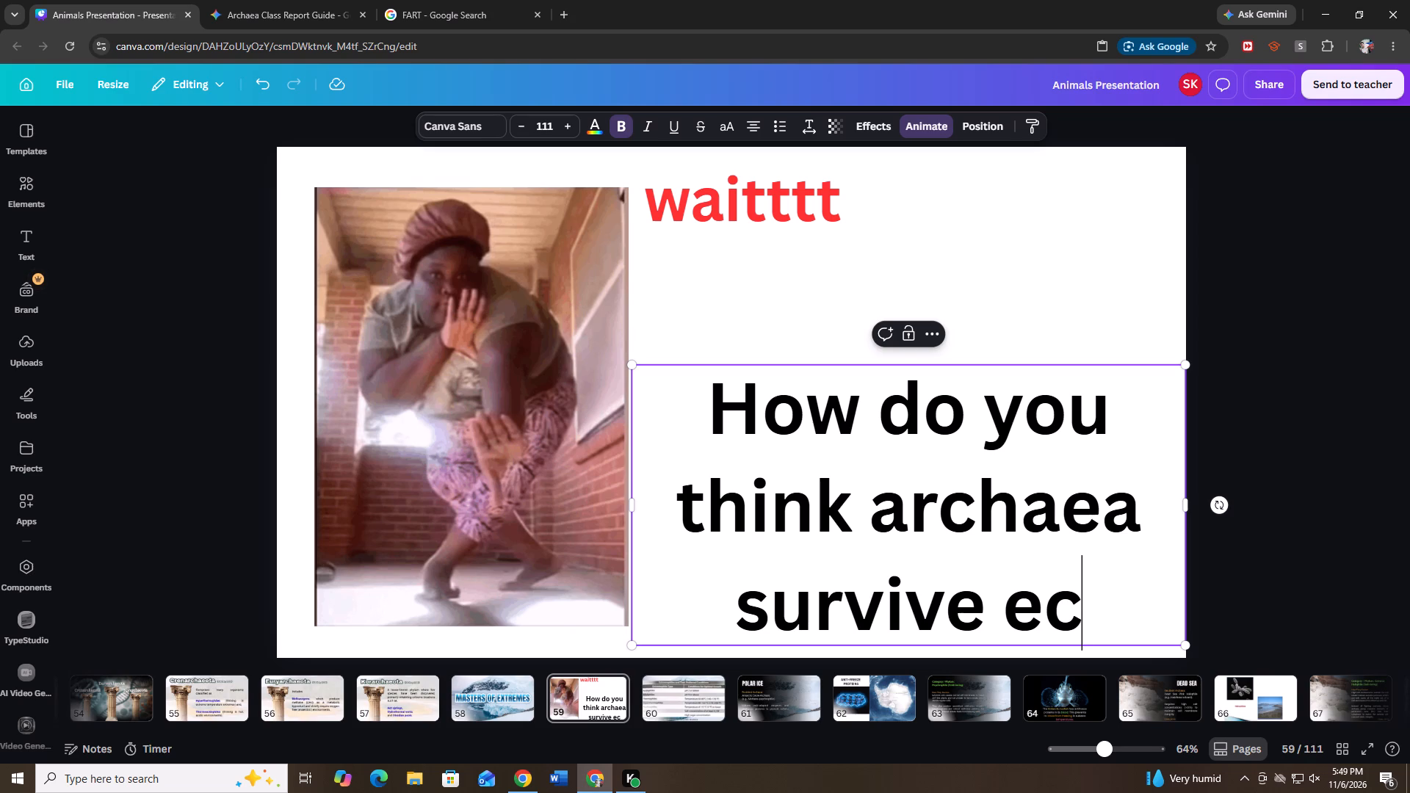
pyautogui.press('BackSpace')
pyautogui.write('xtreme environments?')
pyautogui.press('Return')
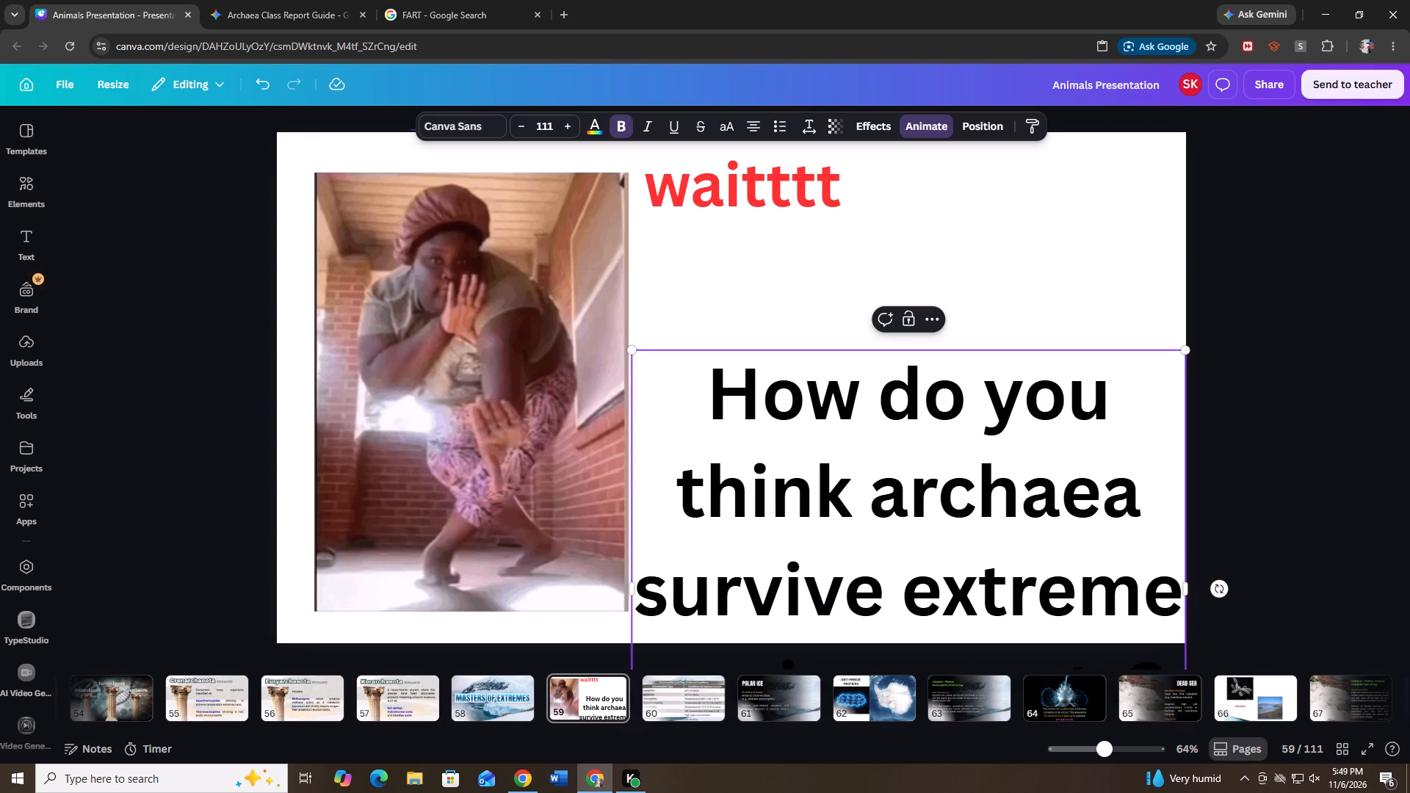
# Shrink the question text to about size 65.8, place it beside the photo below "waitttt", and widen its box.
pyautogui.moveTo(627, 352); pyautogui.dragTo(810, 446)
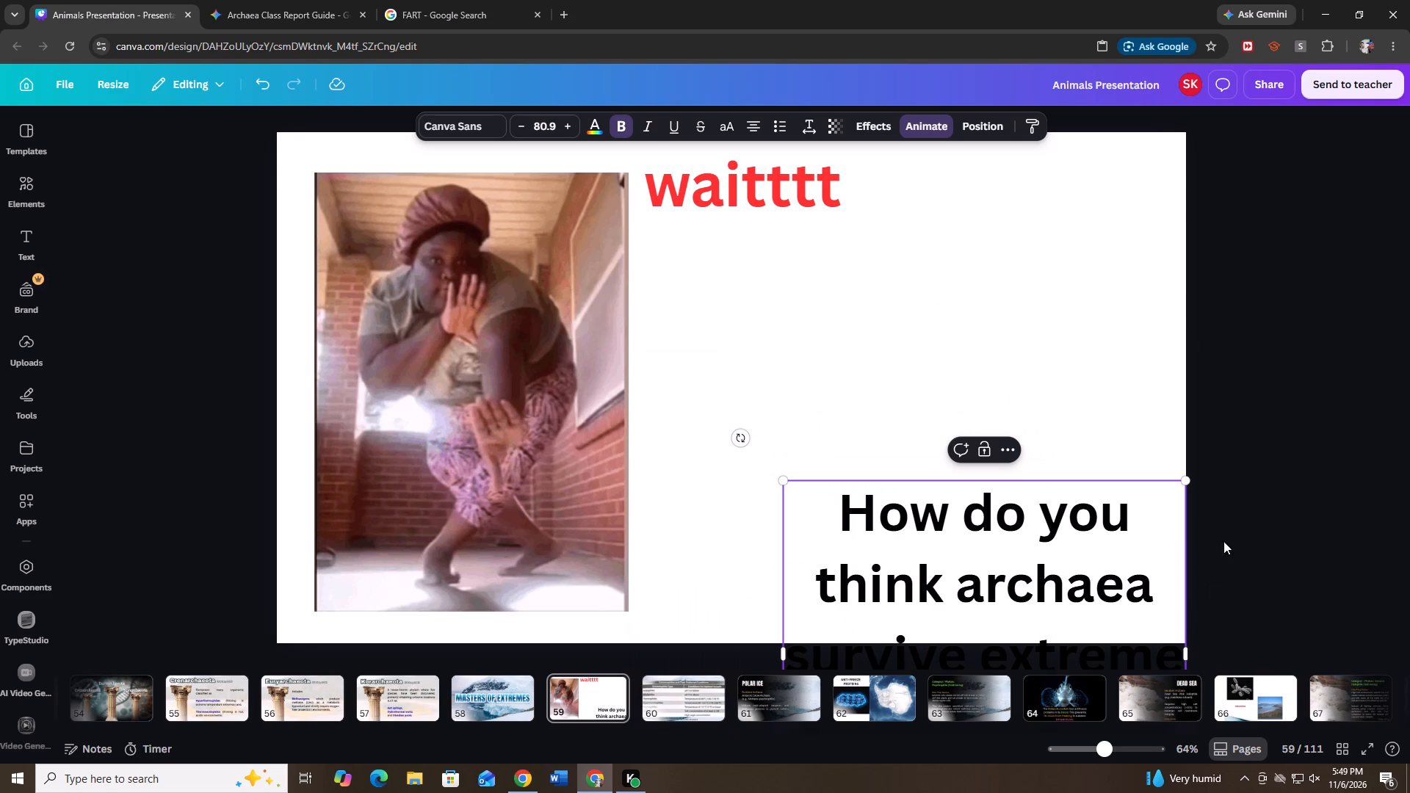
pyautogui.moveTo(787, 482); pyautogui.dragTo(882, 523)
pyautogui.moveTo(973, 589); pyautogui.dragTo(940, 541)
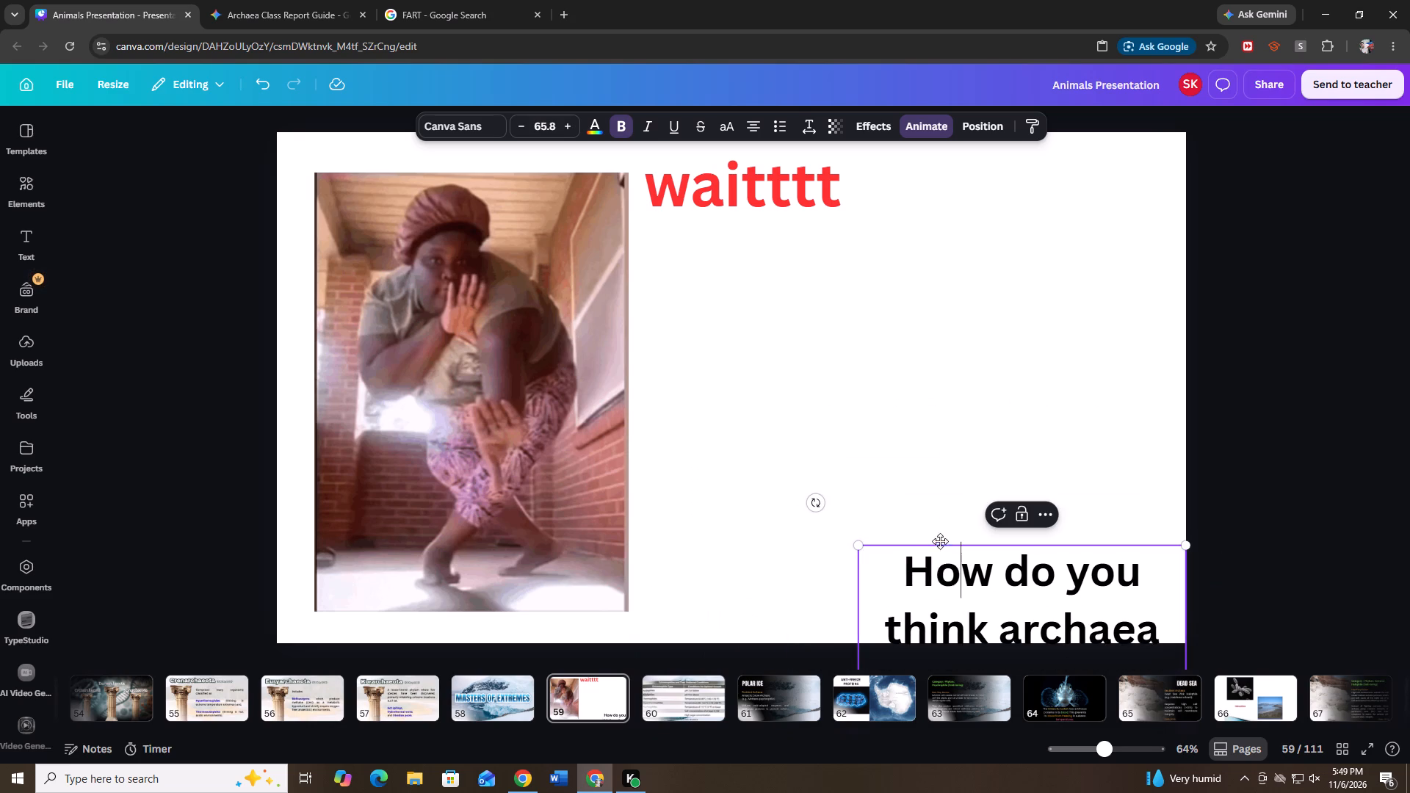
pyautogui.moveTo(940, 541); pyautogui.dragTo(939, 541)
pyautogui.click(1273, 504)
pyautogui.moveTo(1102, 600); pyautogui.dragTo(950, 340)
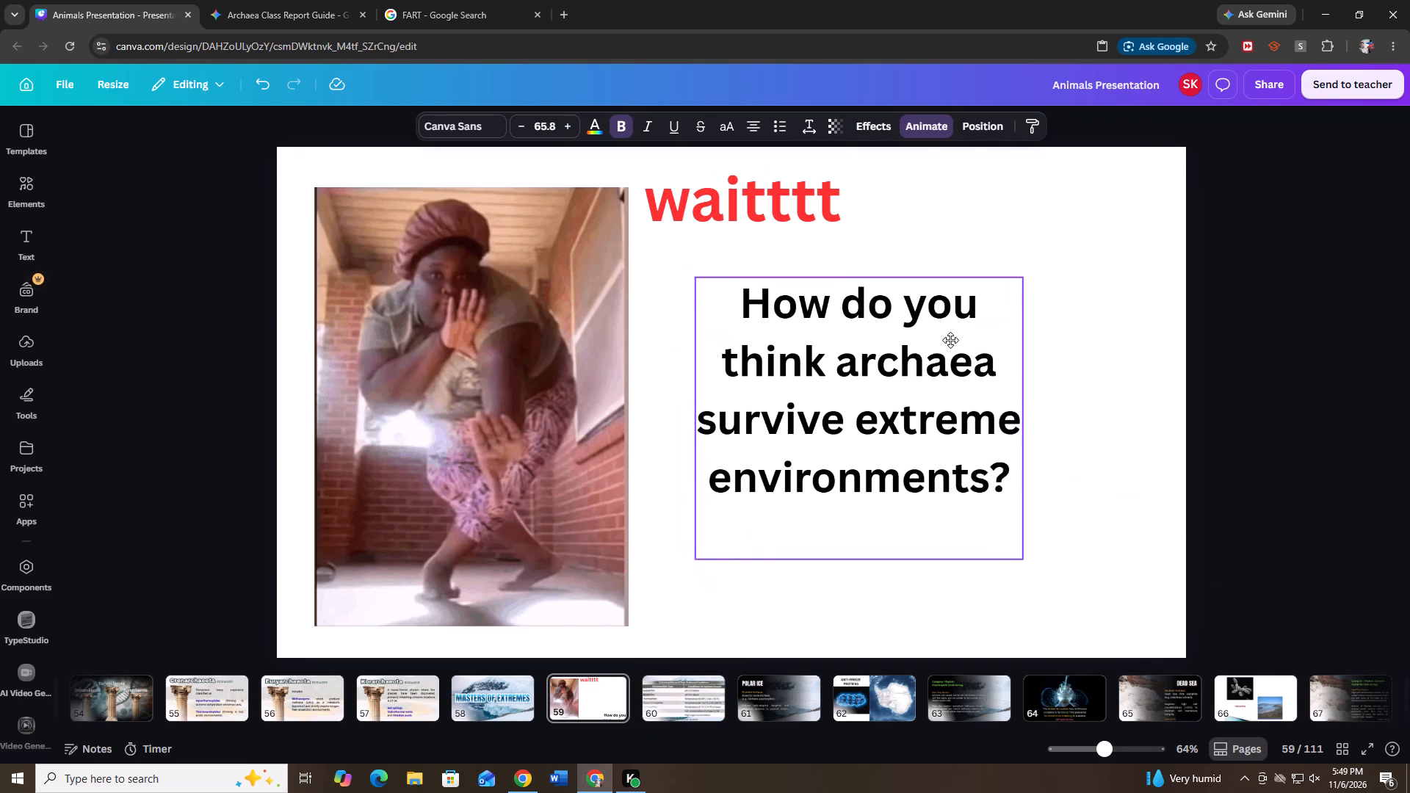
pyautogui.moveTo(950, 340); pyautogui.dragTo(973, 350)
pyautogui.moveTo(1066, 451); pyautogui.dragTo(1167, 454)
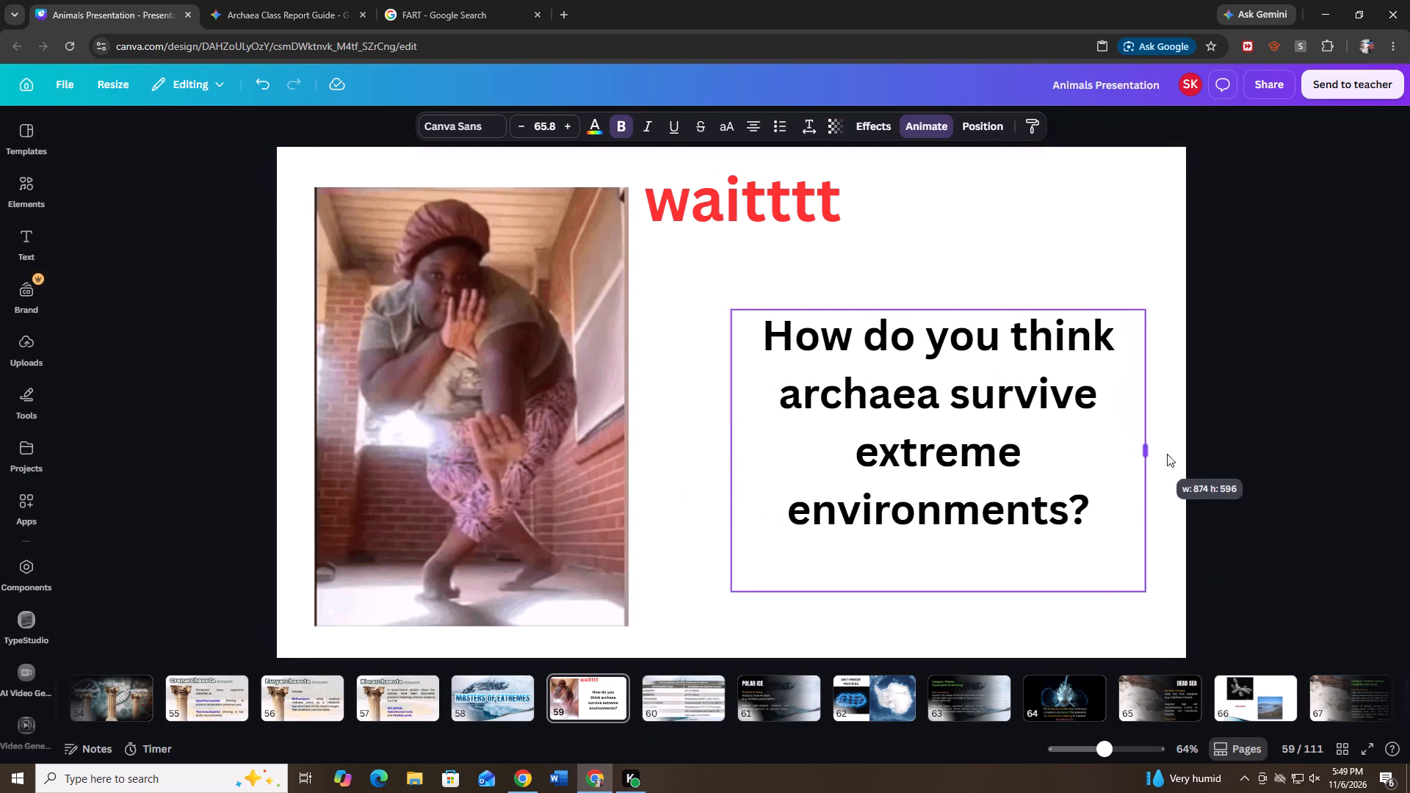
pyautogui.moveTo(1167, 454); pyautogui.dragTo(1121, 455)
pyautogui.click(1232, 450)
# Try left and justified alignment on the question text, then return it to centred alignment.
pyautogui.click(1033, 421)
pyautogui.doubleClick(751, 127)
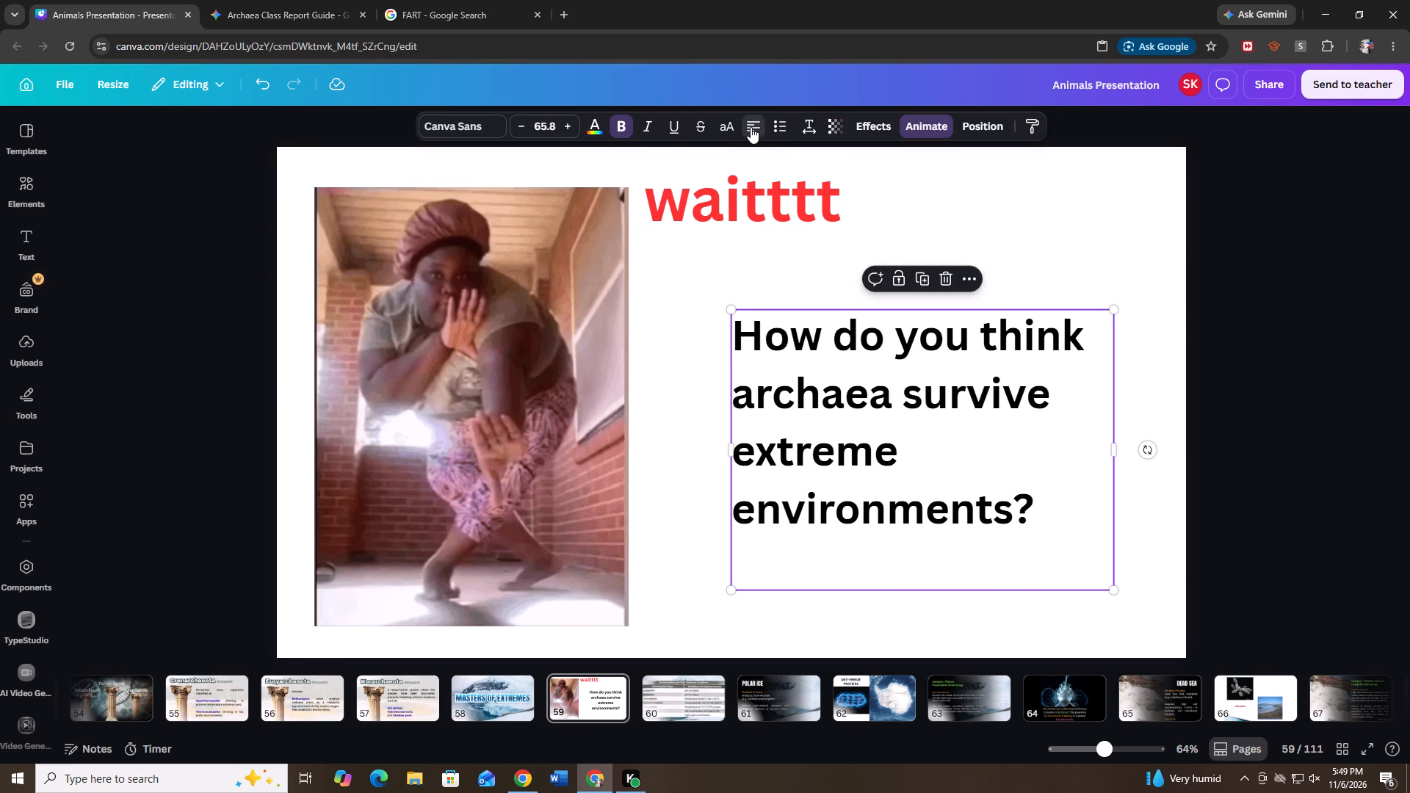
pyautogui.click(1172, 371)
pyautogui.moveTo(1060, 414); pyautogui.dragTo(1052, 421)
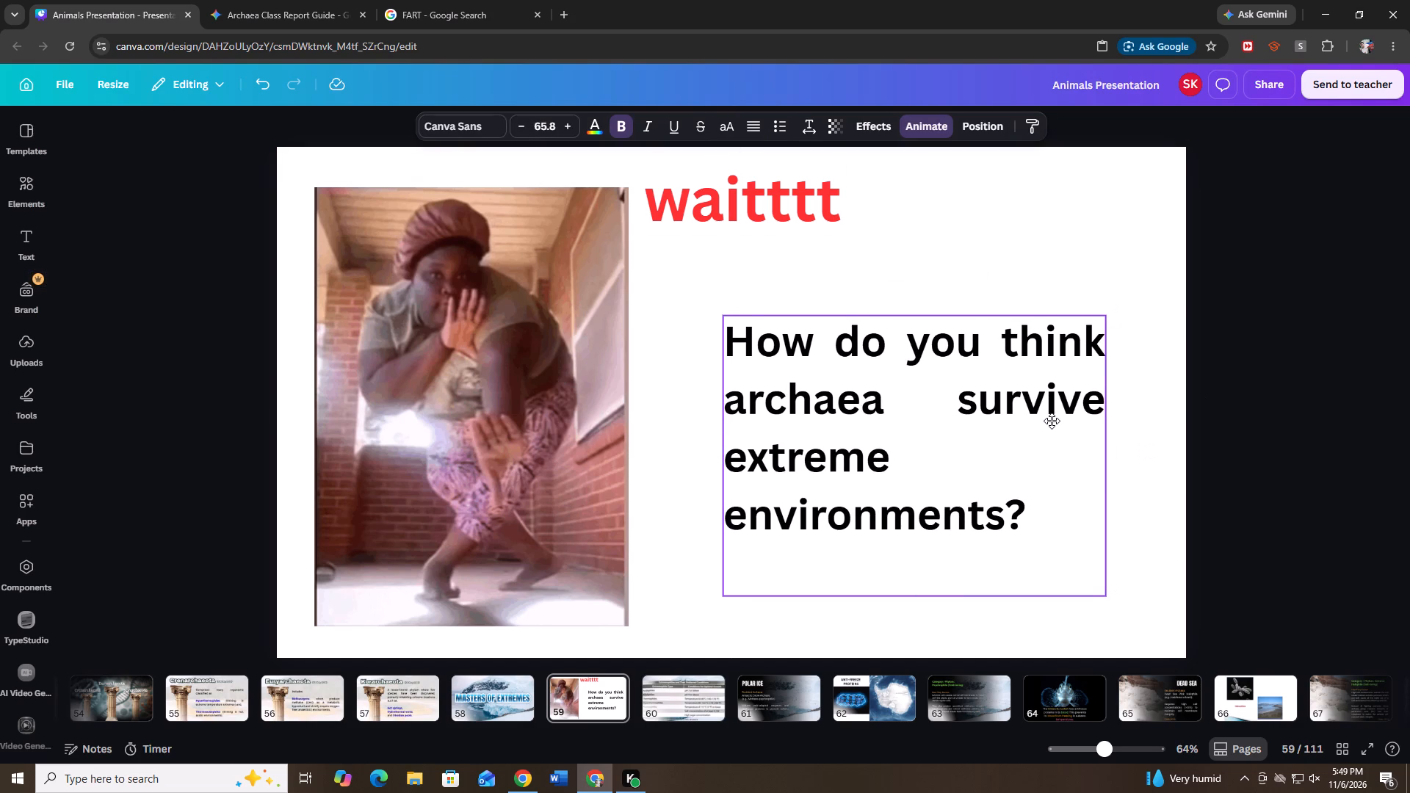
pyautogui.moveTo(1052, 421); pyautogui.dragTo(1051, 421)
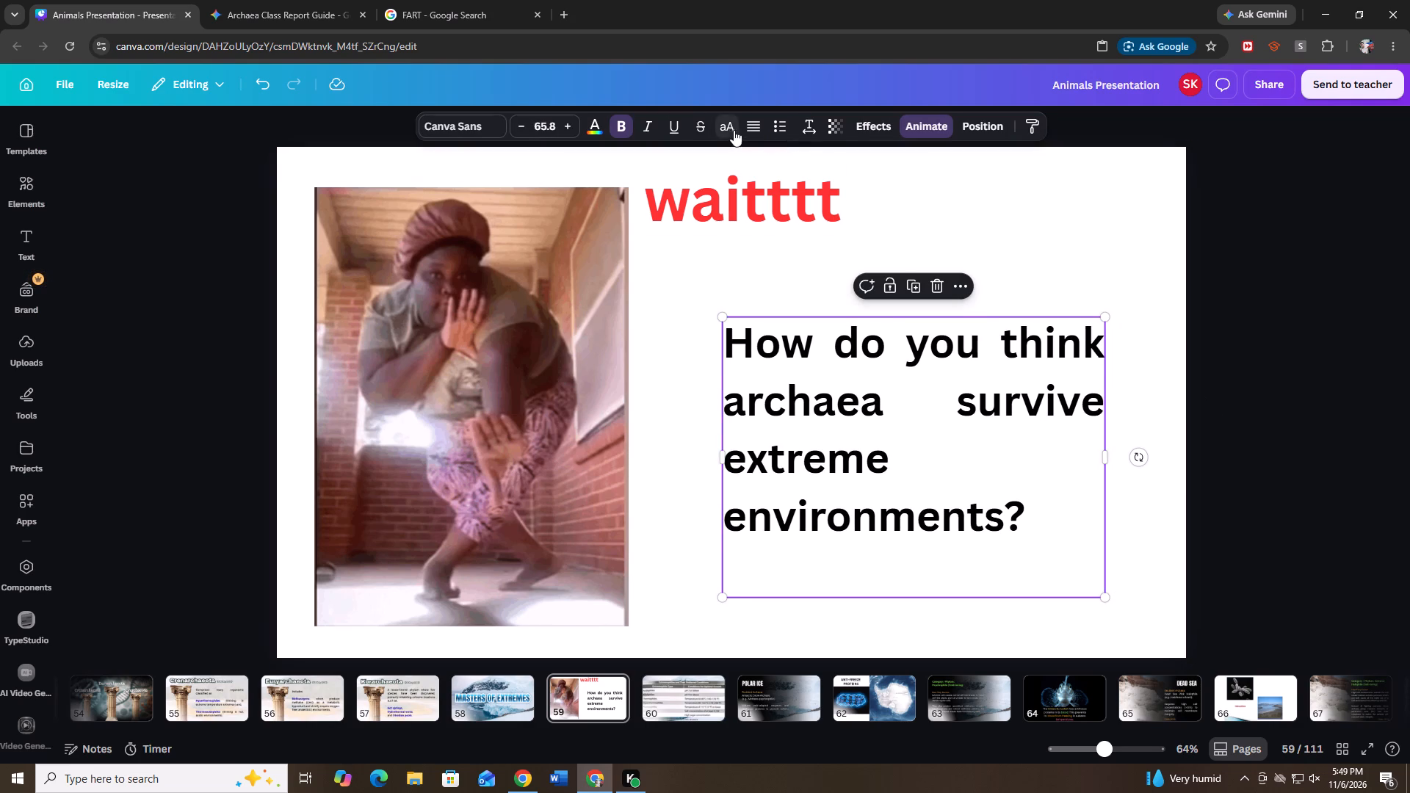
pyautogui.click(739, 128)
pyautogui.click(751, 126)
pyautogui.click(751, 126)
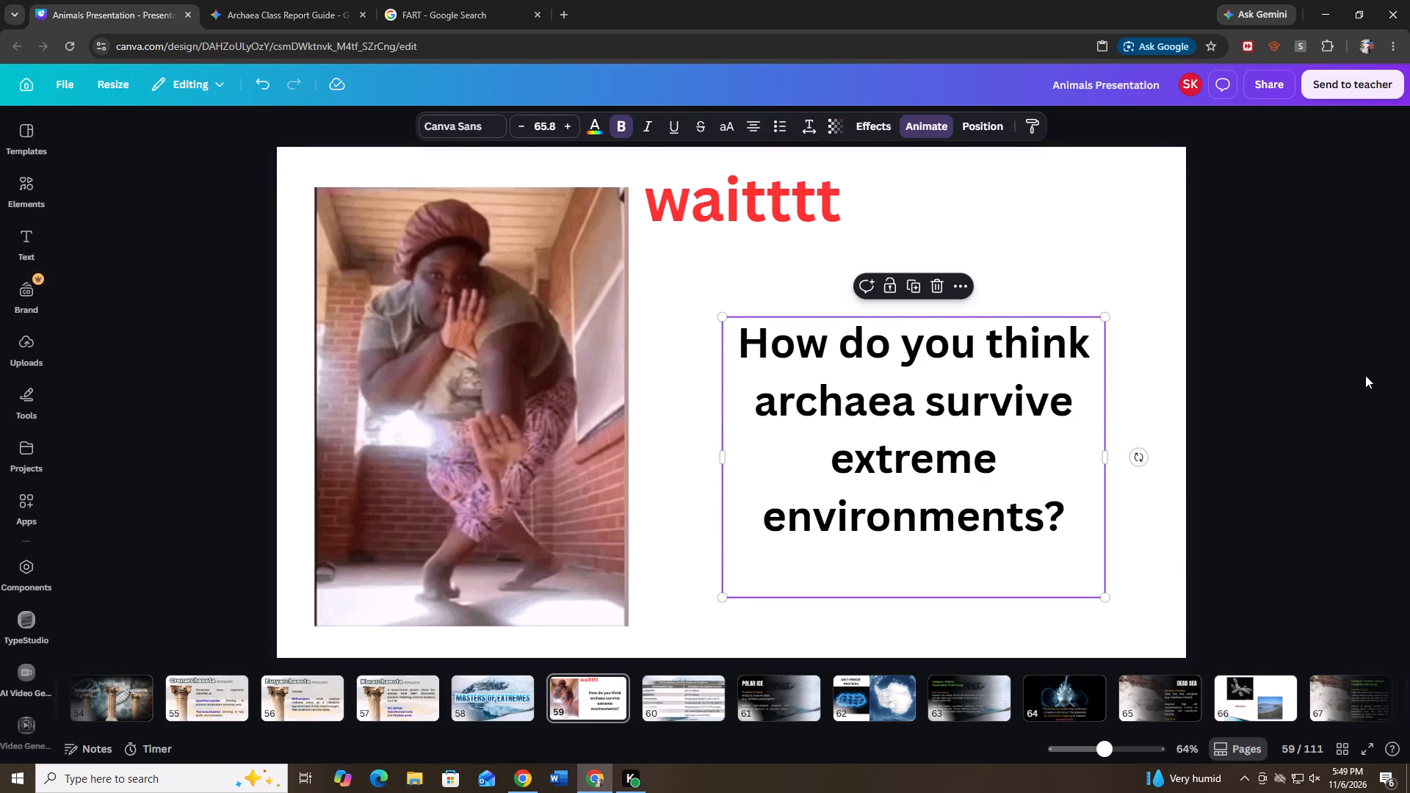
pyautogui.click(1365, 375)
# Enlarge the question text to about size 70.9 and centre it in the white area beside the photo.
pyautogui.click(1076, 372)
pyautogui.moveTo(1102, 316); pyautogui.dragTo(1125, 297)
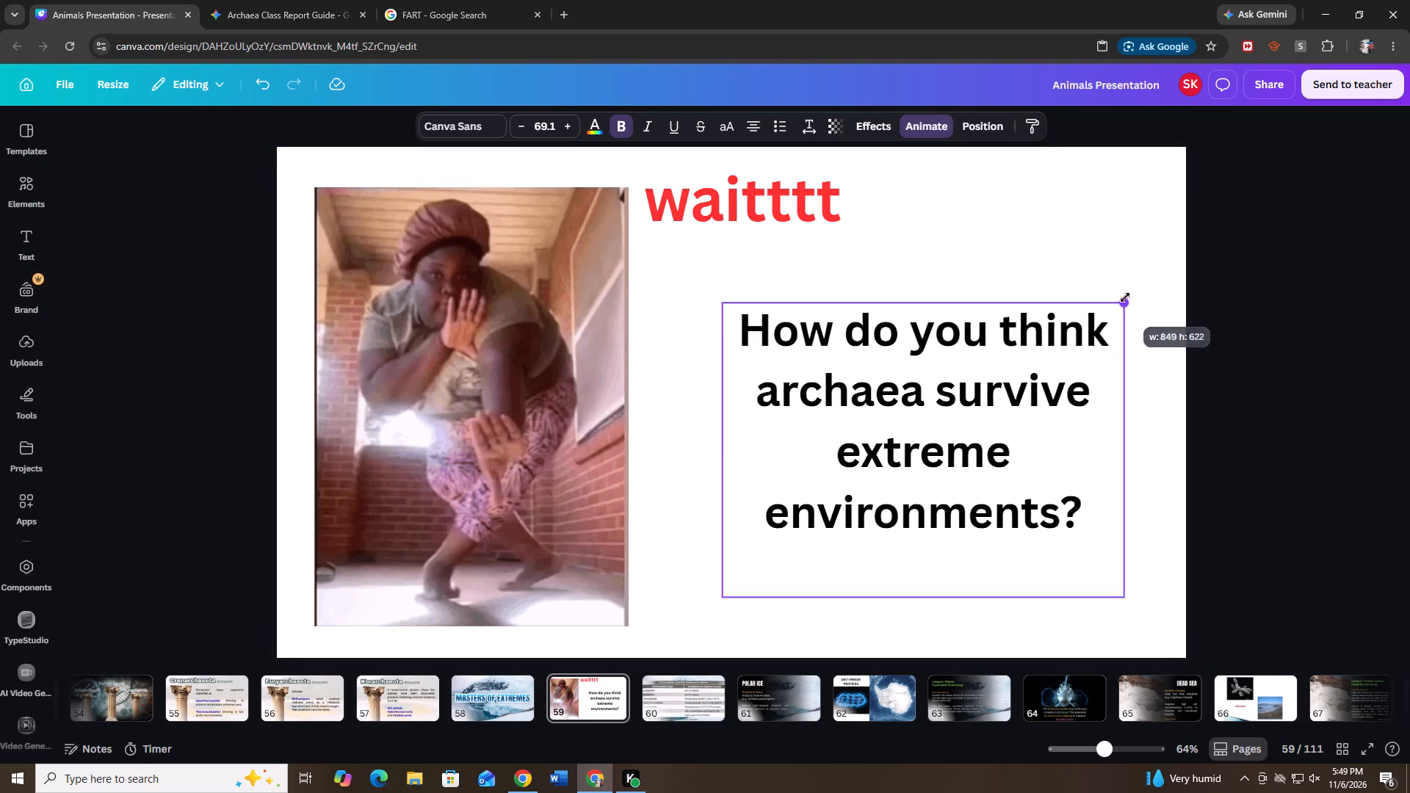
pyautogui.moveTo(1125, 297); pyautogui.dragTo(1128, 297)
pyautogui.moveTo(1032, 396); pyautogui.dragTo(1013, 396)
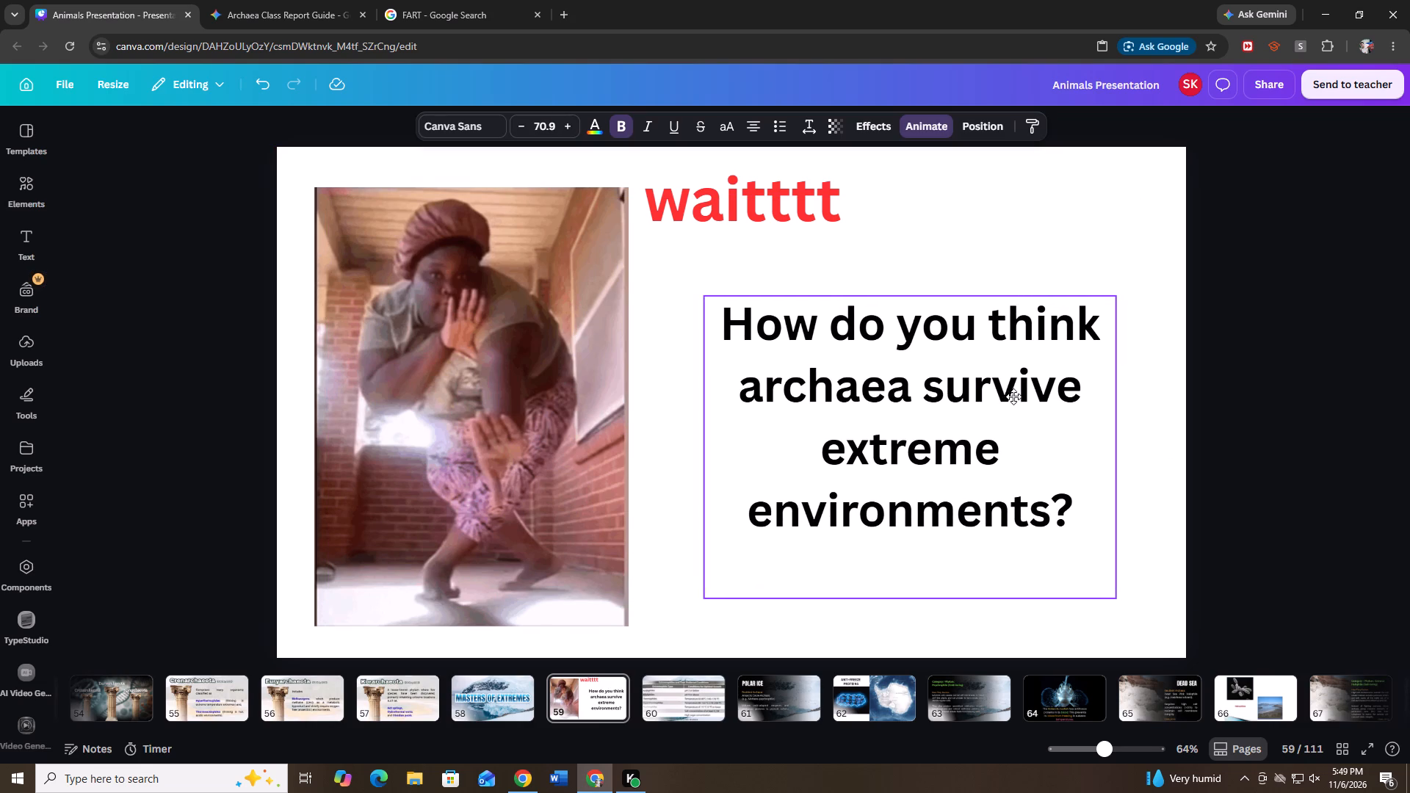
pyautogui.moveTo(1013, 396); pyautogui.dragTo(1019, 420)
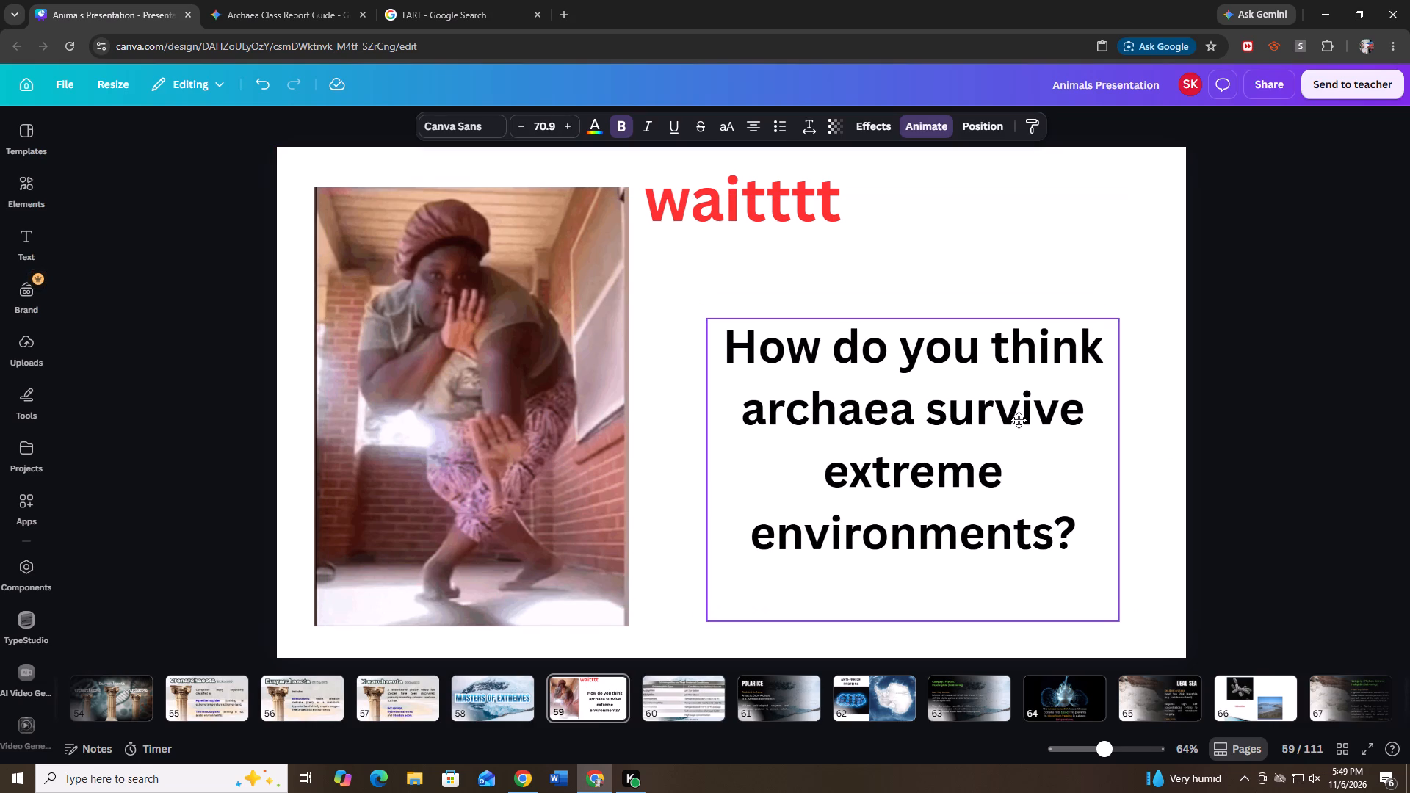
pyautogui.moveTo(1019, 420); pyautogui.dragTo(1017, 411)
pyautogui.click(1409, 452)
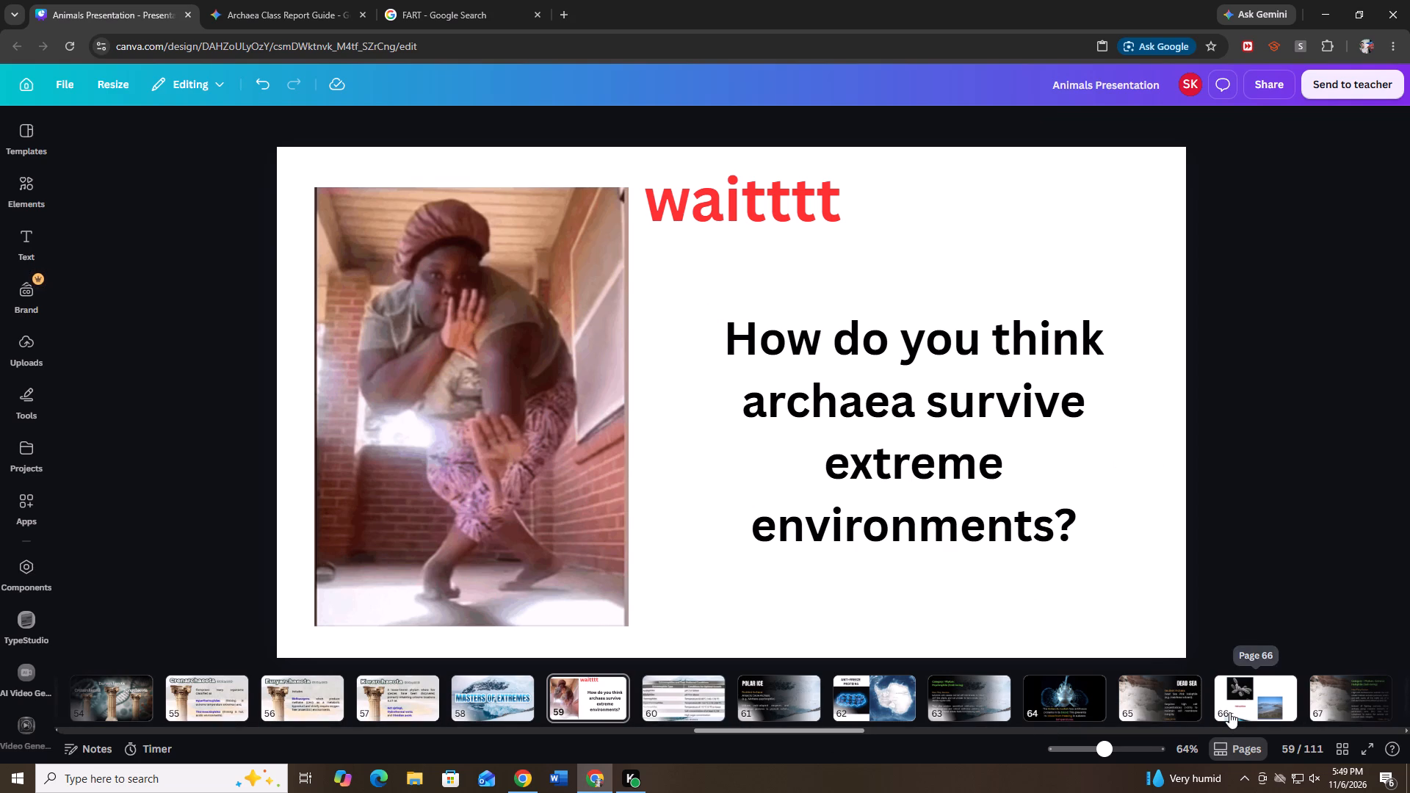
# Look through slides 65 to 69, from DEAD SEA and Halophiles to EARTH CRUST.
pyautogui.click(1179, 704)
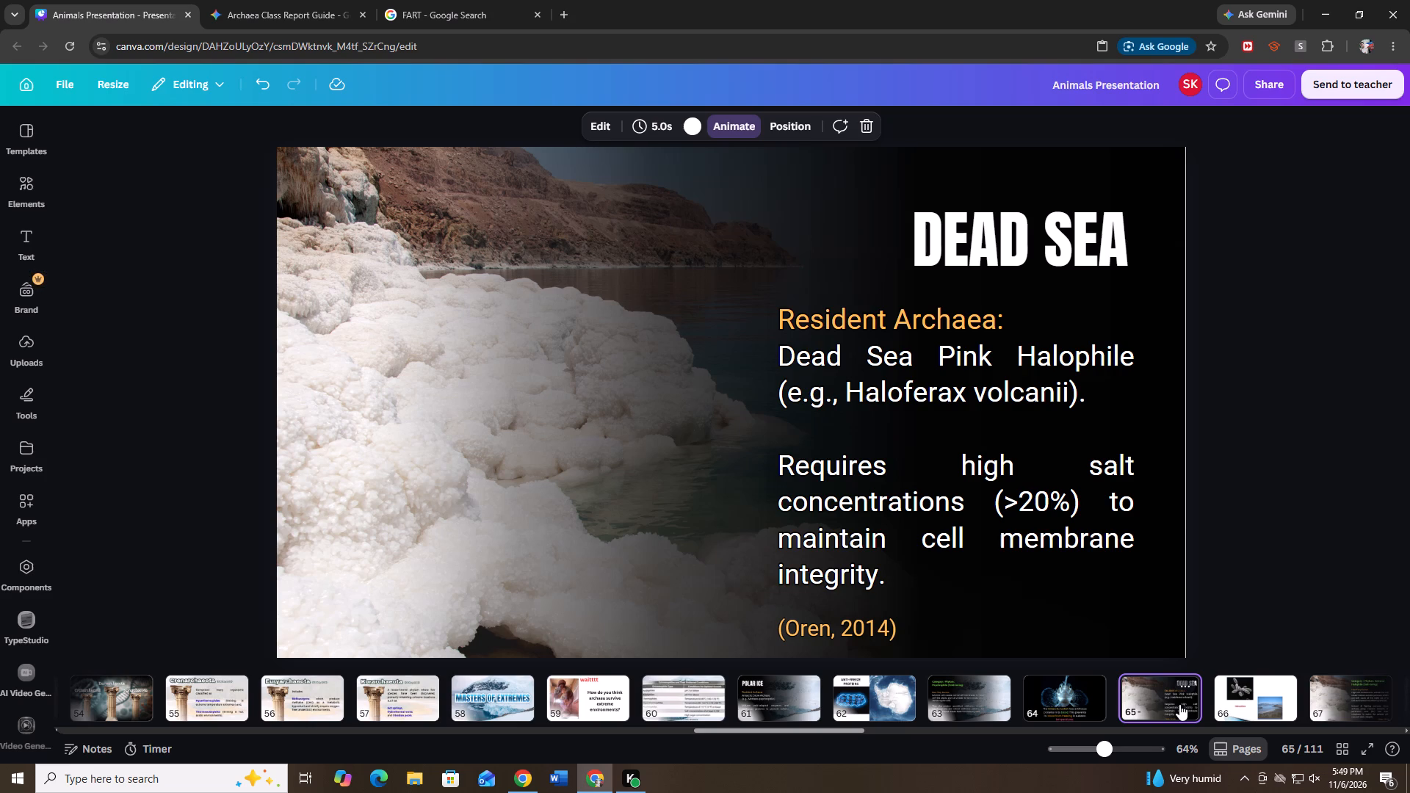
pyautogui.click(1229, 700)
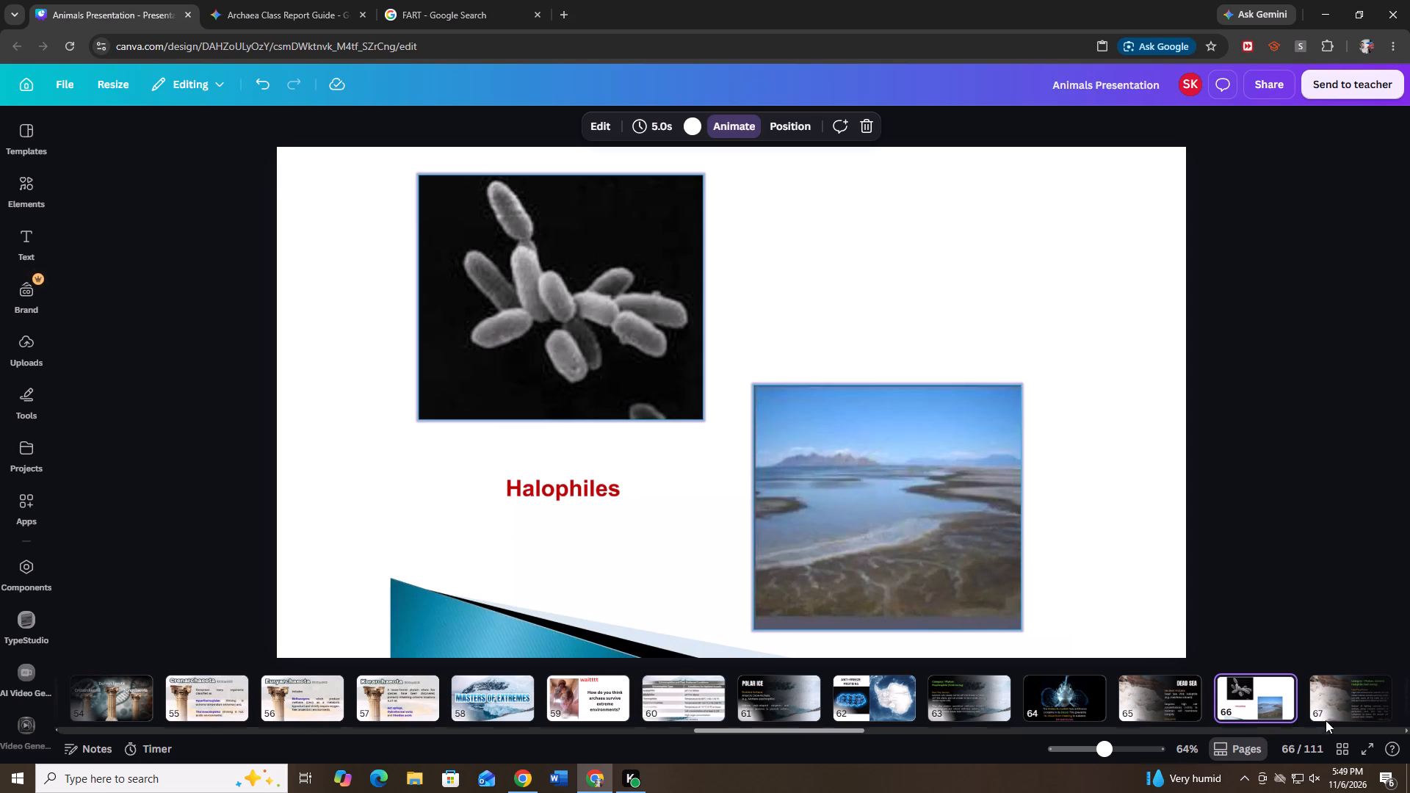
pyautogui.click(1326, 726)
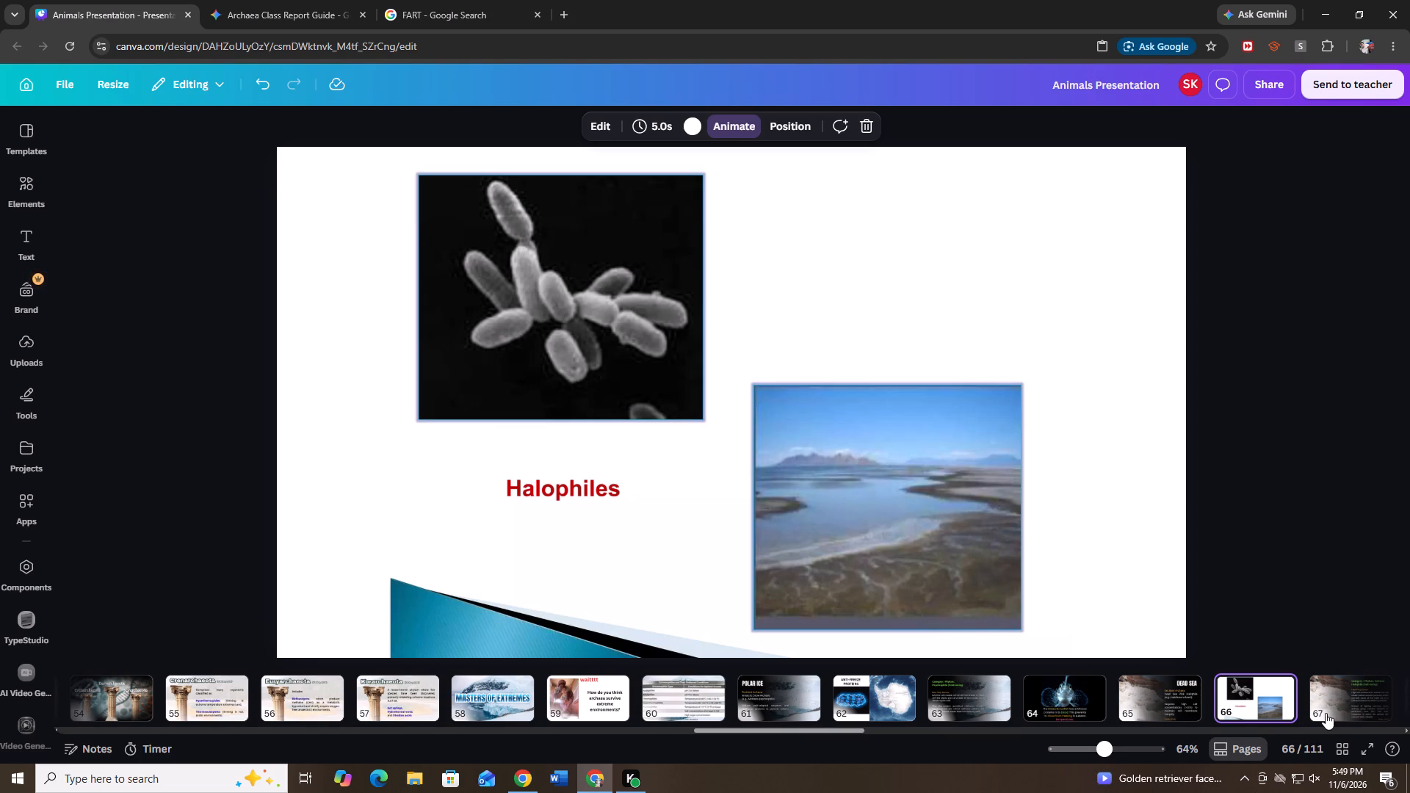
pyautogui.click(1326, 712)
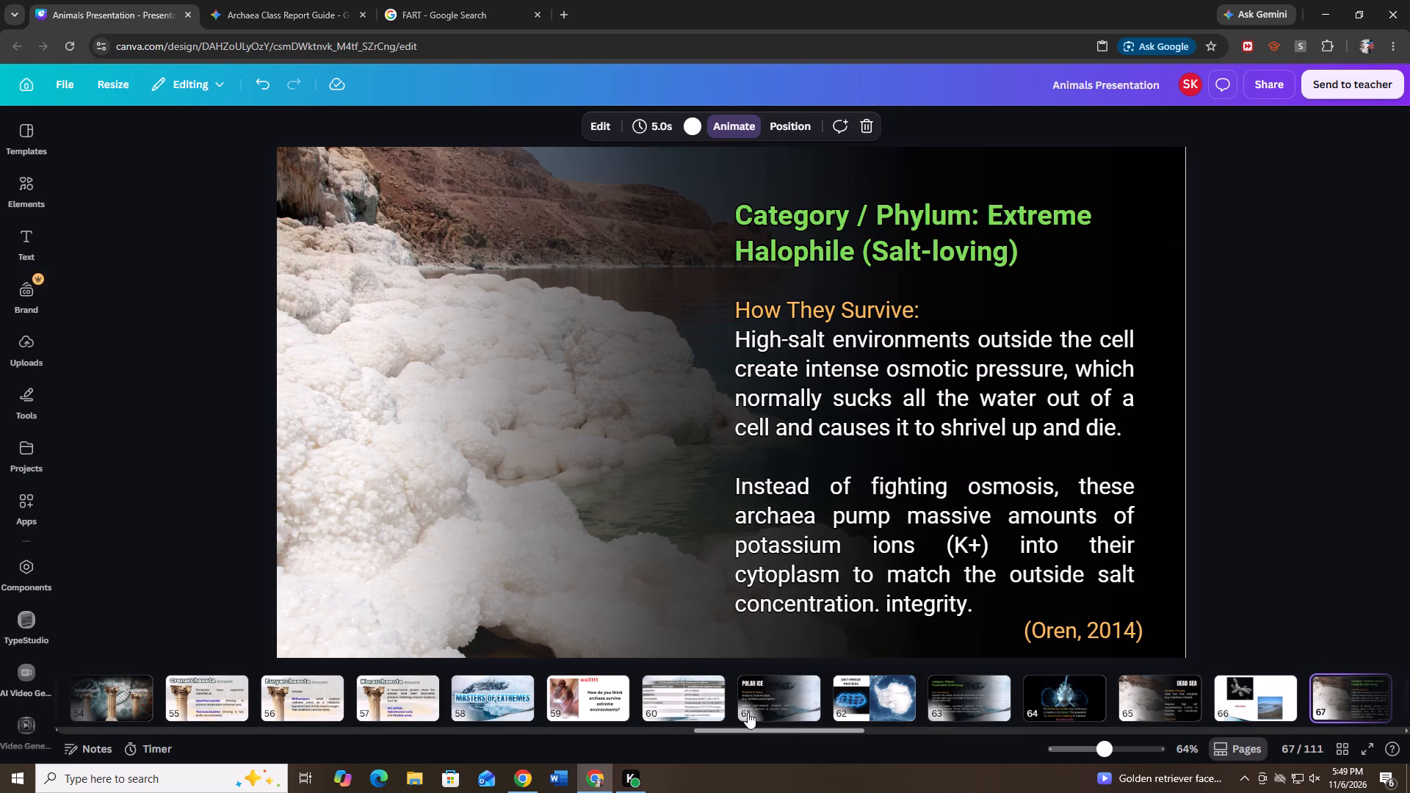
pyautogui.click(791, 727)
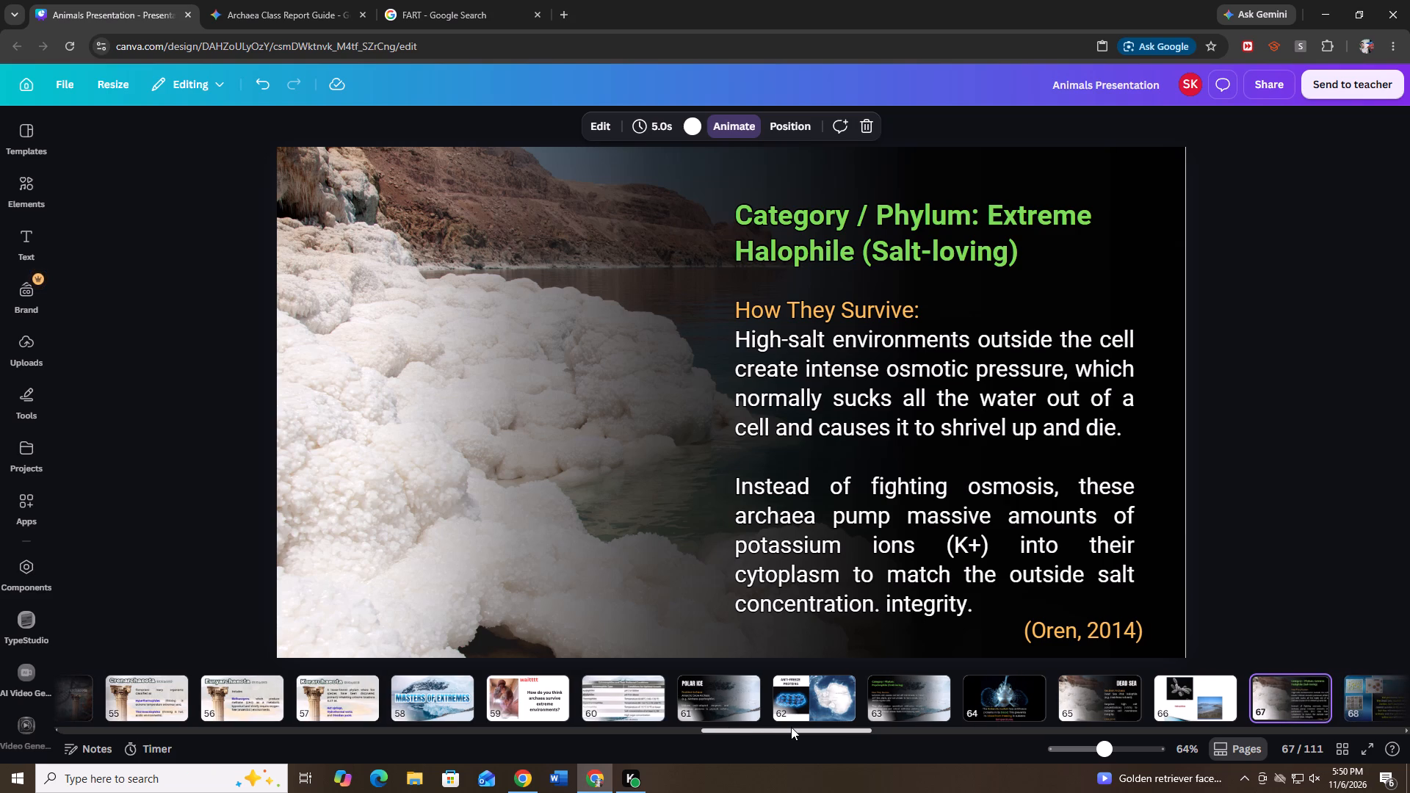
pyautogui.click(791, 727)
pyautogui.doubleClick(791, 727)
pyautogui.moveTo(791, 727); pyautogui.dragTo(831, 731)
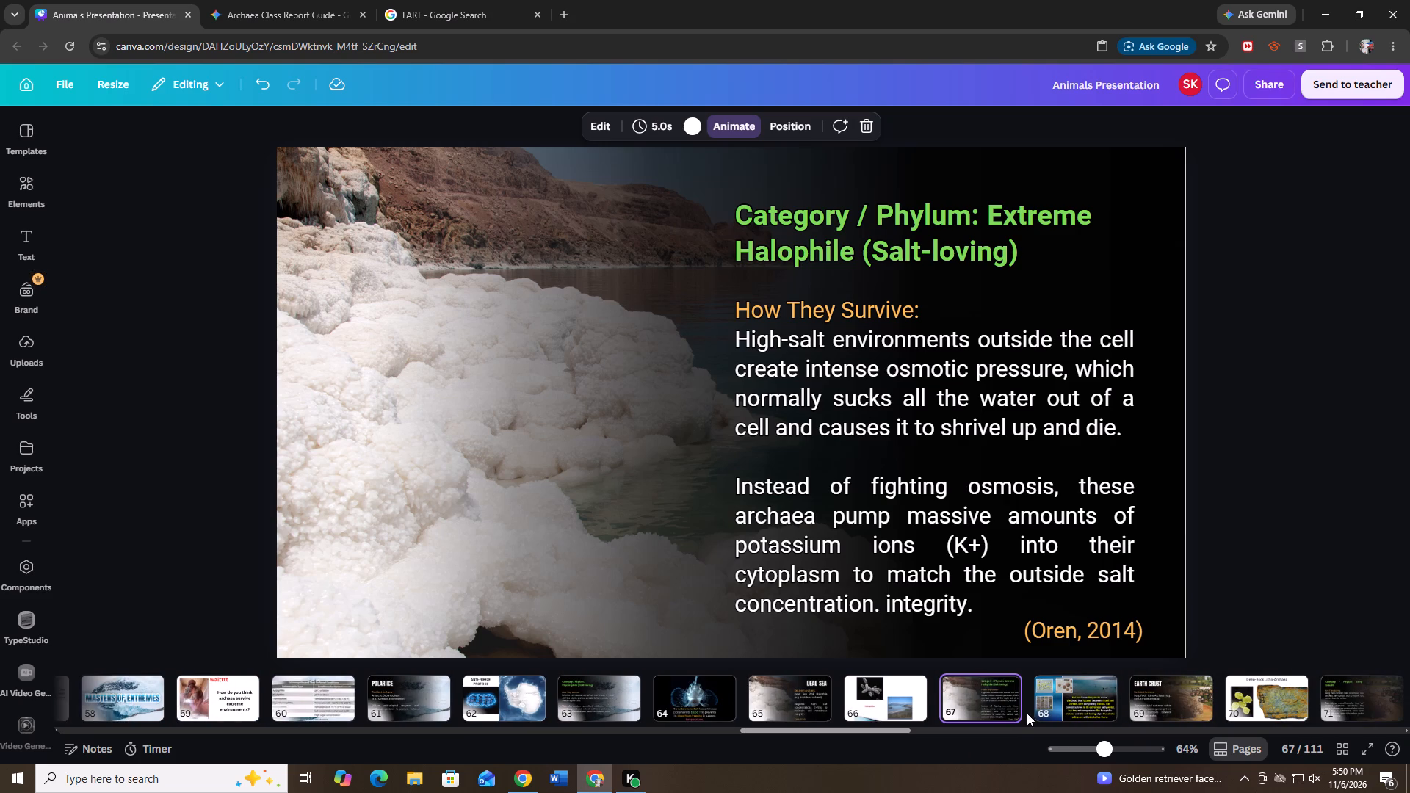
pyautogui.click(1043, 706)
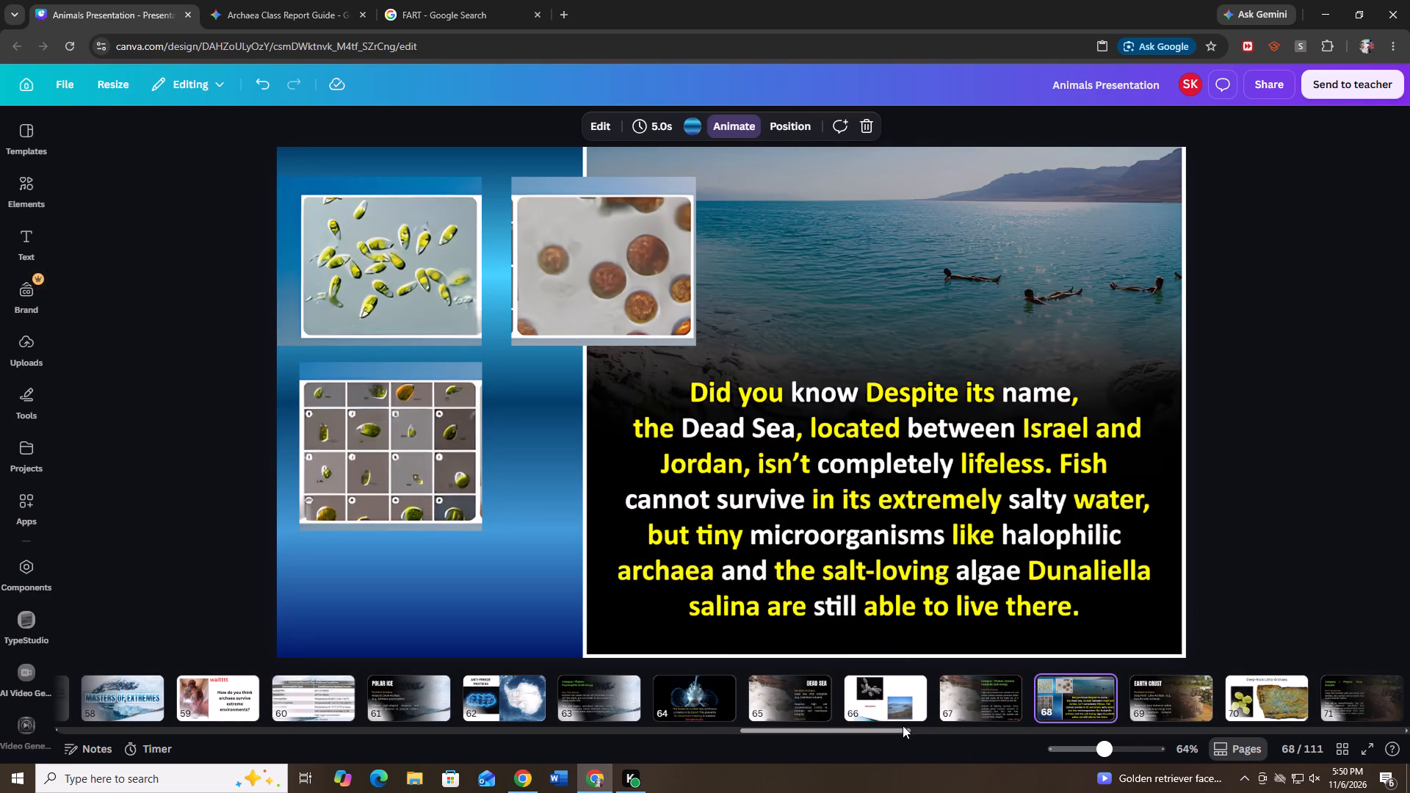
pyautogui.click(1147, 709)
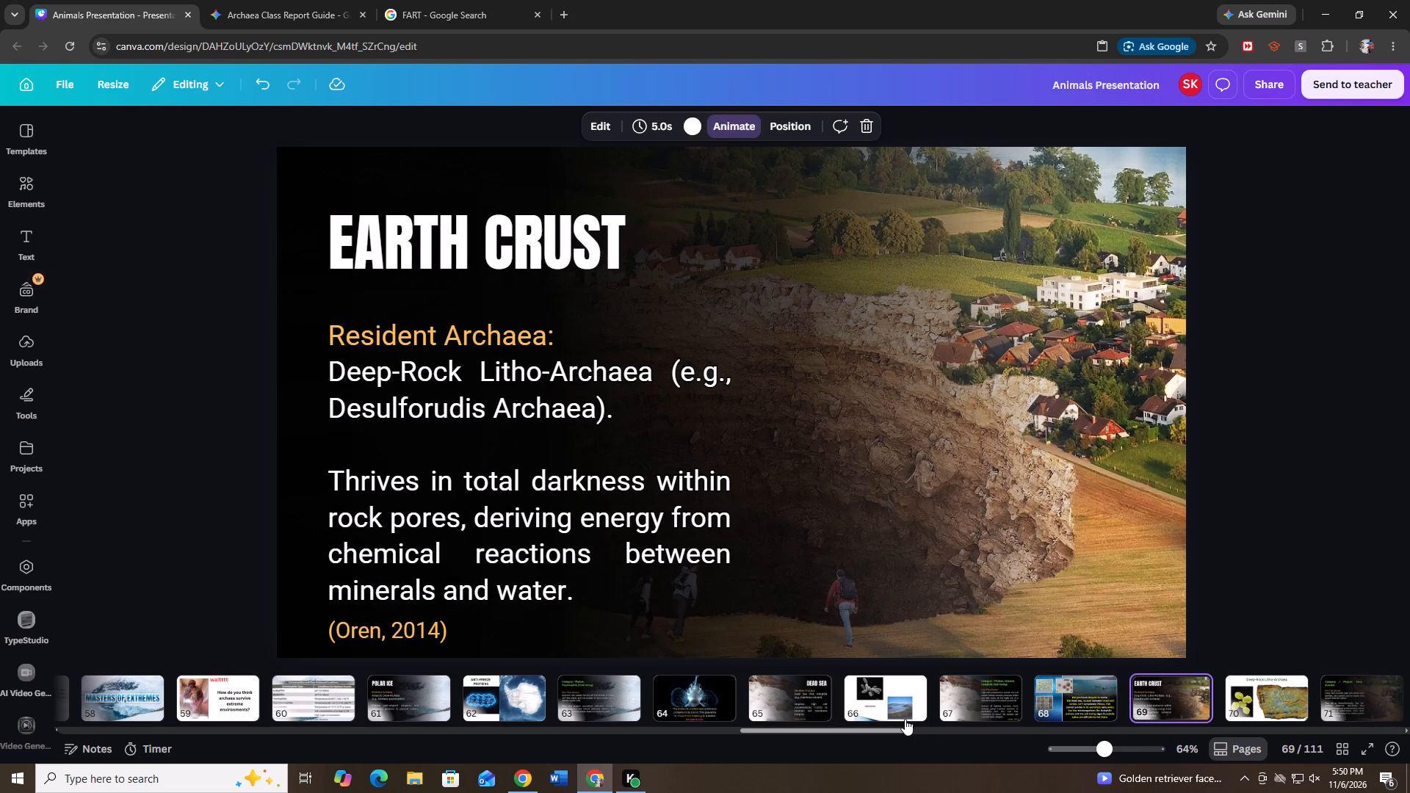
pyautogui.moveTo(905, 725); pyautogui.dragTo(861, 722)
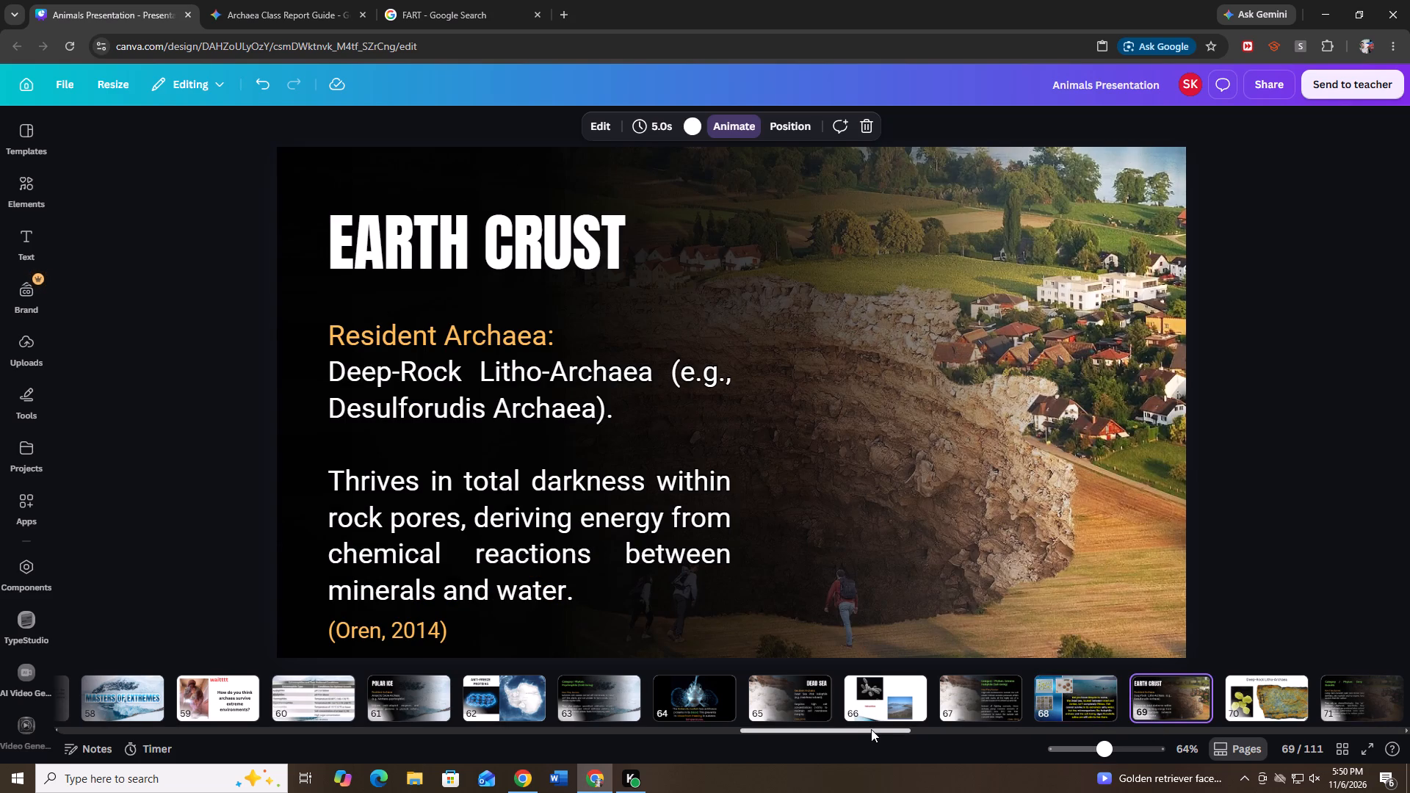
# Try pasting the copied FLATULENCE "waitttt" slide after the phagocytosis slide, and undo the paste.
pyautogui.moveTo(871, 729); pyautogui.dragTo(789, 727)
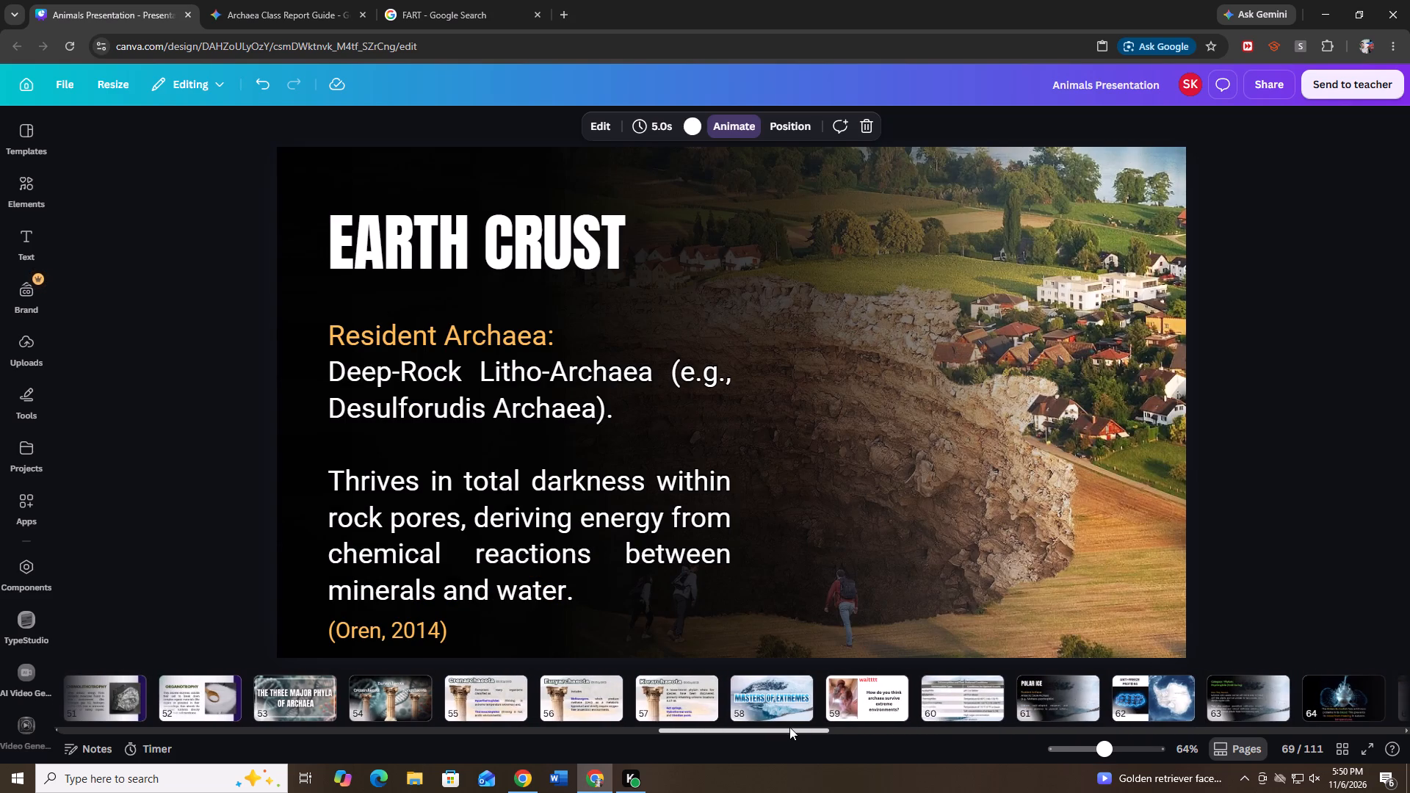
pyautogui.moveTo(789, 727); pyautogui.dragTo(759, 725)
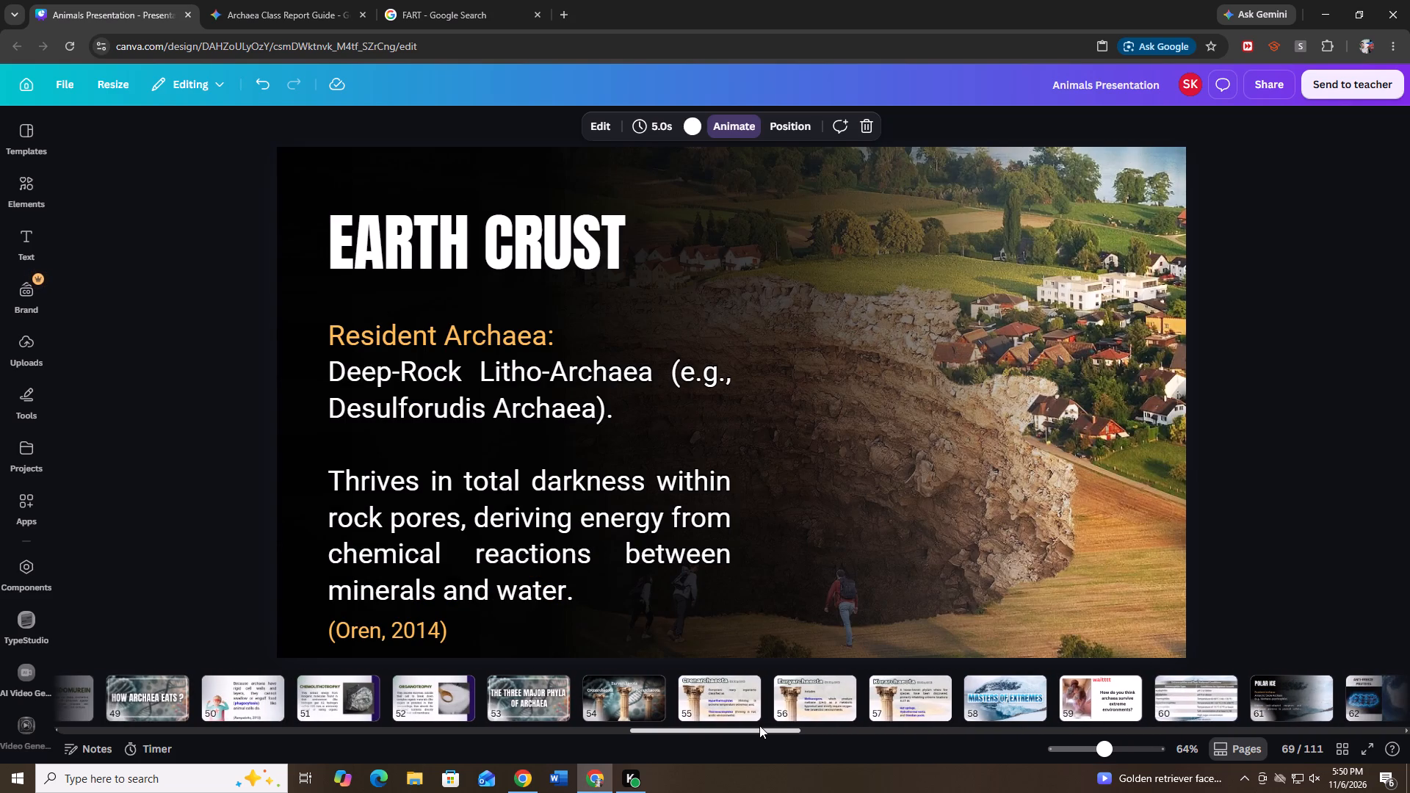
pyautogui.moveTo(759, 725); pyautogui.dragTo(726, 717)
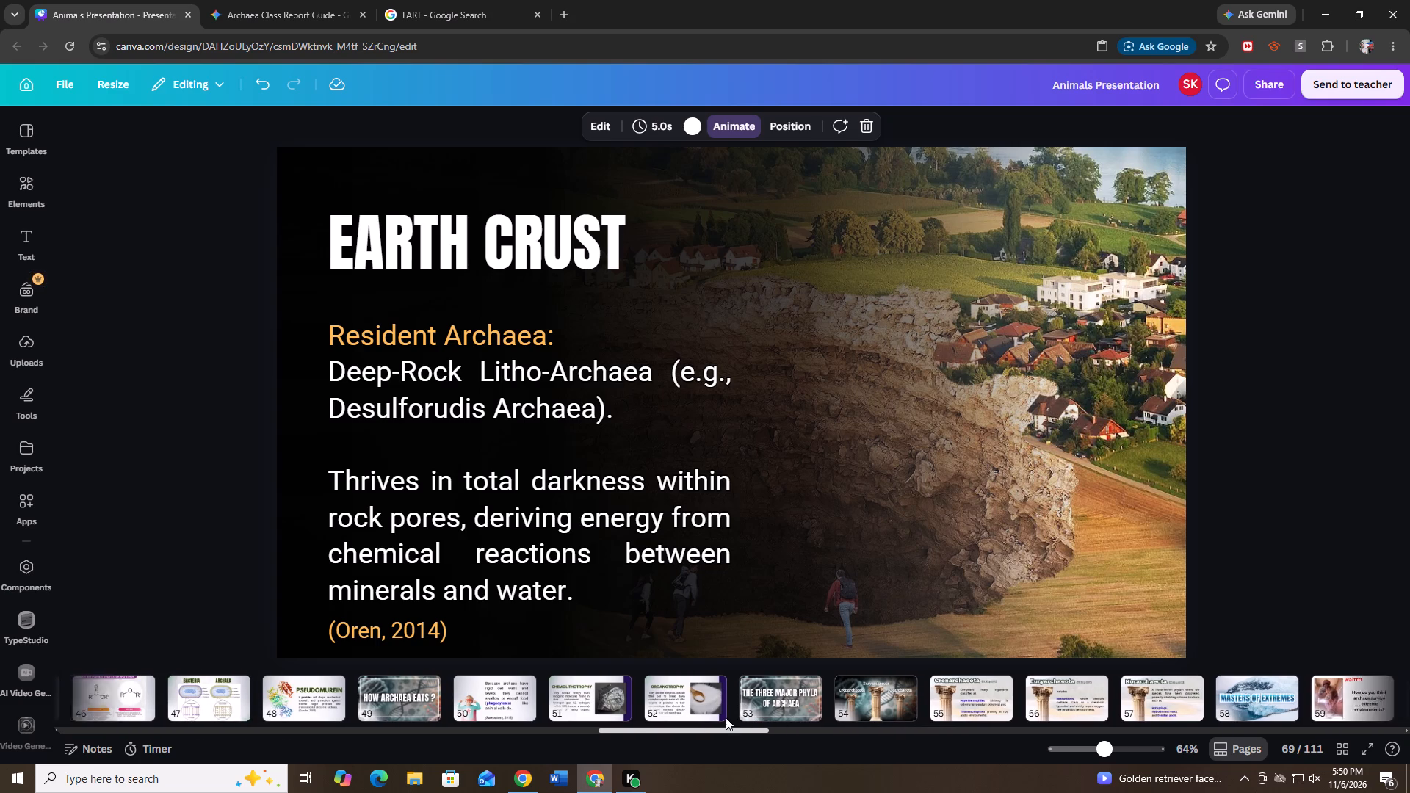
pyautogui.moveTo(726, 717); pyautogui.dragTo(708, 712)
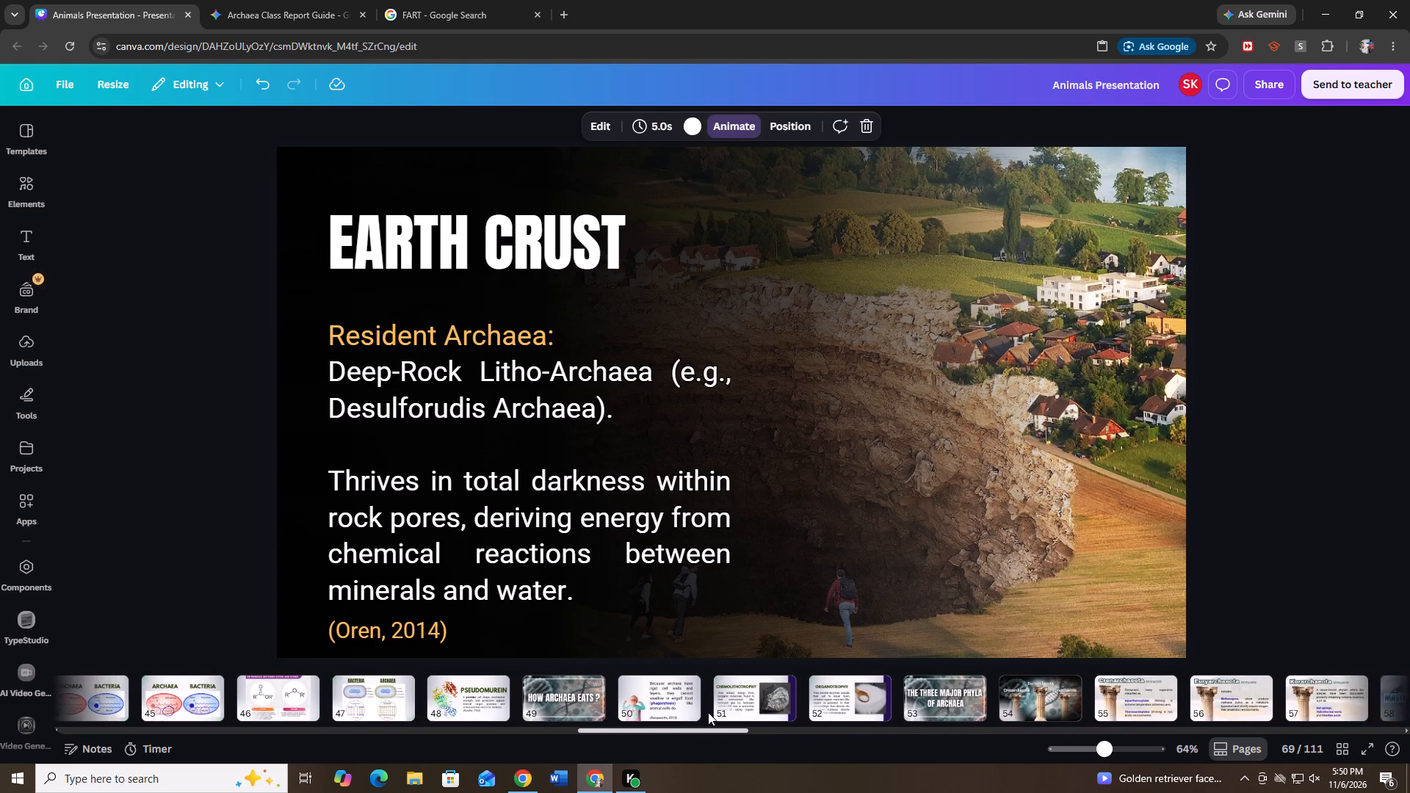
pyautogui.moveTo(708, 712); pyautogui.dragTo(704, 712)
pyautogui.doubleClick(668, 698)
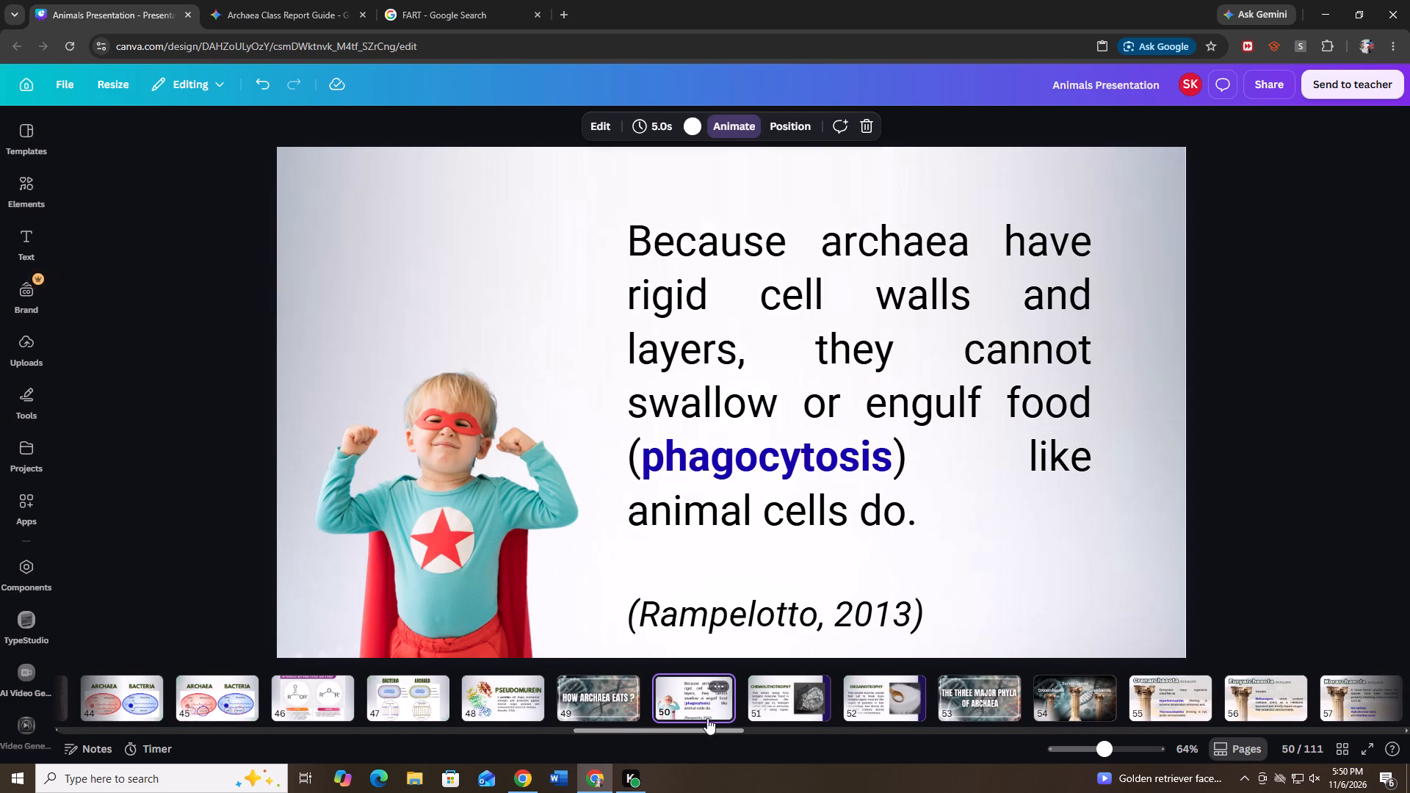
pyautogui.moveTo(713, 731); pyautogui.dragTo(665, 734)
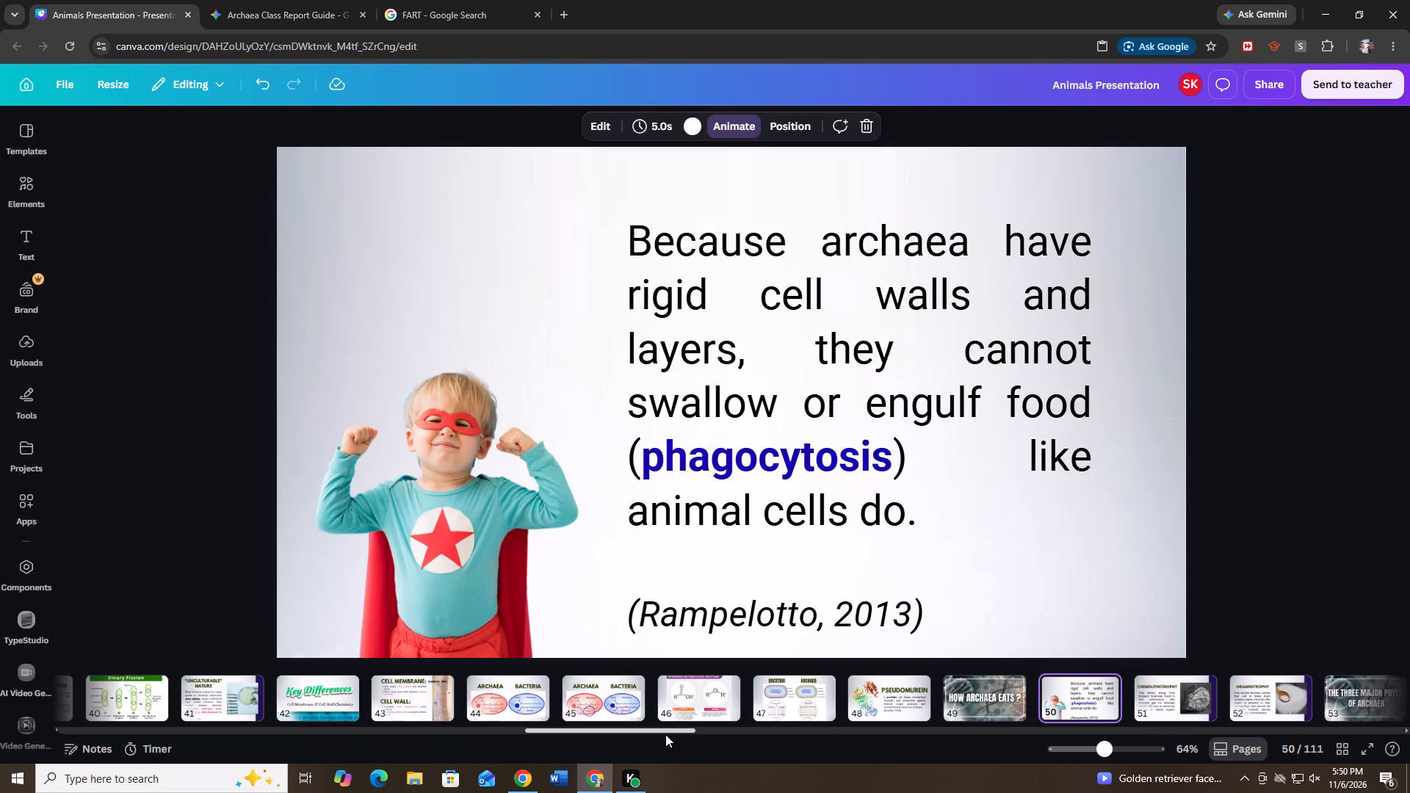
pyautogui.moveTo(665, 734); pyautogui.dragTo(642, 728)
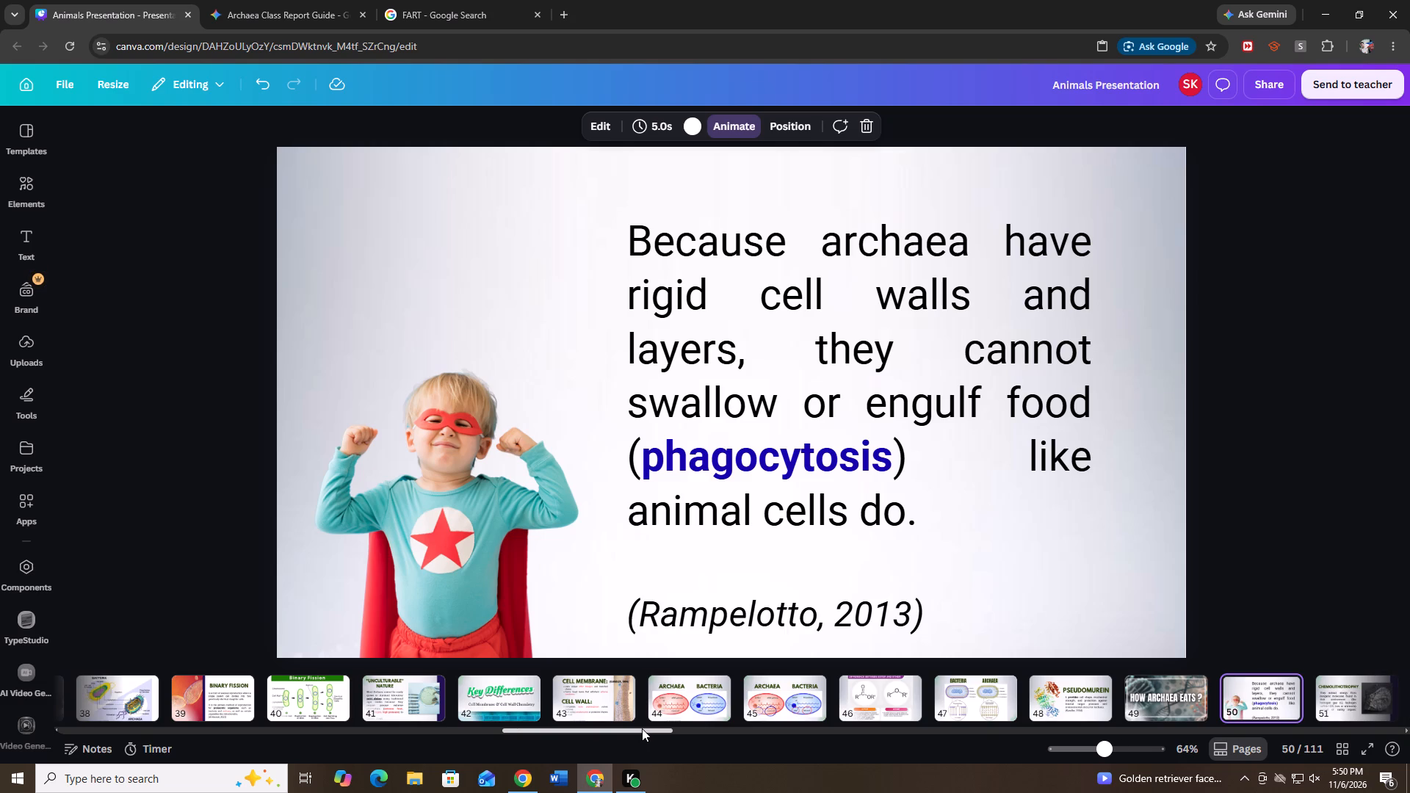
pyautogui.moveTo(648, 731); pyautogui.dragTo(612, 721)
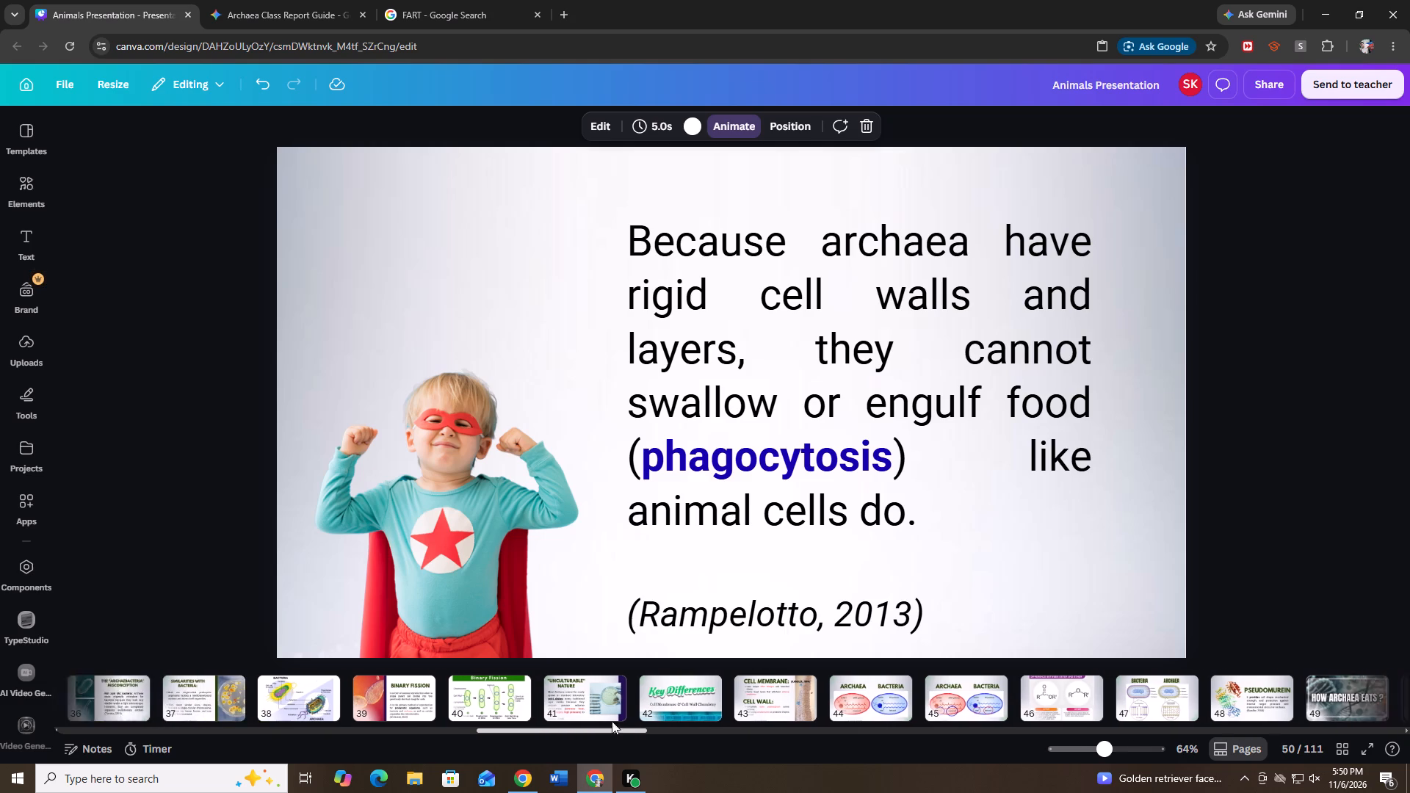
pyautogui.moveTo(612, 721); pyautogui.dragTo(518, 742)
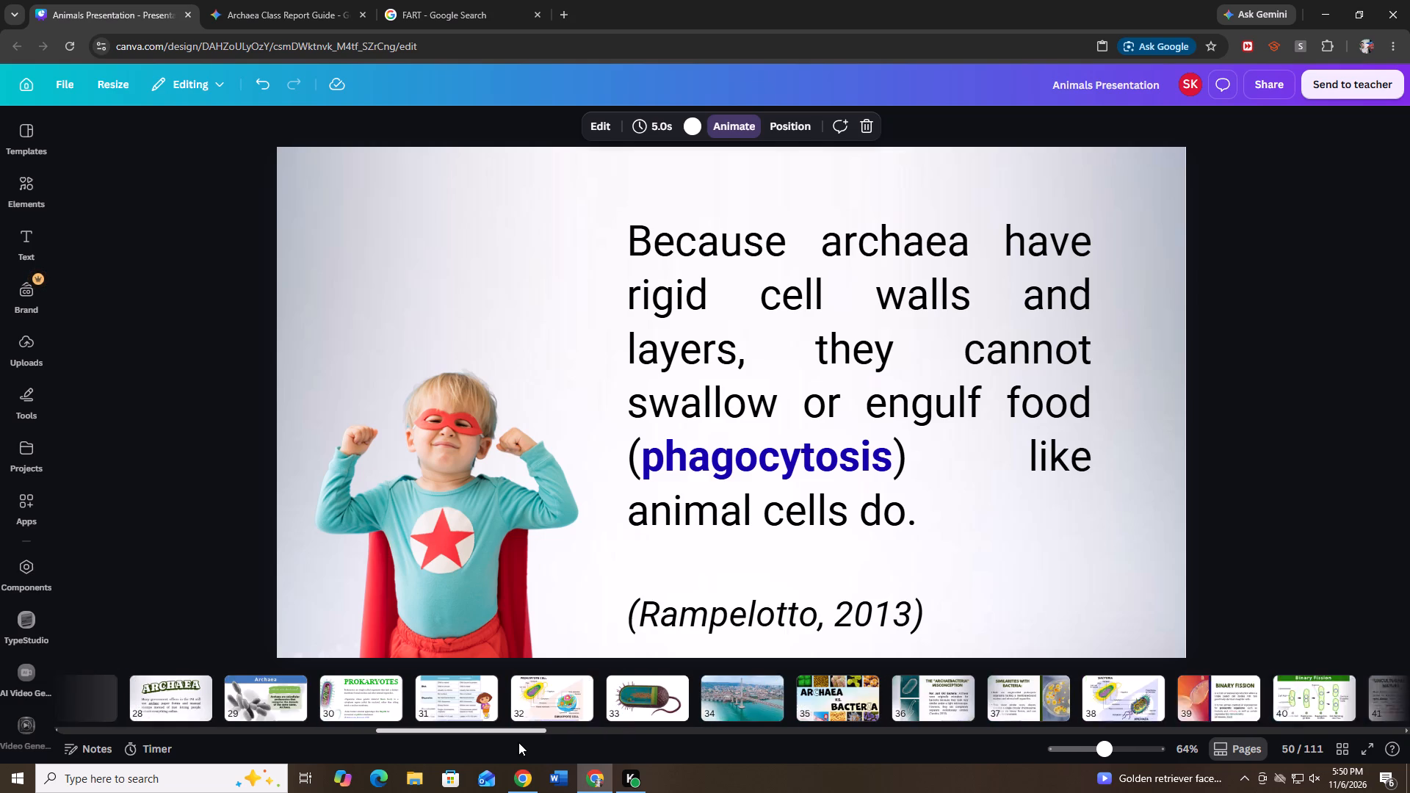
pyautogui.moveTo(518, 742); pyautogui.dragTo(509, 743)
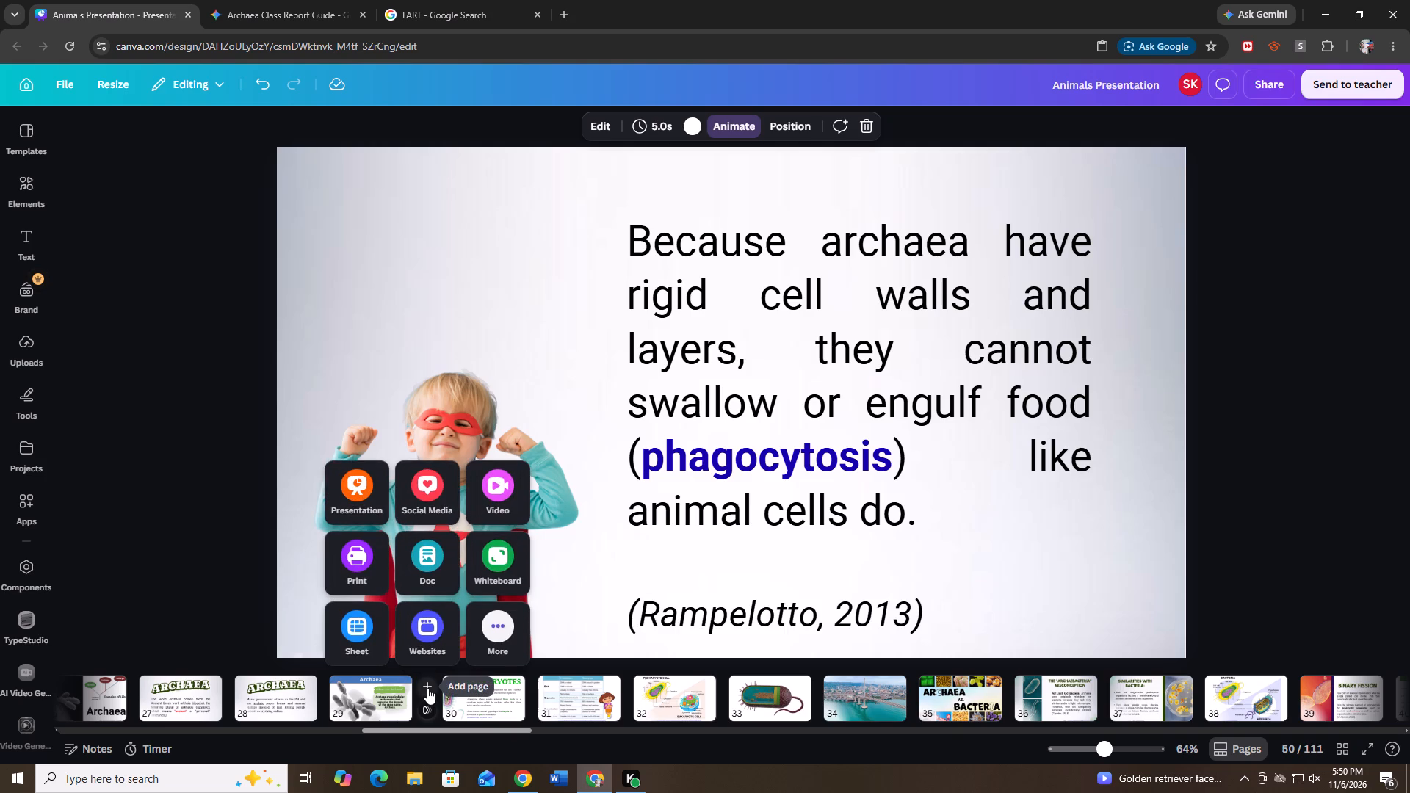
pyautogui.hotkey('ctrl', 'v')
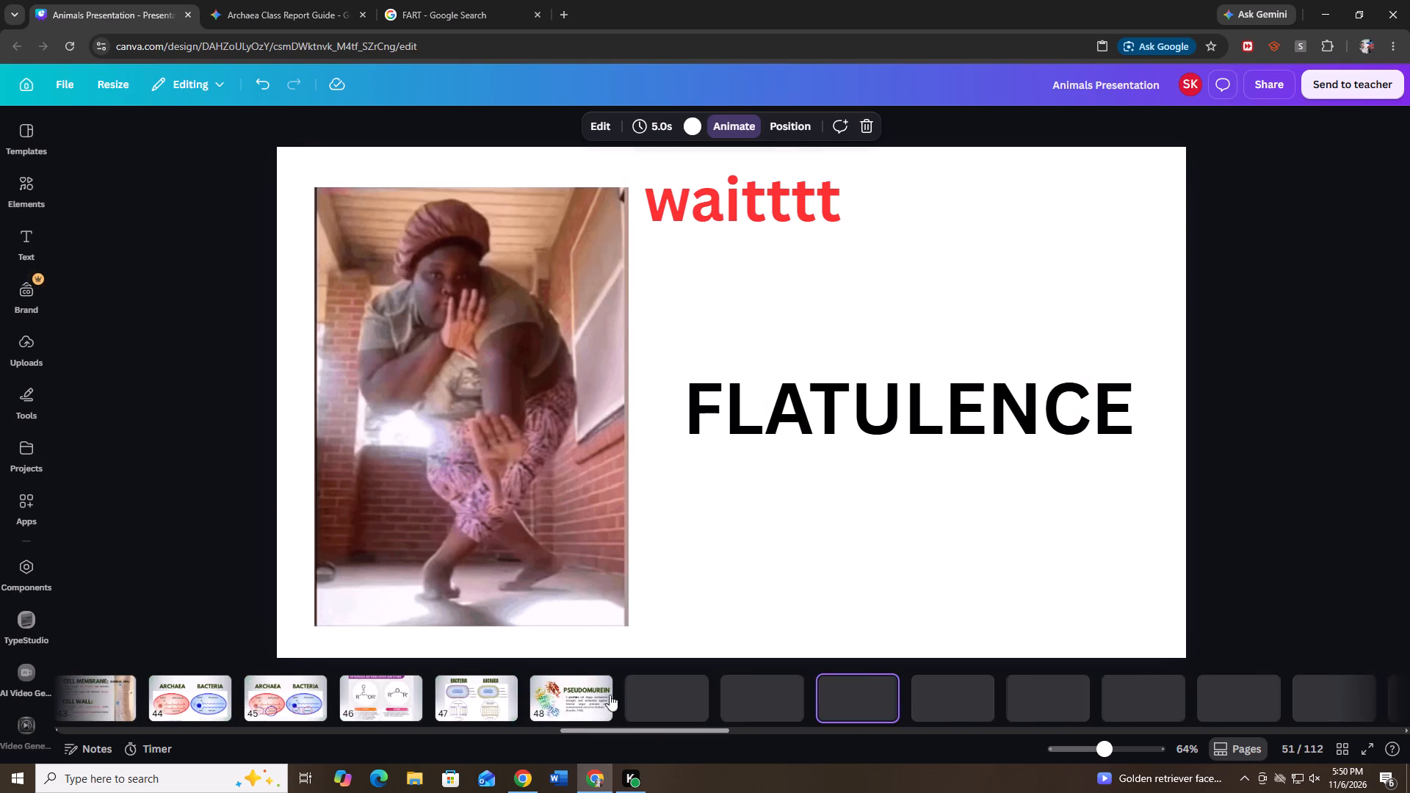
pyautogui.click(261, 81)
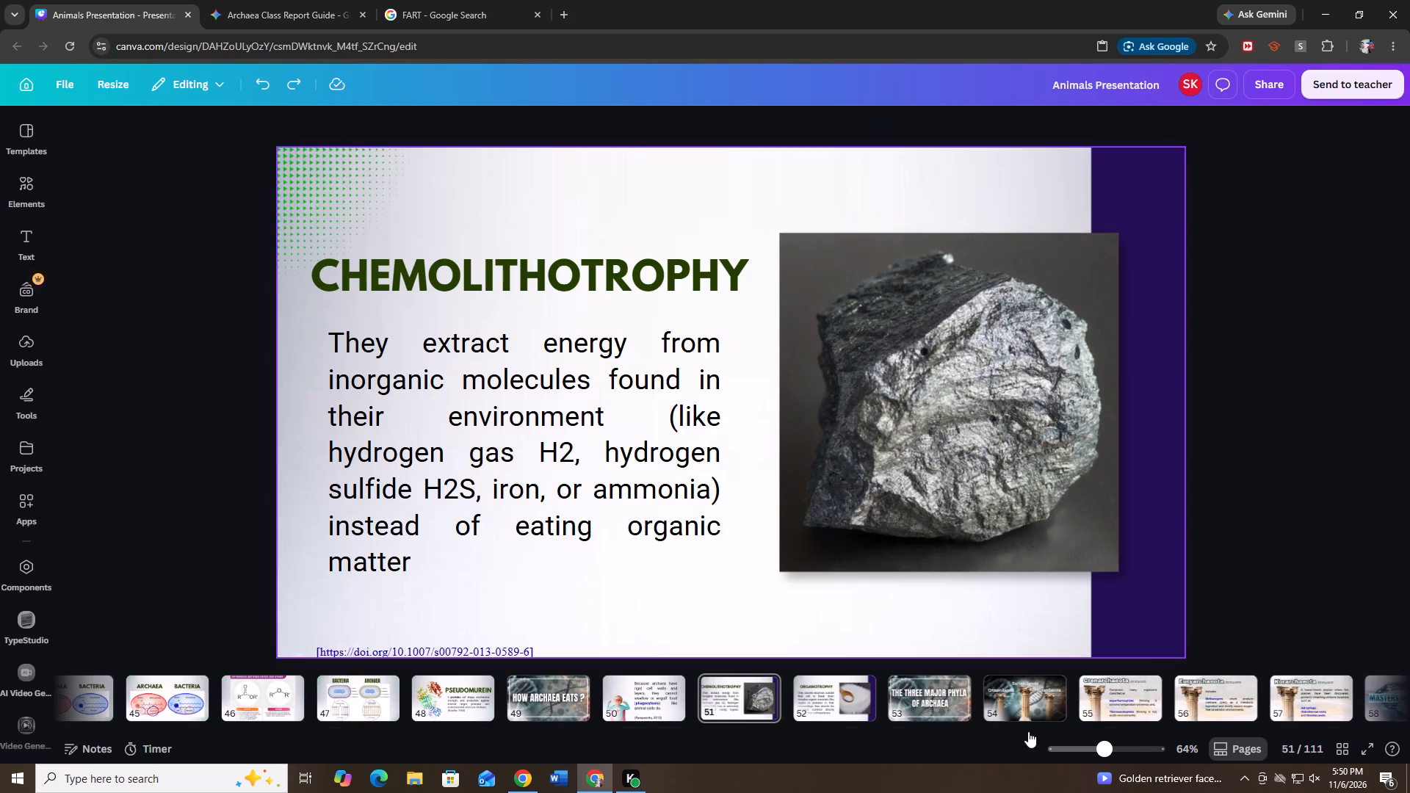
# Paste the copied FLATULENCE "waitttt" slide and place it just before the PROKARYOTES slide, as slide 30.
pyautogui.moveTo(727, 728); pyautogui.dragTo(541, 724)
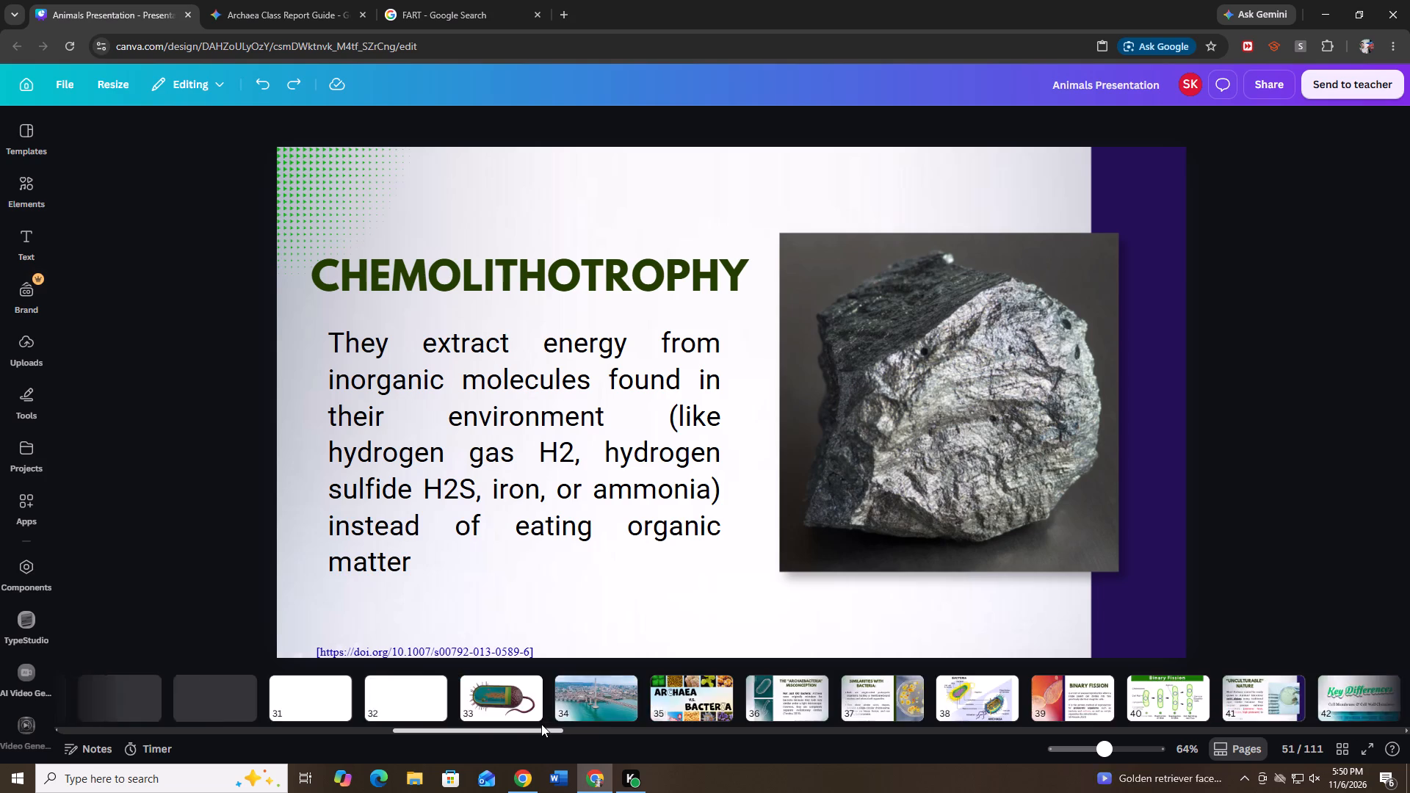
pyautogui.moveTo(541, 724); pyautogui.dragTo(507, 725)
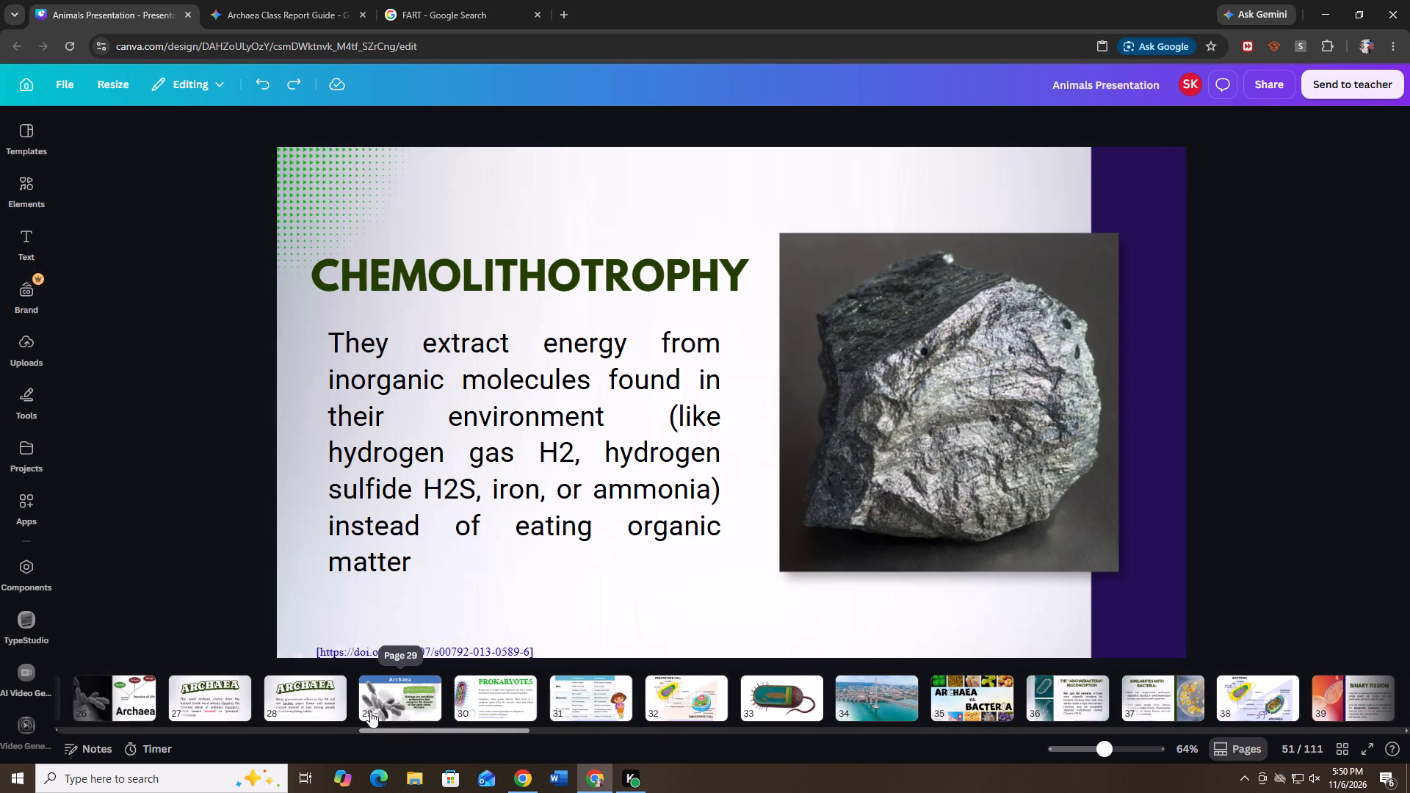
pyautogui.click(408, 701)
pyautogui.click(495, 697)
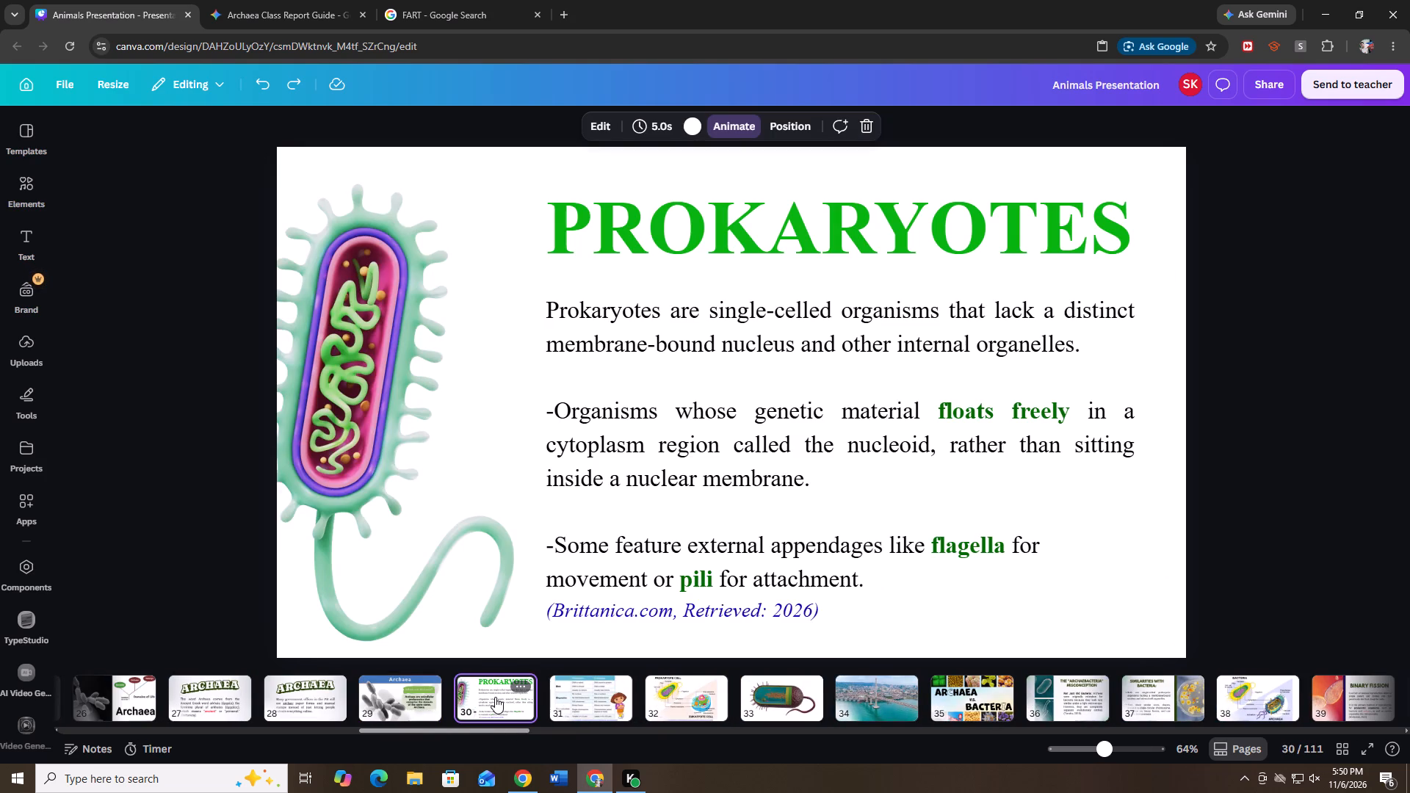
pyautogui.hotkey('ctrl', 'v')
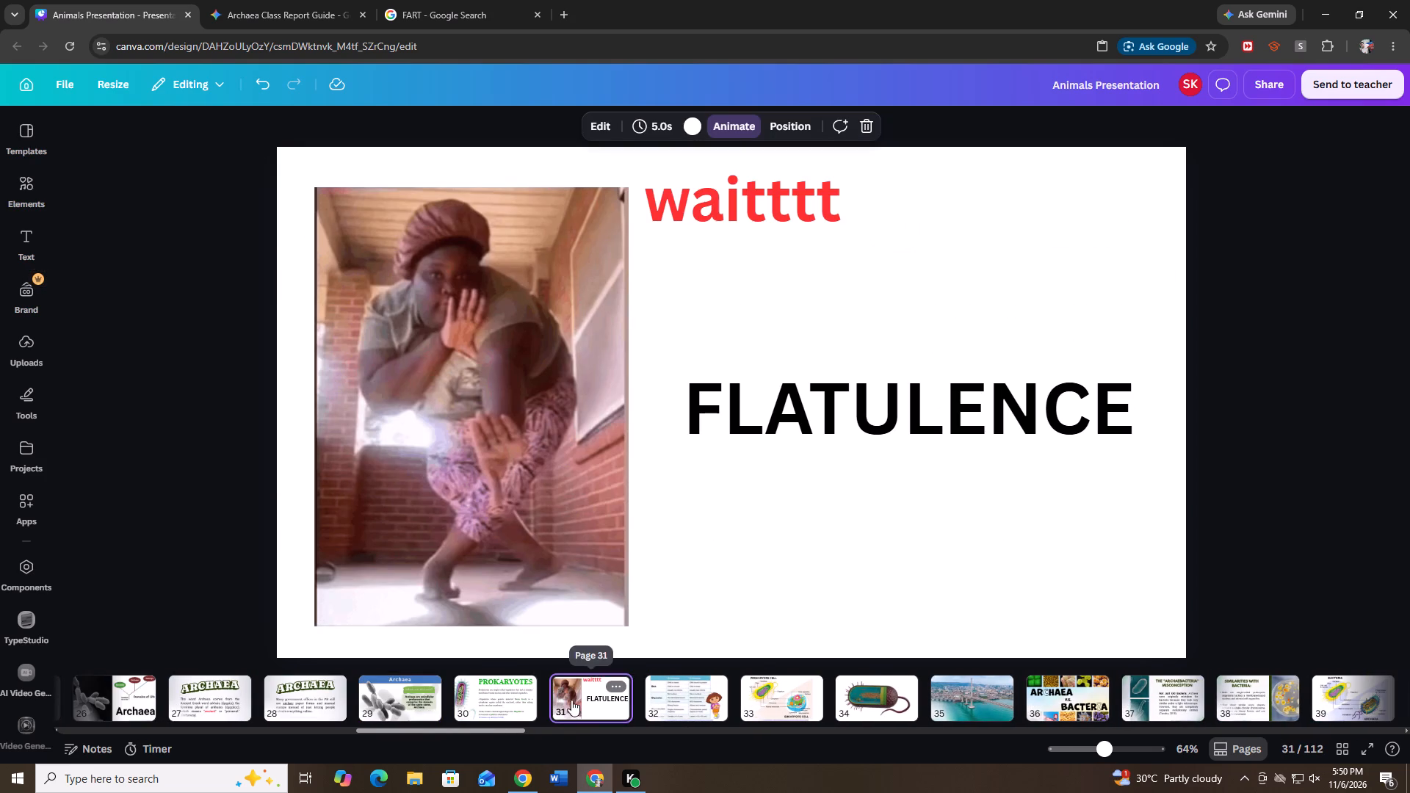
pyautogui.keyDown('ctrl'); pyautogui.moveTo(576, 701); pyautogui.dragTo(446, 700); pyautogui.keyUp('ctrl')
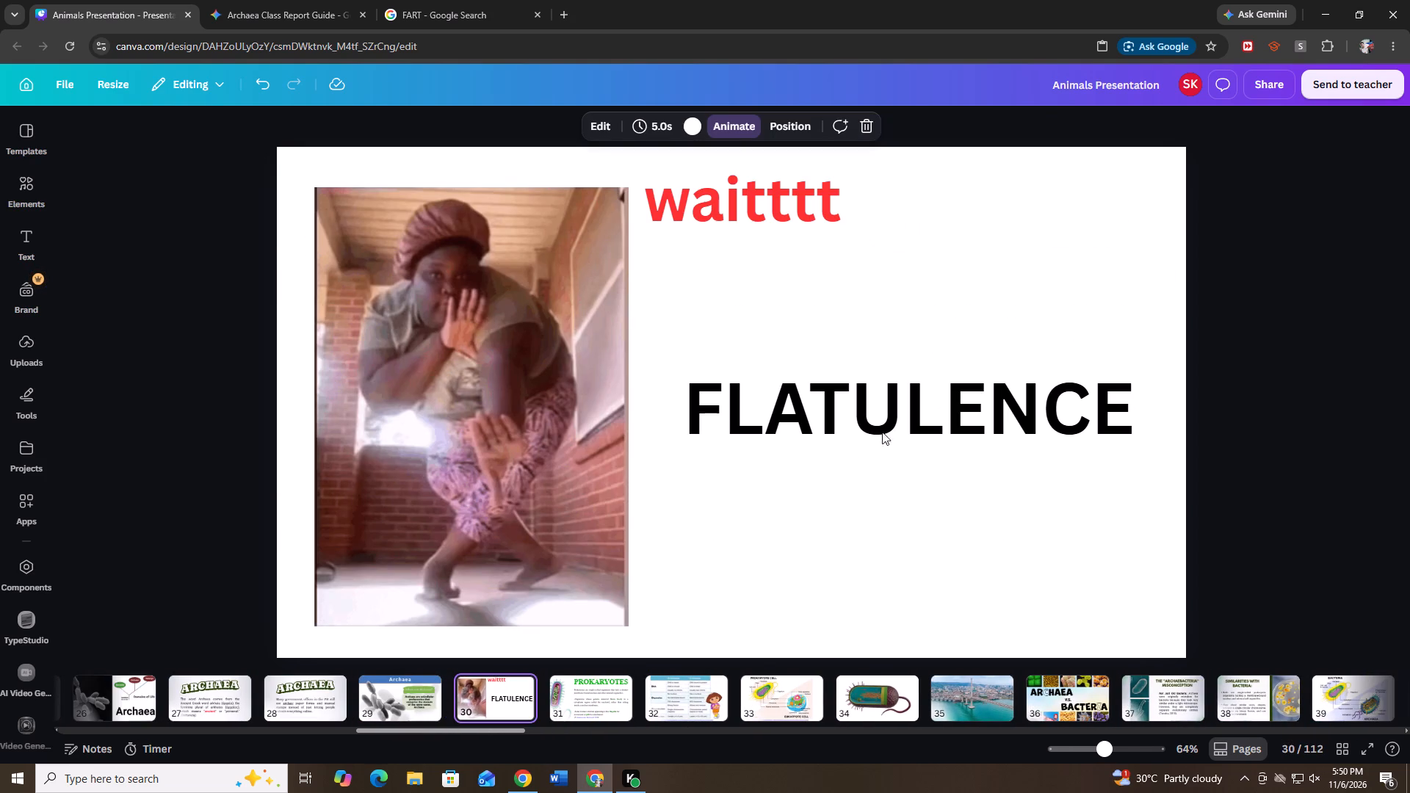
# Replace the FLATULENCE text on the new slide with the question opening "Who can remember the difference between P".
pyautogui.keyDown('ctrl'); pyautogui.doubleClick(897, 409); pyautogui.keyUp('ctrl')
pyautogui.keyDown('ctrl'); pyautogui.doubleClick(897, 409); pyautogui.keyUp('ctrl')
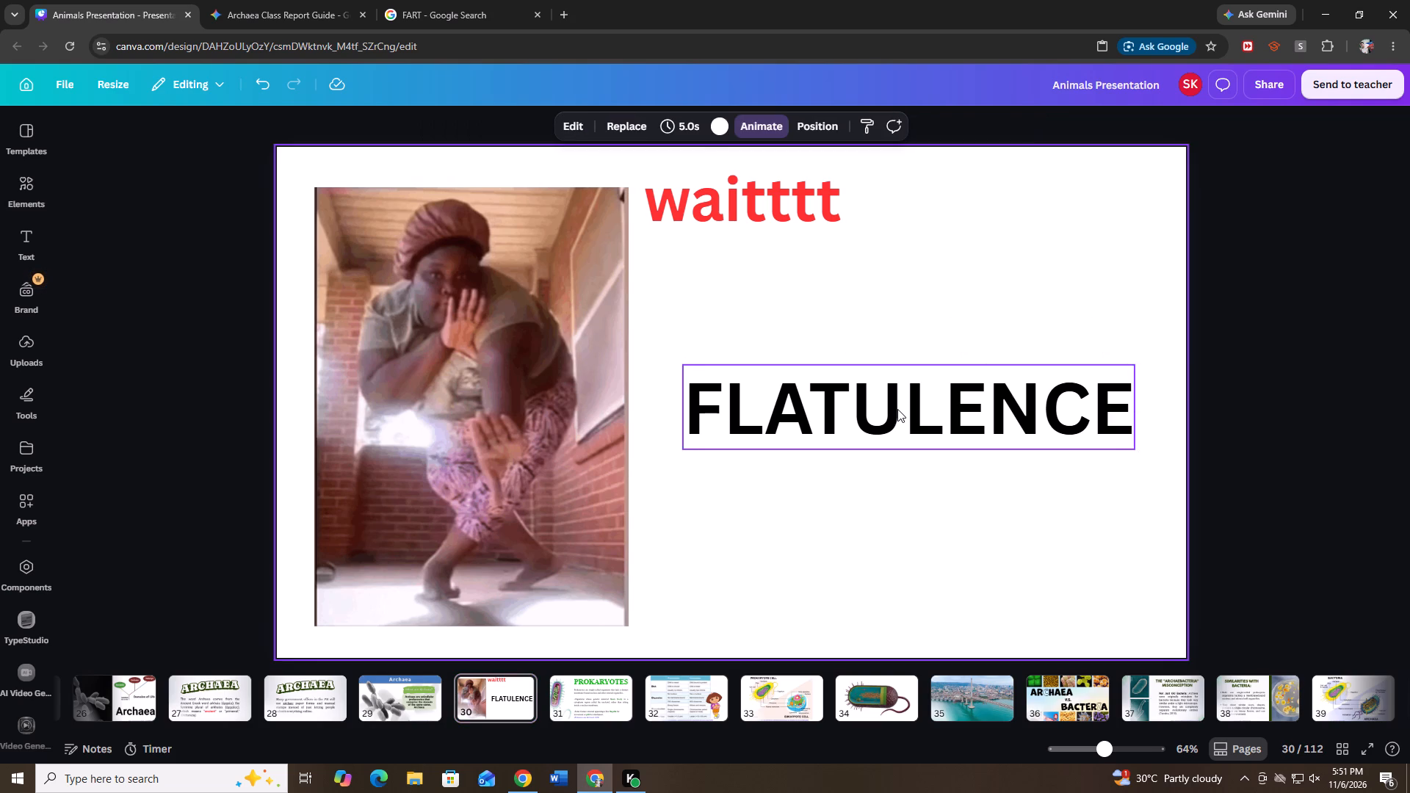
pyautogui.keyDown('ctrl'); pyautogui.doubleClick(897, 409); pyautogui.keyUp('ctrl')
pyautogui.doubleClick(897, 409)
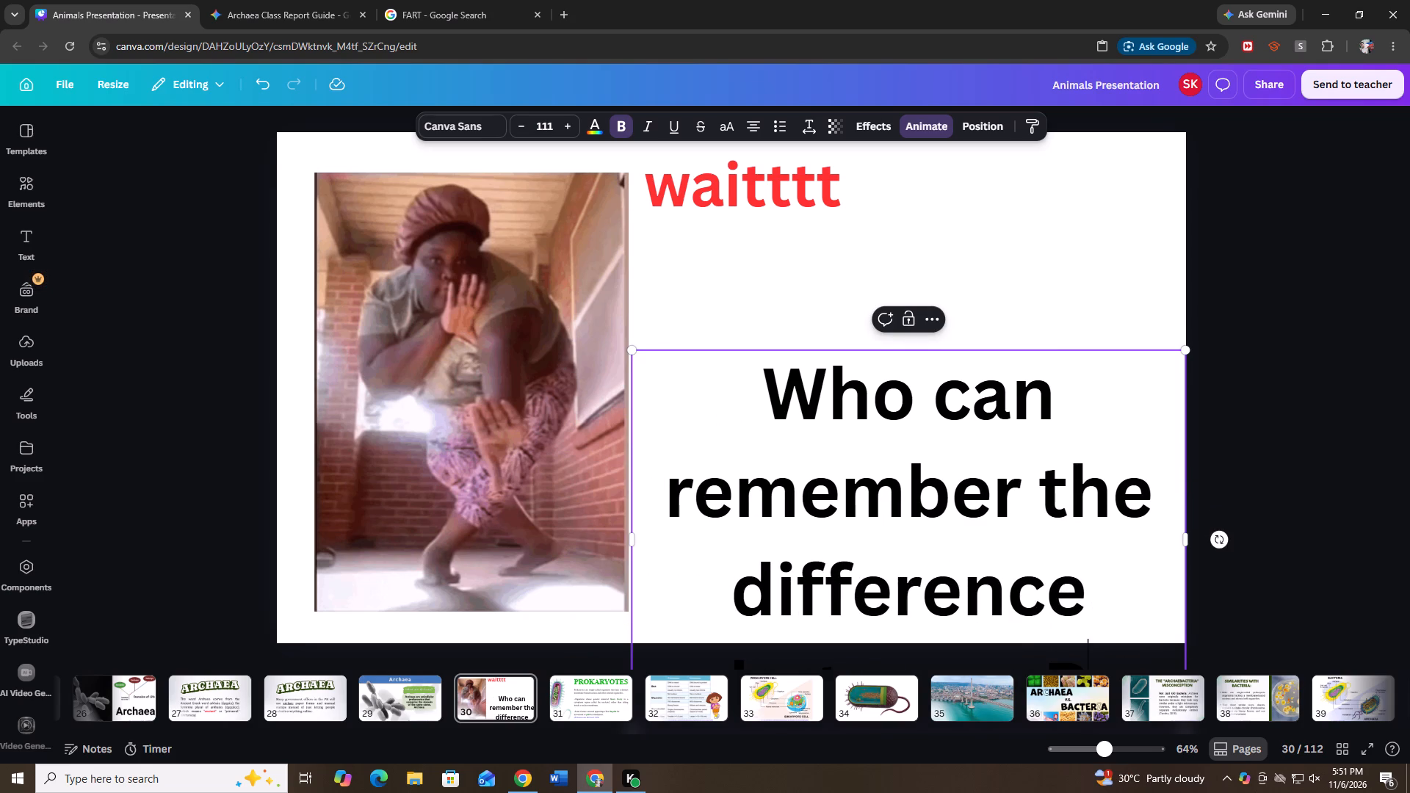
# Shrink the question text to about size 63.3 and move it up below "waitttt" beside the photo.
pyautogui.moveTo(1185, 354); pyautogui.dragTo(1106, 404)
pyautogui.moveTo(1106, 404); pyautogui.dragTo(952, 527)
pyautogui.click(1303, 533)
pyautogui.moveTo(828, 609); pyautogui.dragTo(925, 381)
pyautogui.click(984, 499)
pyautogui.click(995, 493)
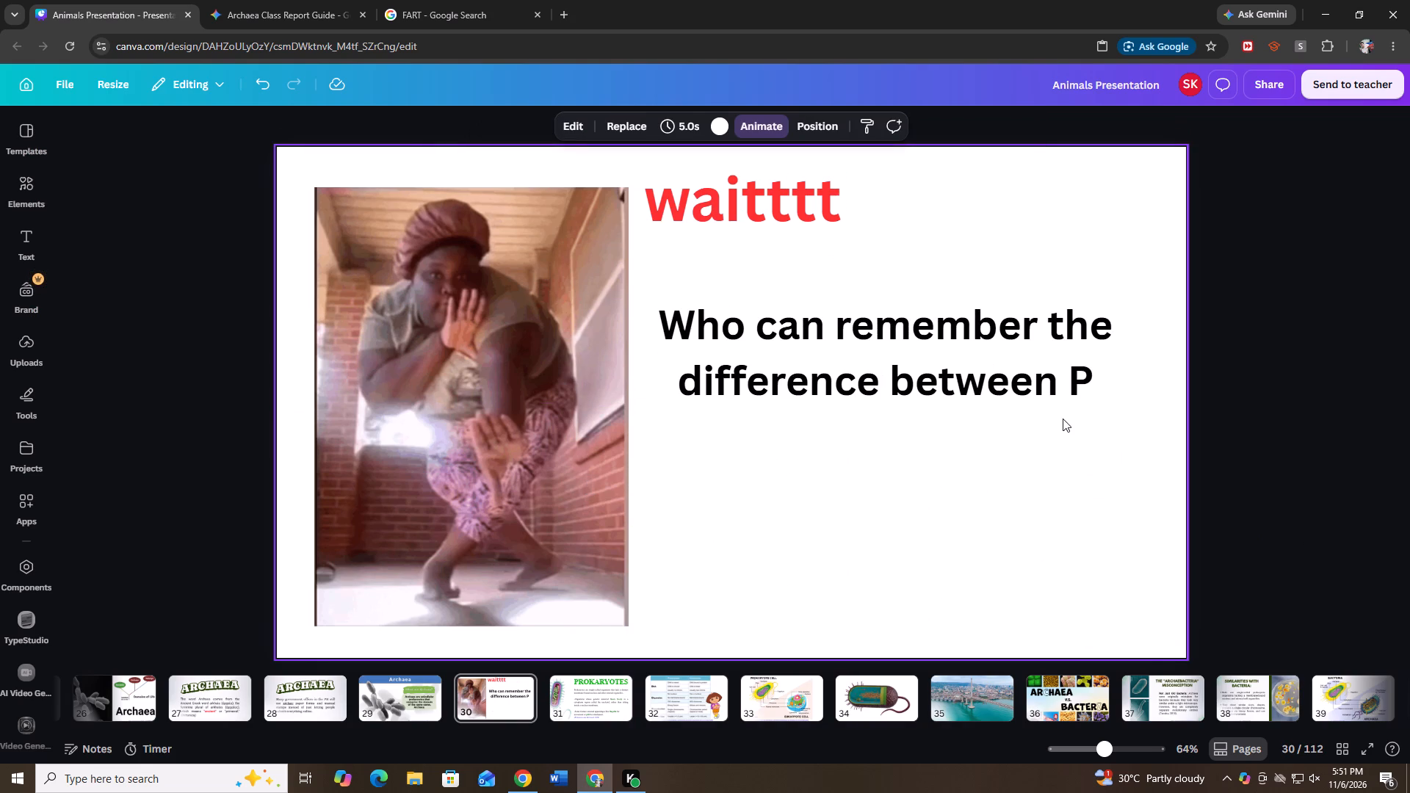
# Complete the question so it reads "Who can remember the difference between Prokaryotes and Eukaryotes?".
pyautogui.click(1110, 391)
pyautogui.click(1101, 383)
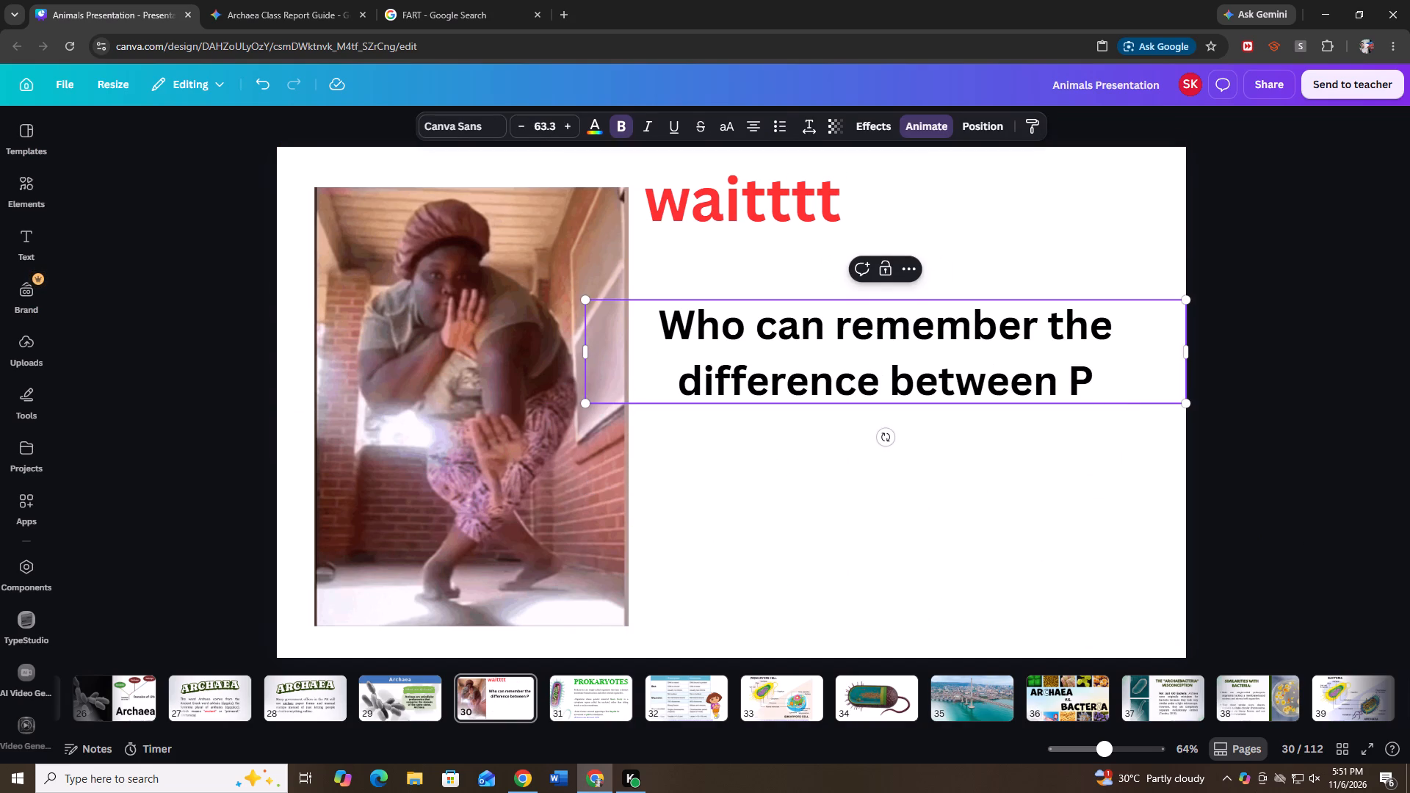
pyautogui.write('ro')
pyautogui.press('space')
pyautogui.press('BackSpace')
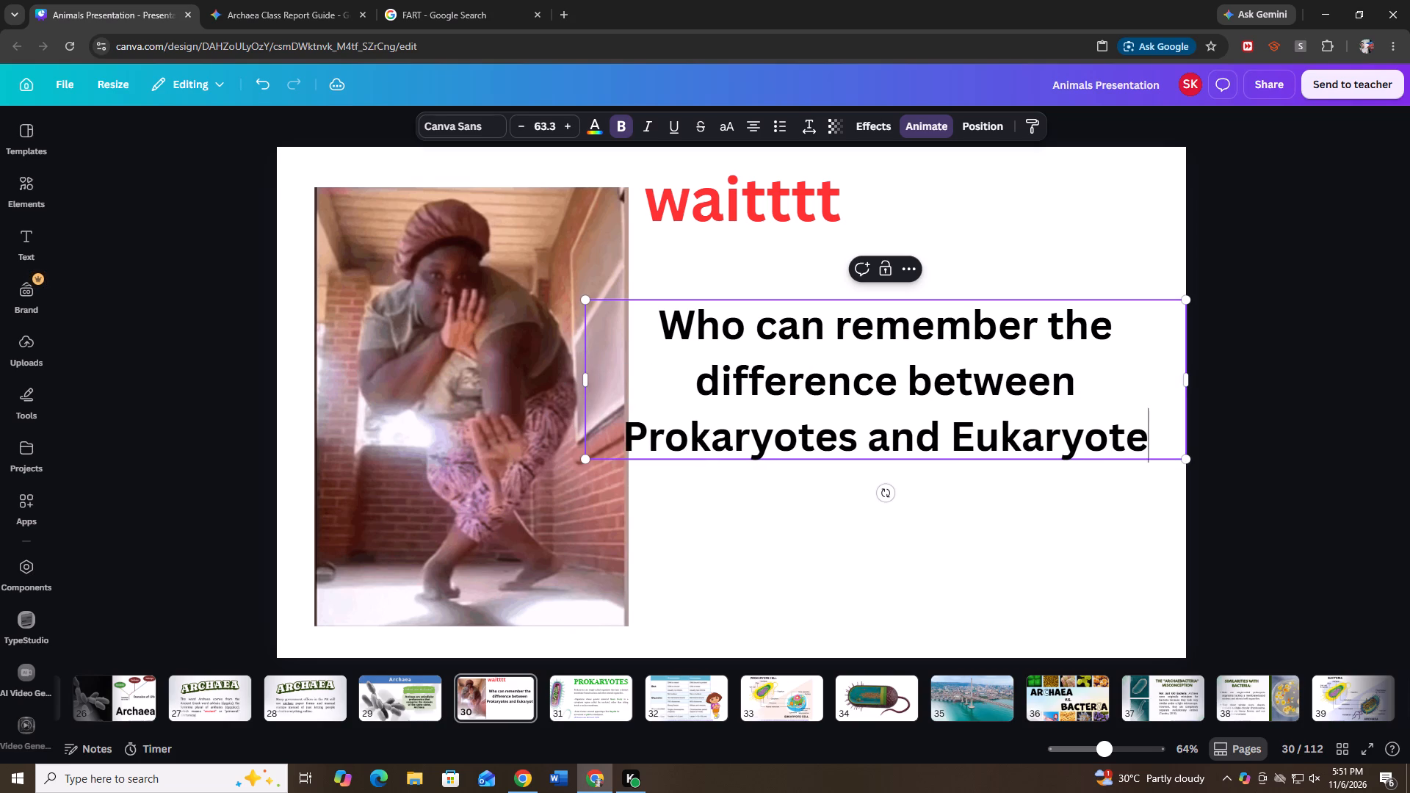
pyautogui.hotkey('shift', '?')
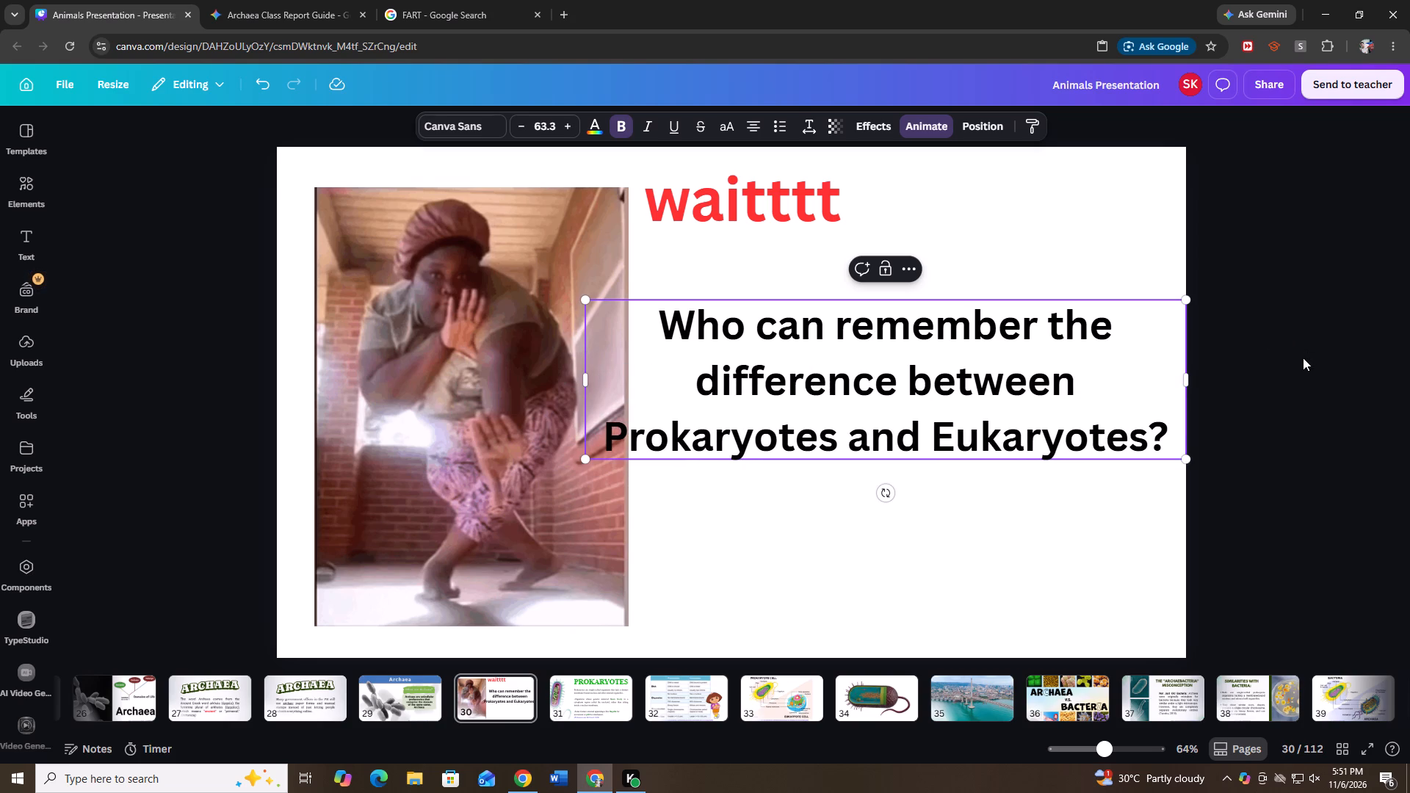
# Narrow the question's text box so it wraps onto five lines, and centre it in the white area beside the photo.
pyautogui.click(1303, 358)
pyautogui.click(1031, 373)
pyautogui.moveTo(1187, 379); pyautogui.dragTo(975, 383)
pyautogui.click(1298, 438)
pyautogui.moveTo(919, 412); pyautogui.dragTo(1050, 424)
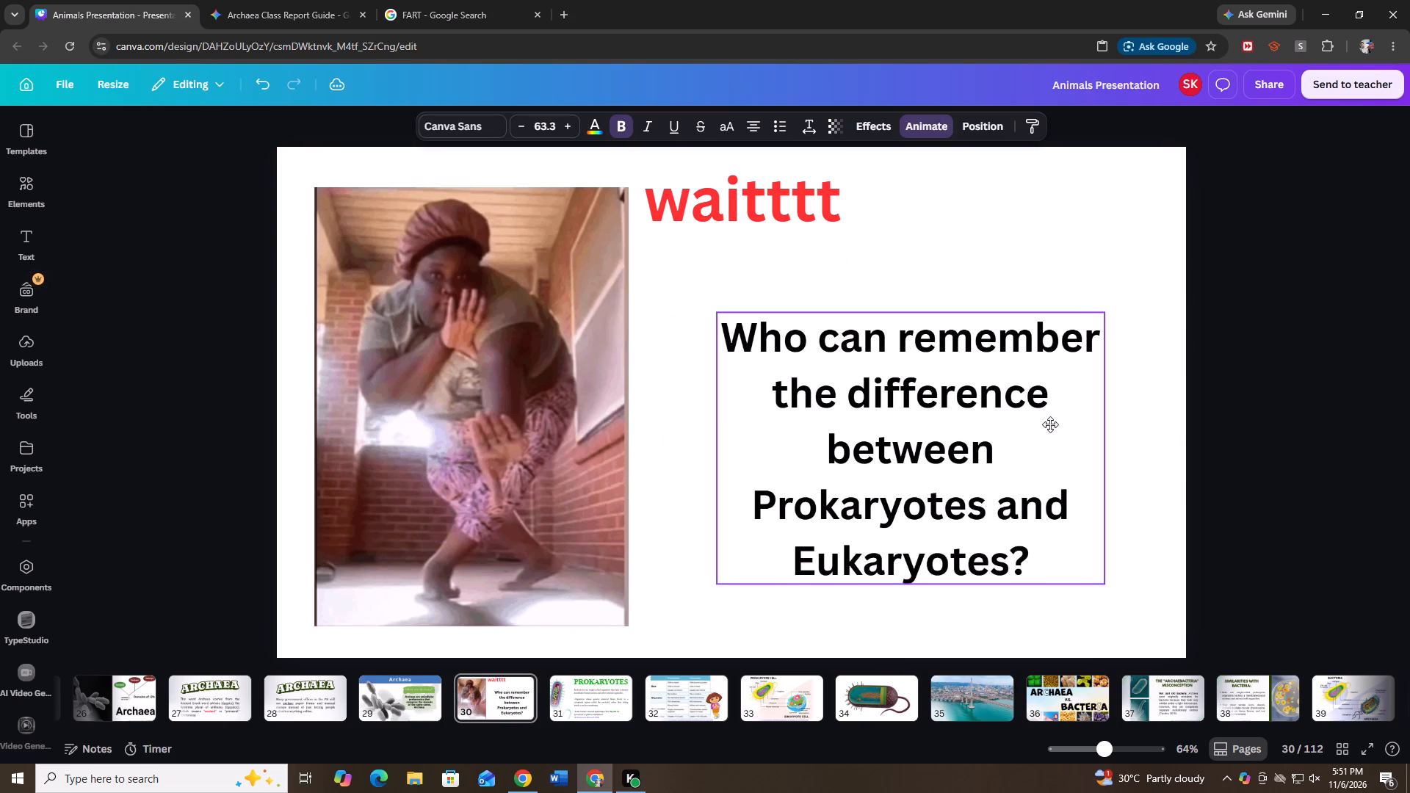
pyautogui.moveTo(1050, 424); pyautogui.dragTo(1049, 428)
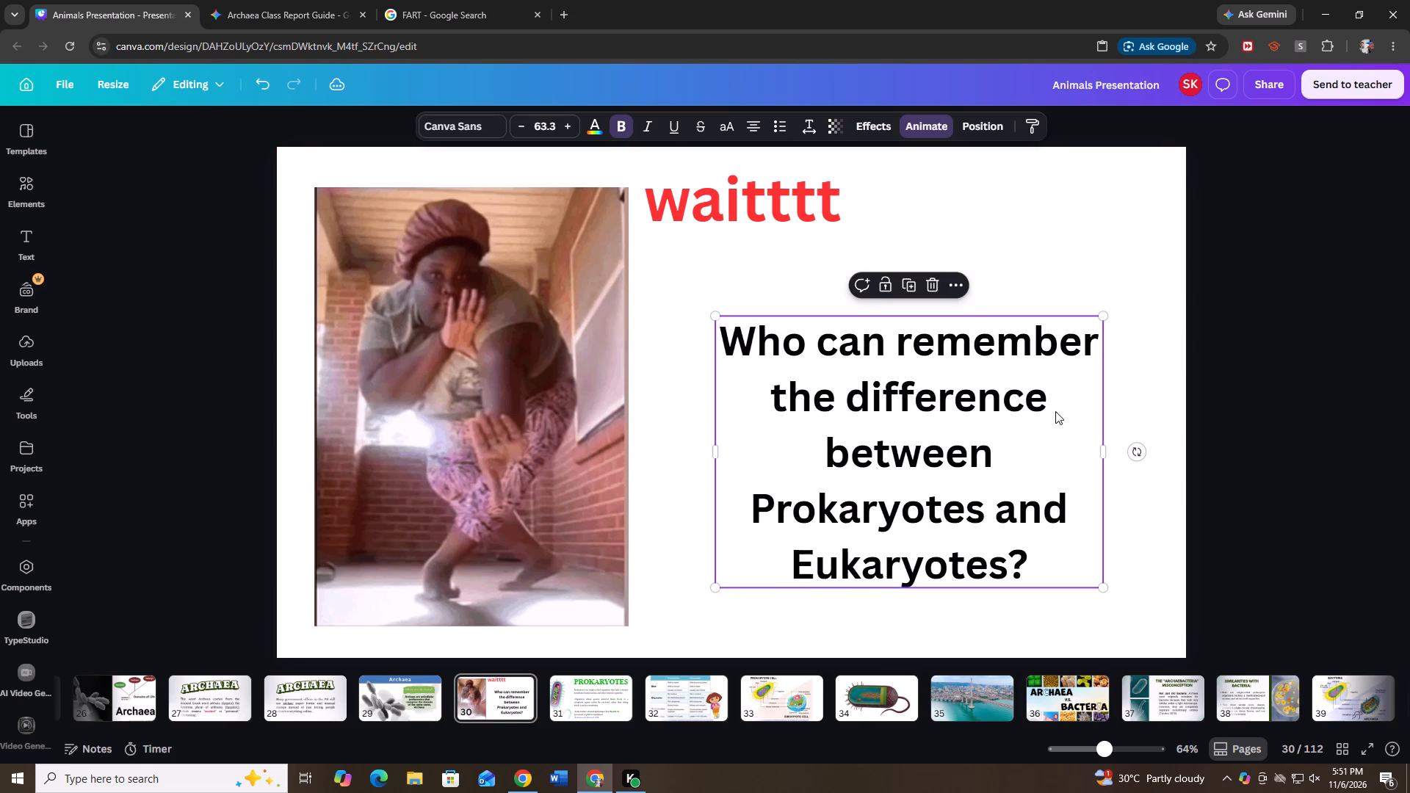
# Change "difference" to "difference/s" in the question and nudge the text box up slightly.
pyautogui.click(1055, 407)
pyautogui.press('s')
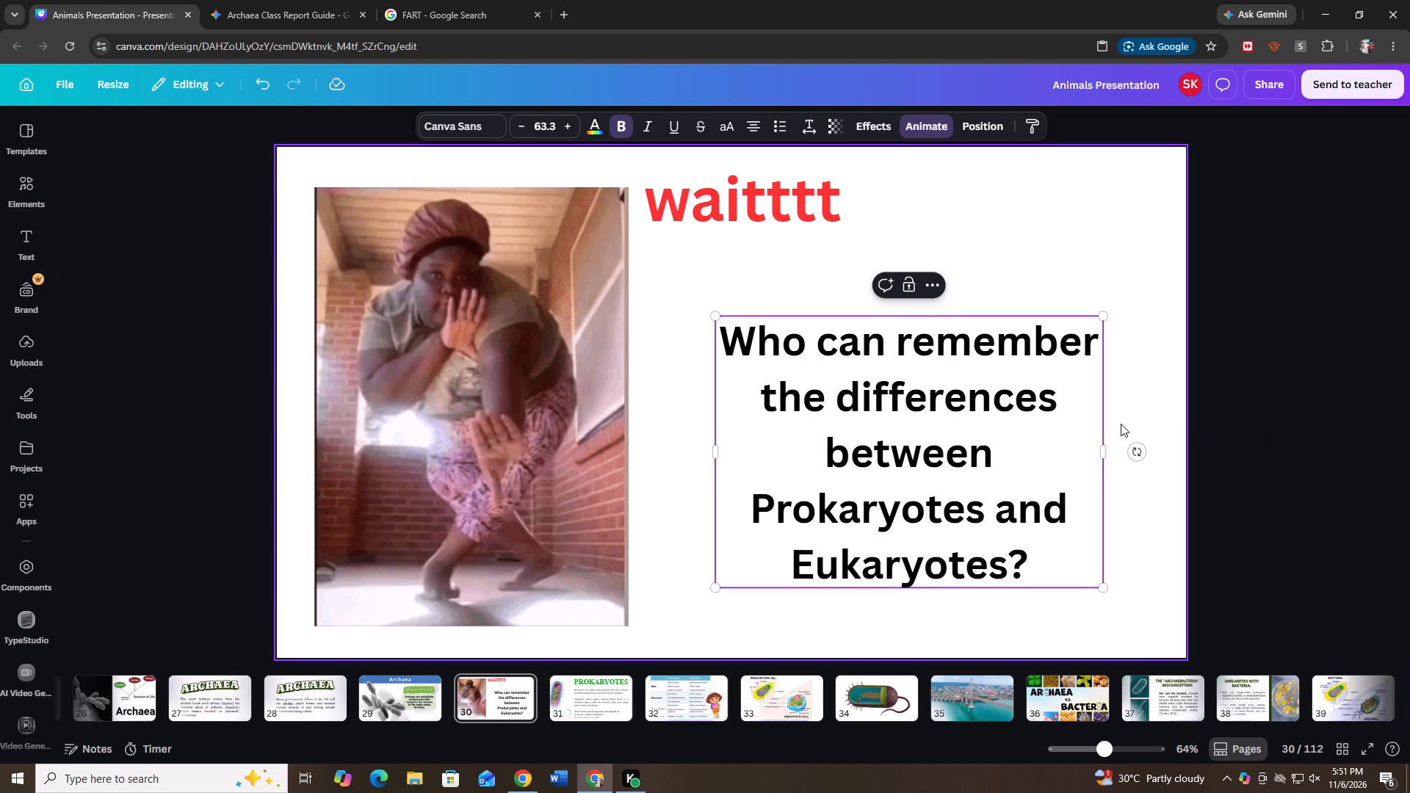
pyautogui.press('BackSpace')
pyautogui.write('/s')
pyautogui.click(1284, 438)
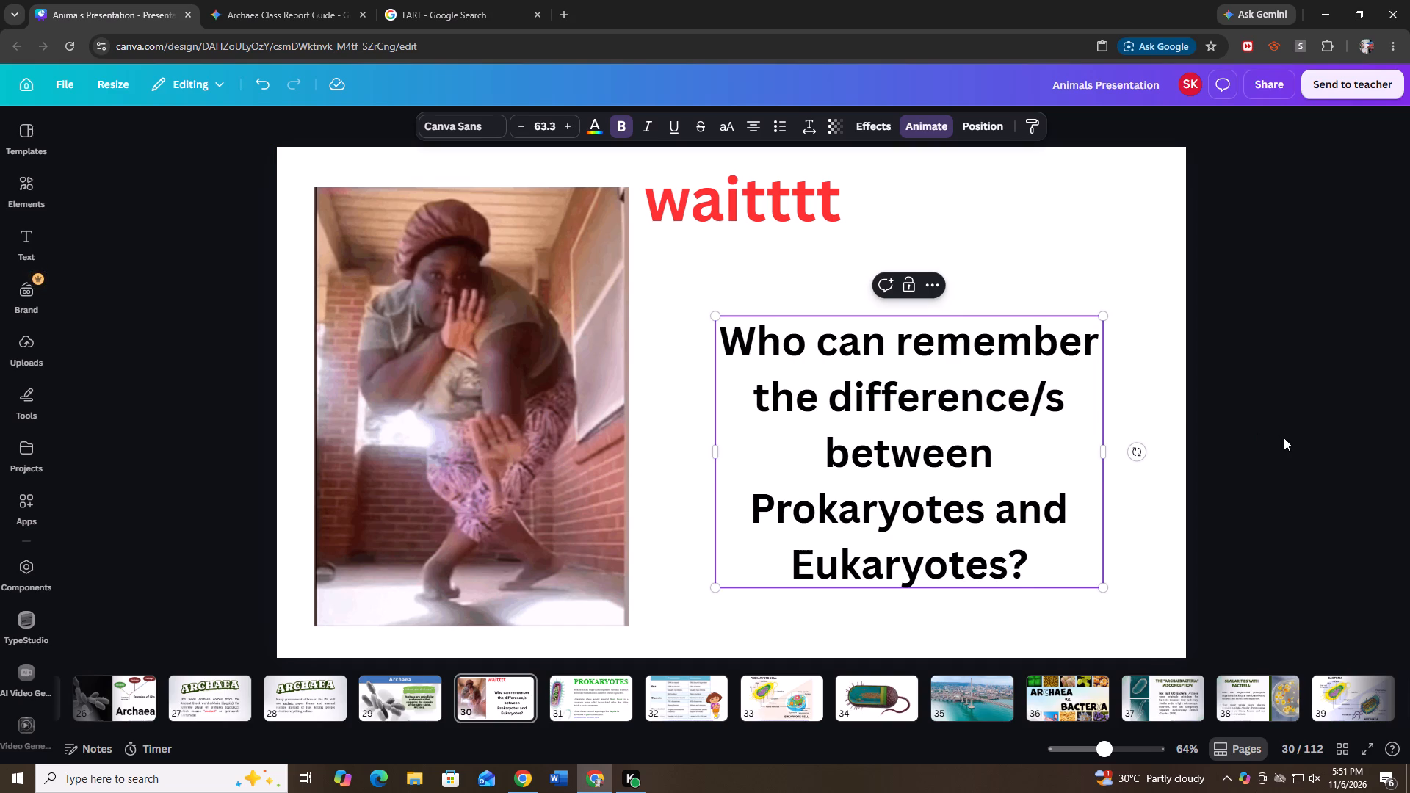
pyautogui.click(911, 429)
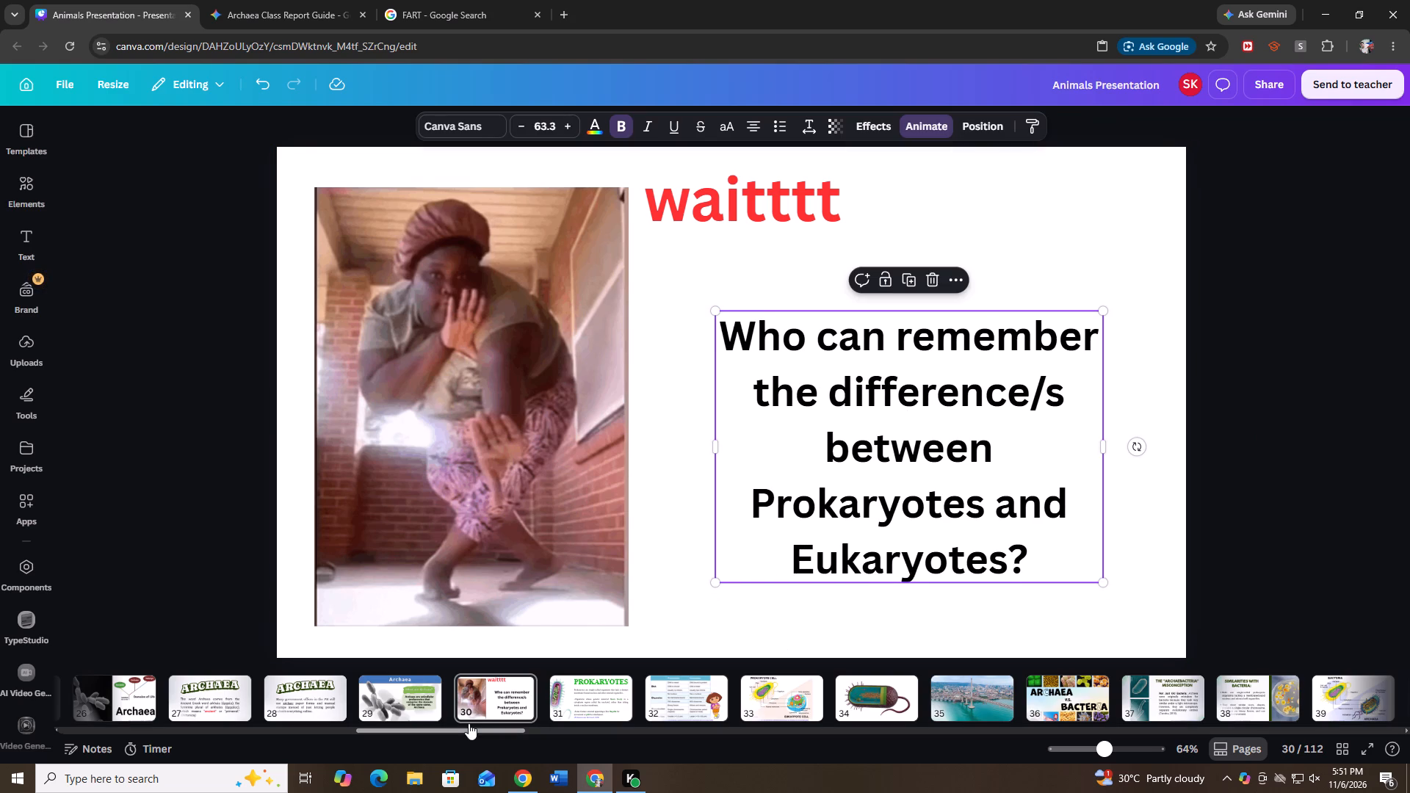
# Look through slides 24 to 27, from CELL MEMBRANE LIPID STRUCTURE to the origin of the word Archaea.
pyautogui.moveTo(472, 727); pyautogui.dragTo(412, 734)
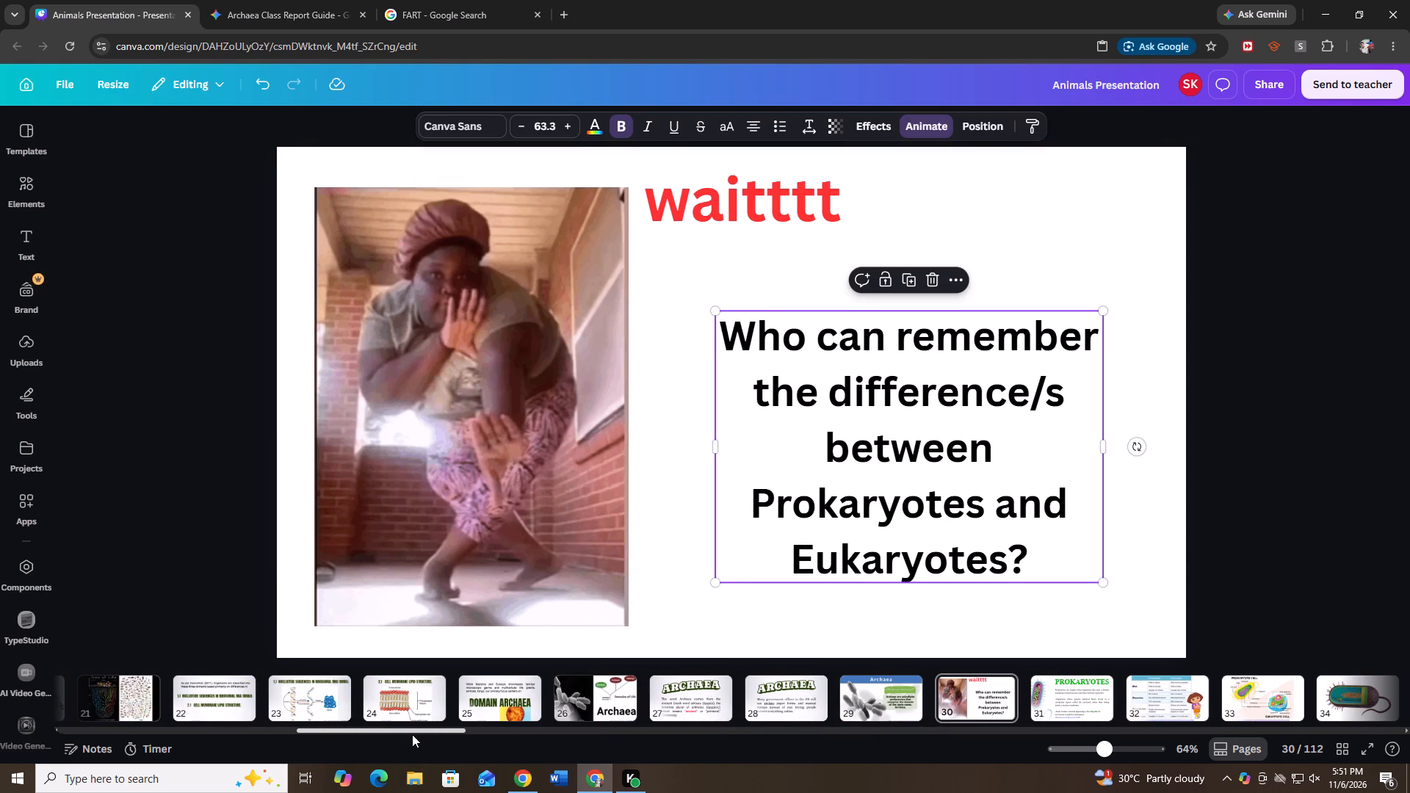
pyautogui.moveTo(412, 734); pyautogui.dragTo(400, 742)
pyautogui.click(717, 708)
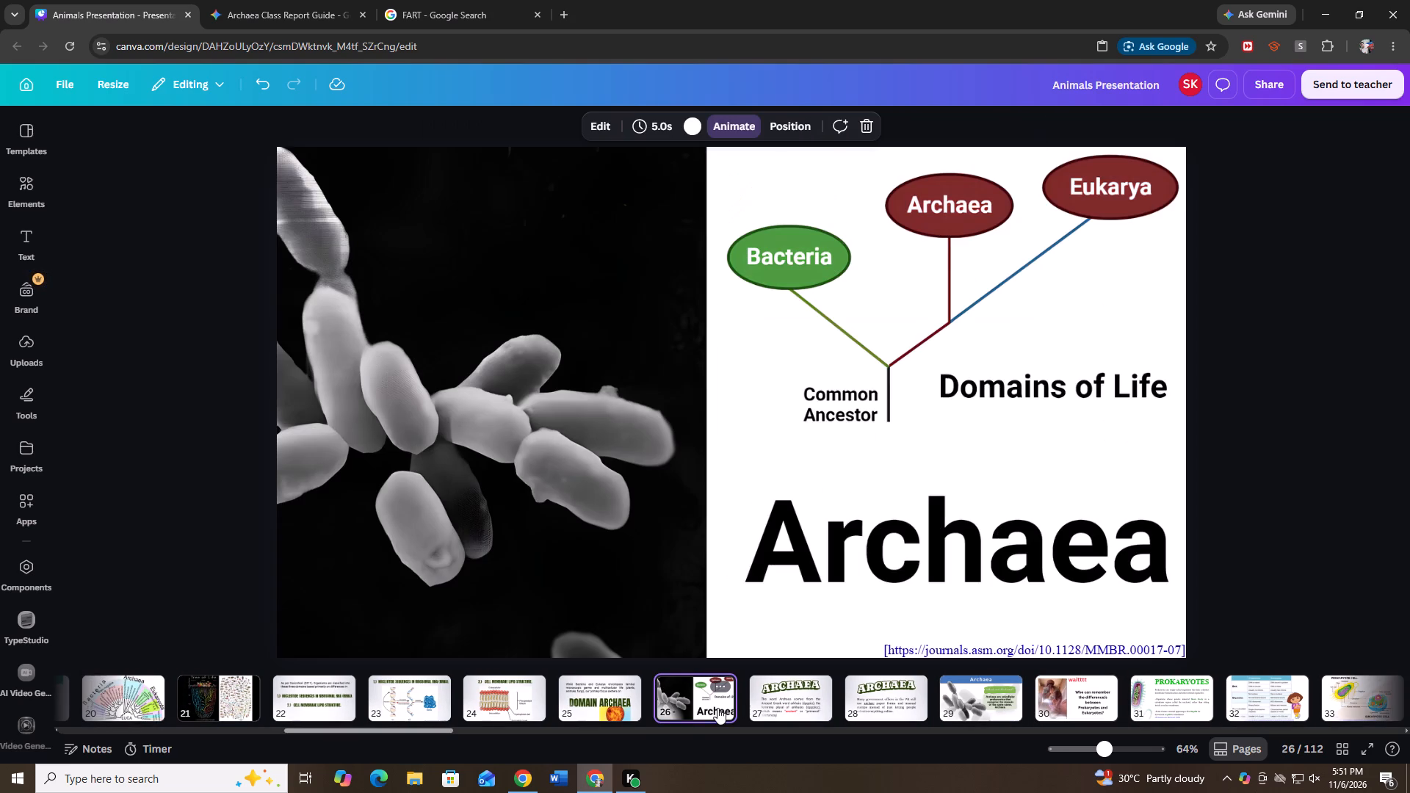
pyautogui.click(783, 695)
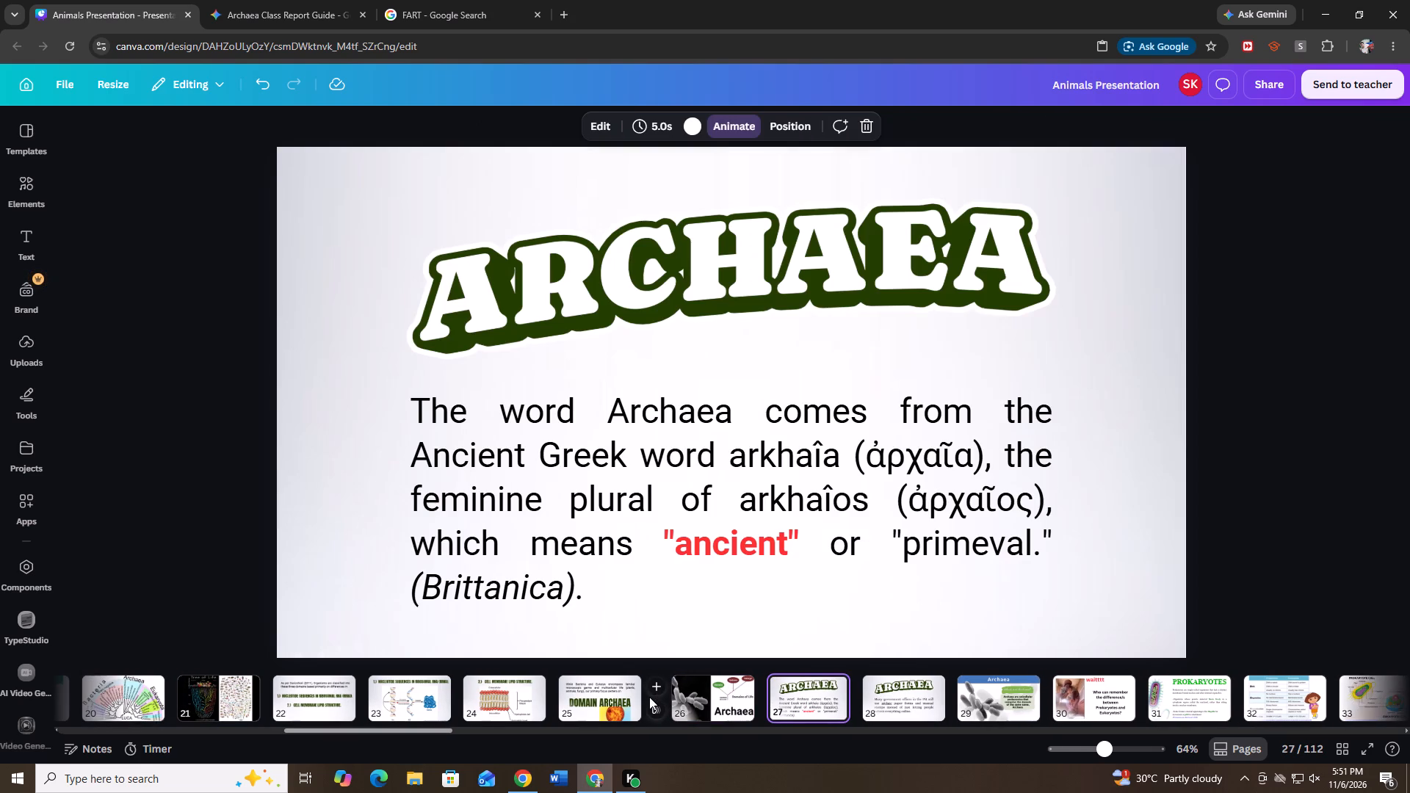
pyautogui.click(589, 703)
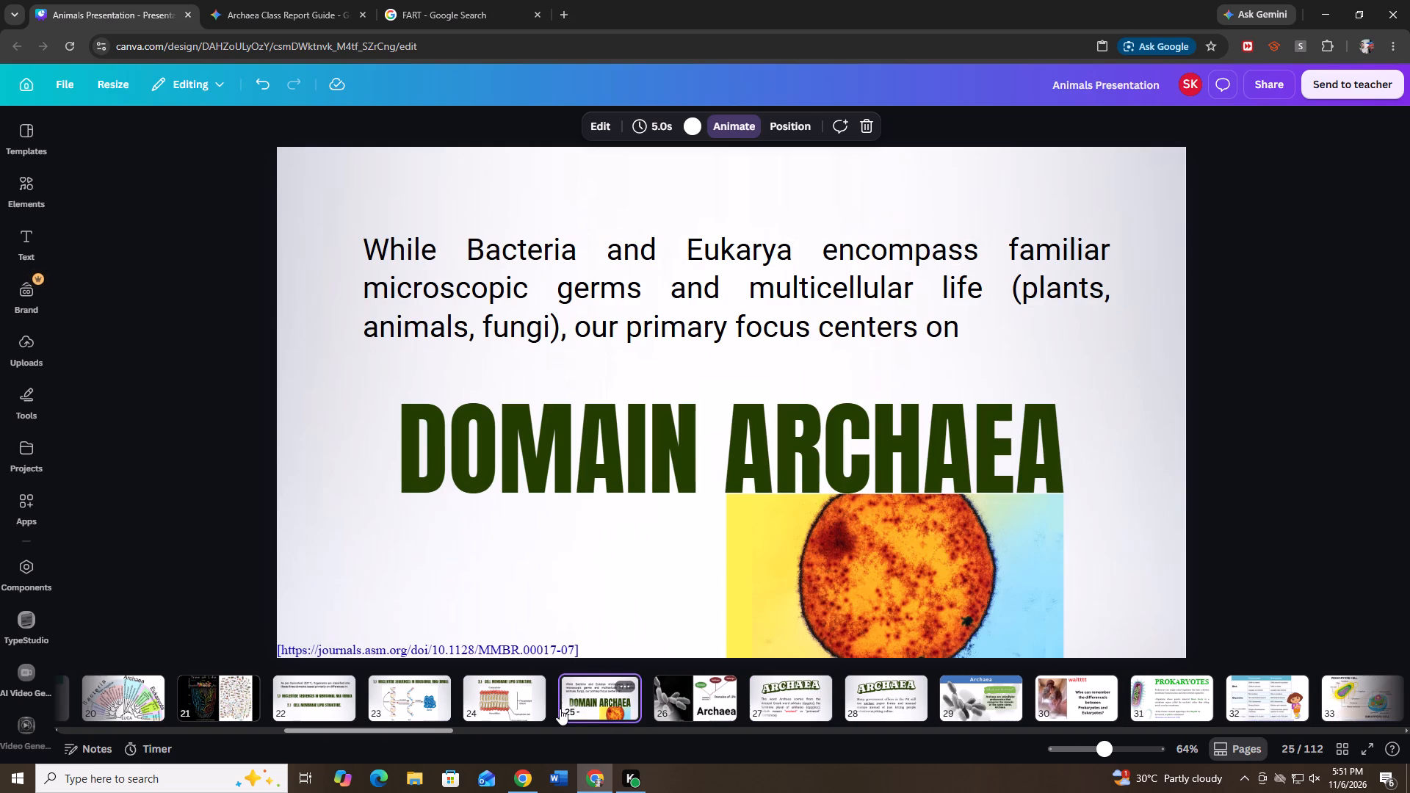
pyautogui.click(516, 711)
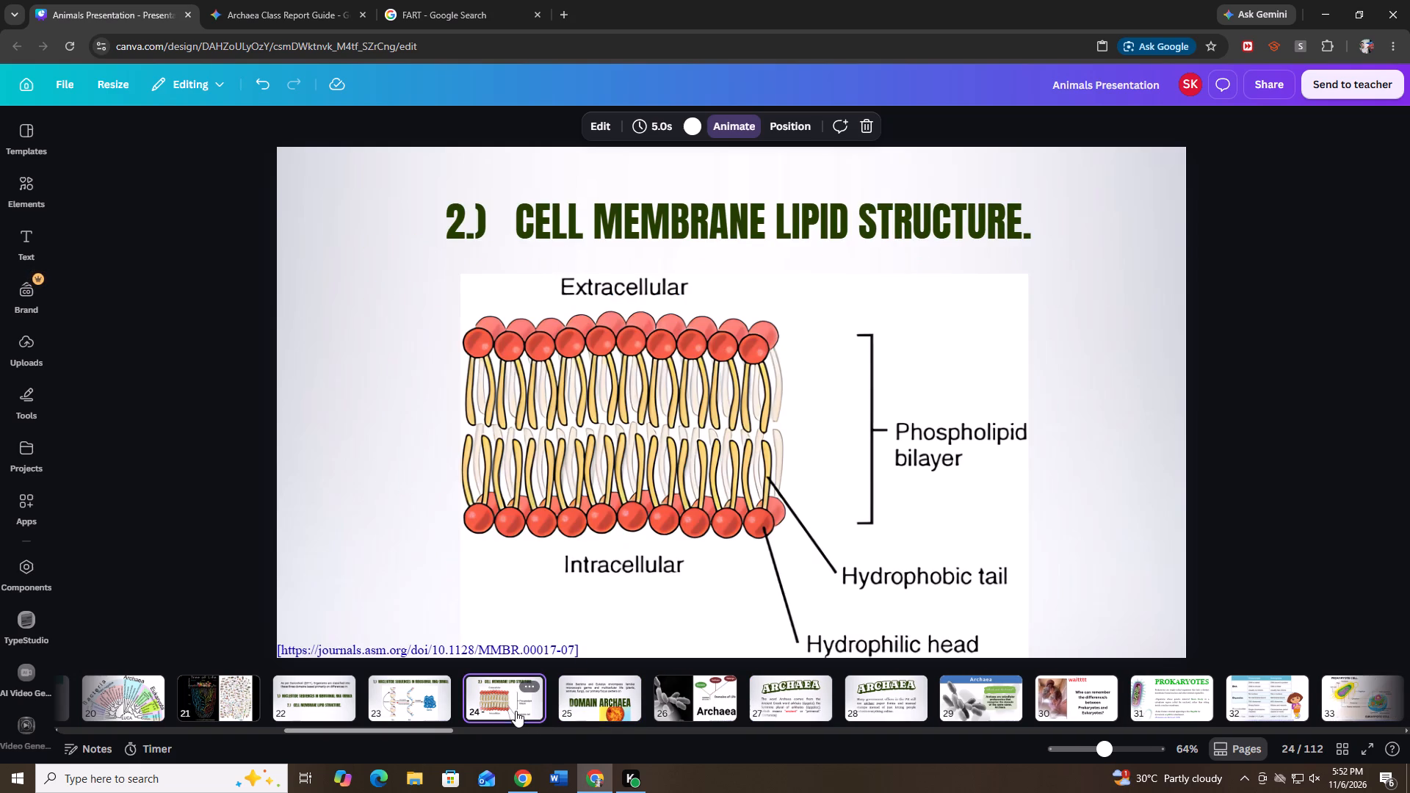
pyautogui.click(761, 705)
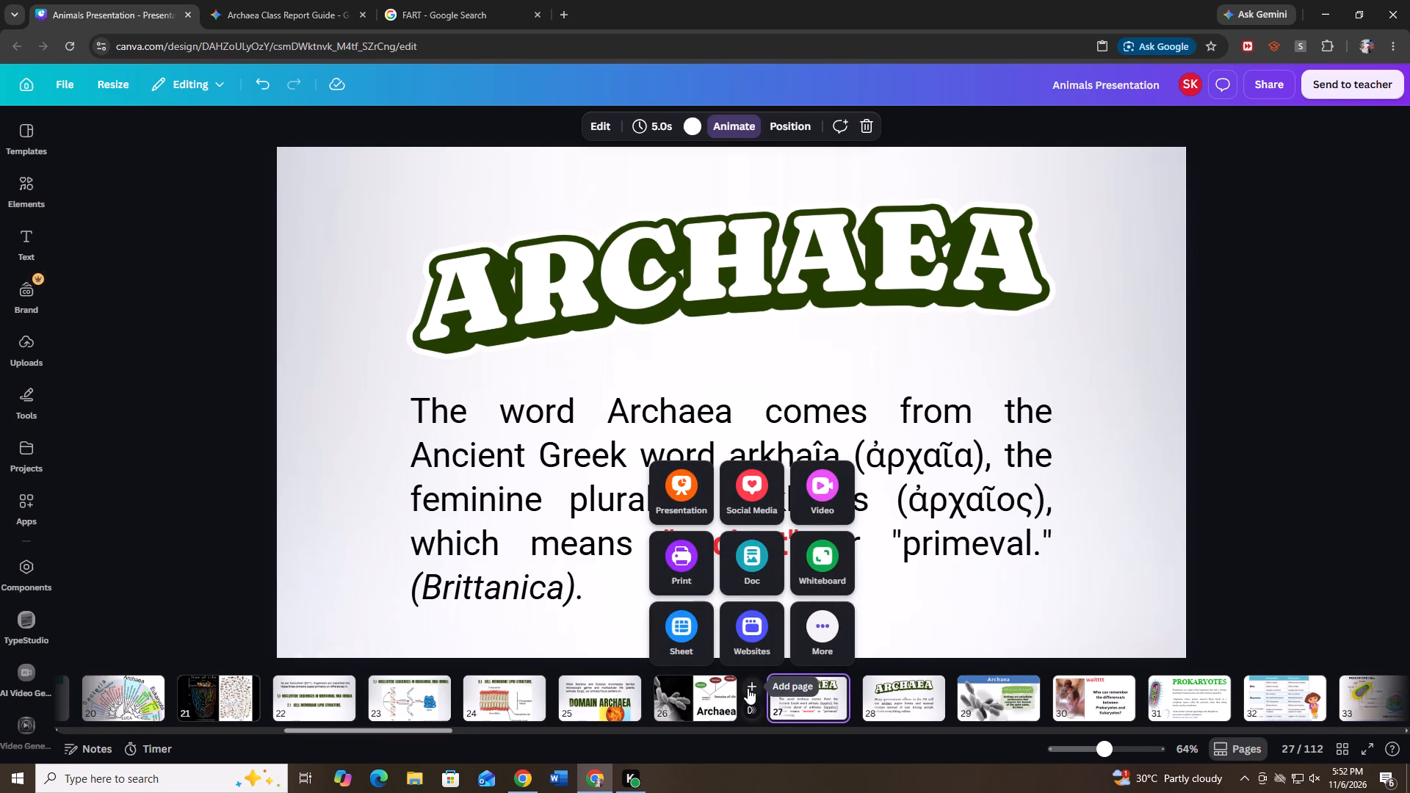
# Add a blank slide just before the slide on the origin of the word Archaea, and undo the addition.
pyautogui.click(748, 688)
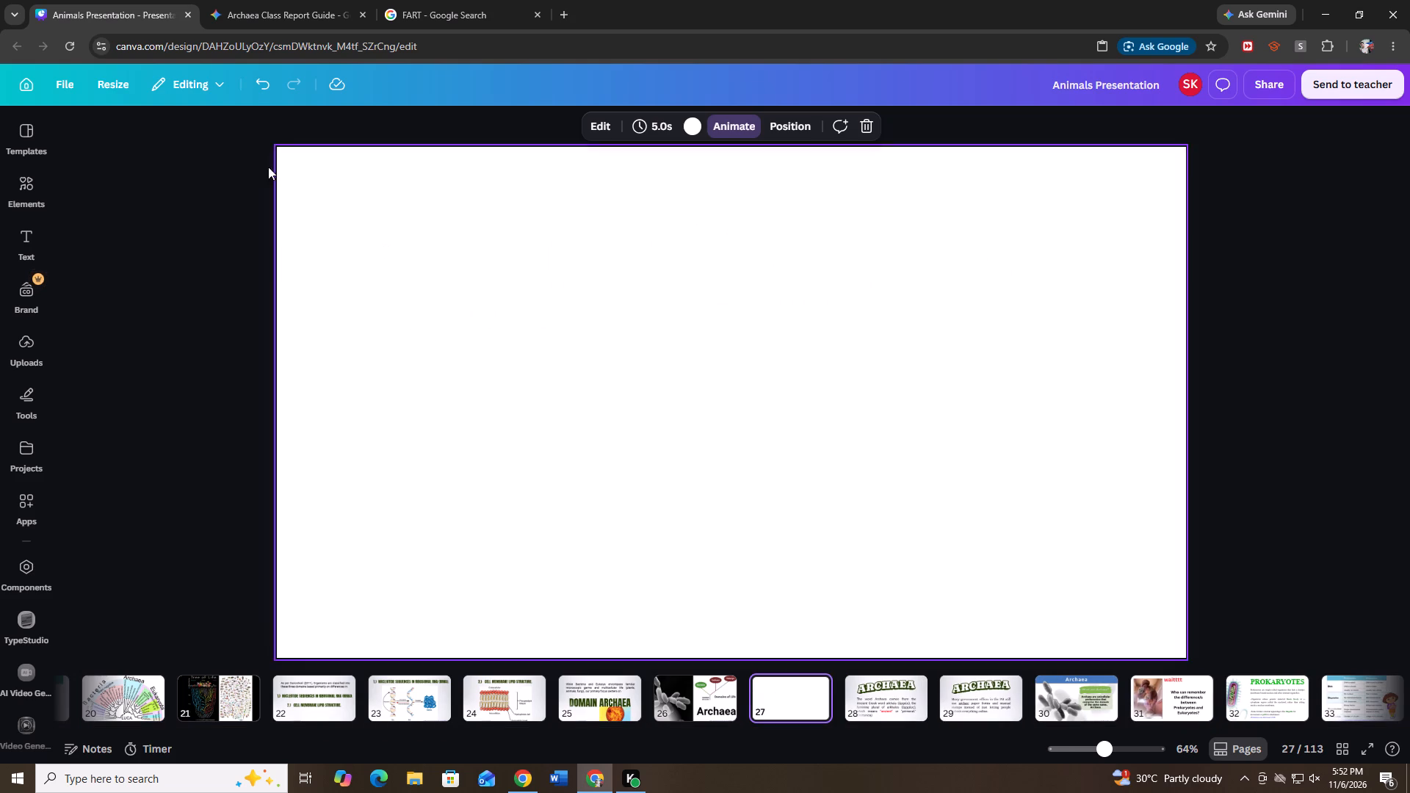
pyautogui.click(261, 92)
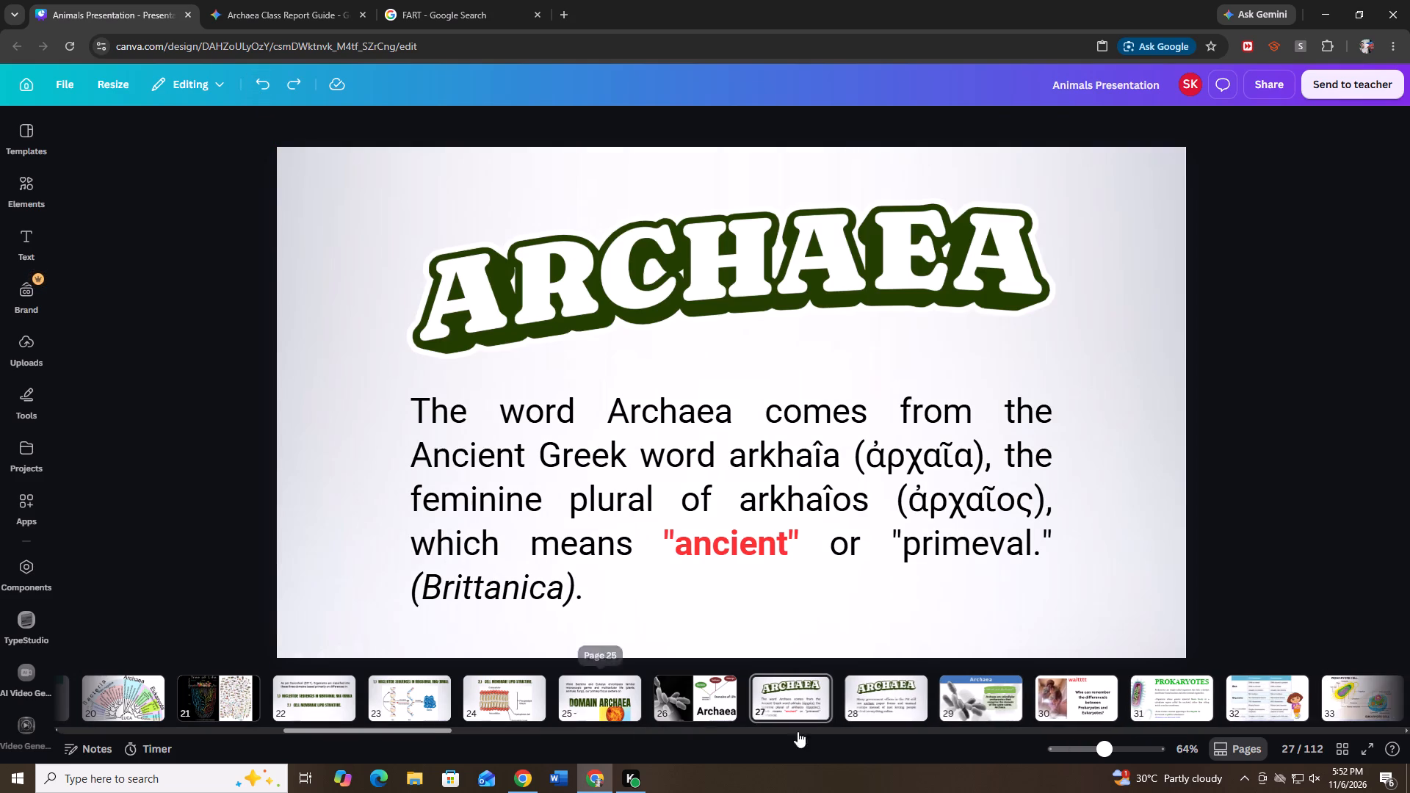
pyautogui.moveTo(430, 731); pyautogui.dragTo(385, 732)
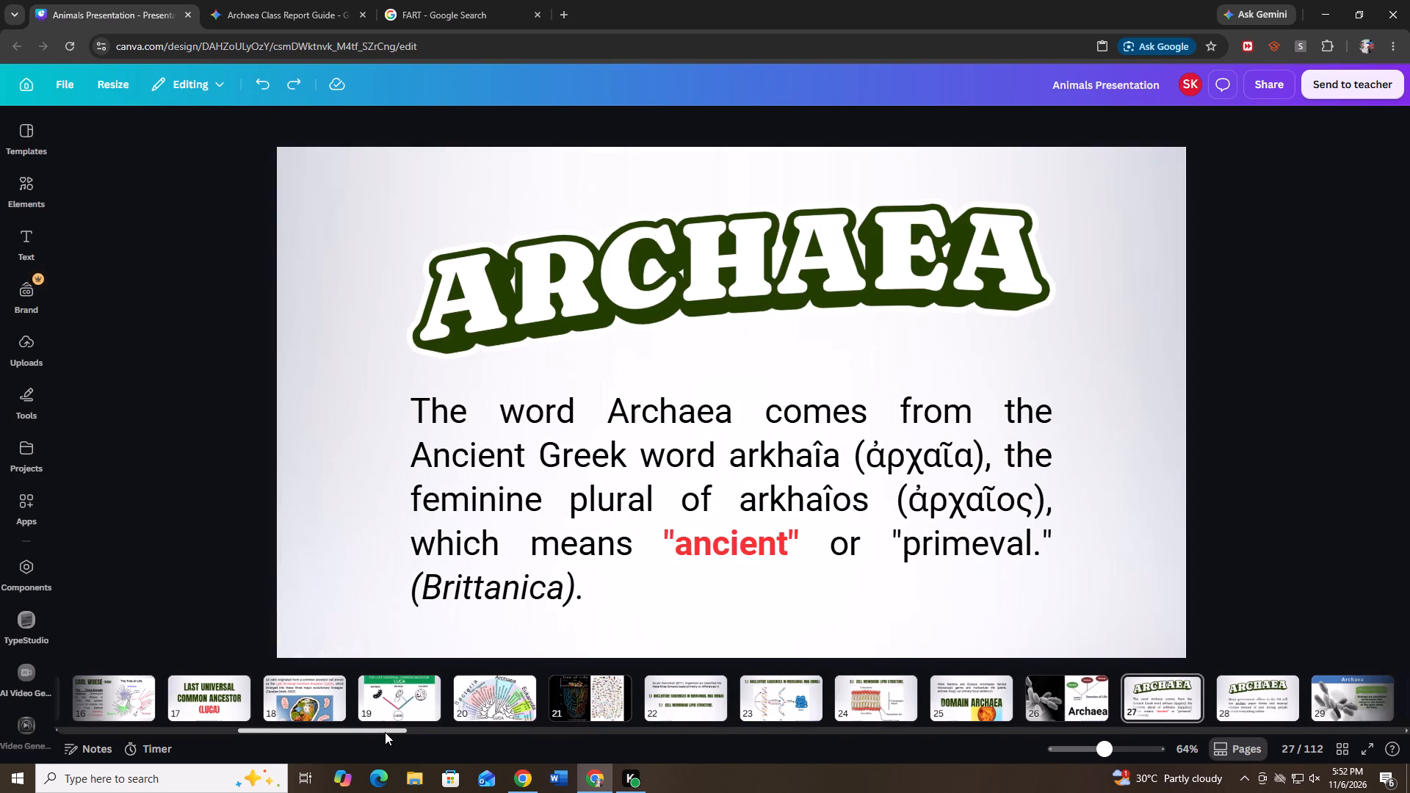
pyautogui.moveTo(385, 732); pyautogui.dragTo(376, 735)
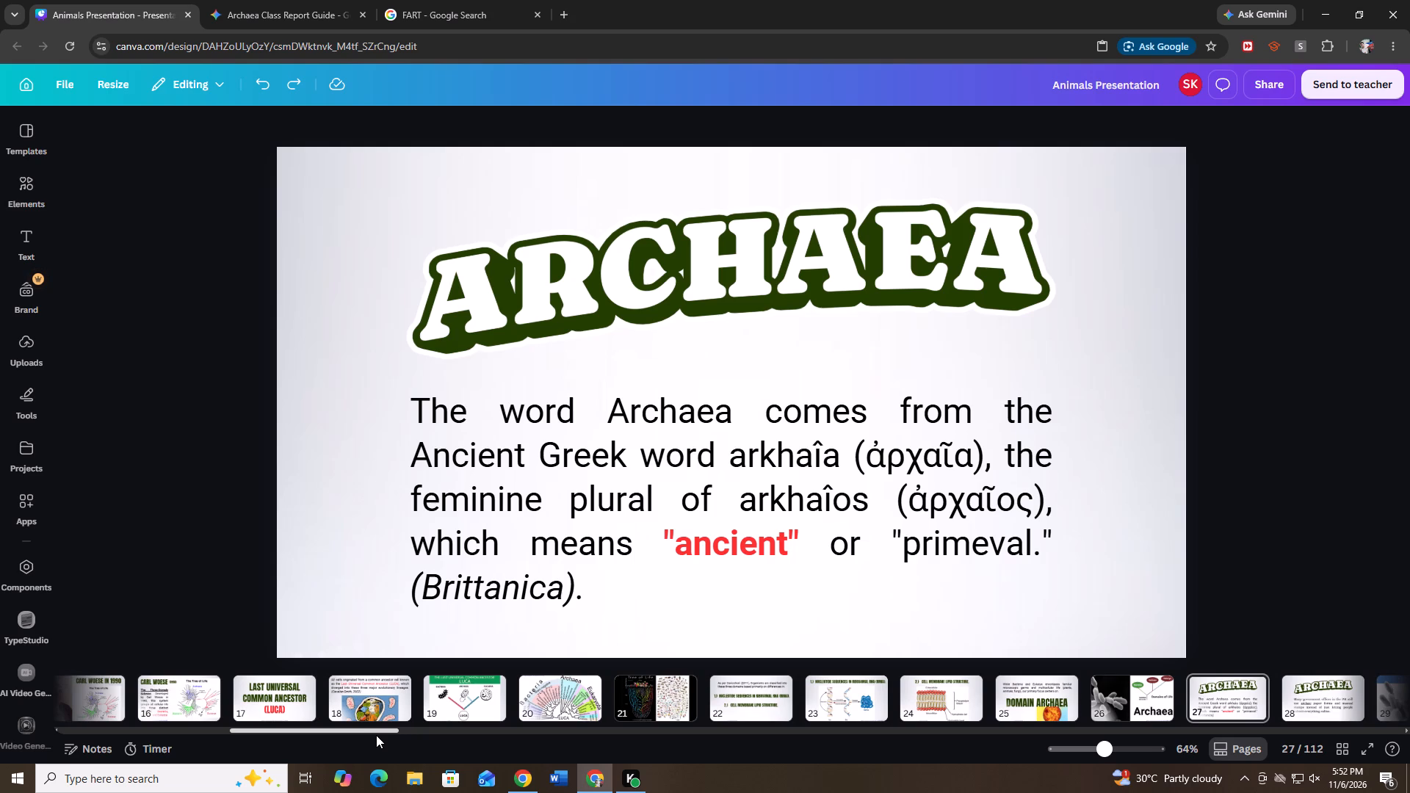
pyautogui.moveTo(376, 735); pyautogui.dragTo(331, 732)
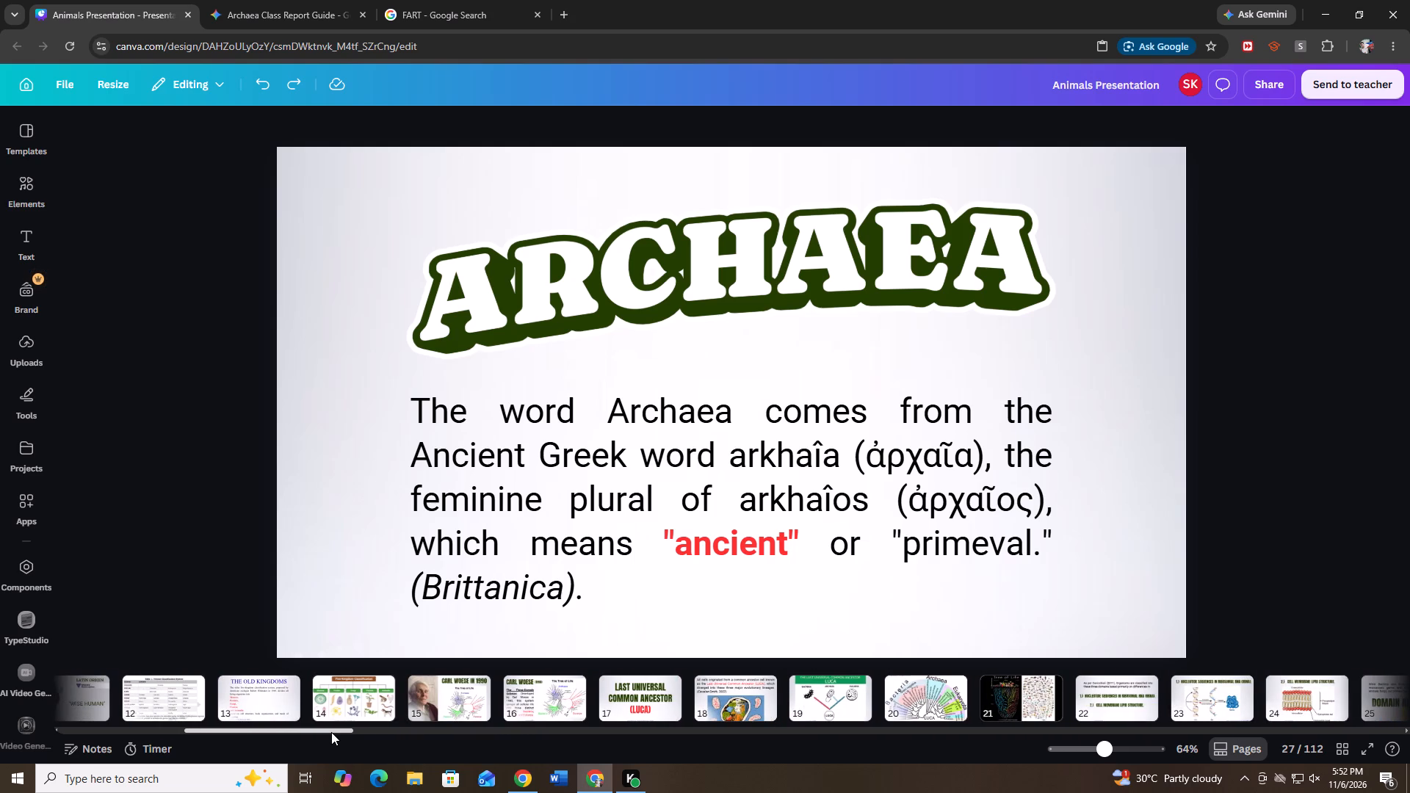
pyautogui.moveTo(331, 732); pyautogui.dragTo(294, 723)
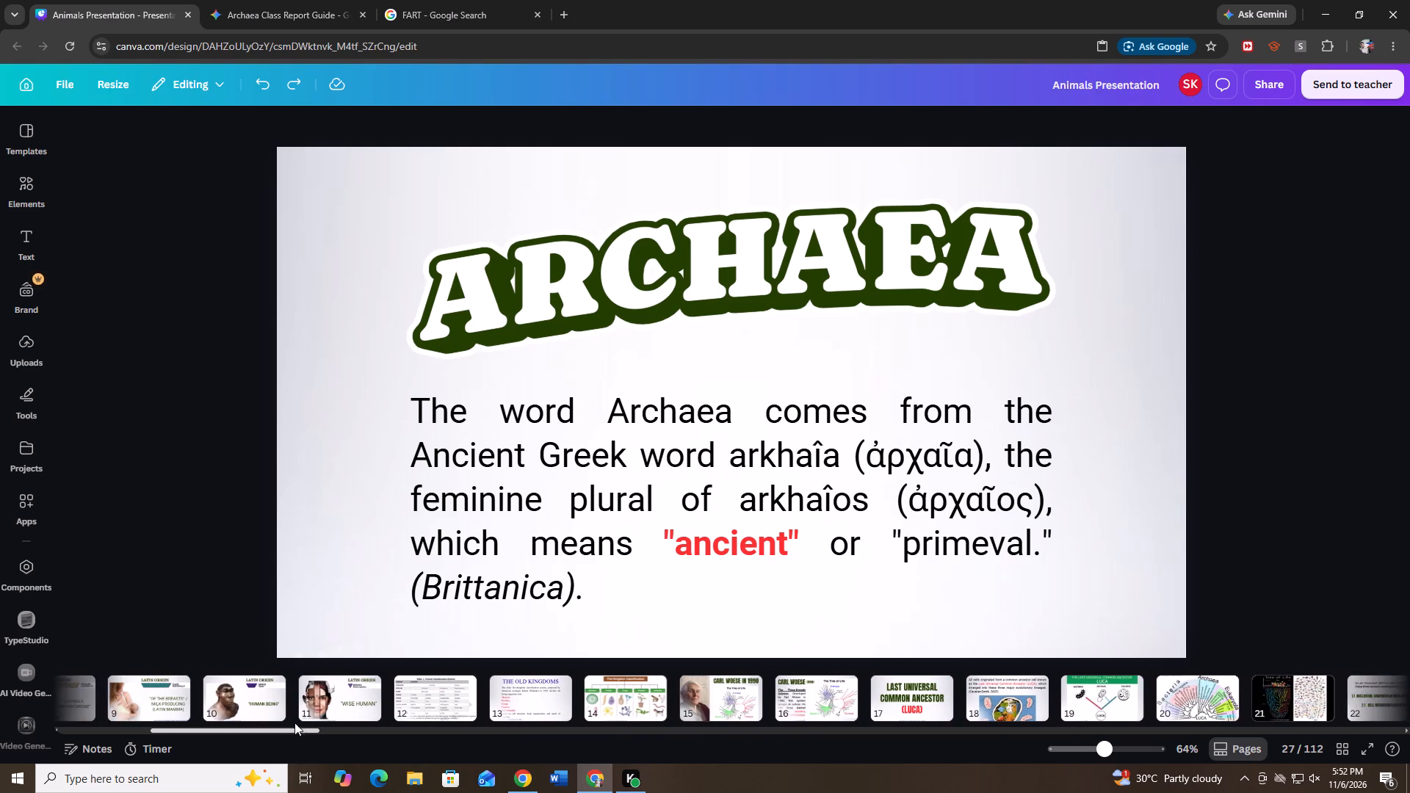
pyautogui.moveTo(294, 723); pyautogui.dragTo(192, 745)
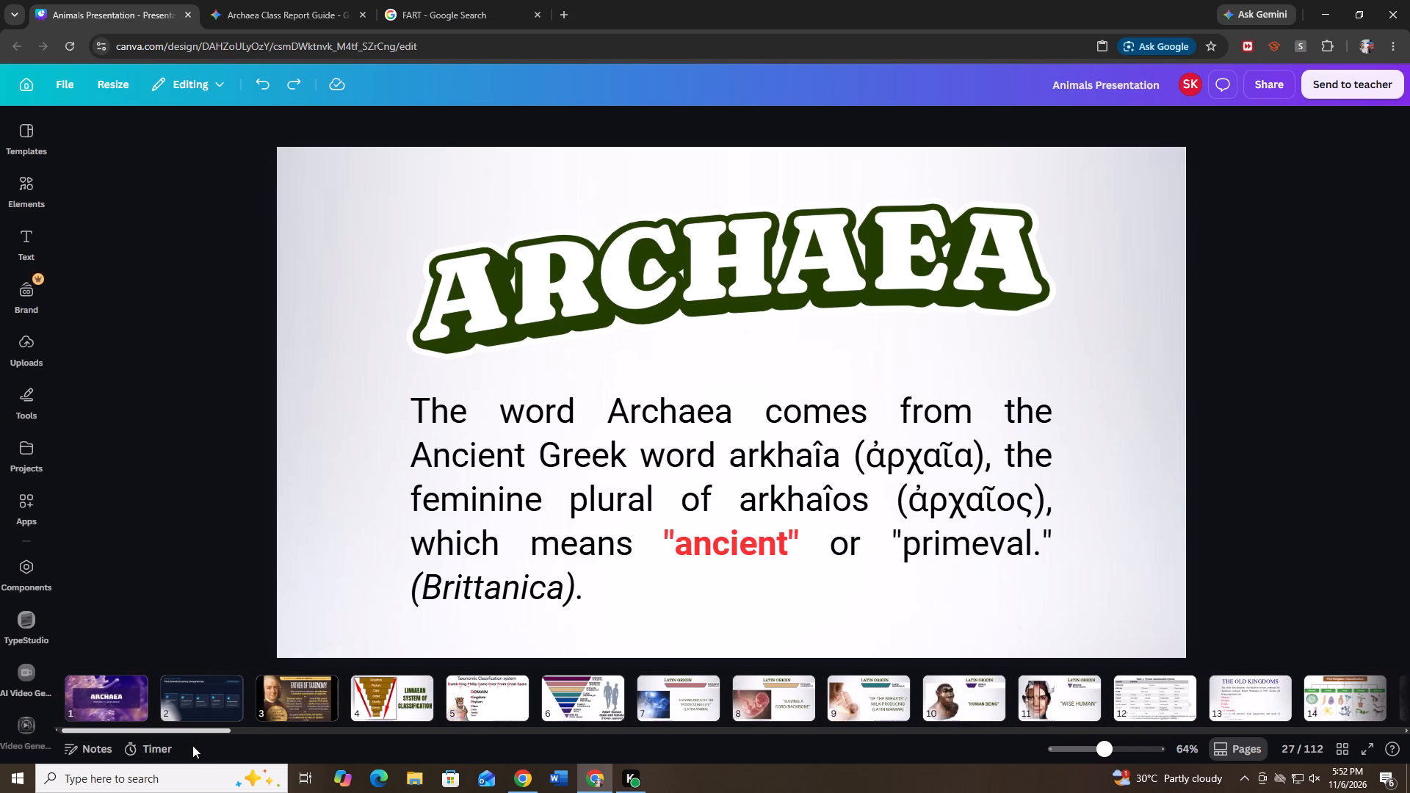
pyautogui.moveTo(192, 745); pyautogui.dragTo(220, 739)
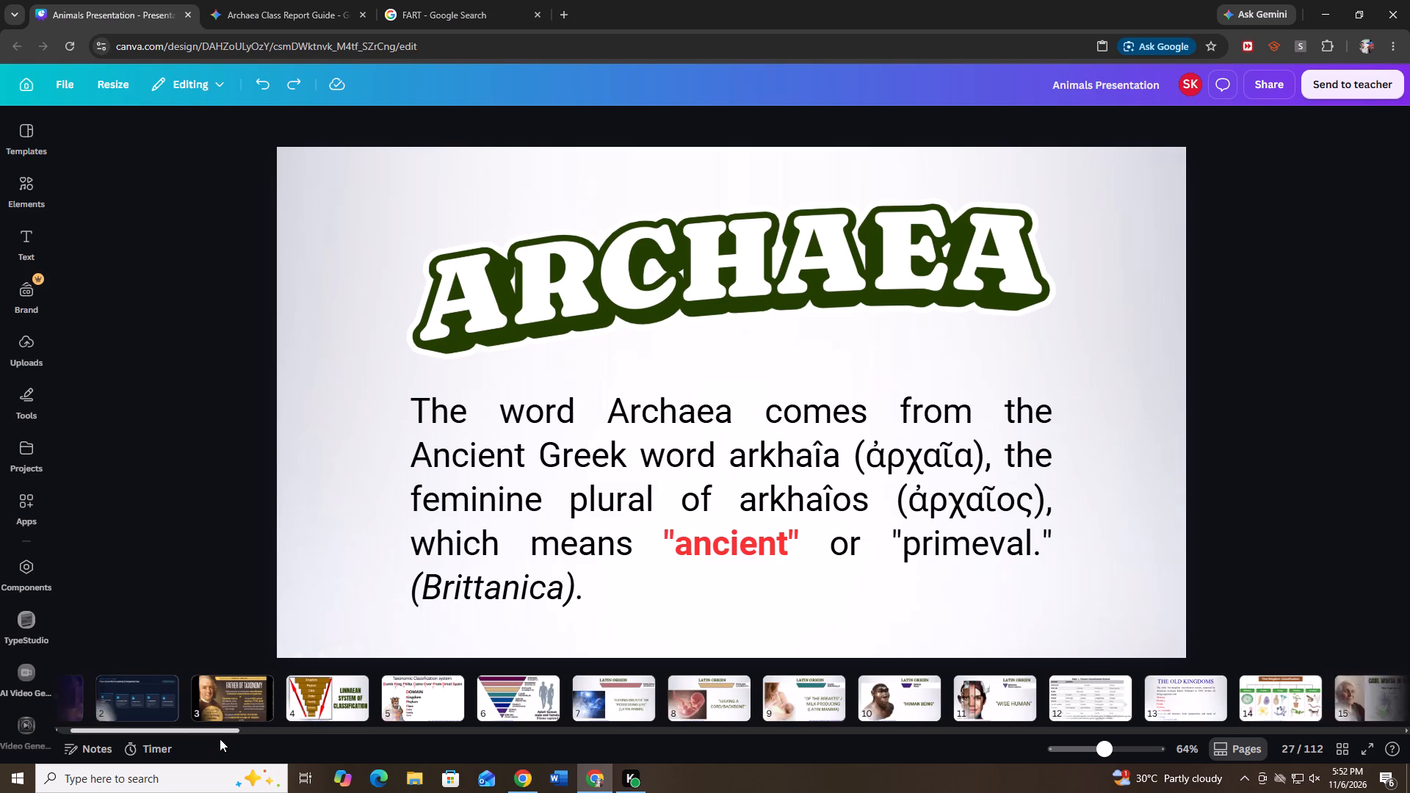
pyautogui.moveTo(220, 739); pyautogui.dragTo(314, 709)
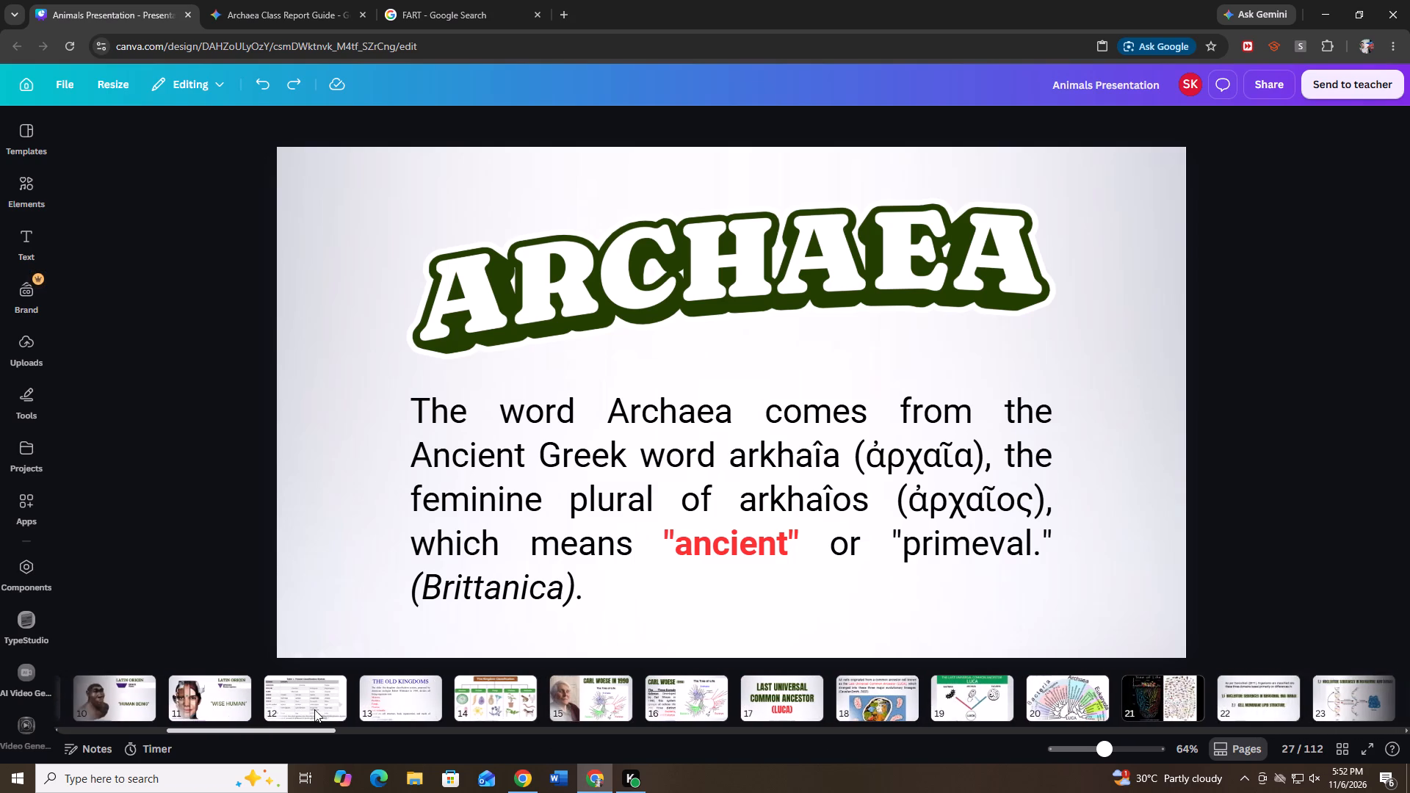
pyautogui.moveTo(314, 709); pyautogui.dragTo(386, 708)
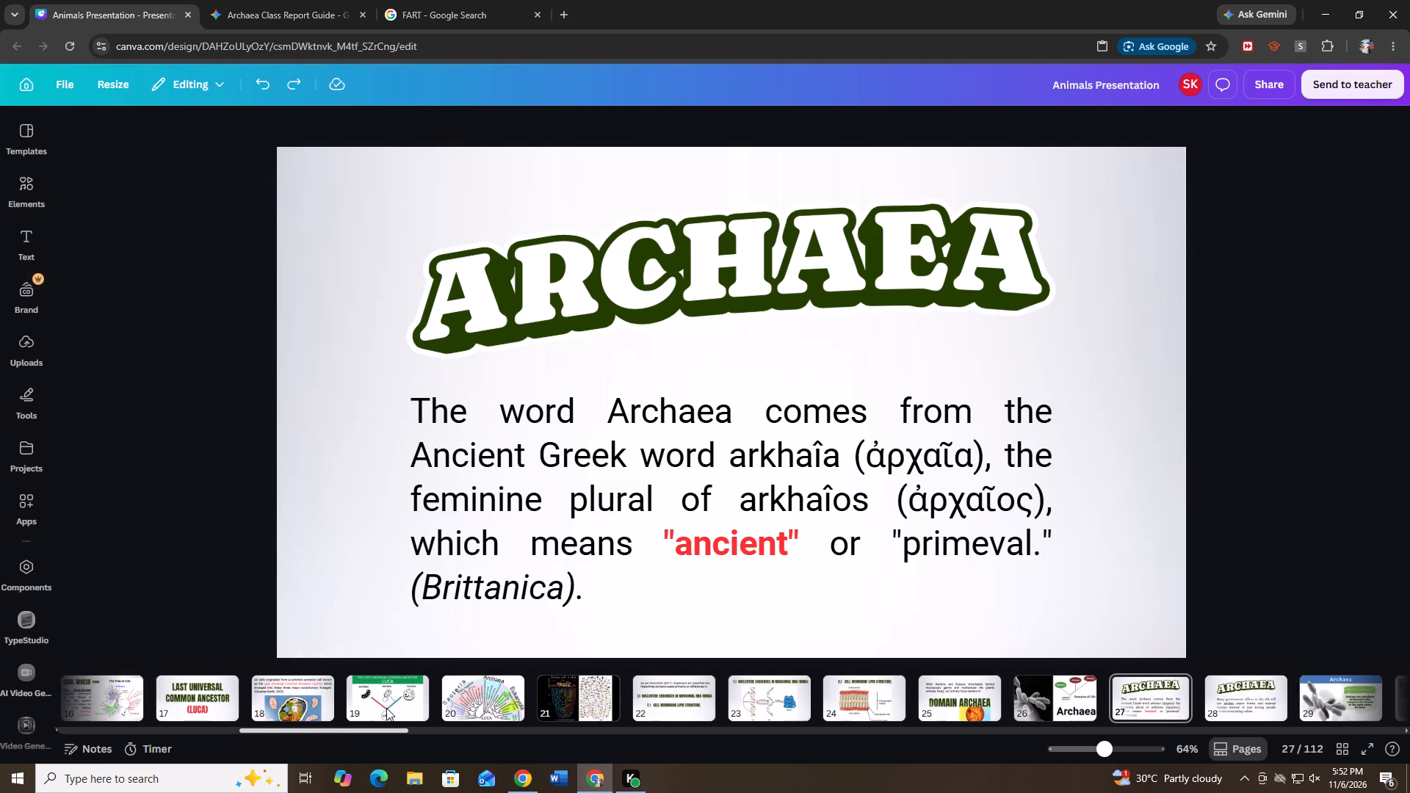
pyautogui.moveTo(386, 708); pyautogui.dragTo(410, 709)
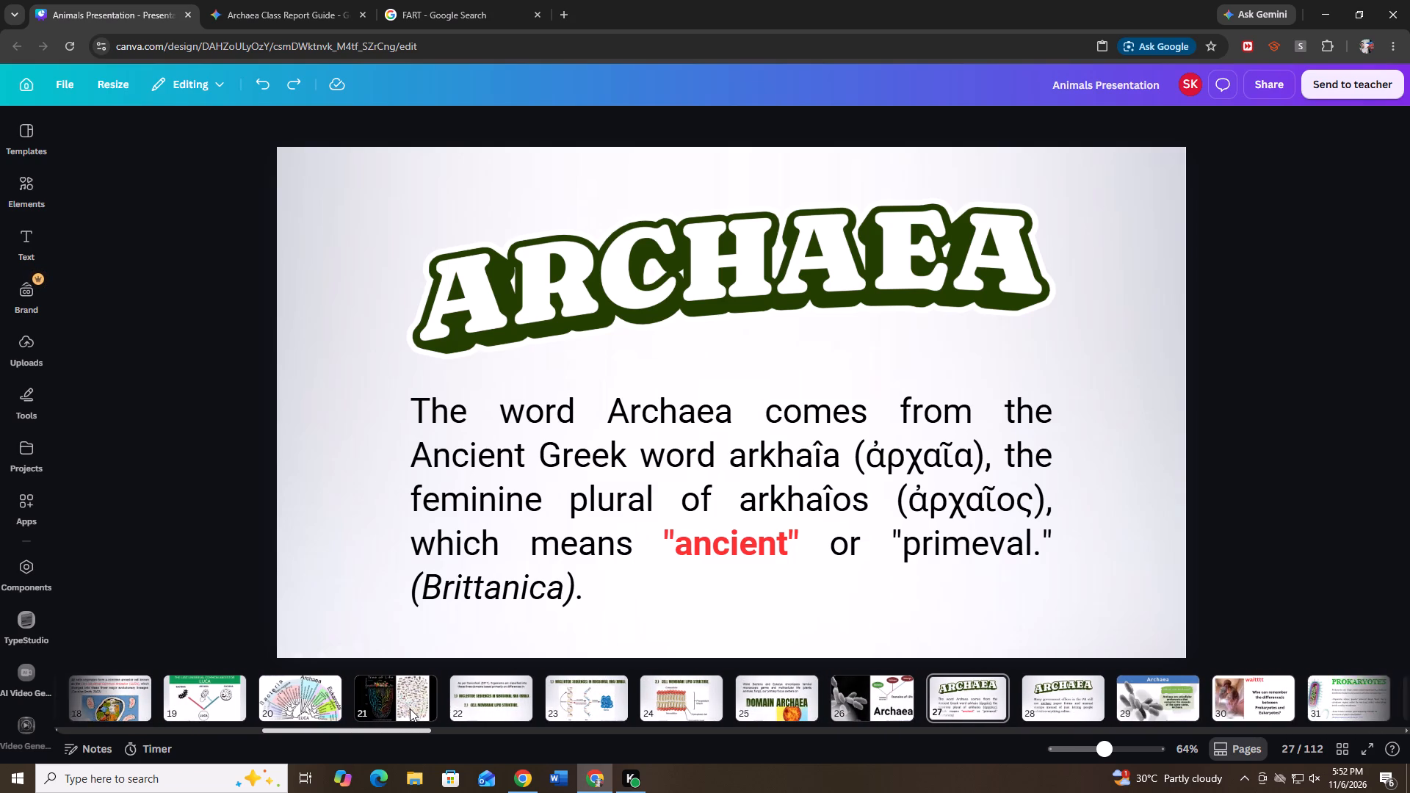
pyautogui.moveTo(410, 709); pyautogui.dragTo(420, 714)
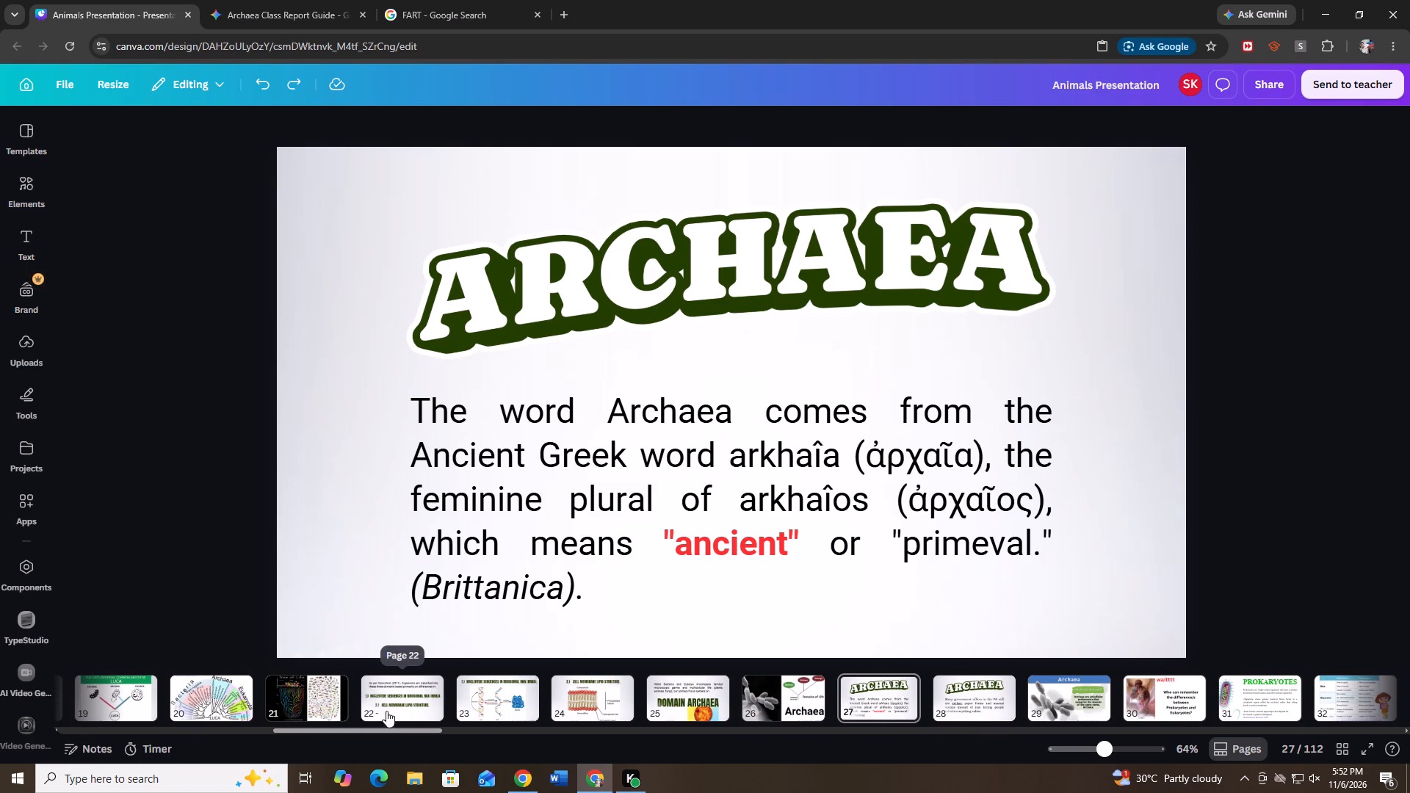
pyautogui.moveTo(400, 729); pyautogui.dragTo(408, 732)
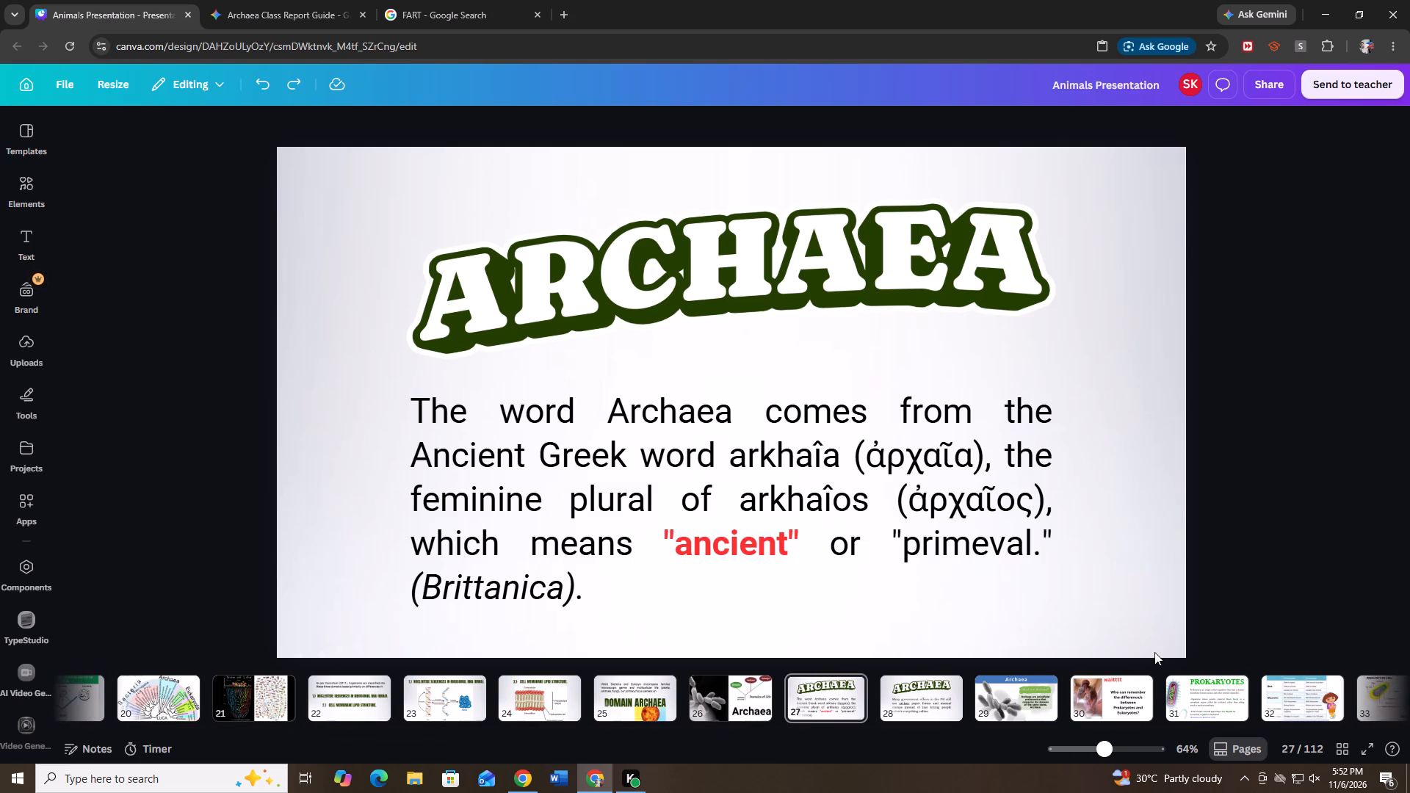
# Switch to the Google image search and search for "guess the enlarged image".
pyautogui.click(493, 0)
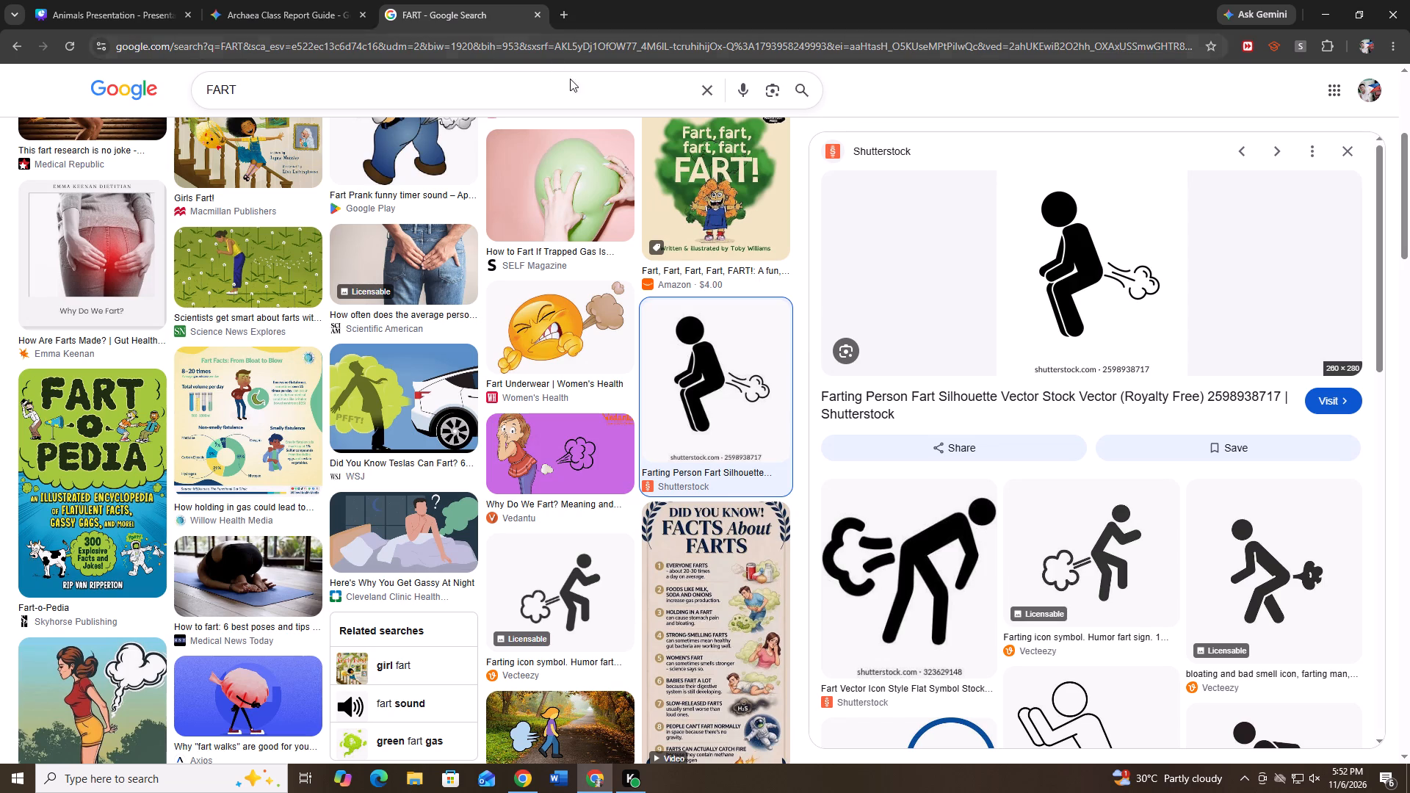
pyautogui.click(712, 93)
pyautogui.write('en')
pyautogui.press('BackSpace')
pyautogui.press('BackSpace')
pyautogui.press('BackSpace')
pyautogui.write('guess the en')
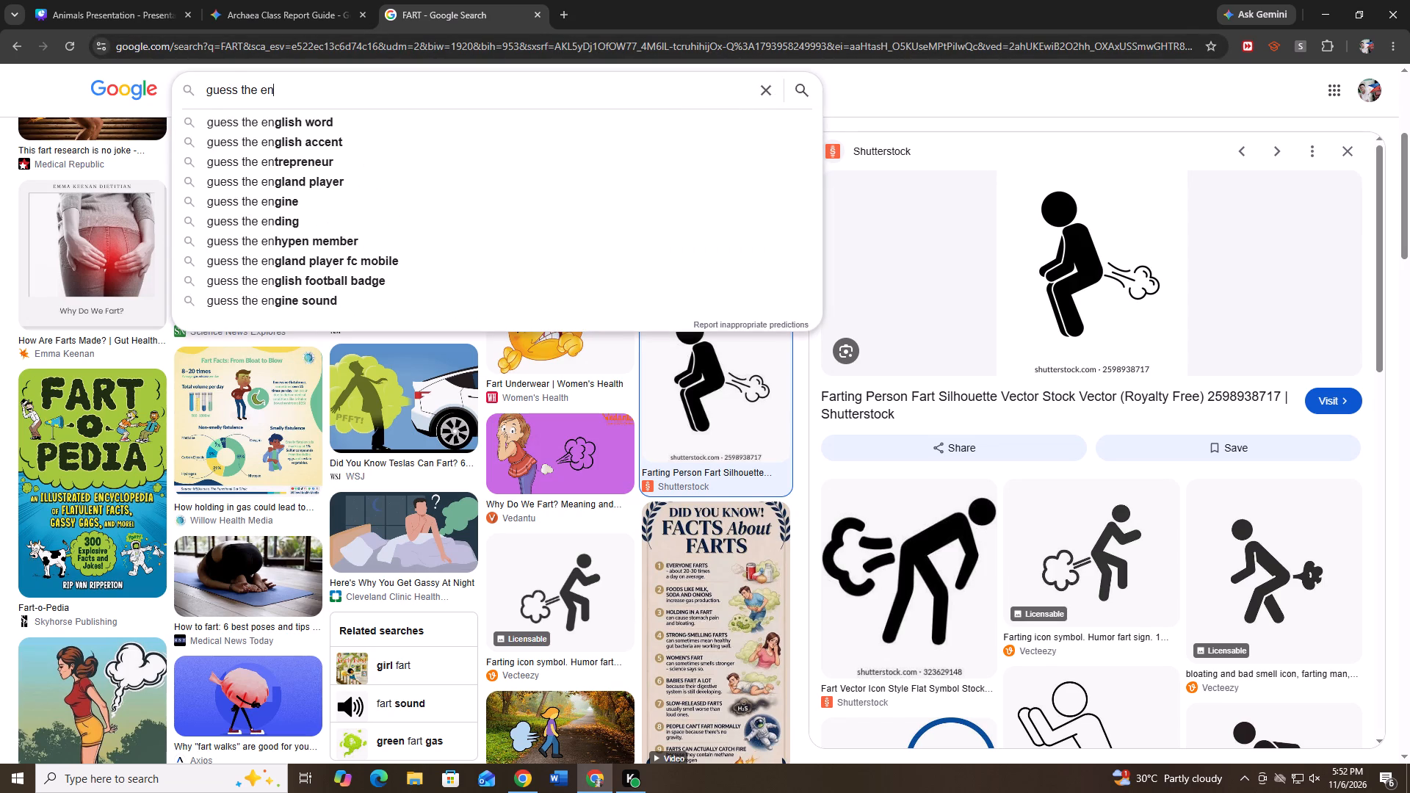
pyautogui.write('larged')
pyautogui.press('space')
pyautogui.write('imaged')
pyautogui.press('Return')
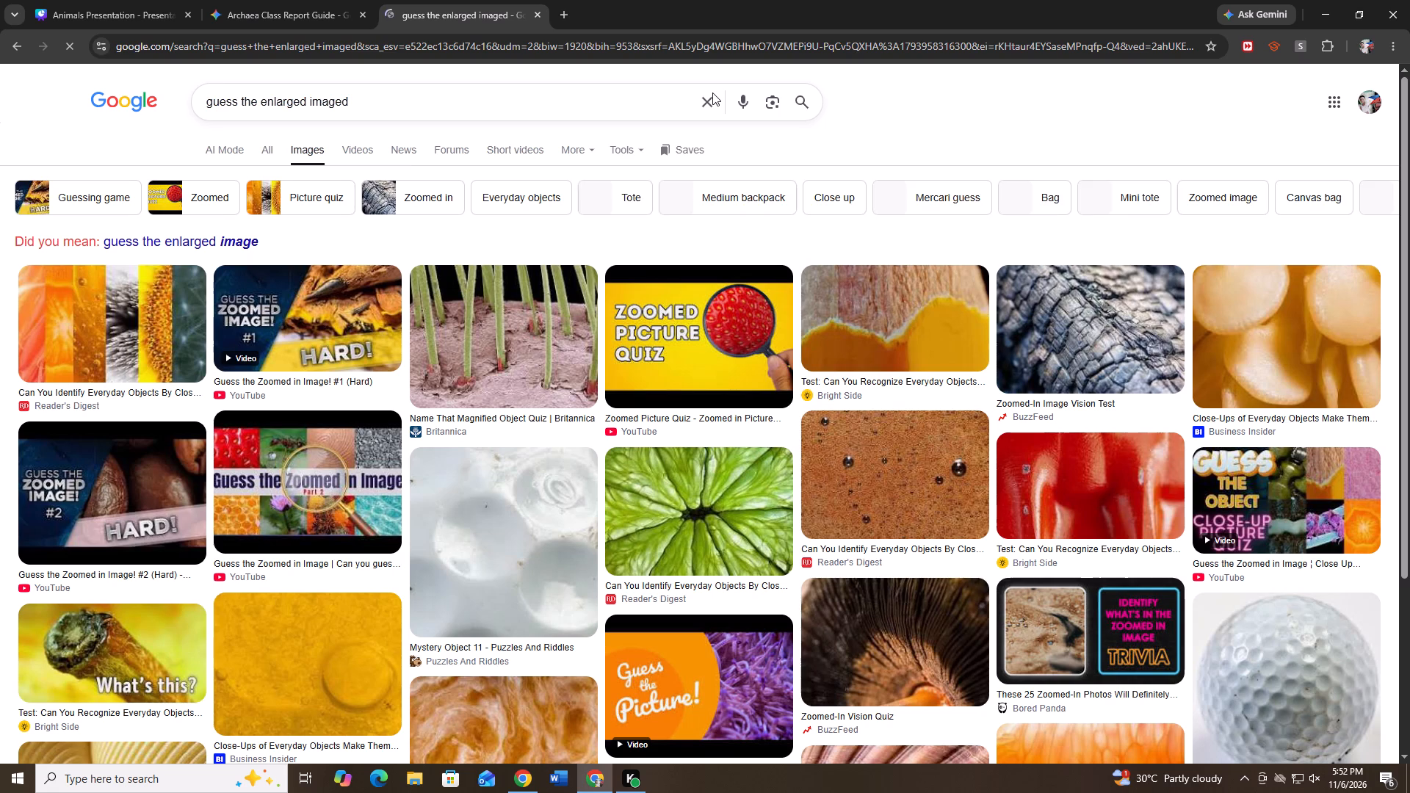
pyautogui.click(617, 95)
pyautogui.press('BackSpace')
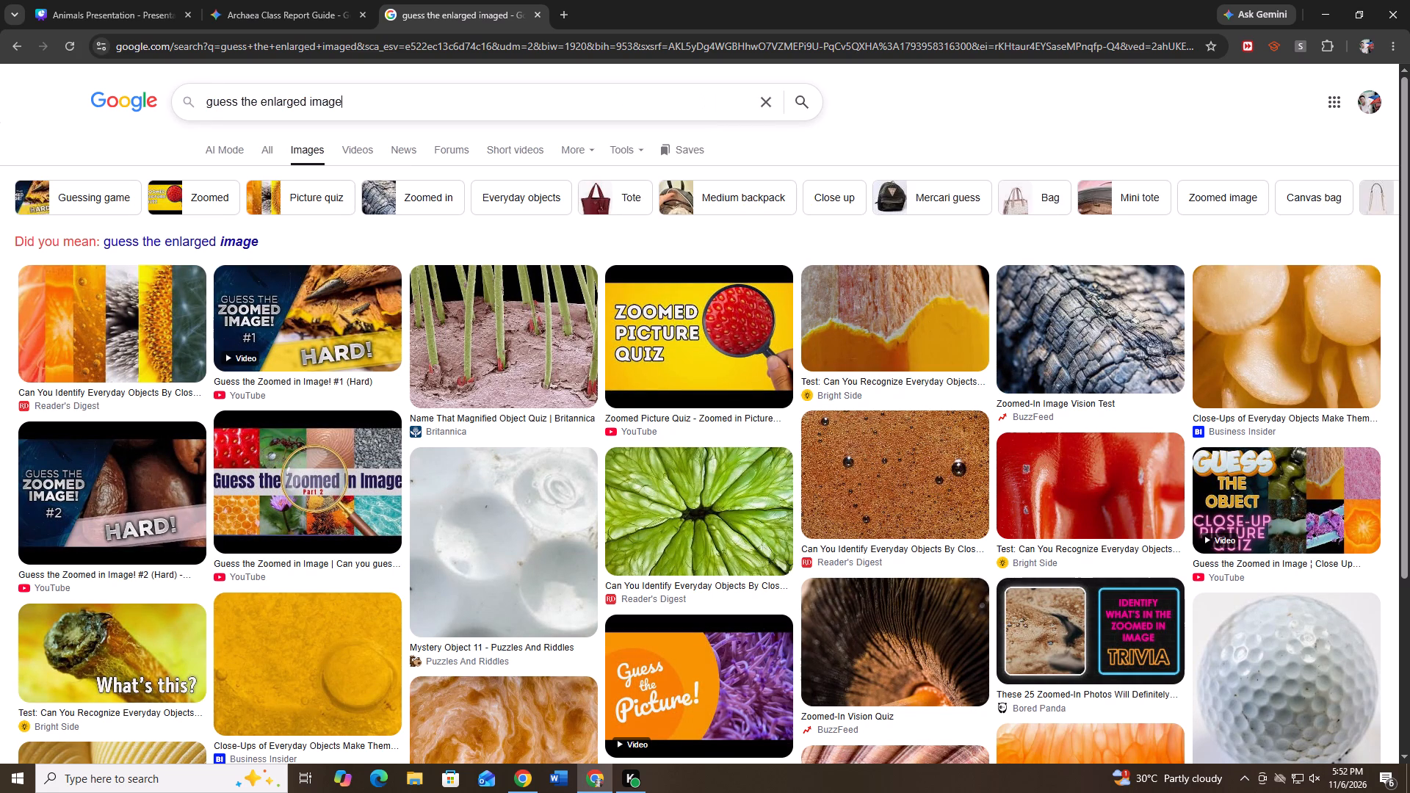
pyautogui.press('Return')
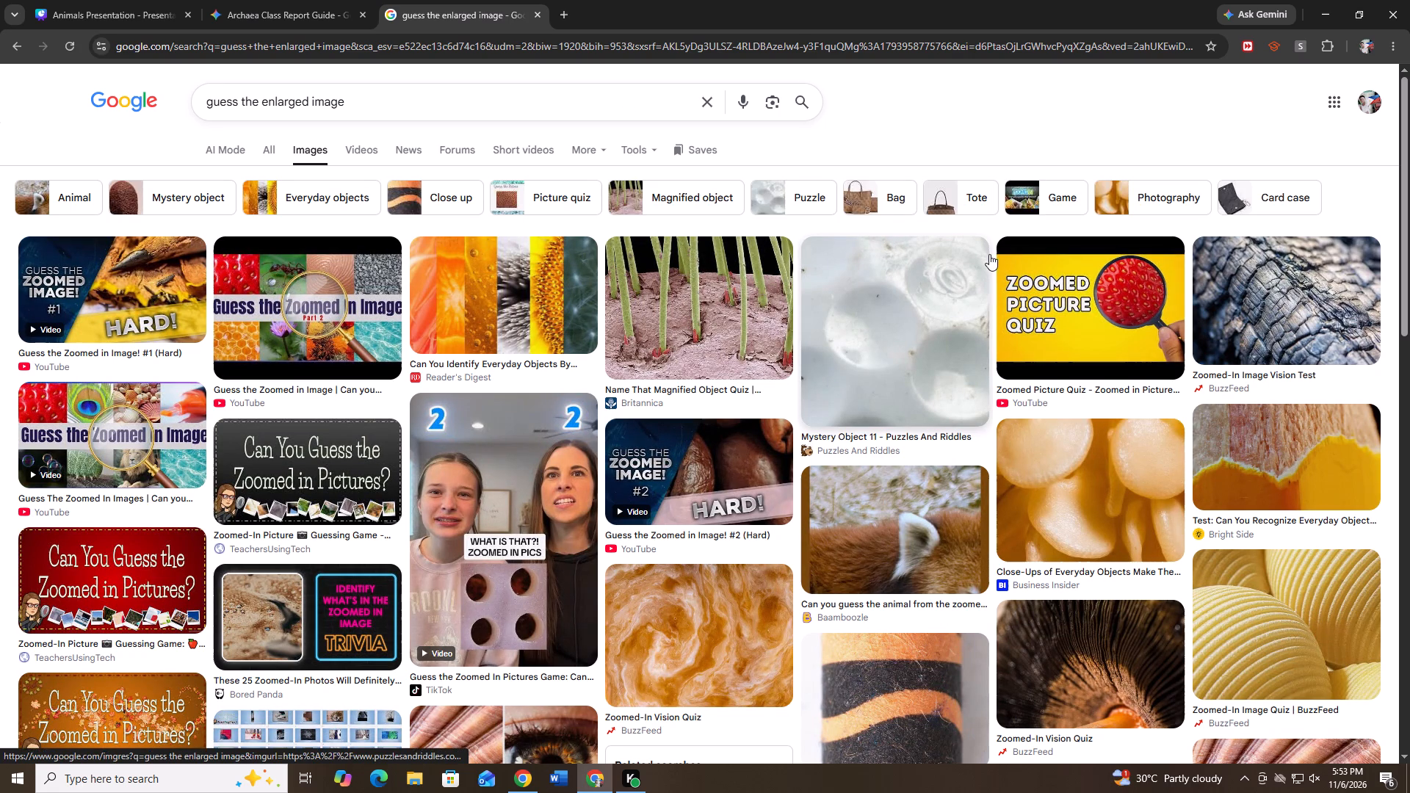
# Show all web results for the search and open Scribd's "Zoomed-In Picture Guessing Game" document.
pyautogui.click(276, 159)
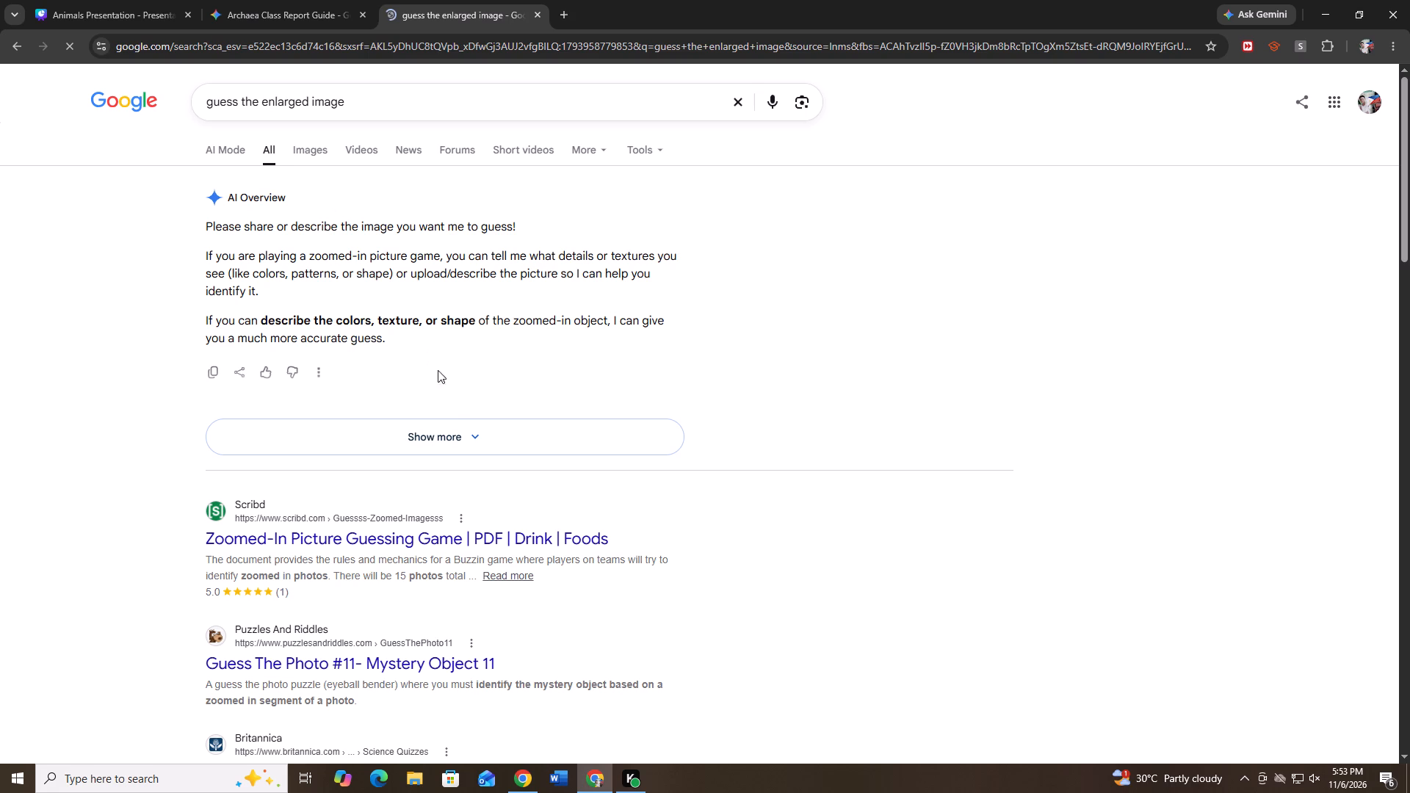
pyautogui.click(464, 544)
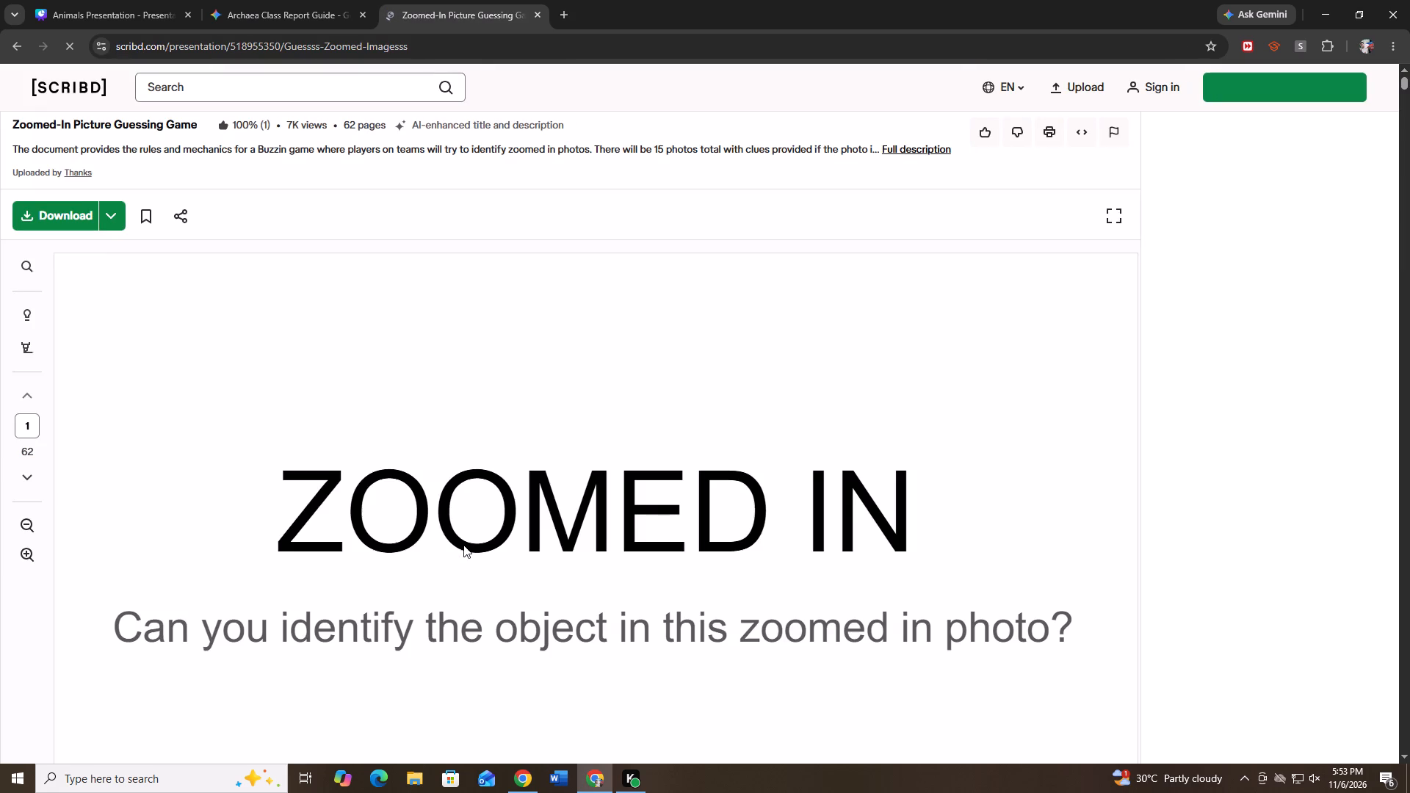
# Look through the first three photo puzzles of the Scribd zoomed-in guessing game, including their clues and answers.
pyautogui.moveTo(1406, 82); pyautogui.dragTo(1407, 85)
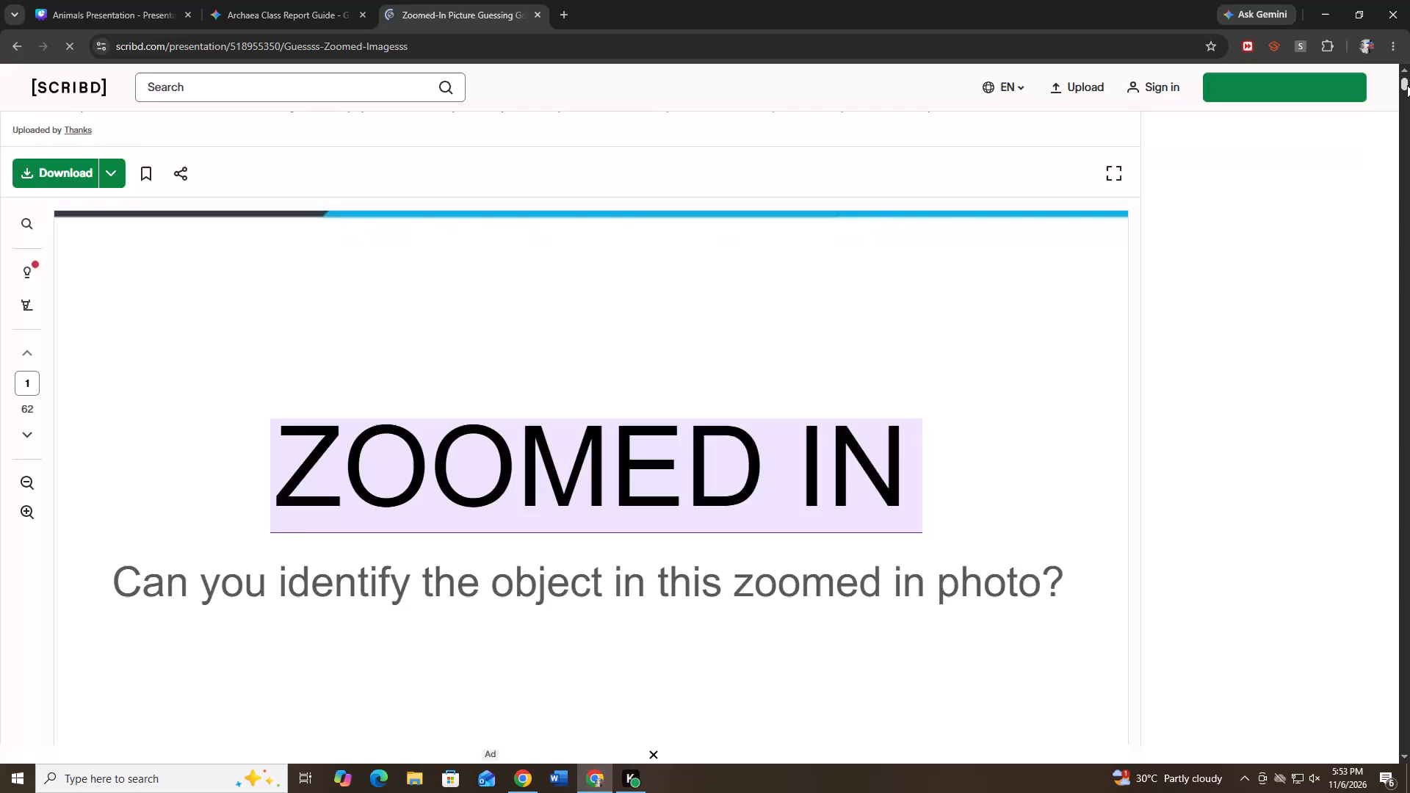
pyautogui.moveTo(1407, 85); pyautogui.dragTo(1409, 114)
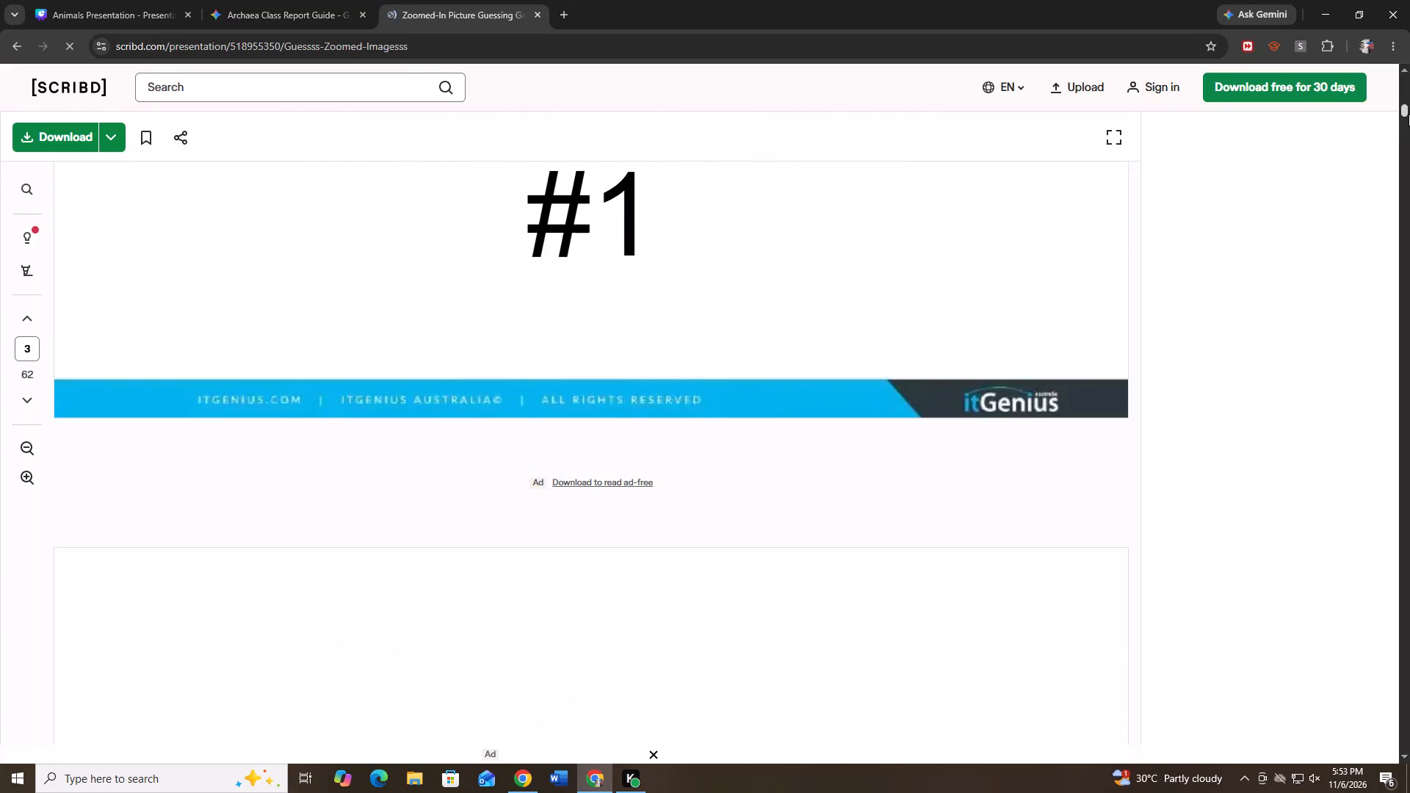
pyautogui.moveTo(1409, 114); pyautogui.dragTo(1409, 131)
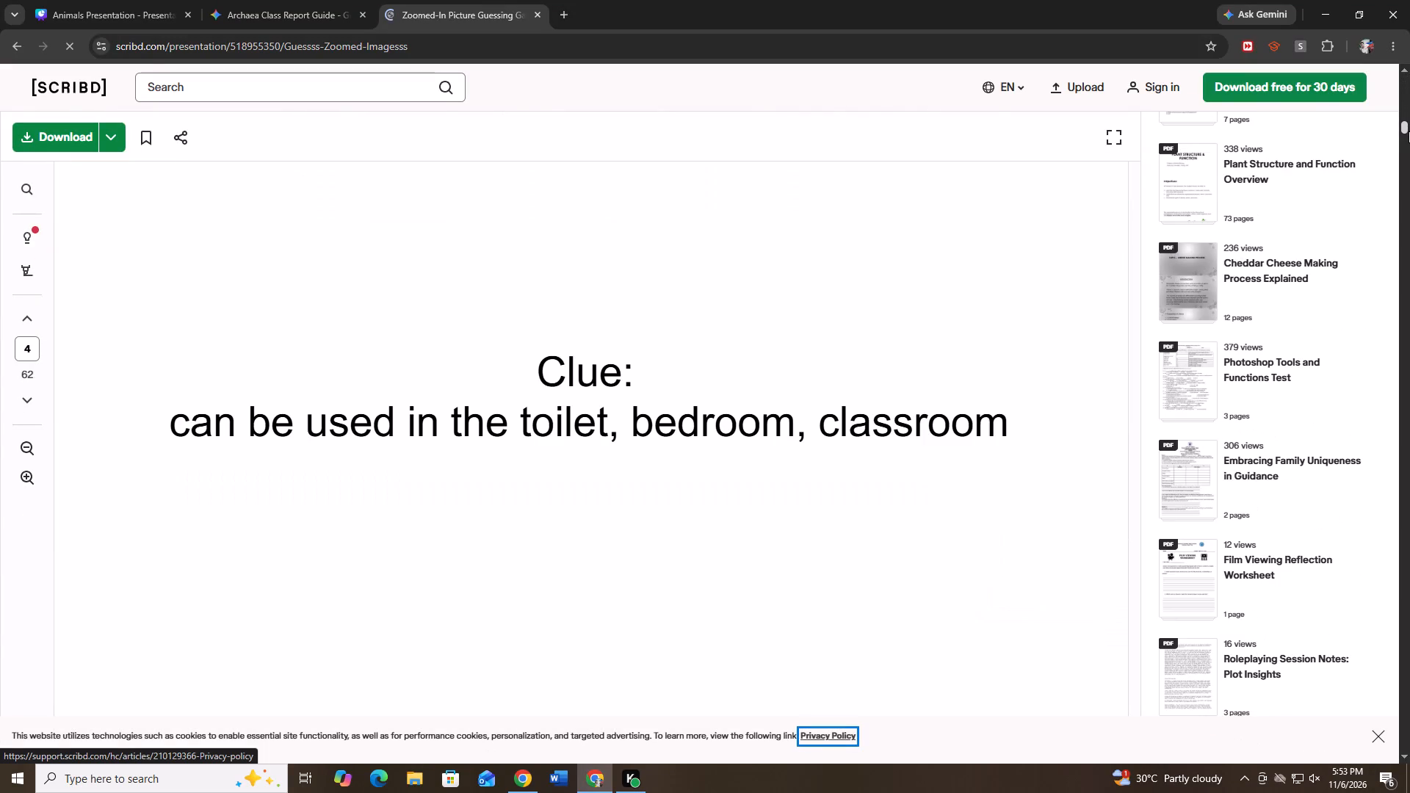
pyautogui.moveTo(1409, 131); pyautogui.dragTo(1405, 121)
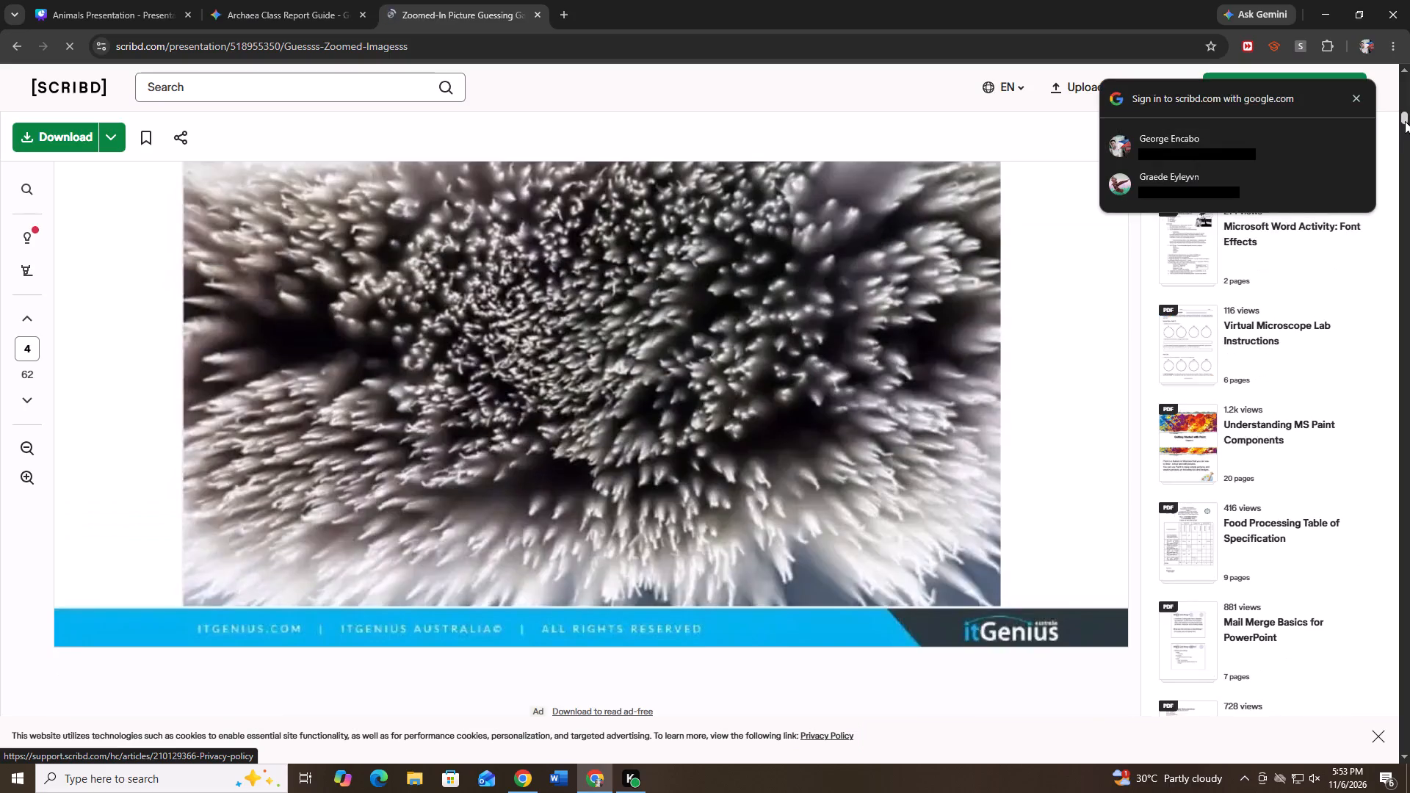
pyautogui.moveTo(1405, 121); pyautogui.dragTo(1406, 120)
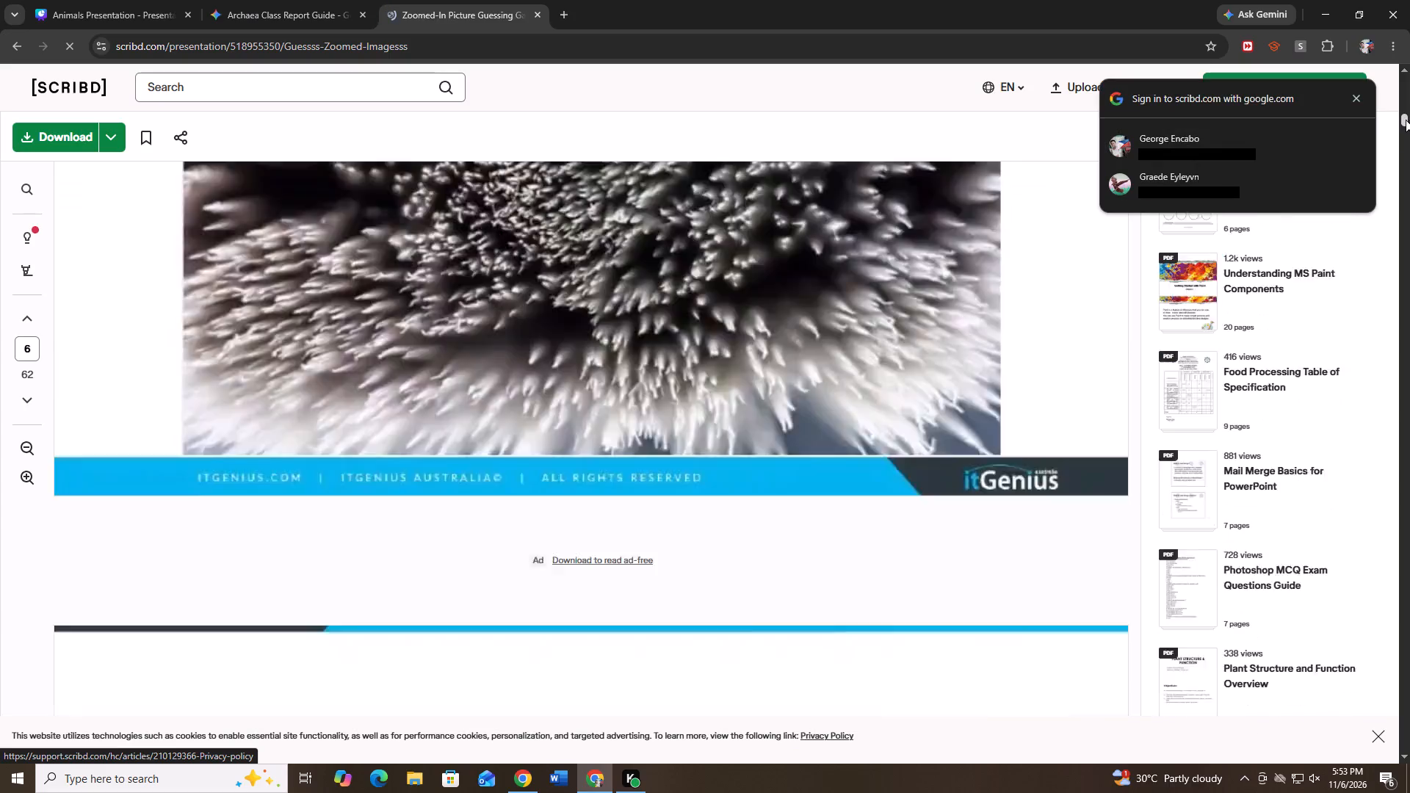
pyautogui.moveTo(1406, 120); pyautogui.dragTo(1409, 123)
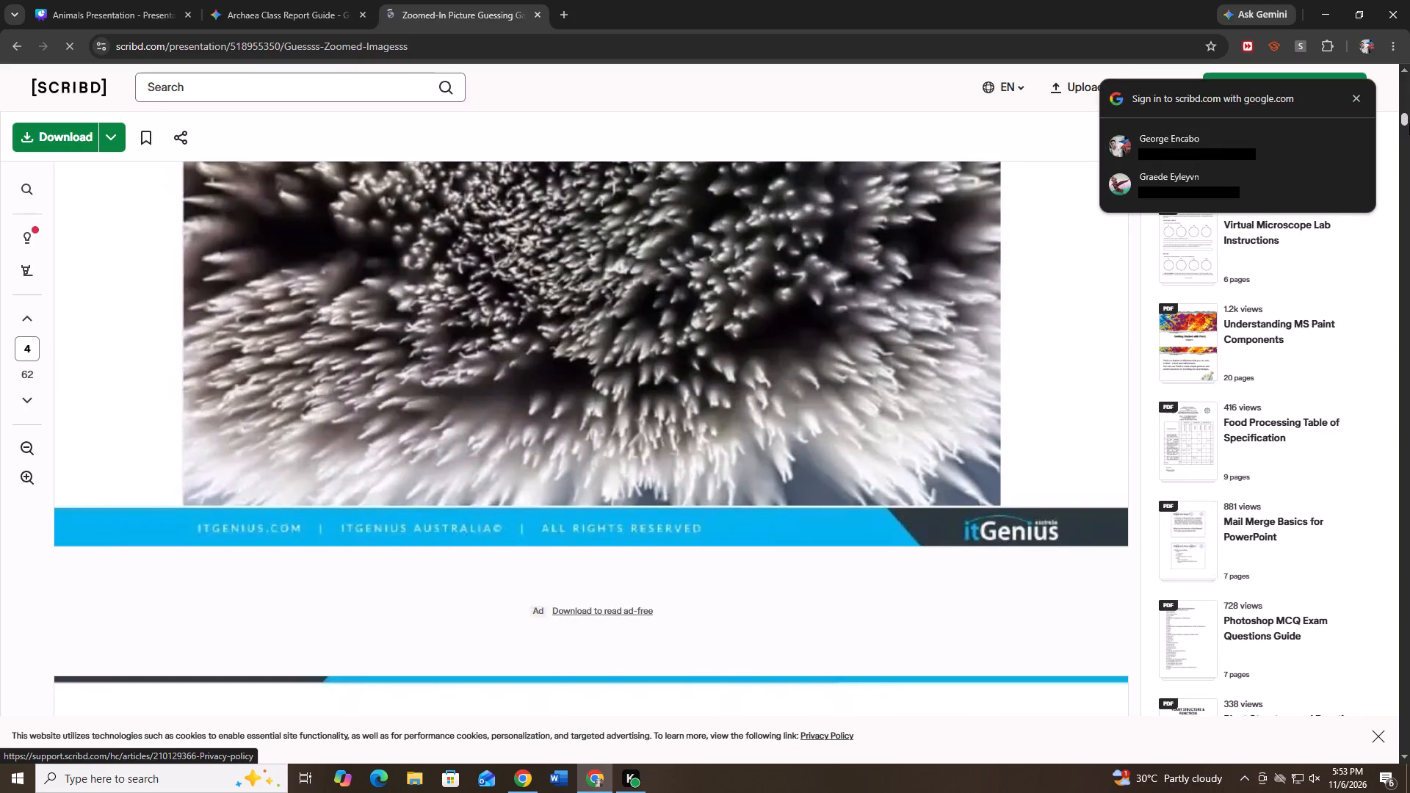
pyautogui.moveTo(1409, 123); pyautogui.dragTo(1409, 150)
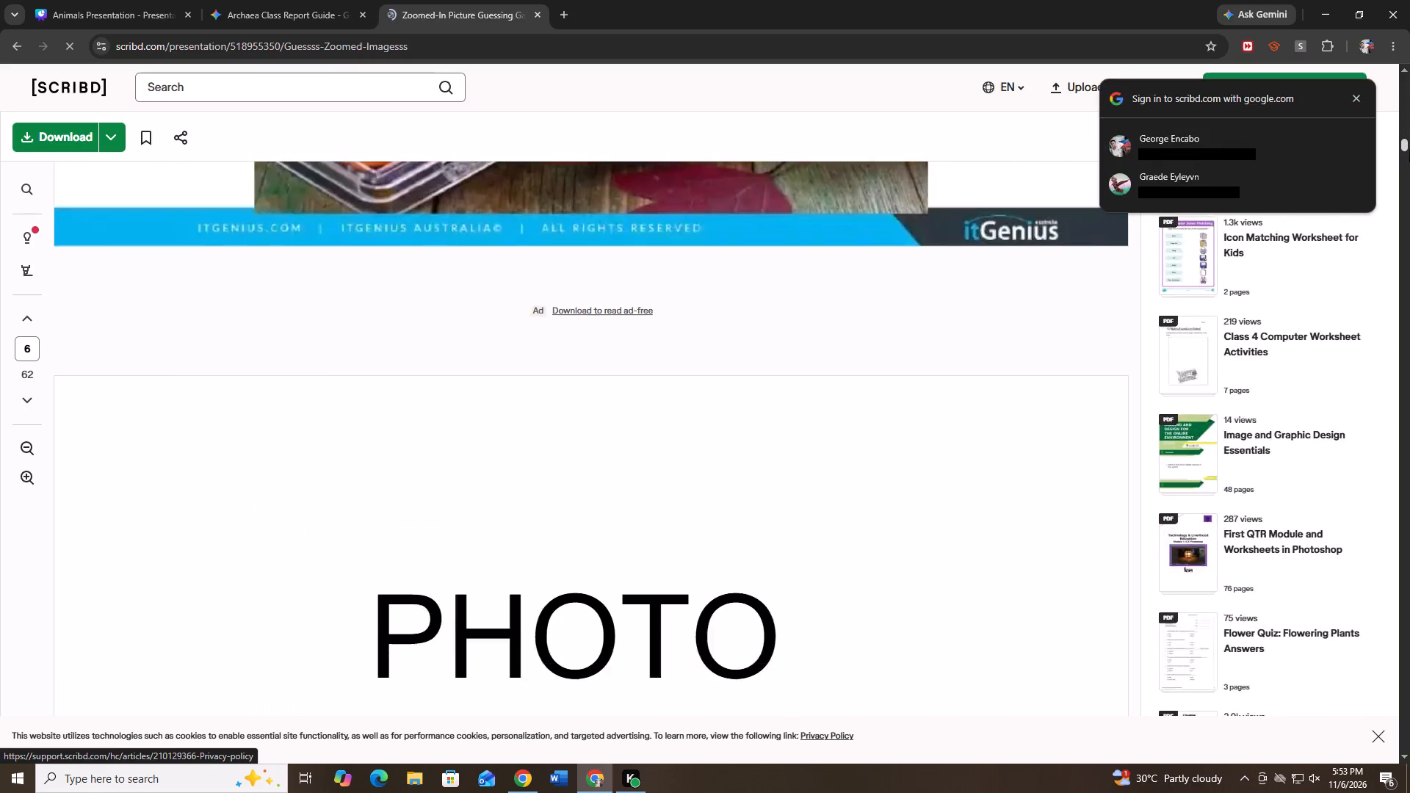
pyautogui.moveTo(1409, 150); pyautogui.dragTo(1409, 168)
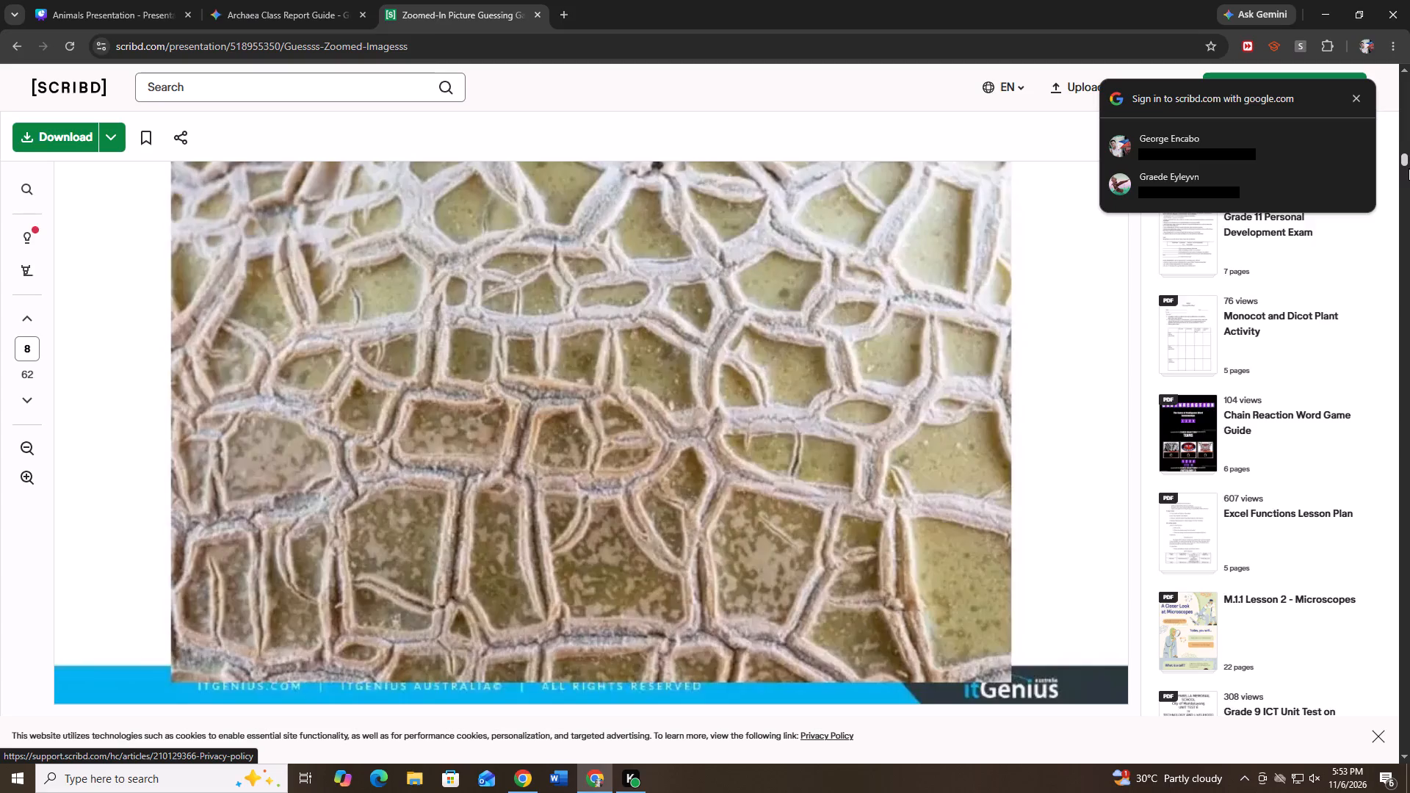
pyautogui.moveTo(1409, 168); pyautogui.dragTo(1409, 187)
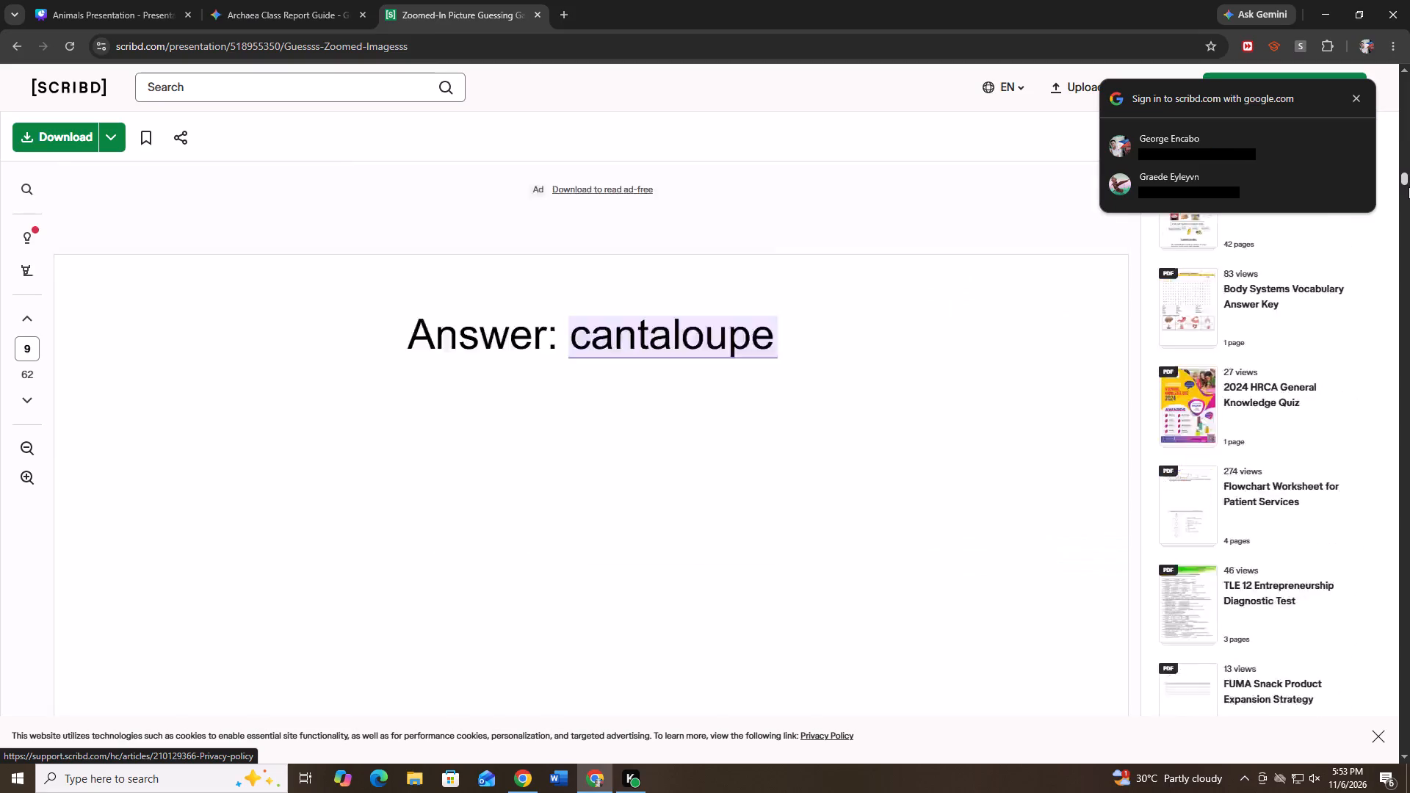
pyautogui.moveTo(1409, 187); pyautogui.dragTo(1406, 176)
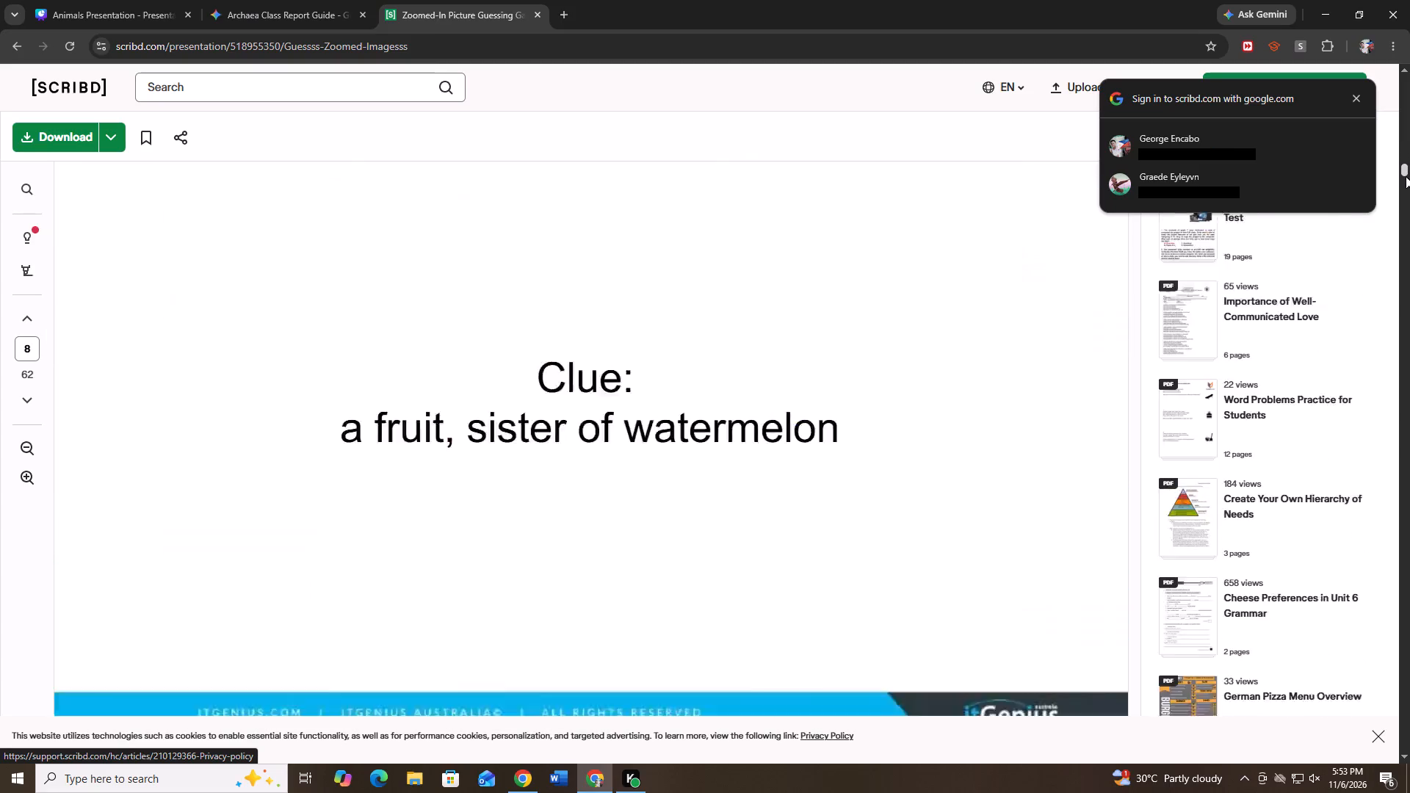
pyautogui.moveTo(1406, 176); pyautogui.dragTo(1408, 208)
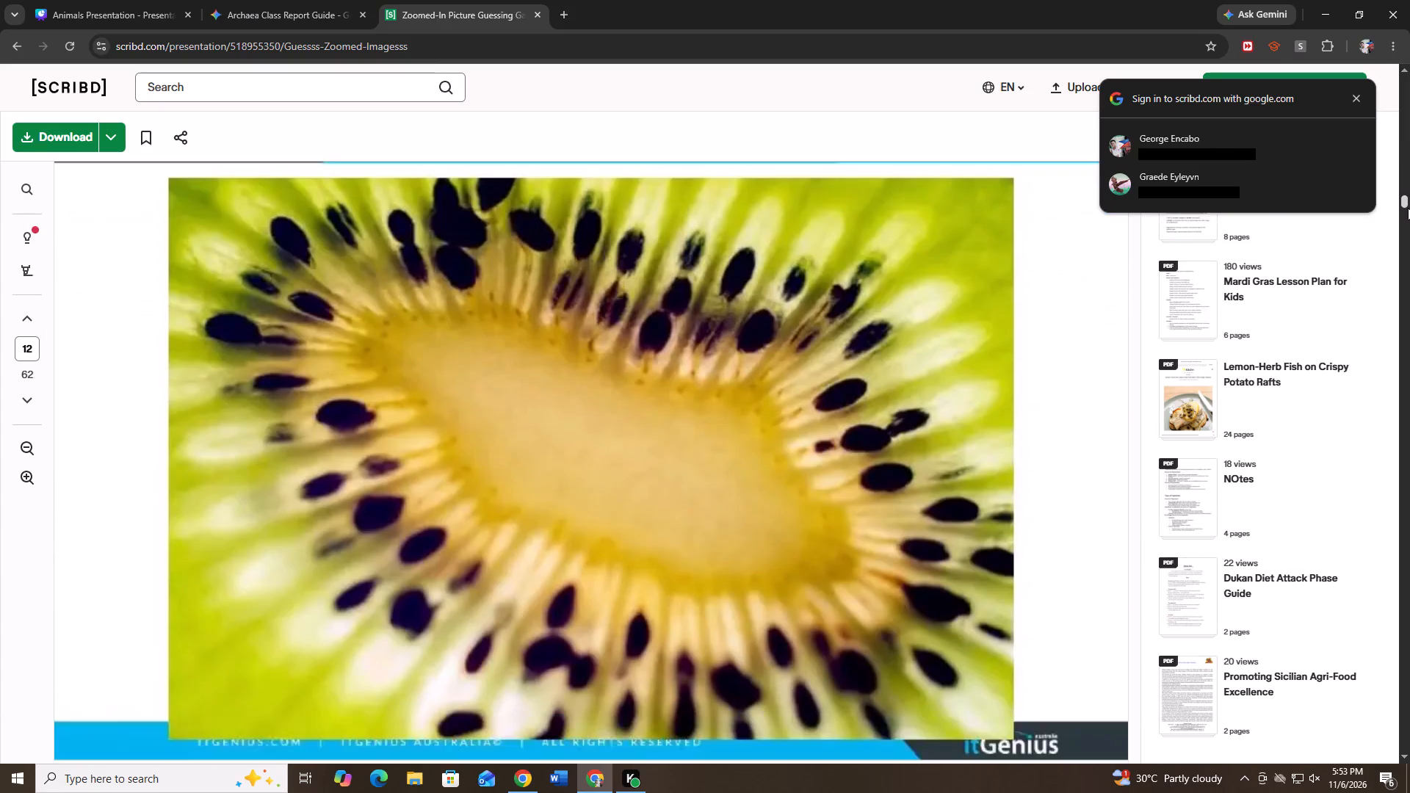
pyautogui.moveTo(1408, 208); pyautogui.dragTo(1408, 221)
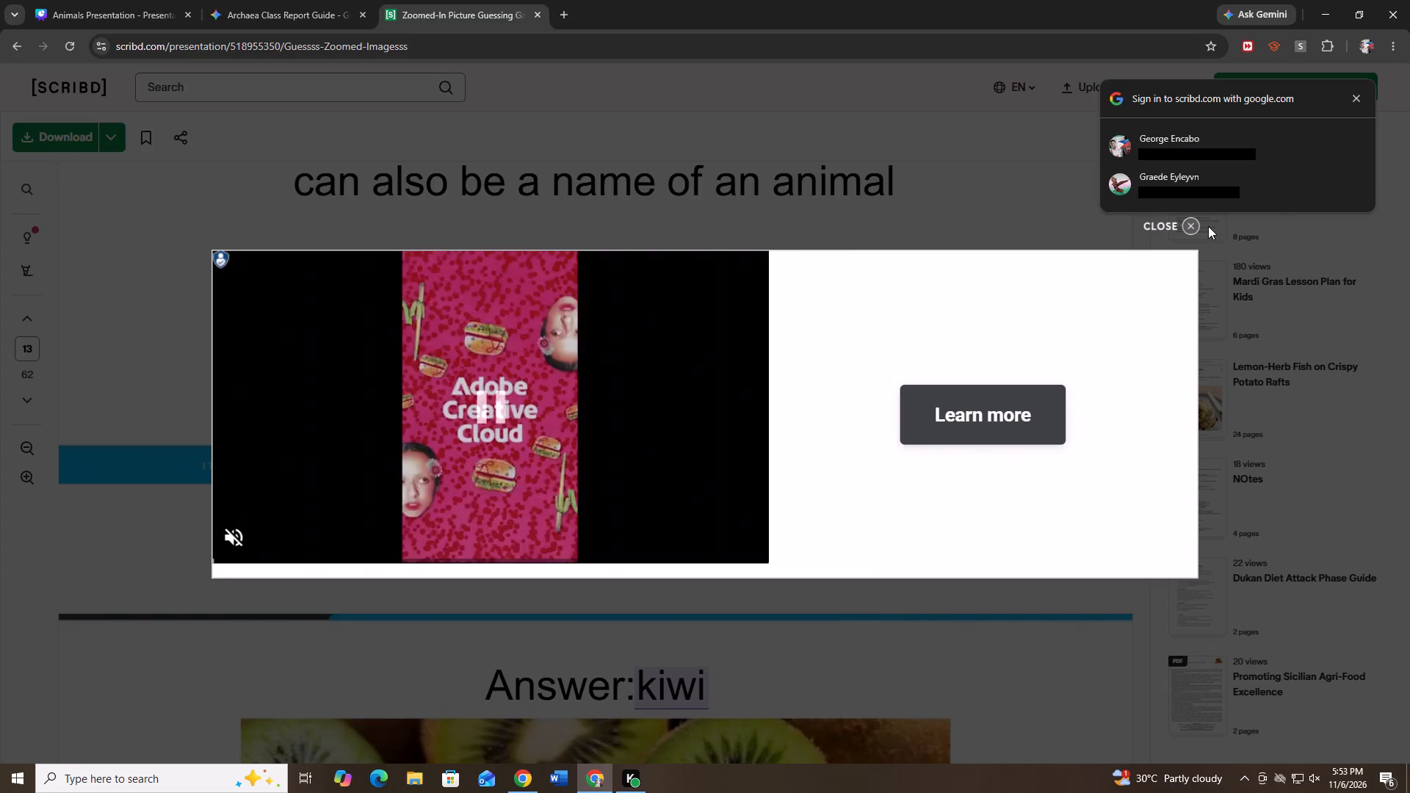
# Dismiss the ad and sign-in pop-ups and look through the Scribd document's following photo puzzles up to page 26.
pyautogui.click(1192, 225)
pyautogui.click(1356, 100)
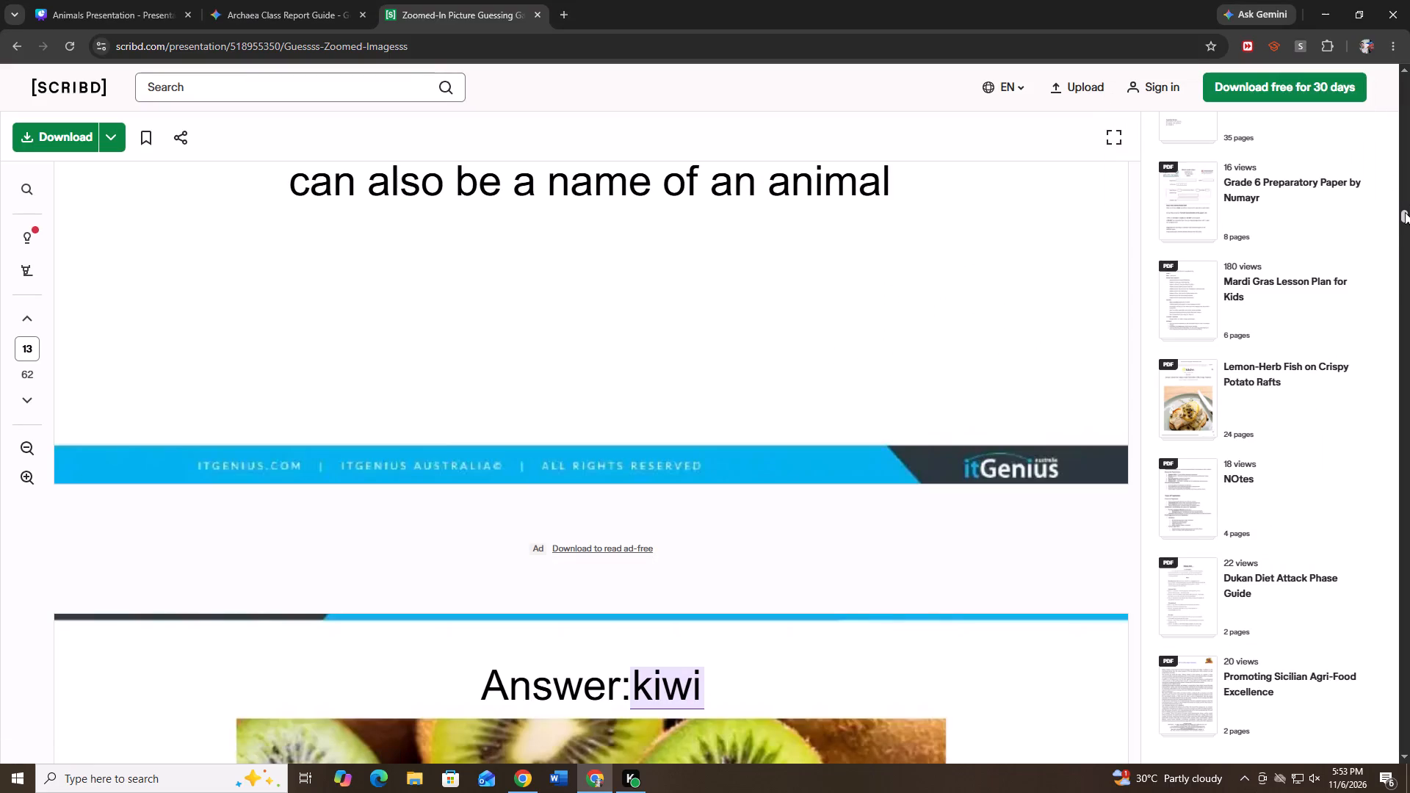
pyautogui.moveTo(1405, 212); pyautogui.dragTo(1402, 222)
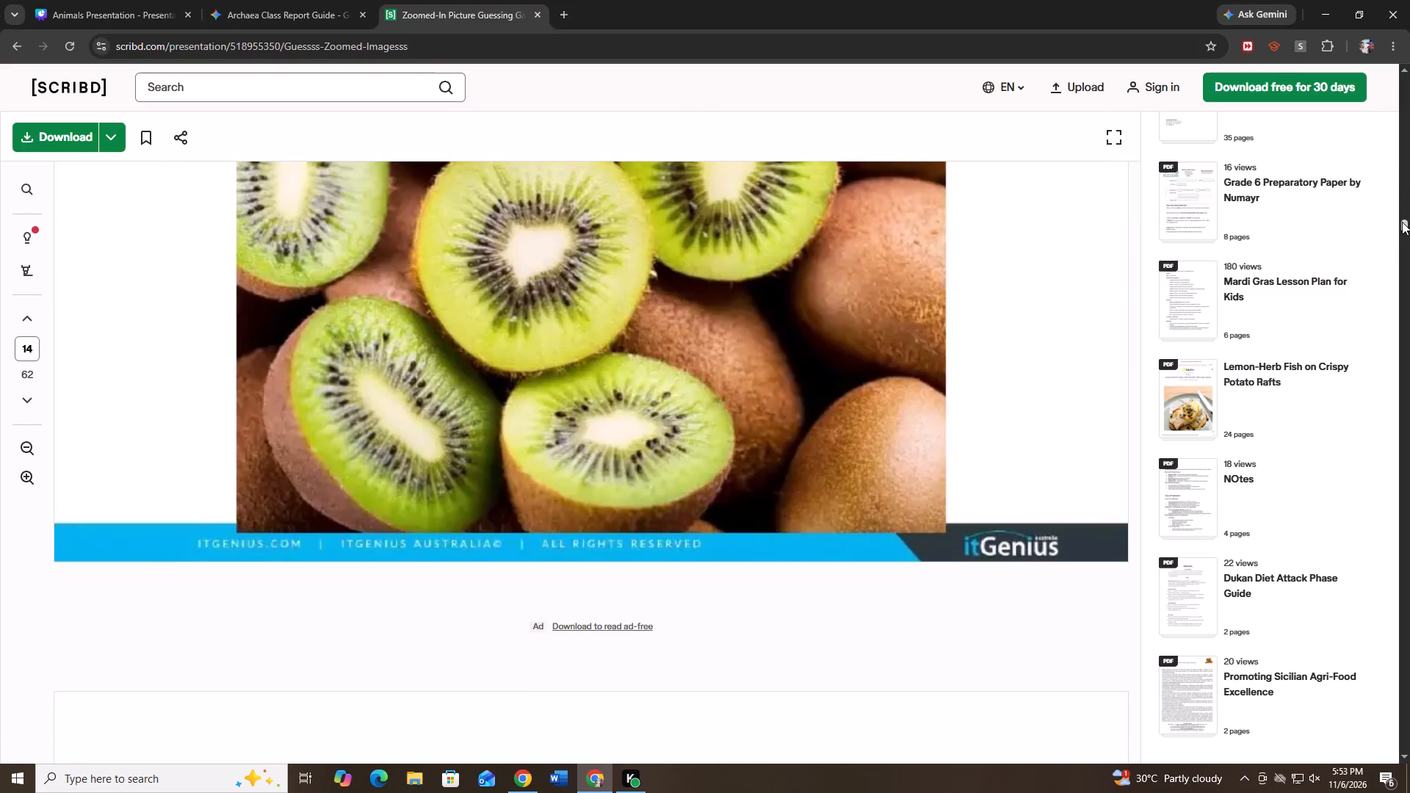
pyautogui.moveTo(1402, 222); pyautogui.dragTo(1398, 231)
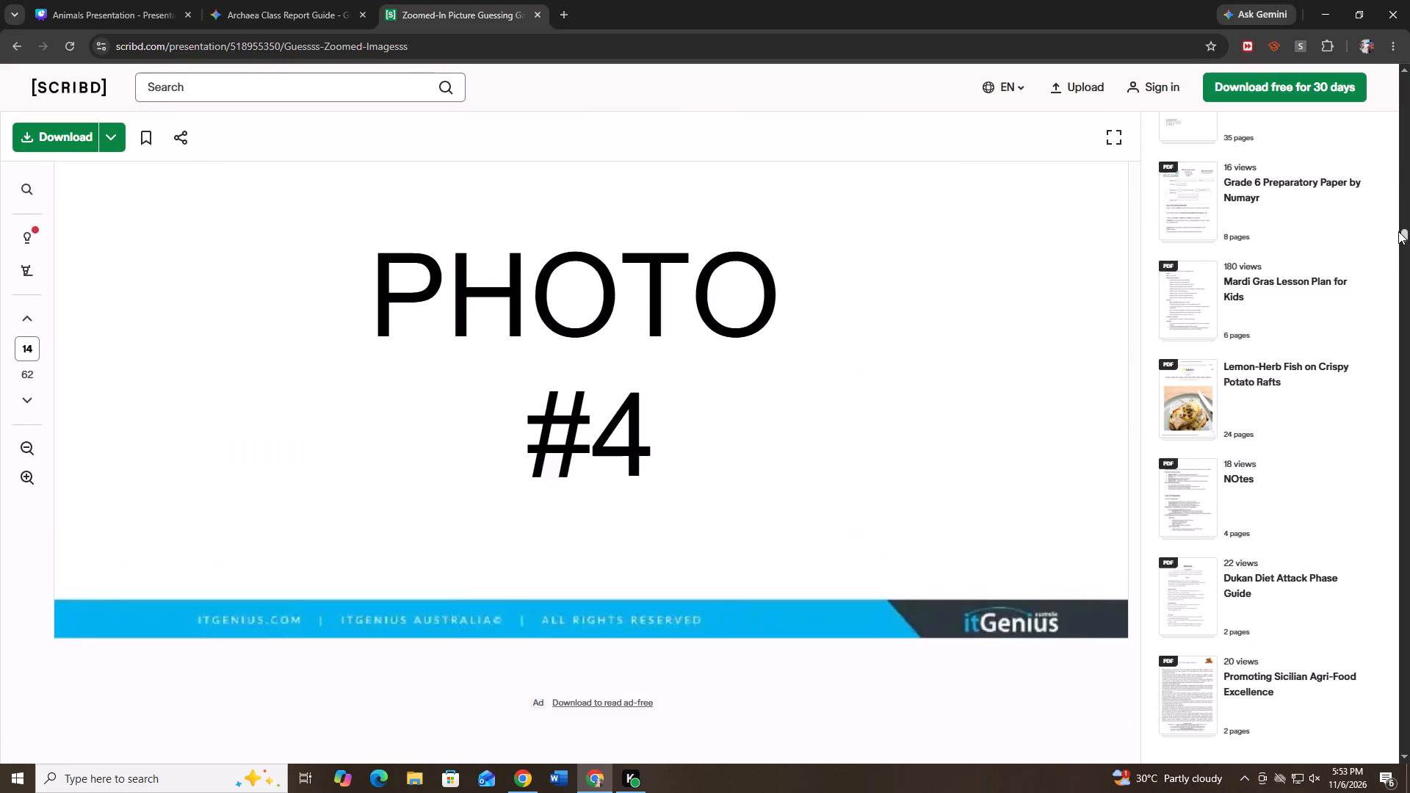
pyautogui.moveTo(1398, 231); pyautogui.dragTo(1389, 245)
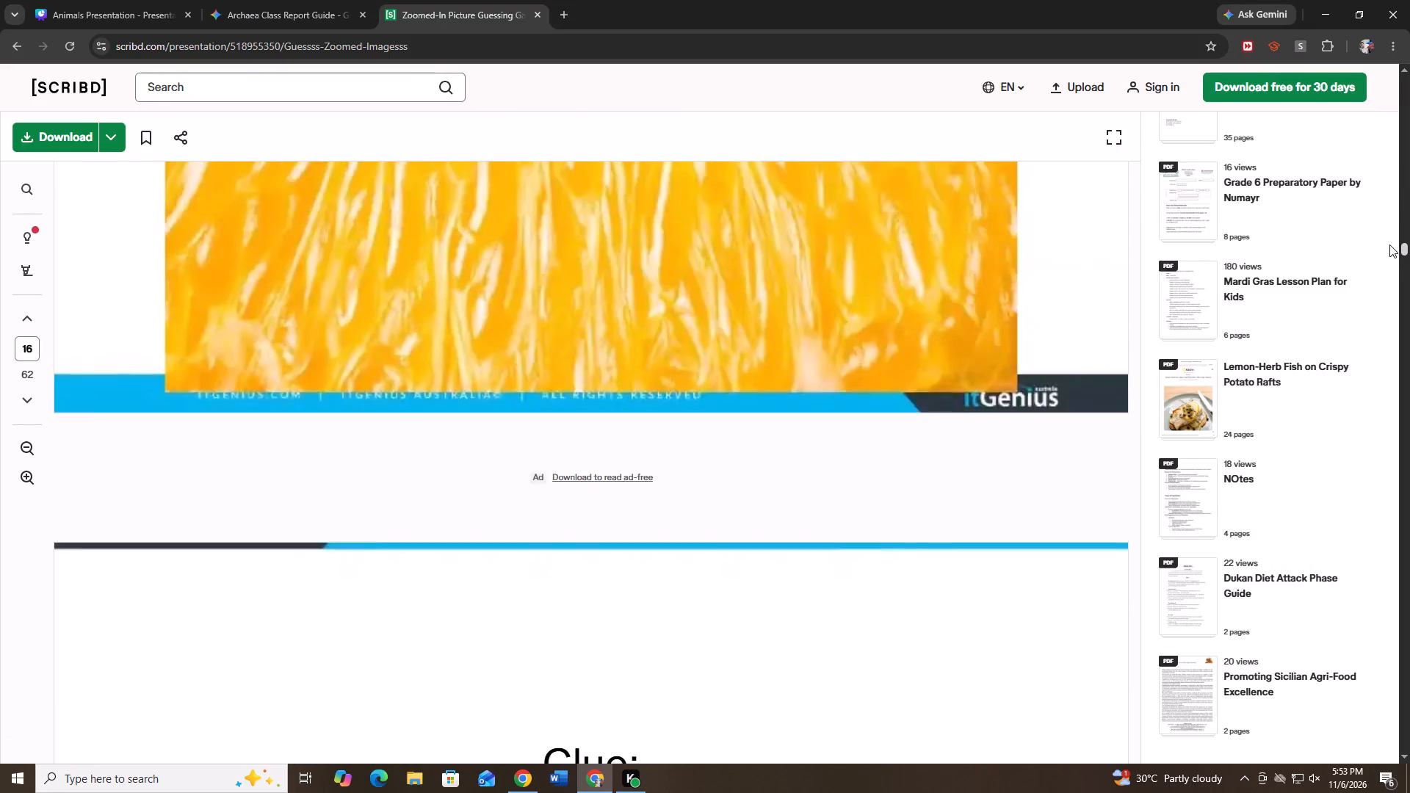
pyautogui.moveTo(1389, 245); pyautogui.dragTo(1387, 298)
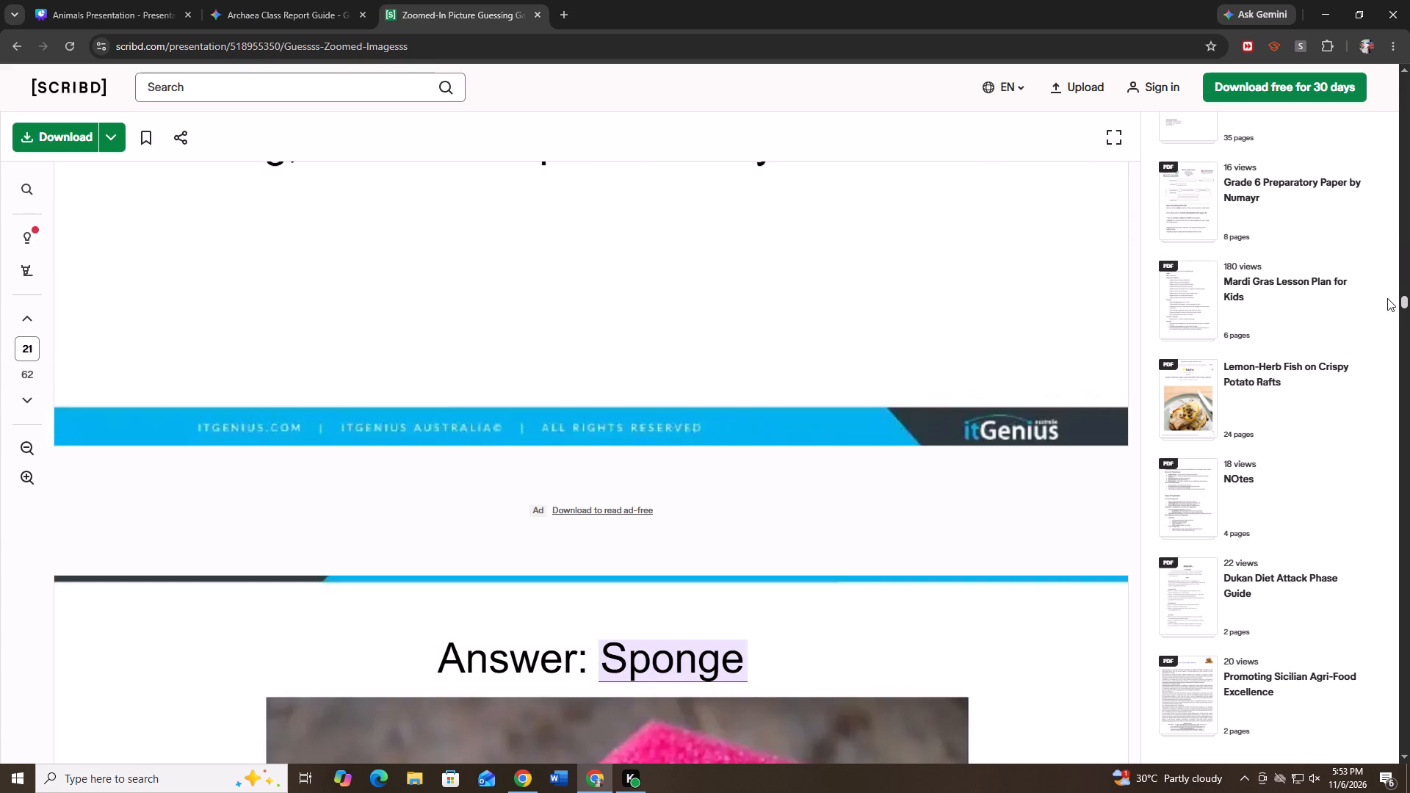
pyautogui.moveTo(1387, 298); pyautogui.dragTo(1388, 288)
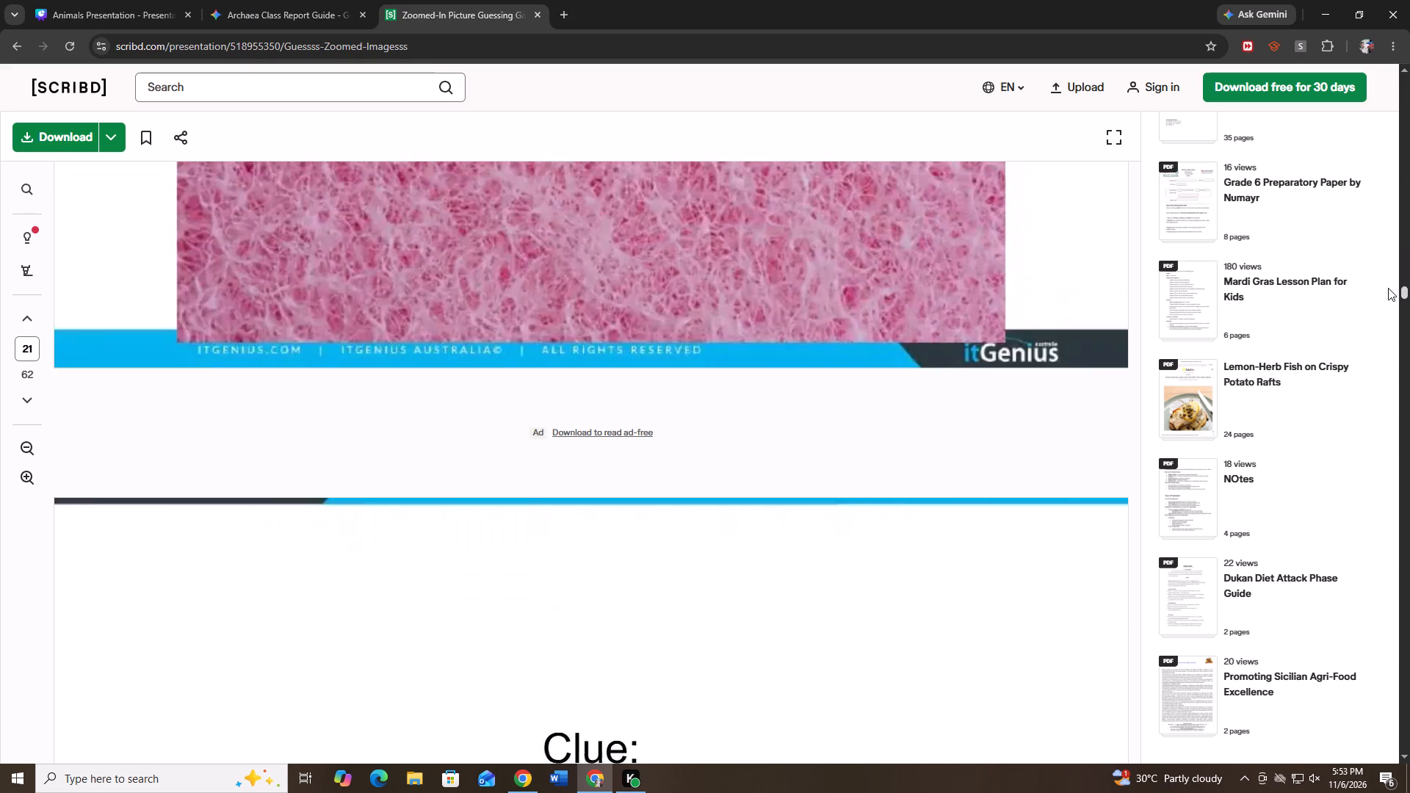
pyautogui.moveTo(1388, 288); pyautogui.dragTo(1390, 293)
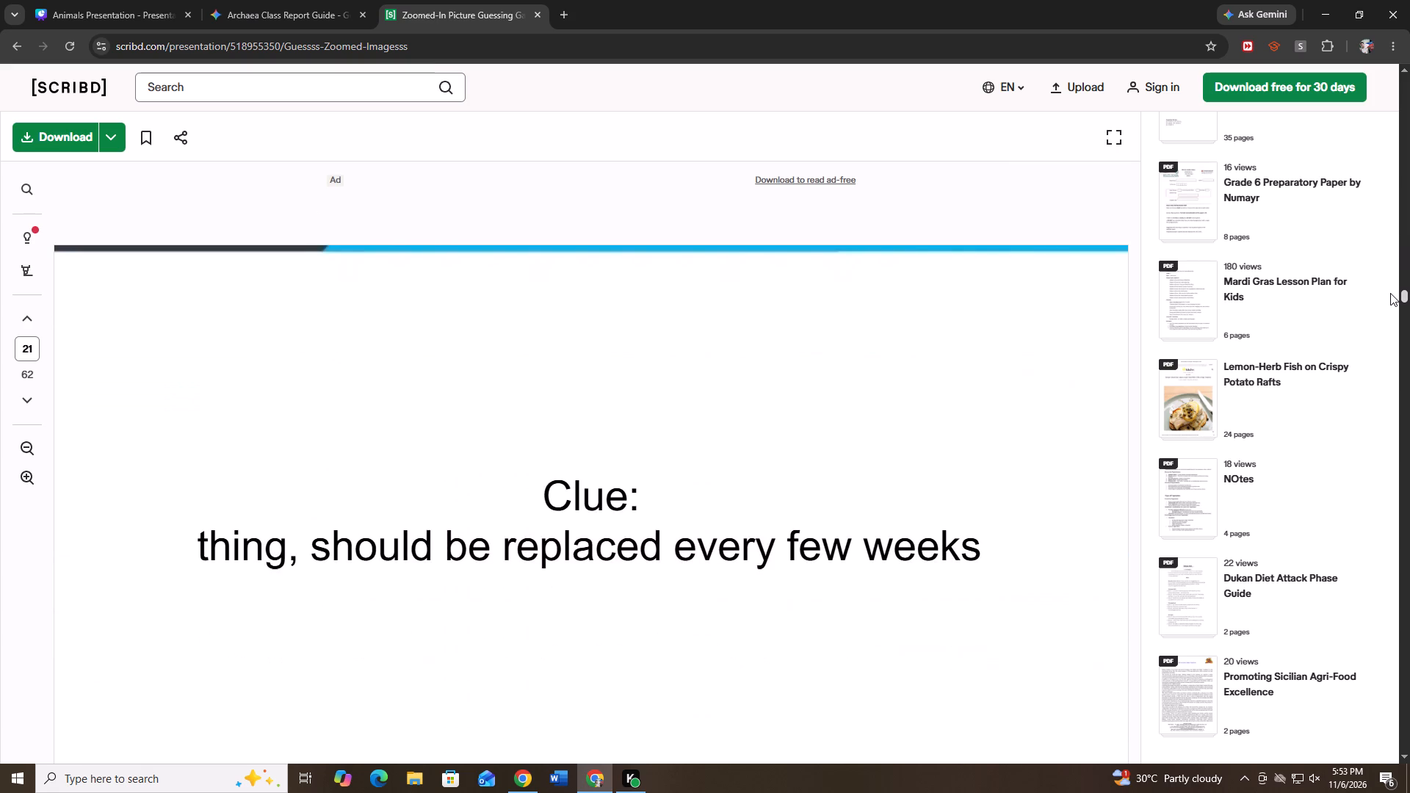
pyautogui.moveTo(1390, 293); pyautogui.dragTo(1392, 315)
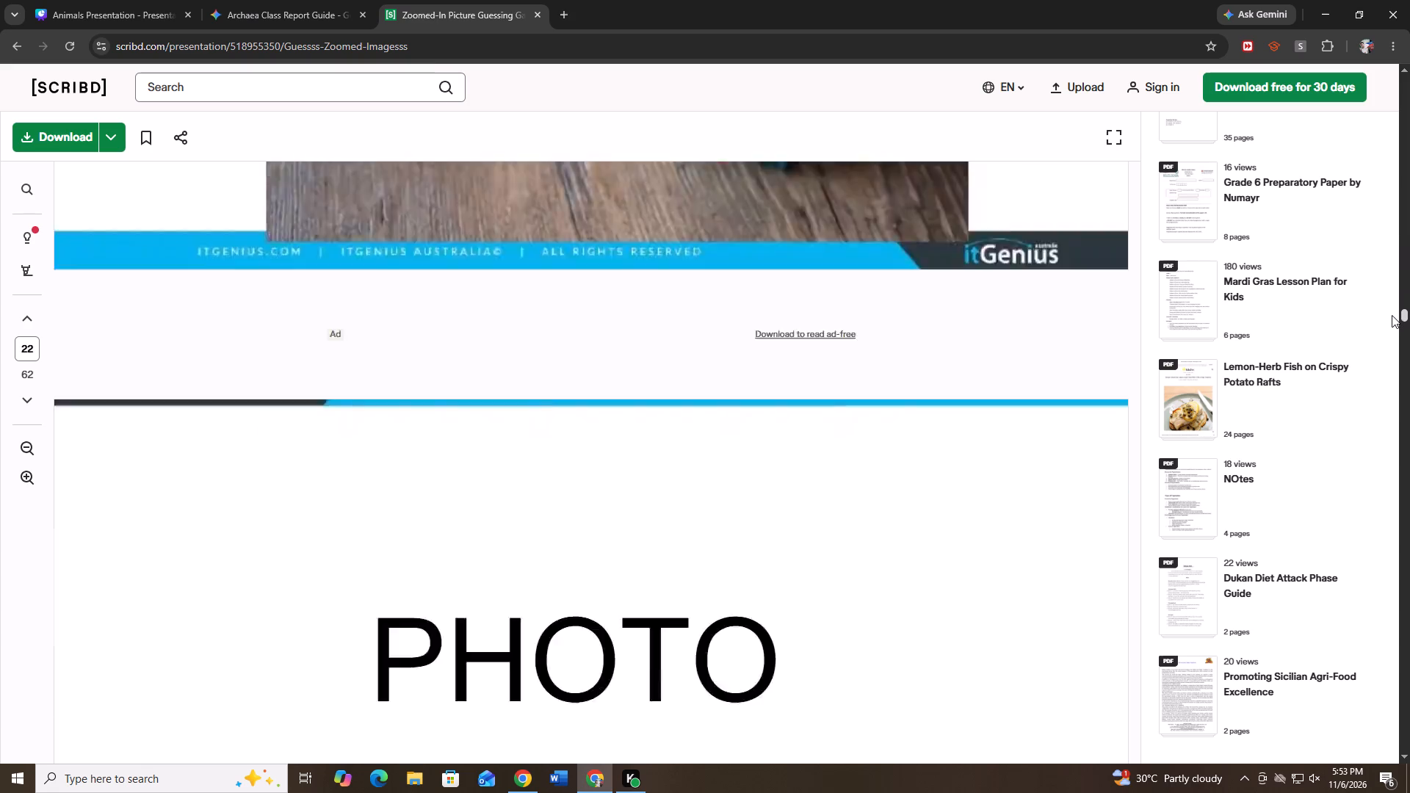
pyautogui.moveTo(1392, 315); pyautogui.dragTo(1389, 334)
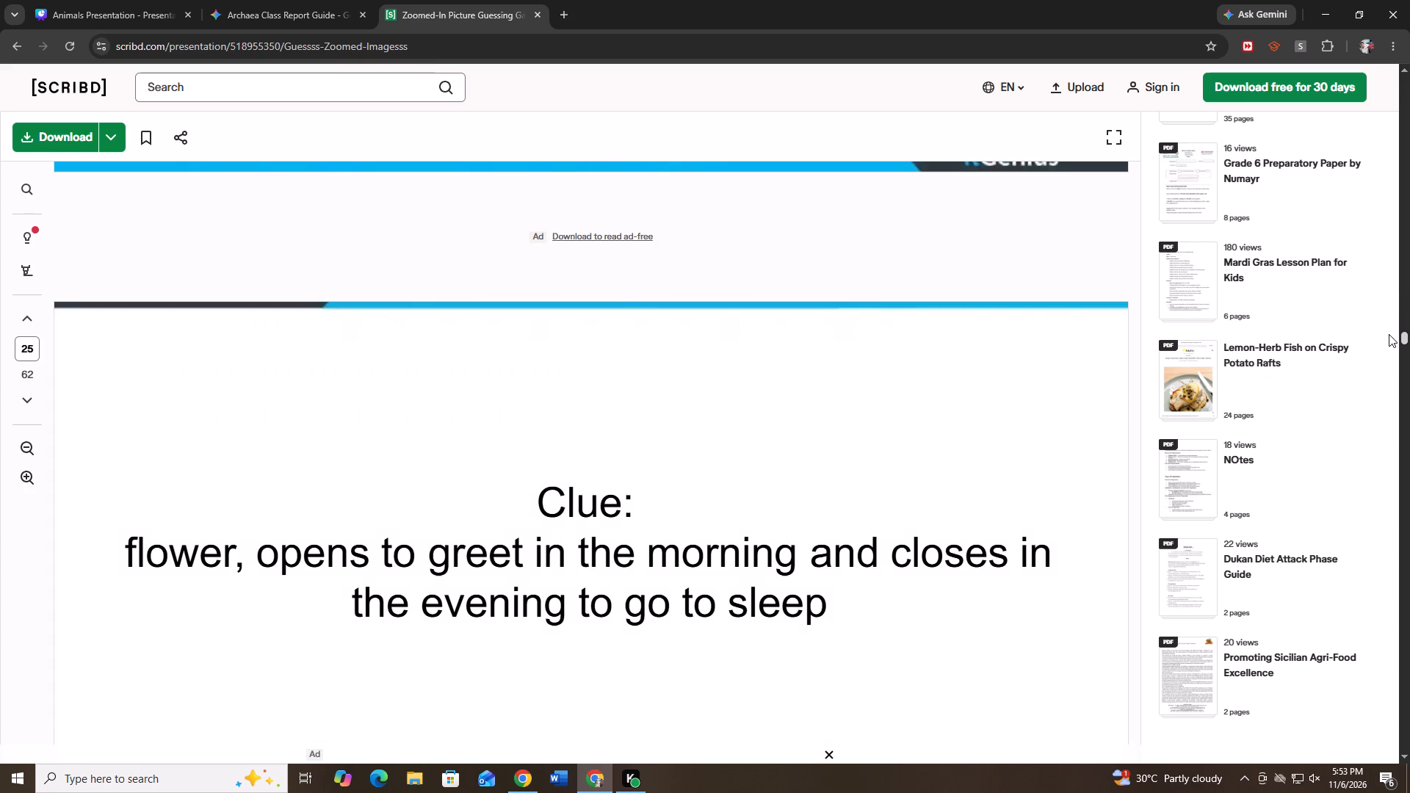
pyautogui.moveTo(1389, 334); pyautogui.dragTo(1389, 337)
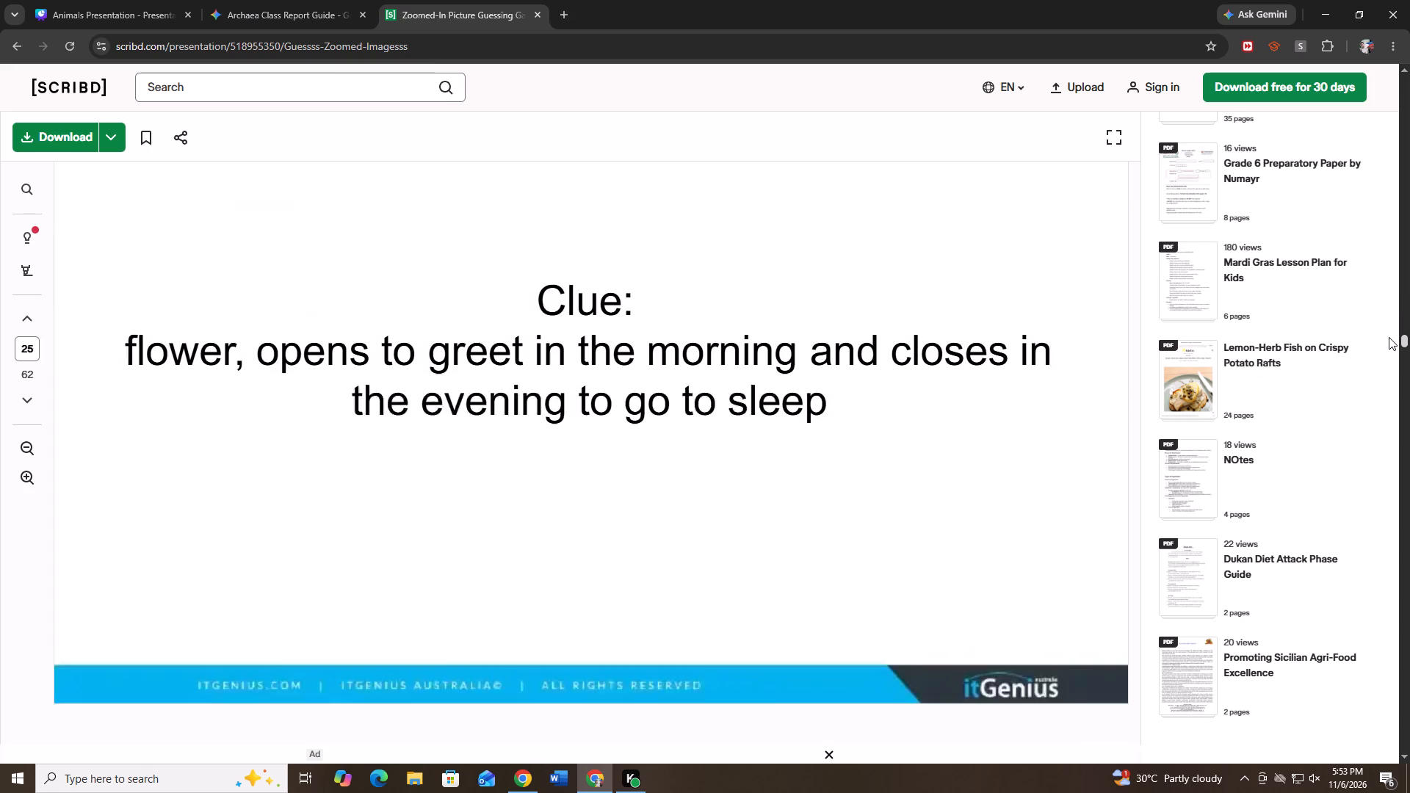
pyautogui.moveTo(1389, 337); pyautogui.dragTo(1388, 350)
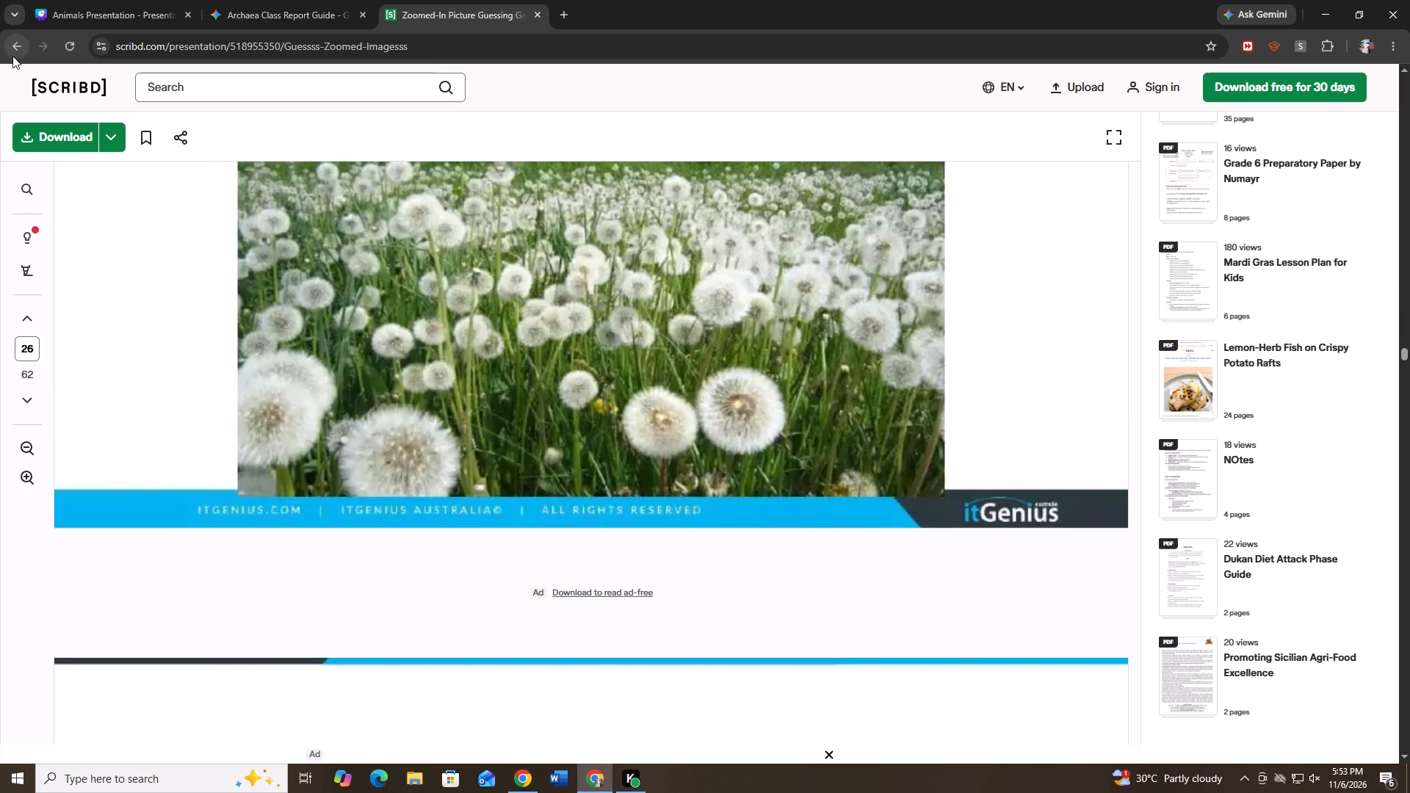
# Return to the search results and examine the "Guess The Photo #11 - Mystery Object 11" page from Puzzles And Riddles.
pyautogui.click(12, 56)
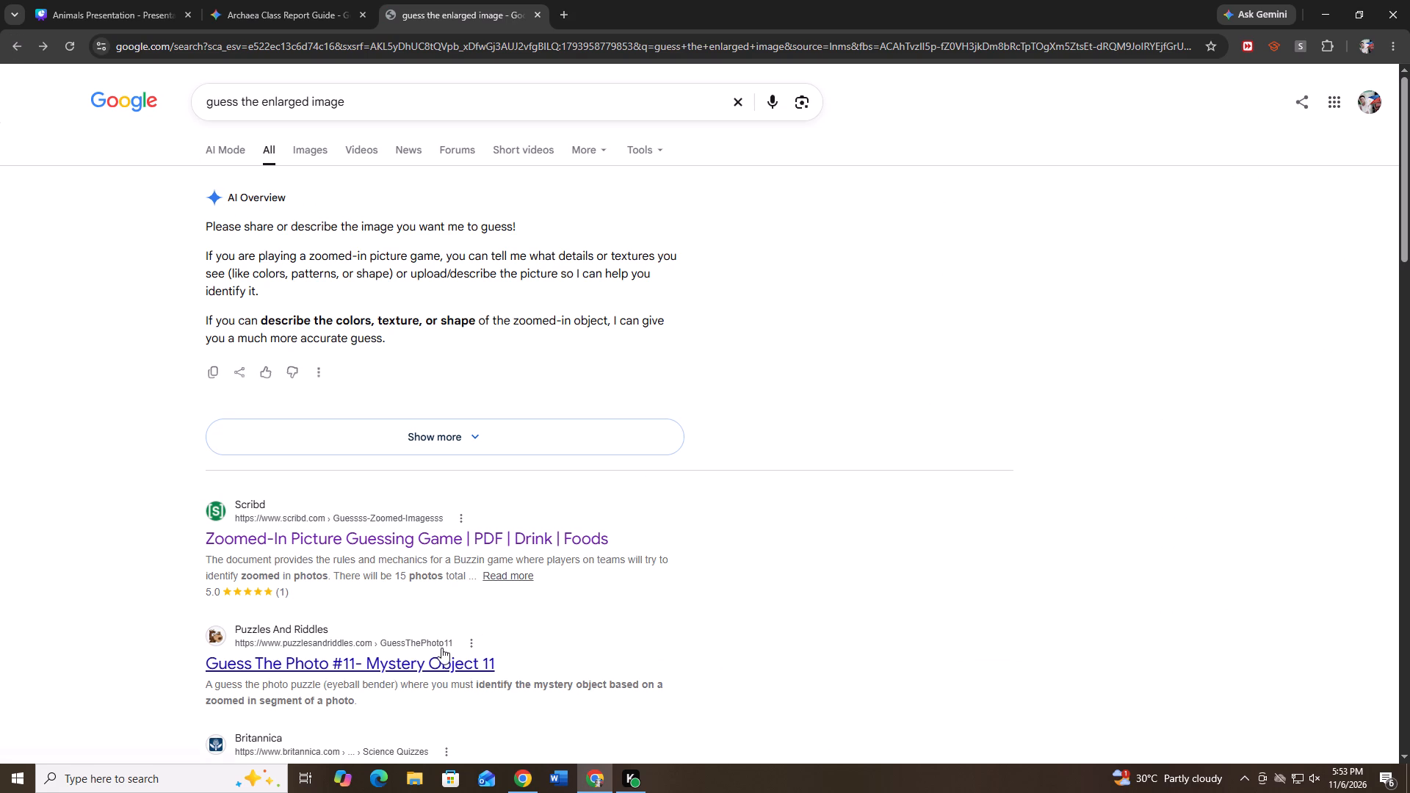
pyautogui.click(441, 648)
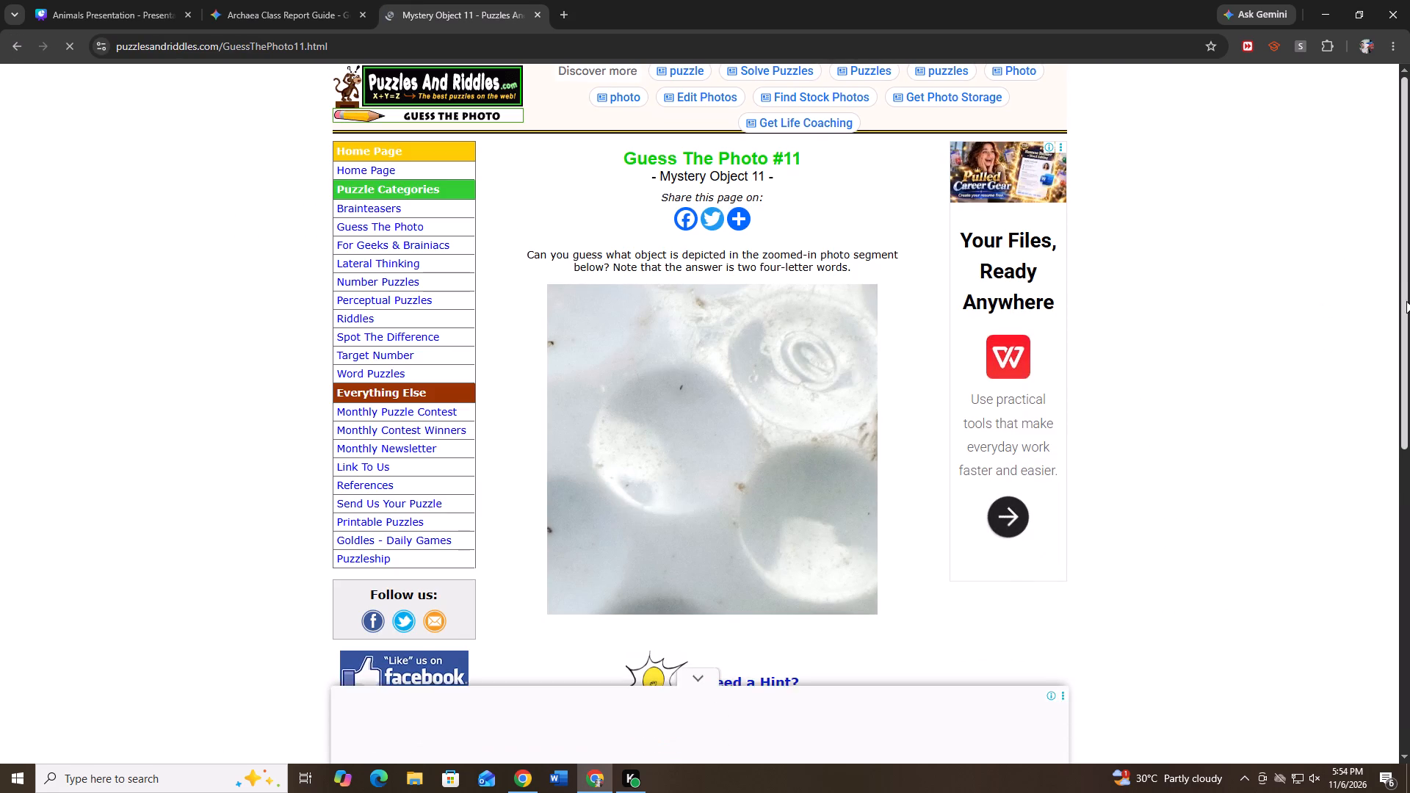
pyautogui.moveTo(1406, 291); pyautogui.dragTo(1409, 653)
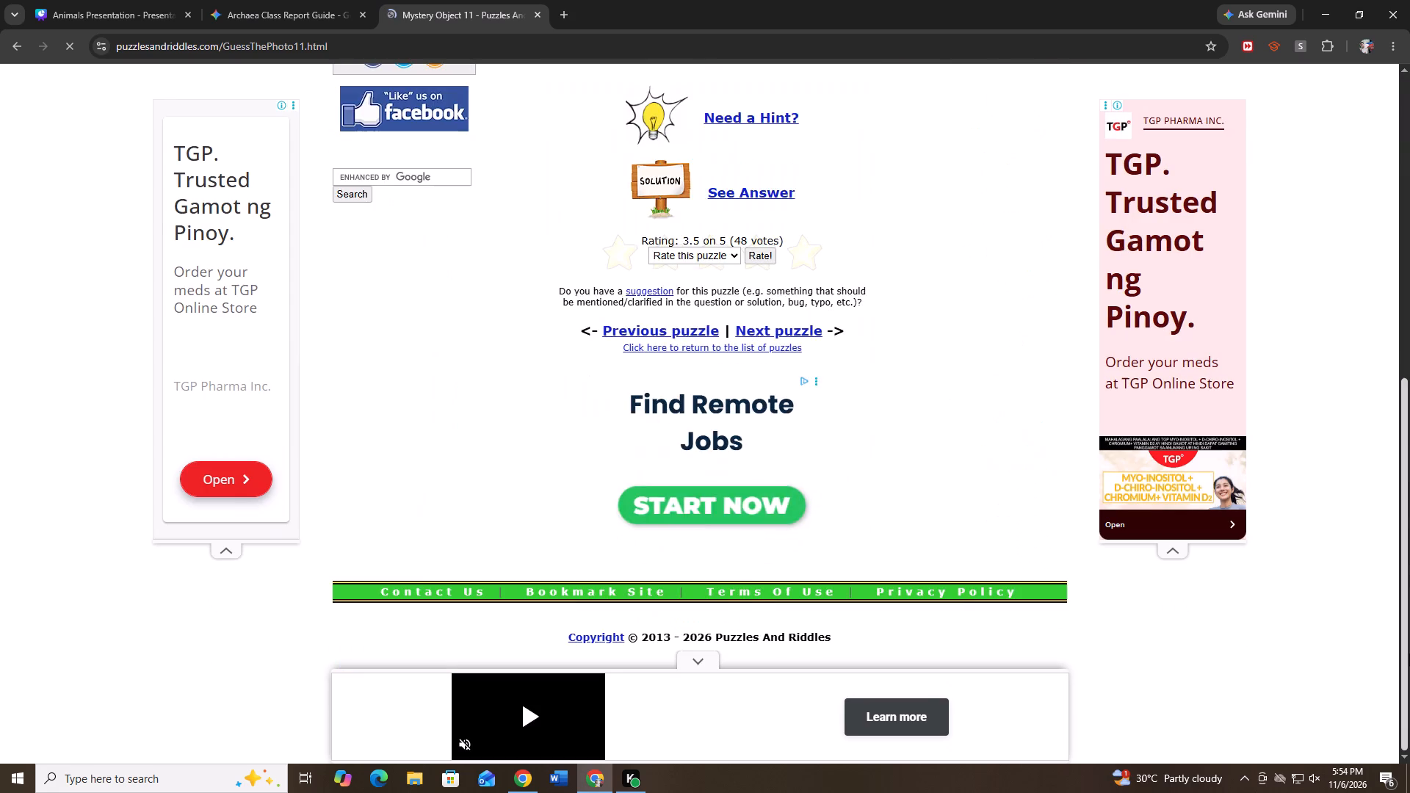
pyautogui.moveTo(1409, 653); pyautogui.dragTo(1409, 303)
# Return to the search results, open Britannica's "Name That Magnified Object" quiz and start it.
pyautogui.click(0, 47)
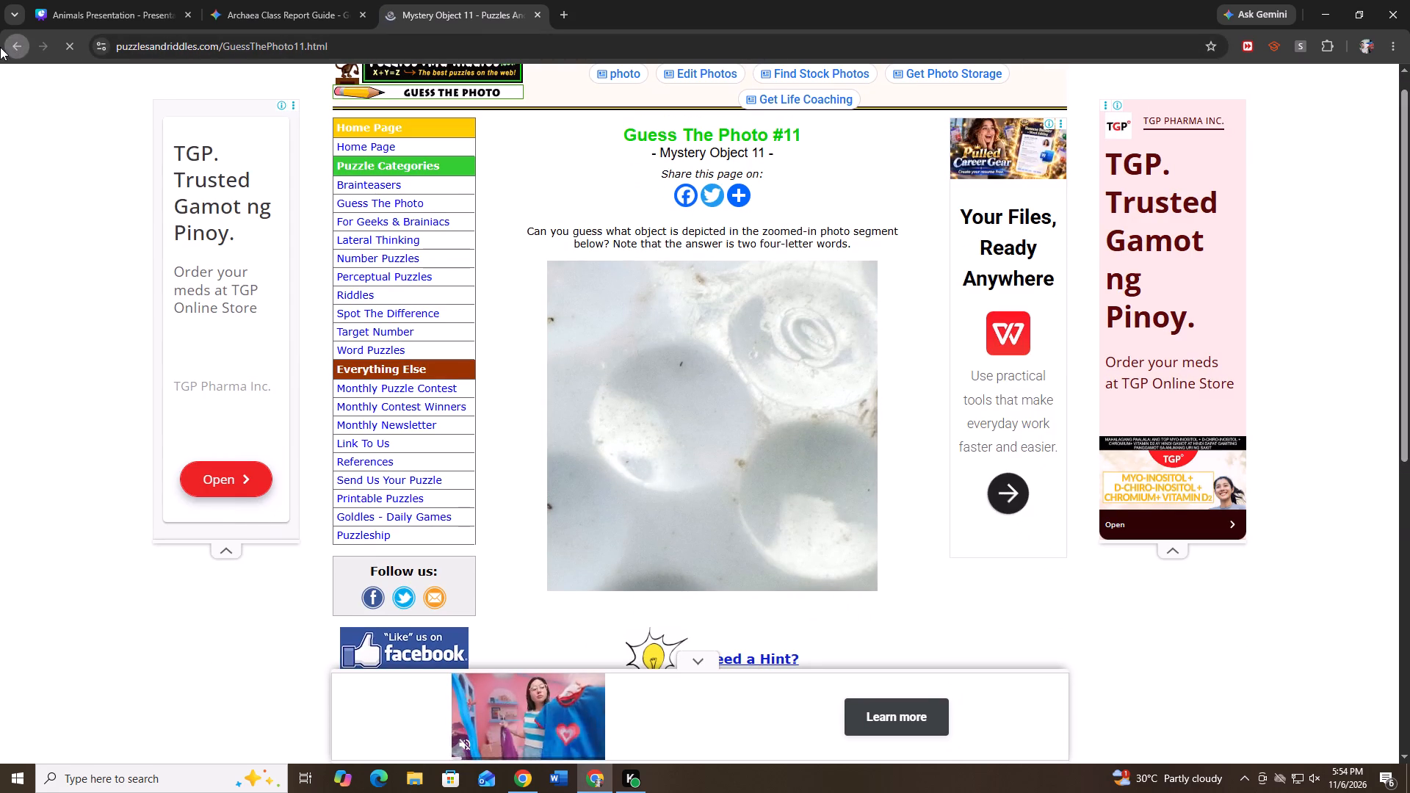
pyautogui.moveTo(1409, 129); pyautogui.dragTo(1409, 194)
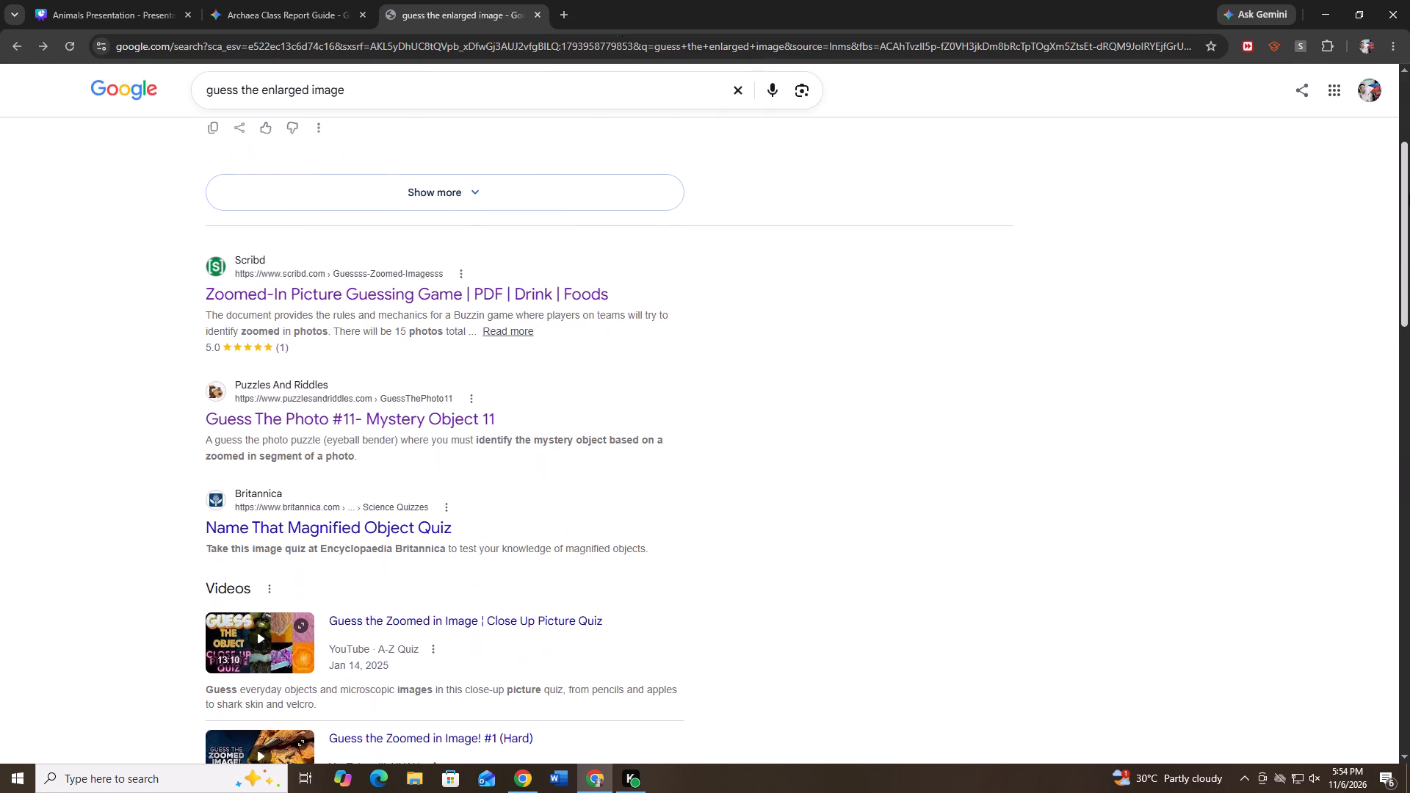
pyautogui.moveTo(1409, 194); pyautogui.dragTo(1409, 196)
pyautogui.click(405, 526)
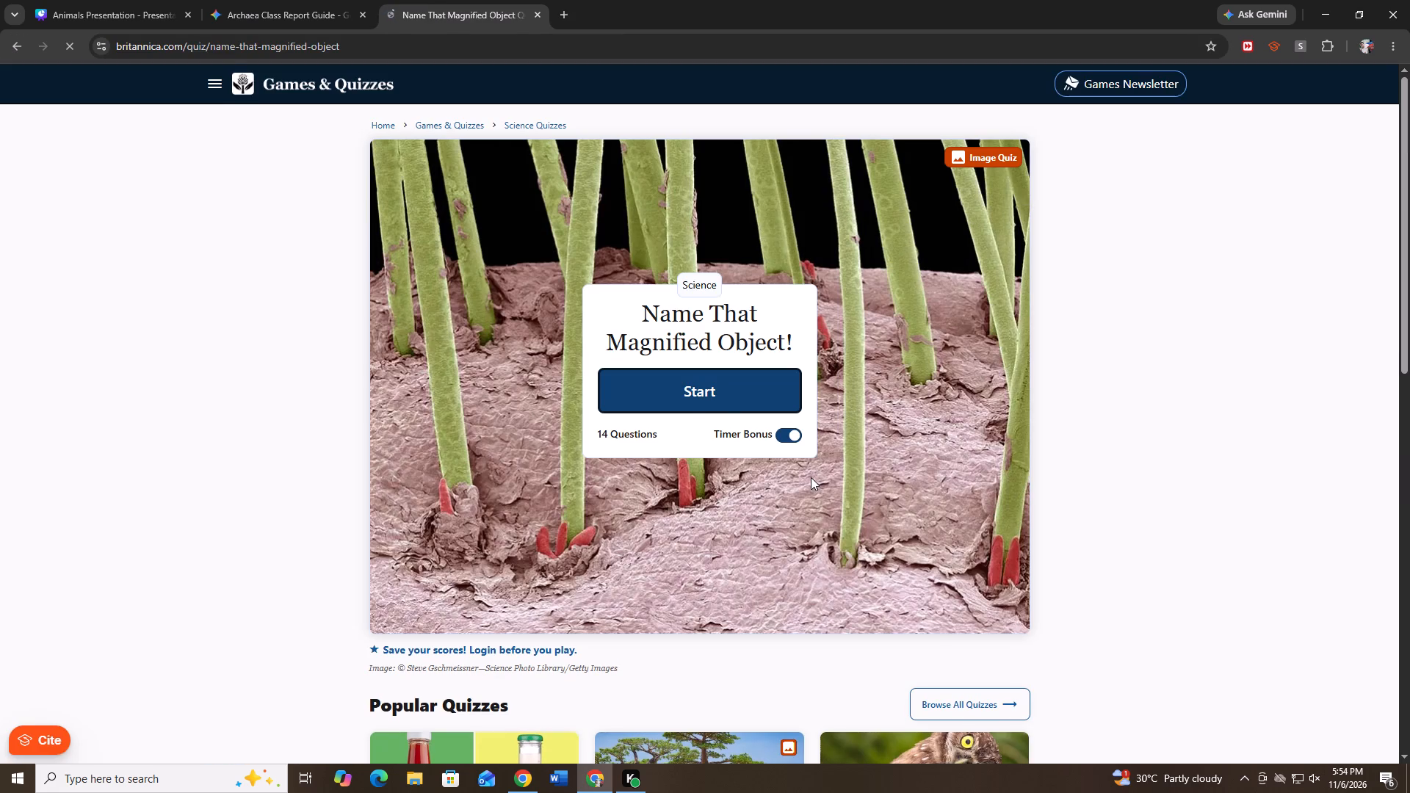
pyautogui.click(693, 401)
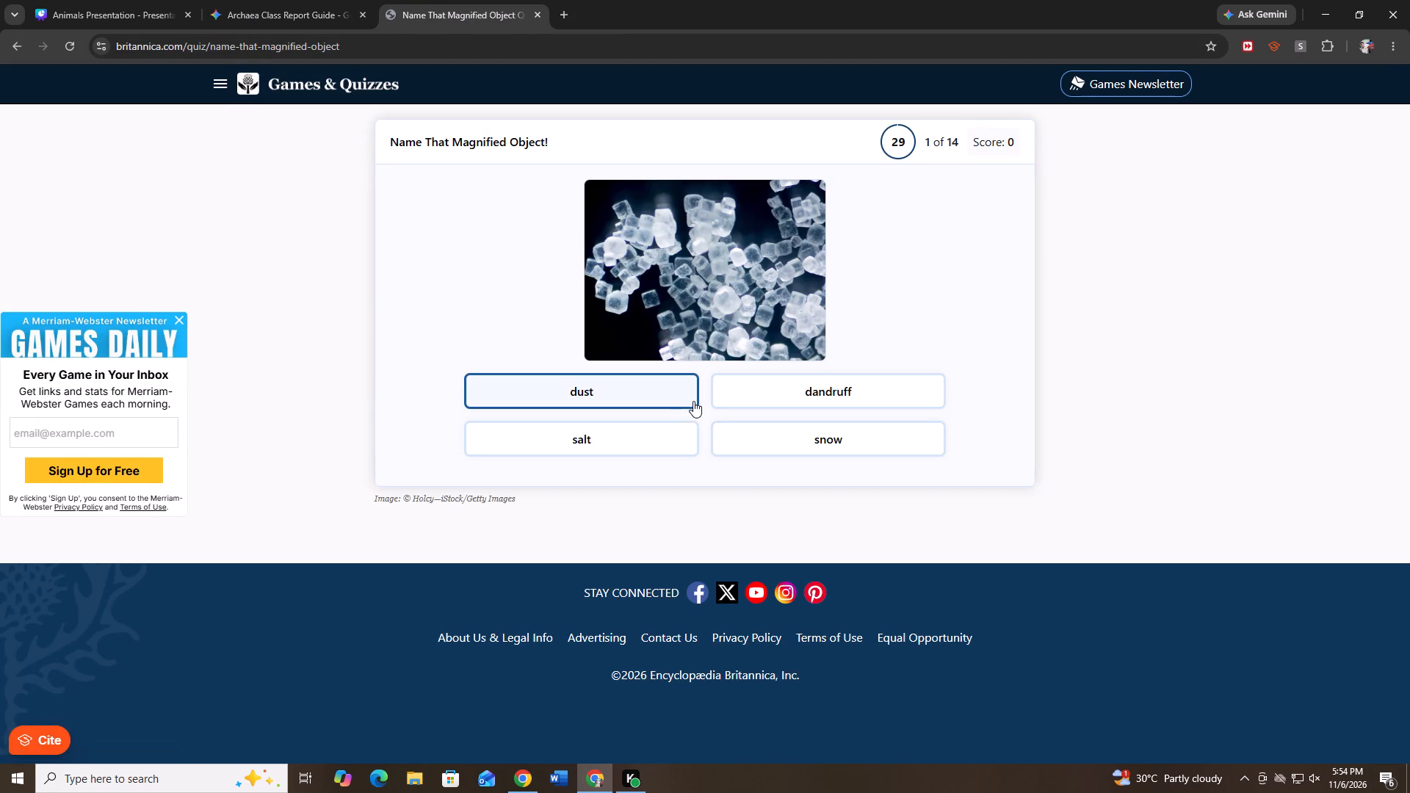
# Answer the first three questions of the magnified object quiz with salt, snakeskin and human tongue.
pyautogui.click(653, 442)
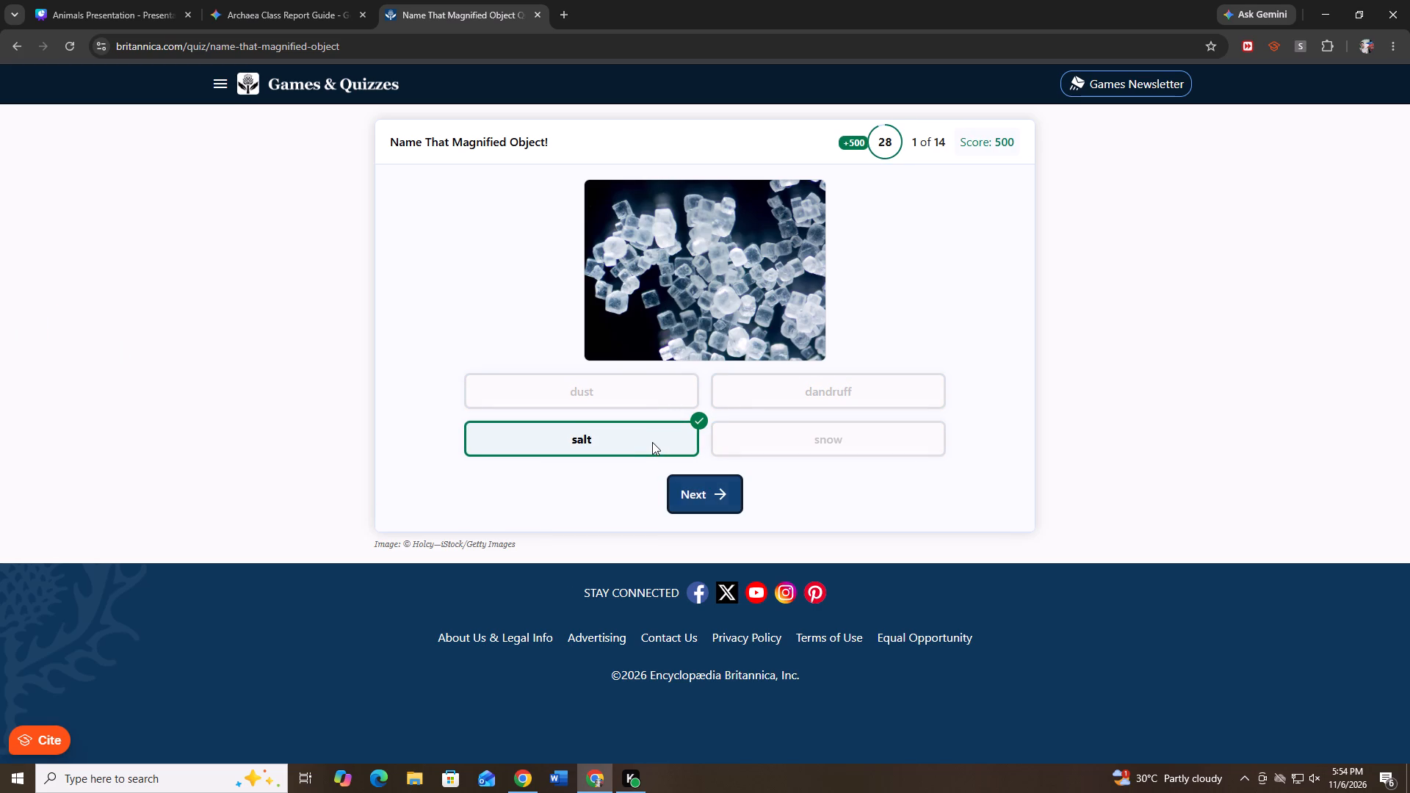
pyautogui.click(725, 483)
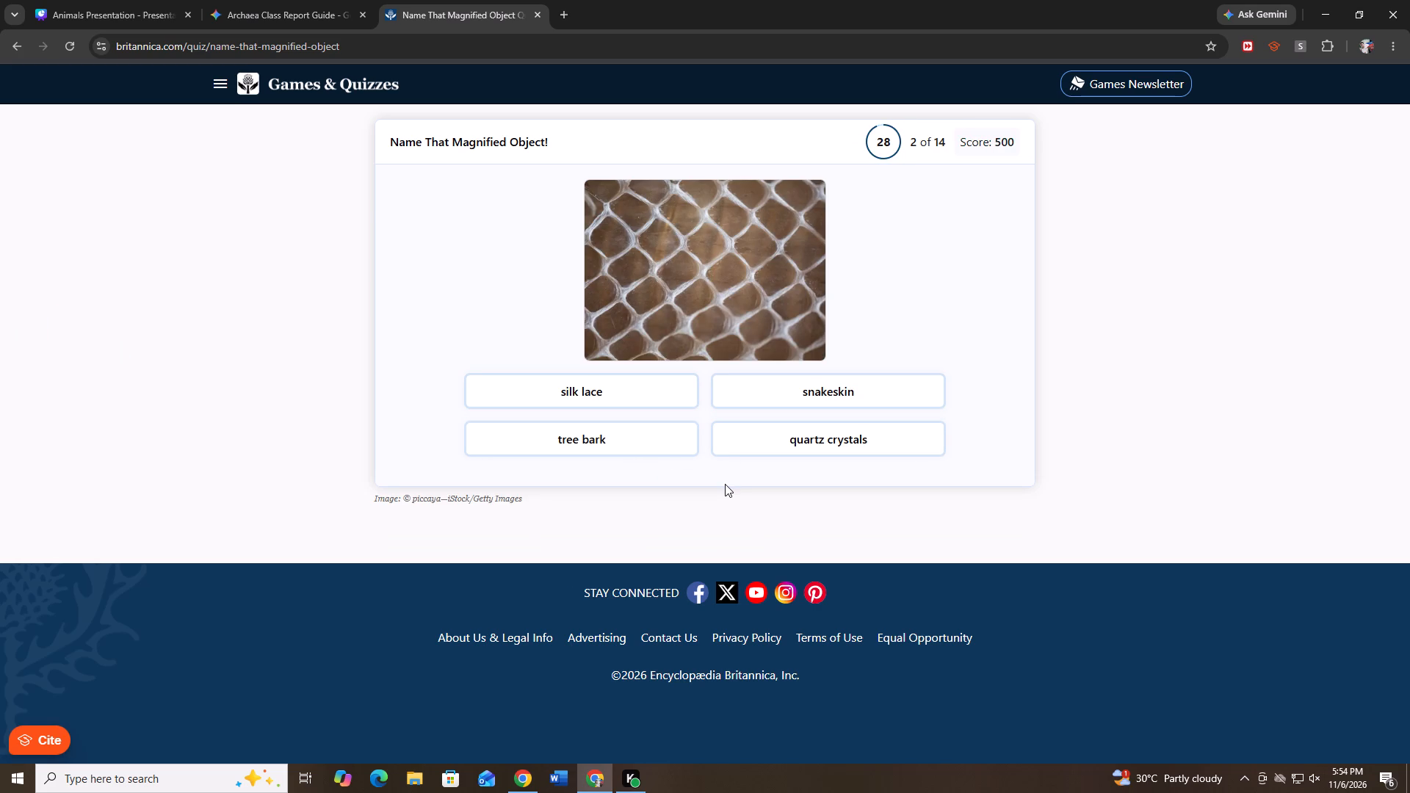
pyautogui.click(756, 389)
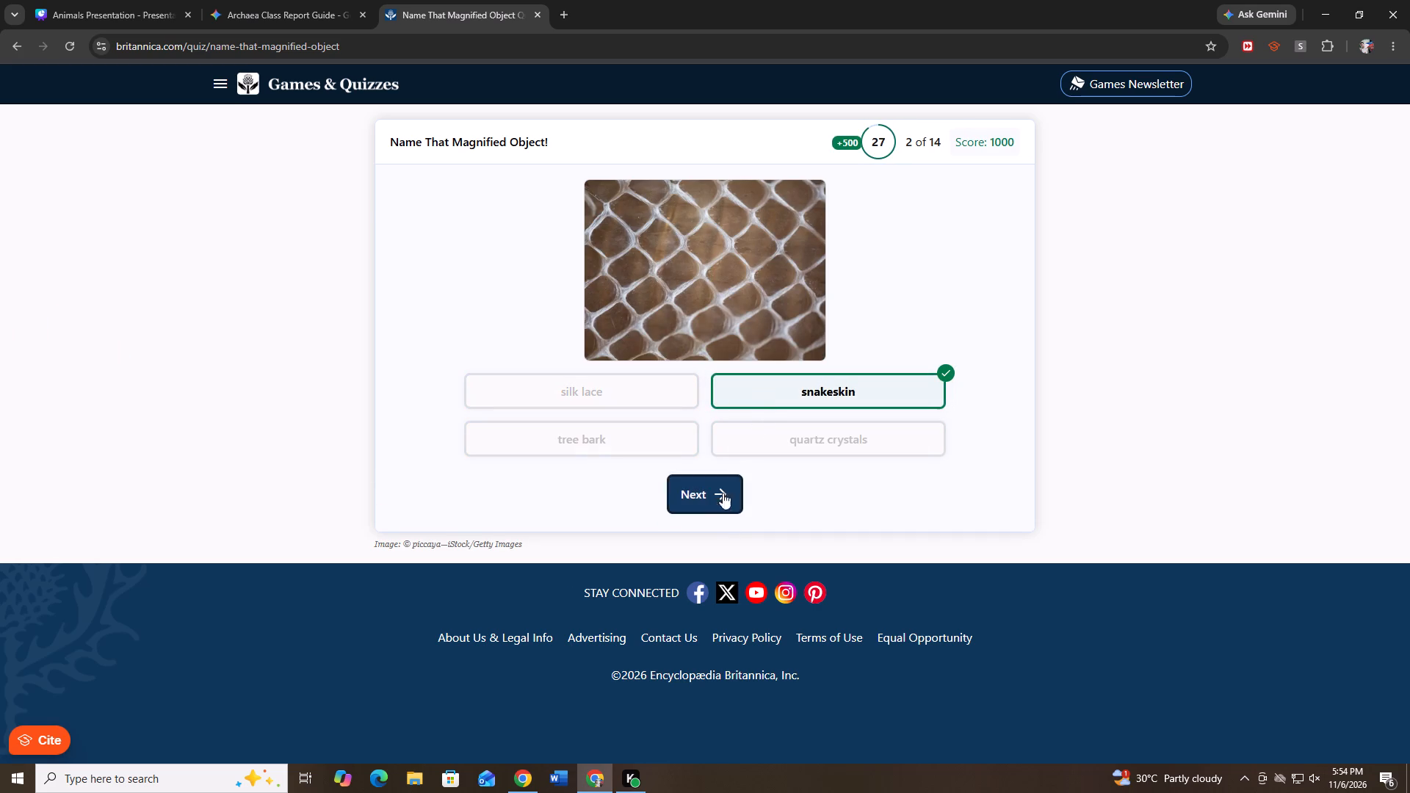
pyautogui.click(718, 500)
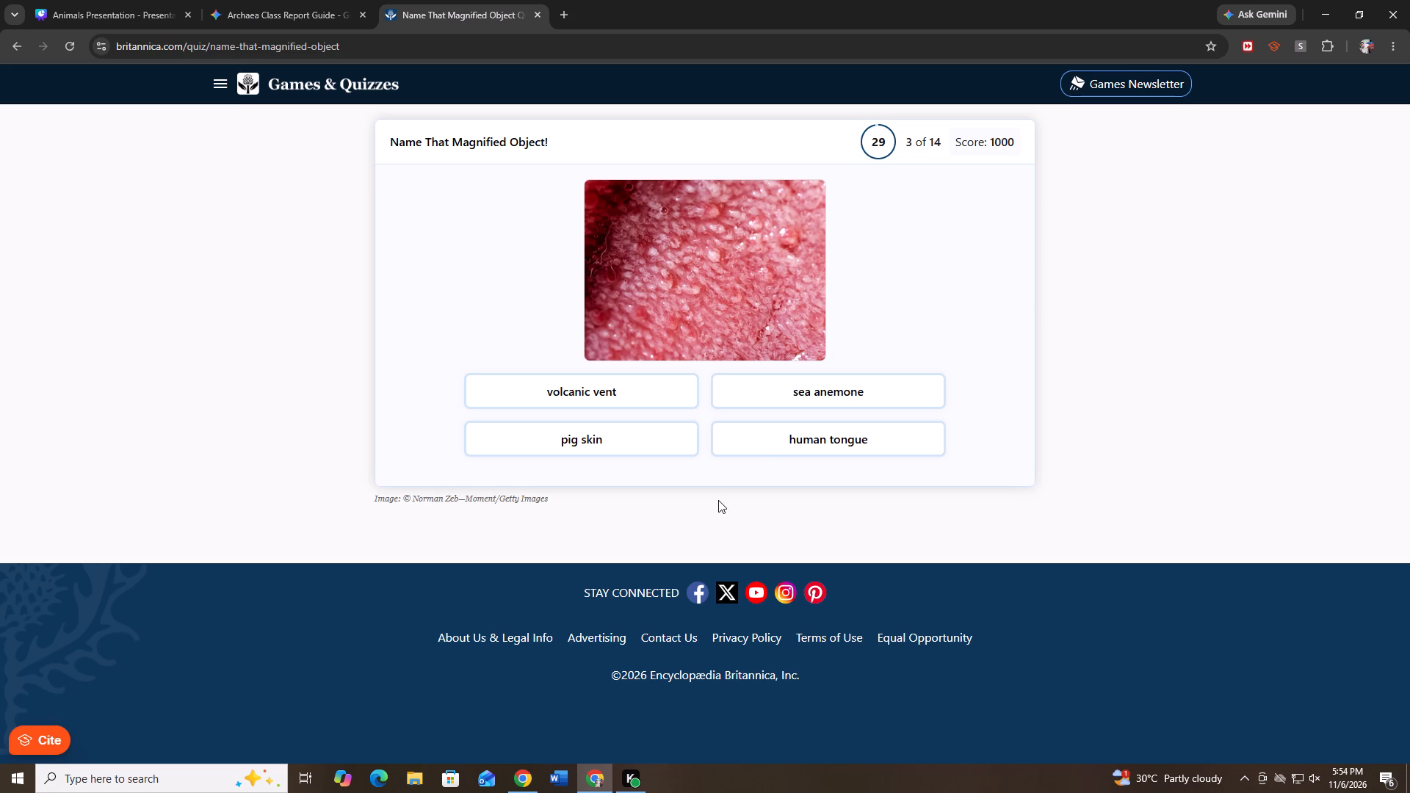
pyautogui.click(758, 445)
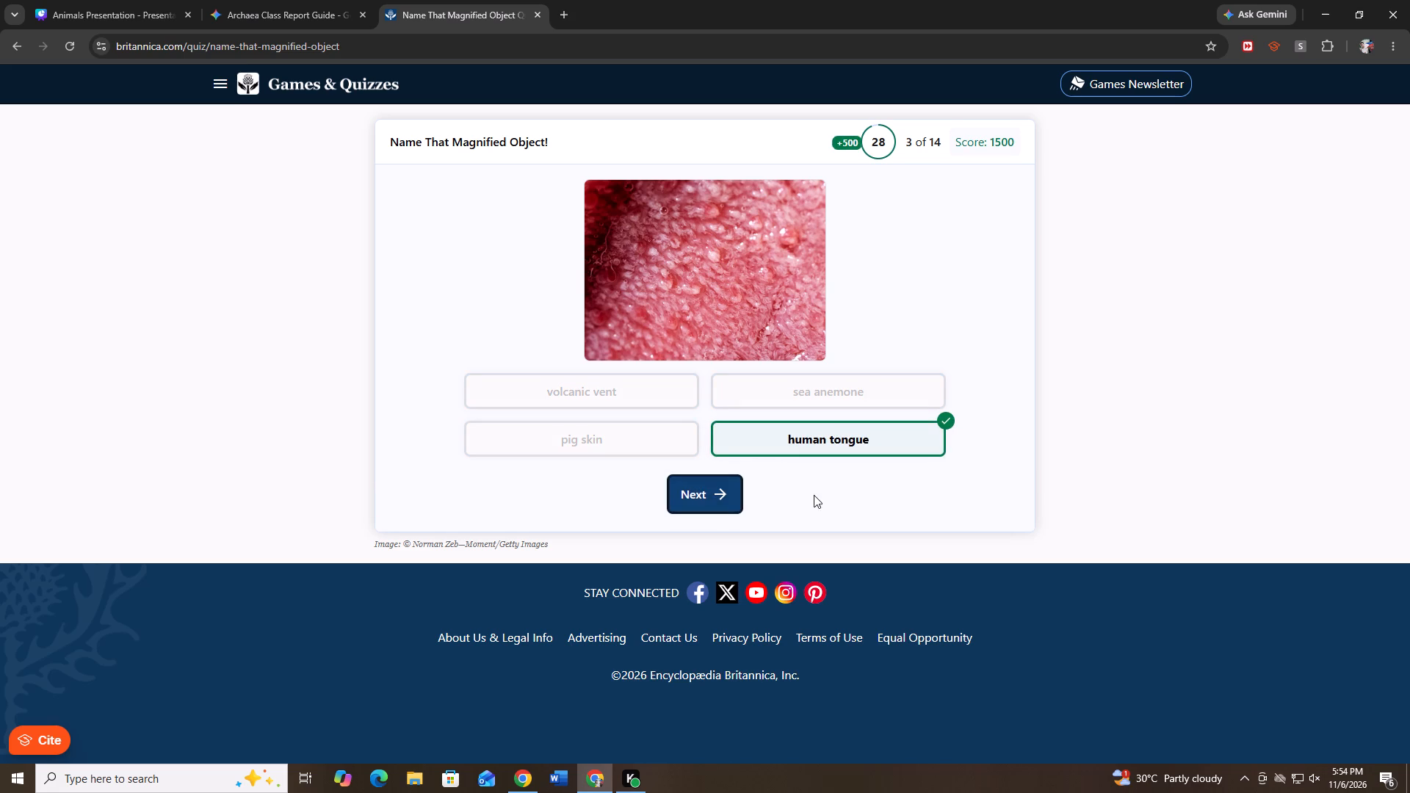
# Answer questions four to eight of the magnified object quiz with grass, spaghetti, porcupine quill, blood cells and phlegm.
pyautogui.click(724, 492)
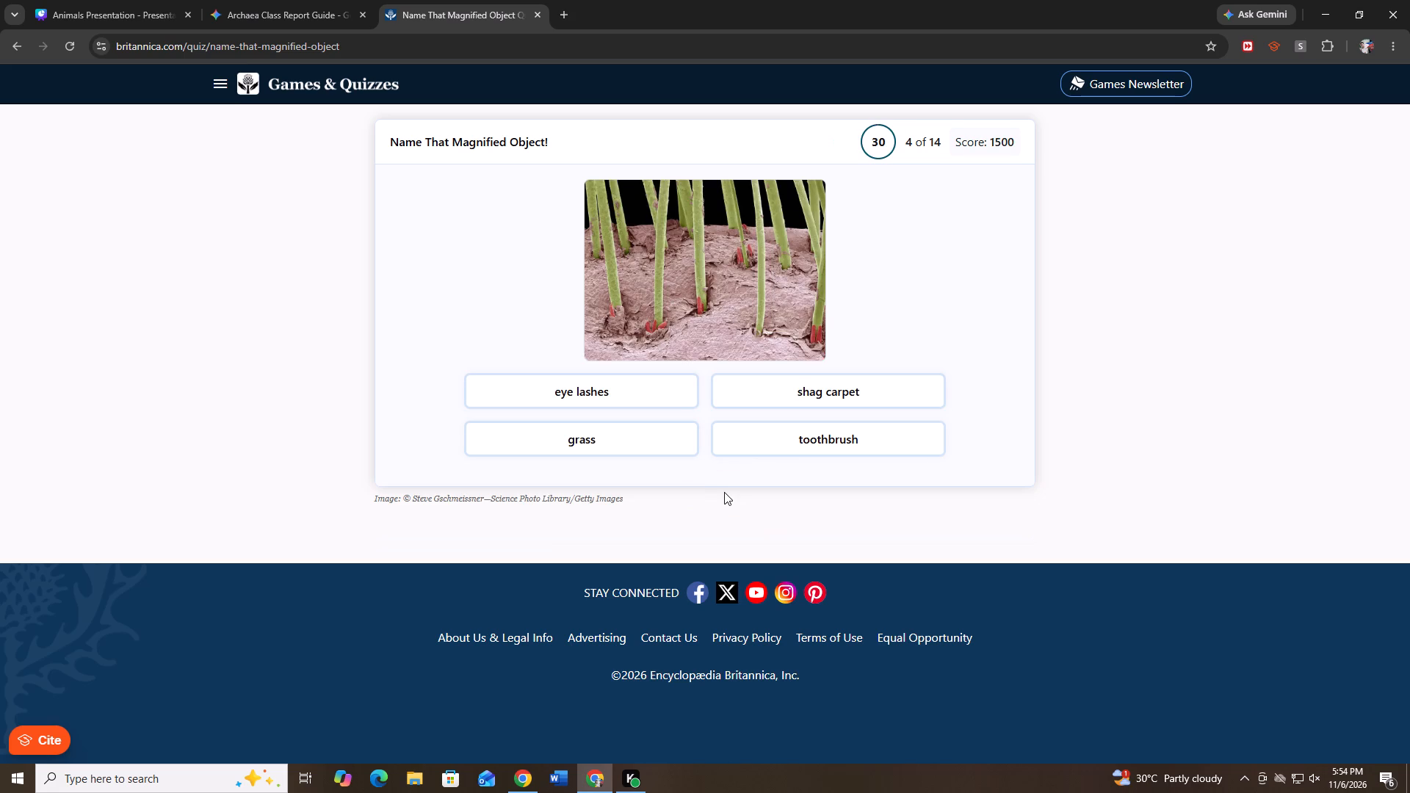
pyautogui.click(668, 451)
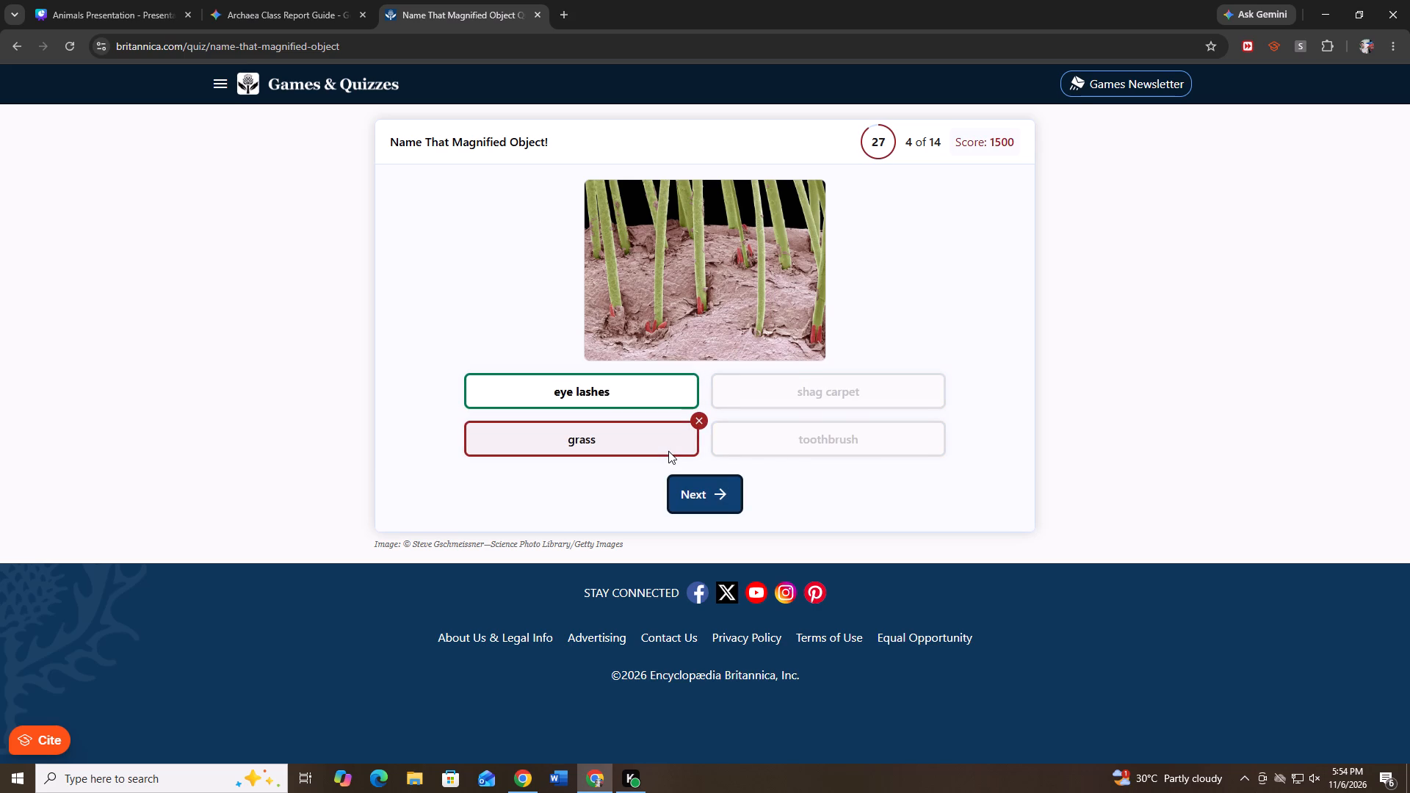
pyautogui.rightClick(716, 285)
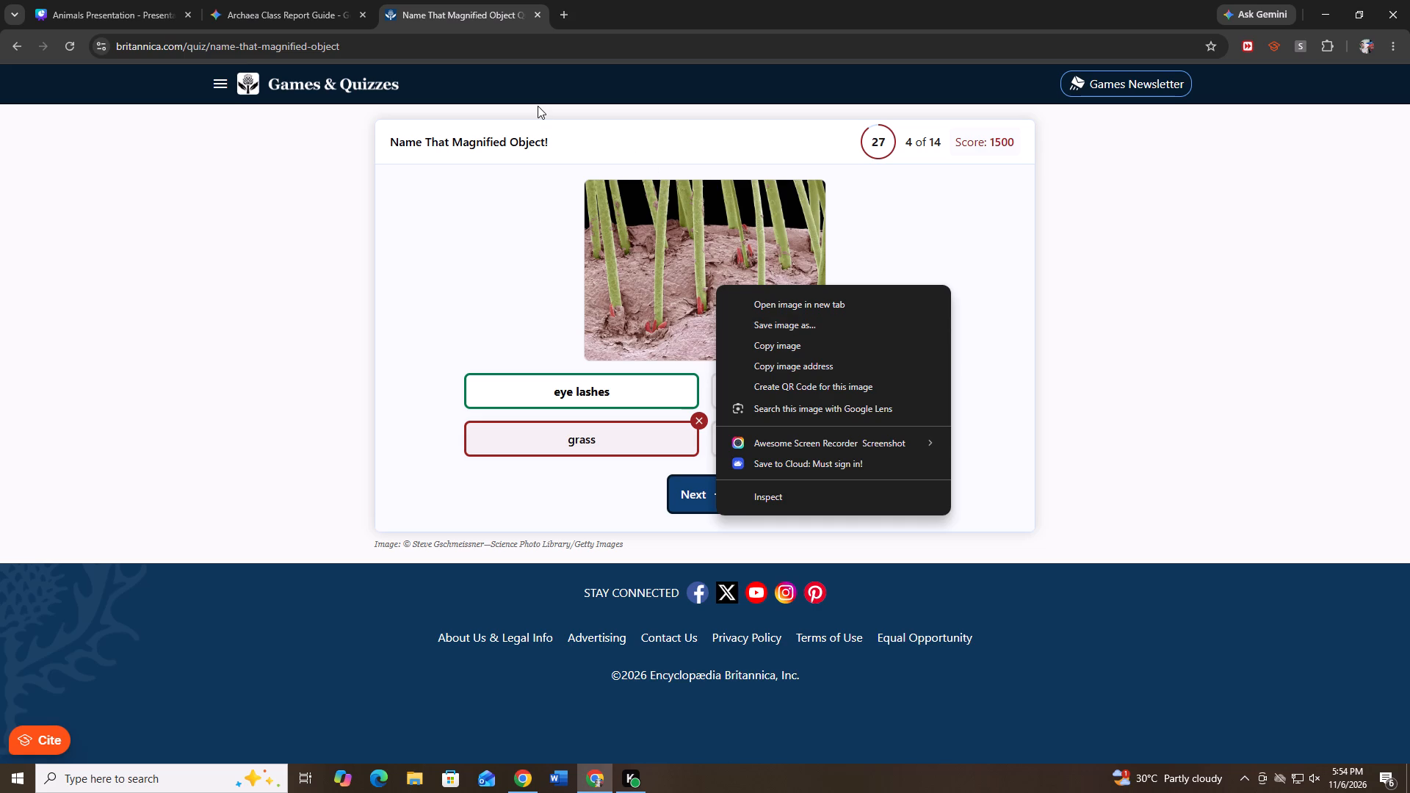
pyautogui.click(563, 226)
pyautogui.click(704, 492)
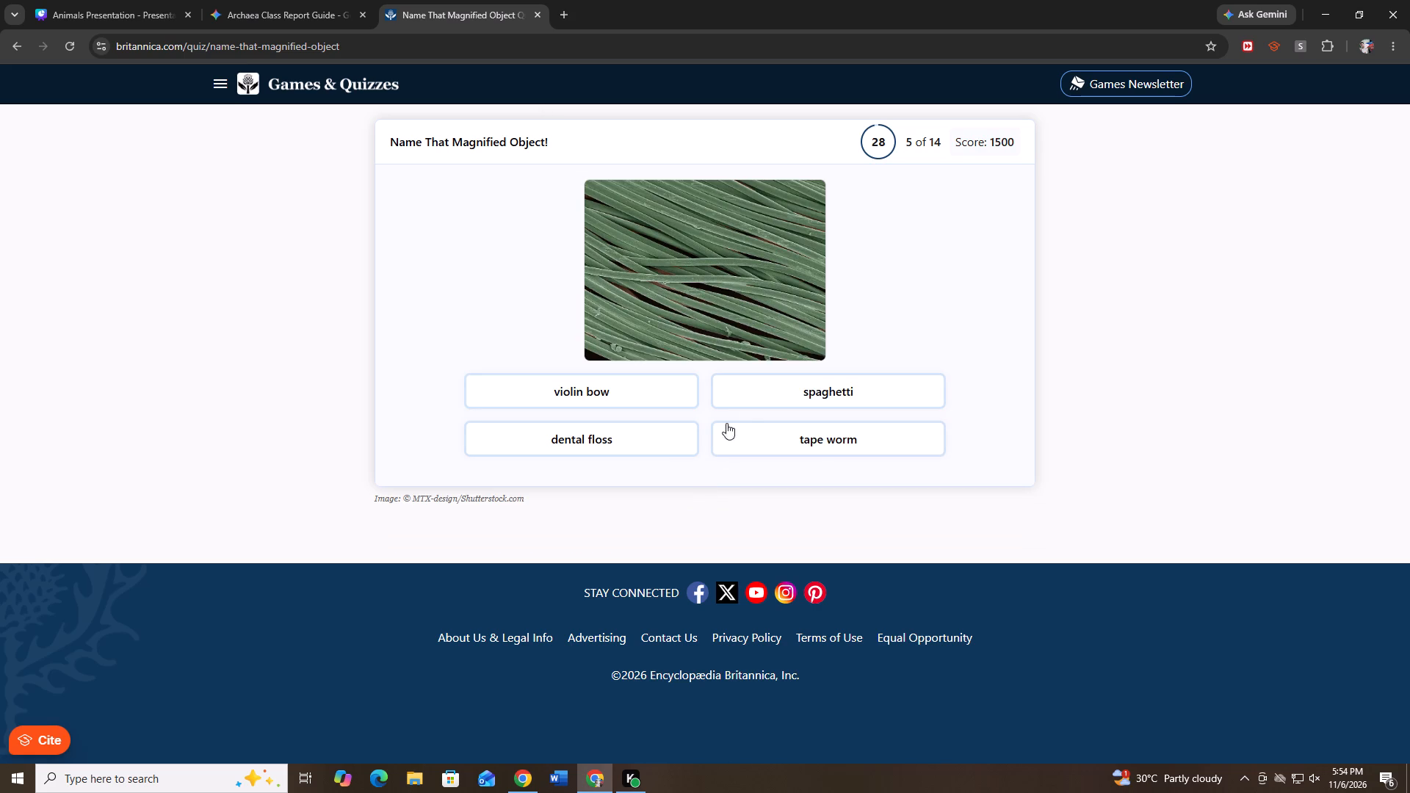
pyautogui.click(757, 383)
pyautogui.click(717, 498)
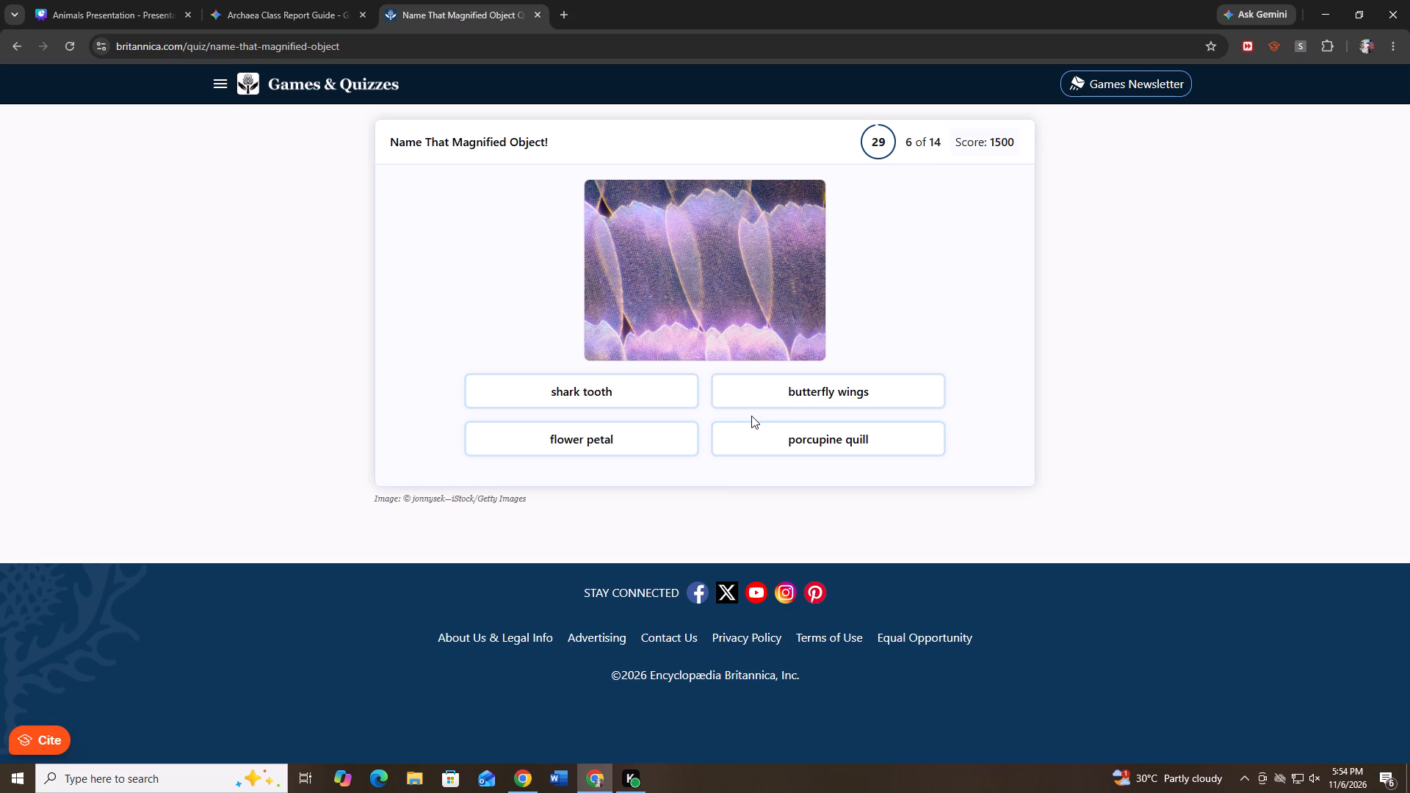
pyautogui.click(732, 438)
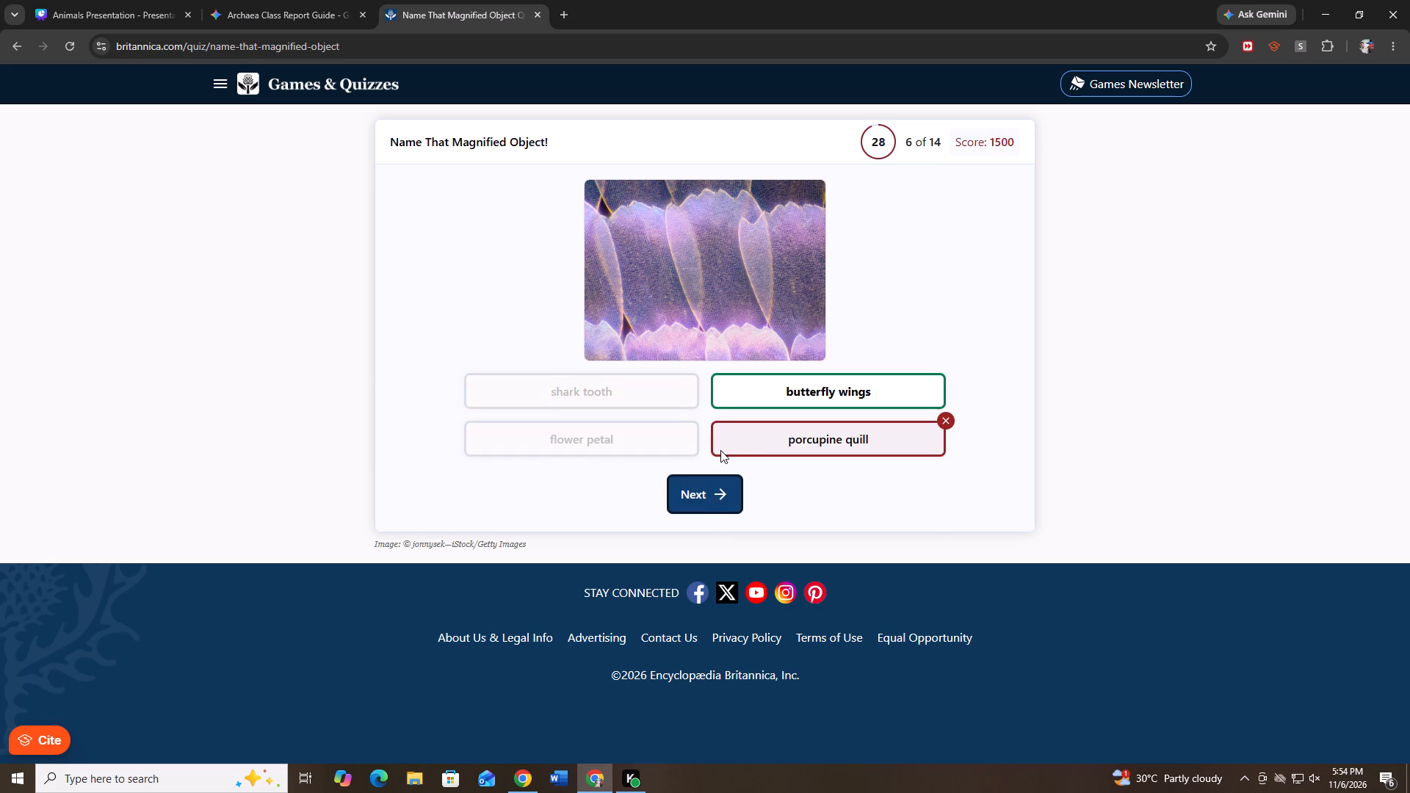
pyautogui.click(712, 477)
pyautogui.click(787, 394)
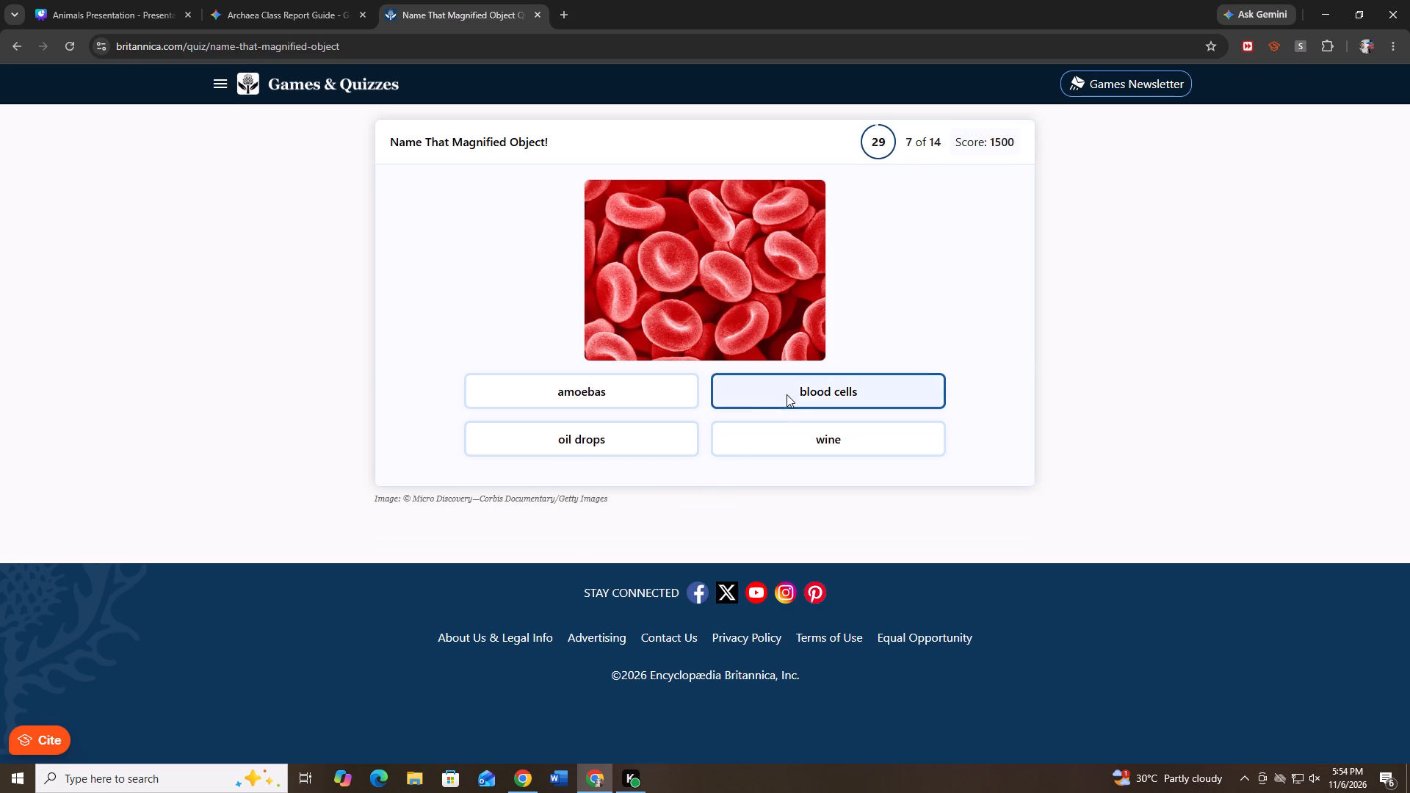
pyautogui.click(718, 504)
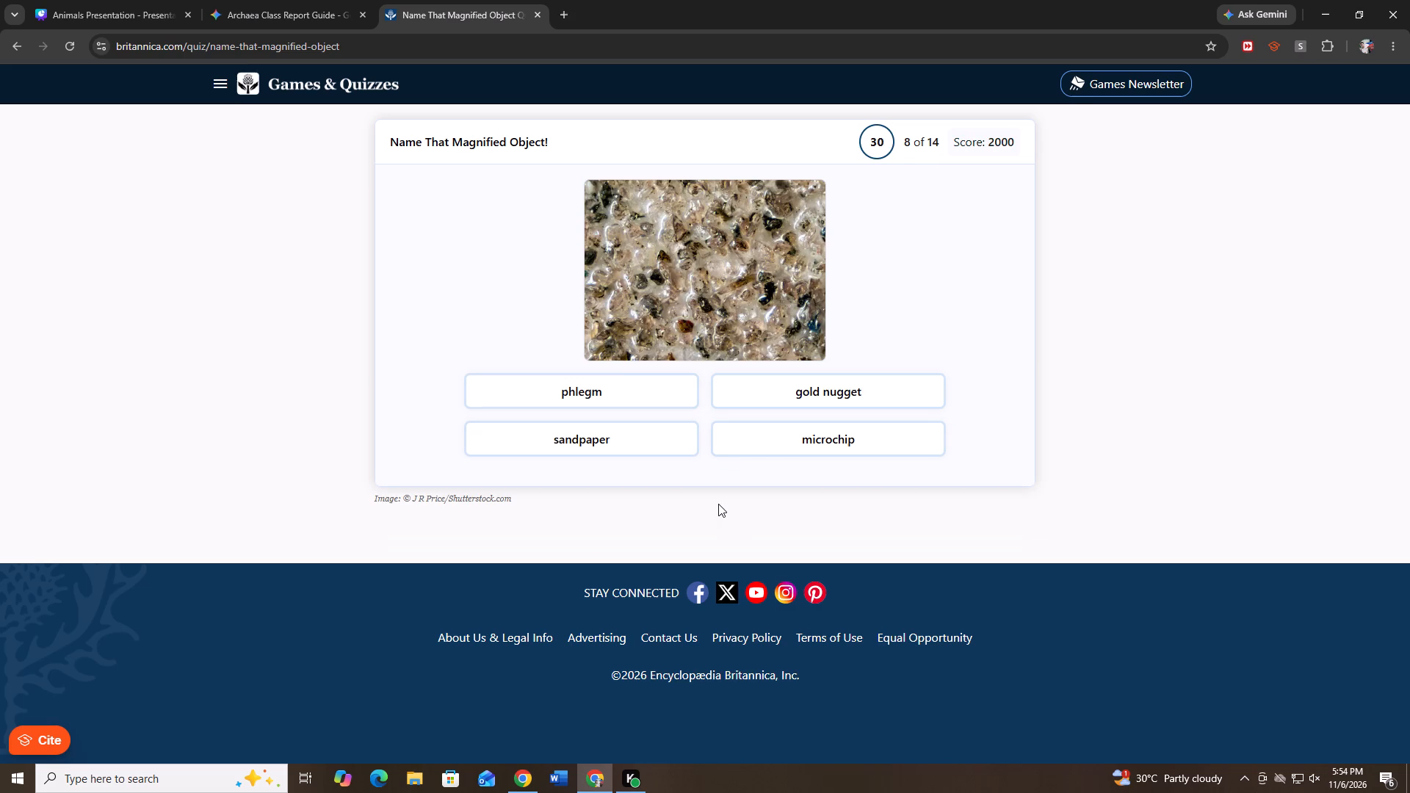
pyautogui.click(660, 390)
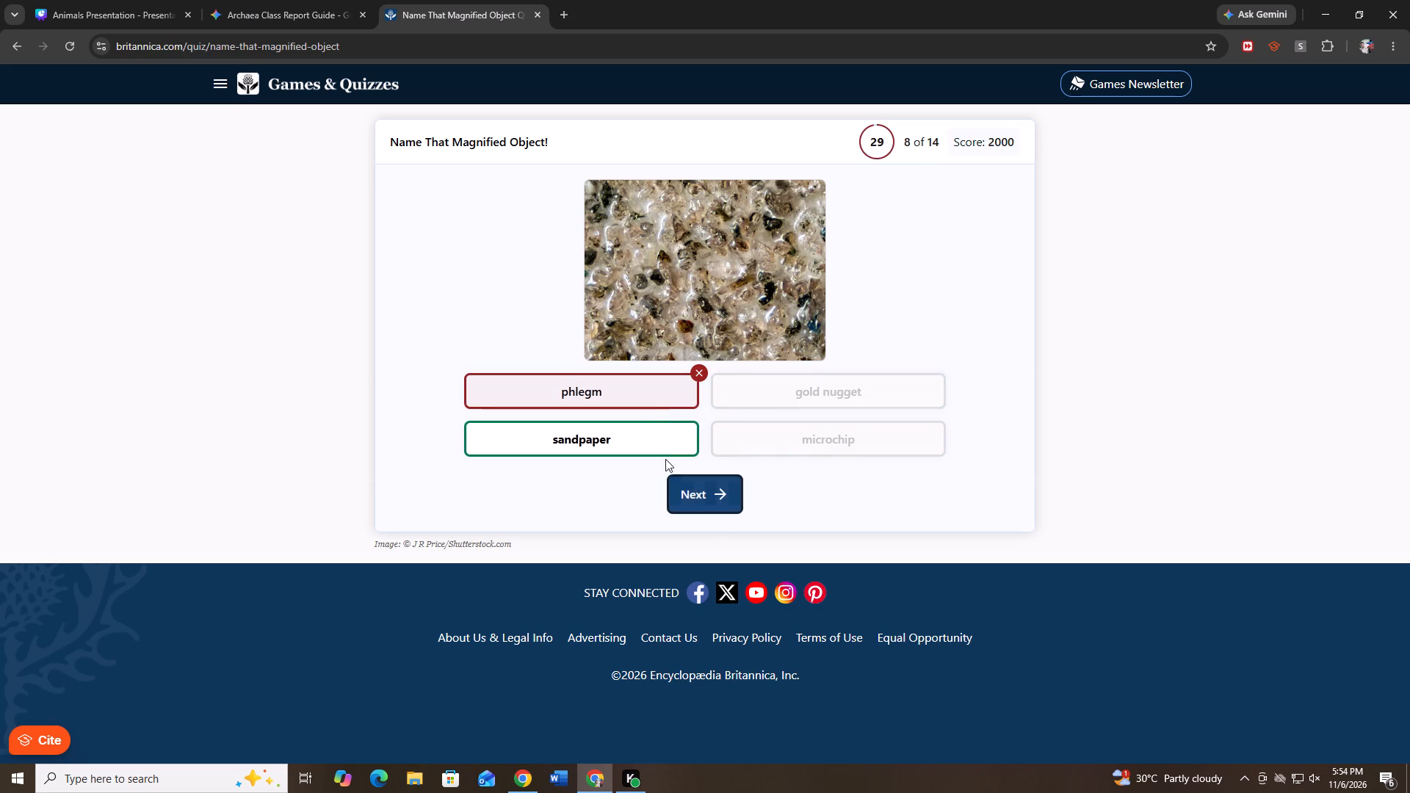
pyautogui.click(690, 484)
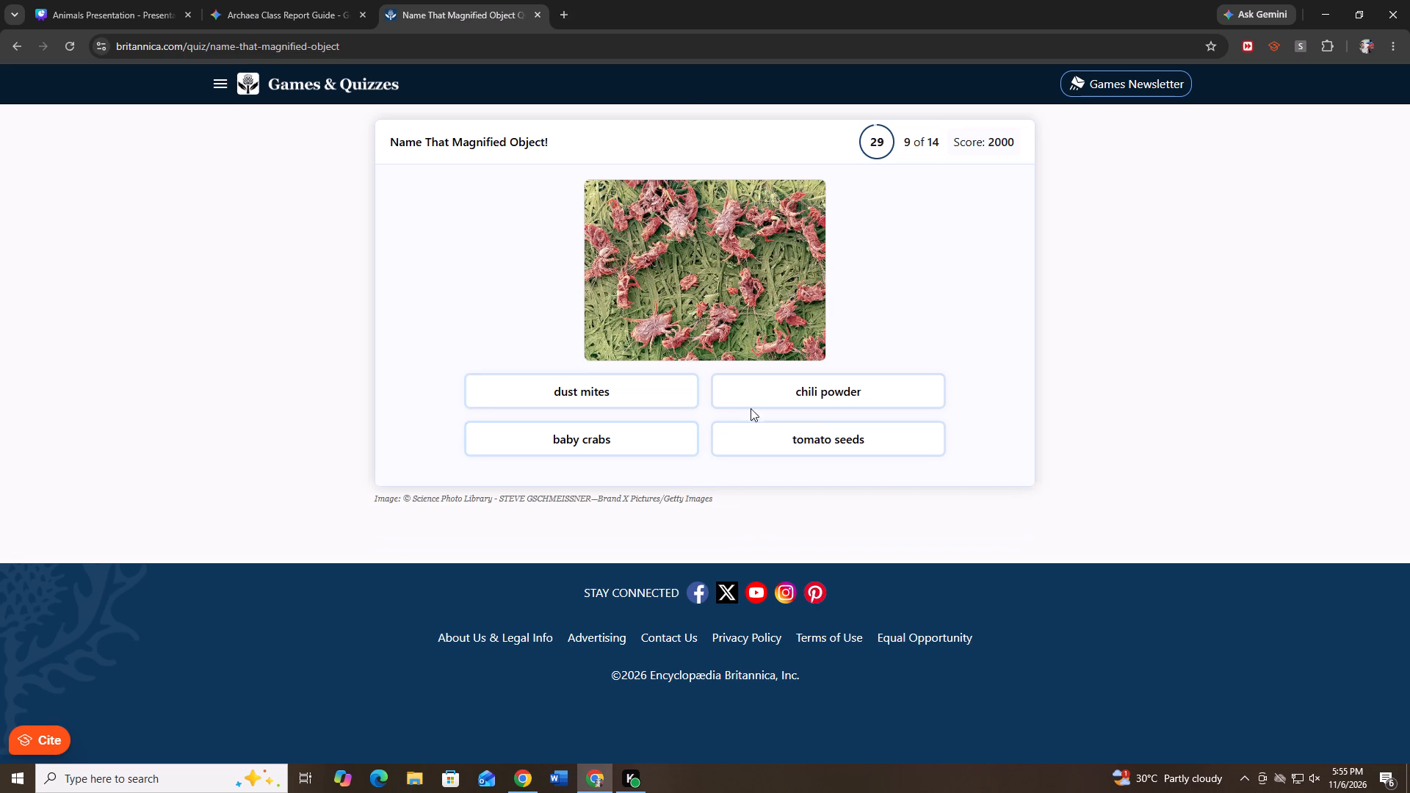
# Search for "guess the enlarged image" in a new tab and open the JeopardyLabs zoomed-in picture guessing game from the results.
pyautogui.click(559, 13)
pyautogui.click(559, 42)
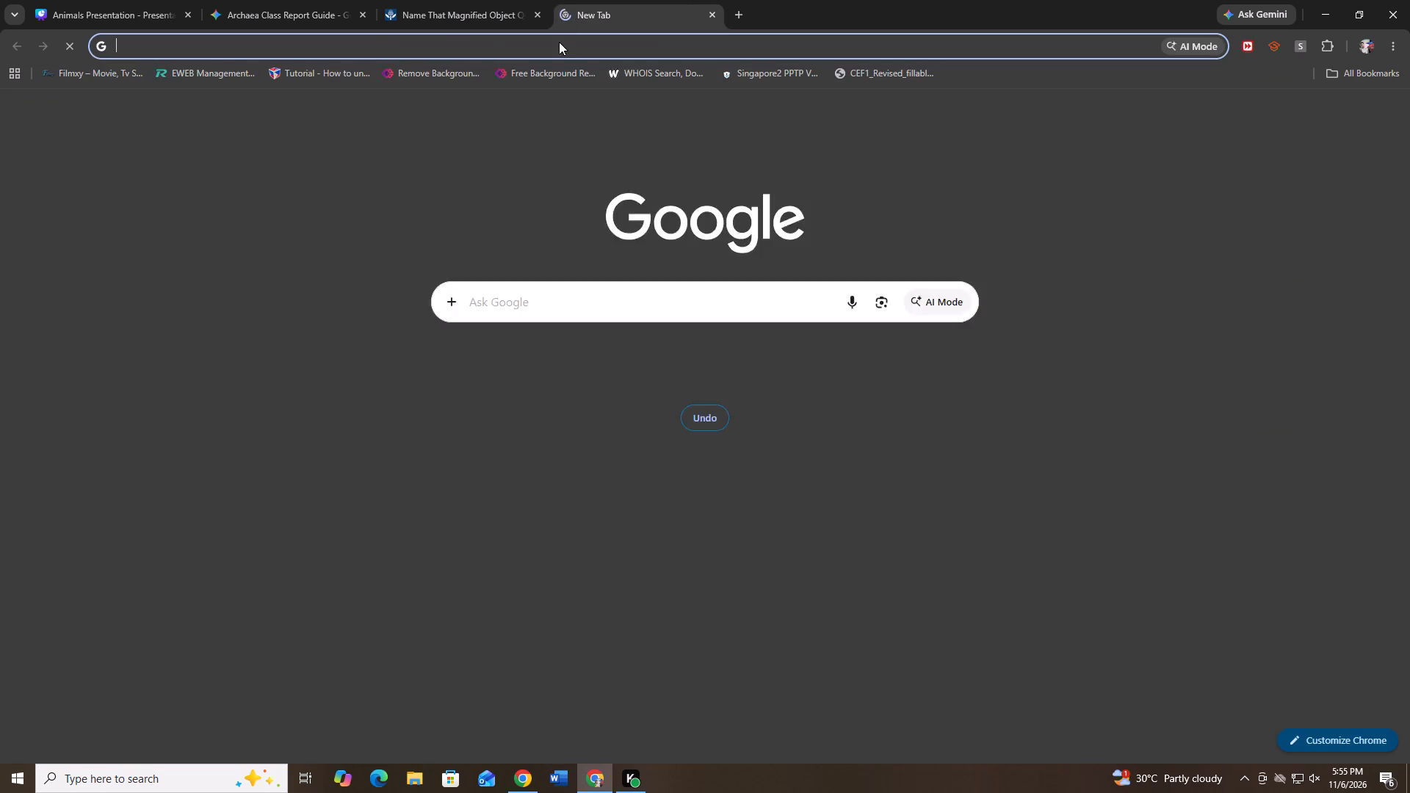
pyautogui.write('gue')
pyautogui.click(478, 112)
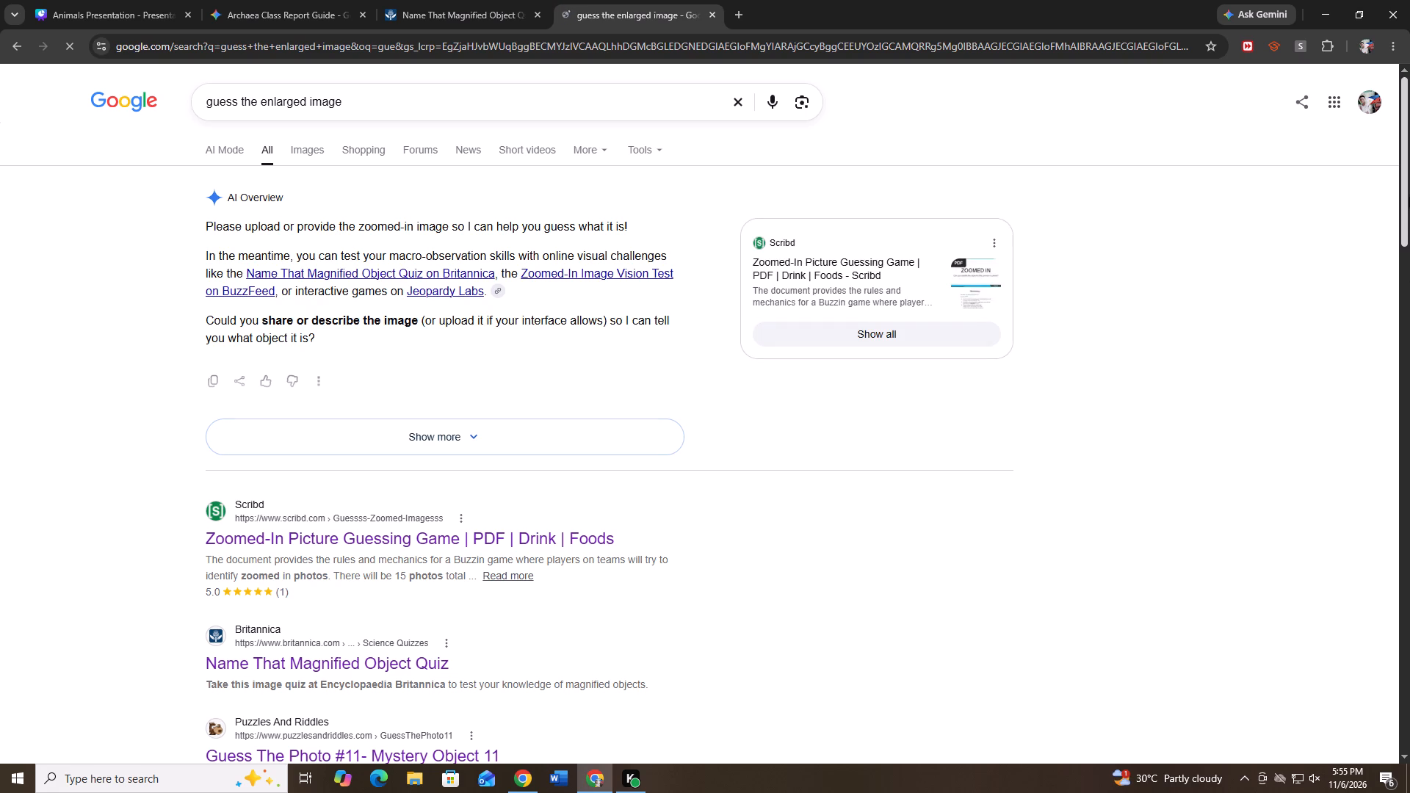
pyautogui.moveTo(1404, 206); pyautogui.dragTo(1409, 291)
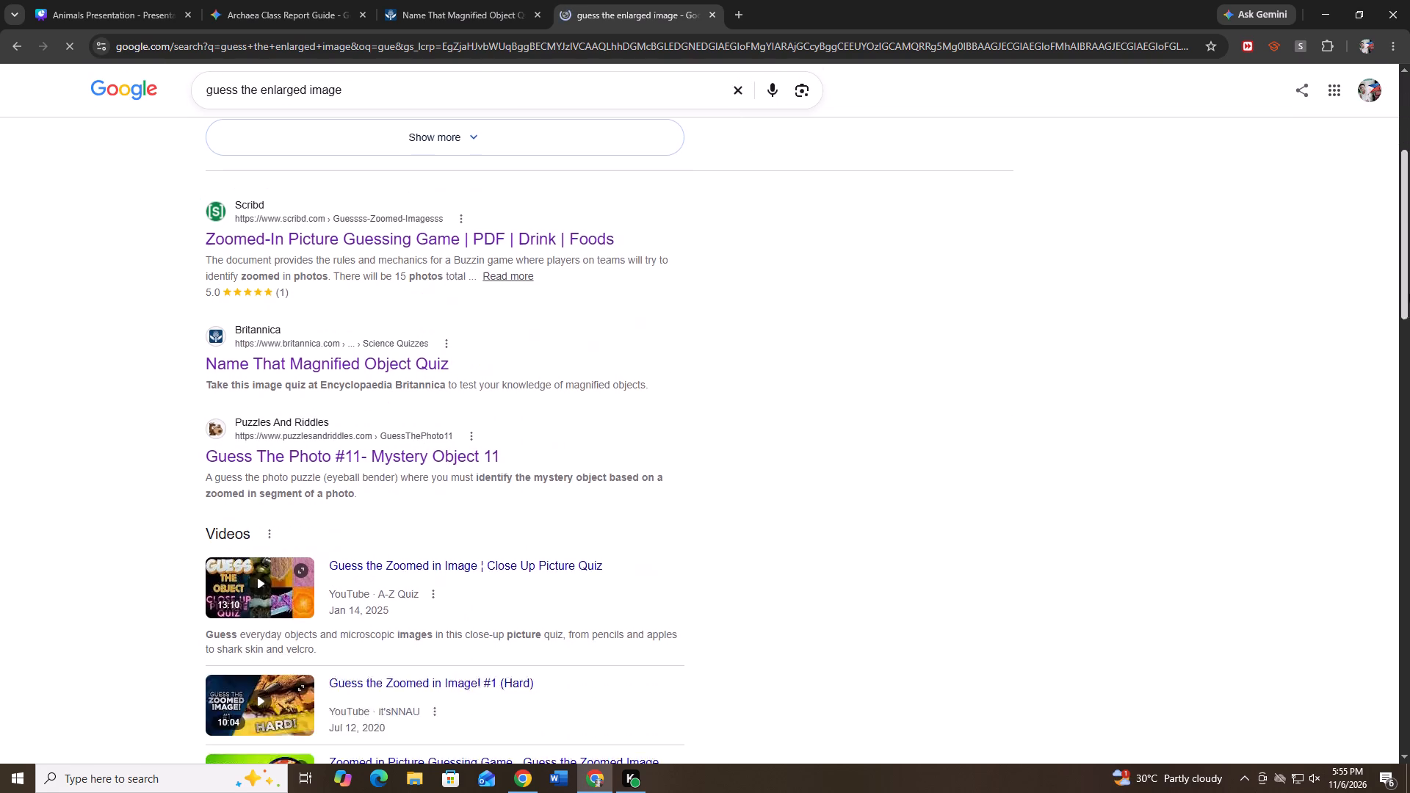
pyautogui.moveTo(1409, 291); pyautogui.dragTo(1409, 399)
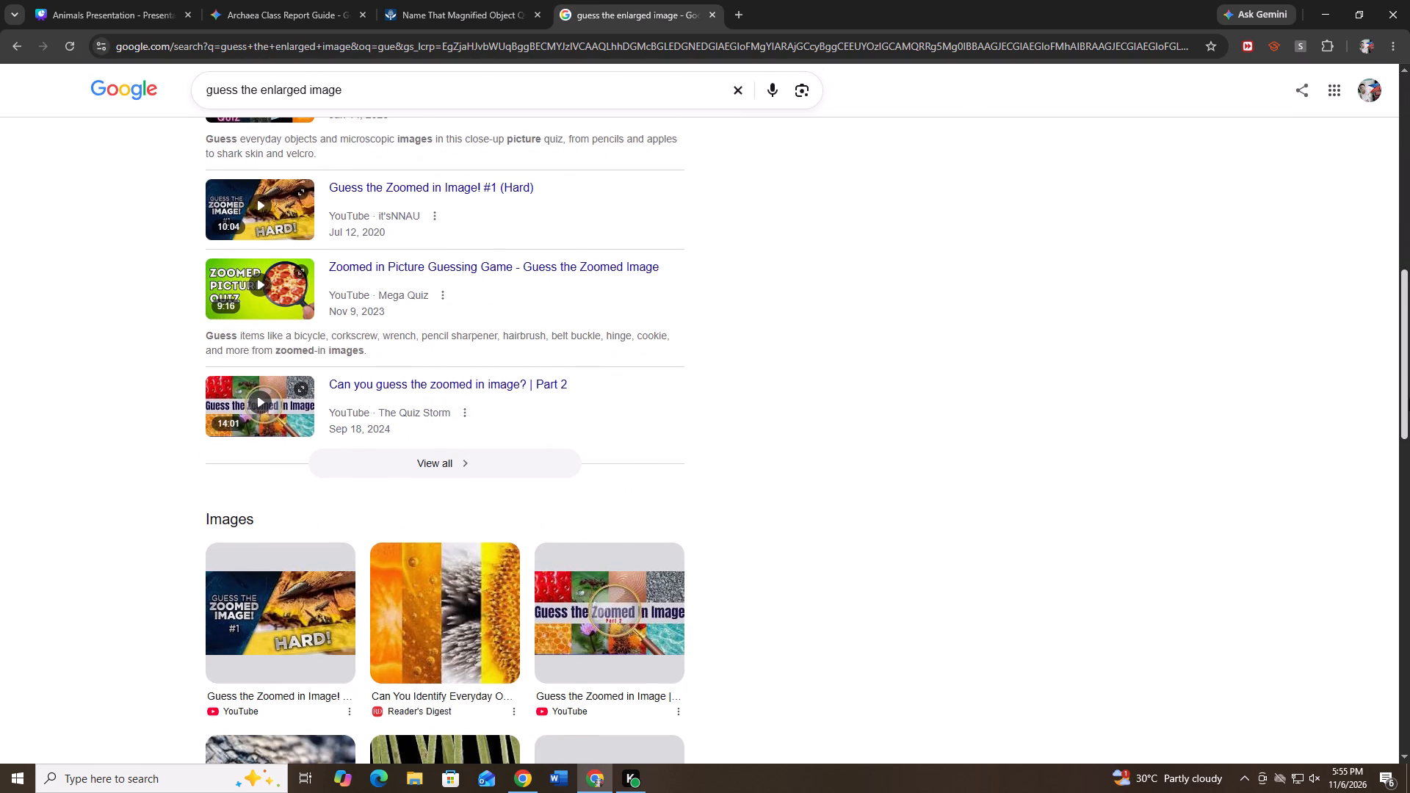
pyautogui.moveTo(1409, 399); pyautogui.dragTo(1409, 510)
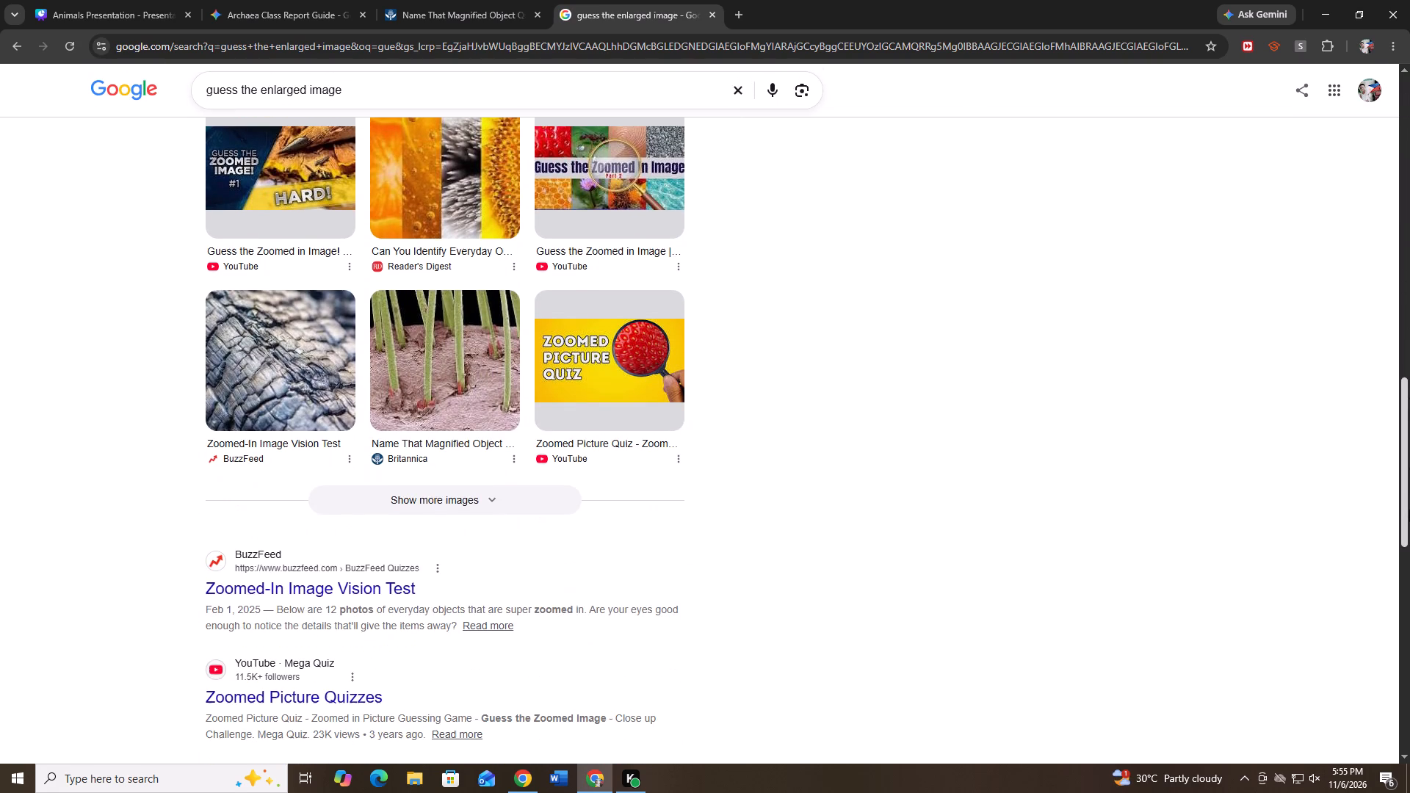
pyautogui.moveTo(1409, 510); pyautogui.dragTo(1409, 549)
pyautogui.click(430, 626)
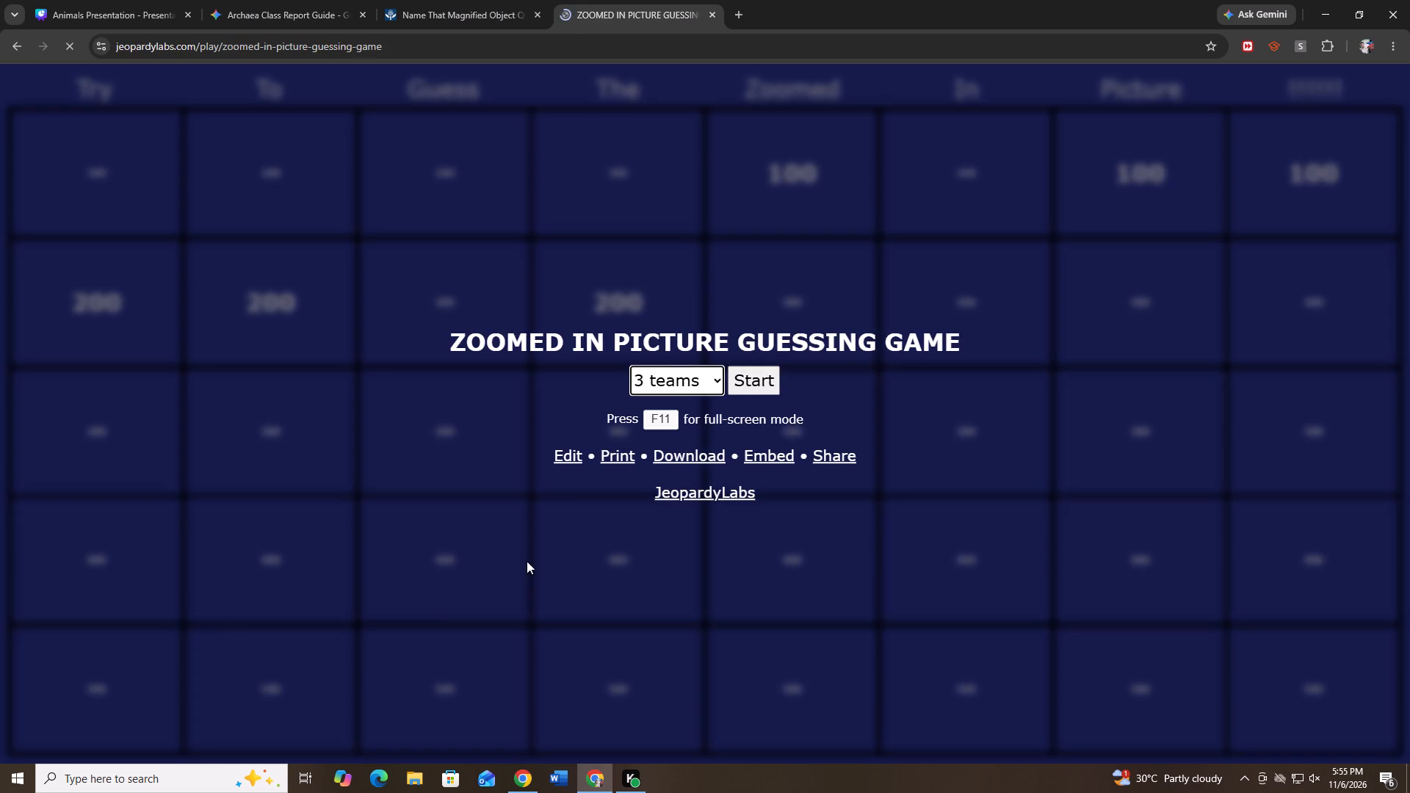
# Download the JeopardyLabs zoomed-in picture guessing game and open the downloaded HTML file.
pyautogui.click(699, 458)
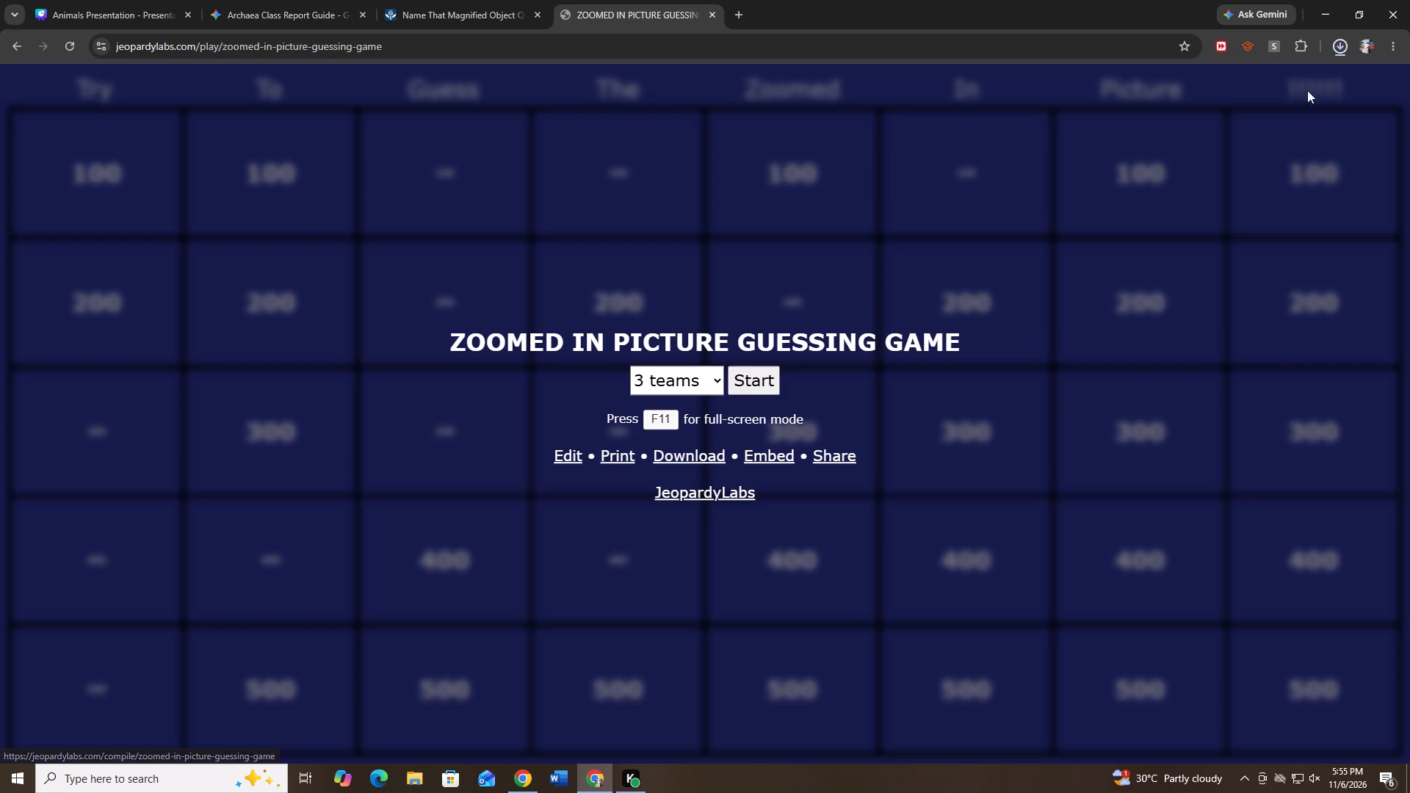
pyautogui.click(1336, 46)
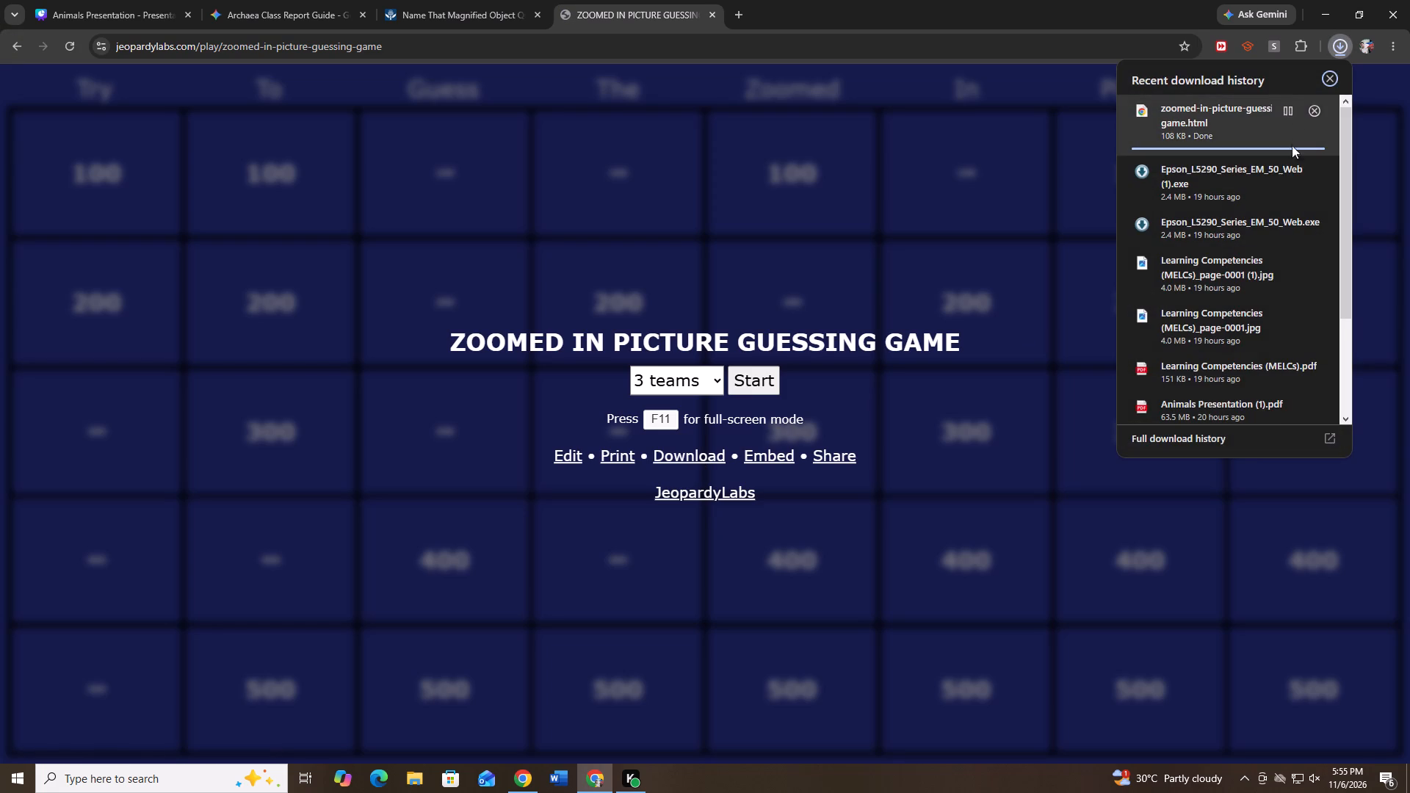
pyautogui.doubleClick(1209, 107)
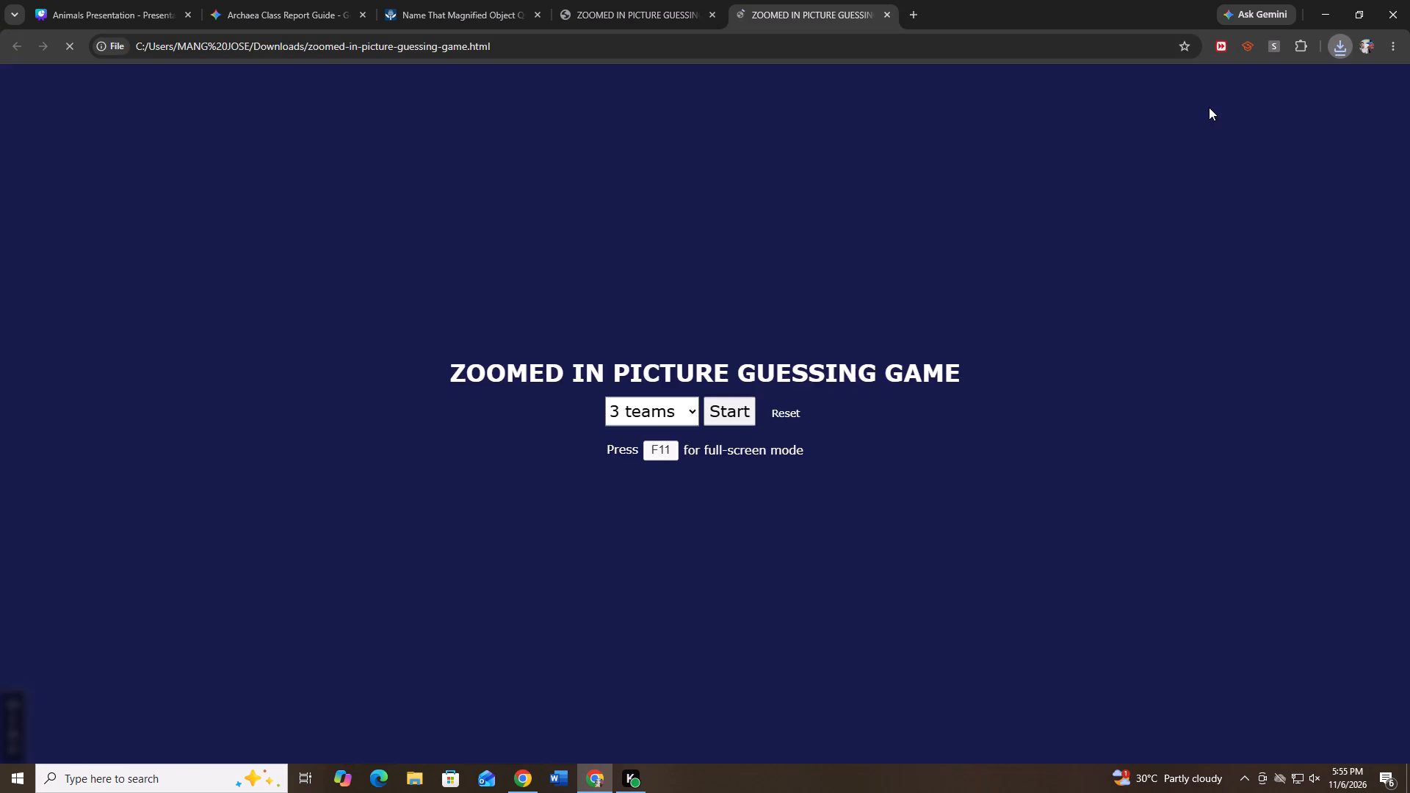
# Start the downloaded game with 3 teams, examine the "Zoomed for 300" picture with its correct response, and return to the board.
pyautogui.click(750, 396)
pyautogui.click(750, 396)
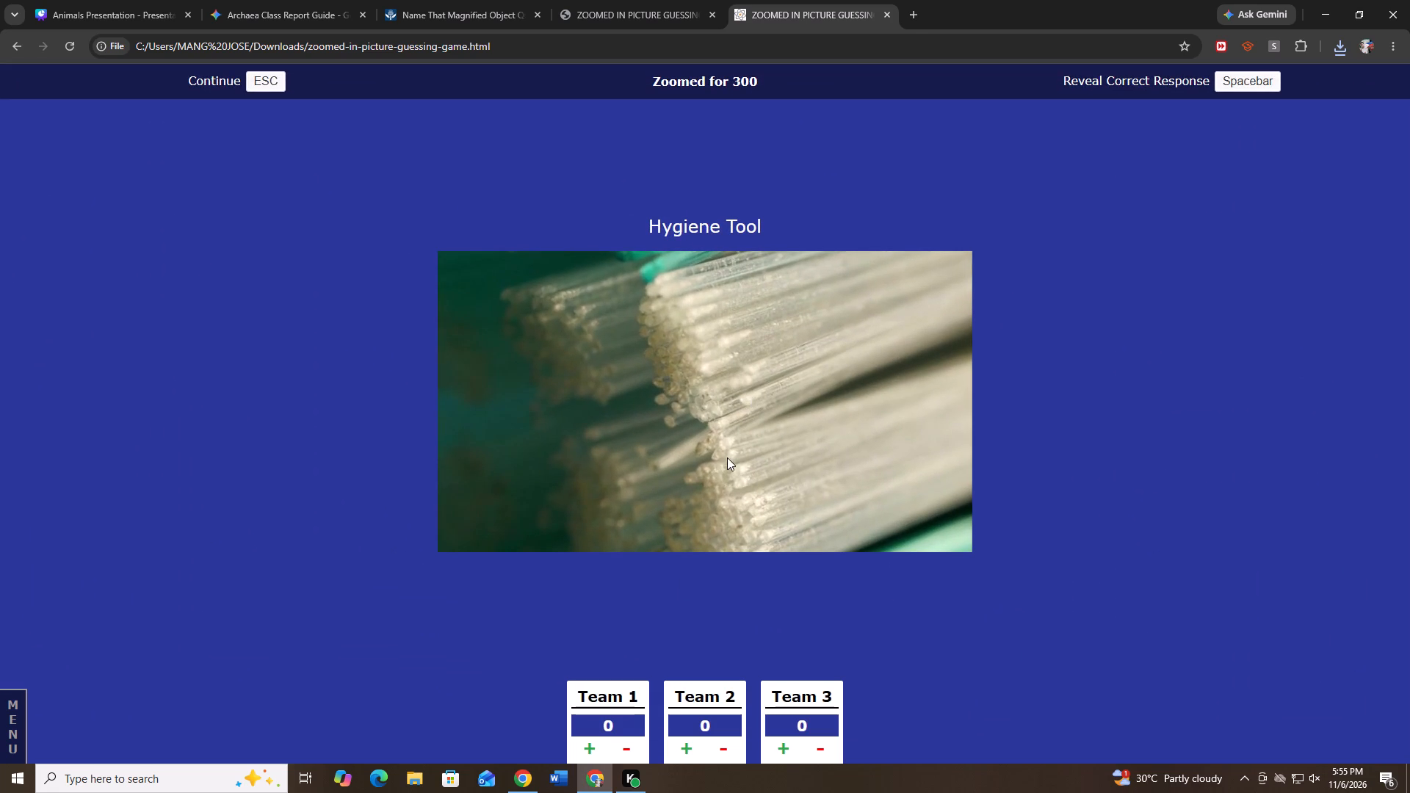
pyautogui.click(627, 334)
pyautogui.click(719, 739)
pyautogui.click(690, 746)
pyautogui.click(750, 228)
pyautogui.click(749, 300)
pyautogui.write('gggg')
pyautogui.press('g')
pyautogui.click(709, 308)
pyautogui.click(640, 308)
pyautogui.press('space')
pyautogui.press('space')
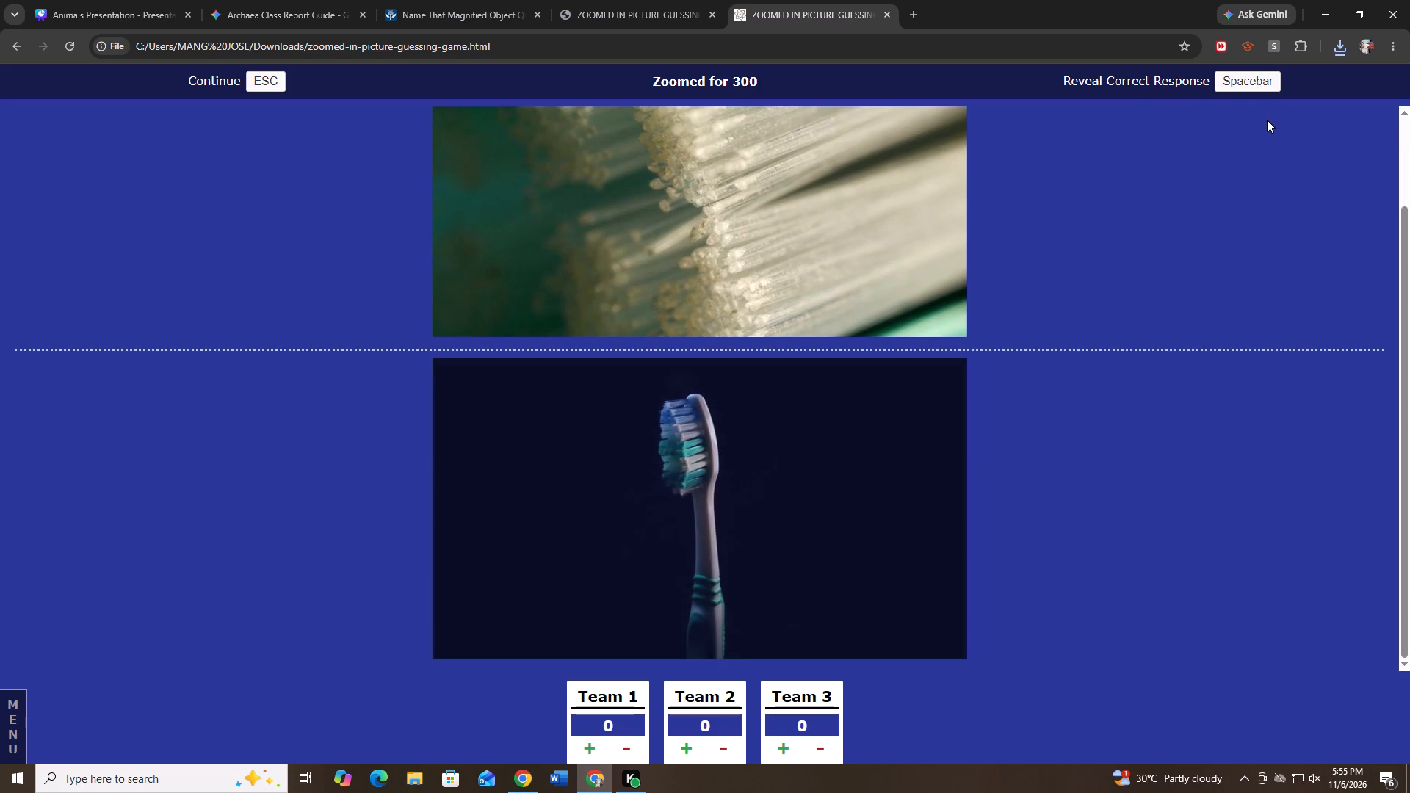
pyautogui.moveTo(1407, 242); pyautogui.dragTo(1409, 192)
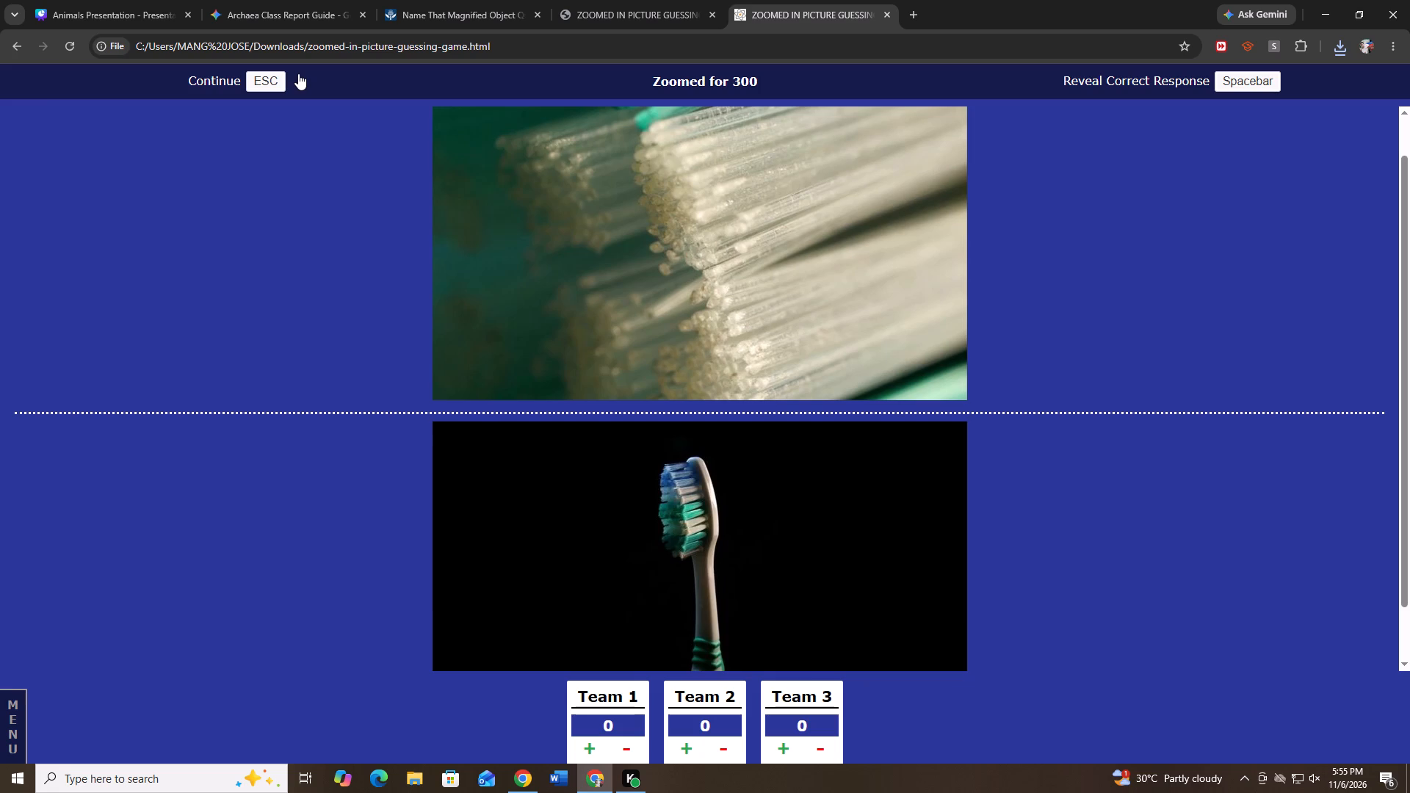
pyautogui.press('Escape')
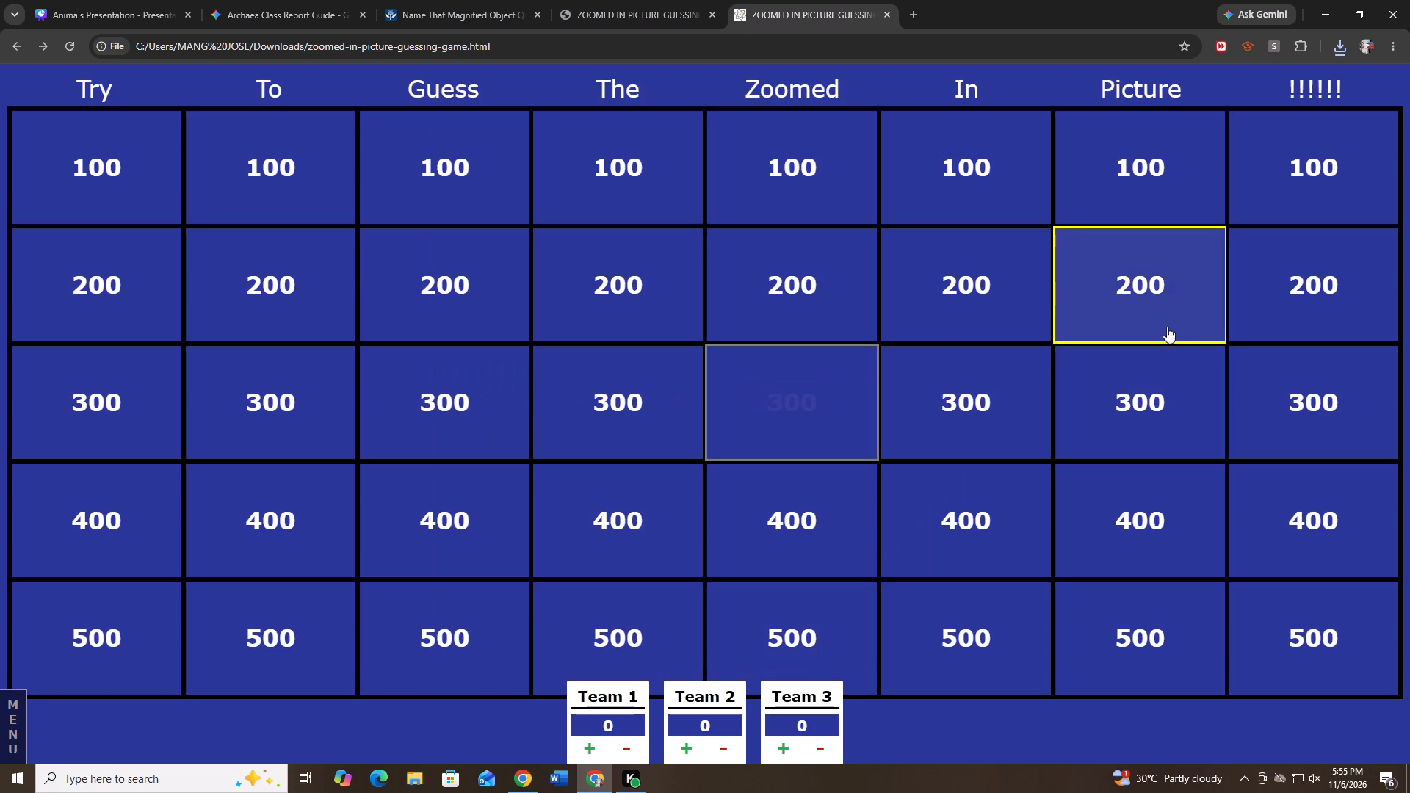
# Examine the 200 and 500 pictures in the "!!!!!!" category and reveal their correct responses.
pyautogui.click(1297, 305)
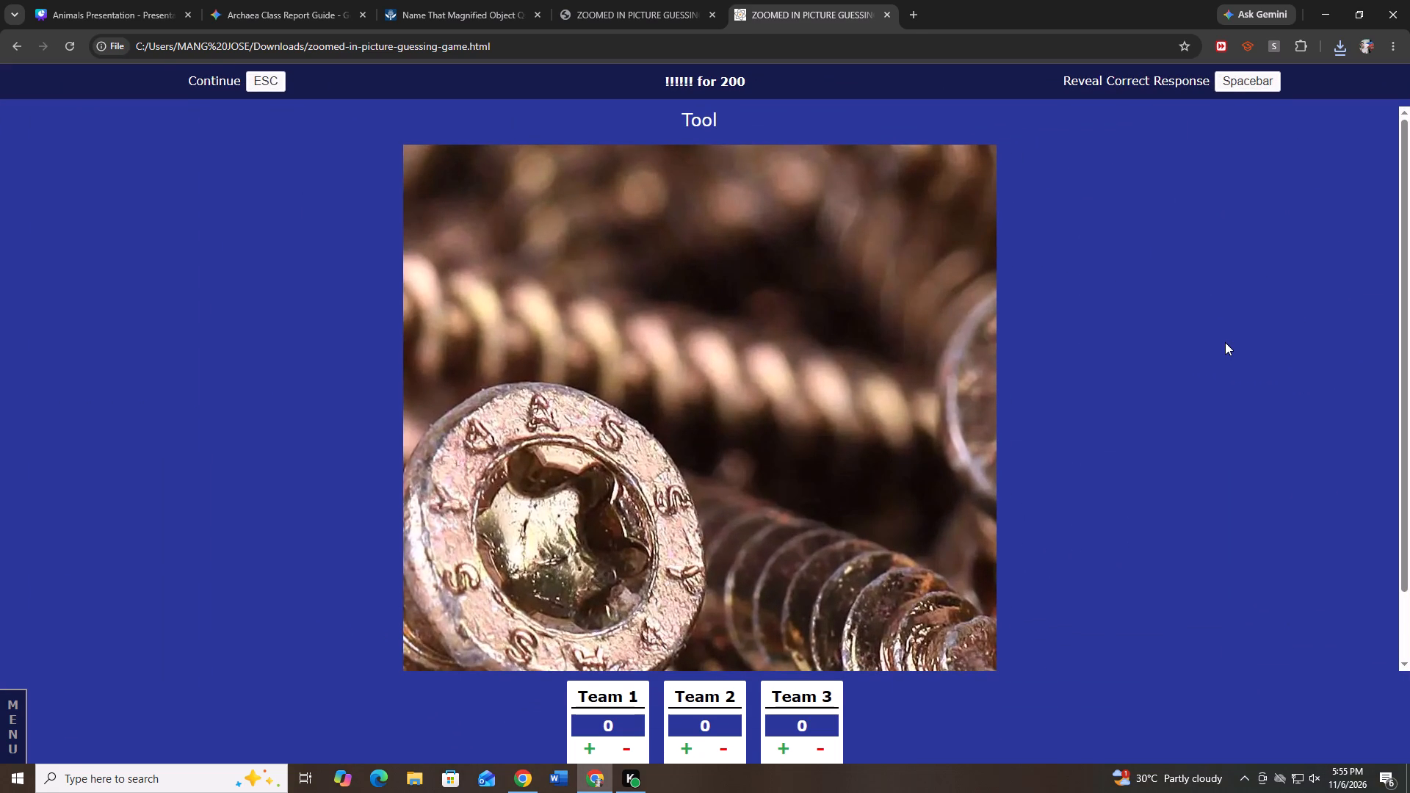
pyautogui.press('space')
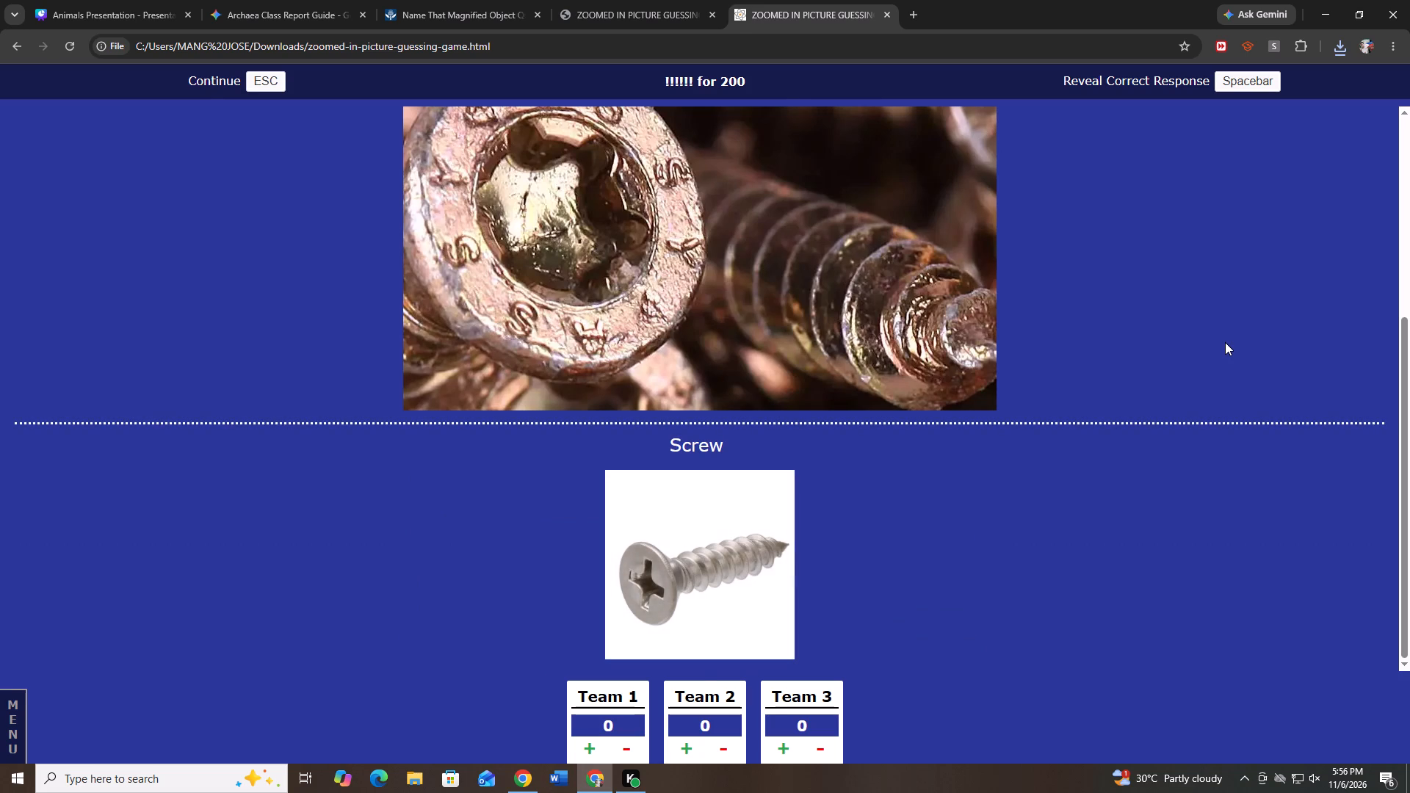
pyautogui.press('Escape')
pyautogui.click(1350, 651)
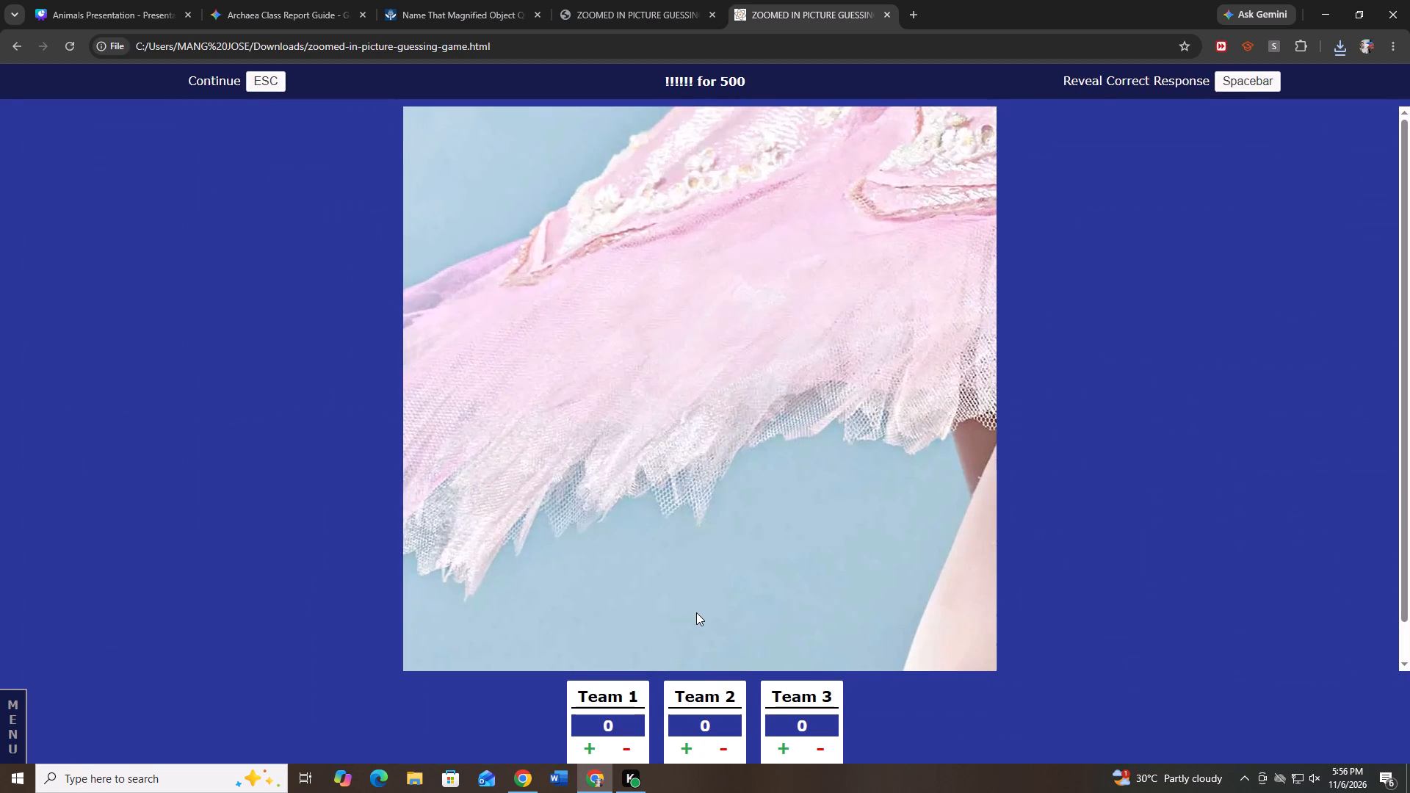
pyautogui.press('Escape')
pyautogui.doubleClick(1329, 637)
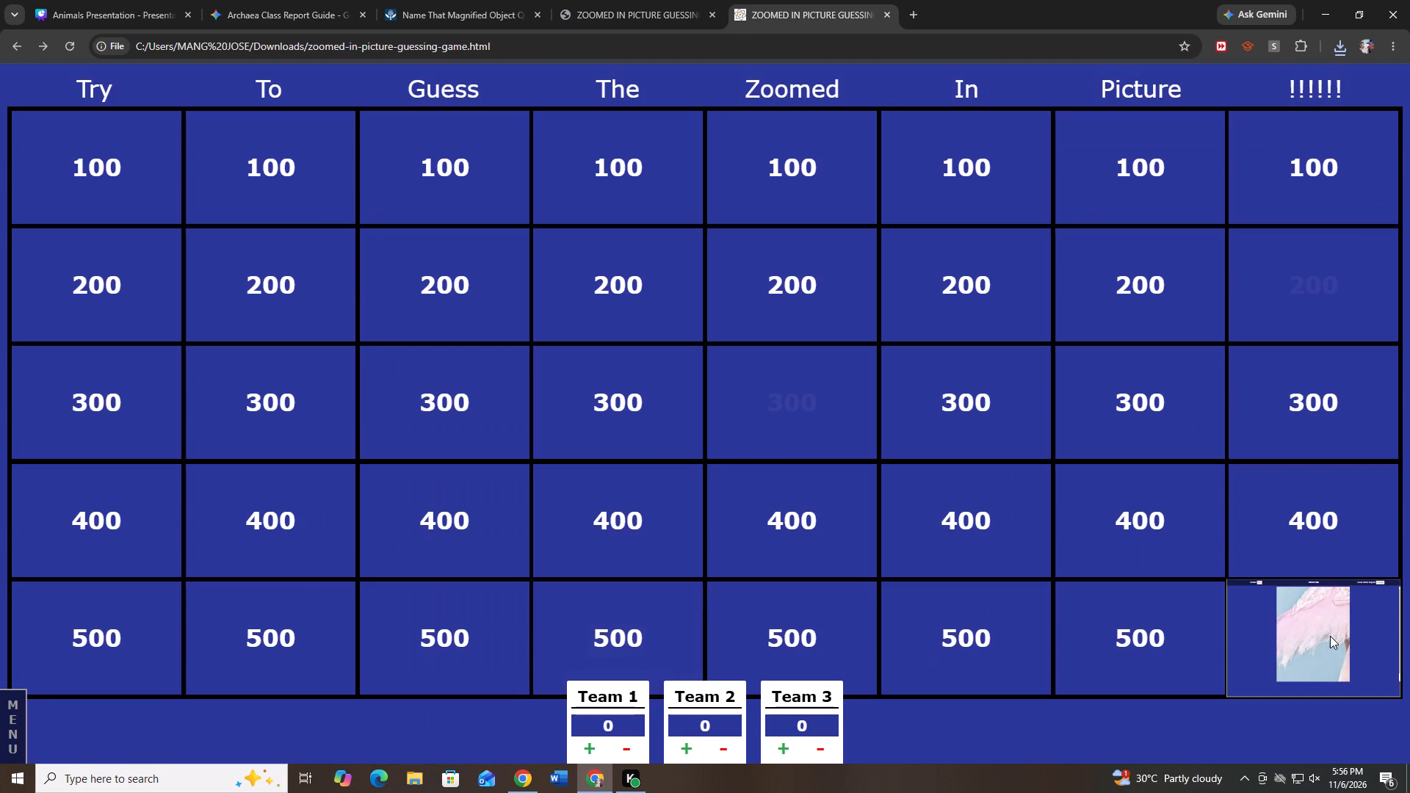
pyautogui.press('space')
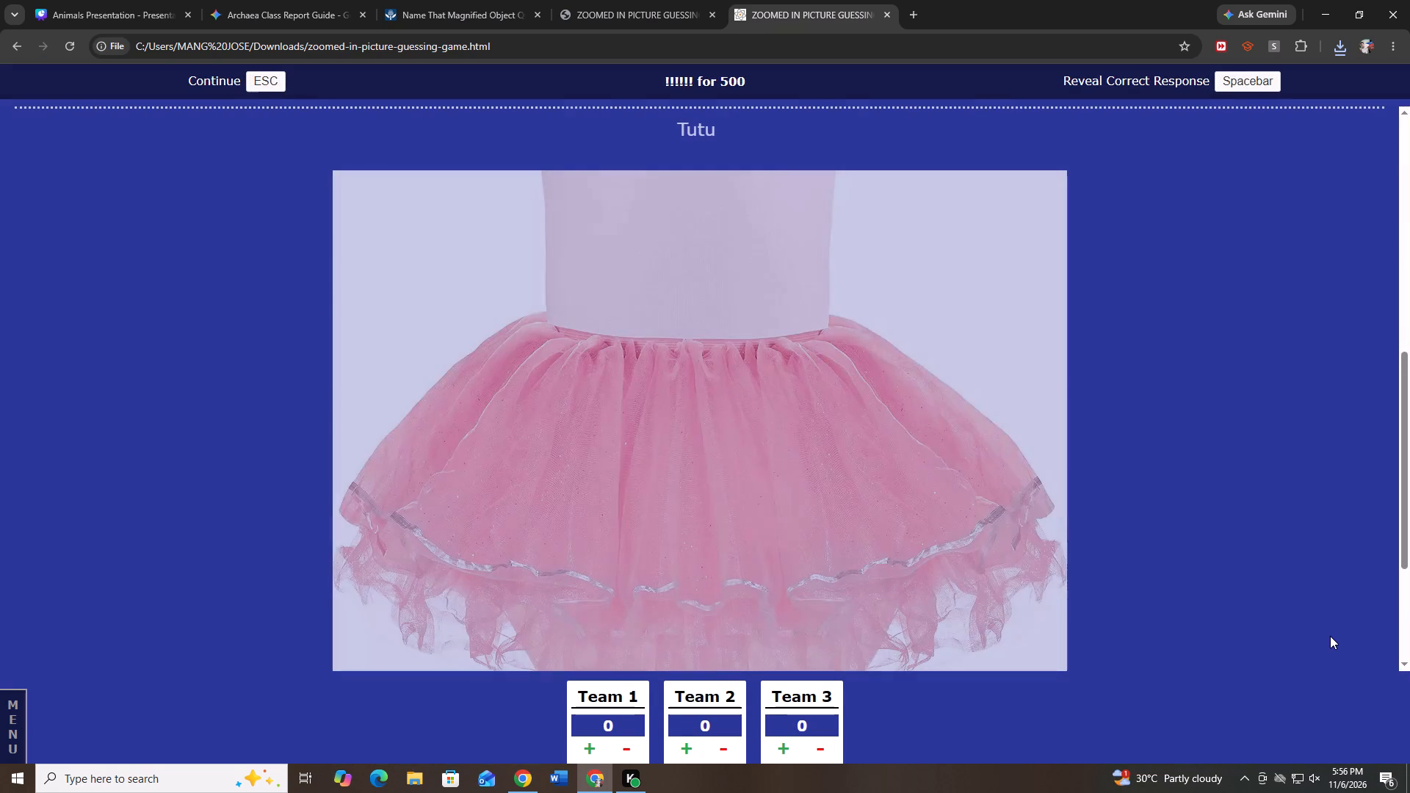
# Leave the game board and close the downloaded game's tab.
pyautogui.click(22, 40)
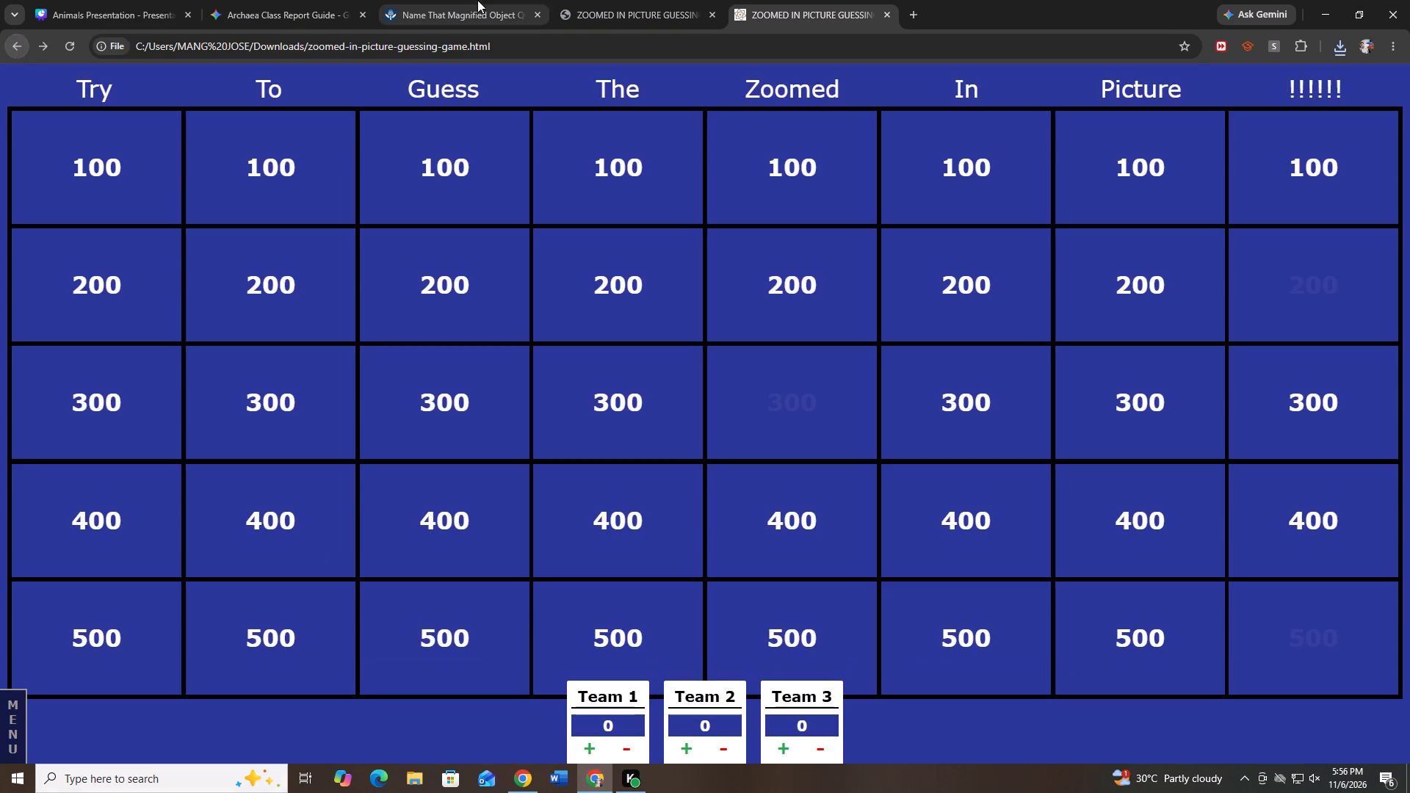
pyautogui.click(23, 43)
pyautogui.click(23, 43)
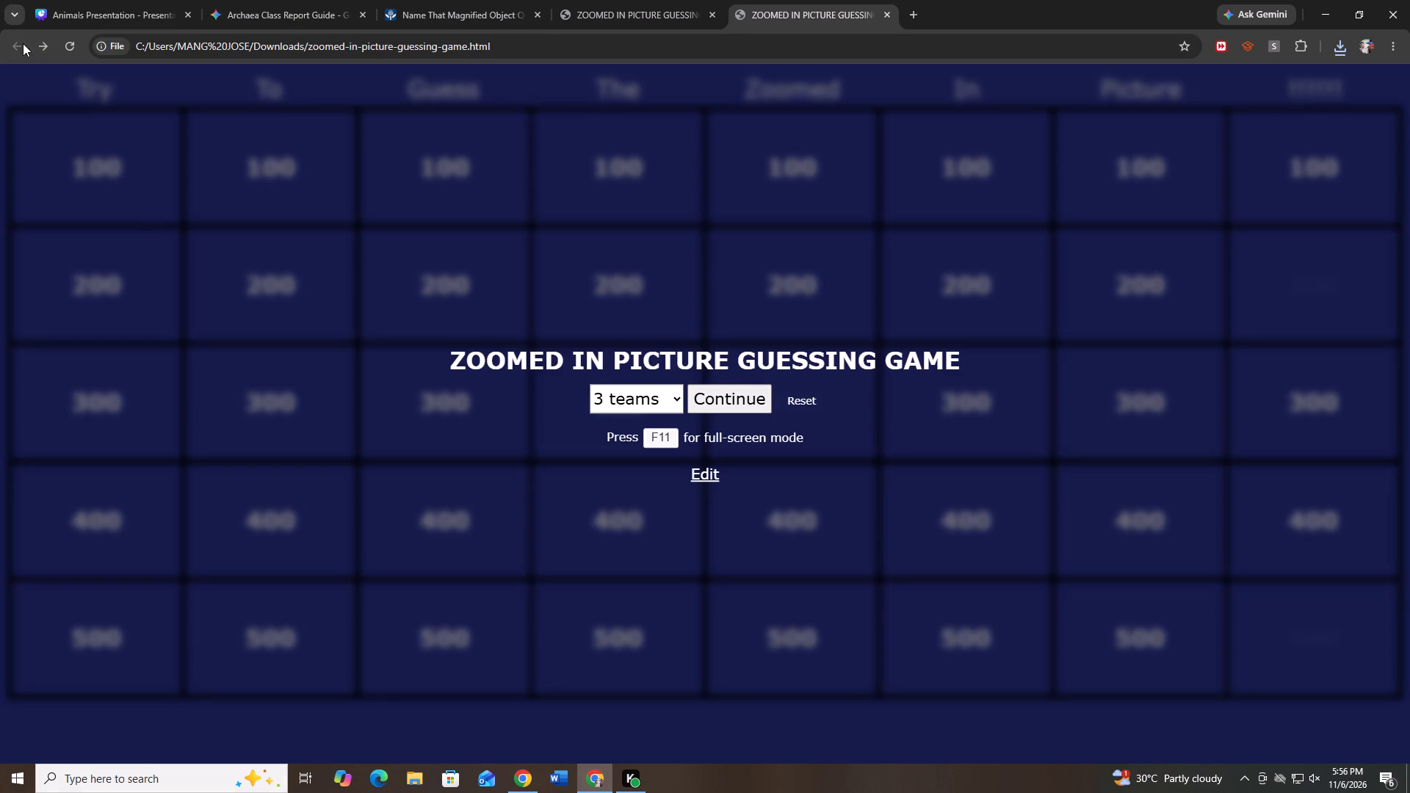
pyautogui.click(634, 0)
pyautogui.click(885, 18)
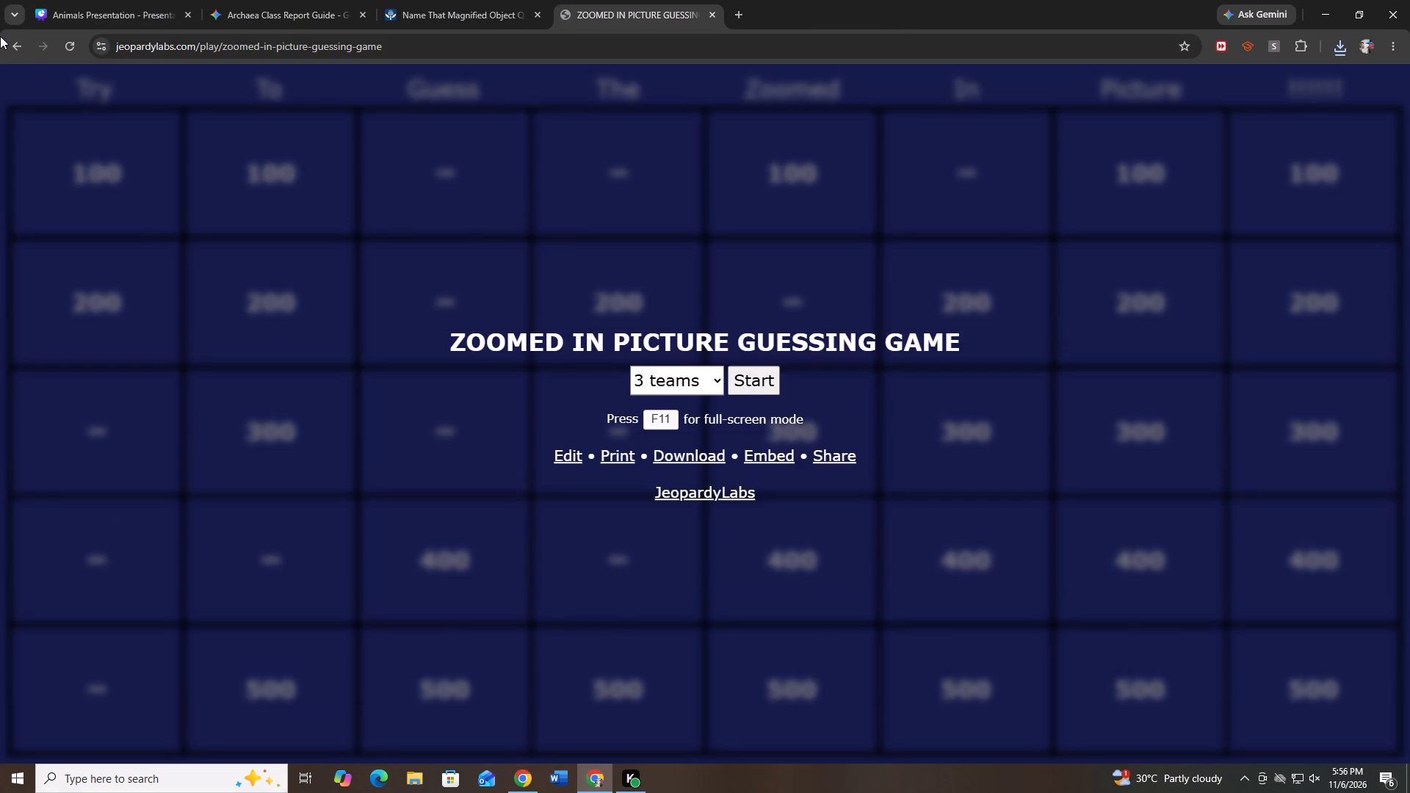
# Return to the search results for the enlarged-image game and search for "guess the enlarged image ppt".
pyautogui.click(12, 42)
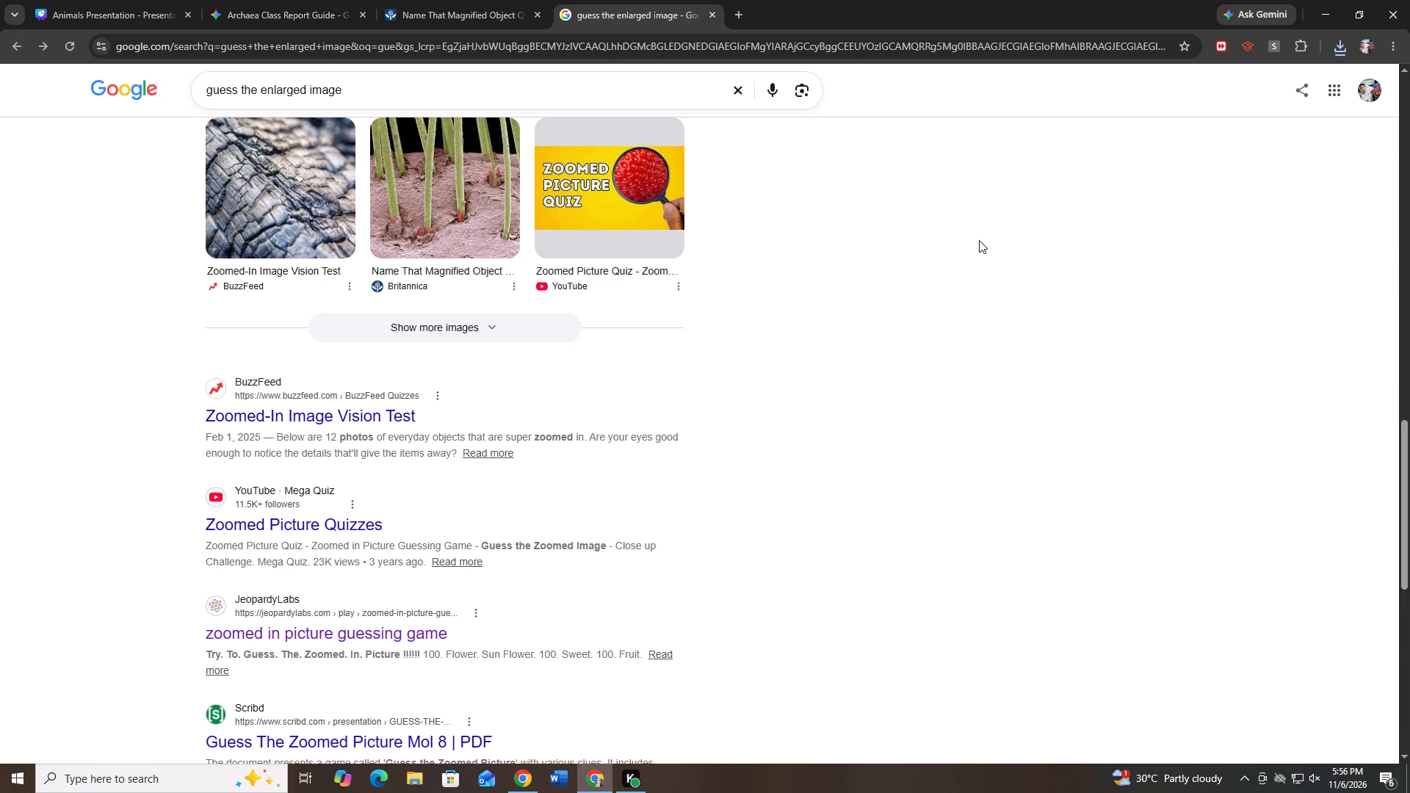
pyautogui.moveTo(1407, 436); pyautogui.dragTo(1407, 449)
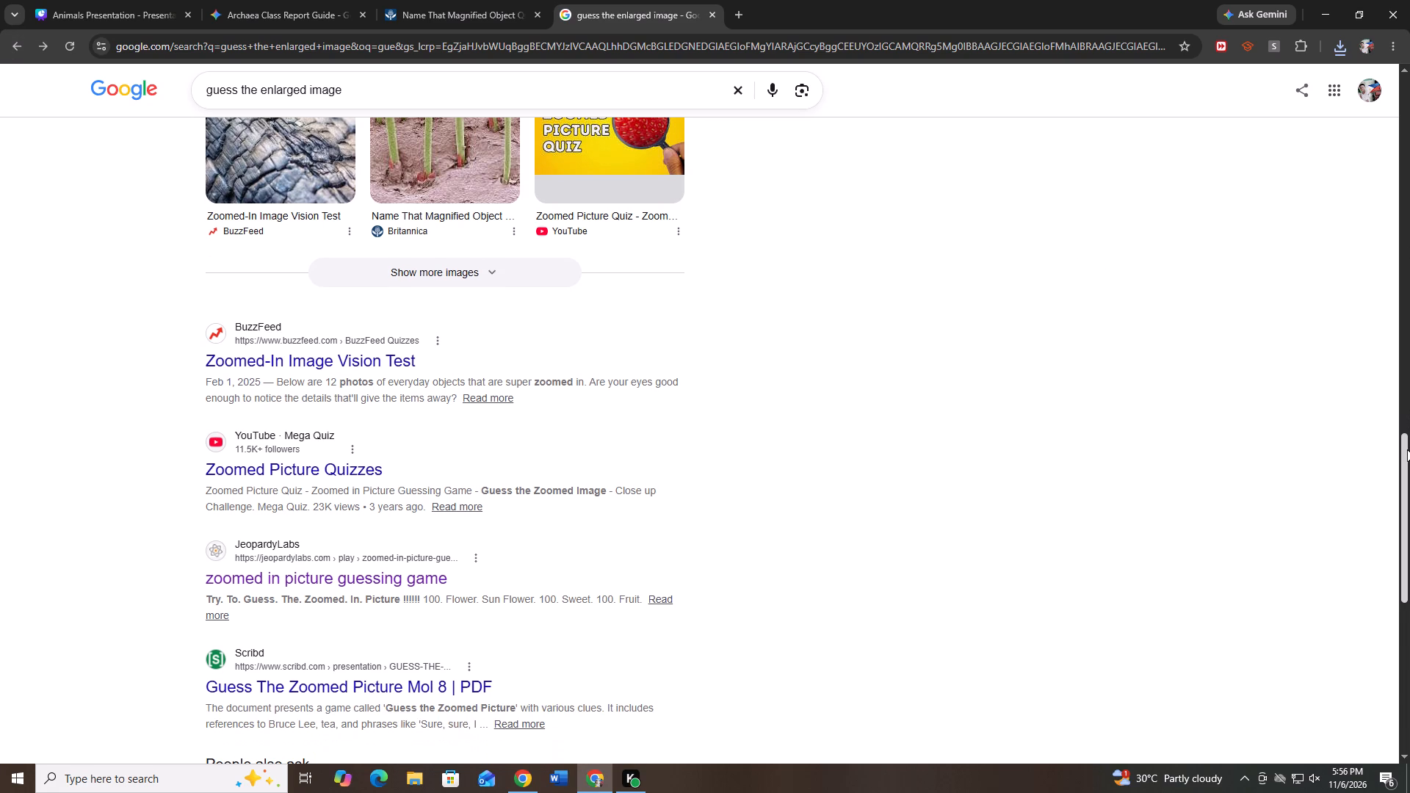
pyautogui.moveTo(1407, 449); pyautogui.dragTo(1409, 477)
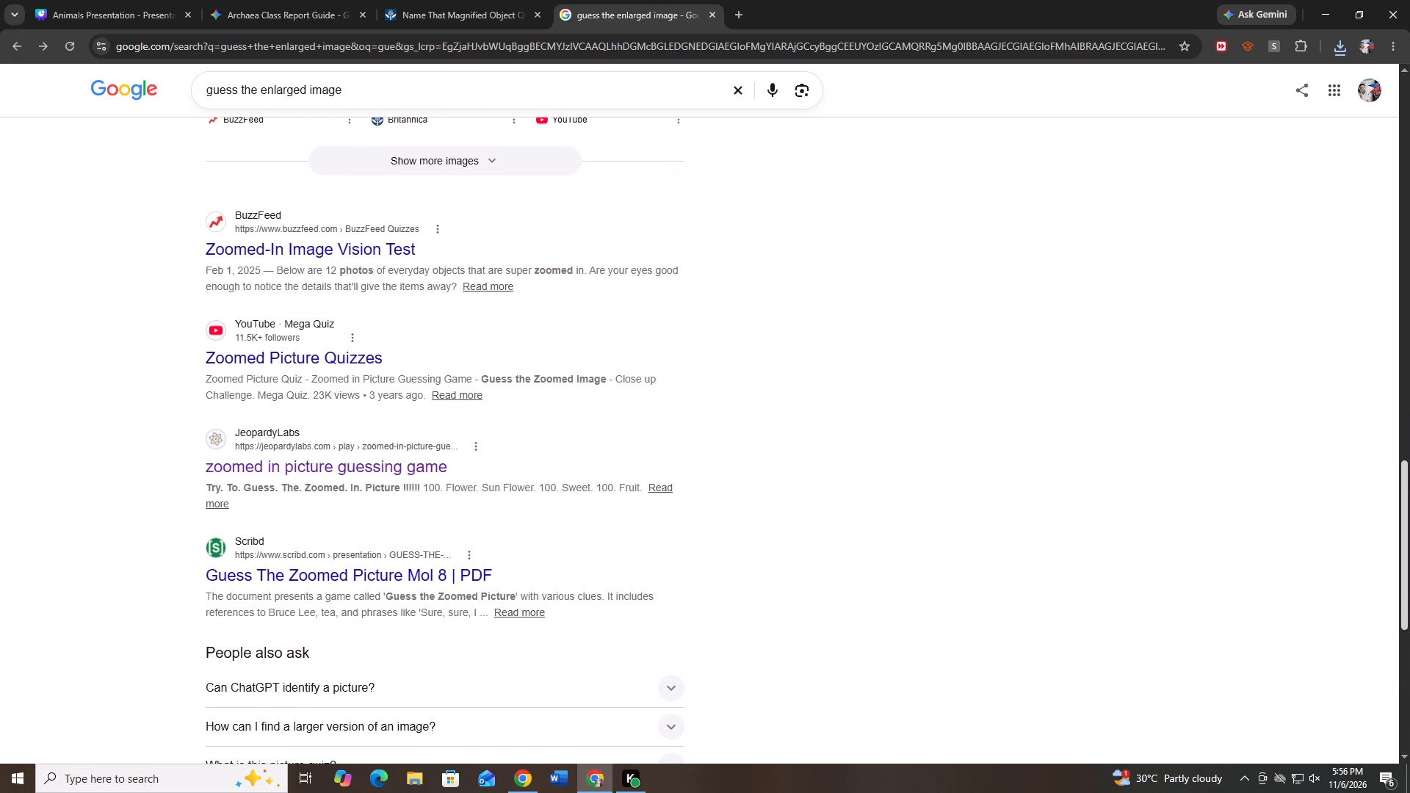
pyautogui.moveTo(1409, 477); pyautogui.dragTo(1409, 619)
pyautogui.click(583, 95)
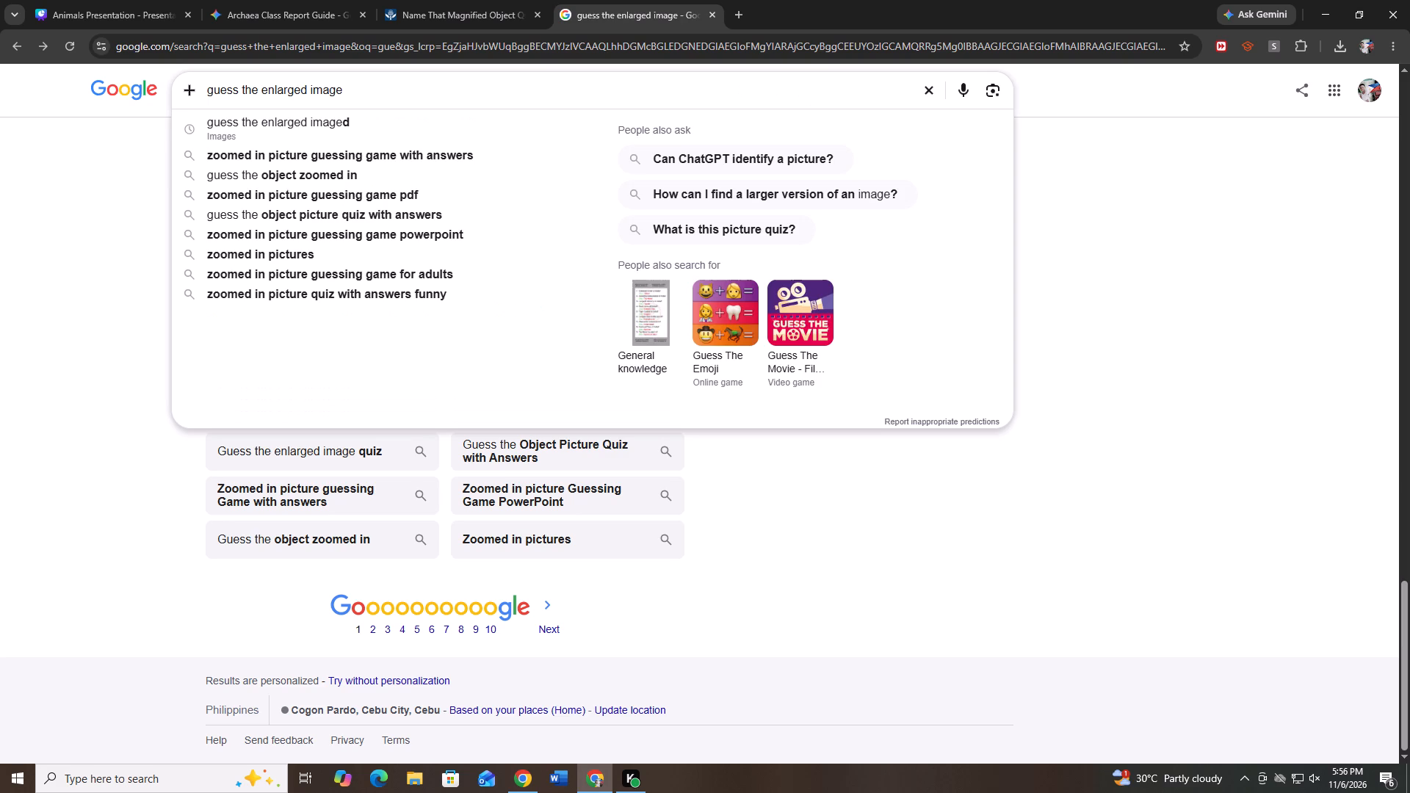
pyautogui.press('space')
pyautogui.write('ppt')
pyautogui.press('Return')
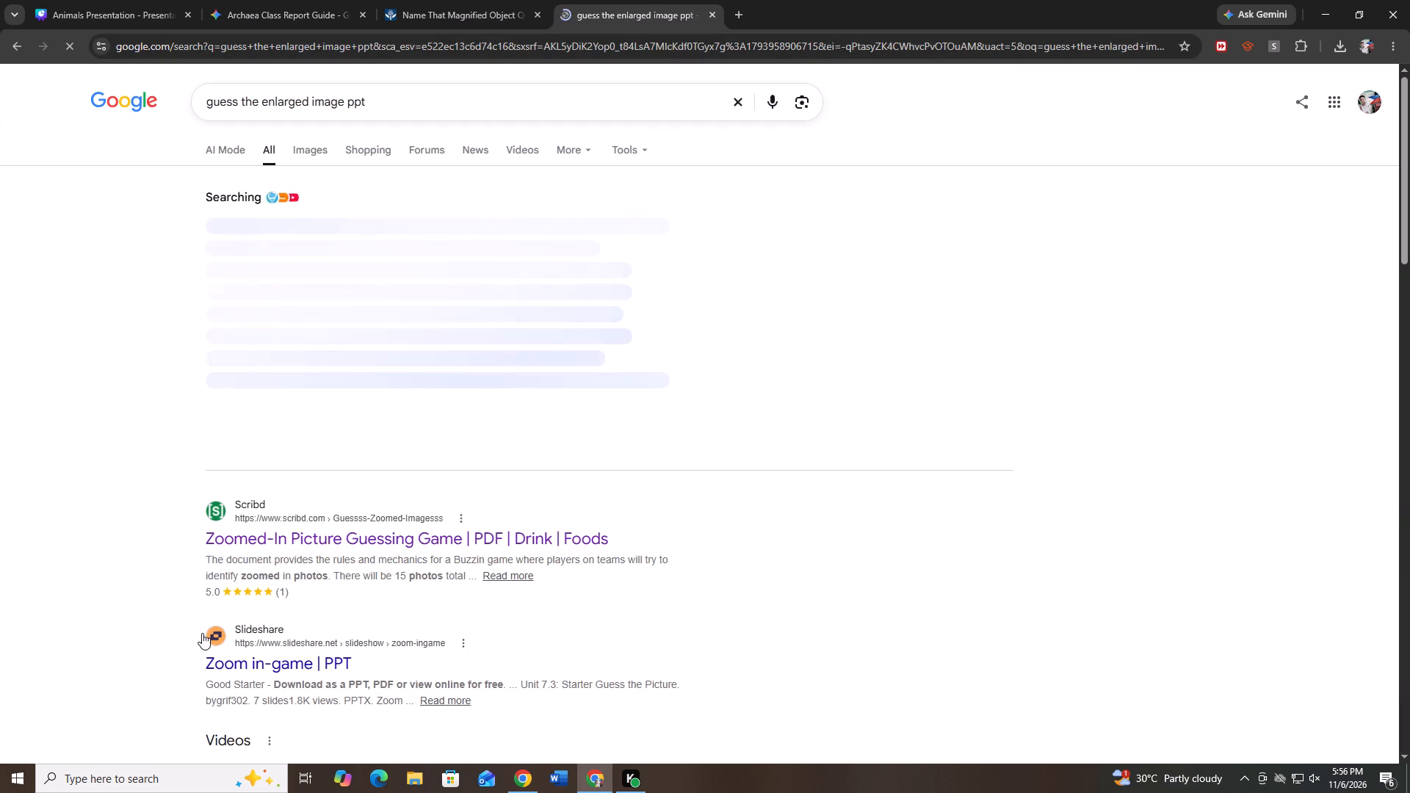
# Open the Slideshare "Zoom in-game | PPT" result, examine its zoomed-in item slides, and return to the search results.
pyautogui.click(259, 650)
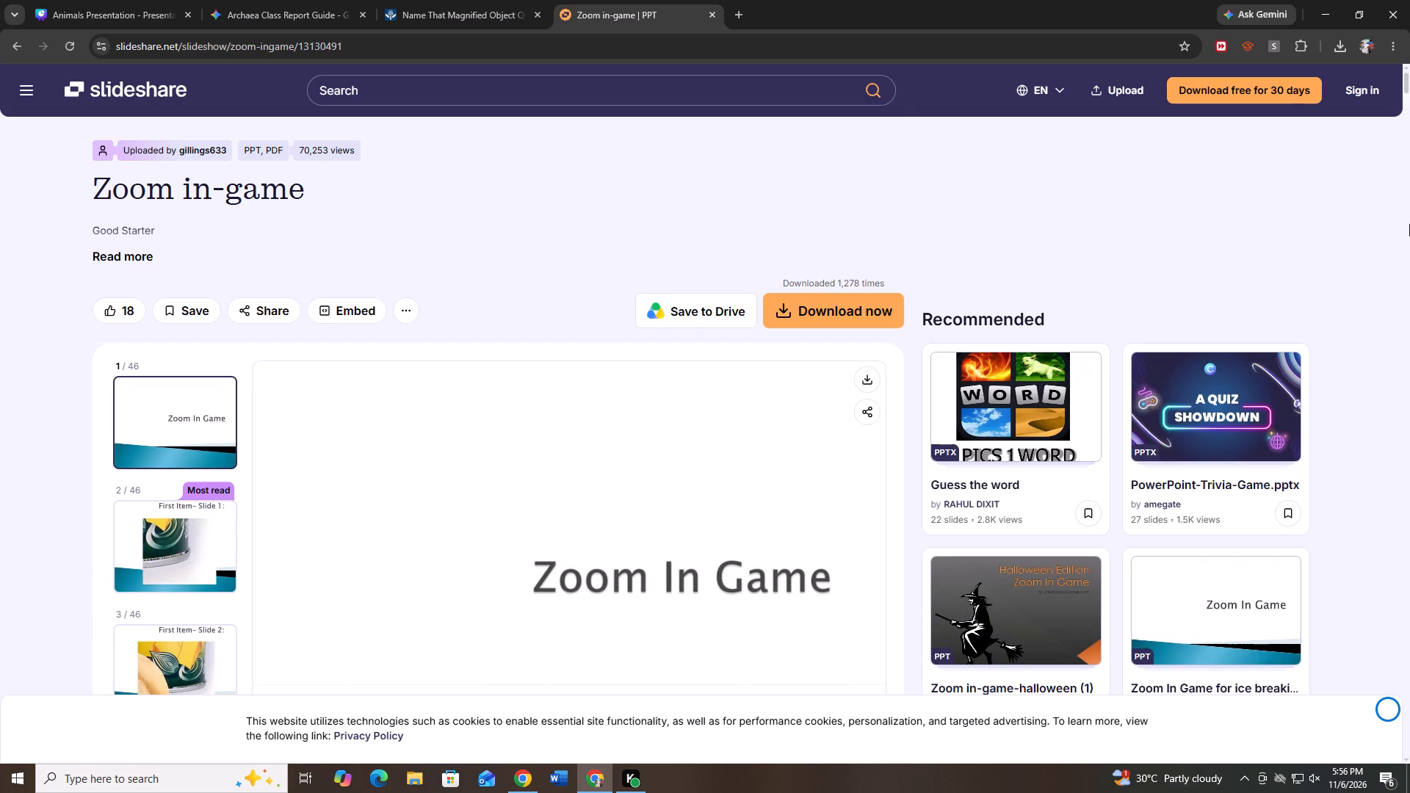
pyautogui.click(1409, 438)
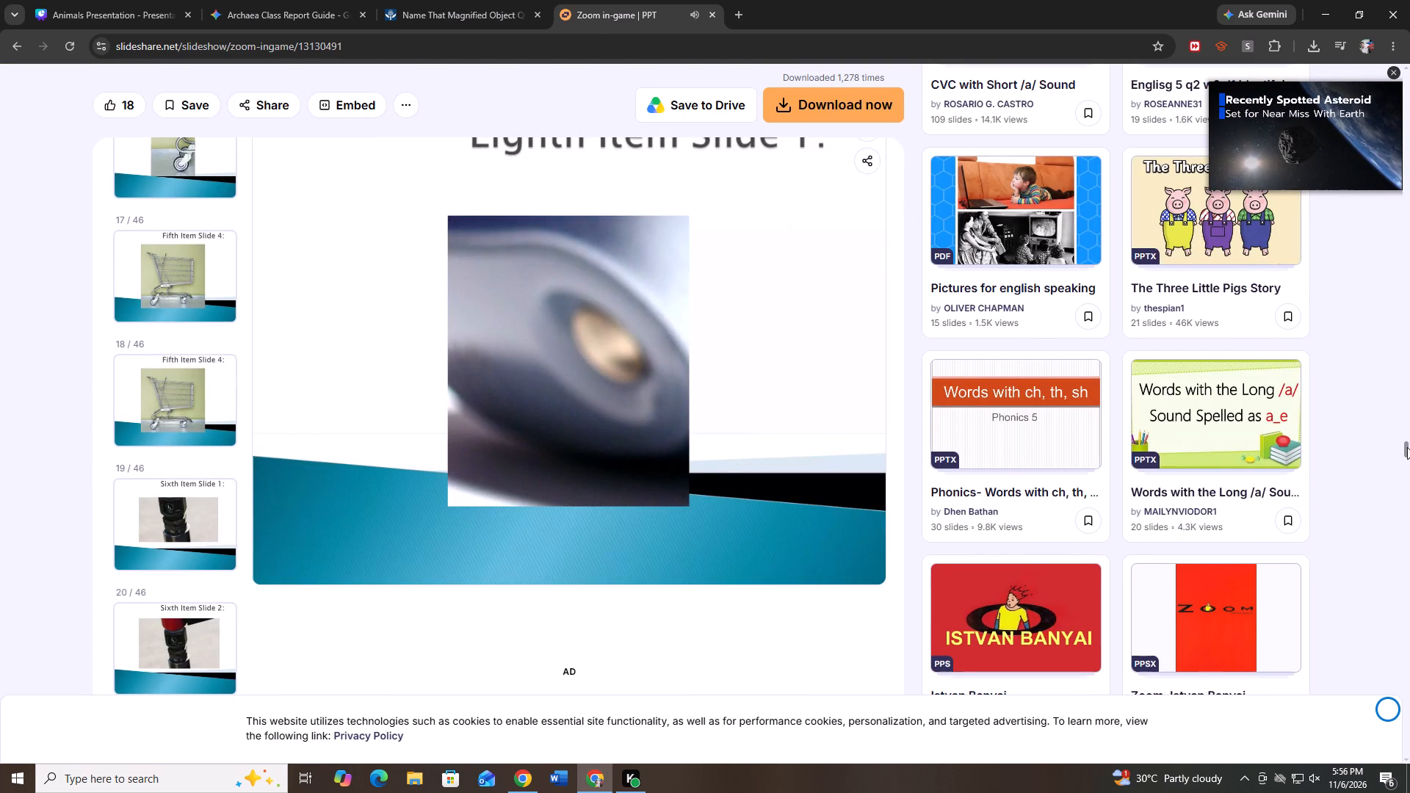
pyautogui.moveTo(1407, 447); pyautogui.dragTo(1409, 416)
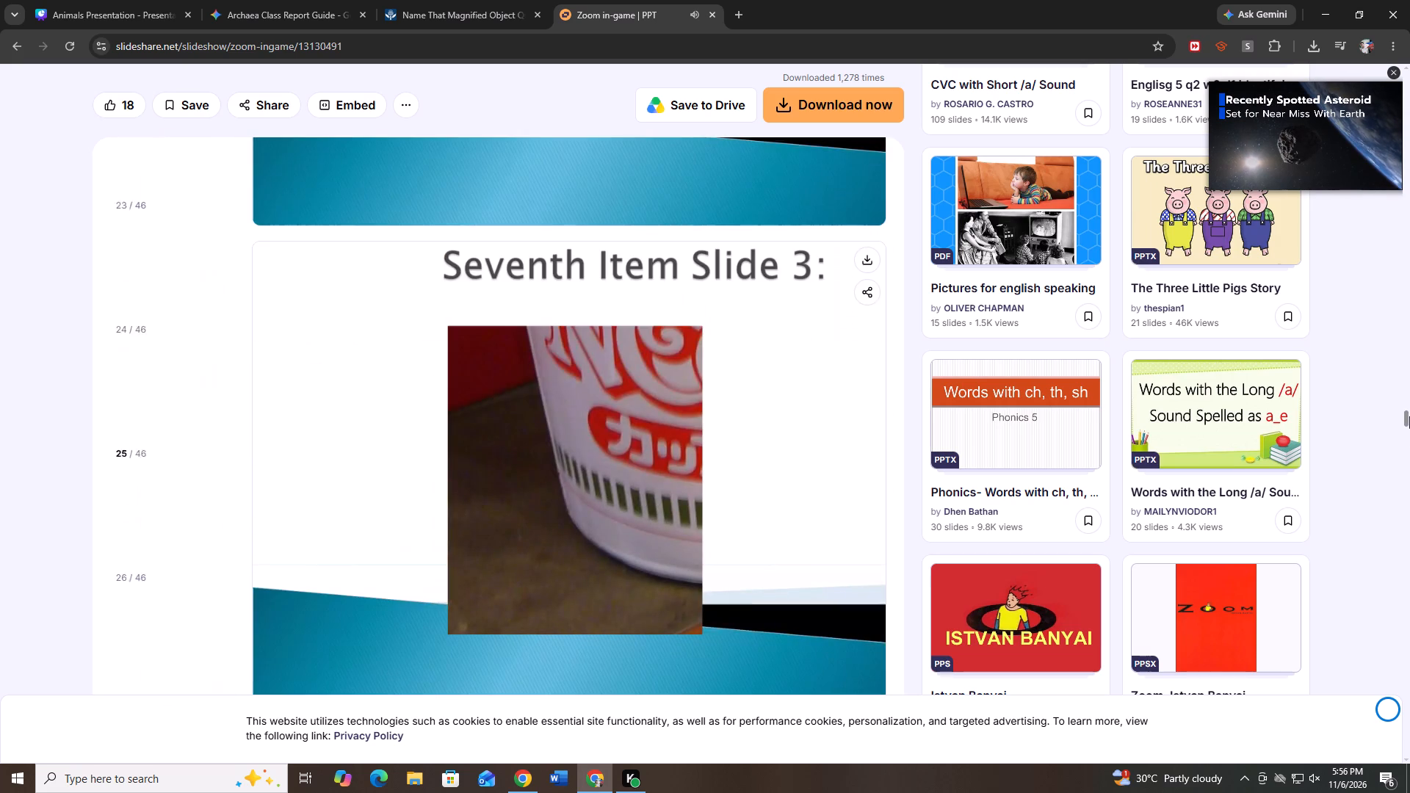
pyautogui.moveTo(1409, 416); pyautogui.dragTo(1409, 372)
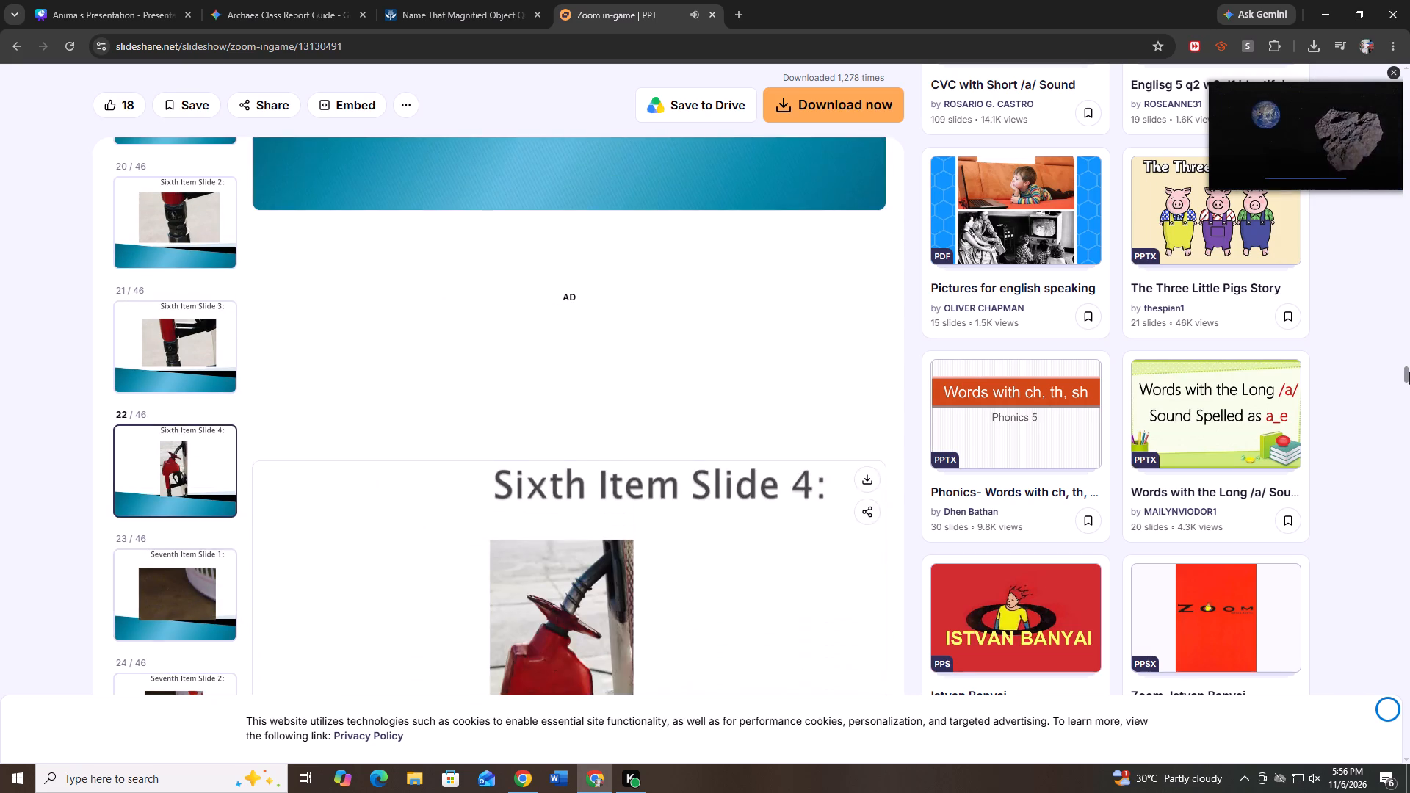
pyautogui.moveTo(1409, 372); pyautogui.dragTo(1409, 303)
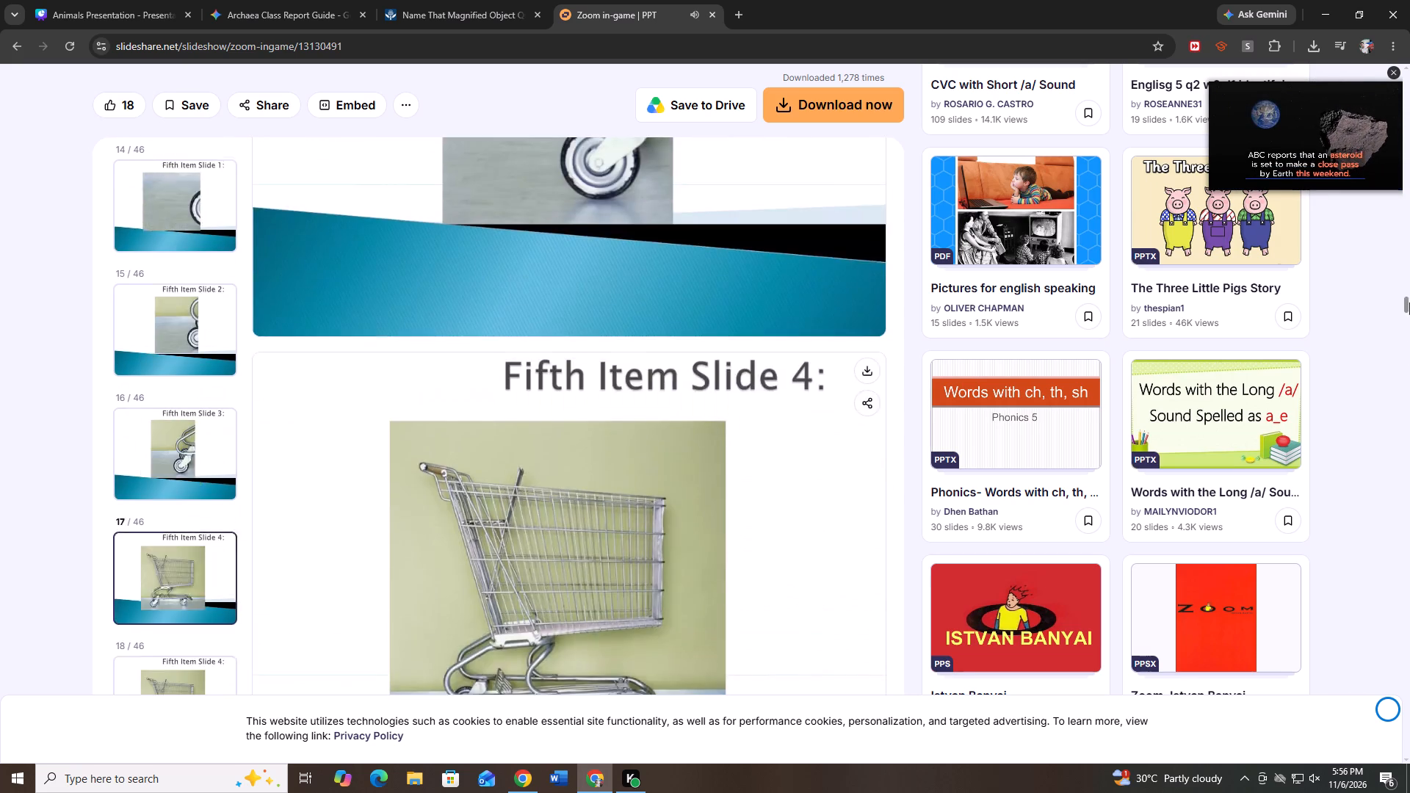
pyautogui.moveTo(1409, 303); pyautogui.dragTo(1409, 248)
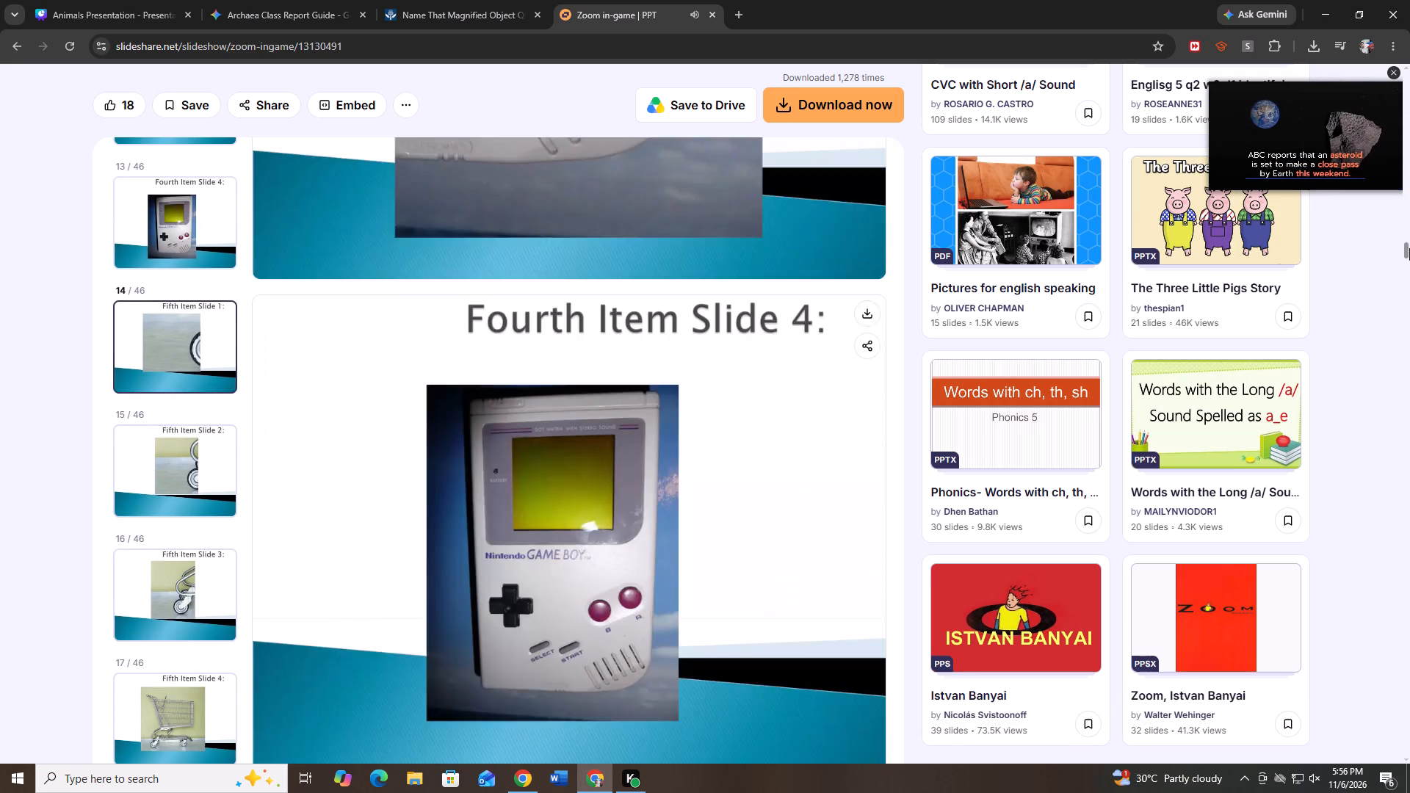
pyautogui.moveTo(1409, 248); pyautogui.dragTo(1409, 179)
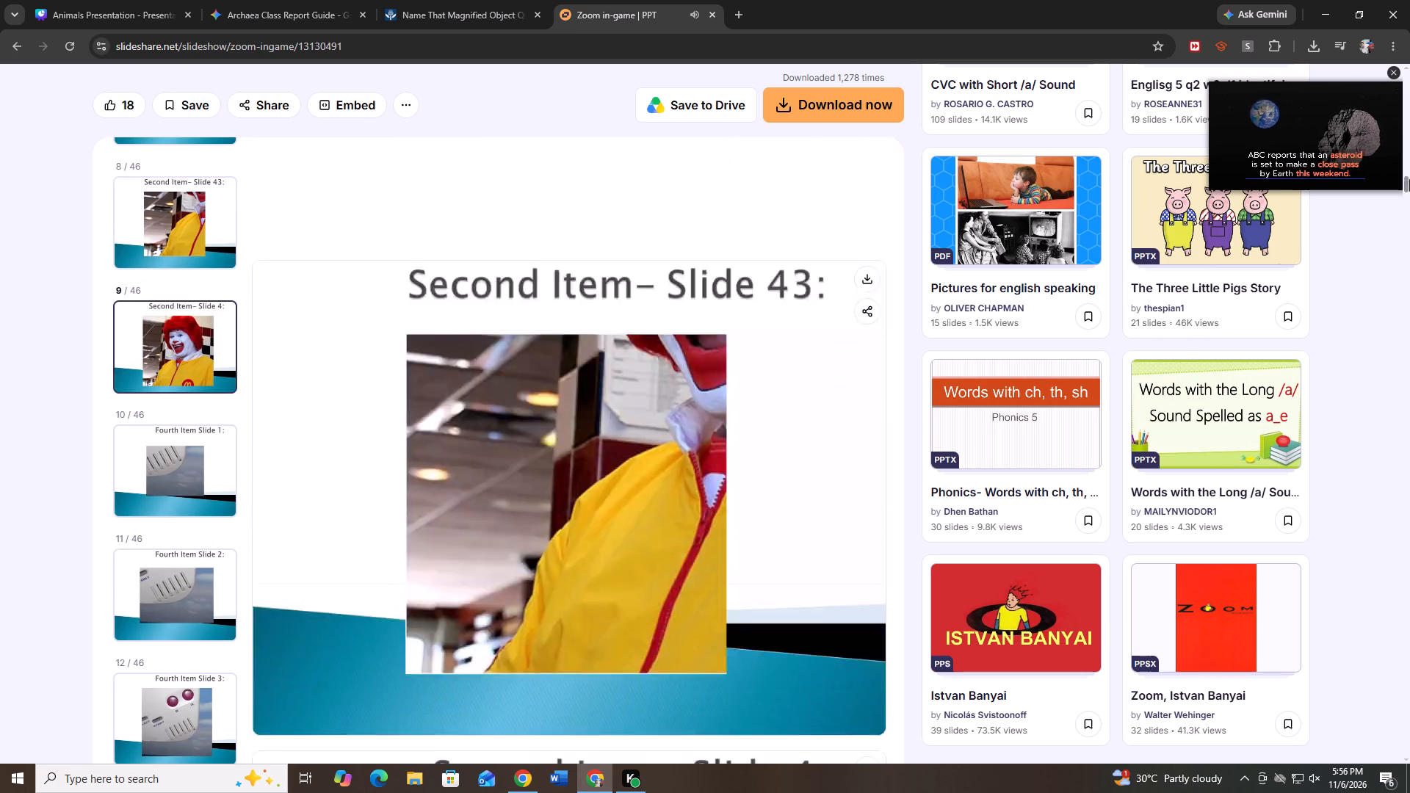
pyautogui.moveTo(1409, 179); pyautogui.dragTo(1409, 79)
pyautogui.click(1409, 79)
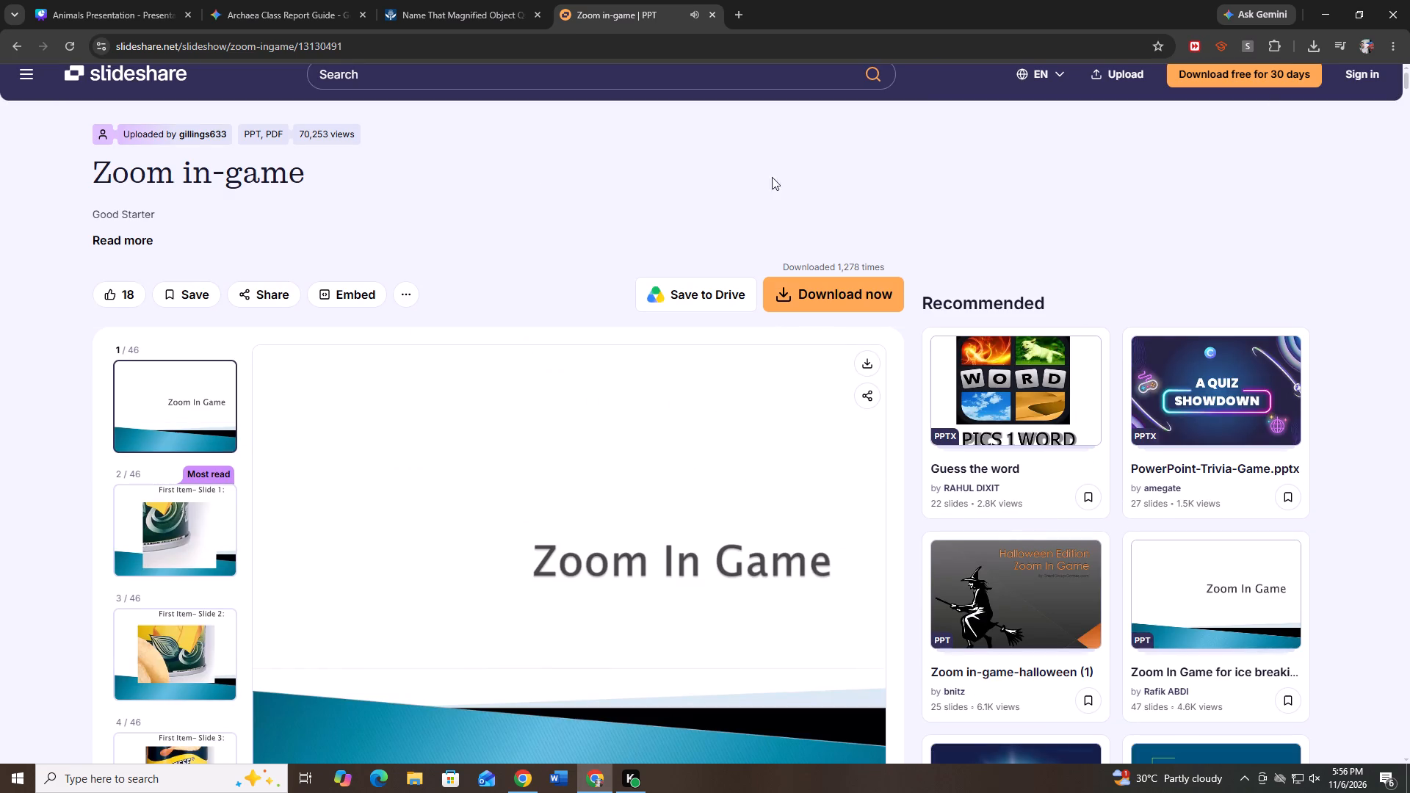
pyautogui.click(23, 37)
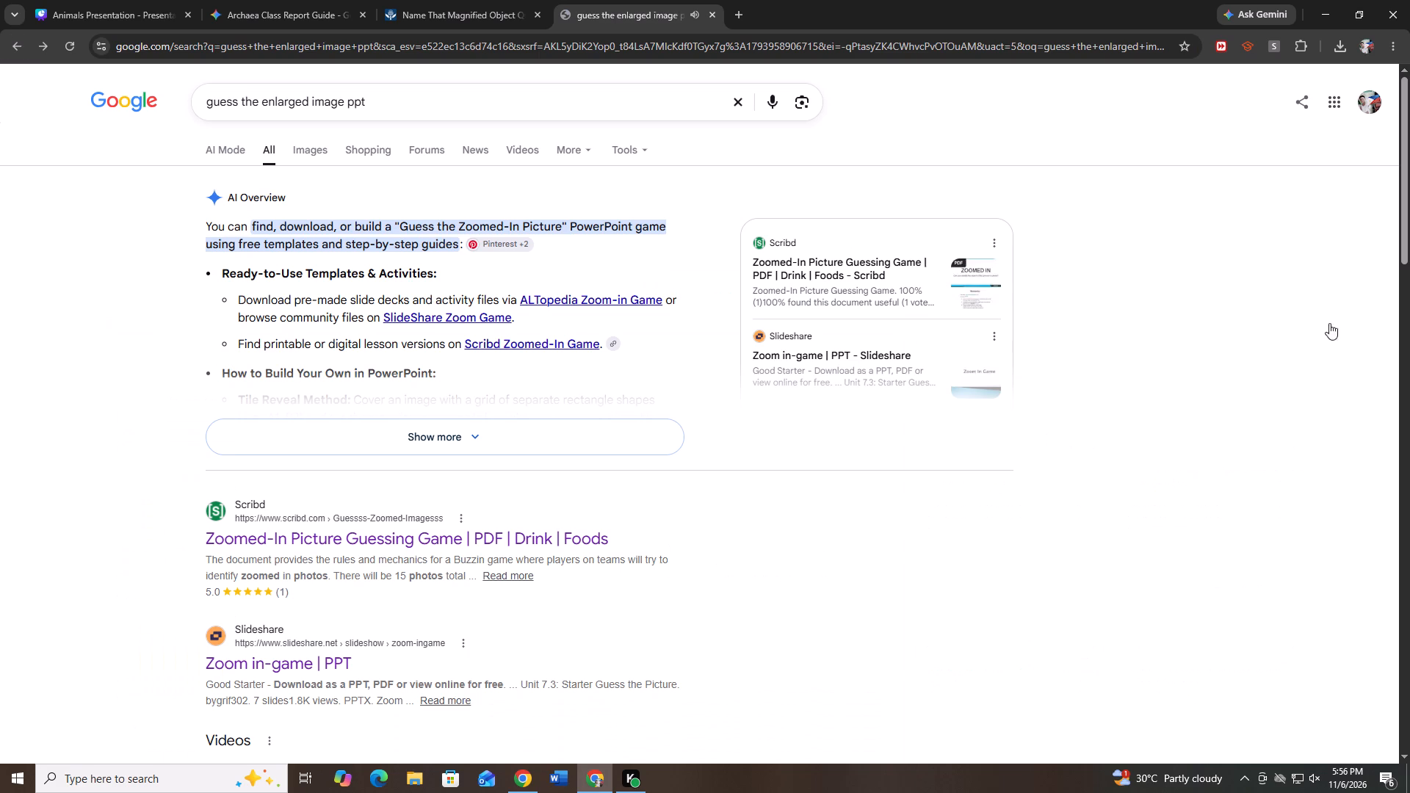
# Look through the remaining results, examine the ELT Buzz "Guess The Zoomed In Picture.pdf" preview, and return to the results.
pyautogui.moveTo(1409, 199); pyautogui.dragTo(1409, 380)
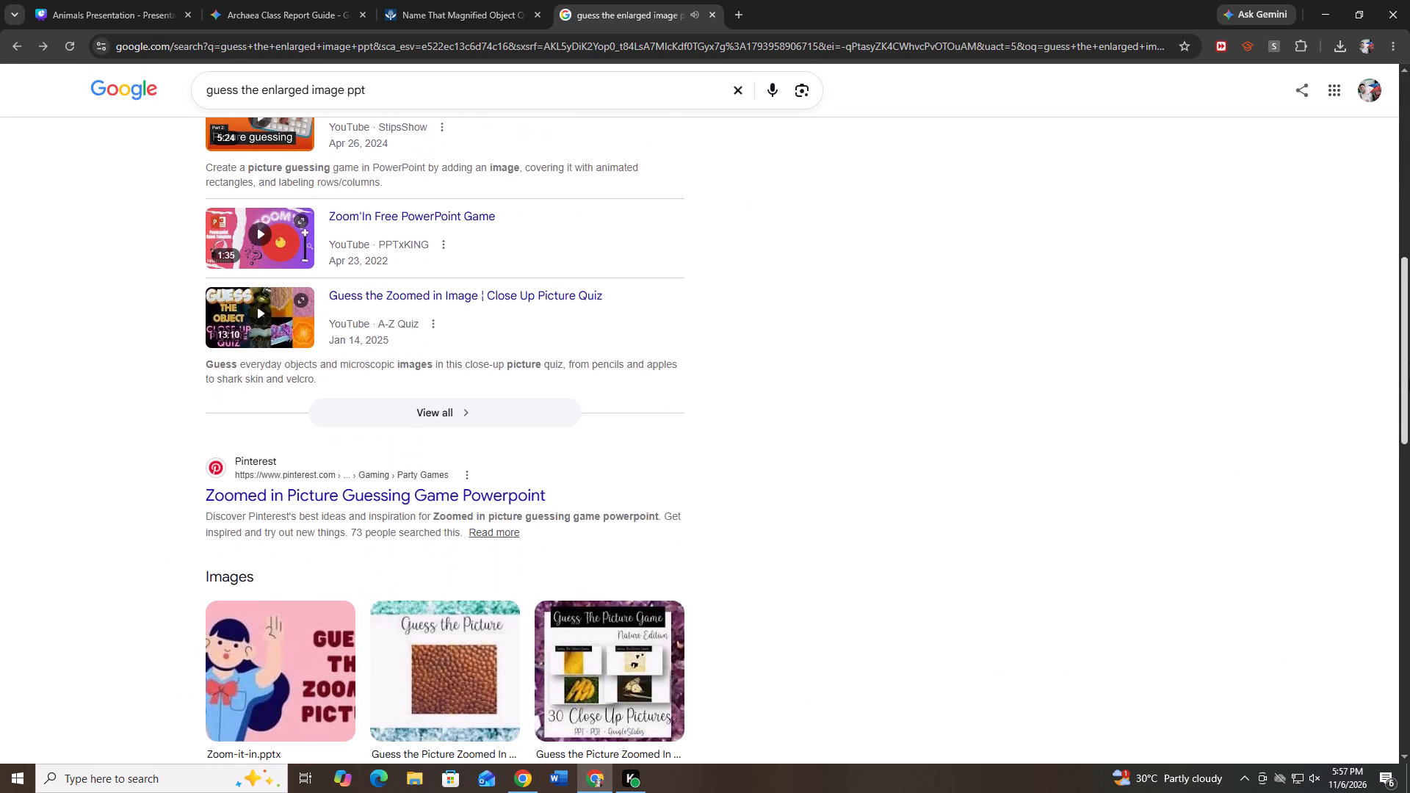
pyautogui.moveTo(1409, 380); pyautogui.dragTo(1409, 539)
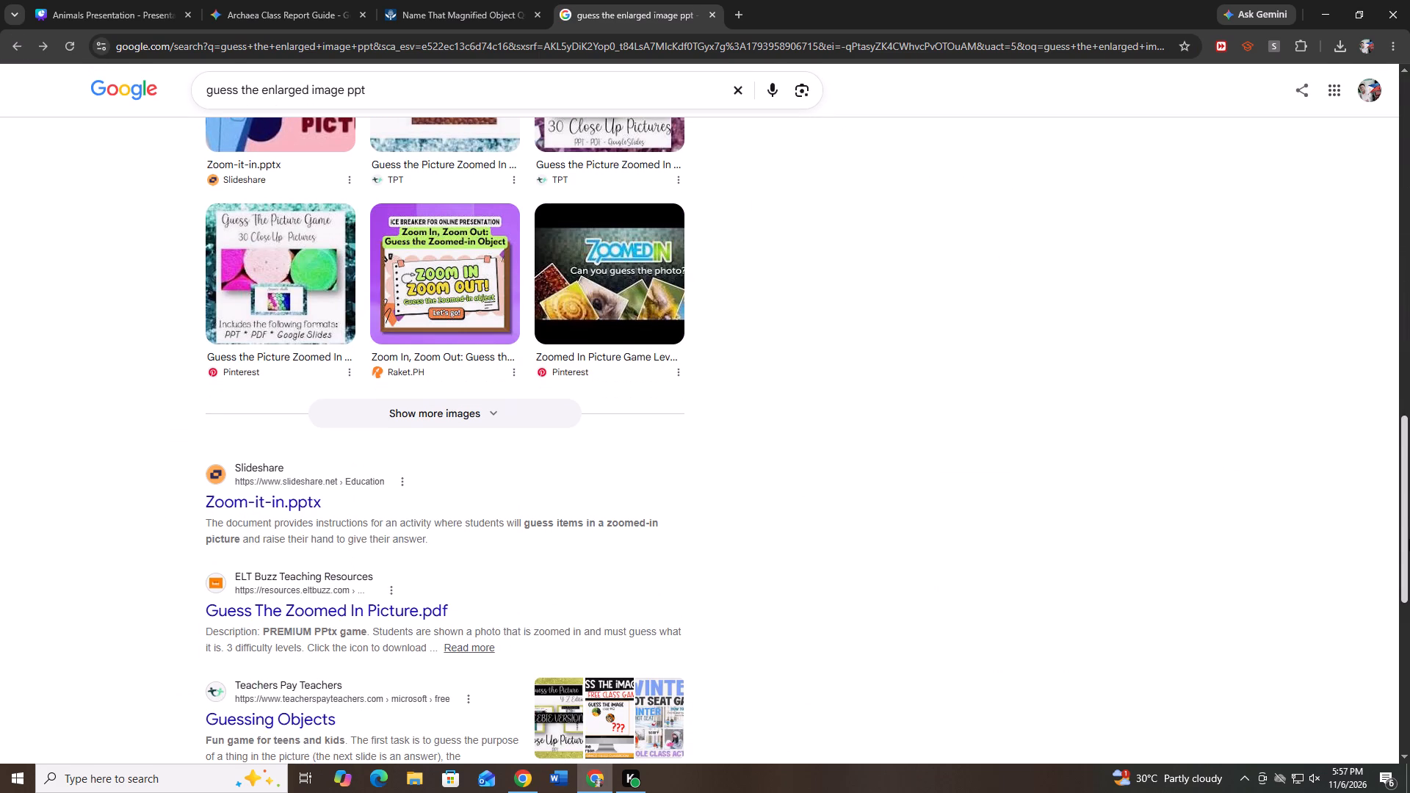
pyautogui.moveTo(1409, 539); pyautogui.dragTo(1409, 548)
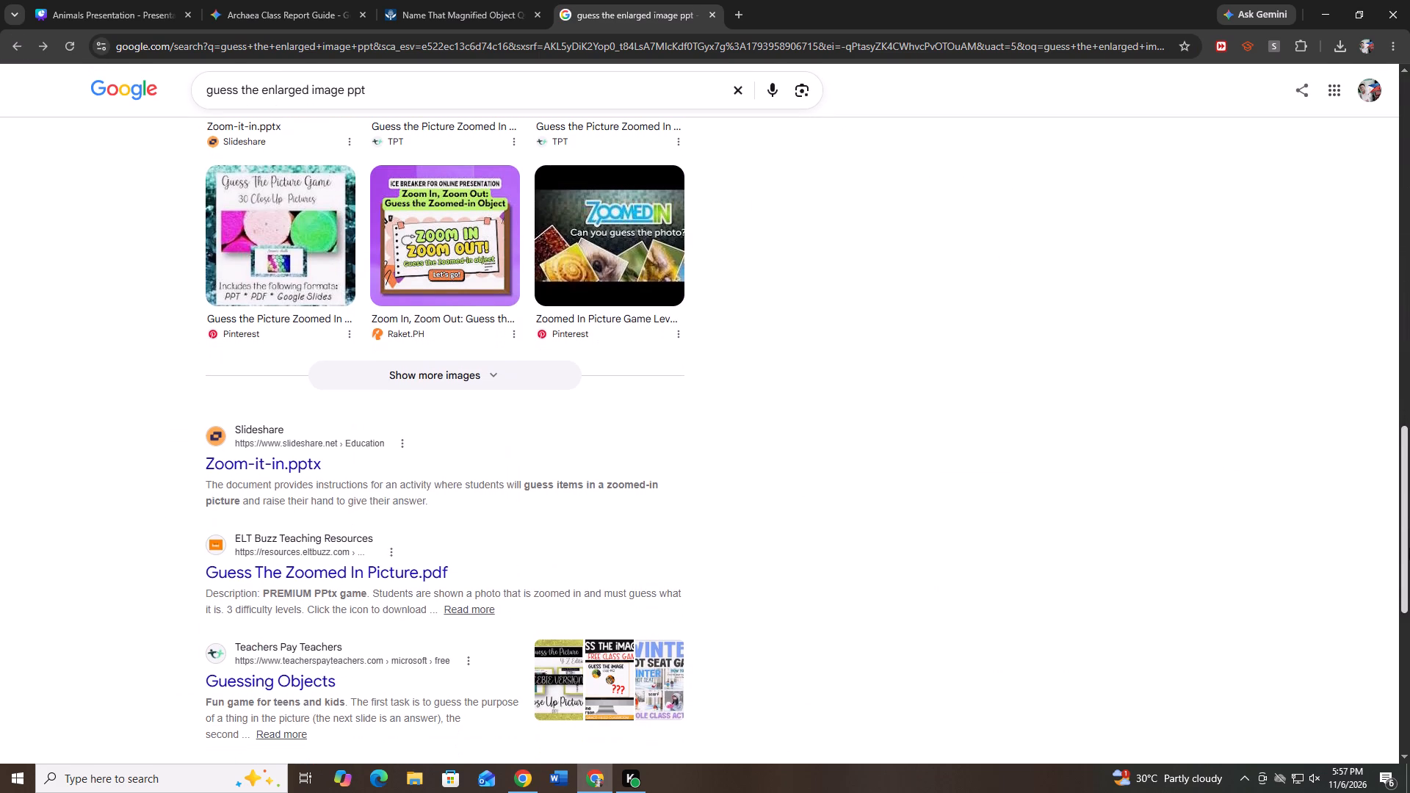
pyautogui.click(413, 568)
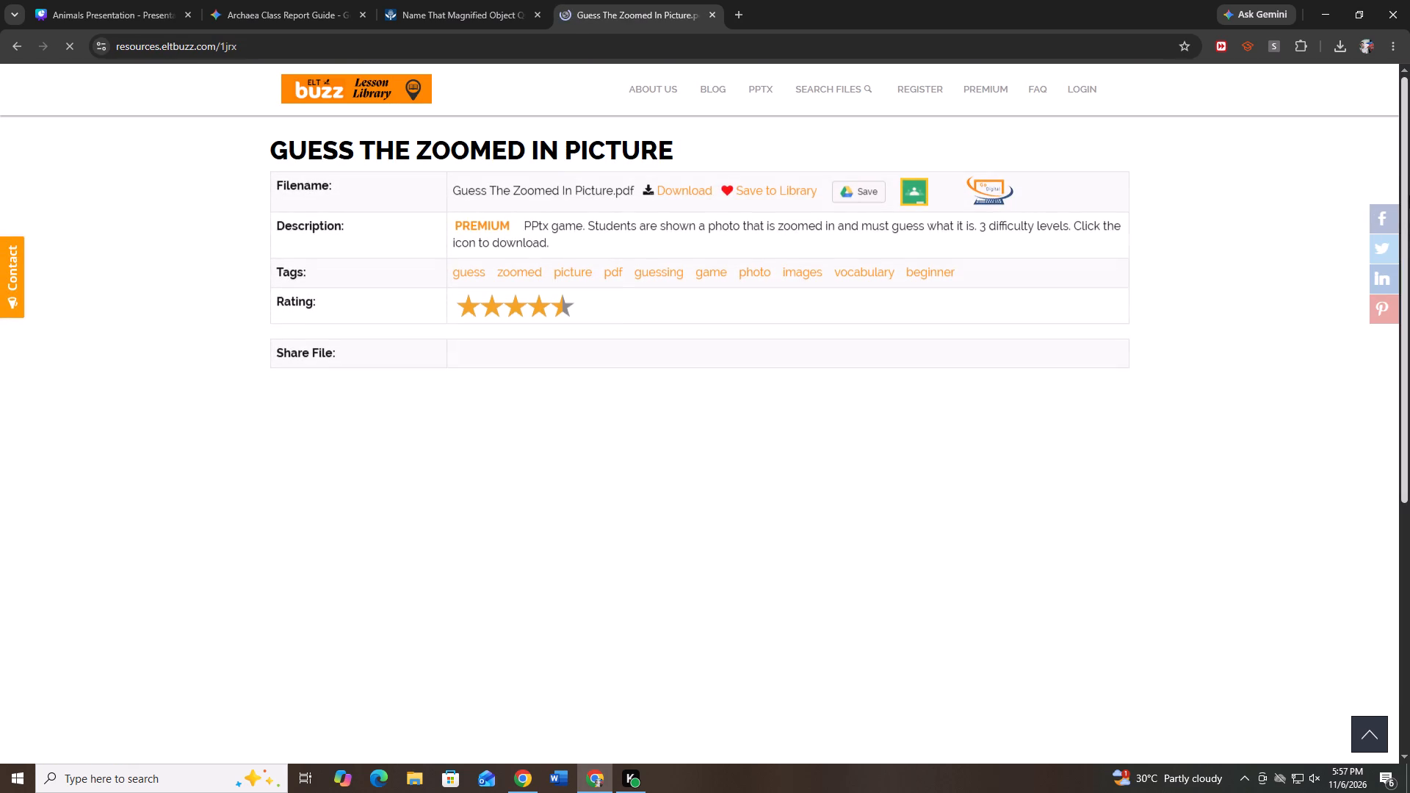
pyautogui.moveTo(1406, 170); pyautogui.dragTo(1409, 320)
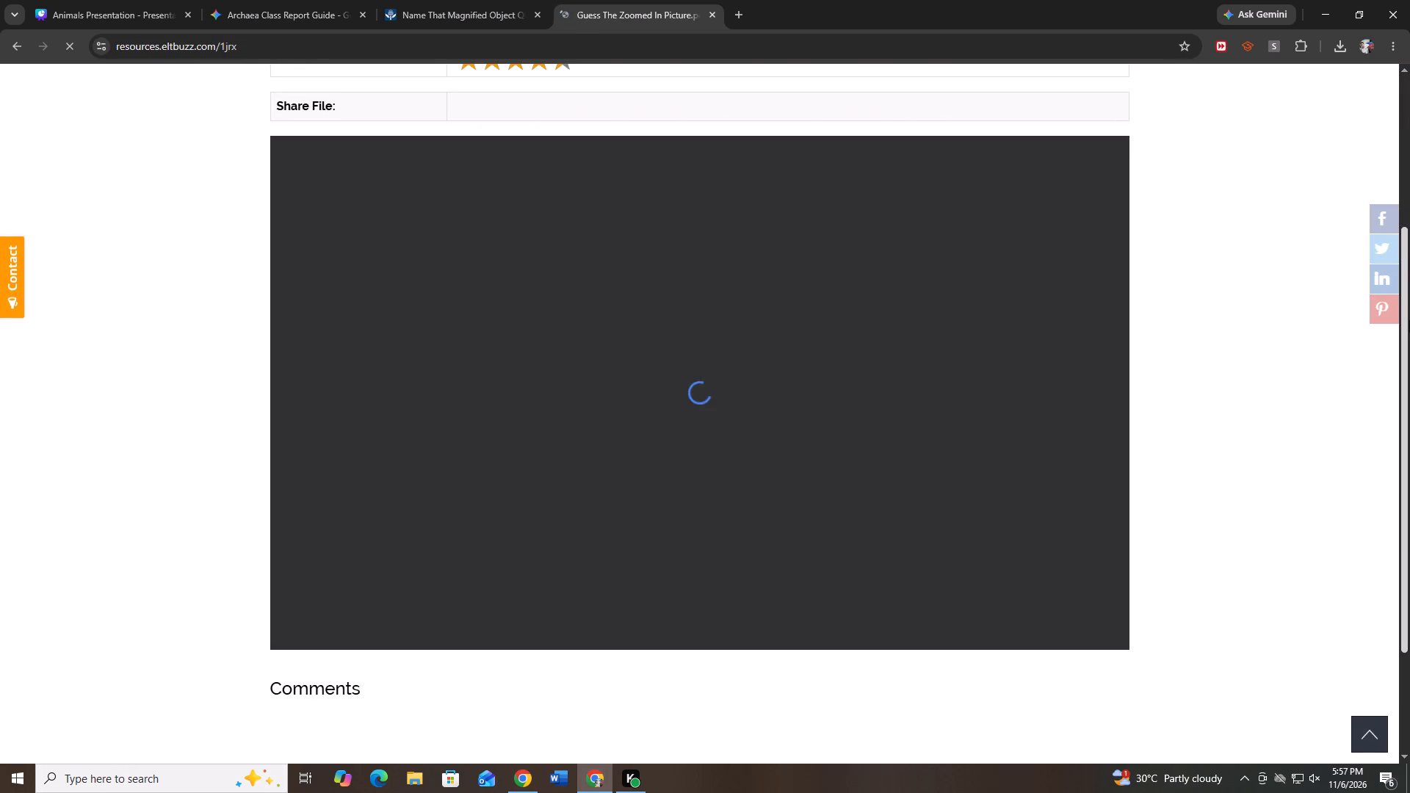
pyautogui.moveTo(1409, 320); pyautogui.dragTo(1409, 422)
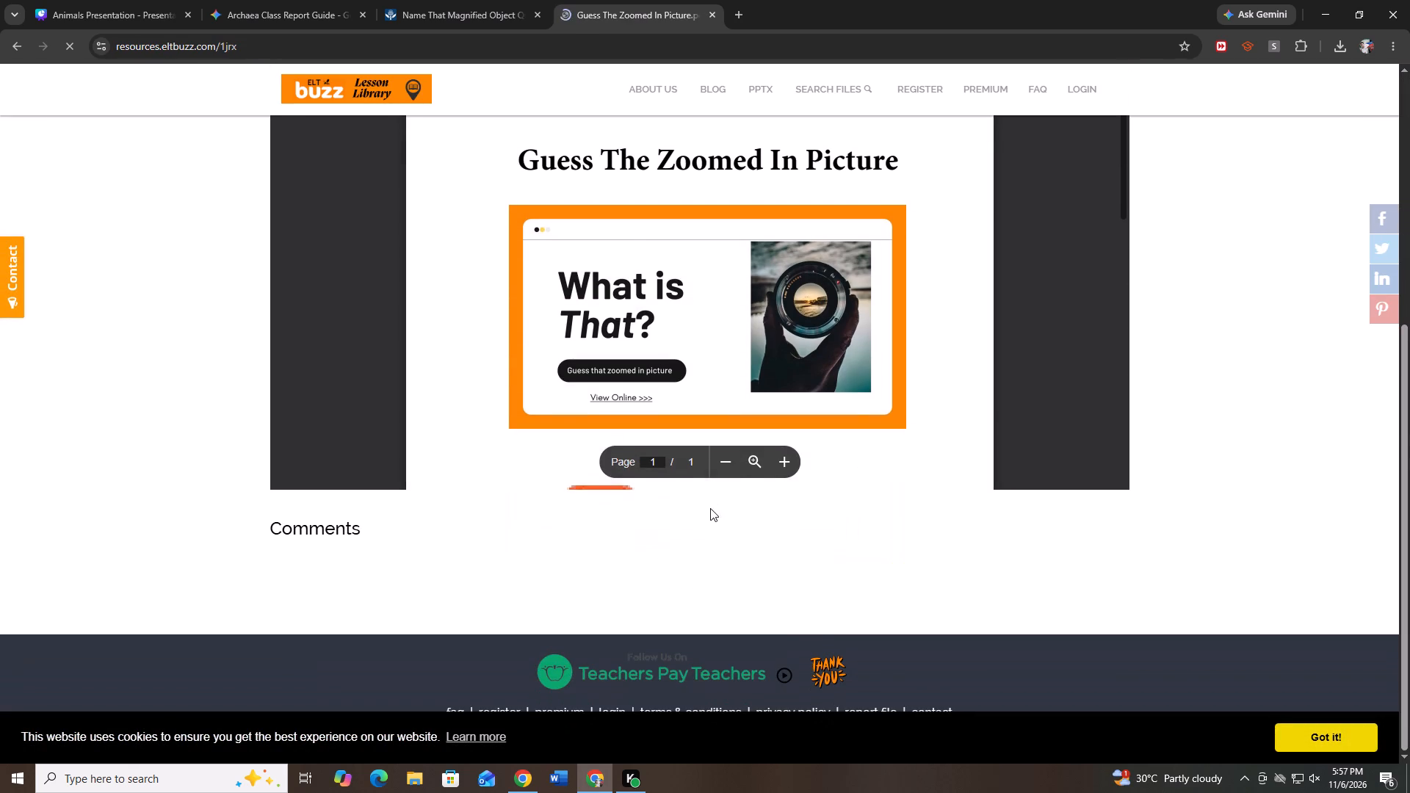
pyautogui.click(737, 463)
pyautogui.click(731, 464)
pyautogui.moveTo(859, 350); pyautogui.dragTo(868, 394)
pyautogui.moveTo(868, 394); pyautogui.dragTo(872, 445)
pyautogui.click(1, 46)
# Change the search to "guess the magnified image ppt" and show the image results.
pyautogui.doubleClick(295, 87)
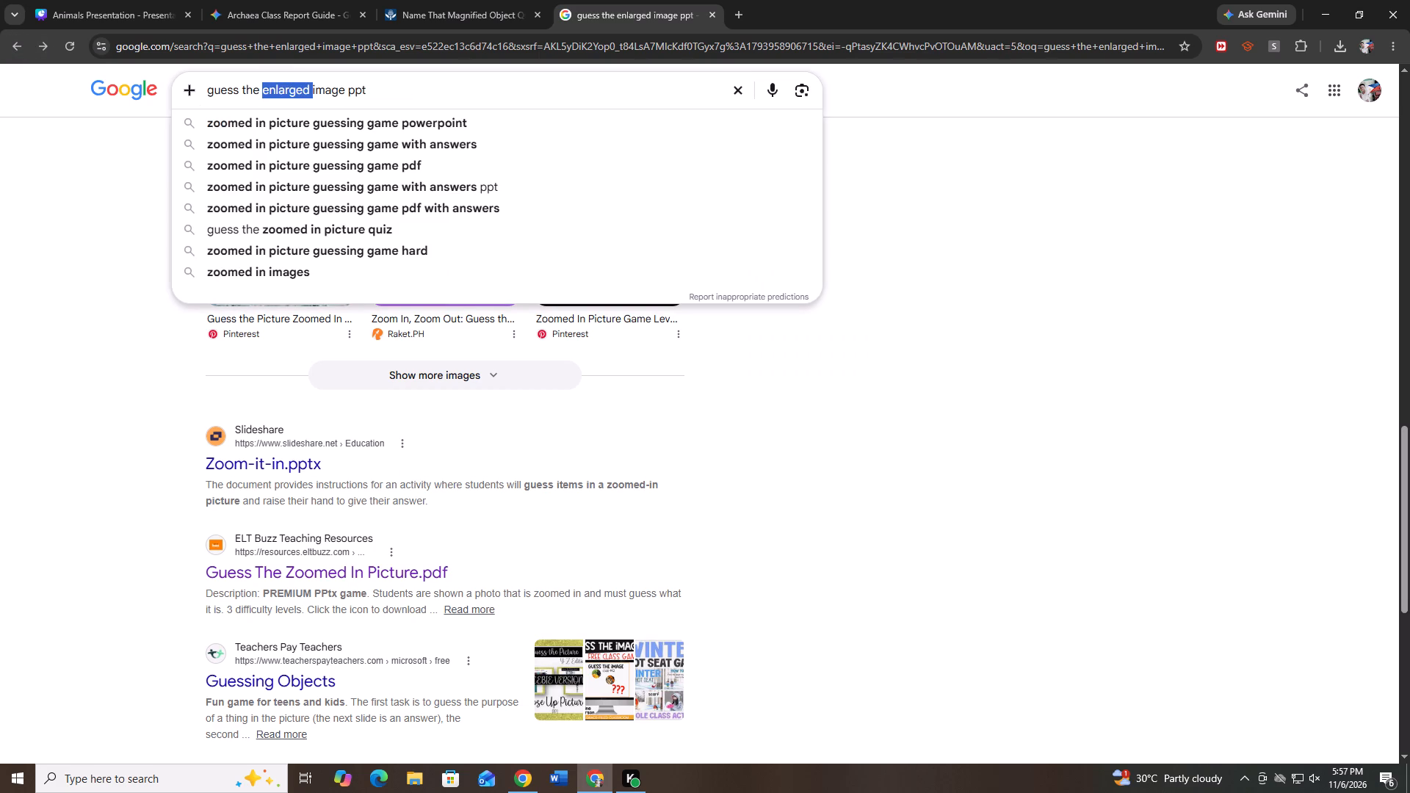
pyautogui.write('magnifi')
pyautogui.write('ed')
pyautogui.press('space')
pyautogui.press('Return')
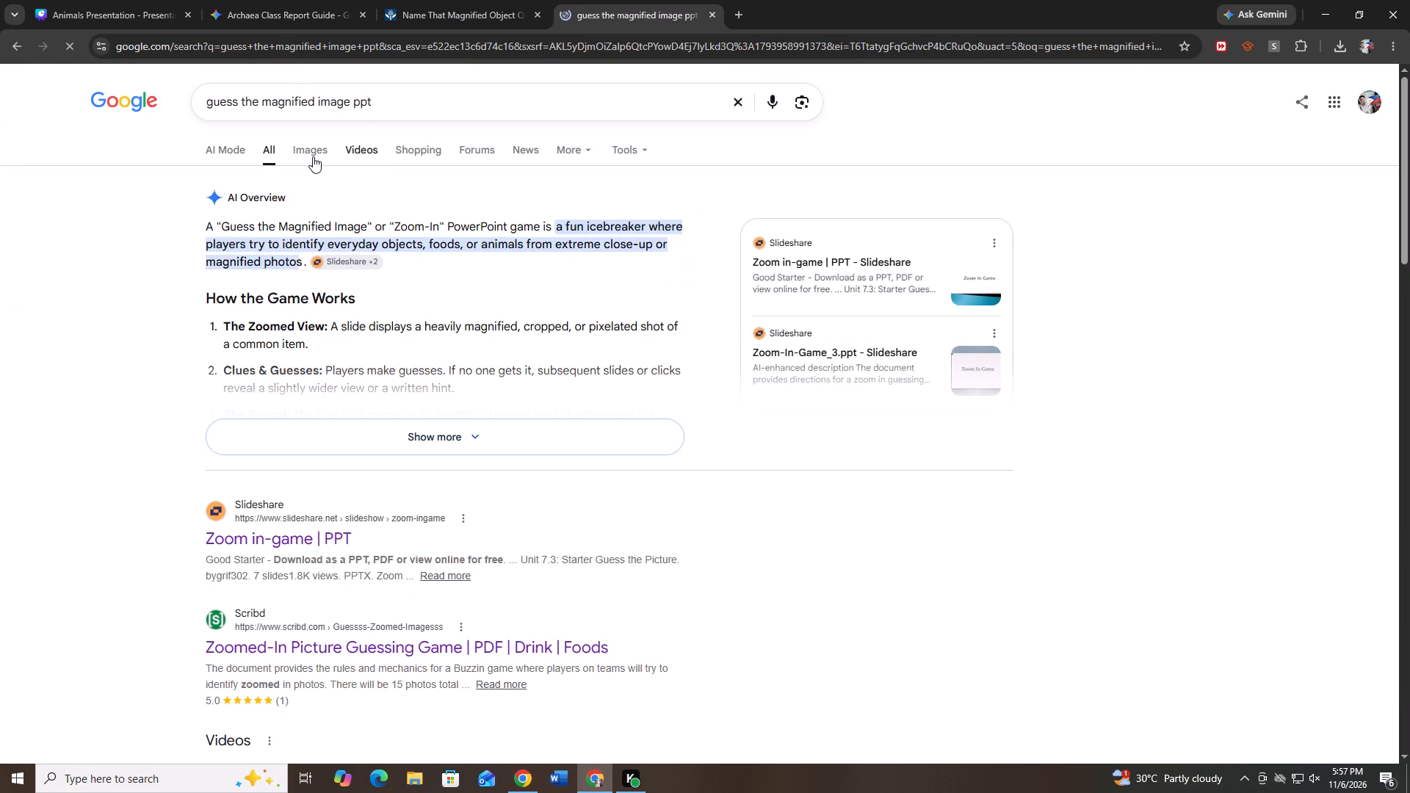
pyautogui.click(313, 156)
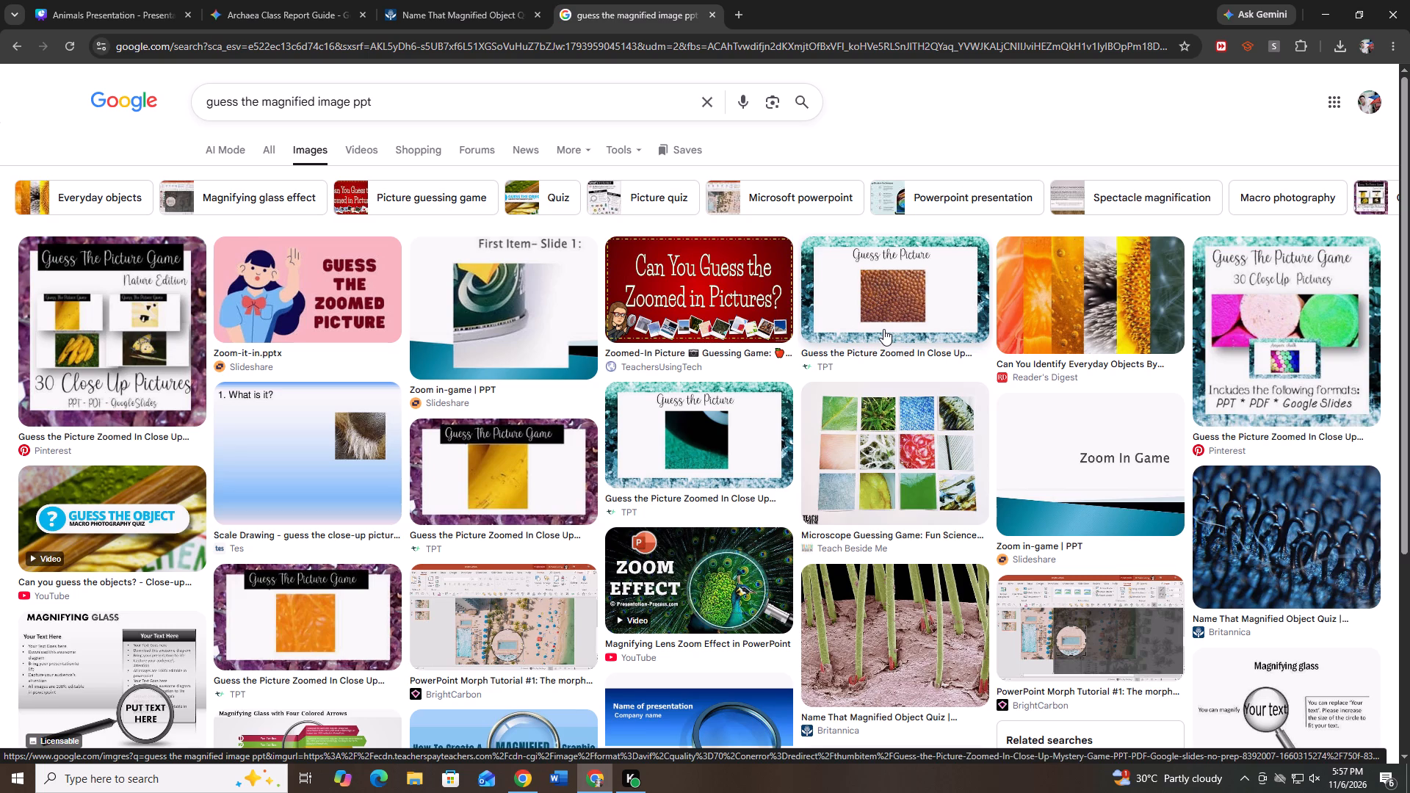
# Open the Teach Beside Me "Microscope Guessing Game" page in a new tab, then return to the image results and close its preview.
pyautogui.click(958, 455)
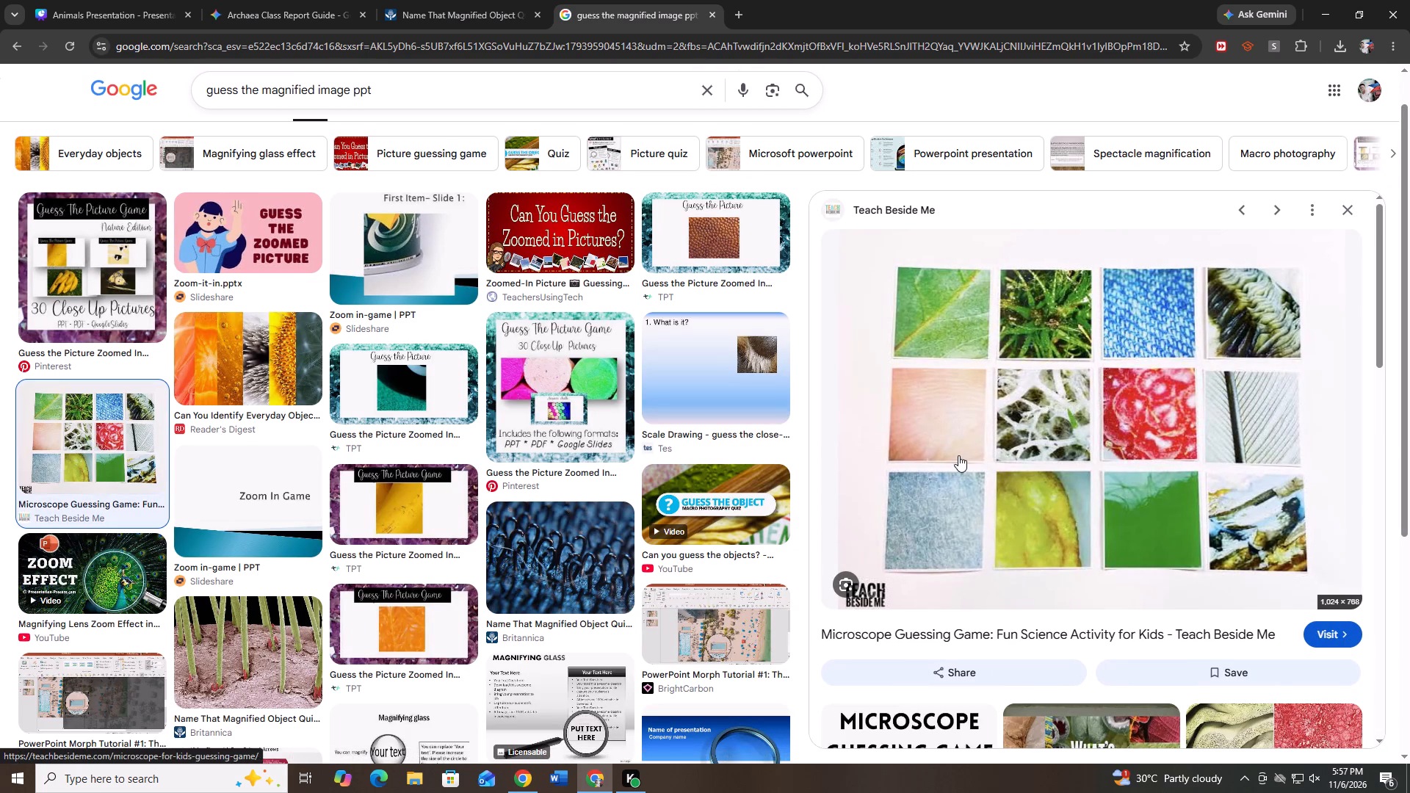
pyautogui.click(1345, 635)
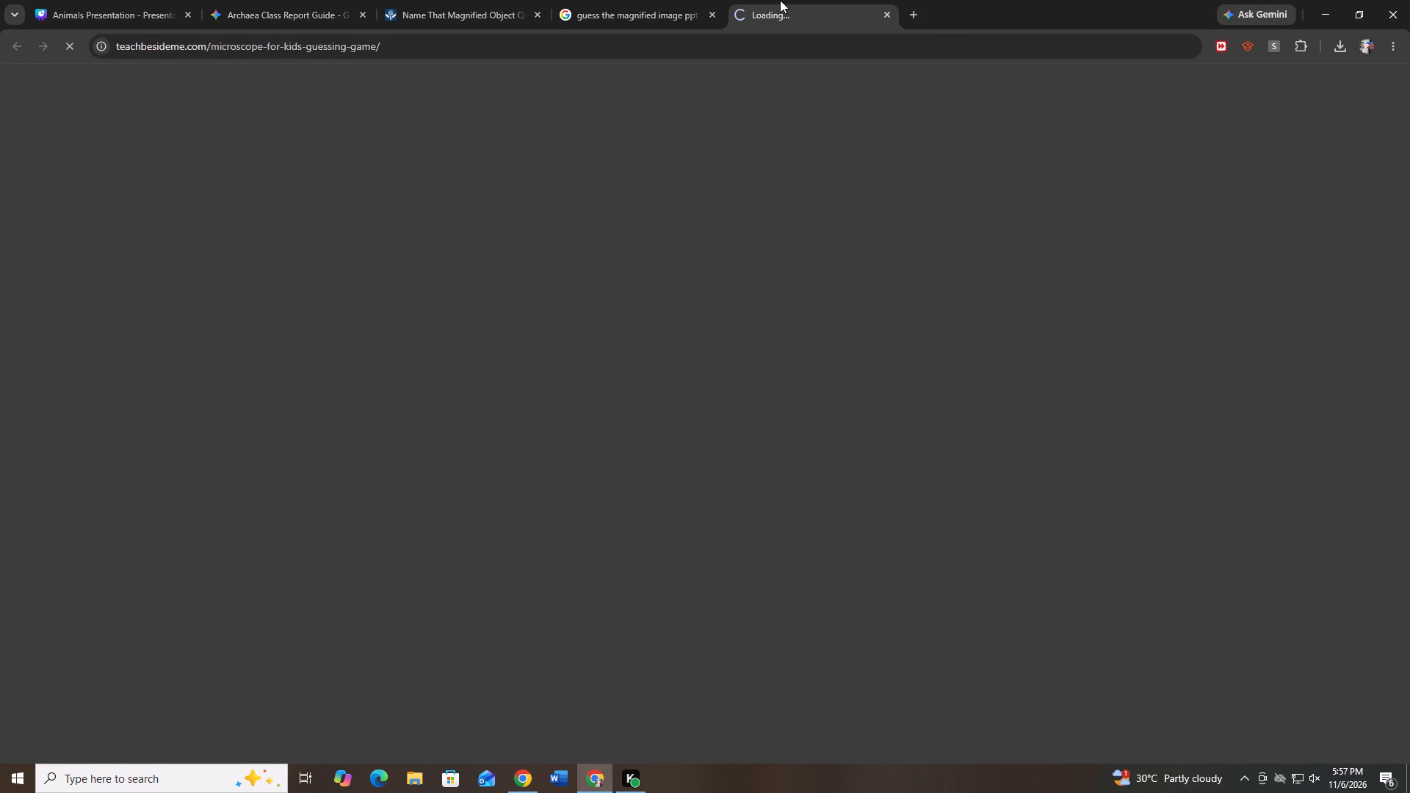
pyautogui.click(485, 0)
pyautogui.click(617, 0)
pyautogui.click(1349, 209)
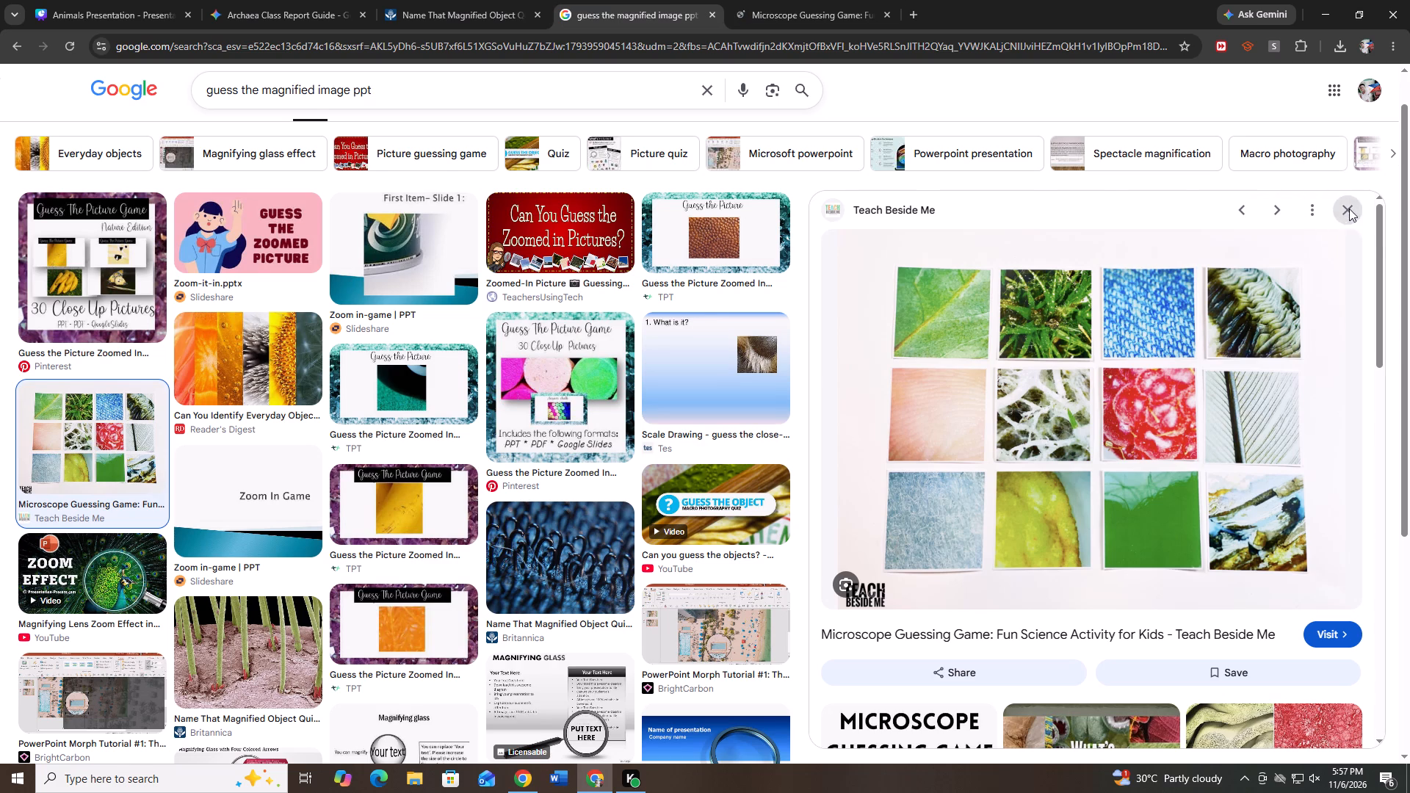
# Look through the image results and open the TPT "Guess the Picture Zoomed In Close Up Mystery Game" page in a new tab.
pyautogui.moveTo(1409, 189); pyautogui.dragTo(1409, 257)
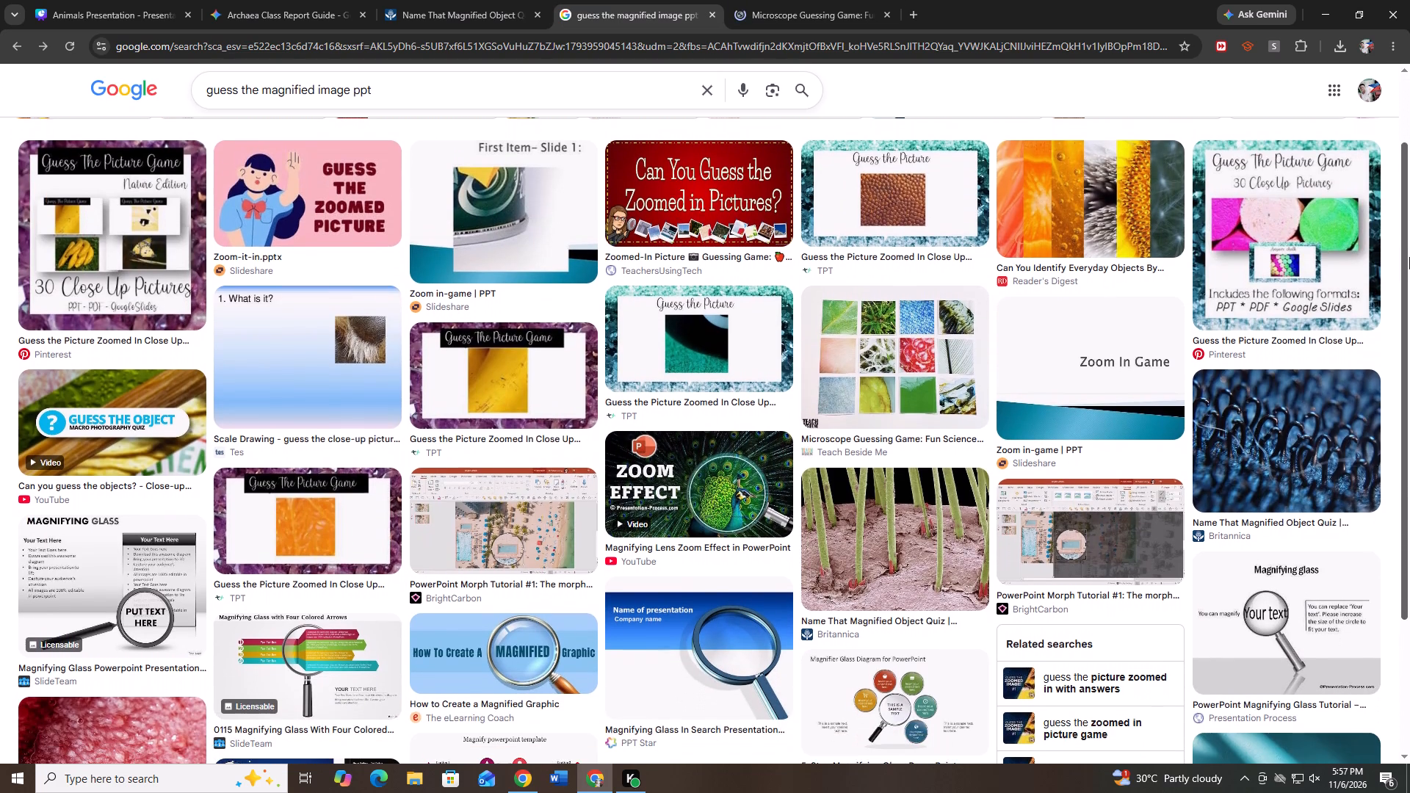
pyautogui.moveTo(1409, 257); pyautogui.dragTo(1409, 353)
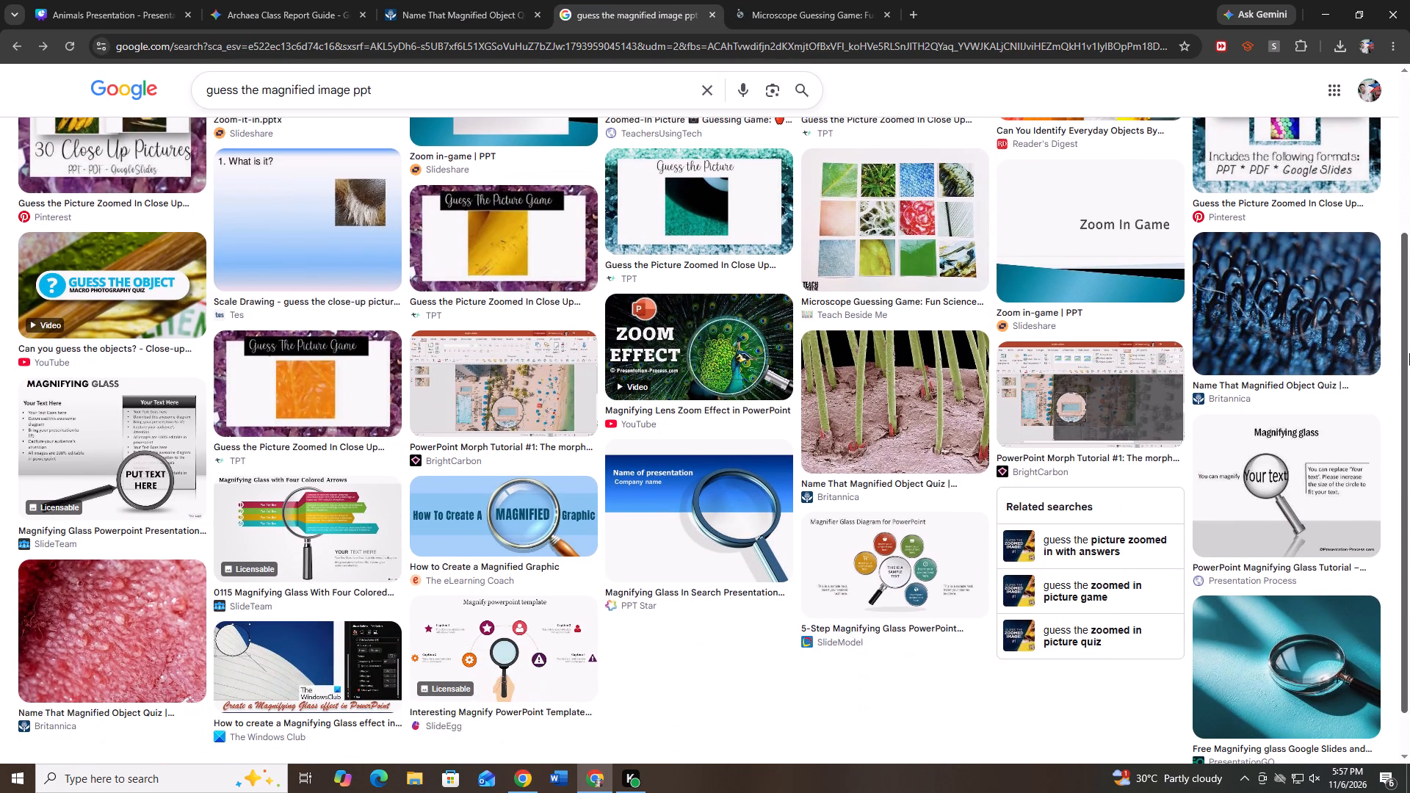
pyautogui.moveTo(1409, 353); pyautogui.dragTo(1409, 140)
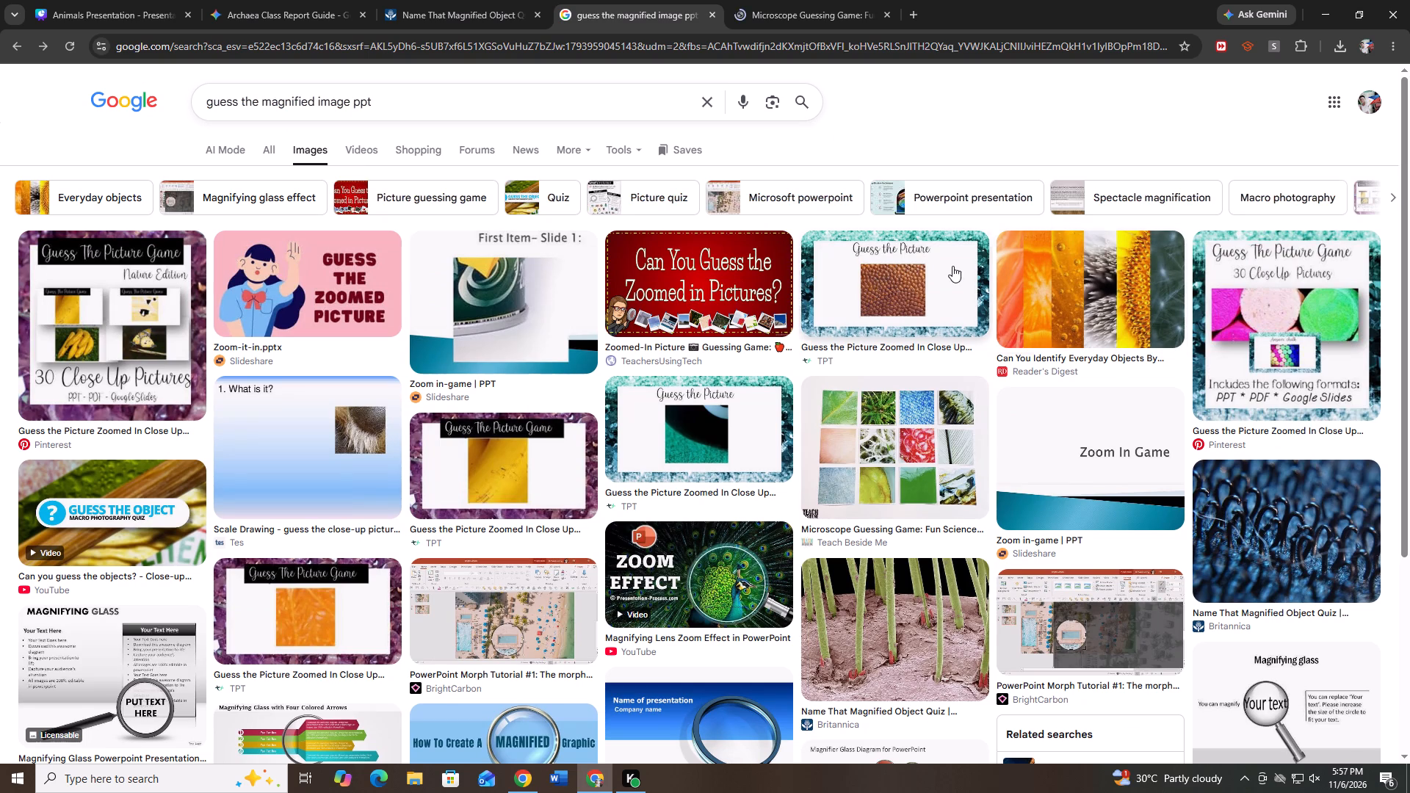
pyautogui.click(952, 266)
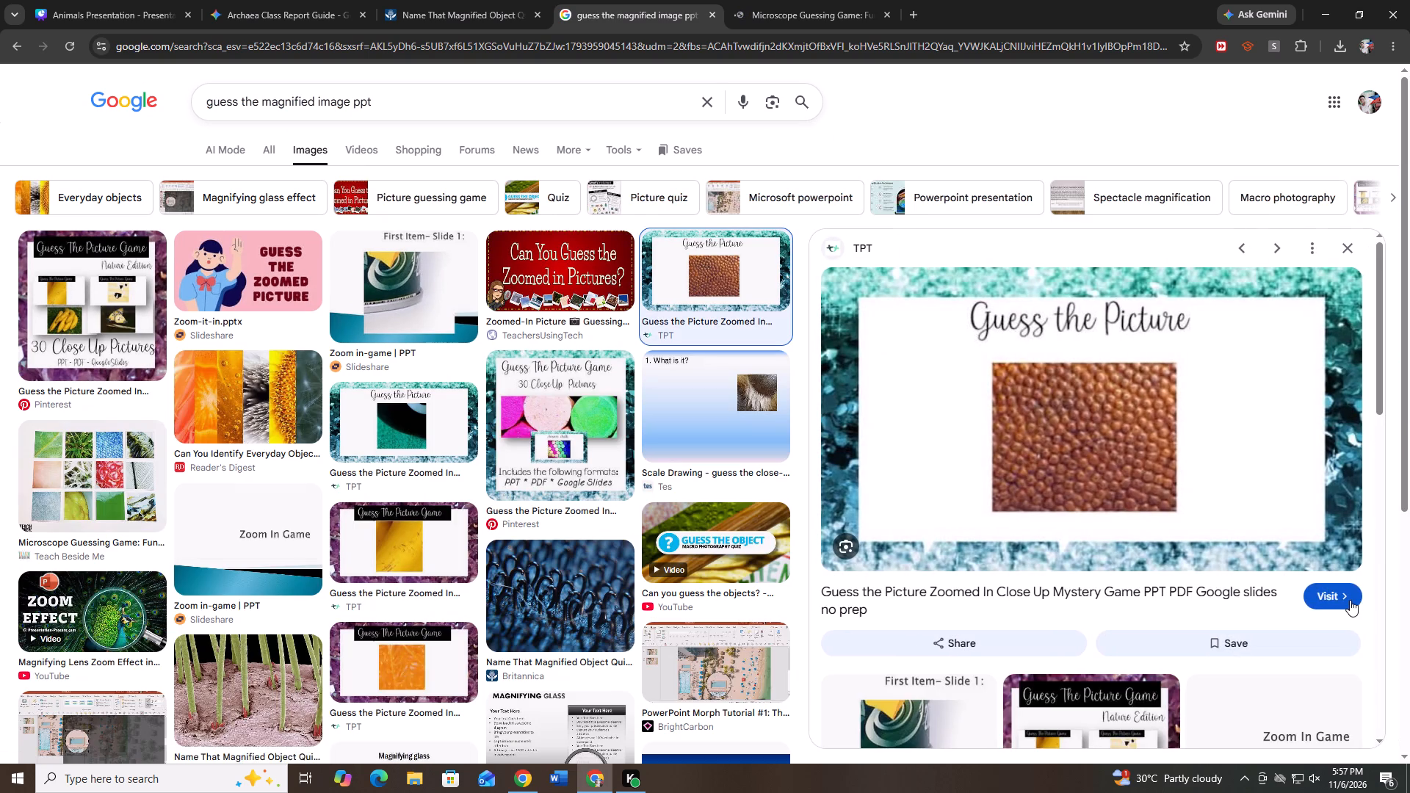
pyautogui.click(1350, 600)
# Examine the Teach Beside Me "Microscope Guessing Game" page for its magnified object pictures, game steps and variations.
pyautogui.click(979, 0)
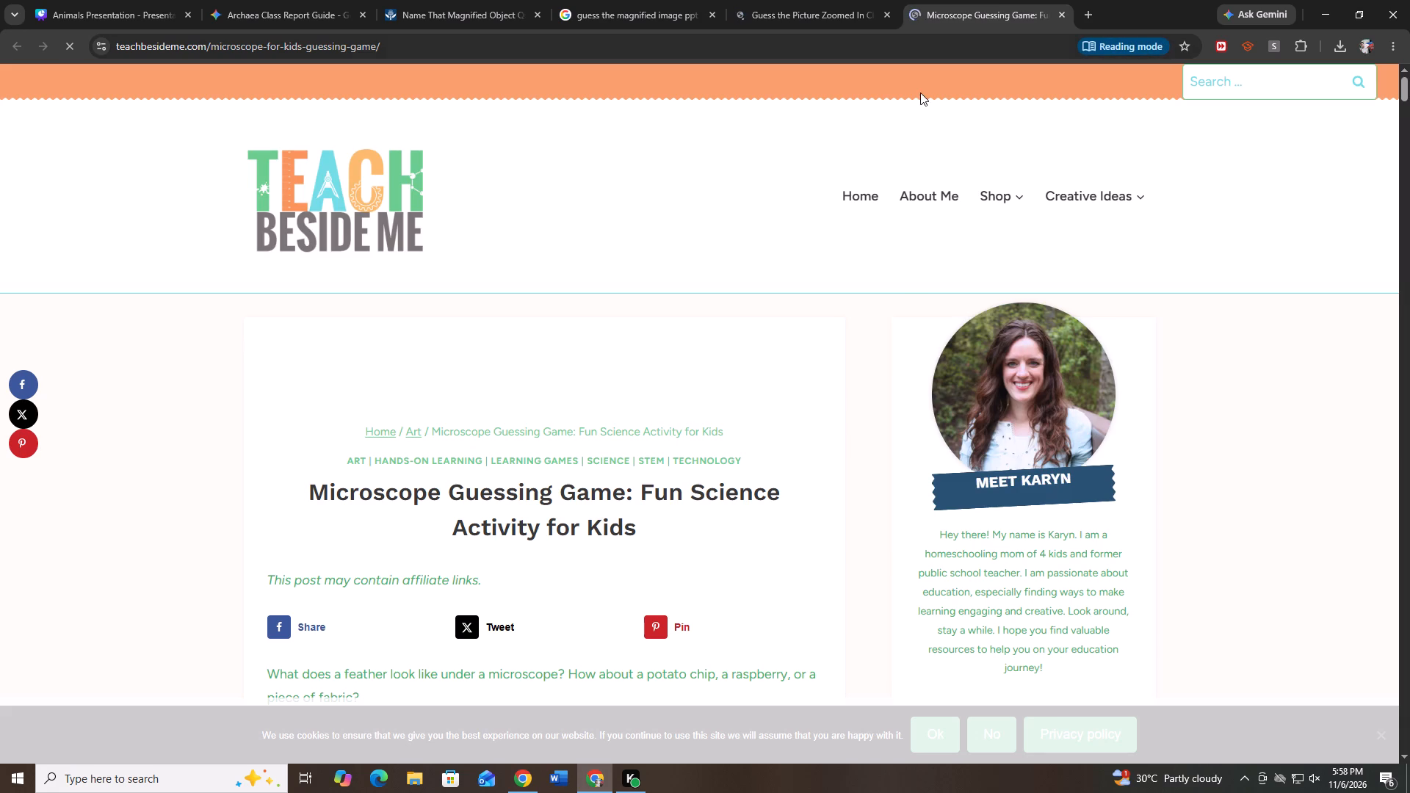
pyautogui.moveTo(1409, 90); pyautogui.dragTo(1409, 104)
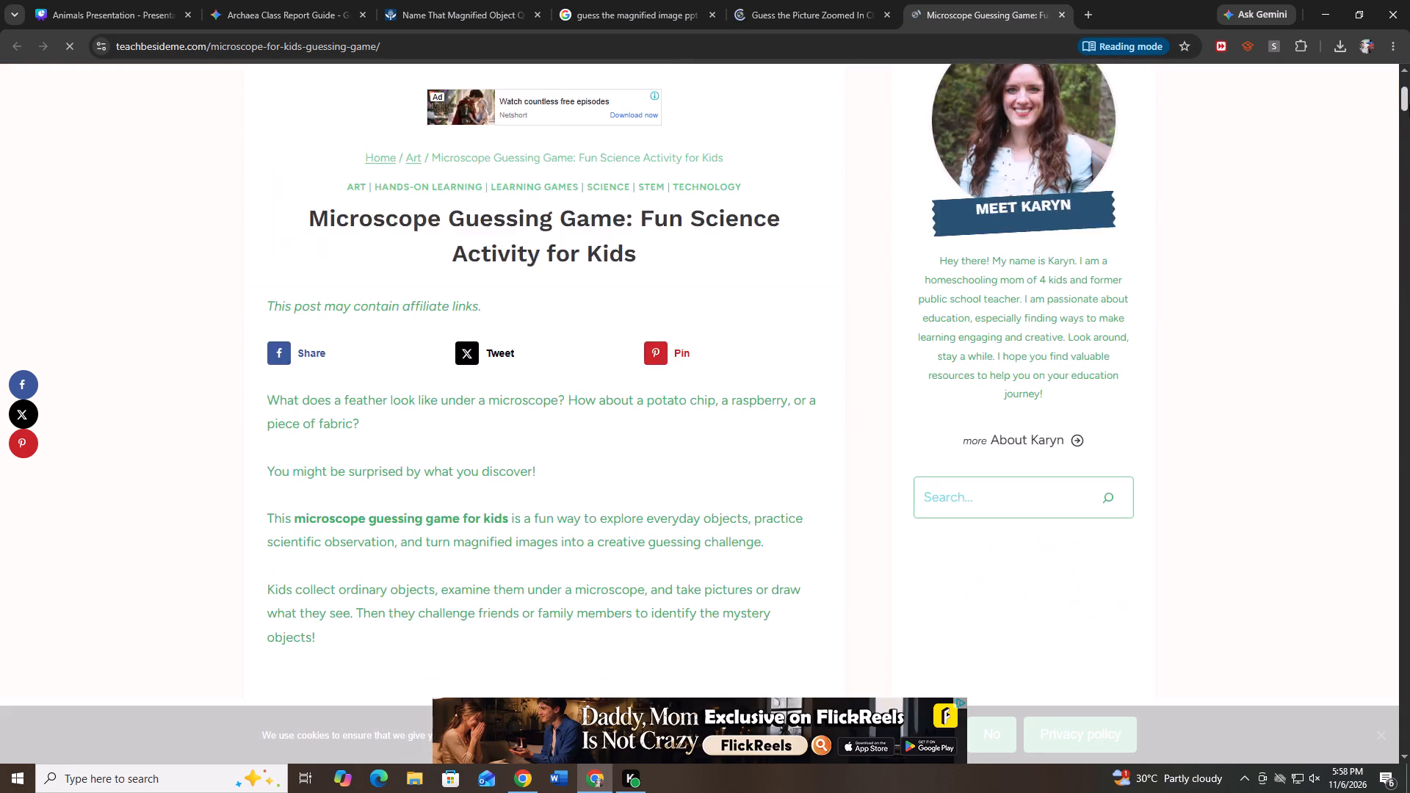
pyautogui.moveTo(1409, 104); pyautogui.dragTo(1409, 176)
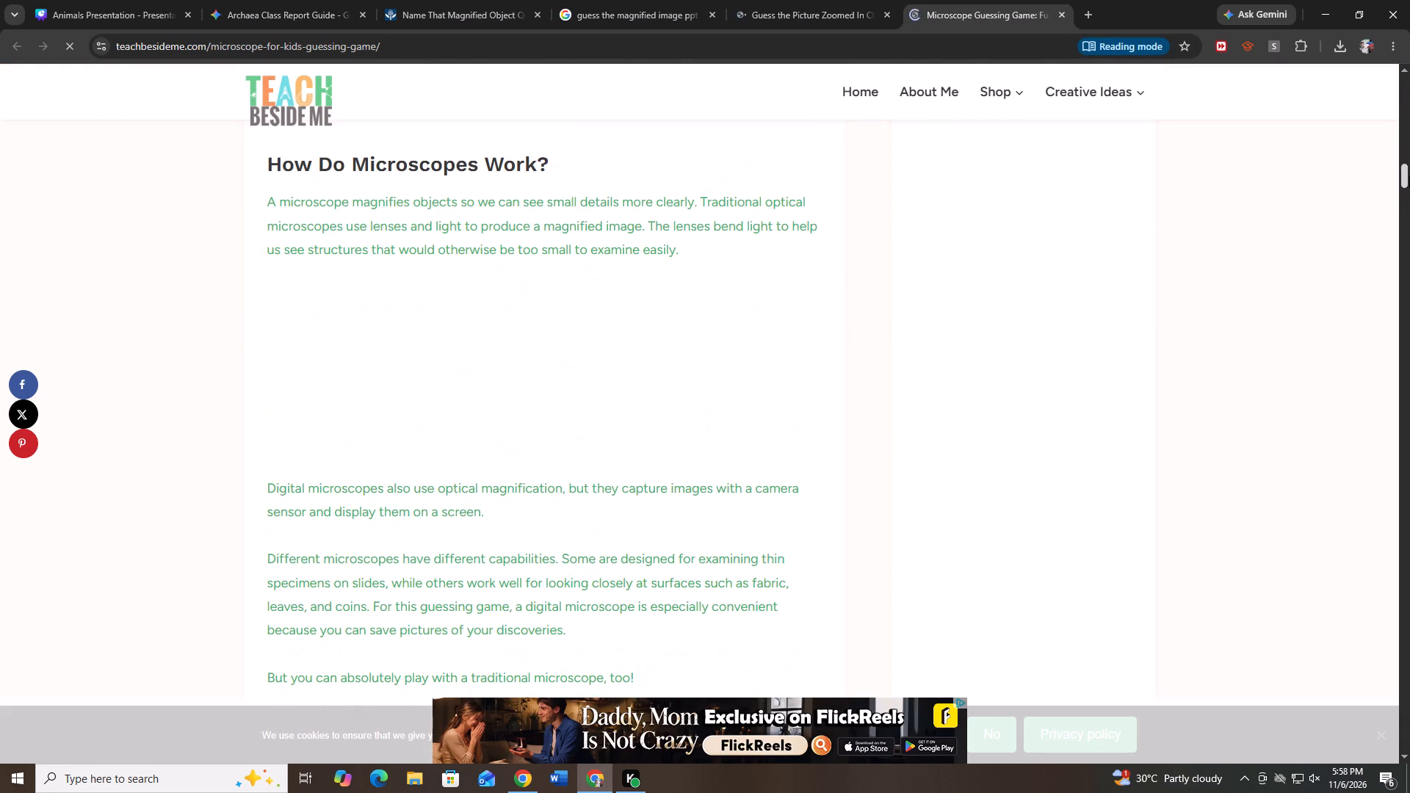
pyautogui.moveTo(1409, 176); pyautogui.dragTo(1409, 204)
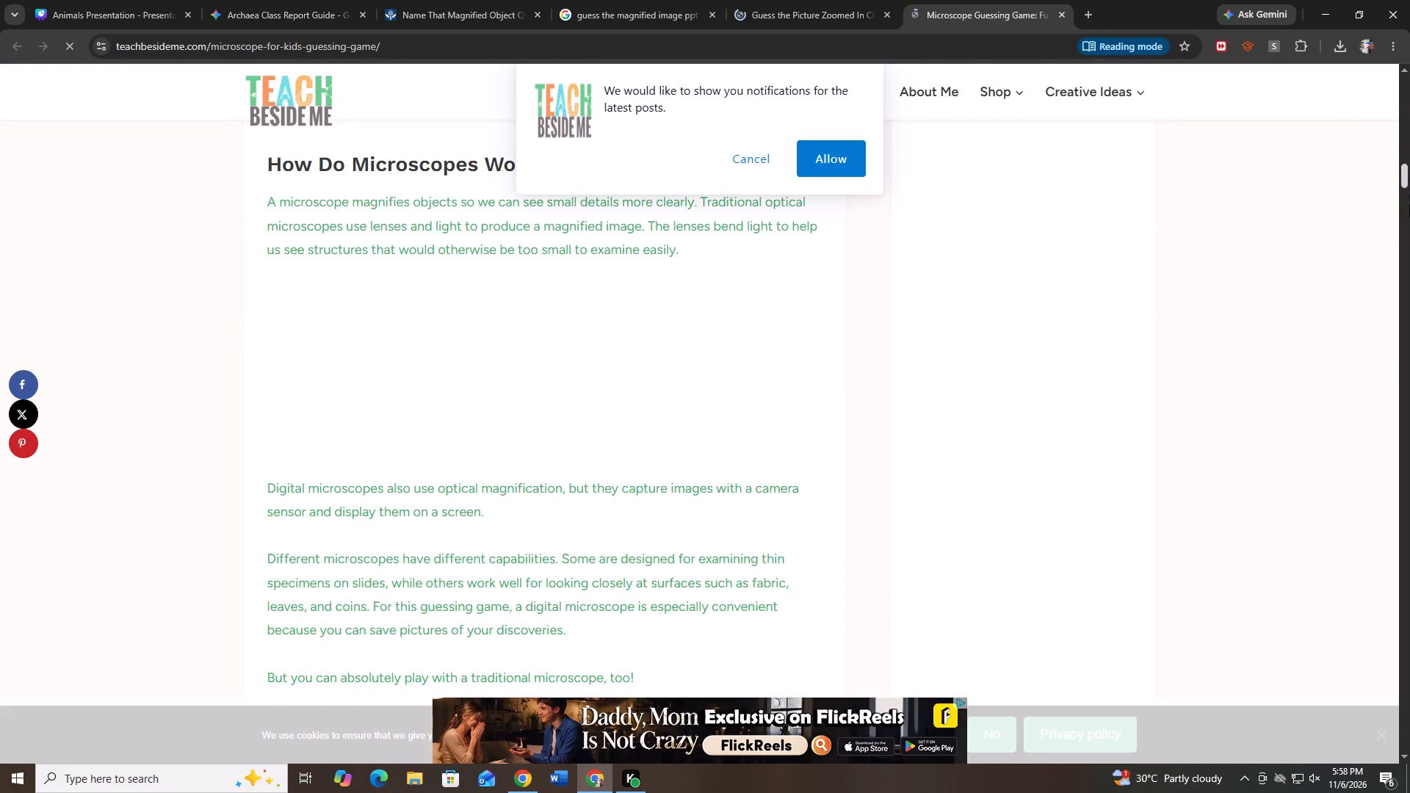
pyautogui.moveTo(1409, 204); pyautogui.dragTo(1409, 289)
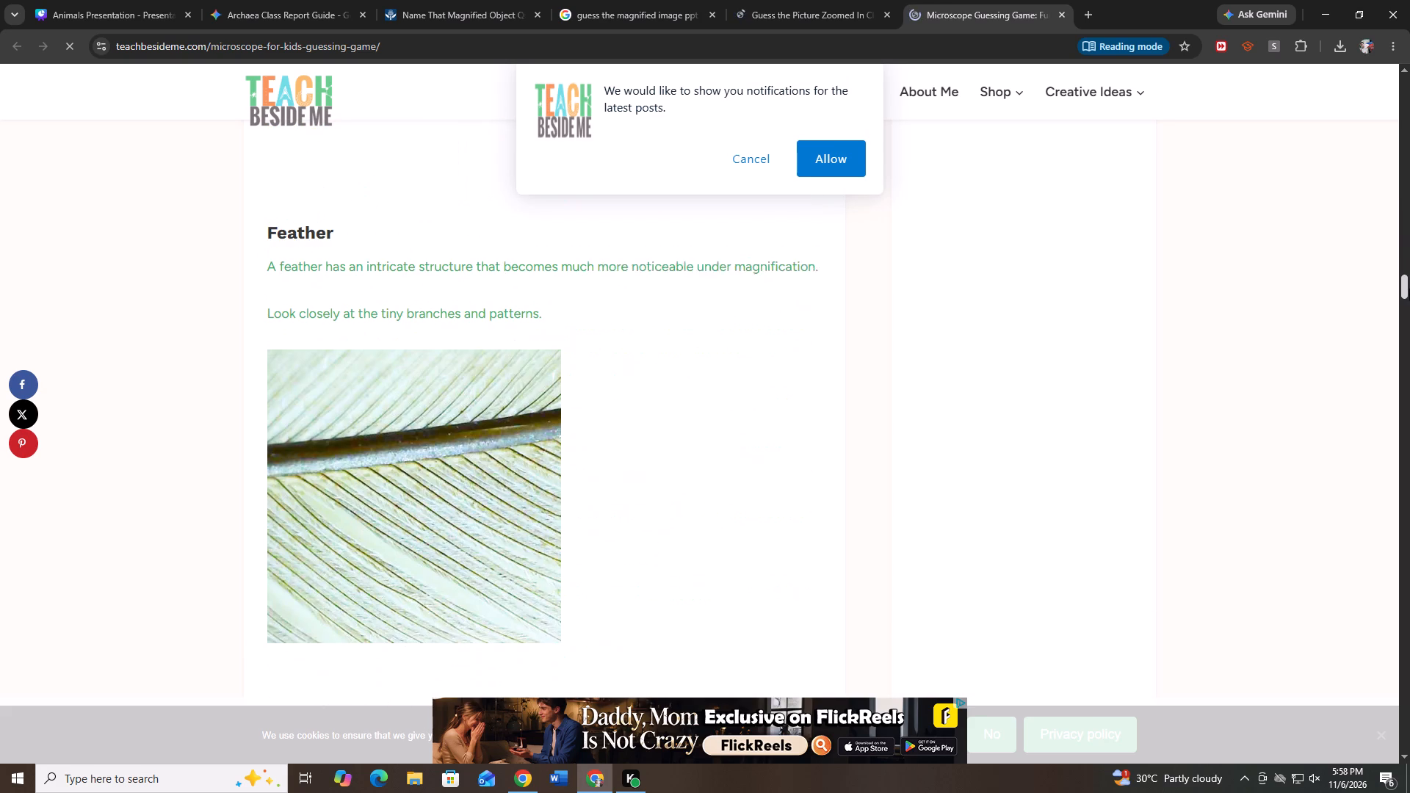
pyautogui.moveTo(1409, 289); pyautogui.dragTo(1409, 311)
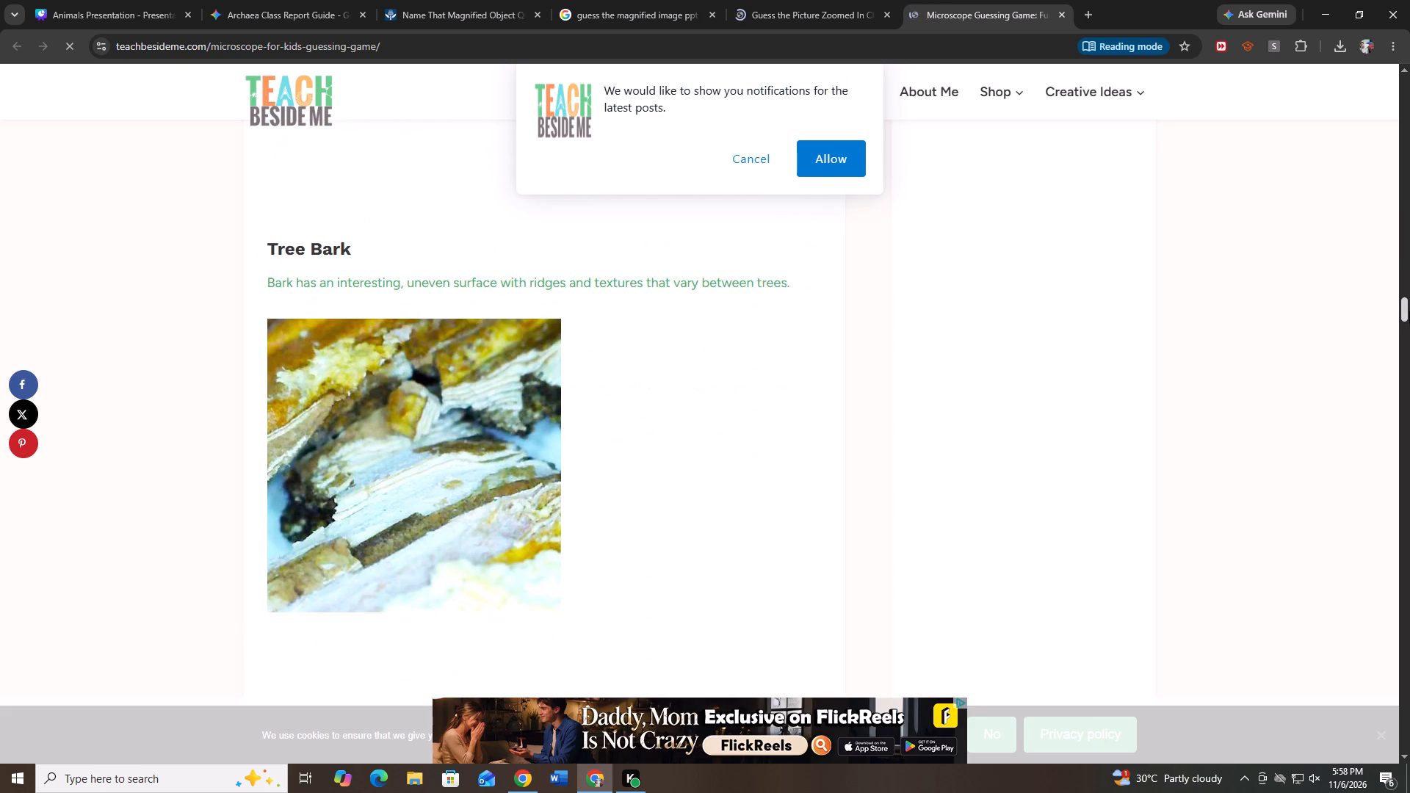
pyautogui.moveTo(1409, 311); pyautogui.dragTo(1407, 267)
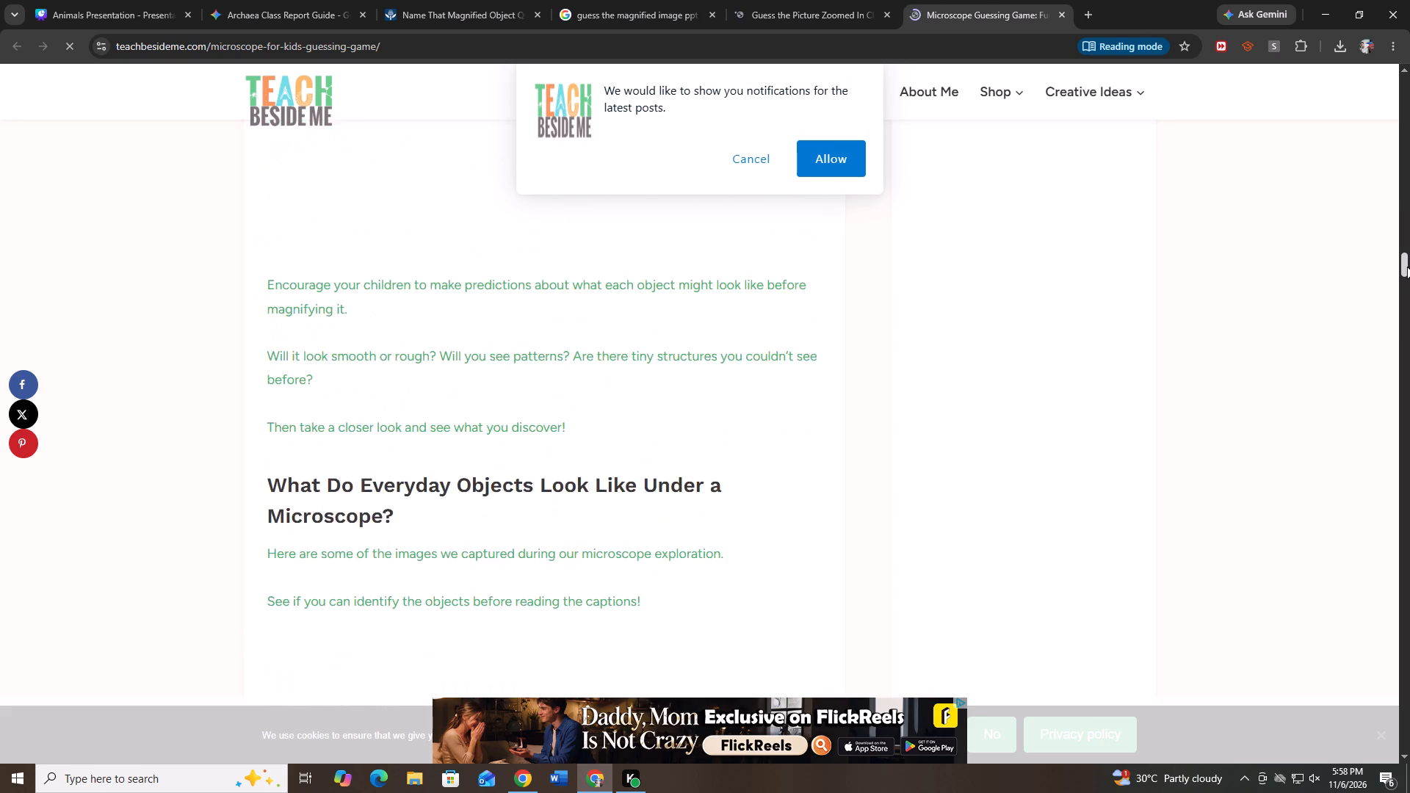
pyautogui.moveTo(1407, 267); pyautogui.dragTo(1409, 259)
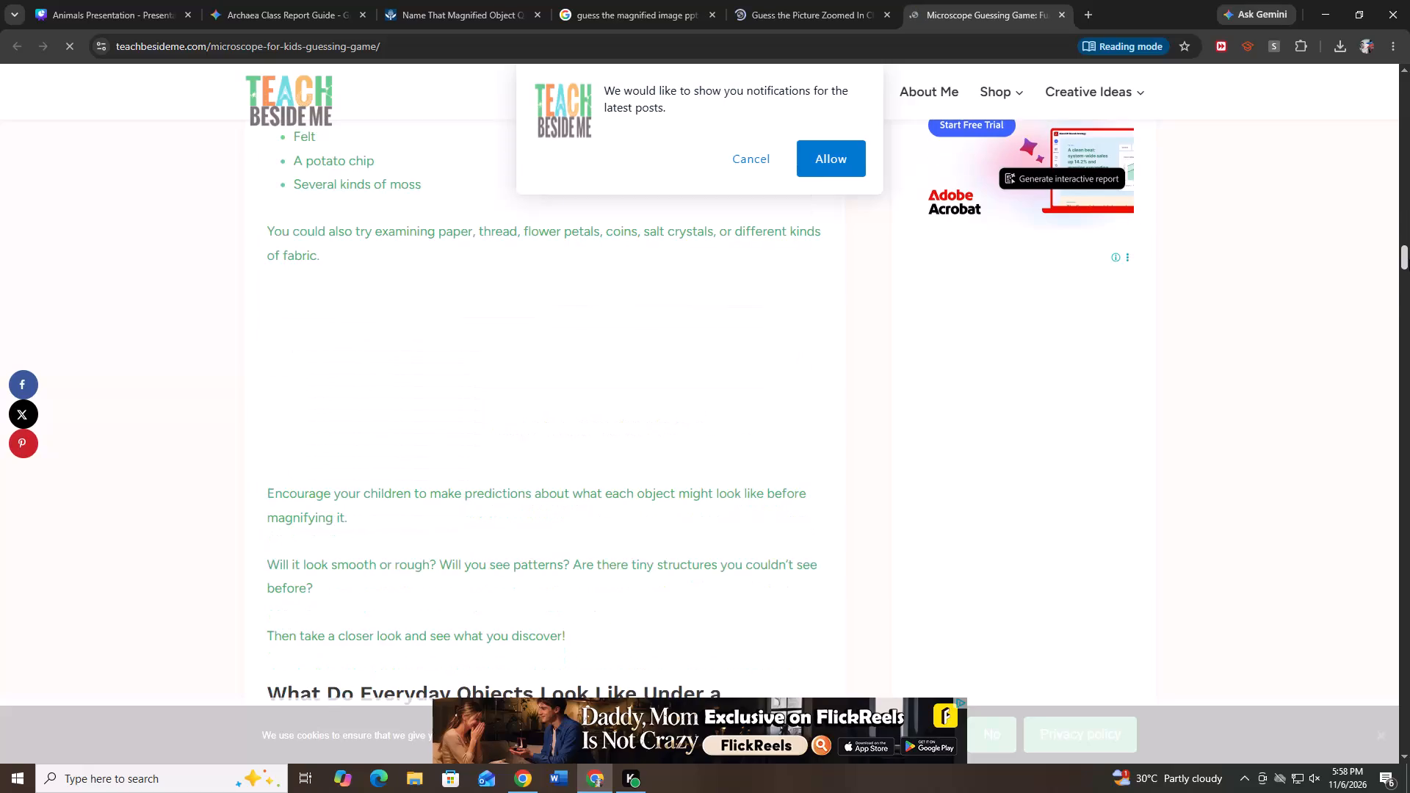
pyautogui.moveTo(1409, 259); pyautogui.dragTo(1407, 402)
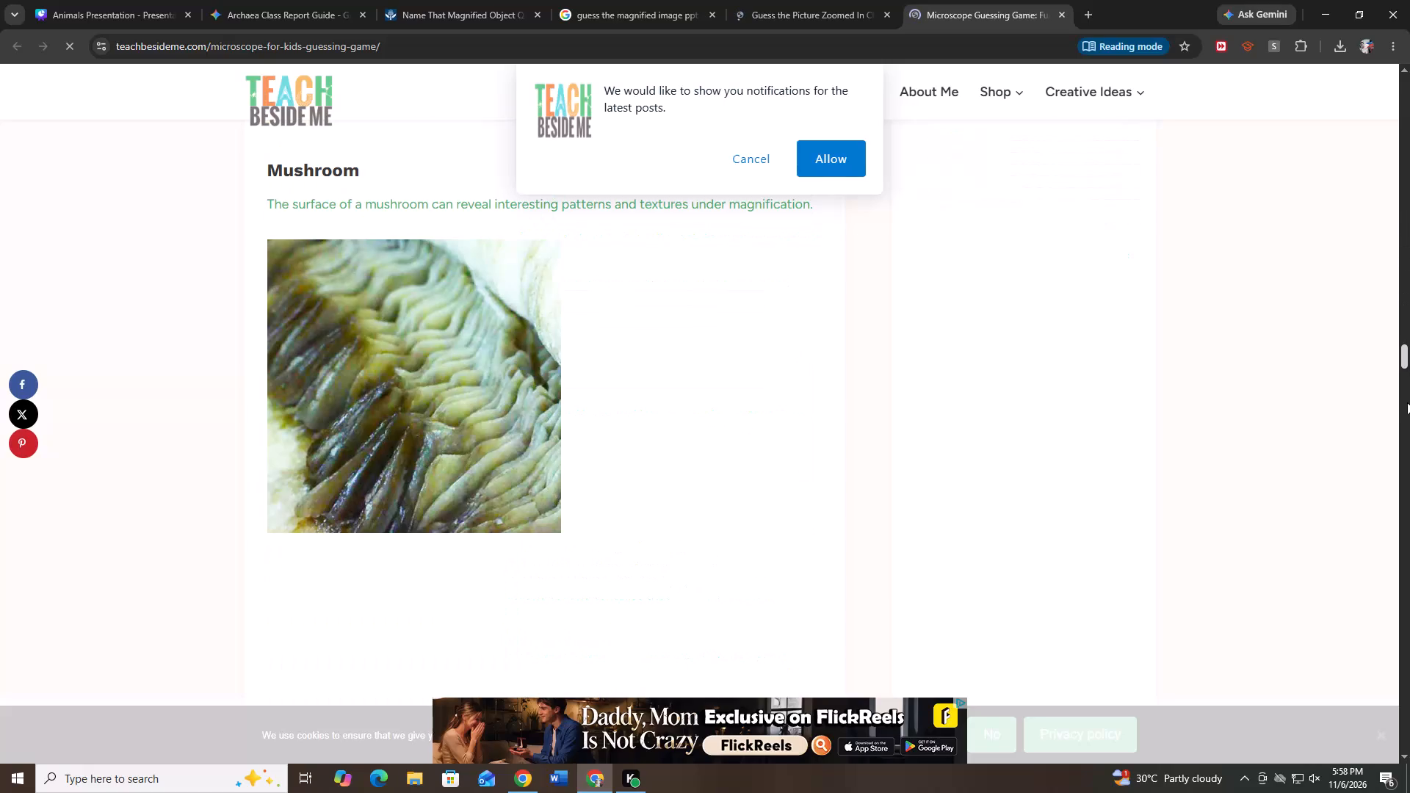
pyautogui.moveTo(1407, 402); pyautogui.dragTo(1400, 401)
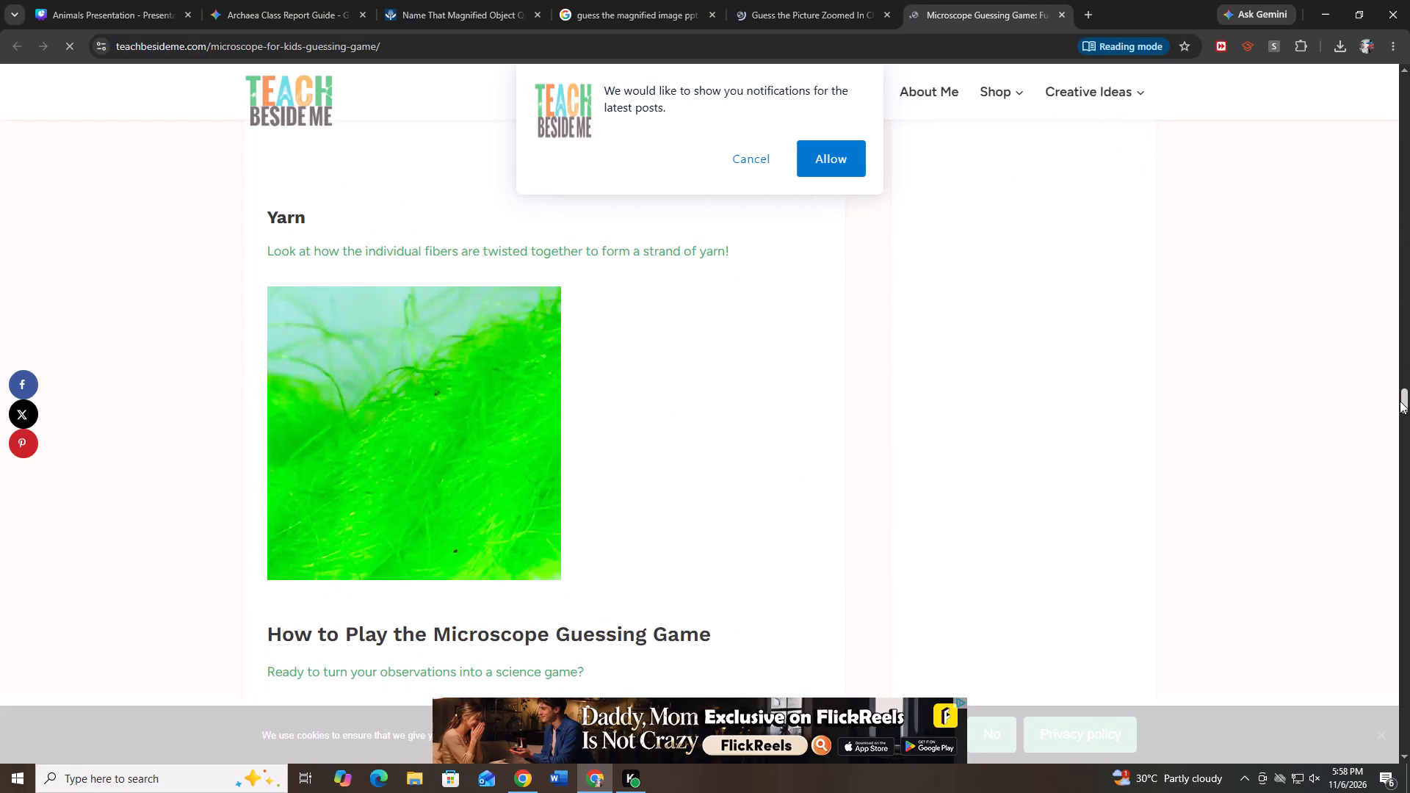
pyautogui.moveTo(1400, 401); pyautogui.dragTo(1399, 377)
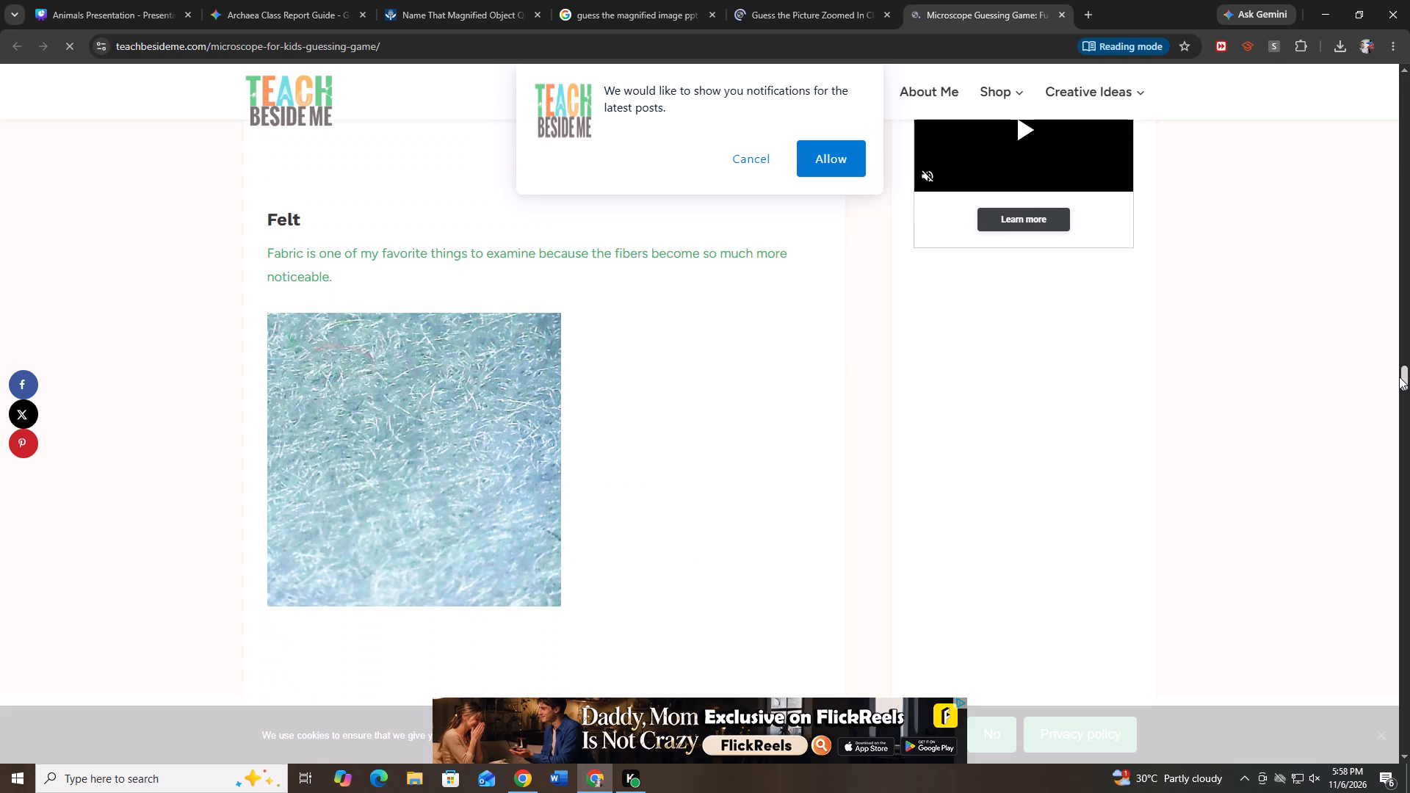
pyautogui.moveTo(1399, 377); pyautogui.dragTo(1394, 473)
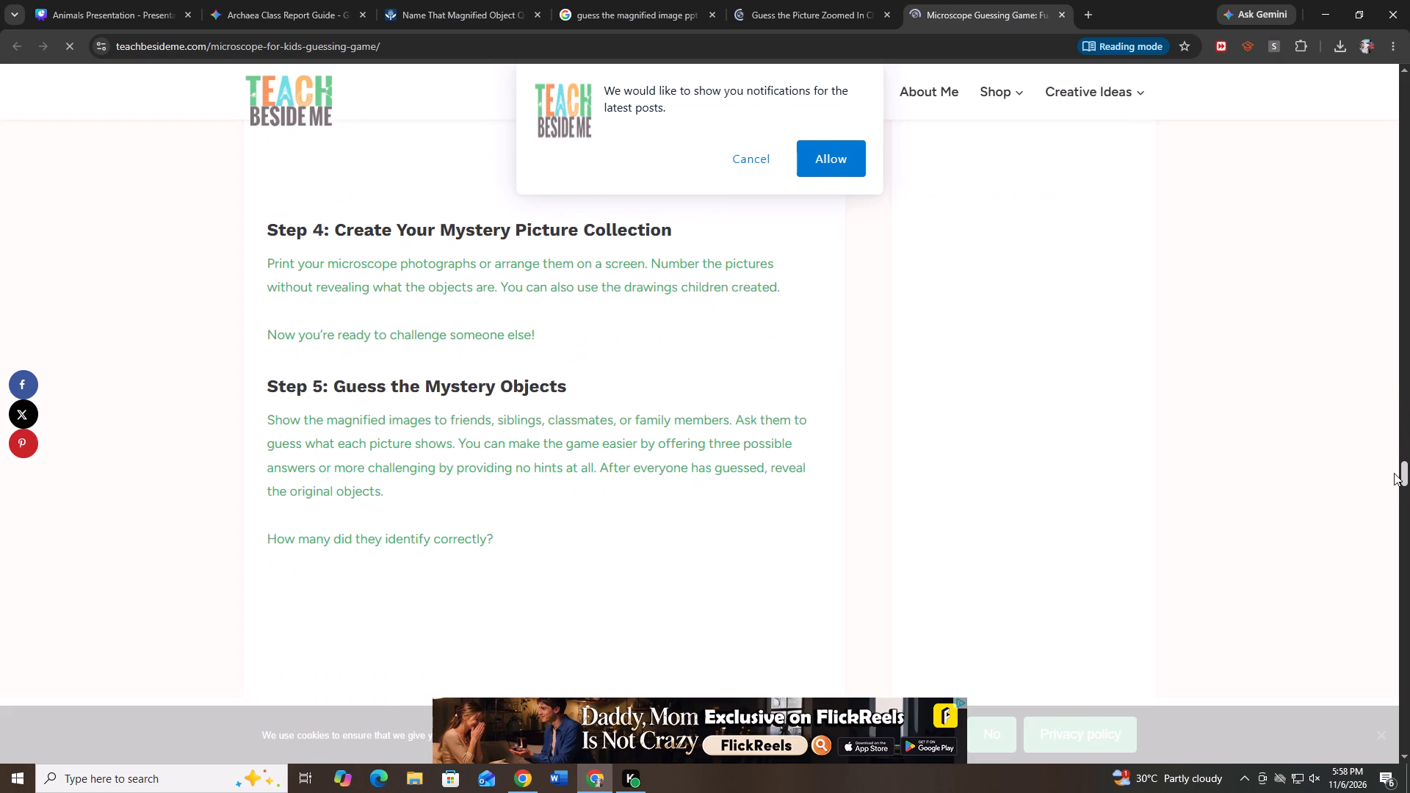
pyautogui.moveTo(1394, 473); pyautogui.dragTo(1393, 501)
pyautogui.moveTo(1403, 502); pyautogui.dragTo(1406, 527)
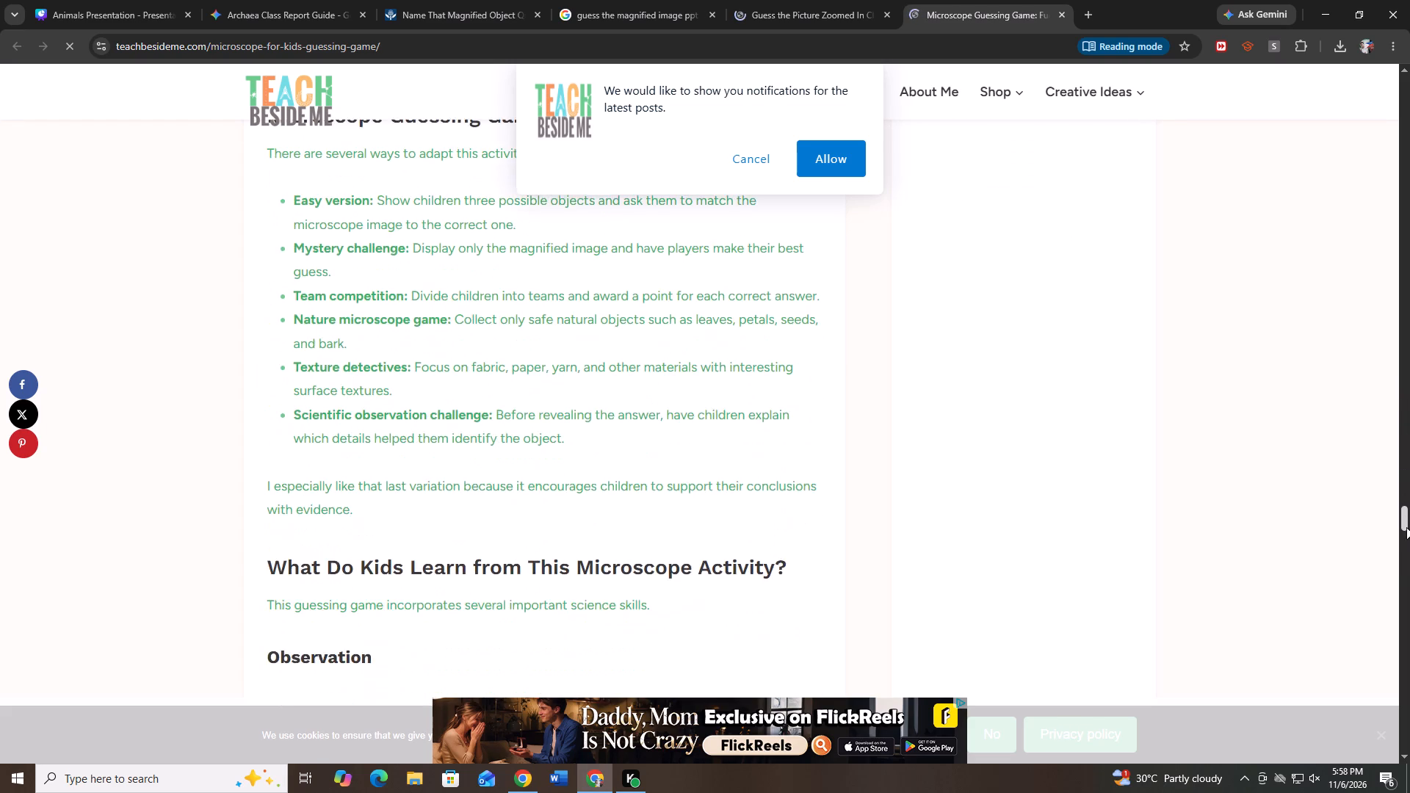
pyautogui.moveTo(1406, 527); pyautogui.dragTo(1406, 541)
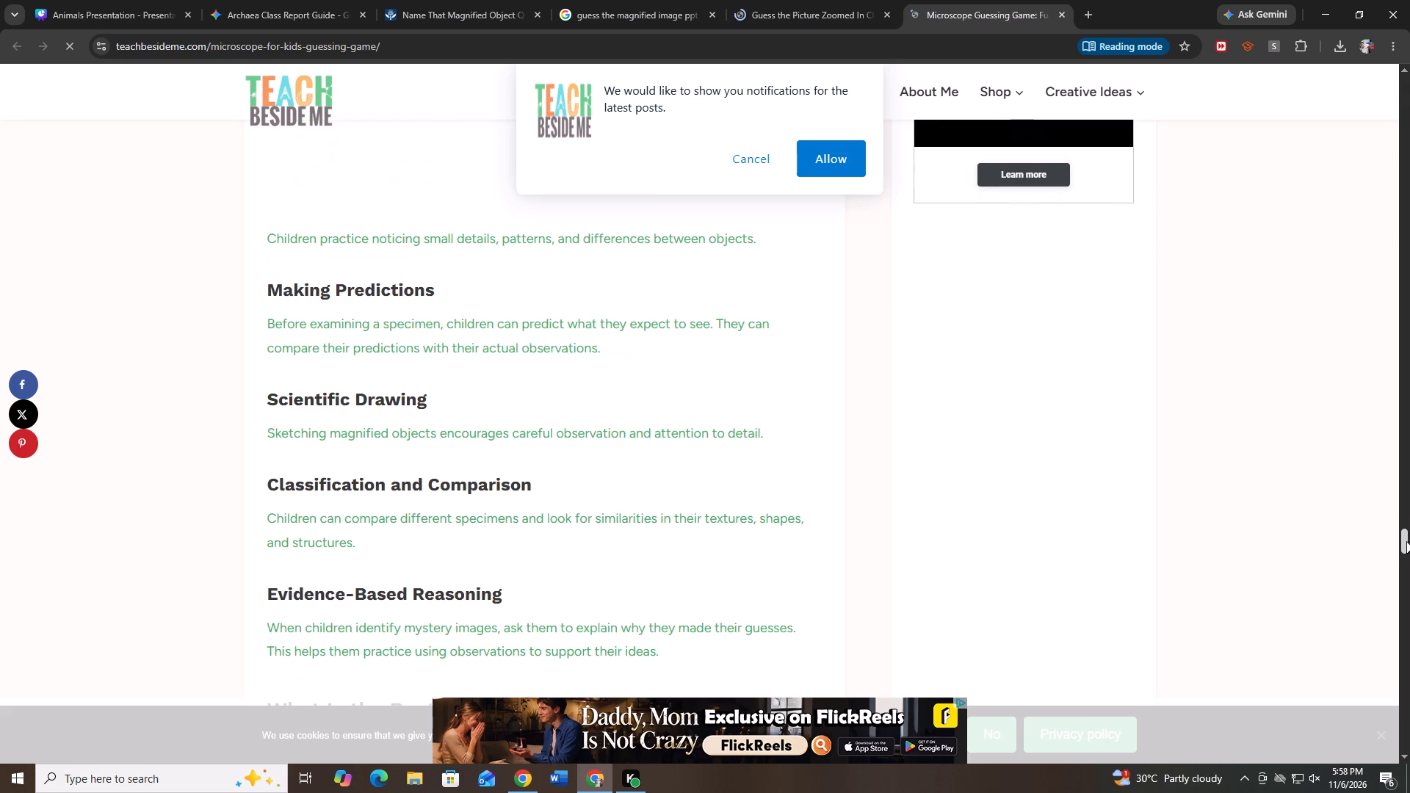
pyautogui.moveTo(1406, 541); pyautogui.dragTo(1406, 548)
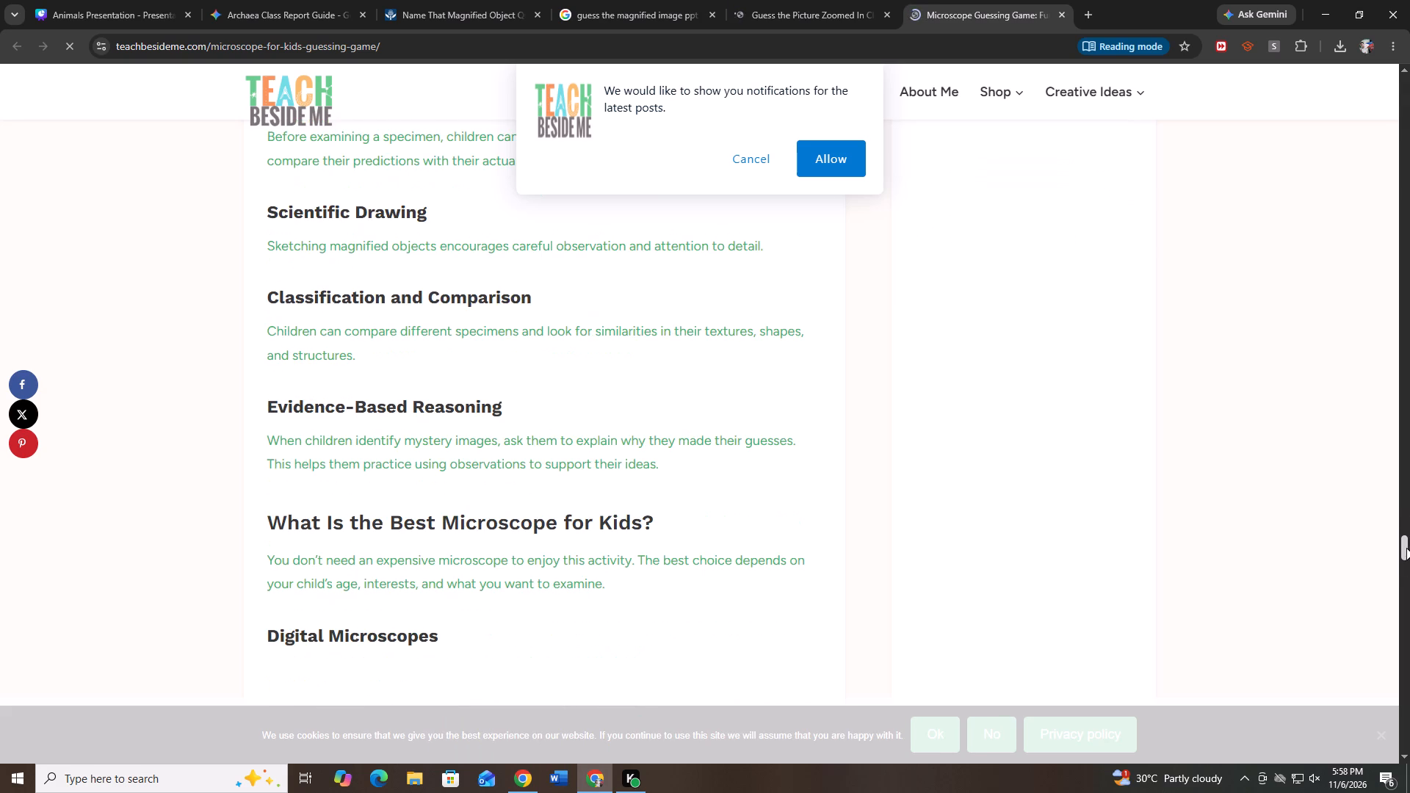
pyautogui.moveTo(1406, 548); pyautogui.dragTo(1408, 578)
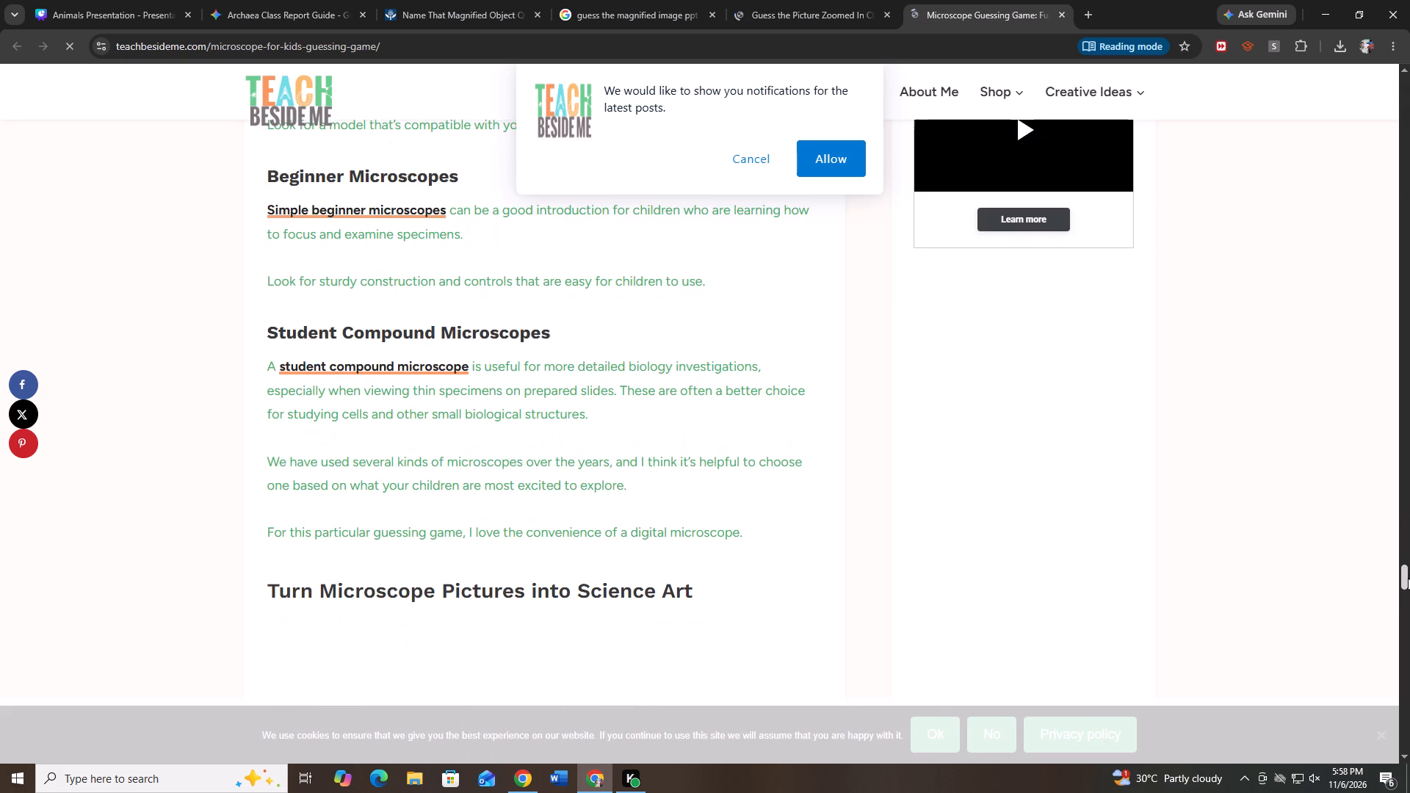
pyautogui.moveTo(1408, 578); pyautogui.dragTo(1408, 585)
# Close the TPT "Guess the Picture" product page and the Teach Beside Me "Microscope Guessing Game" page.
pyautogui.click(826, 0)
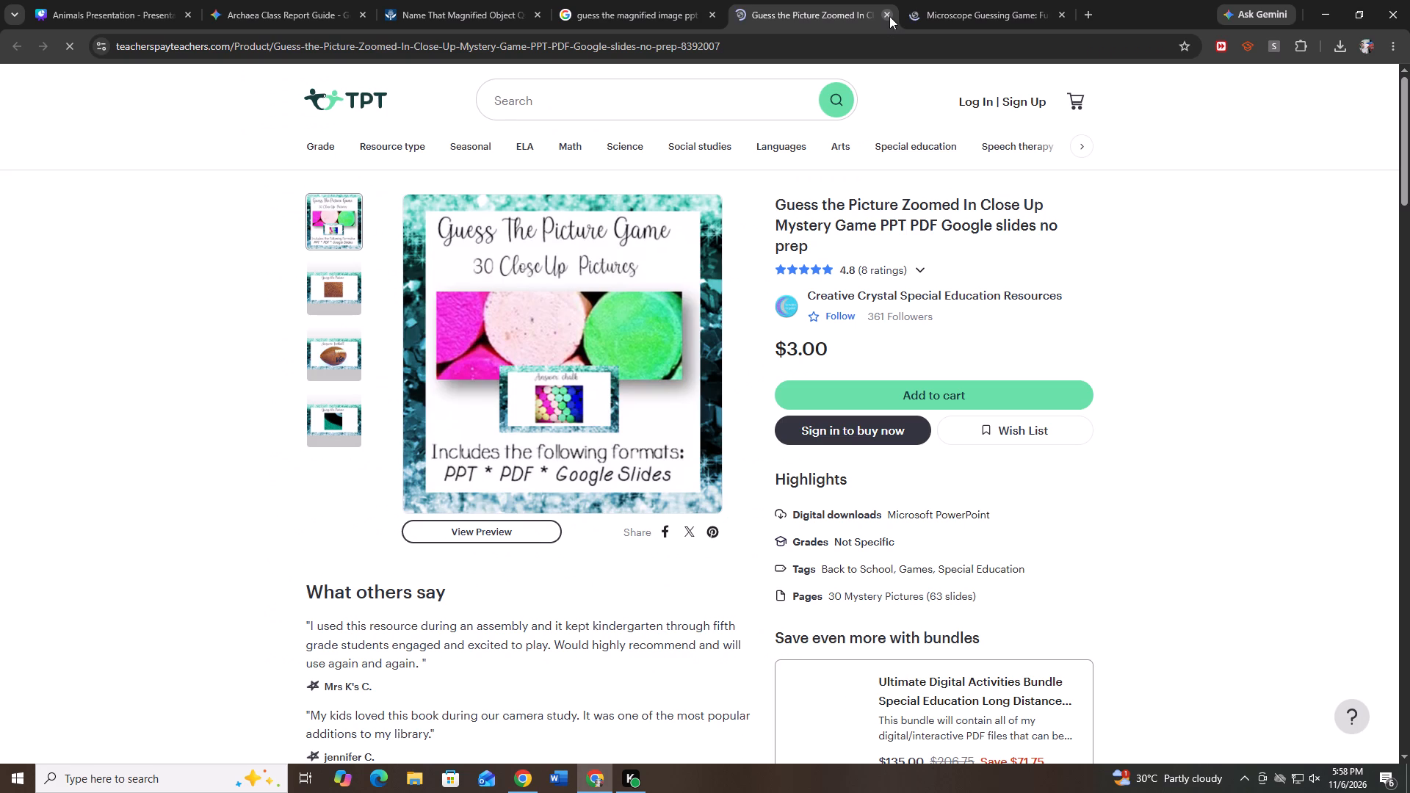
pyautogui.click(889, 16)
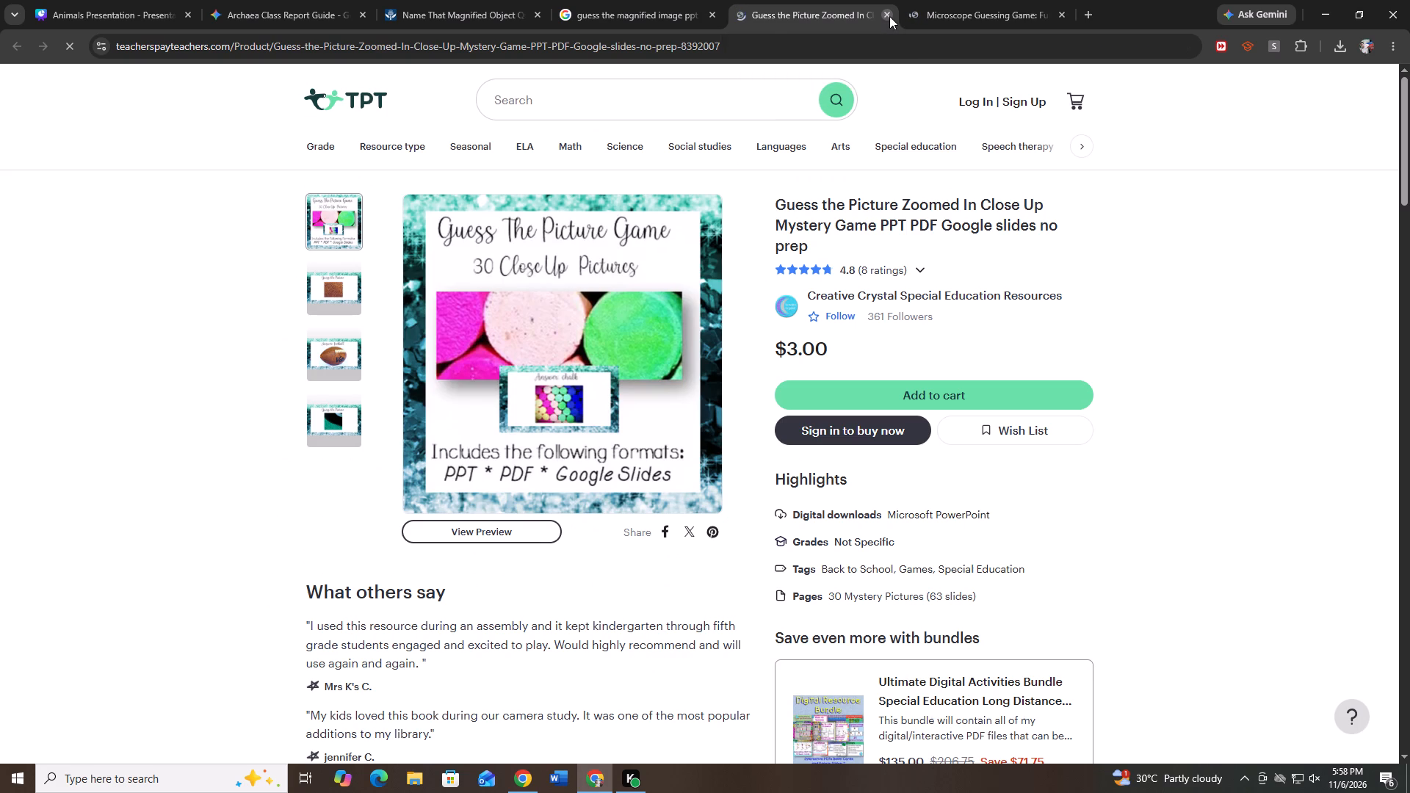
pyautogui.click(889, 16)
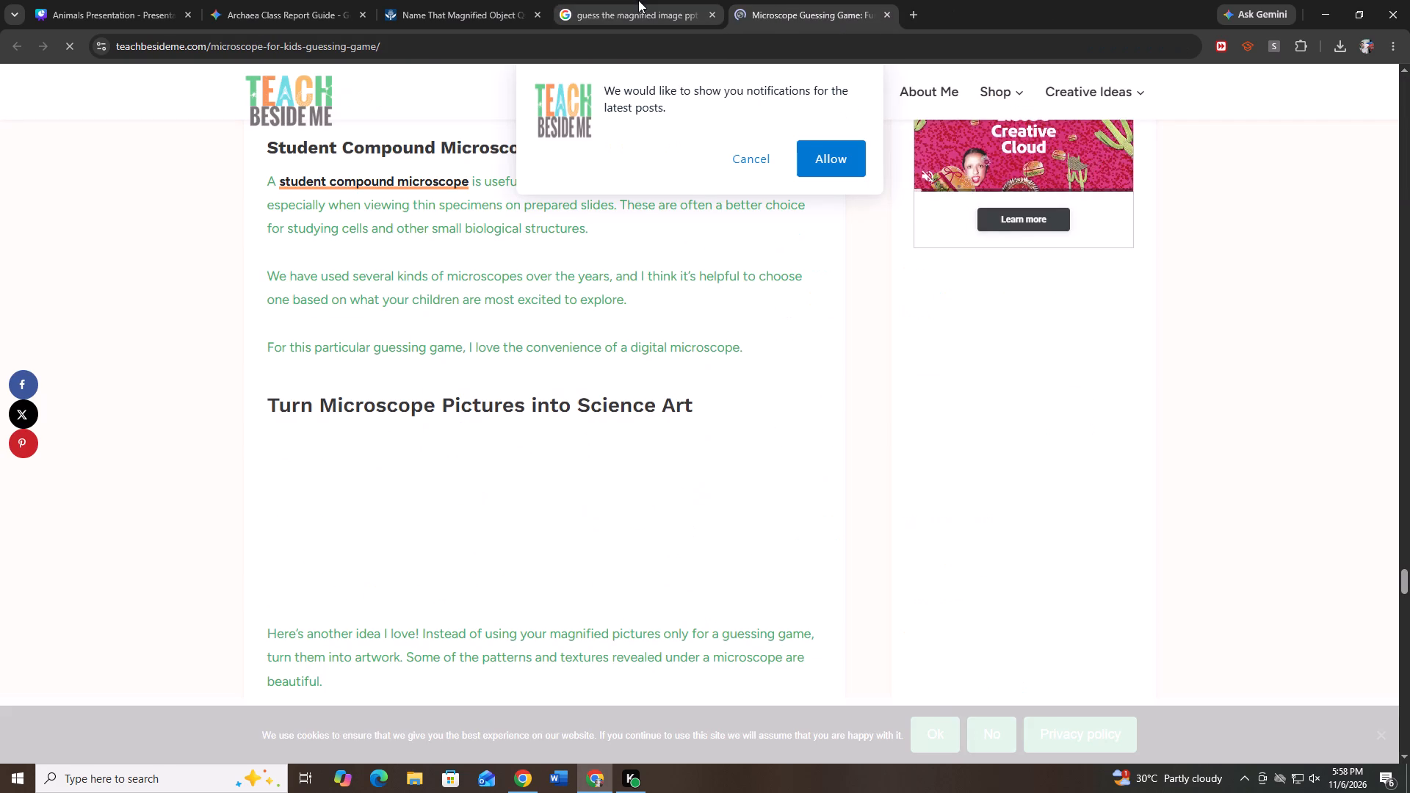
# Return to the Animals Presentation, review the slides before the Archaea section, and insert a blank page after page 25, "Domain Archaea".
pyautogui.click(120, 0)
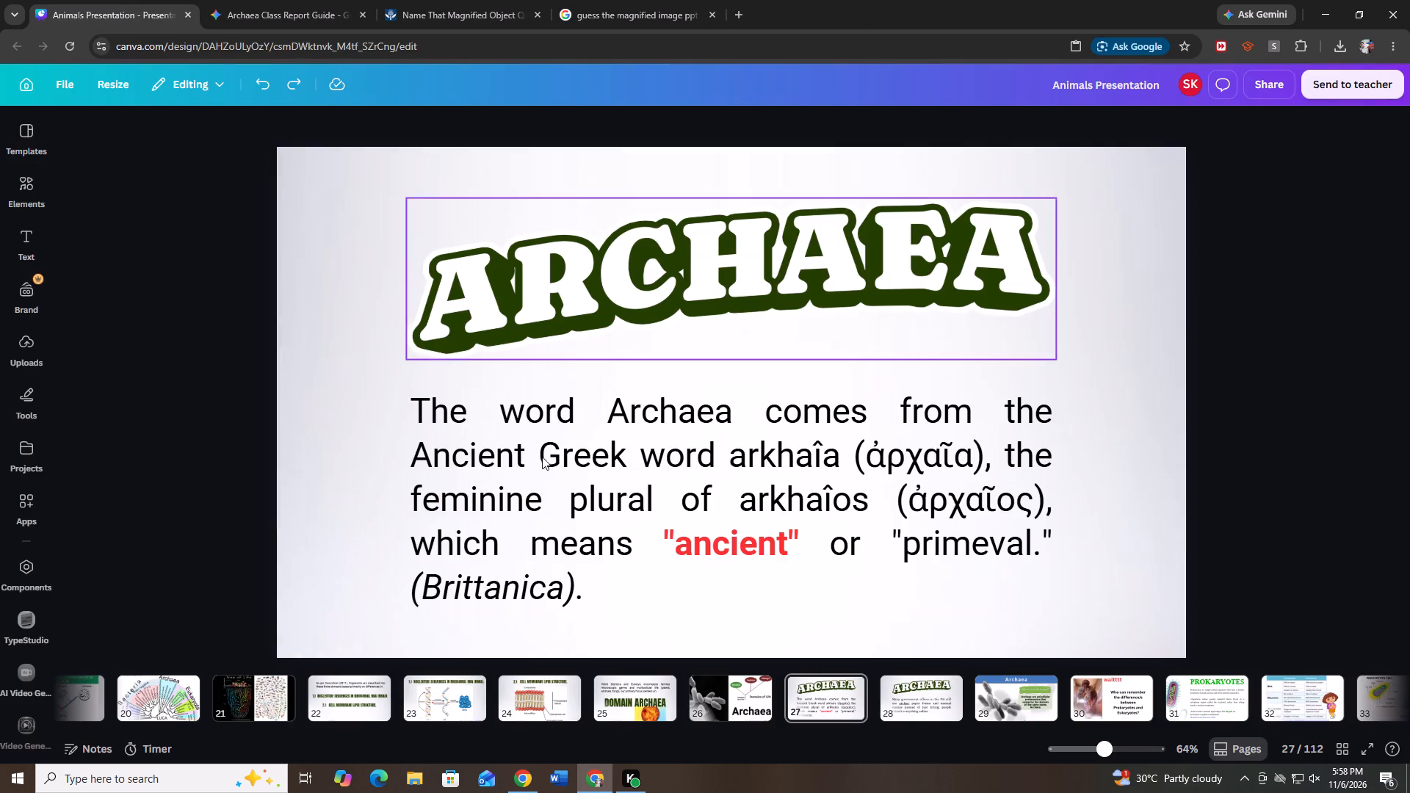
pyautogui.moveTo(415, 728); pyautogui.dragTo(312, 724)
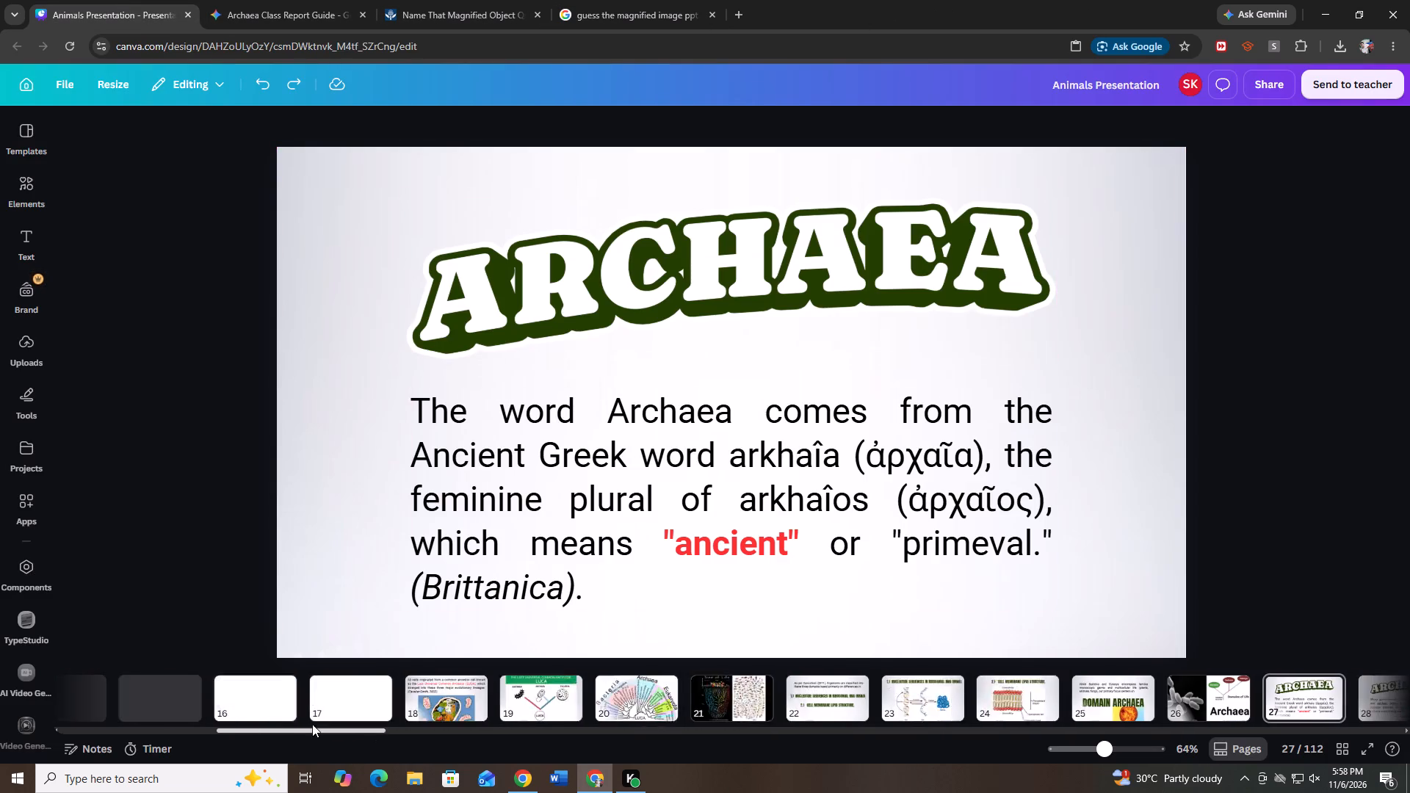
pyautogui.moveTo(312, 724); pyautogui.dragTo(174, 731)
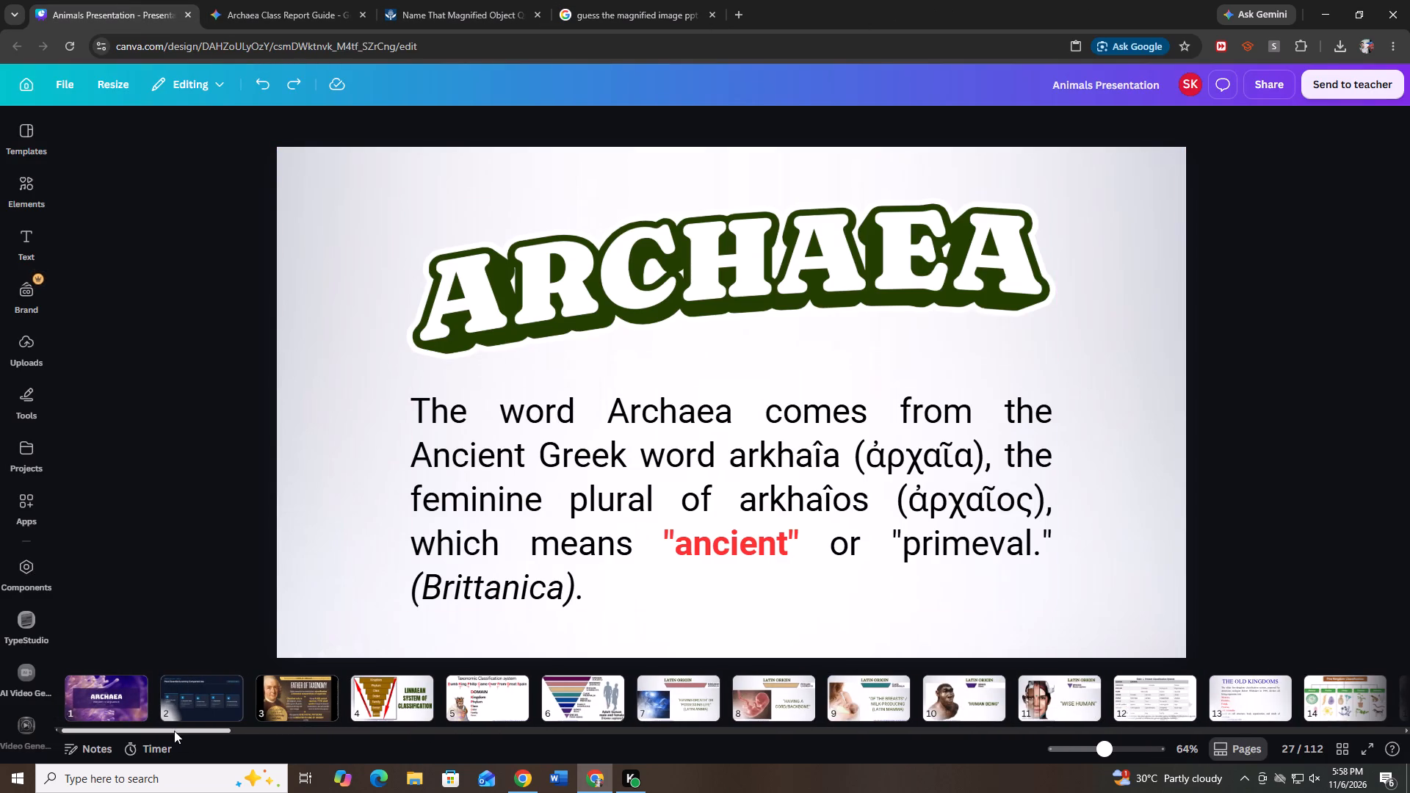
pyautogui.moveTo(174, 731); pyautogui.dragTo(261, 740)
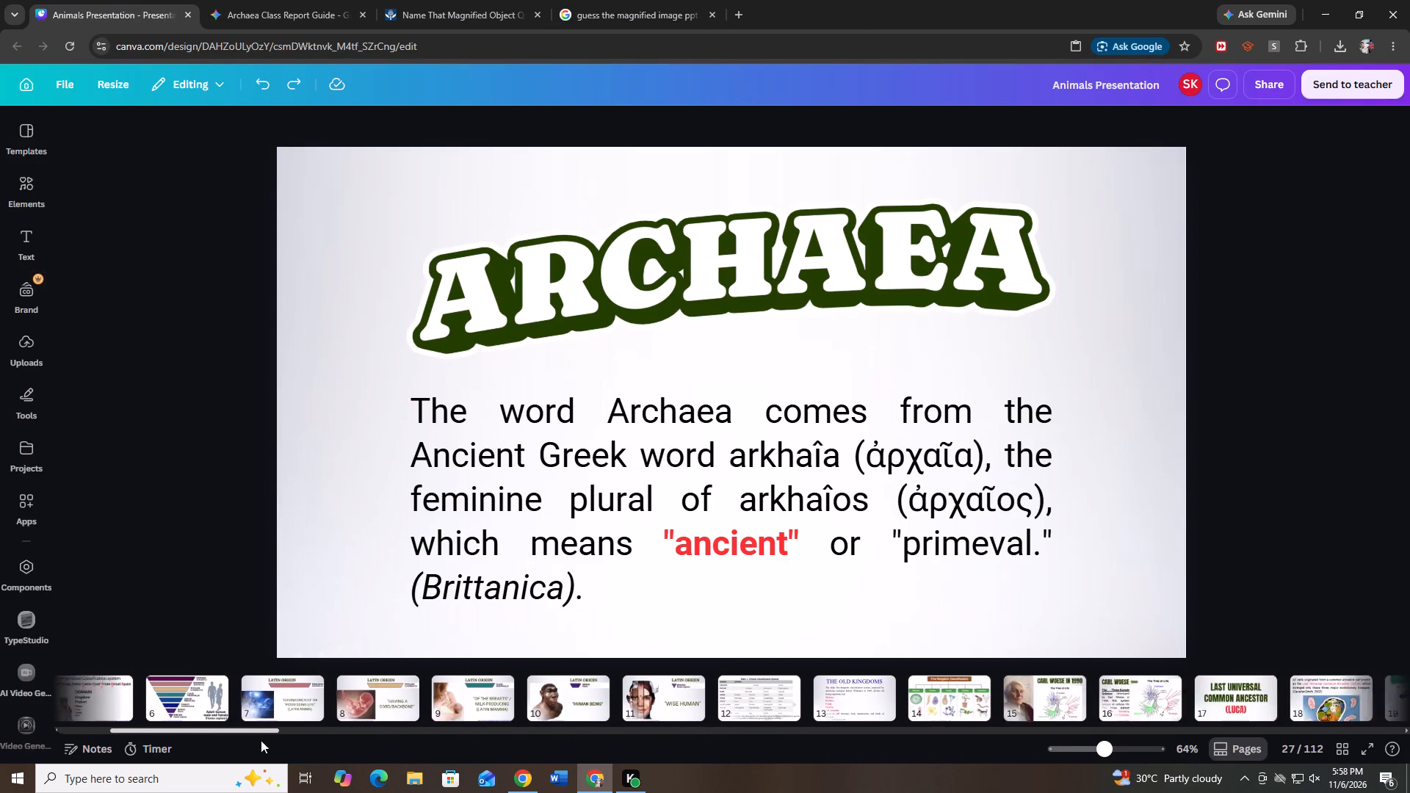
pyautogui.moveTo(261, 740); pyautogui.dragTo(300, 742)
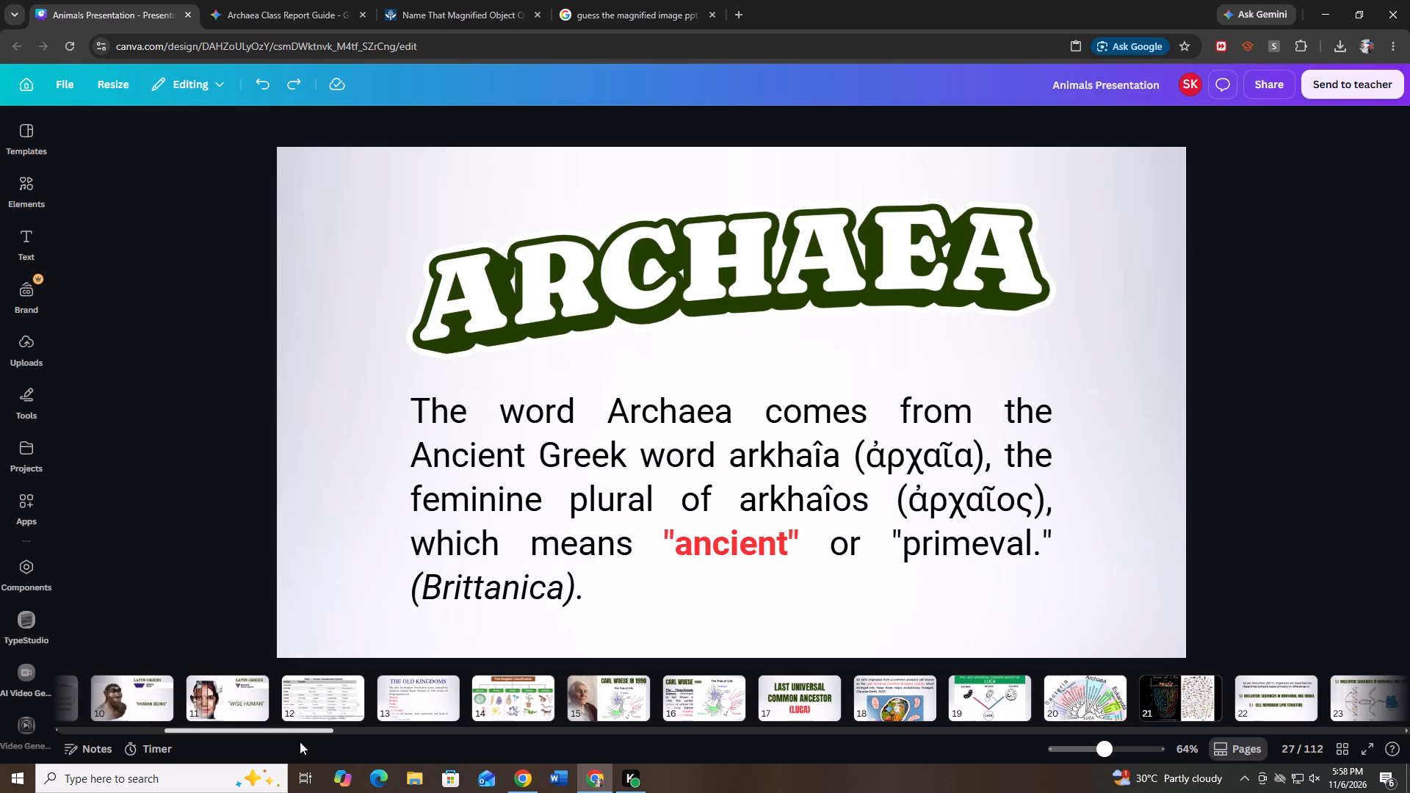
pyautogui.moveTo(300, 742); pyautogui.dragTo(350, 747)
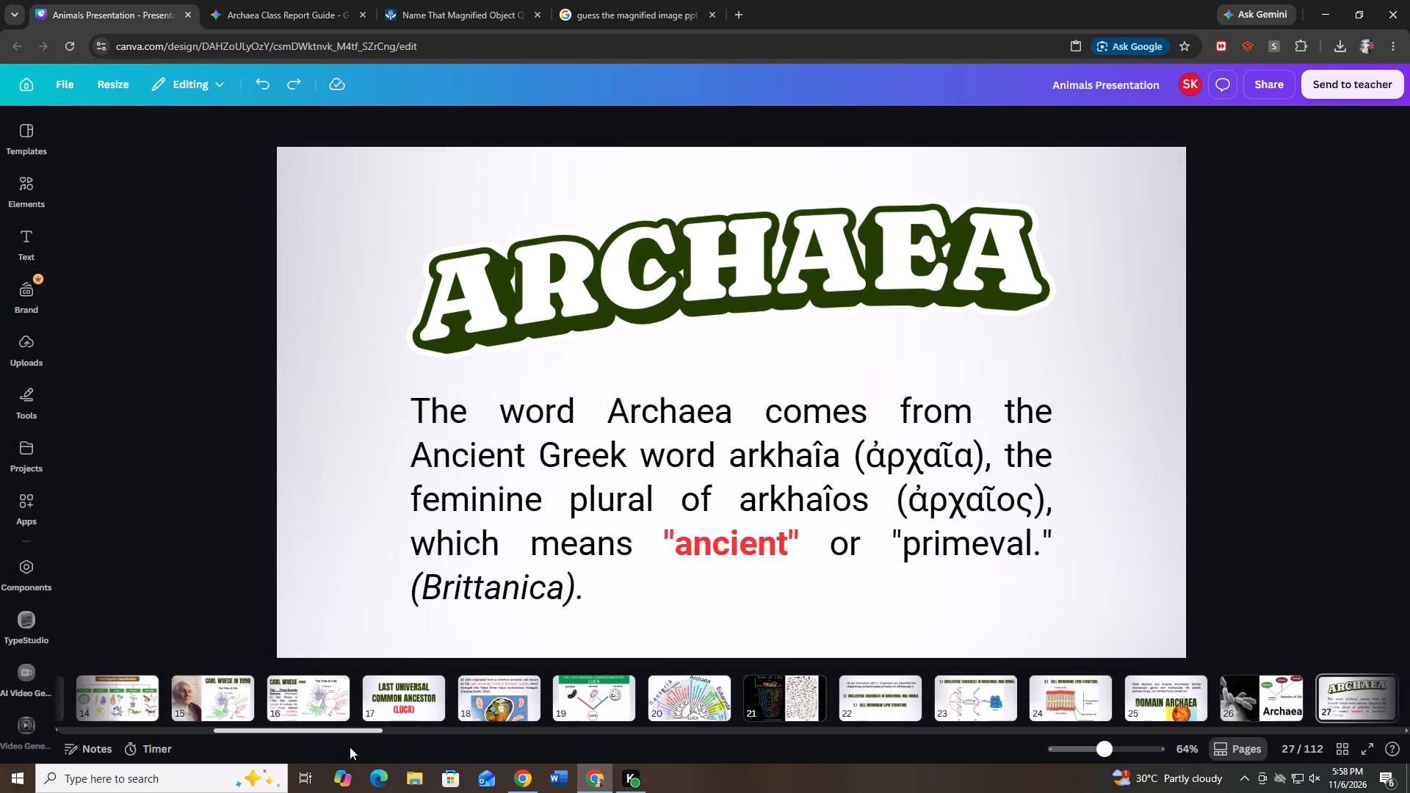
pyautogui.moveTo(350, 747); pyautogui.dragTo(355, 740)
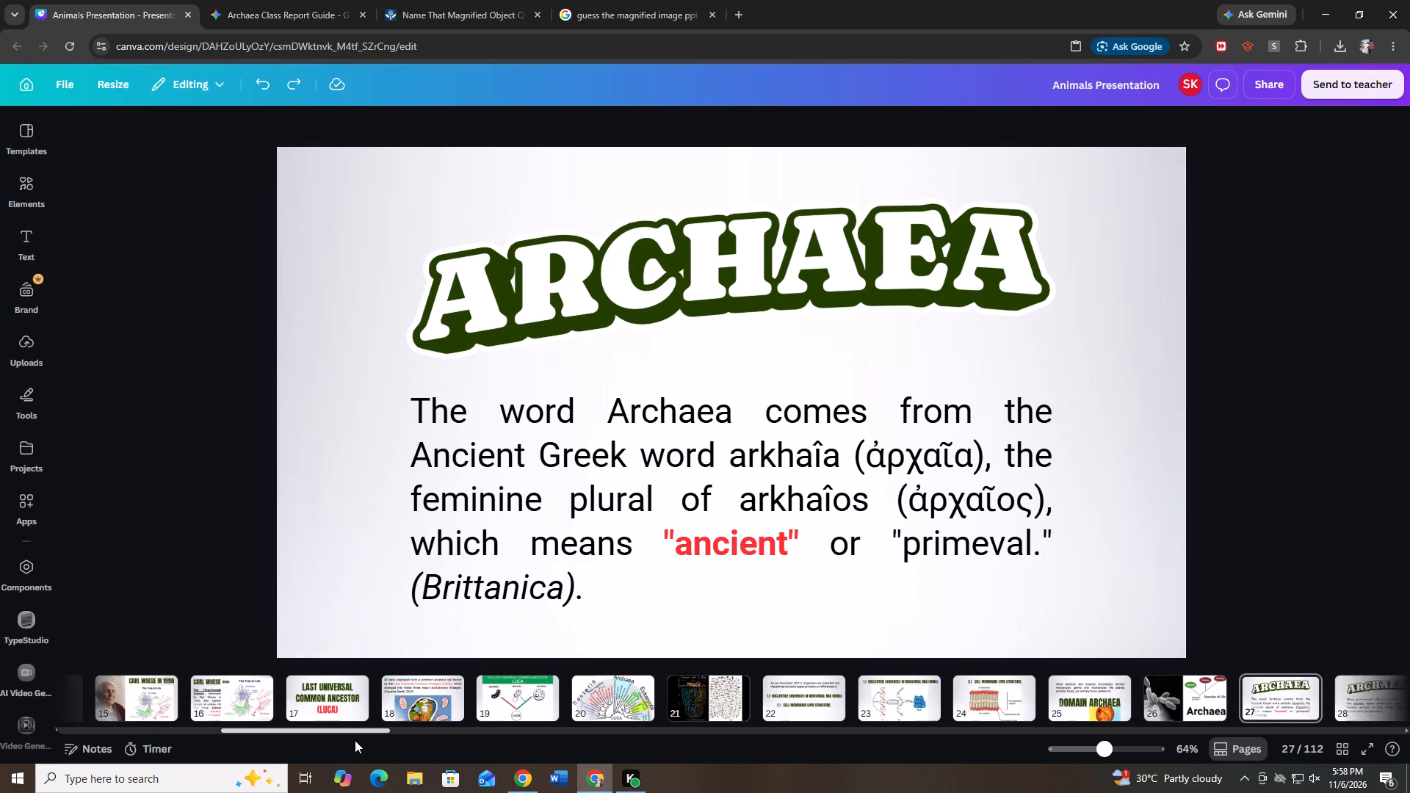
pyautogui.moveTo(355, 740); pyautogui.dragTo(283, 734)
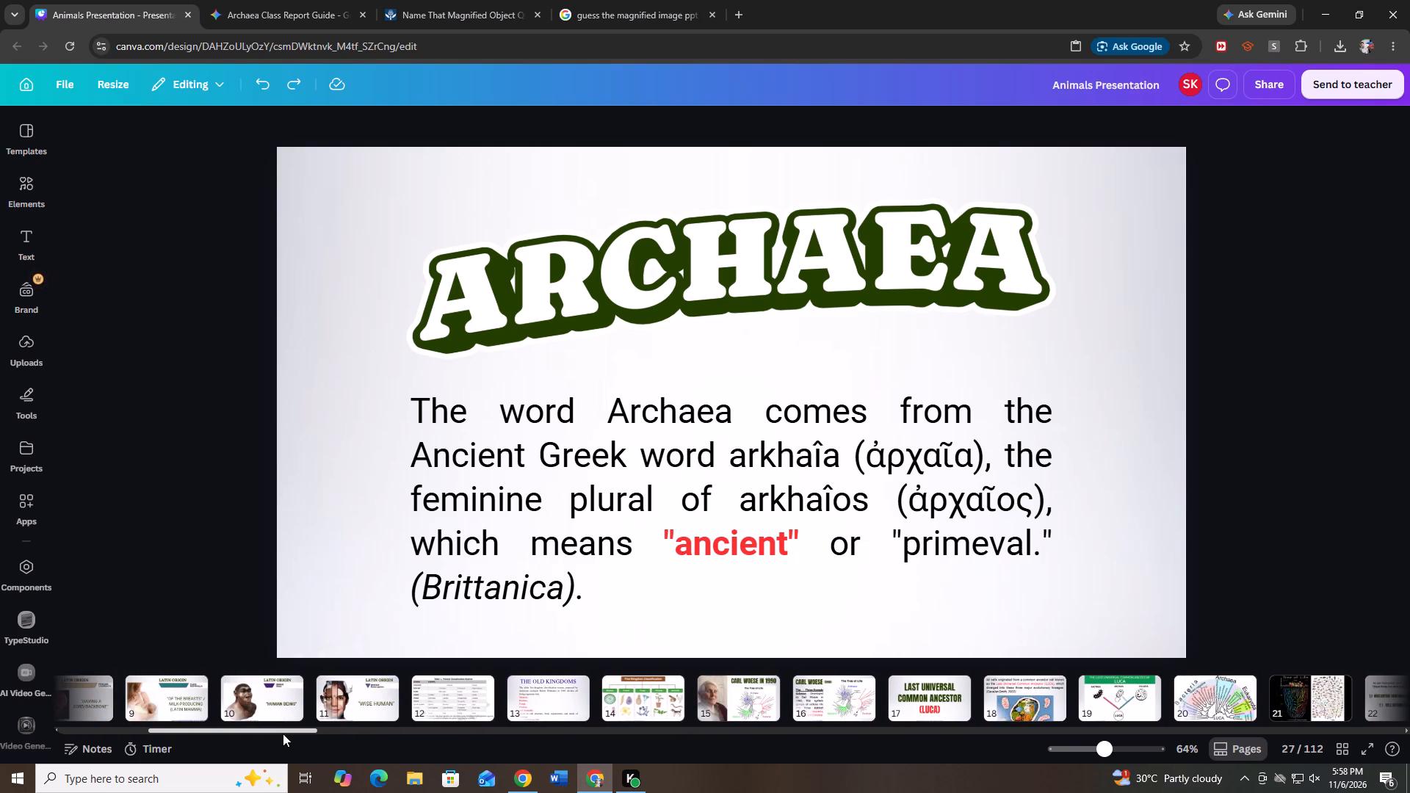
pyautogui.moveTo(283, 734); pyautogui.dragTo(366, 742)
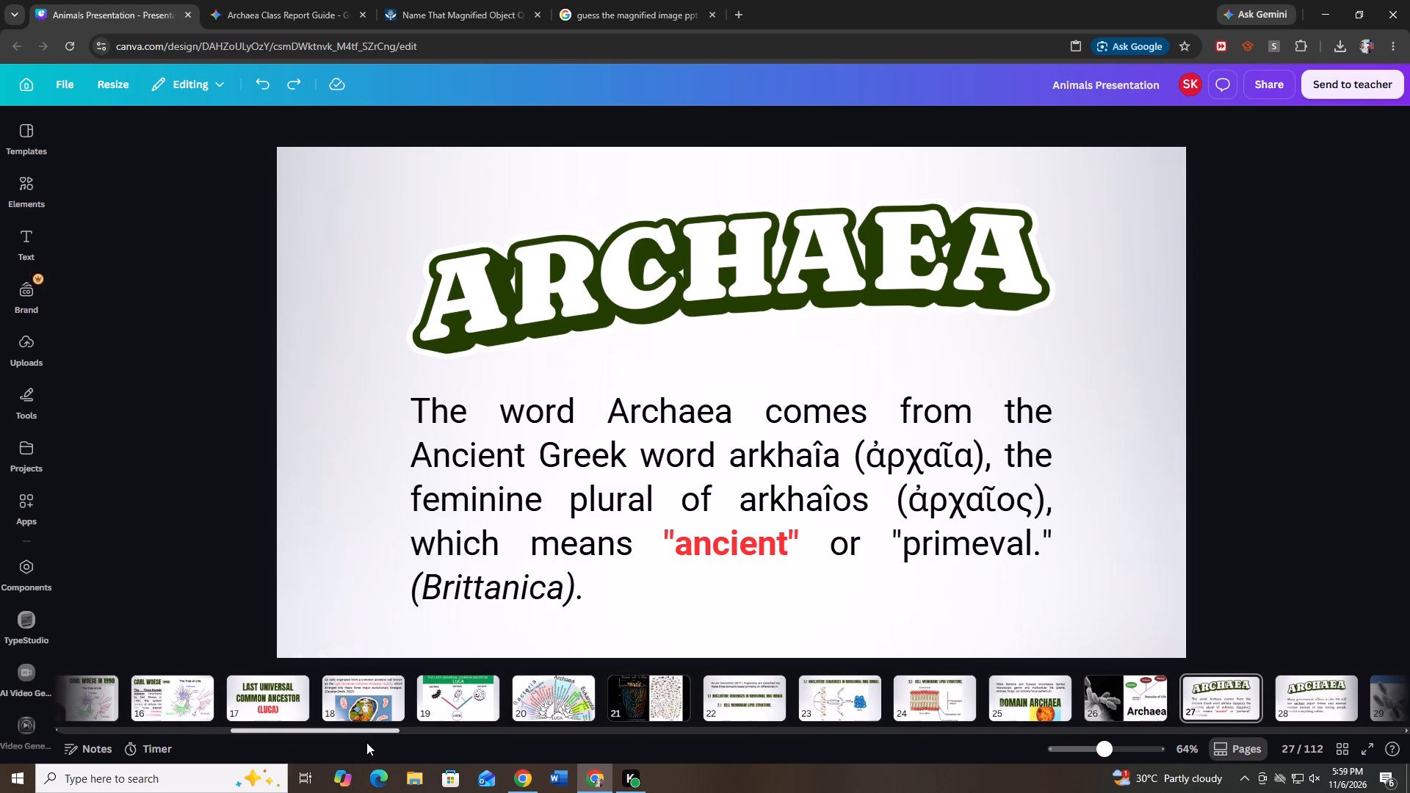
pyautogui.moveTo(366, 742); pyautogui.dragTo(395, 746)
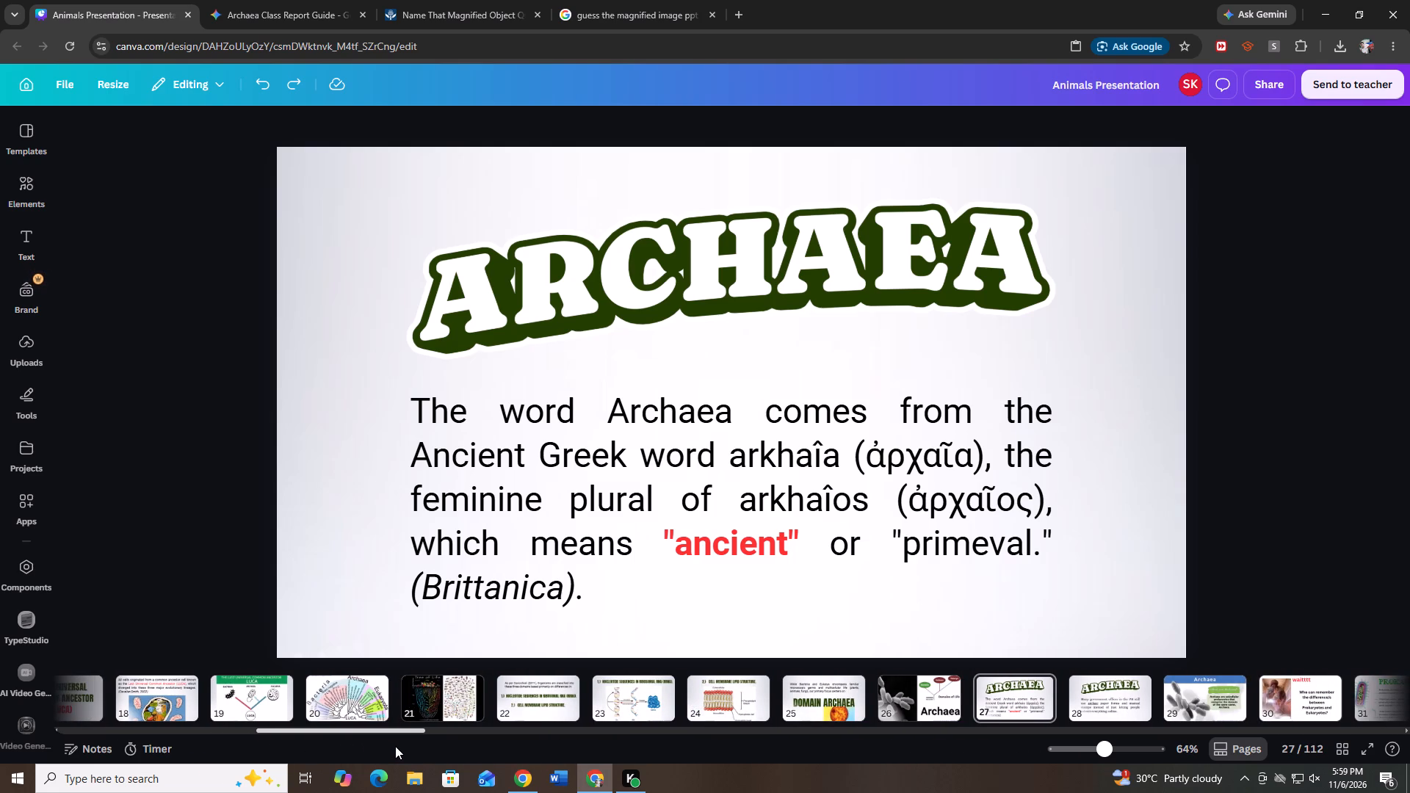
pyautogui.moveTo(395, 746); pyautogui.dragTo(402, 754)
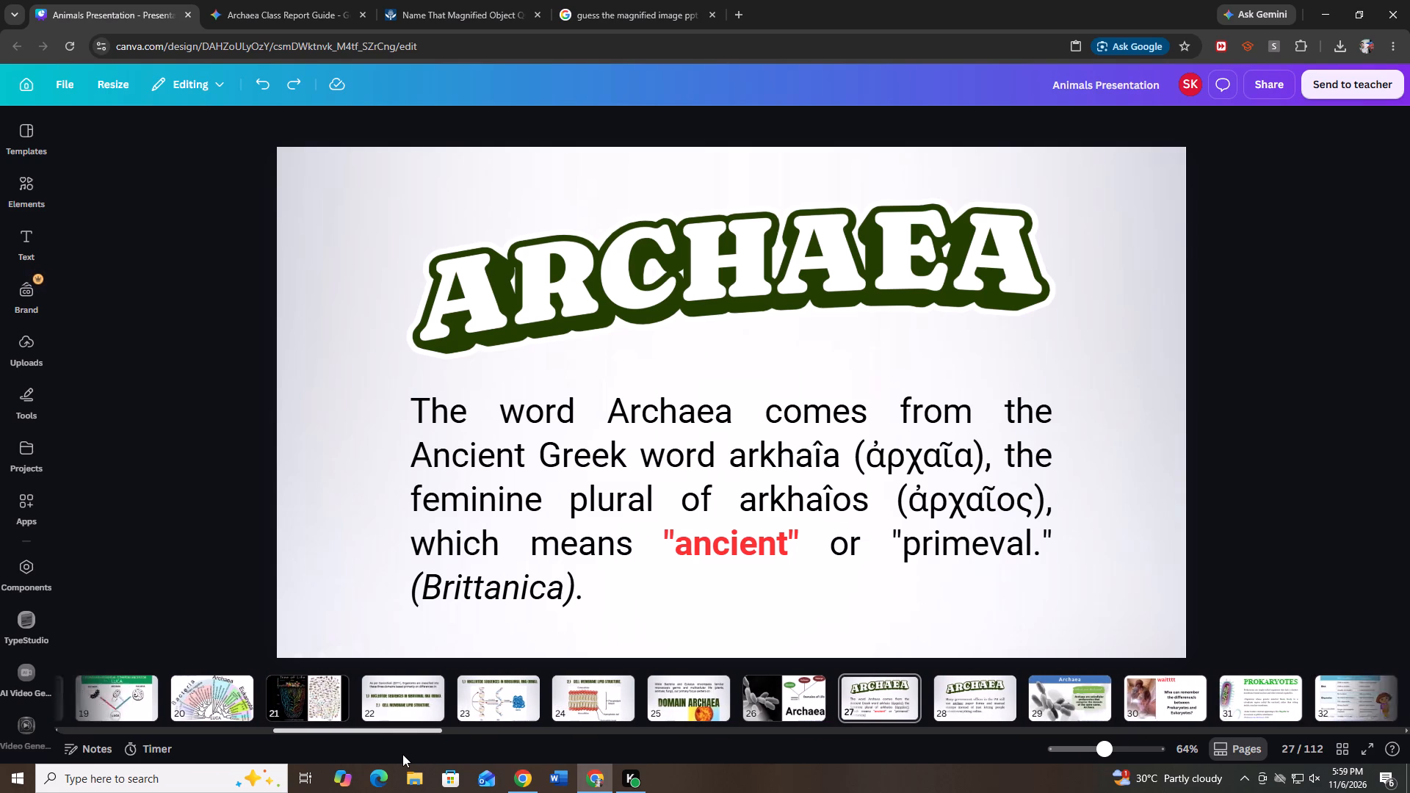
pyautogui.moveTo(402, 754); pyautogui.dragTo(335, 750)
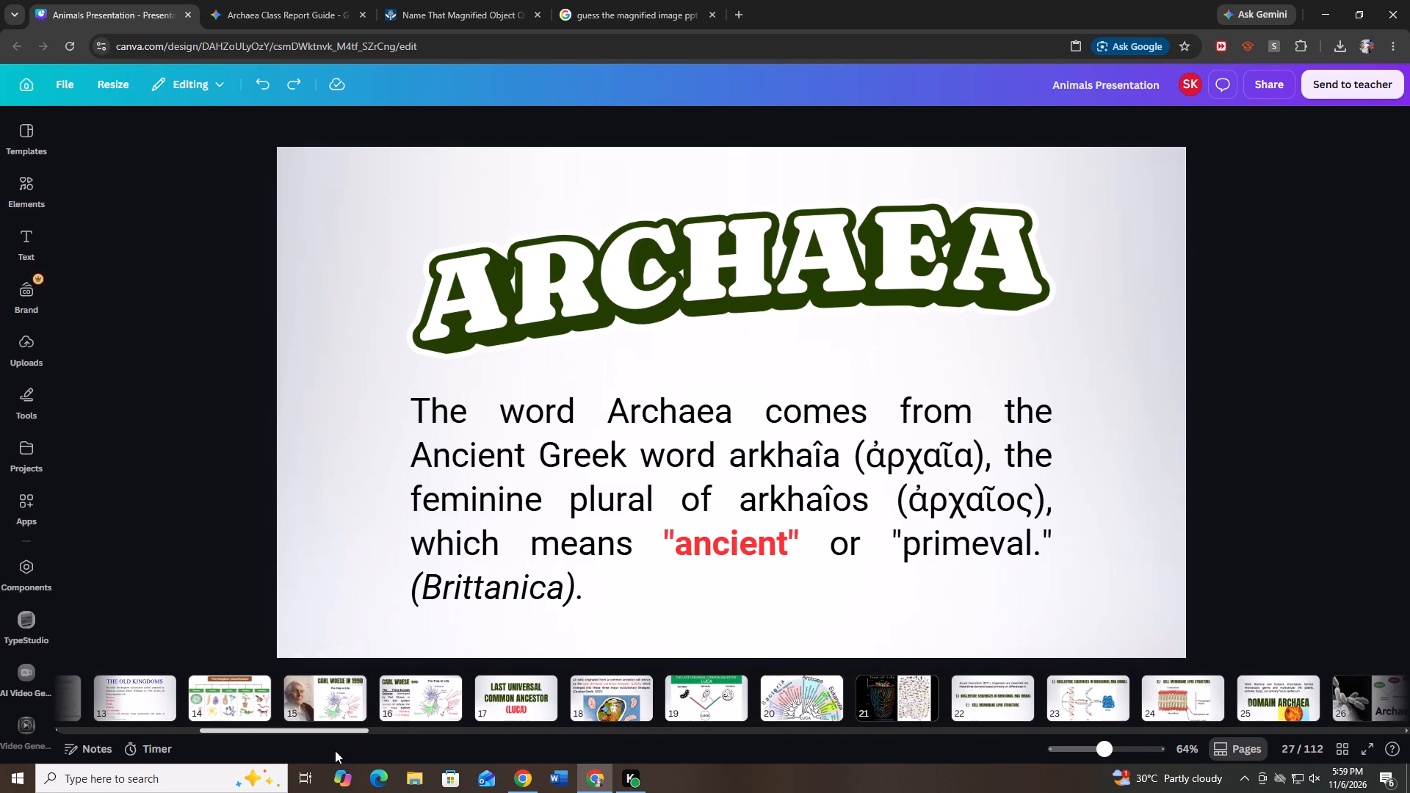
pyautogui.moveTo(335, 750); pyautogui.dragTo(380, 753)
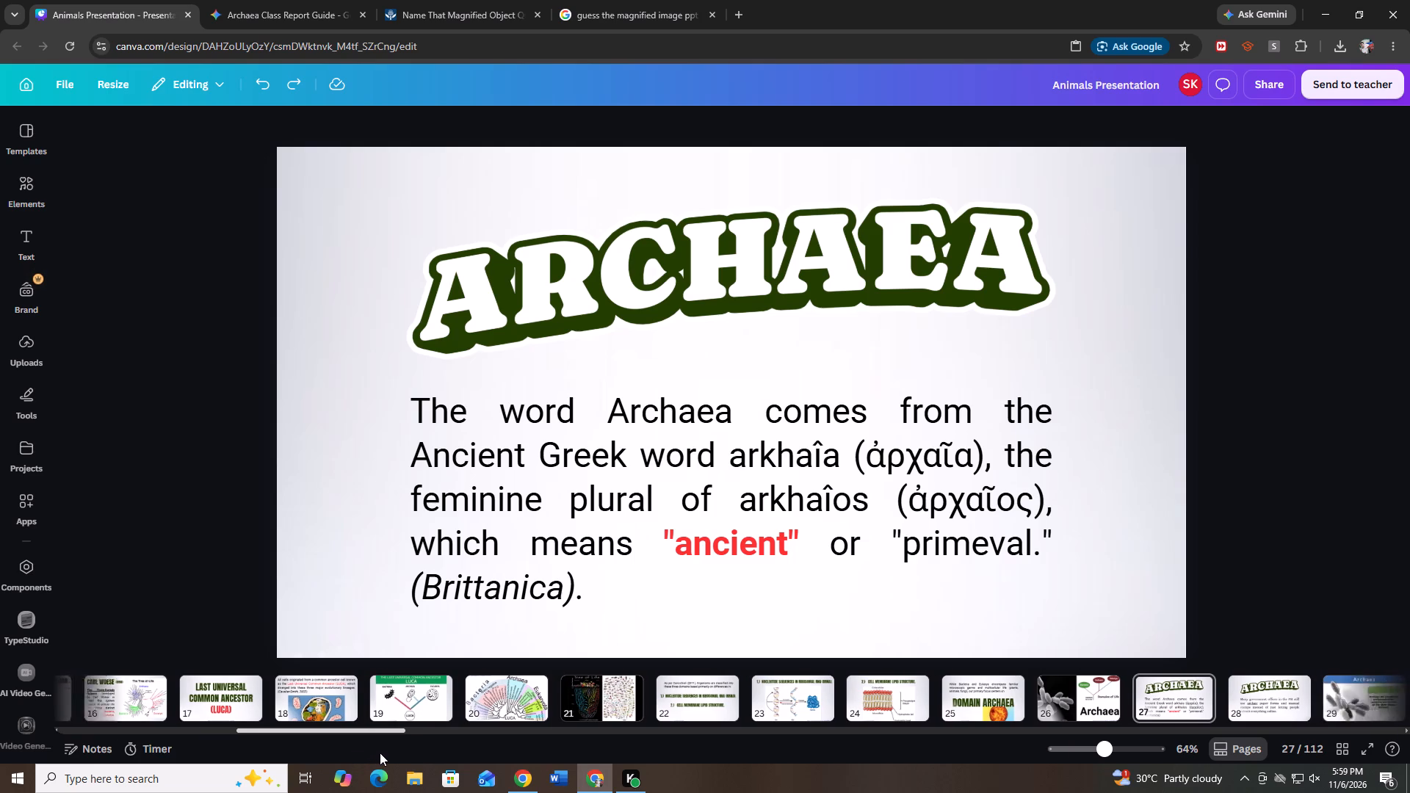
pyautogui.moveTo(380, 753); pyautogui.dragTo(391, 756)
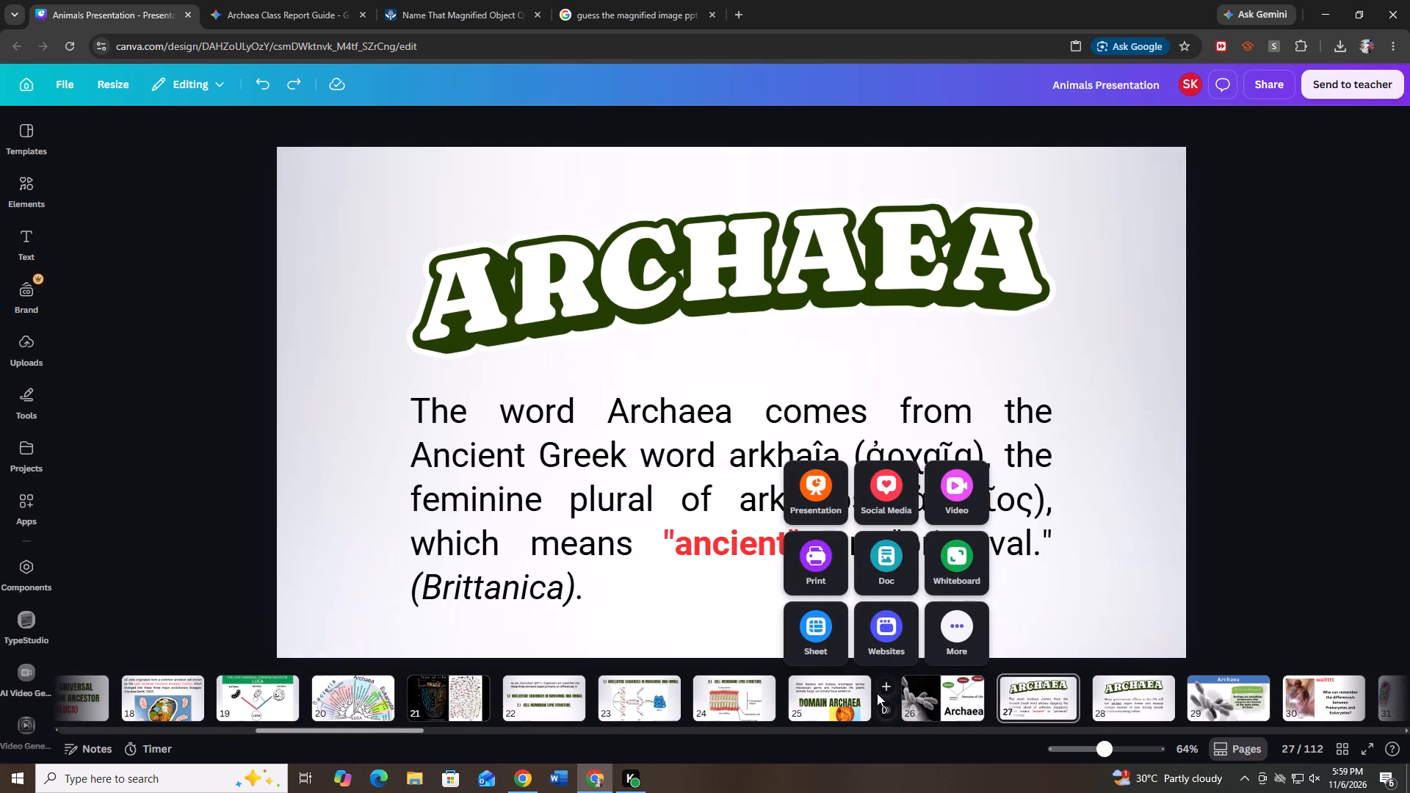
pyautogui.click(887, 687)
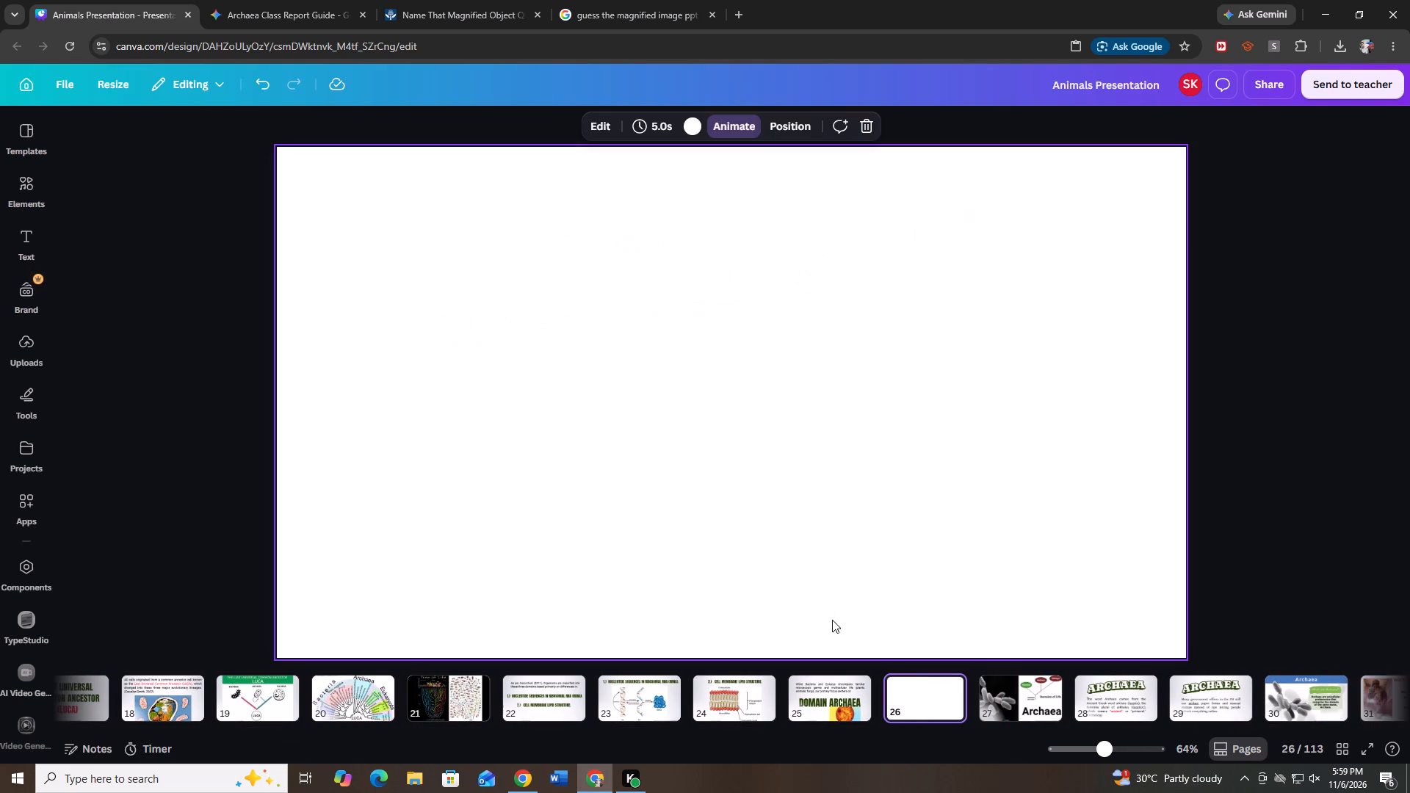
# Advance the Britannica quiz to question 11, copy its picture of blue hooked fibres, and paste it onto blank page 26 of the Animals Presentation.
pyautogui.click(630, 0)
pyautogui.click(427, 0)
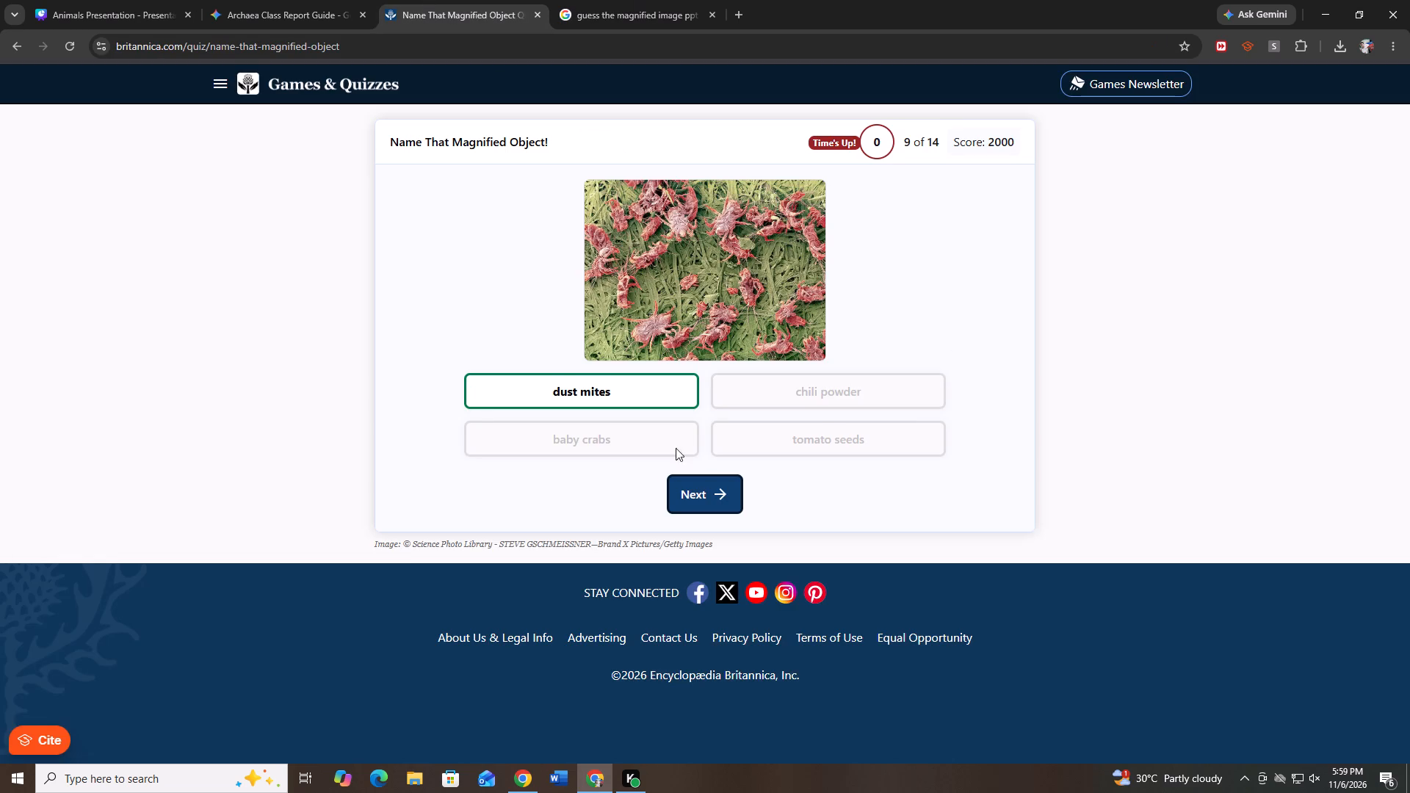
pyautogui.click(716, 479)
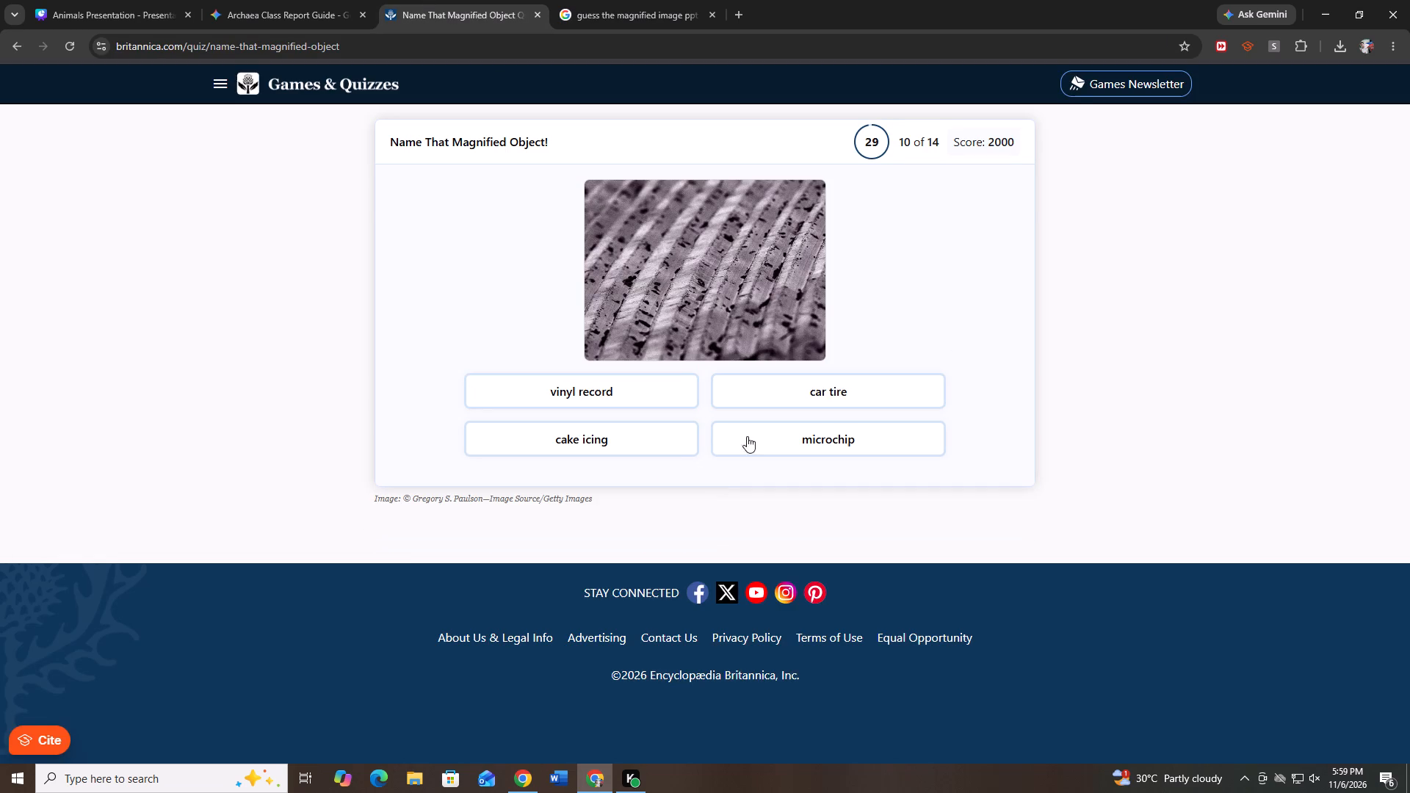
pyautogui.click(661, 391)
pyautogui.rightClick(764, 259)
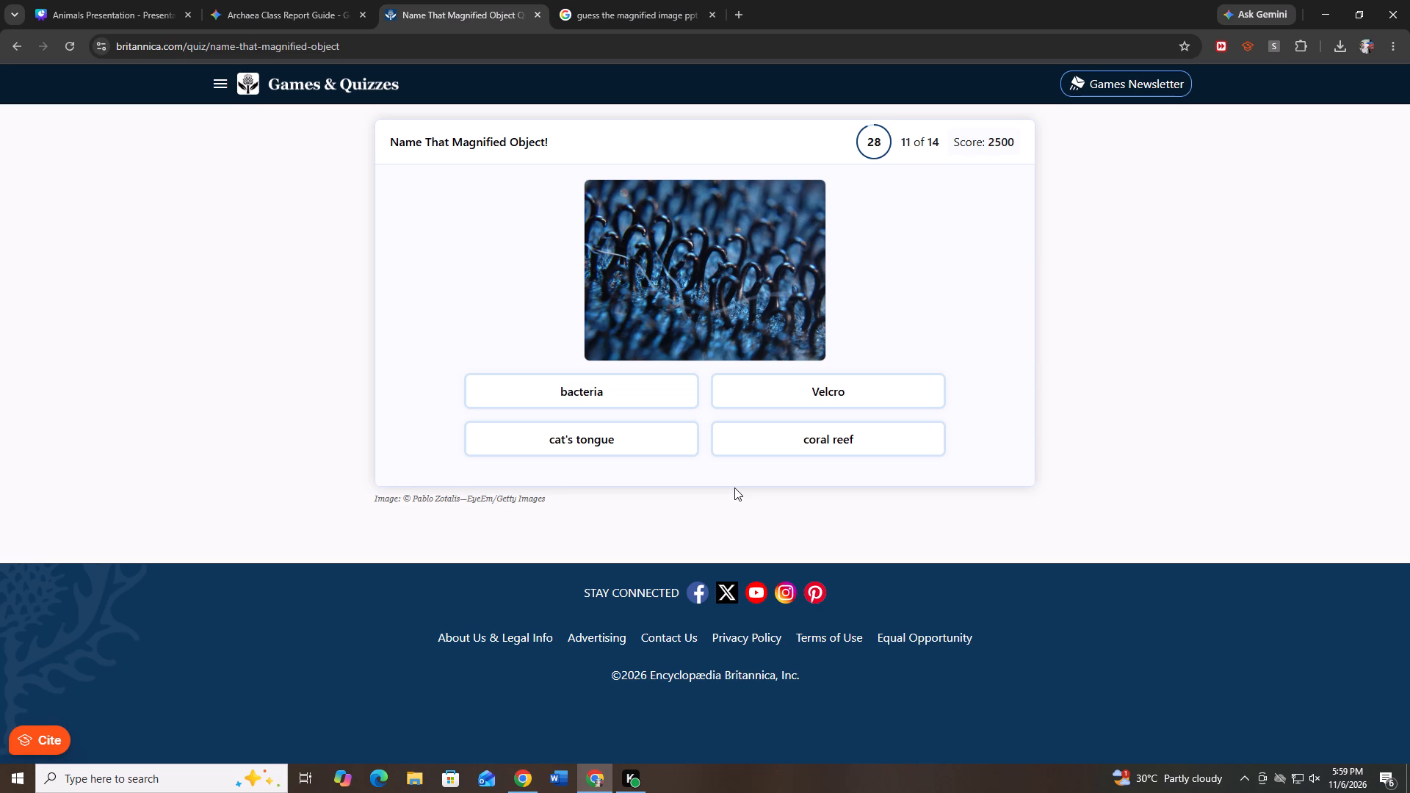
pyautogui.rightClick(720, 309)
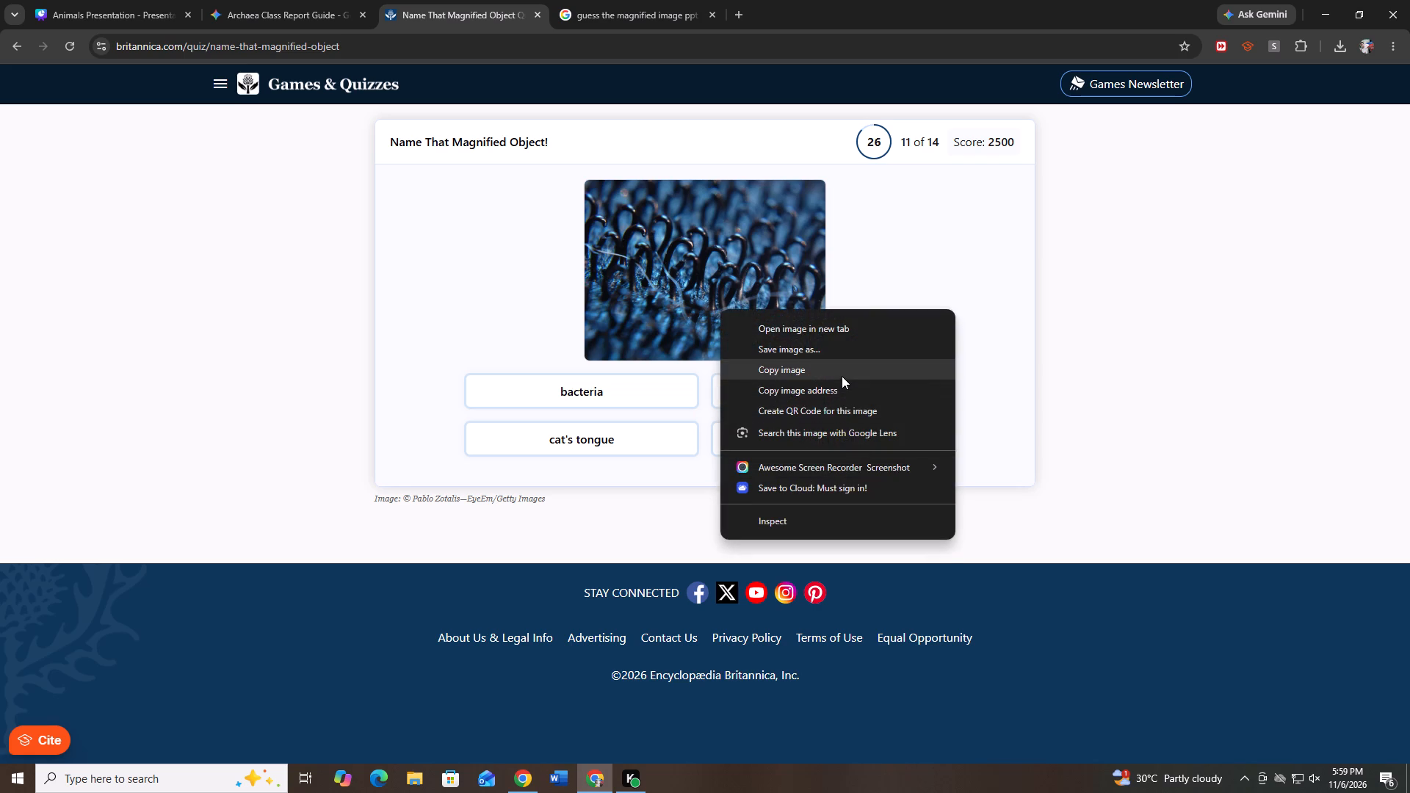
pyautogui.click(842, 376)
pyautogui.click(108, 0)
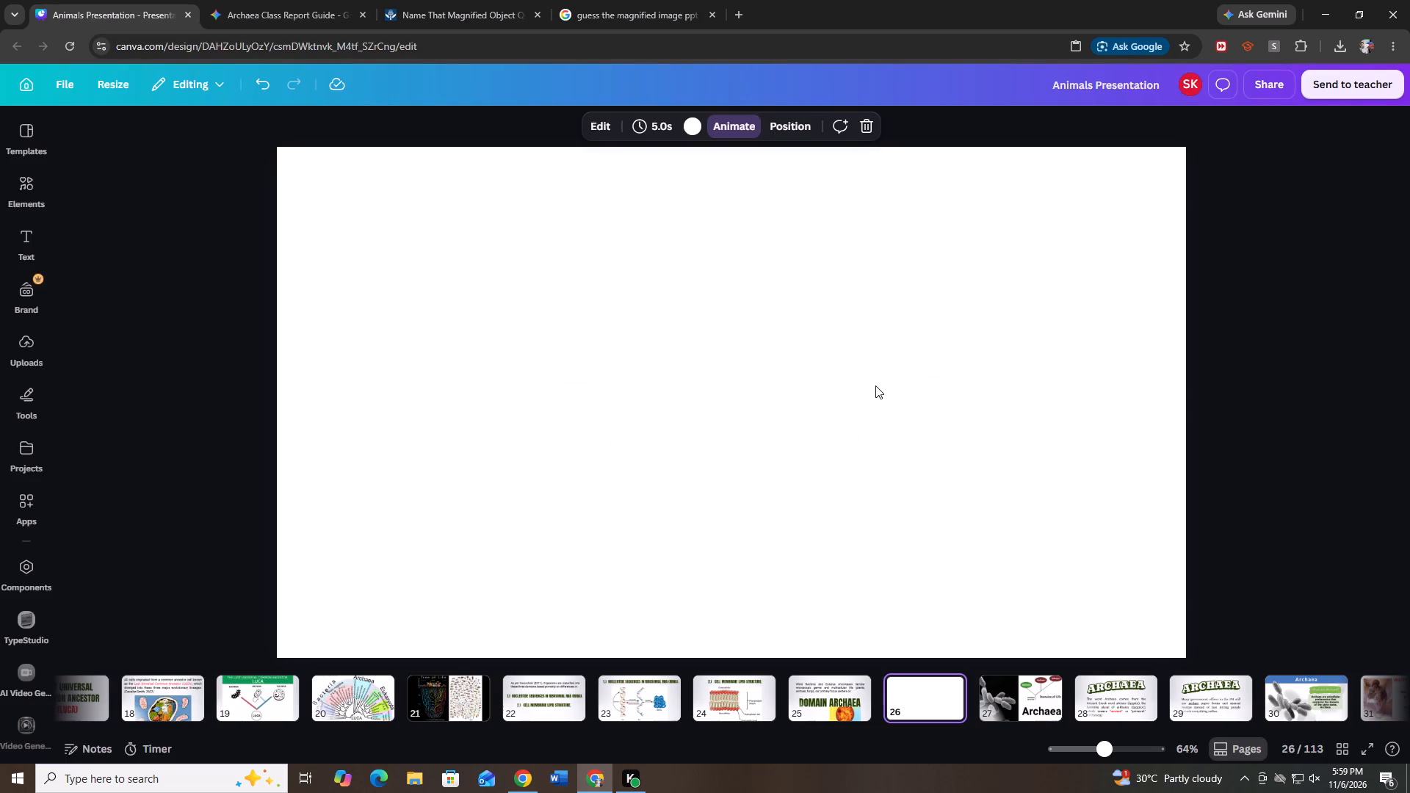
pyautogui.hotkey('ctrl', 'v')
# Copy the title "Name That Magnified Object!" from the Britannica quiz and add it to page 26 as a subheading.
pyautogui.click(471, 0)
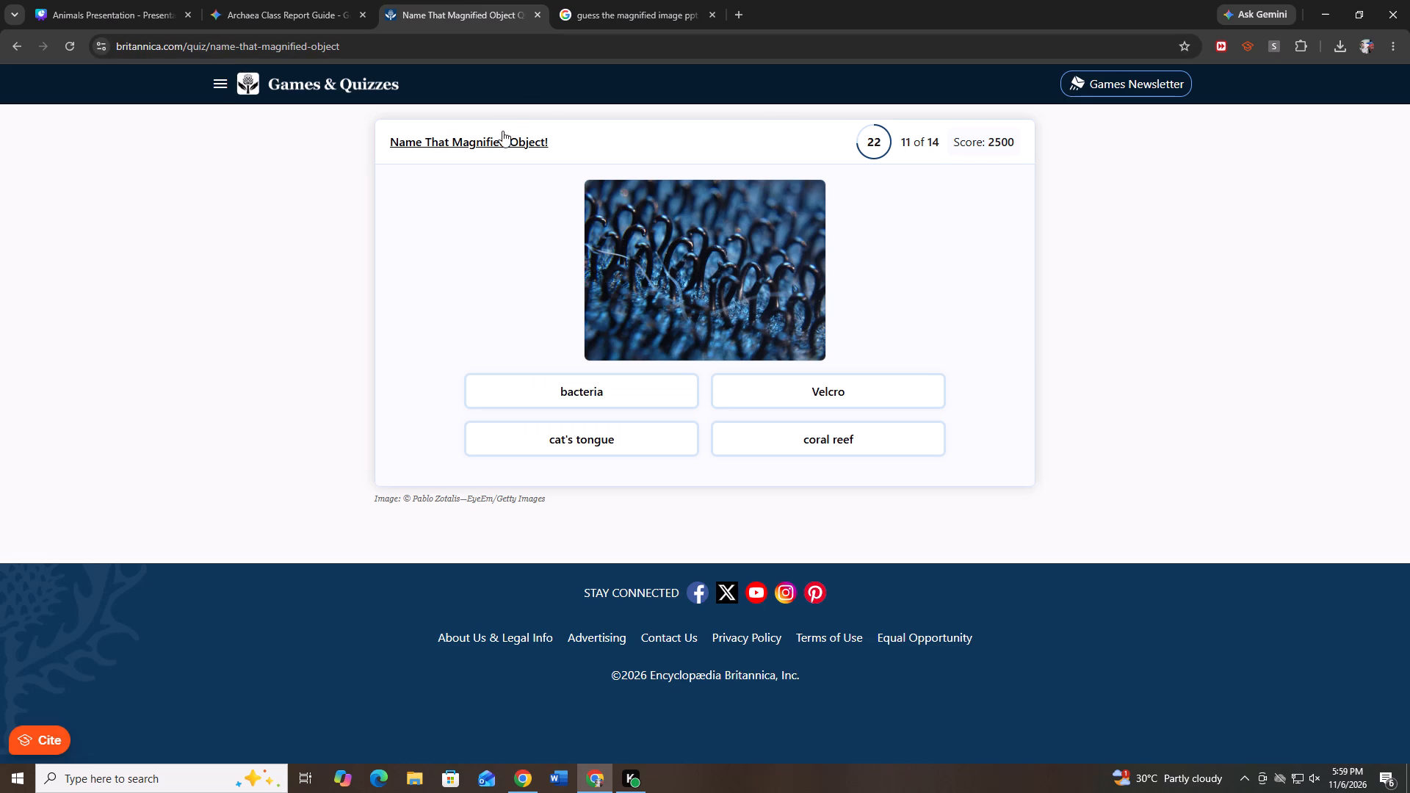
pyautogui.doubleClick(502, 131)
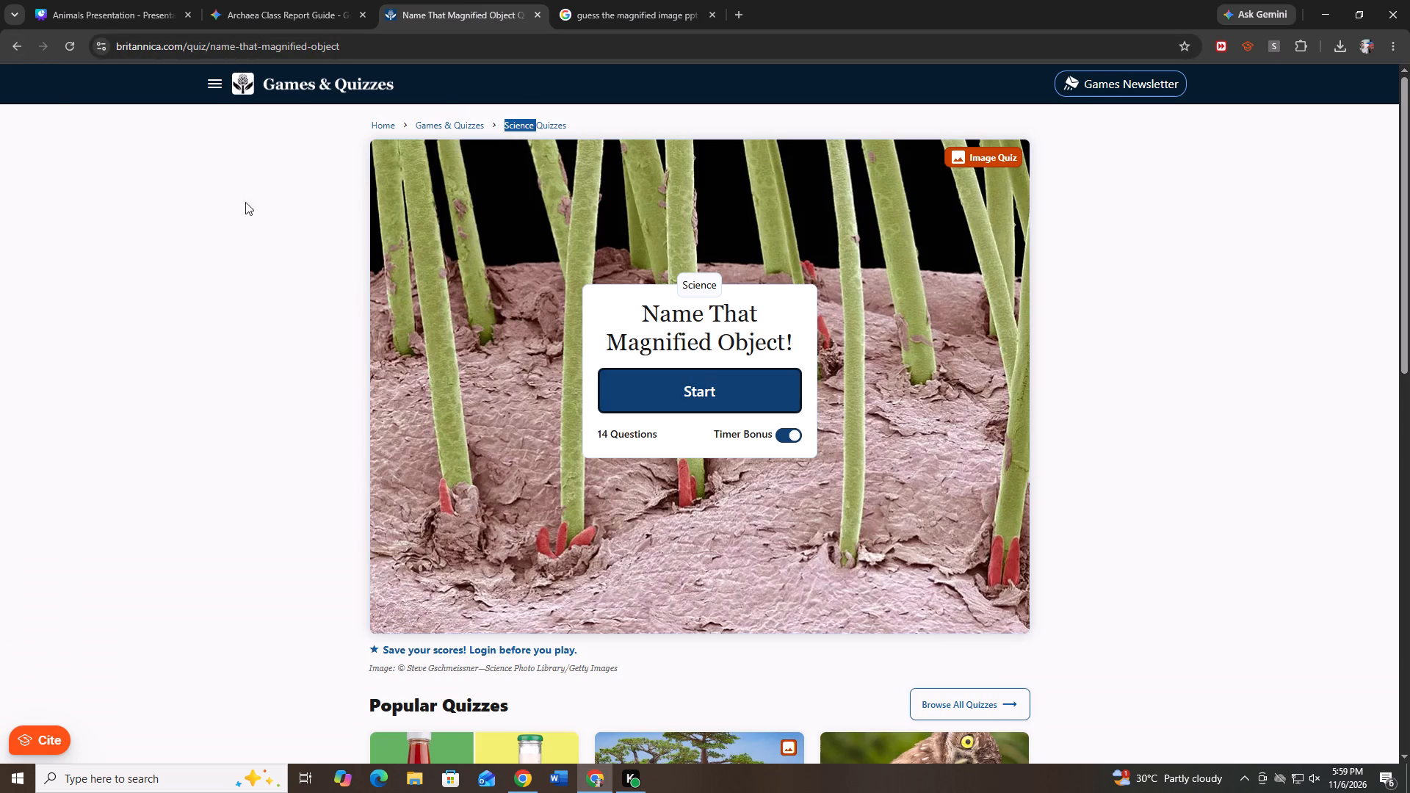
pyautogui.click(7, 56)
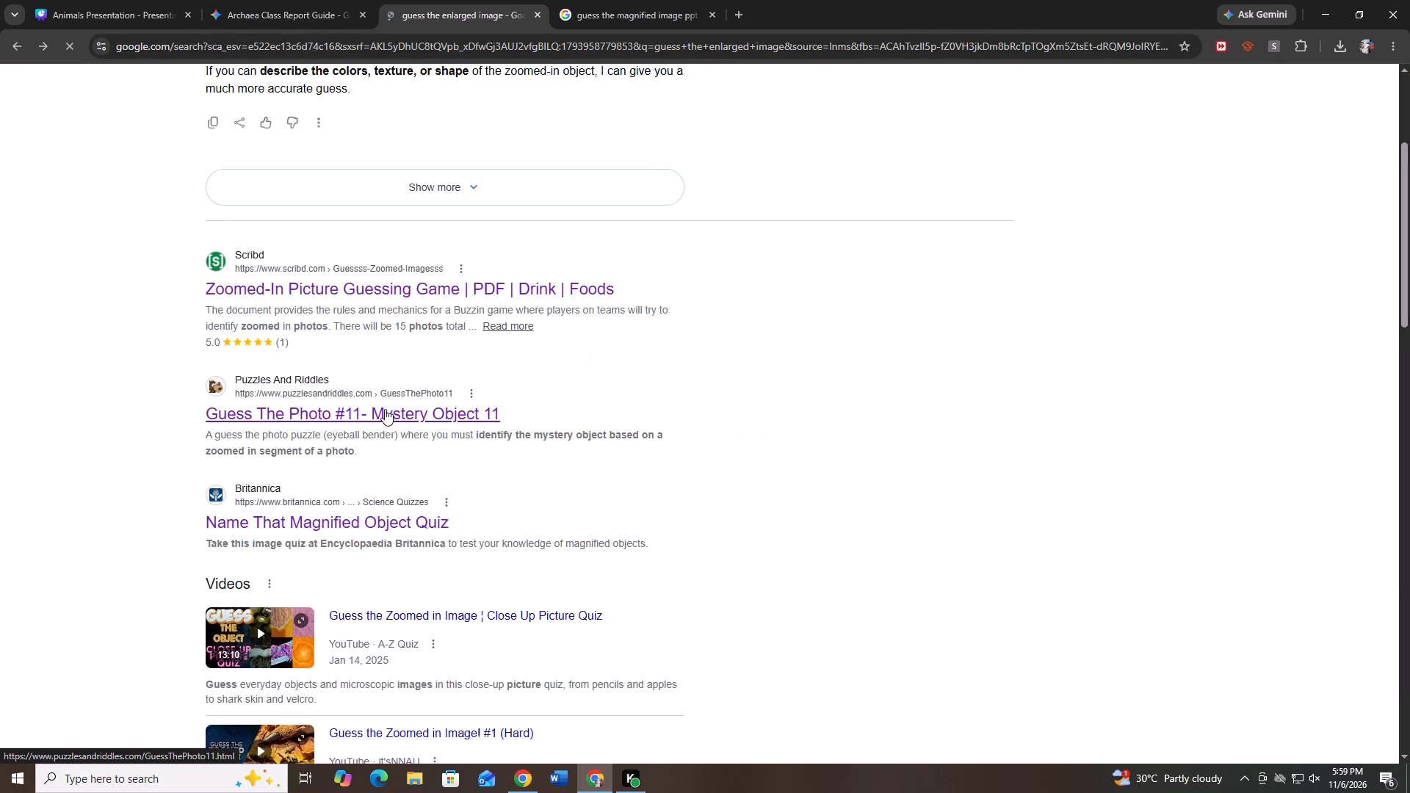
pyautogui.click(381, 520)
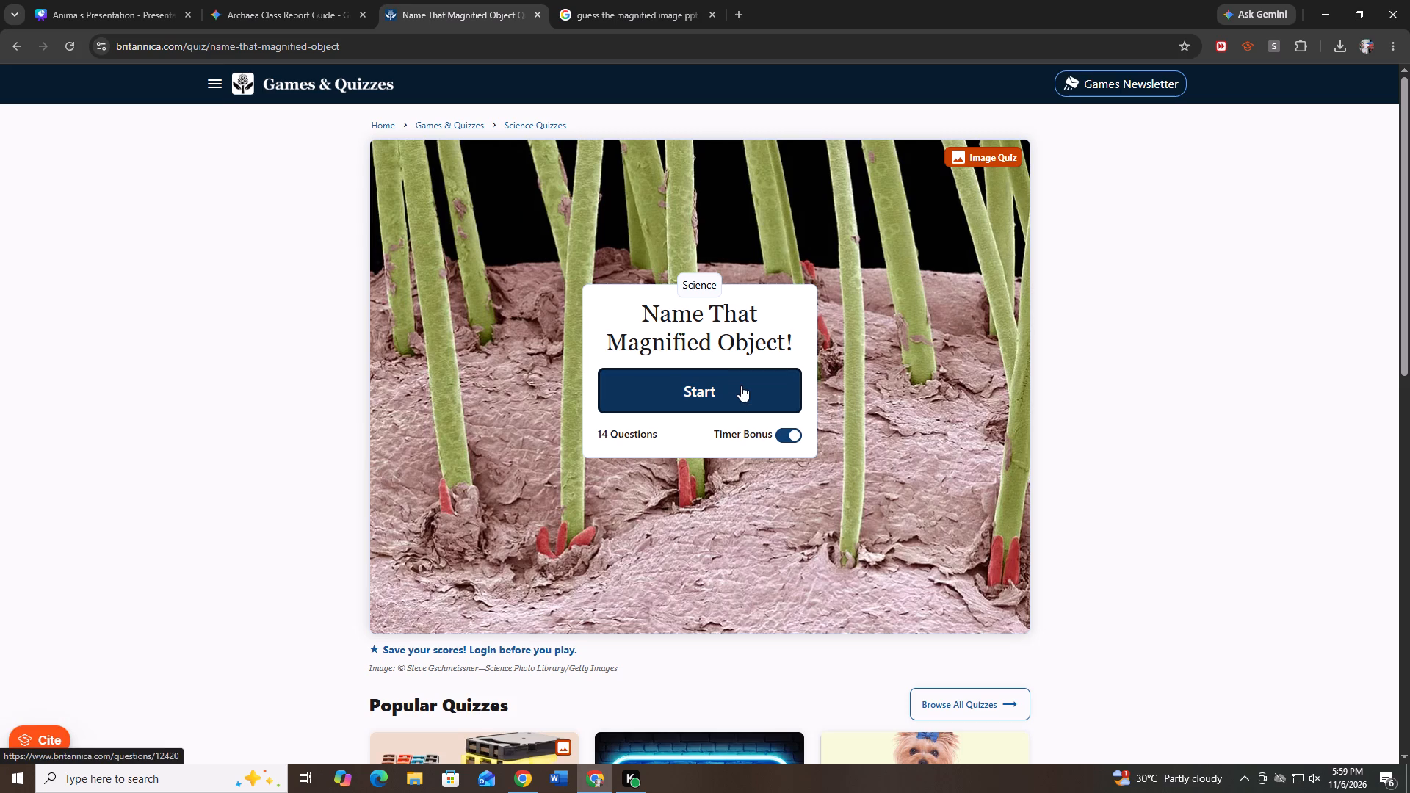
pyautogui.click(741, 385)
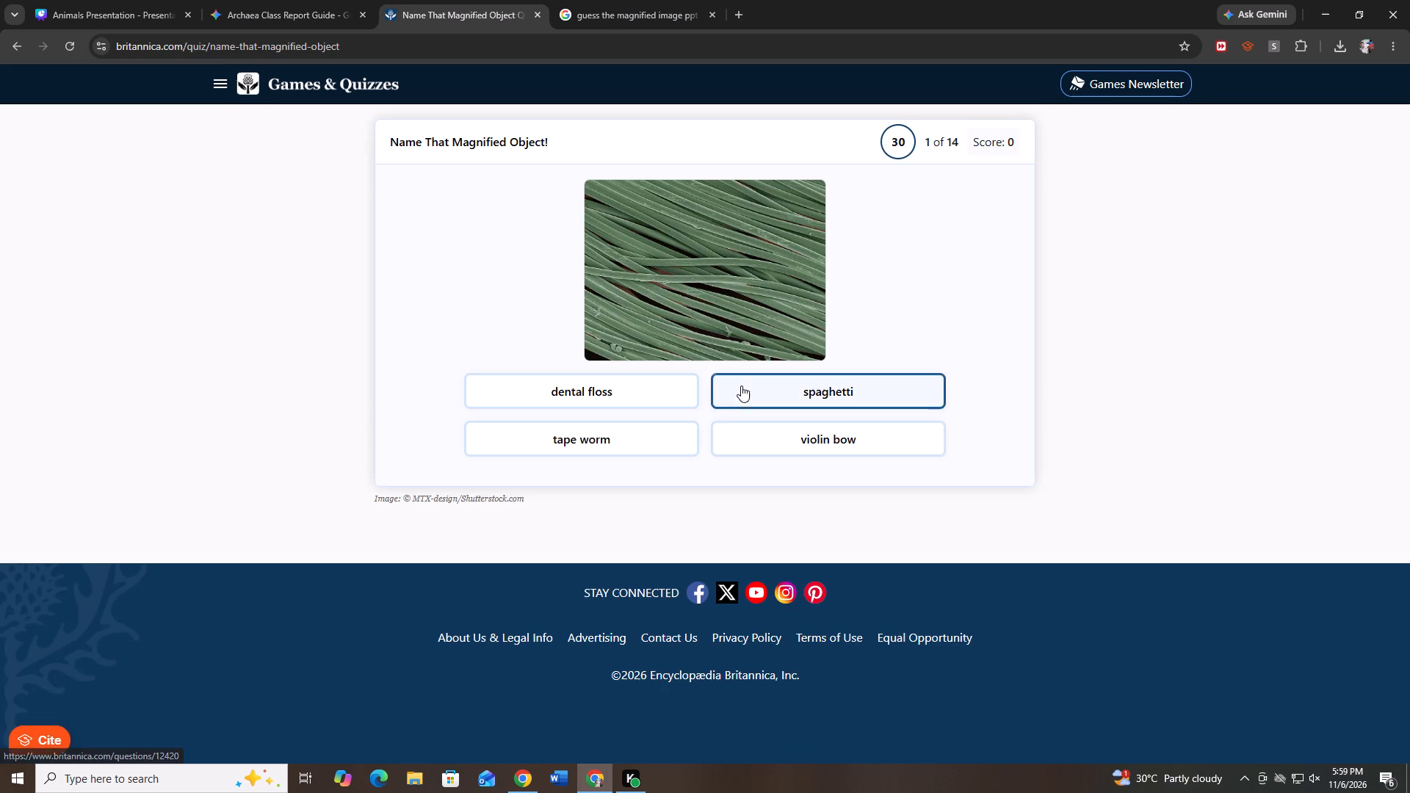
pyautogui.moveTo(389, 134); pyautogui.dragTo(576, 142)
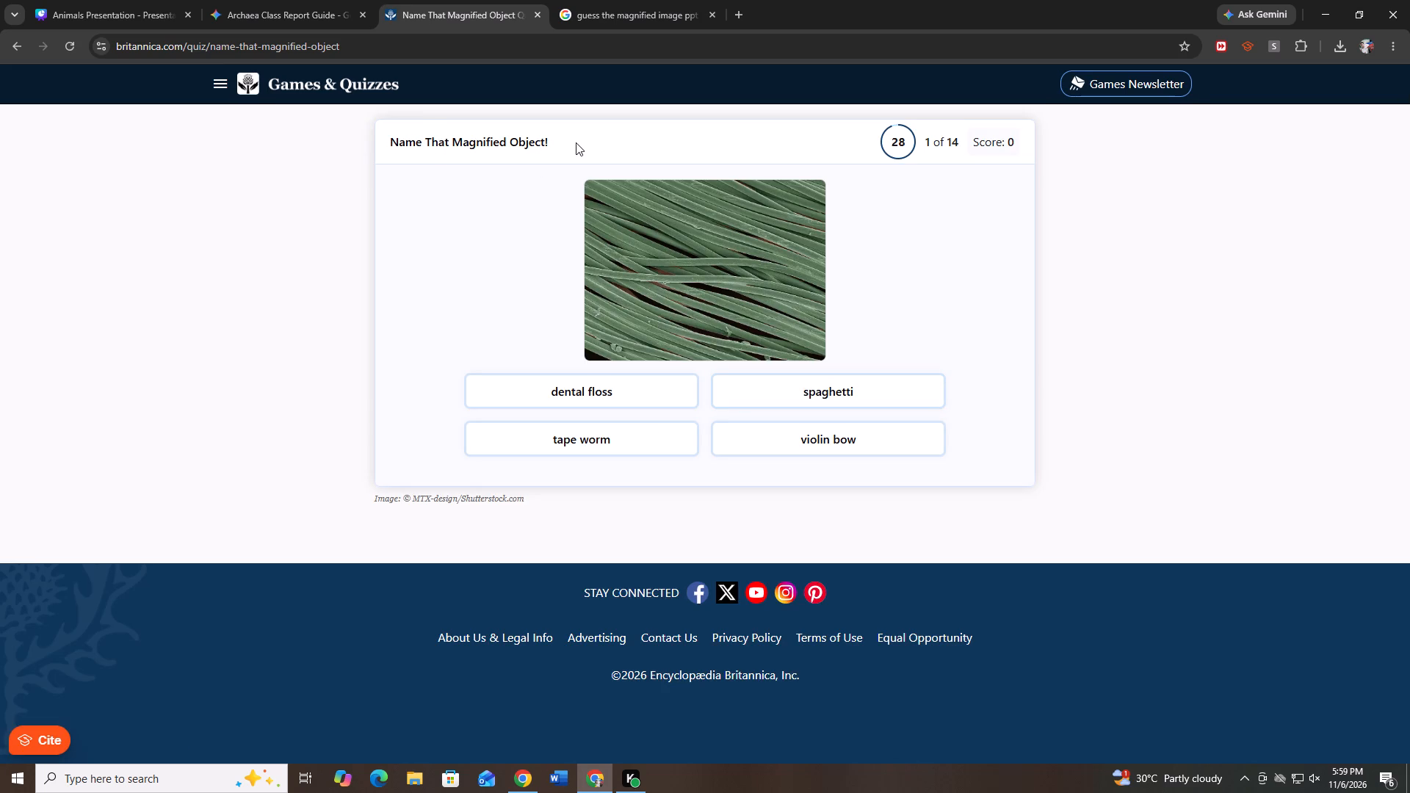
pyautogui.moveTo(576, 142); pyautogui.dragTo(388, 140)
pyautogui.hotkey('ctrl', 'c')
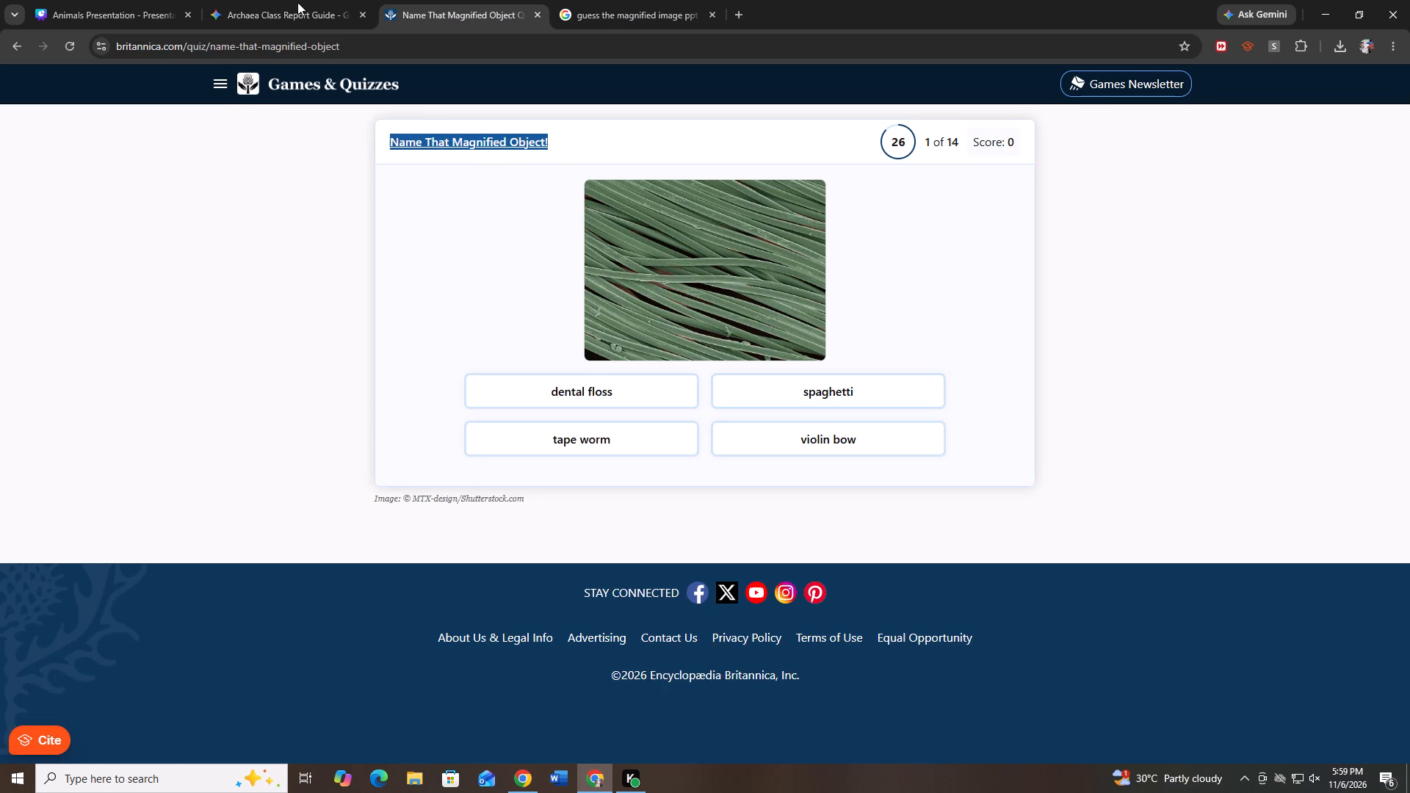
pyautogui.click(135, 0)
pyautogui.click(18, 256)
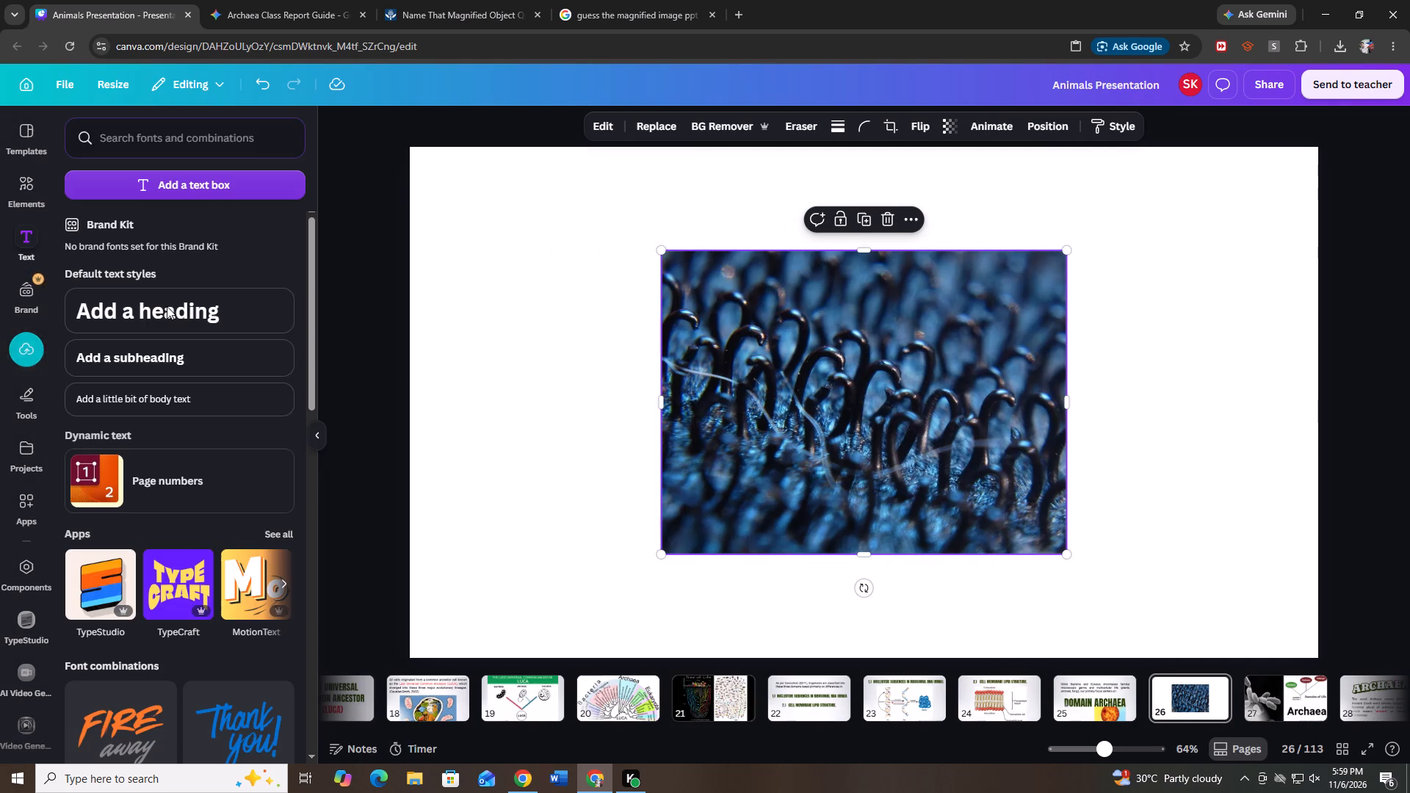
pyautogui.click(176, 361)
pyautogui.hotkey('ctrl', 'v')
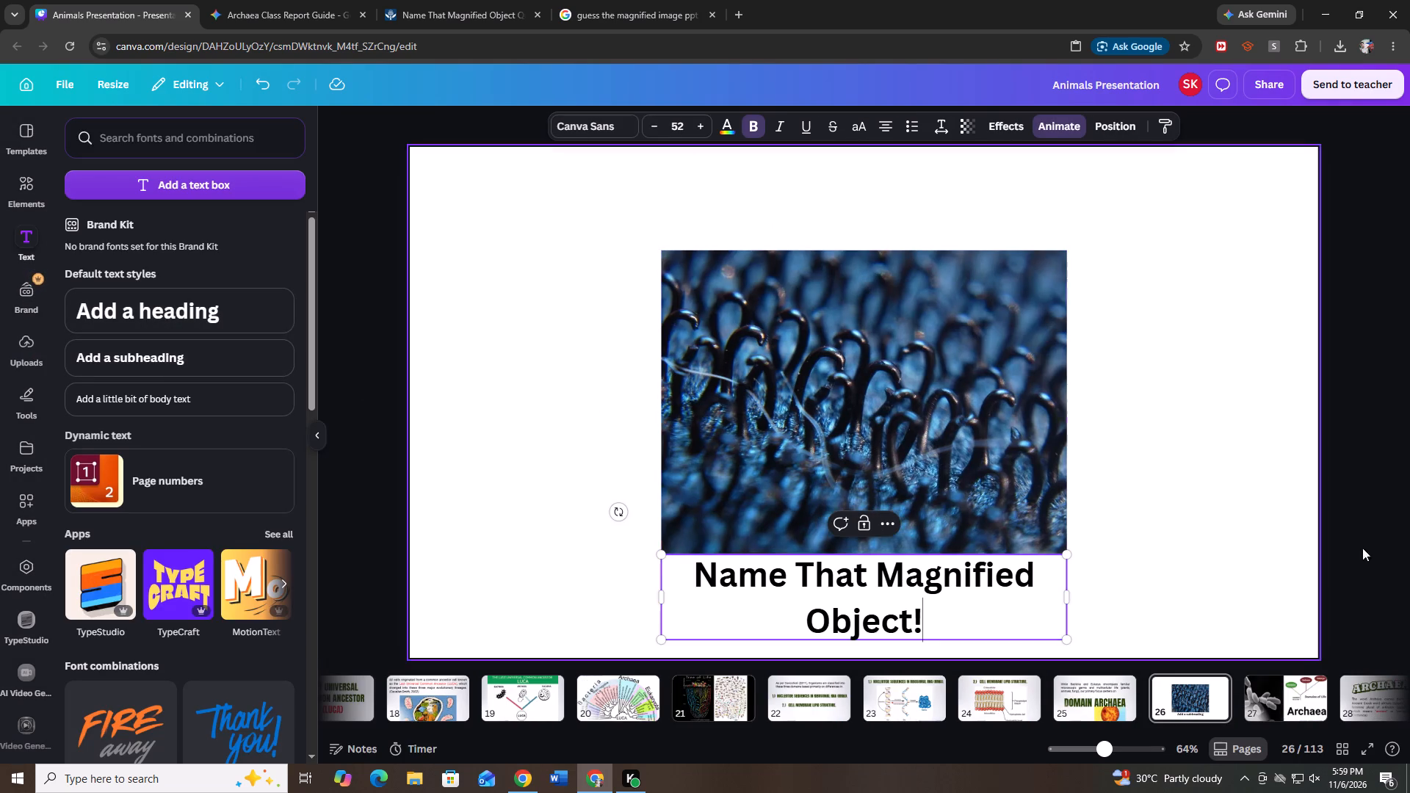
# Widen the "Name That Magnified Object!" text box to fit one line and centre it above the picture.
pyautogui.click(1390, 561)
pyautogui.click(947, 566)
pyautogui.moveTo(1071, 595); pyautogui.dragTo(1170, 598)
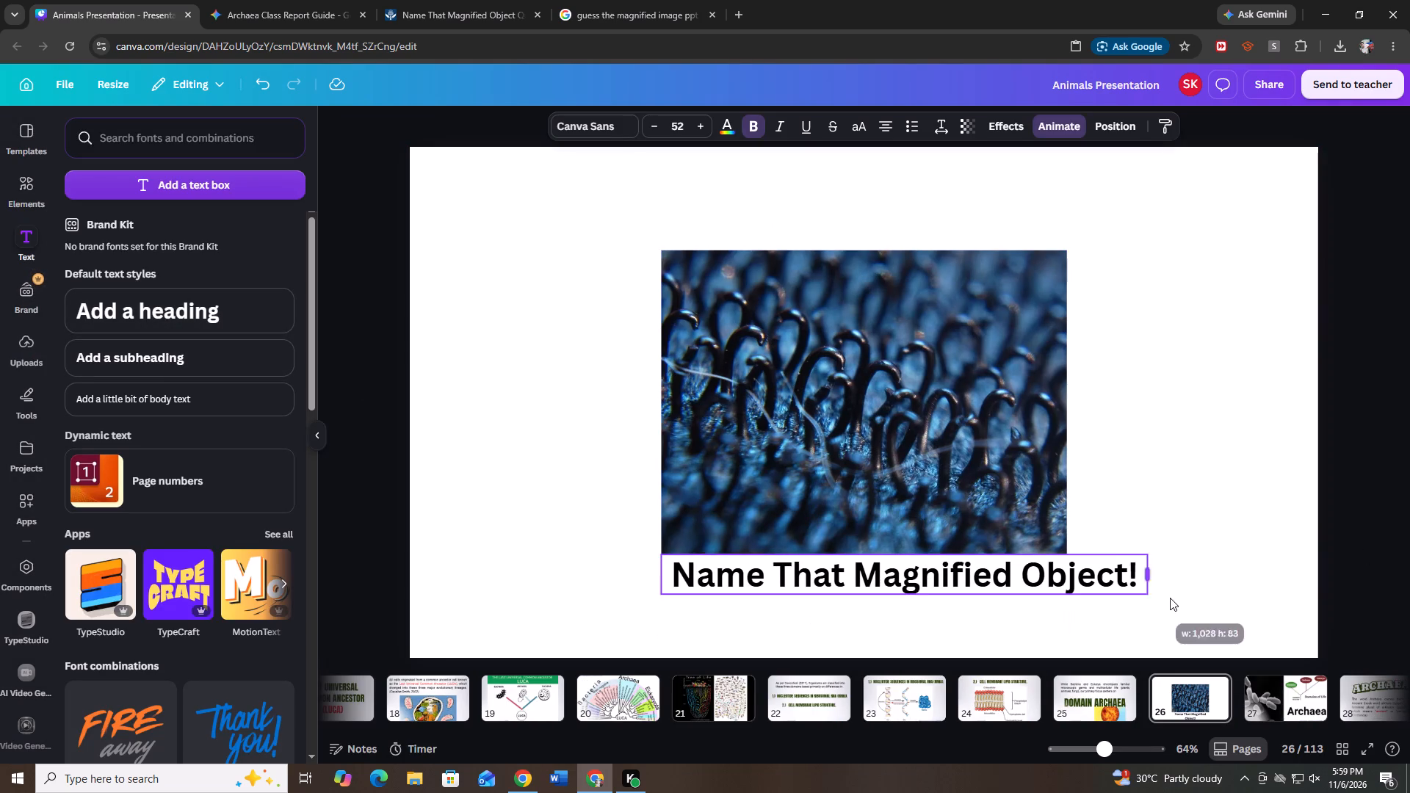
pyautogui.moveTo(1170, 598); pyautogui.dragTo(1154, 595)
pyautogui.click(1364, 529)
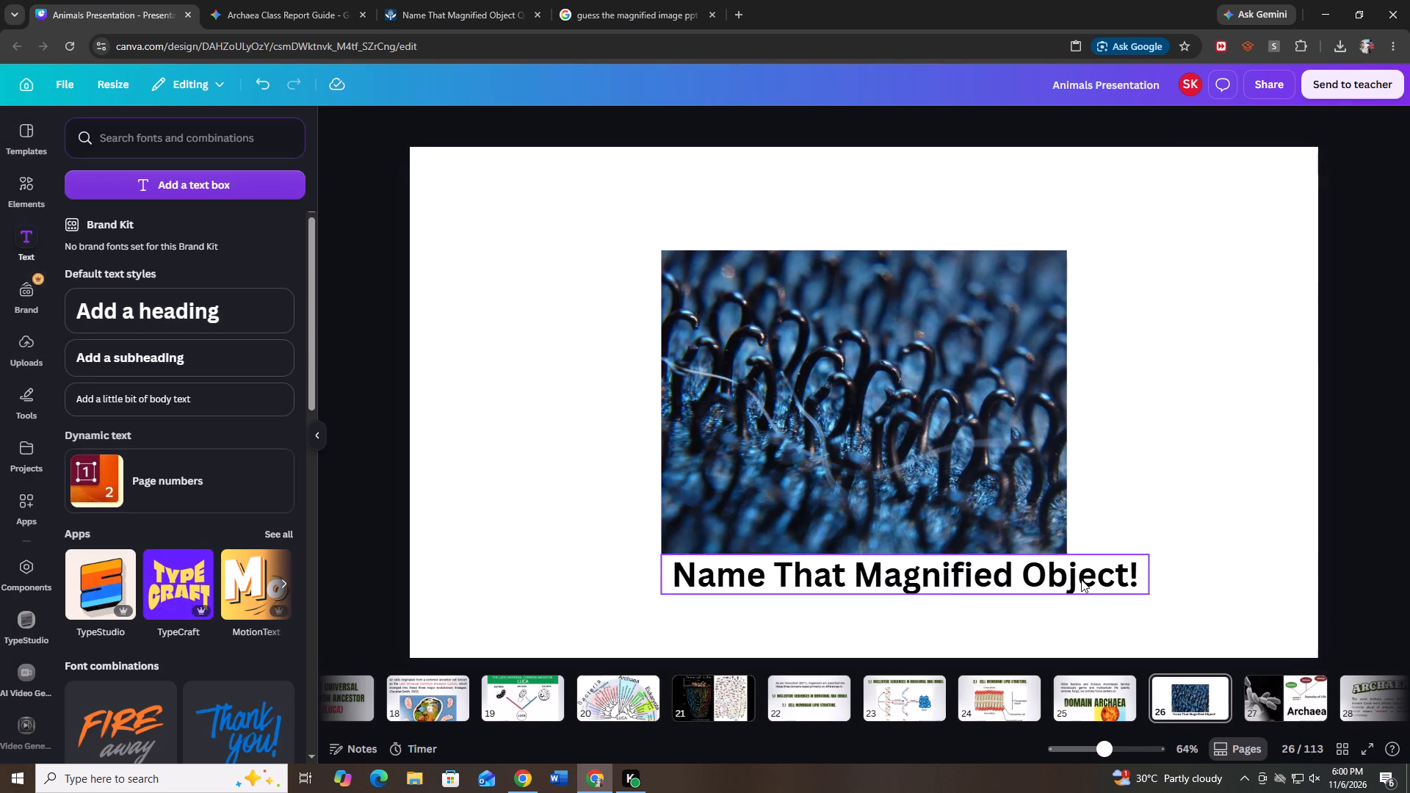
pyautogui.moveTo(1081, 579); pyautogui.dragTo(1037, 209)
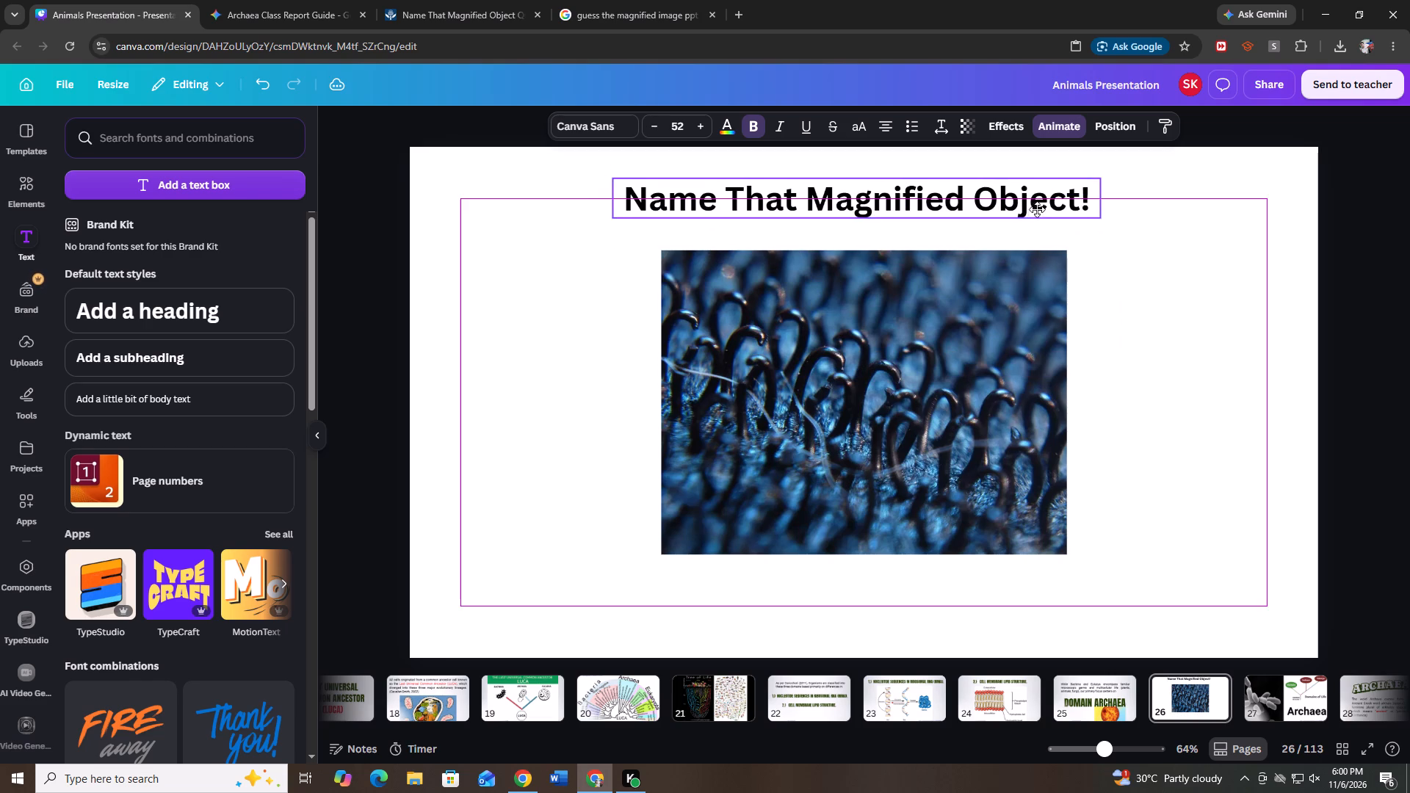
pyautogui.moveTo(1037, 209); pyautogui.dragTo(1038, 208)
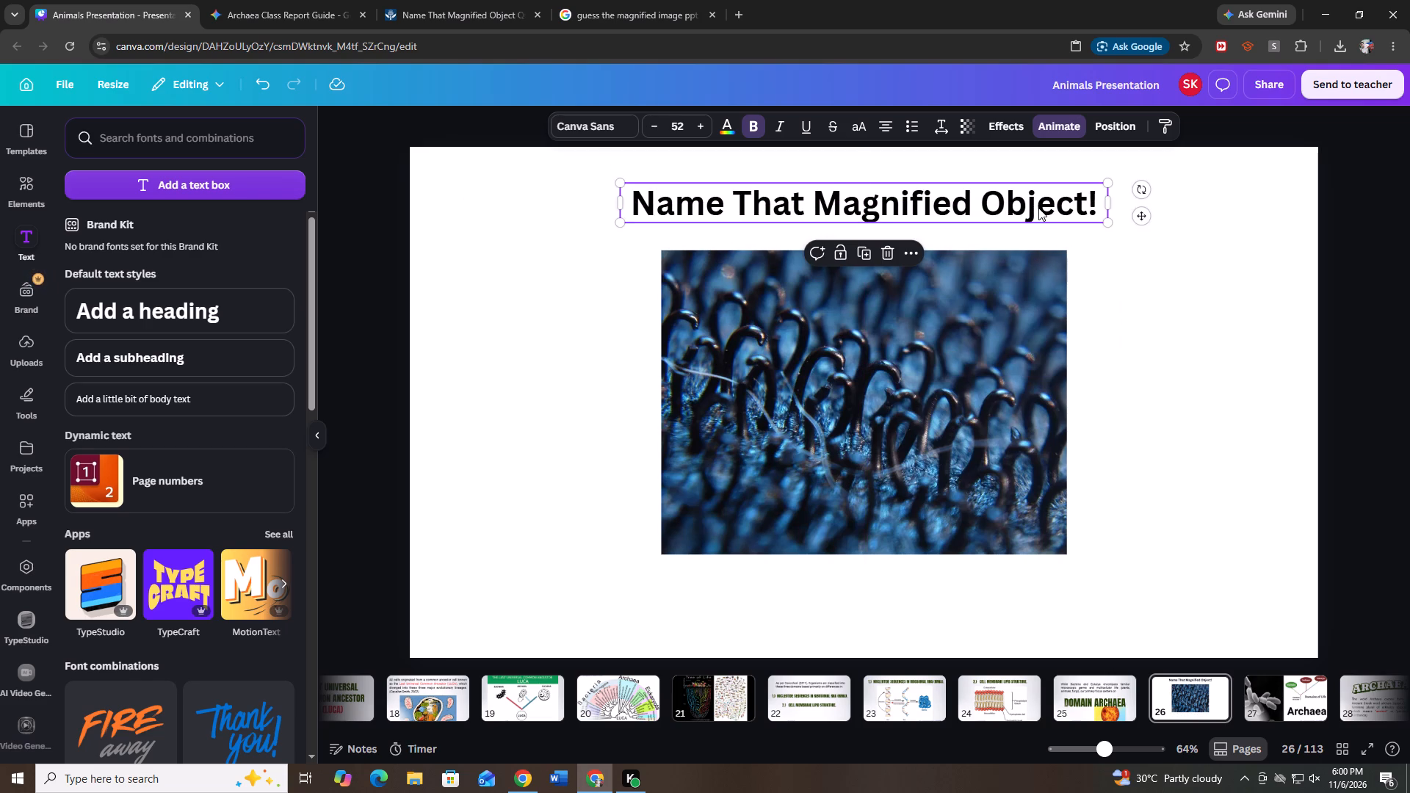
# Colour the "Name That Magnified Object!" title with the red already used in the design.
pyautogui.click(720, 126)
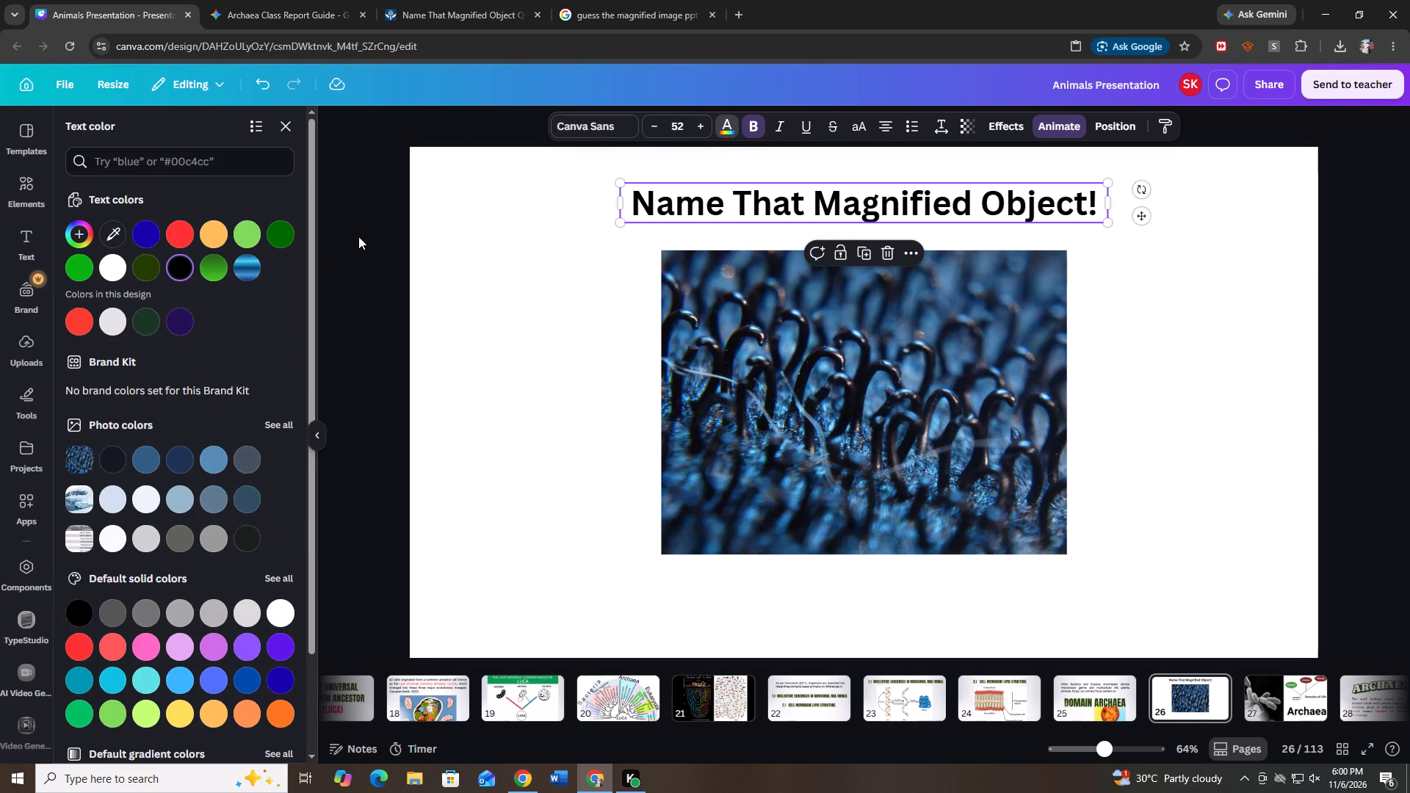
pyautogui.click(182, 314)
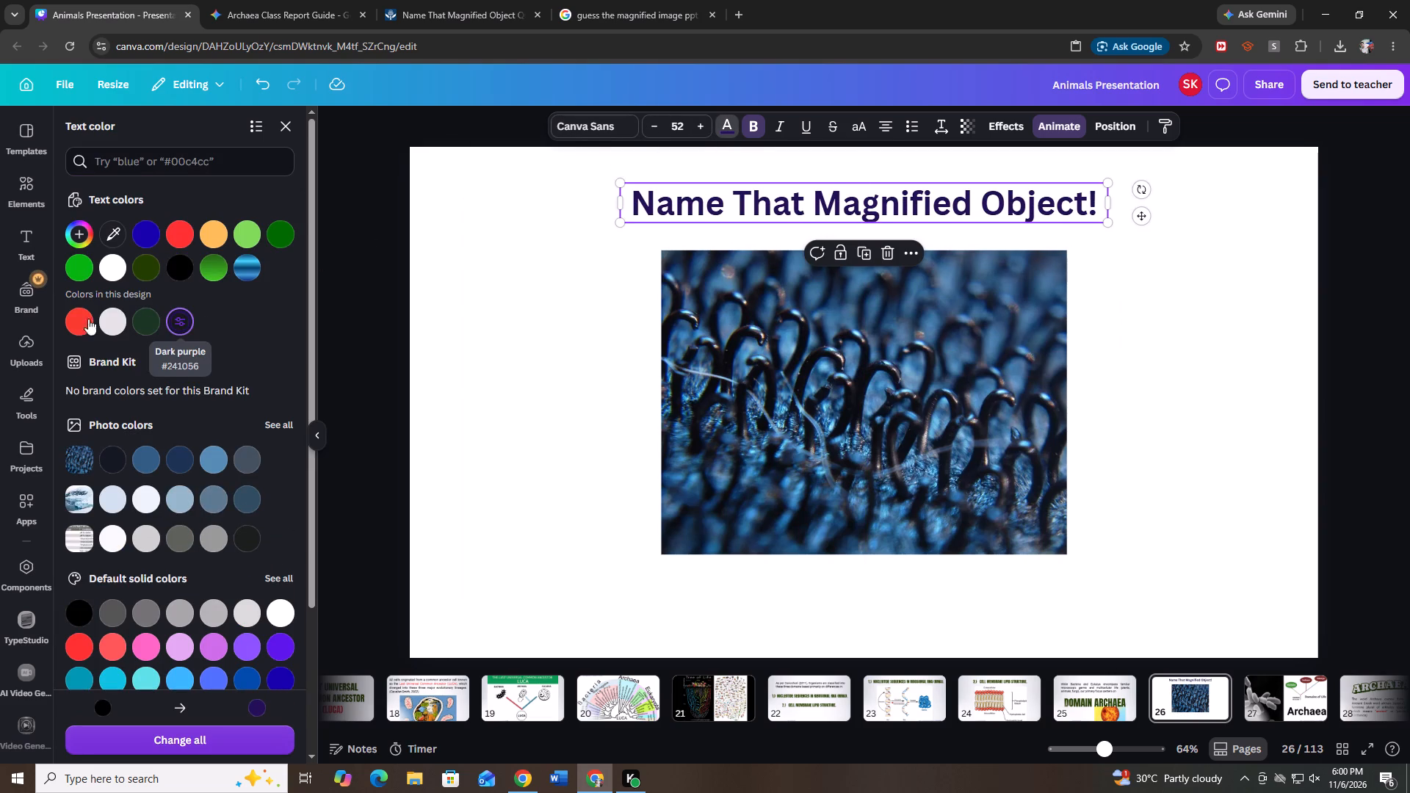
pyautogui.click(55, 326)
pyautogui.click(65, 325)
pyautogui.click(85, 325)
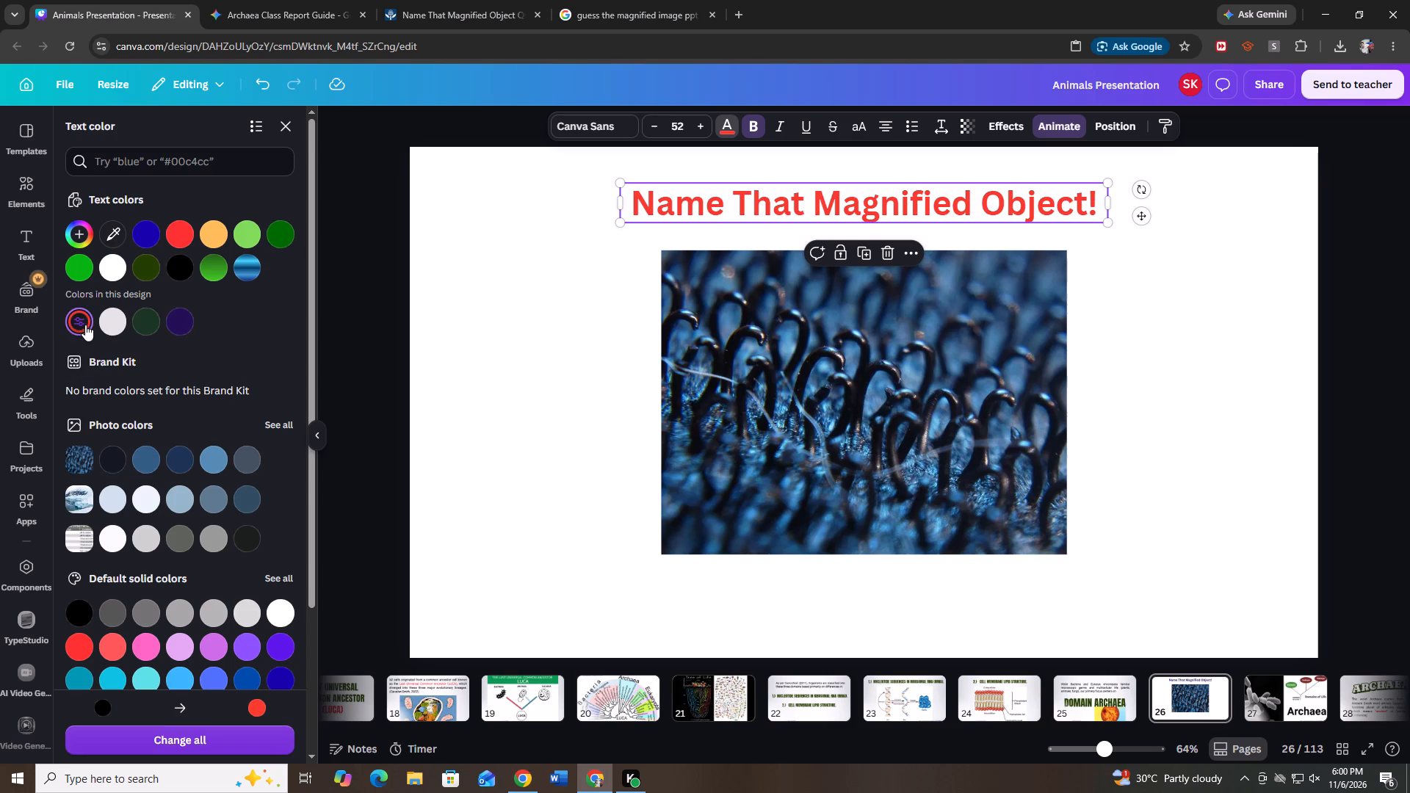
# Set the title's font to Archivo Black and widen its text box to keep it on one line.
pyautogui.click(612, 124)
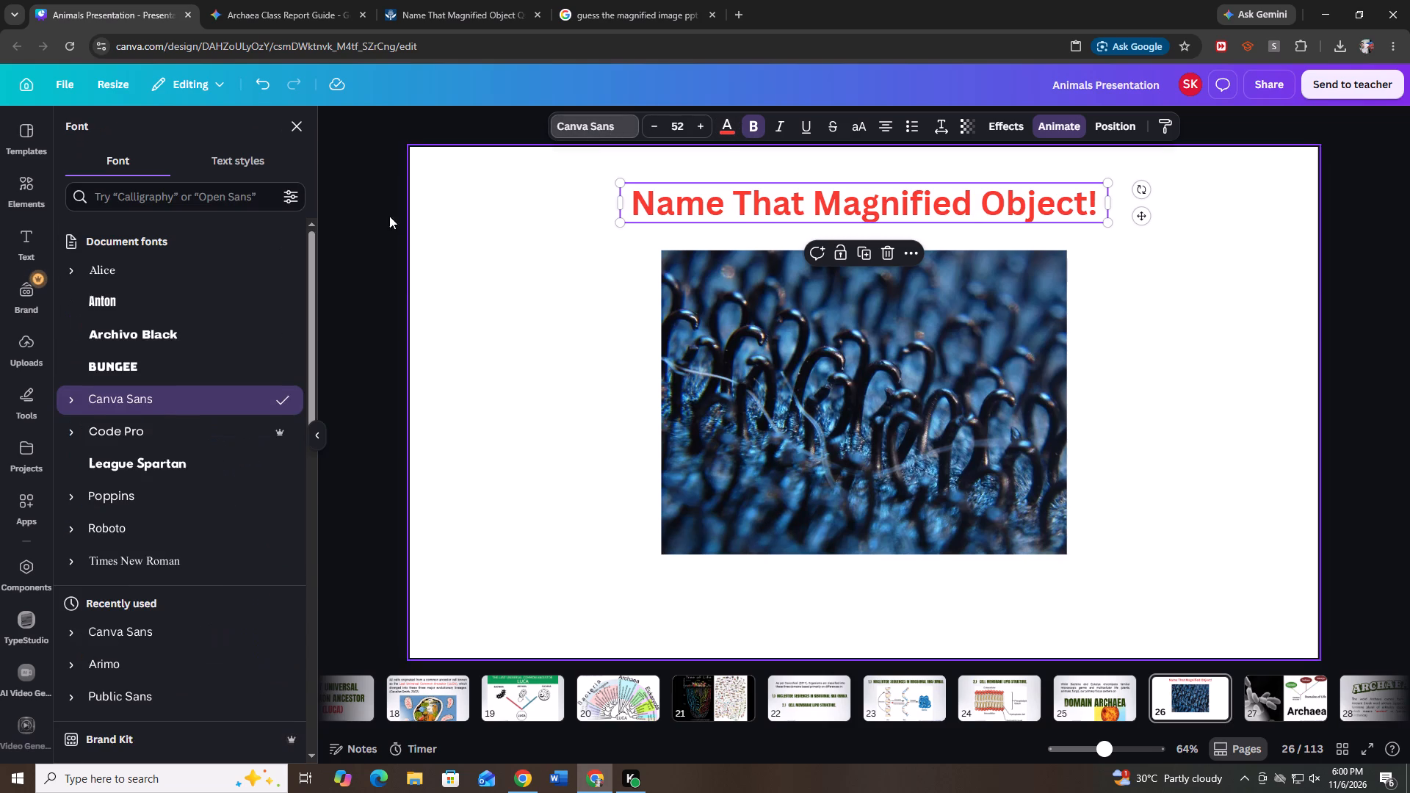
pyautogui.click(217, 346)
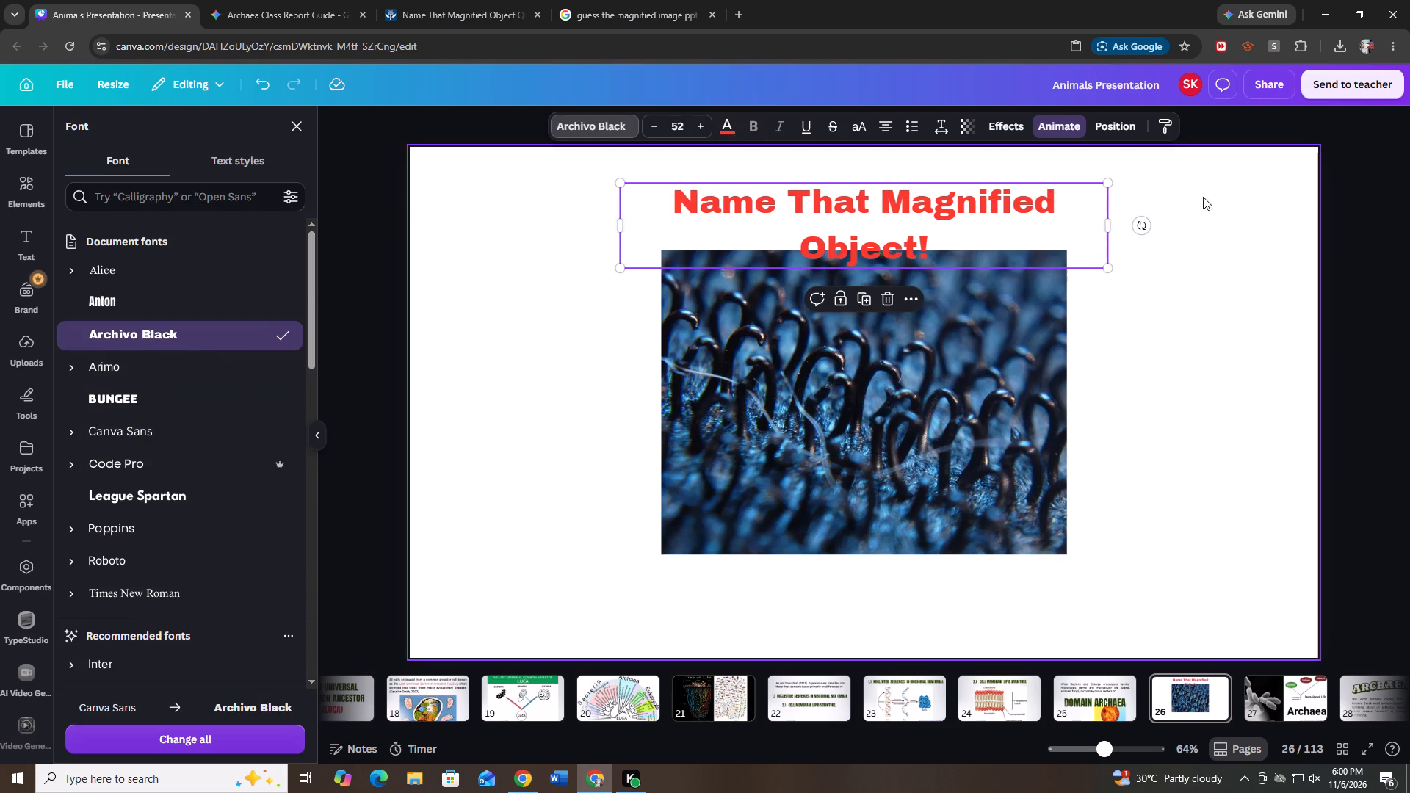
pyautogui.click(1107, 223)
pyautogui.moveTo(1112, 223); pyautogui.dragTo(1159, 225)
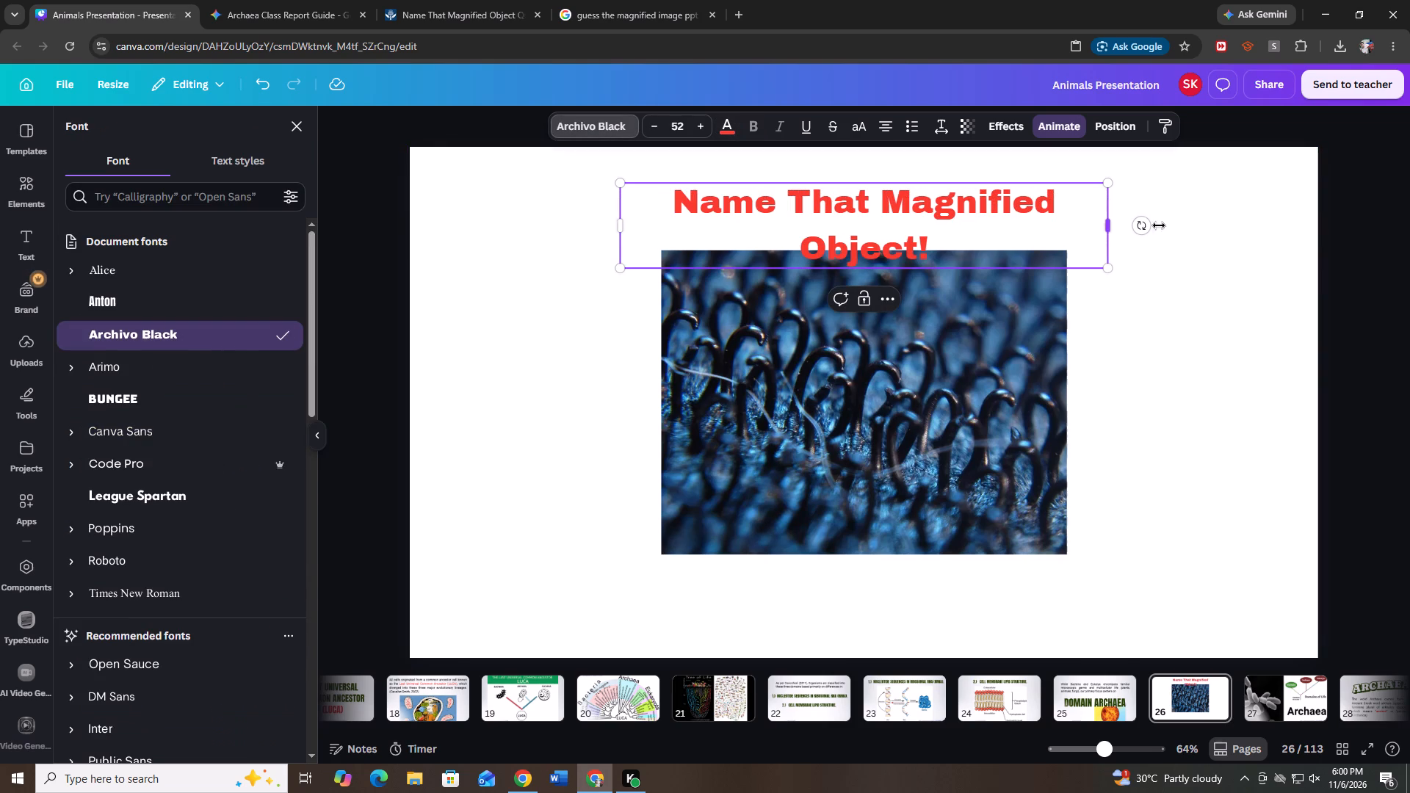
pyautogui.moveTo(1159, 225); pyautogui.dragTo(1172, 218)
pyautogui.click(1194, 247)
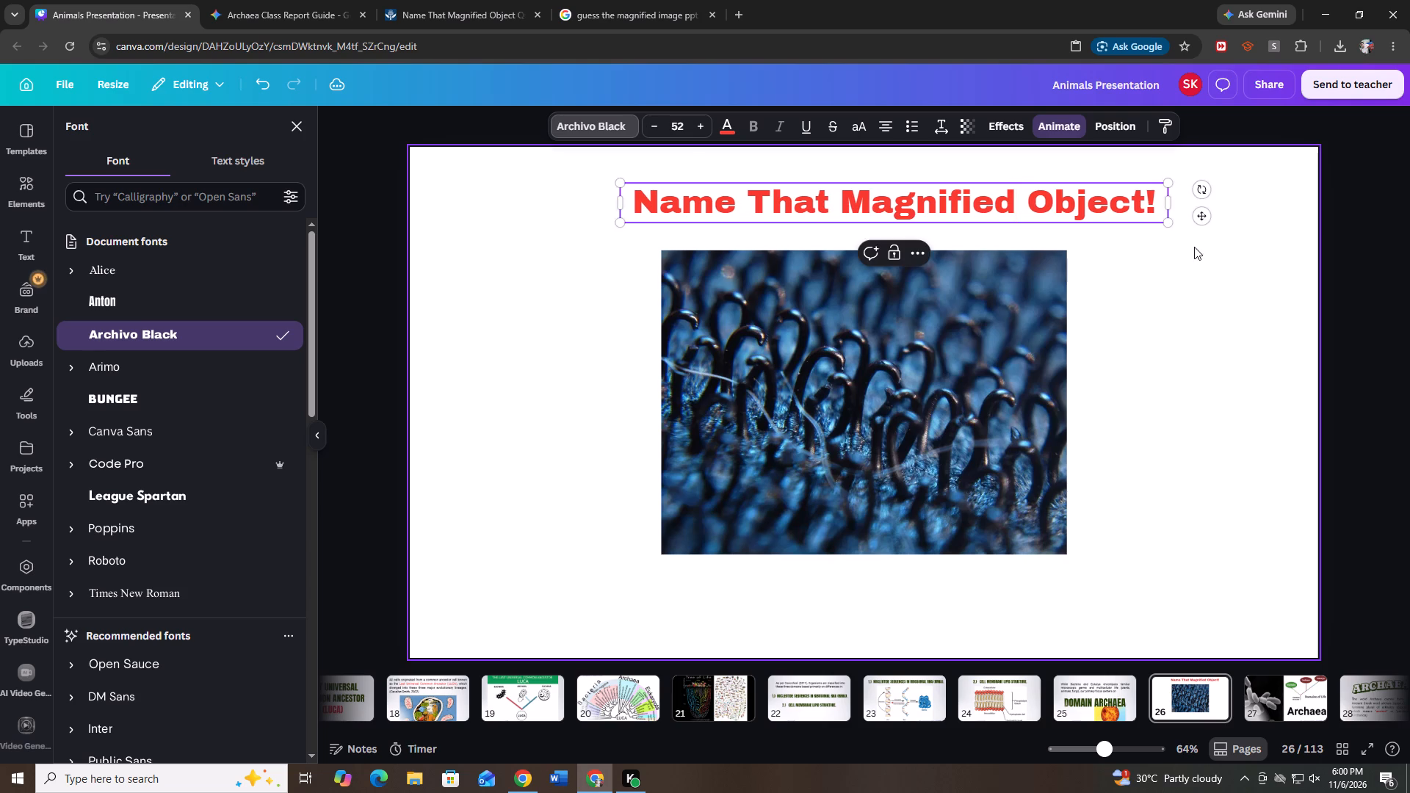
# Enlarge the title to about size 69.9 and centre it above the picture on page 26.
pyautogui.click(1146, 214)
pyautogui.moveTo(1168, 226); pyautogui.dragTo(1254, 265)
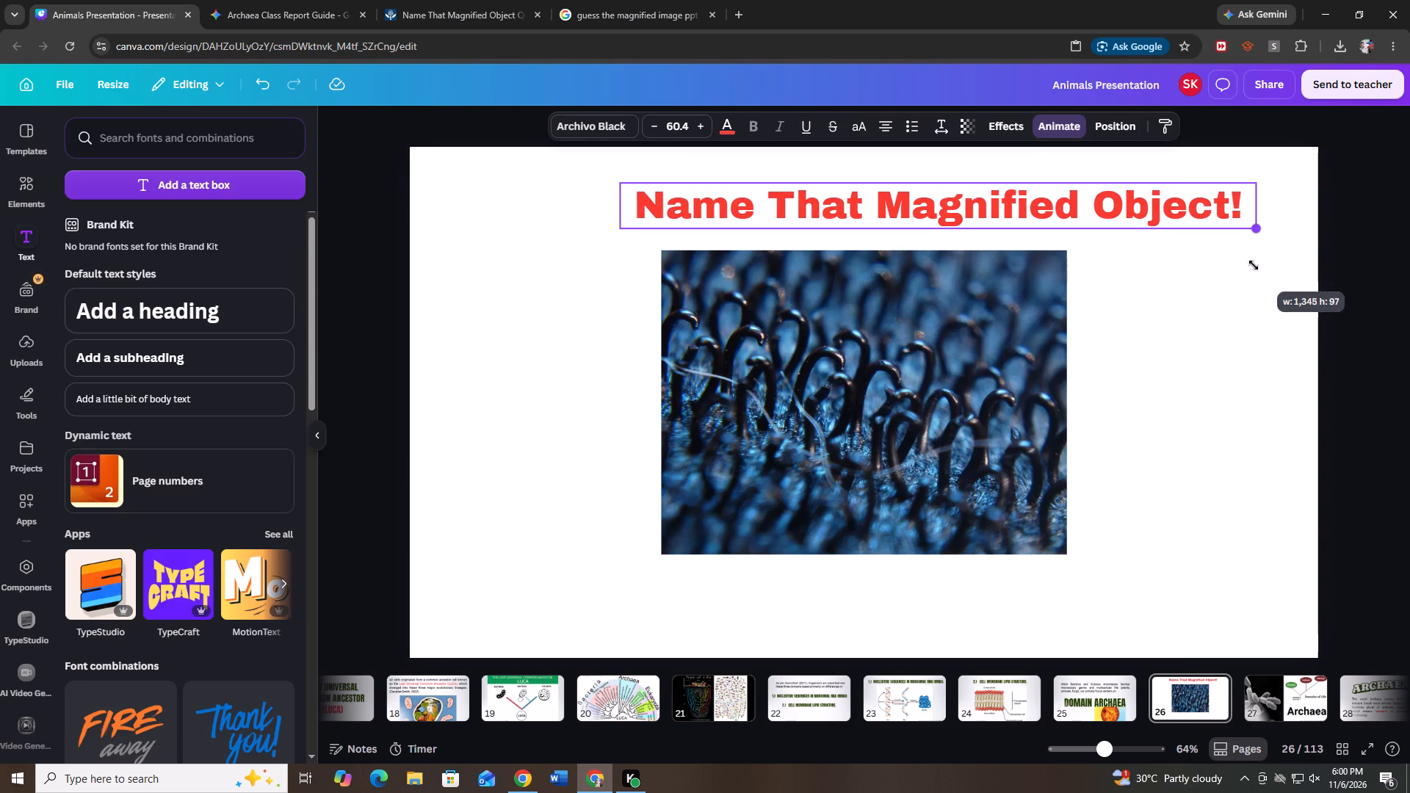
pyautogui.moveTo(1254, 265); pyautogui.dragTo(1265, 272)
pyautogui.moveTo(1271, 233); pyautogui.dragTo(1353, 275)
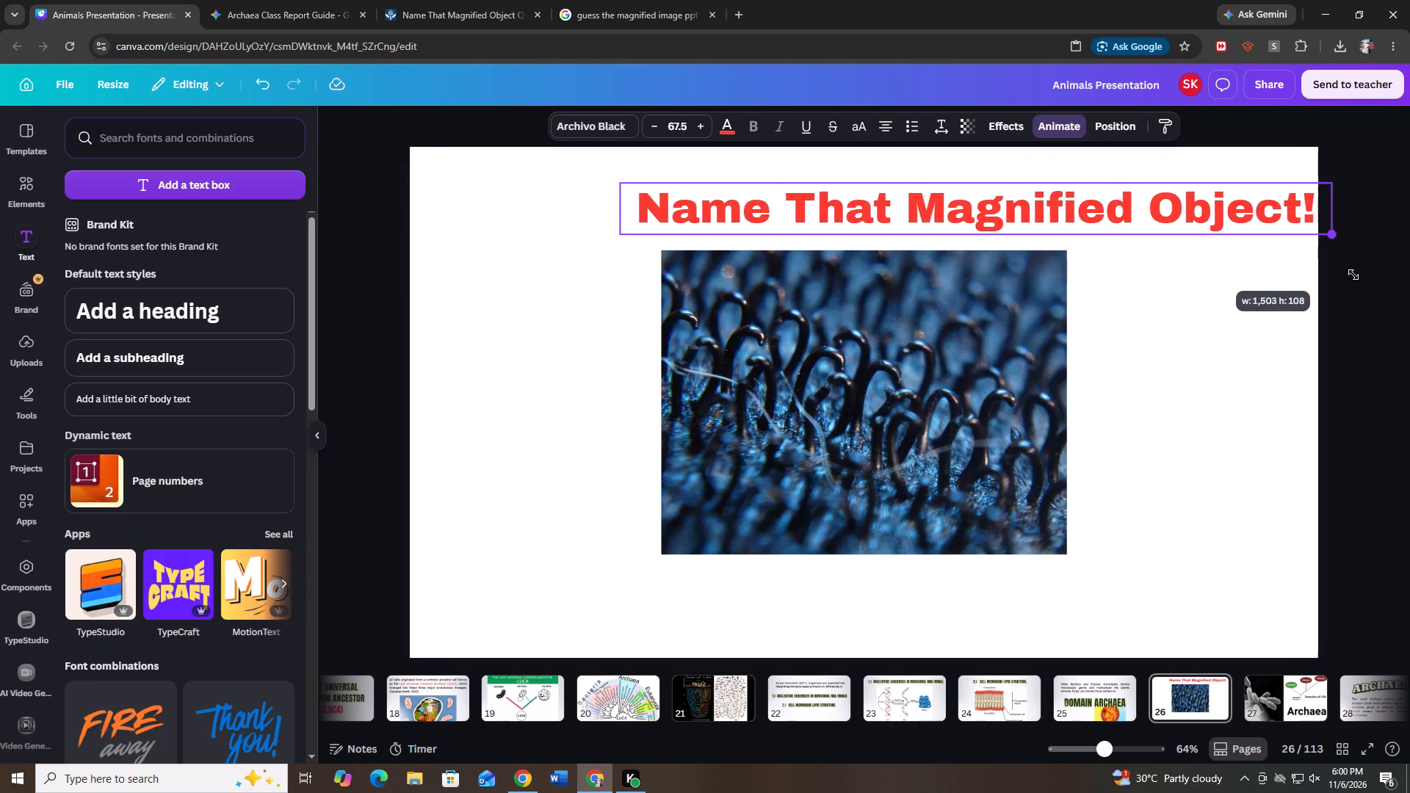
pyautogui.moveTo(1353, 275); pyautogui.dragTo(1359, 276)
pyautogui.moveTo(1305, 230); pyautogui.dragTo(1190, 221)
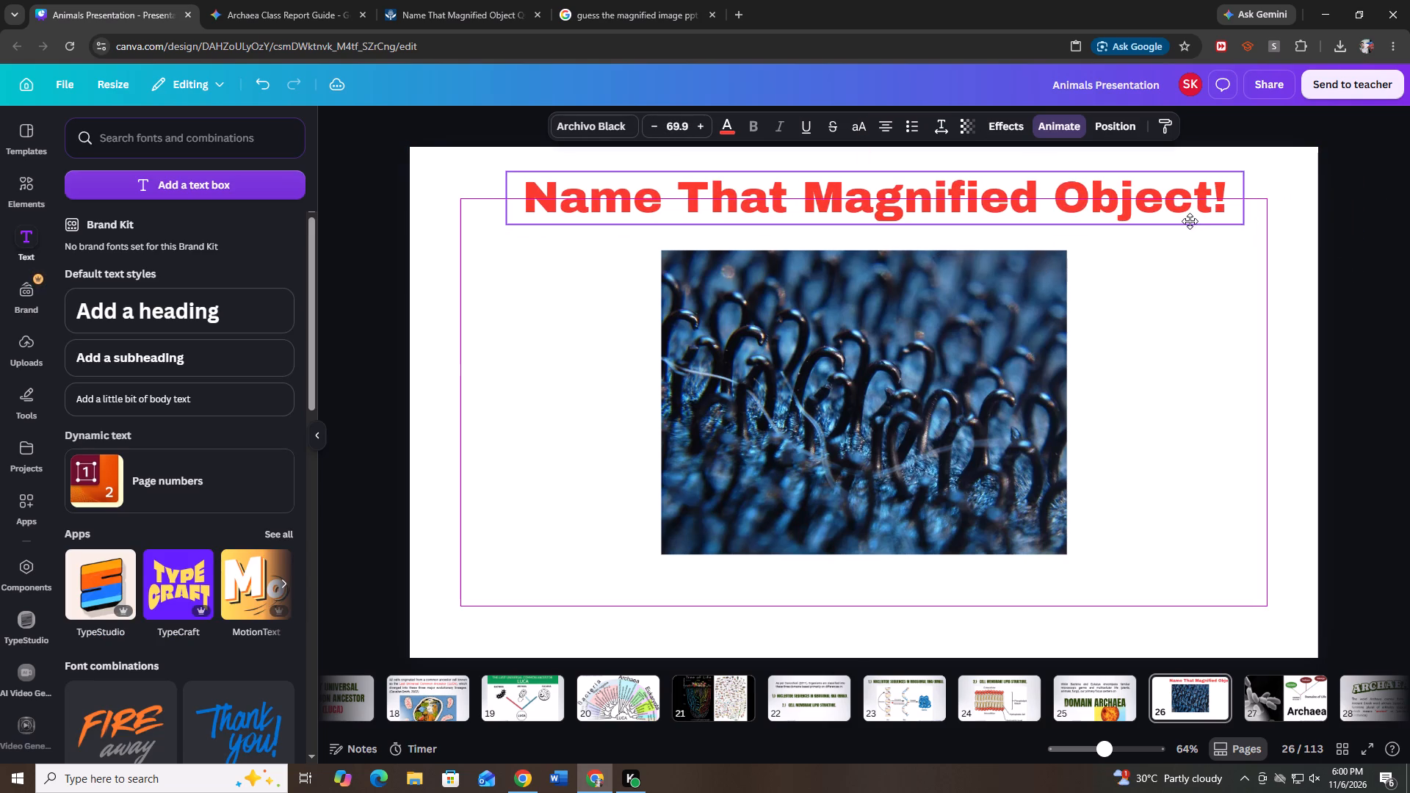
pyautogui.moveTo(1190, 221); pyautogui.dragTo(1180, 223)
pyautogui.click(1138, 354)
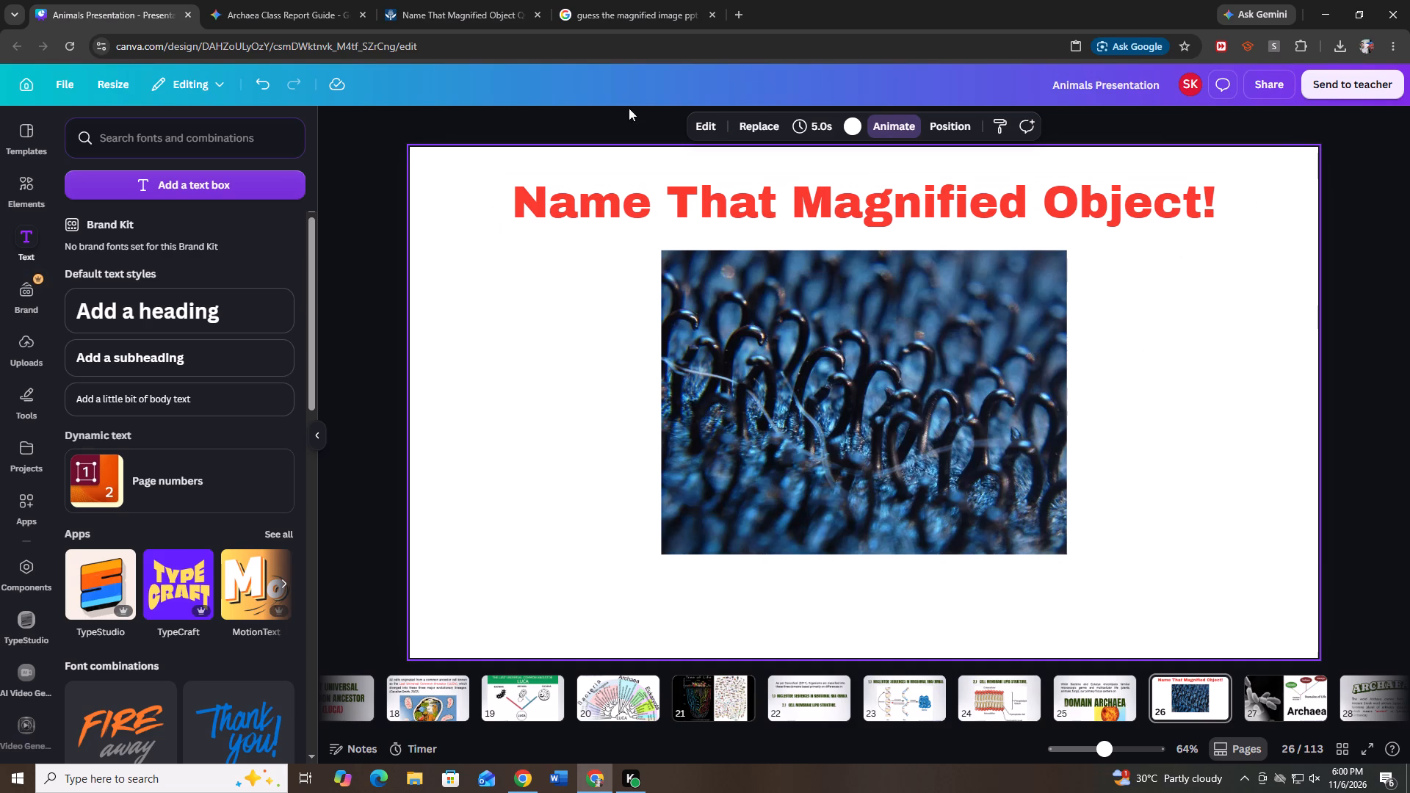
# Copy the brown mesh-pattern picture from question 2 of the Britannica magnified object quiz.
pyautogui.click(412, 0)
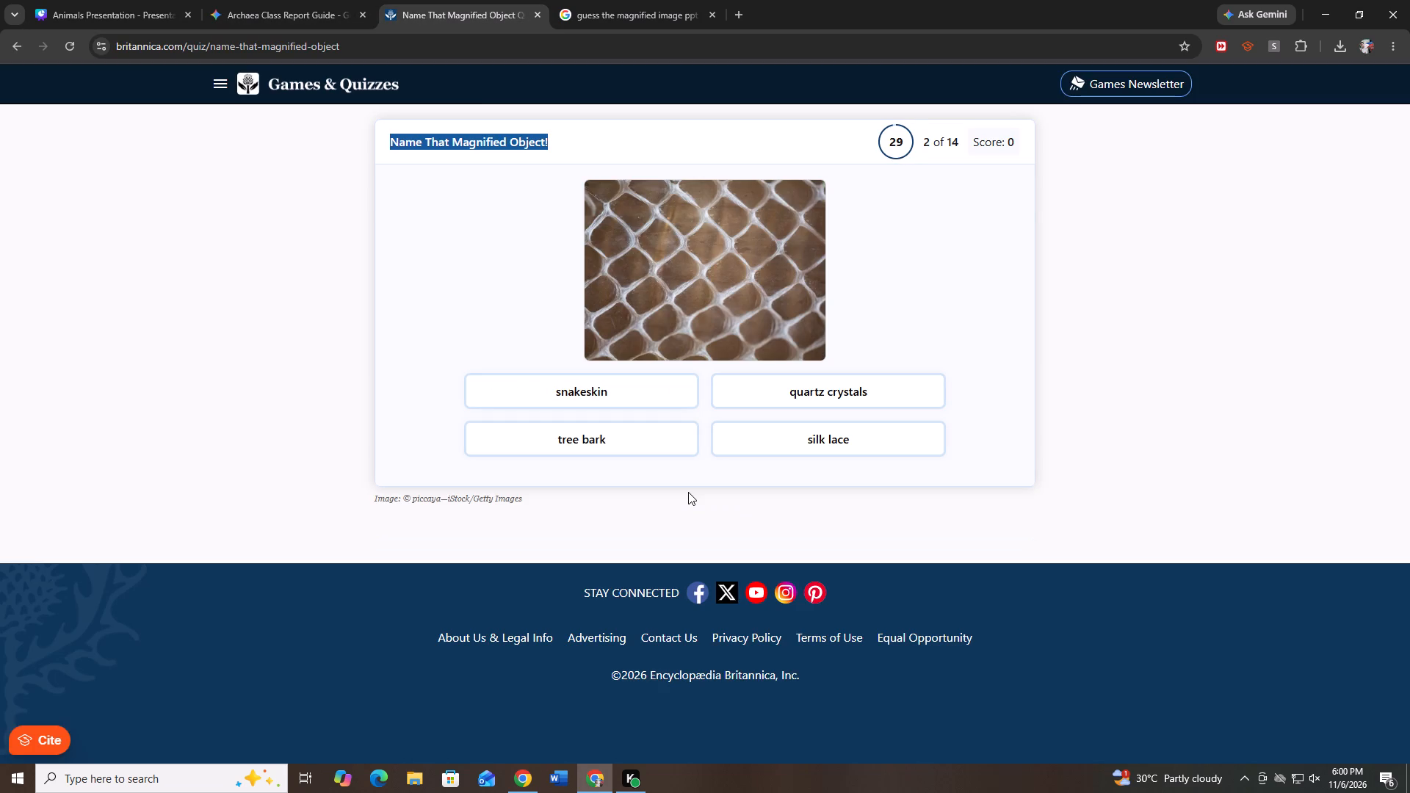
pyautogui.rightClick(689, 265)
pyautogui.click(787, 333)
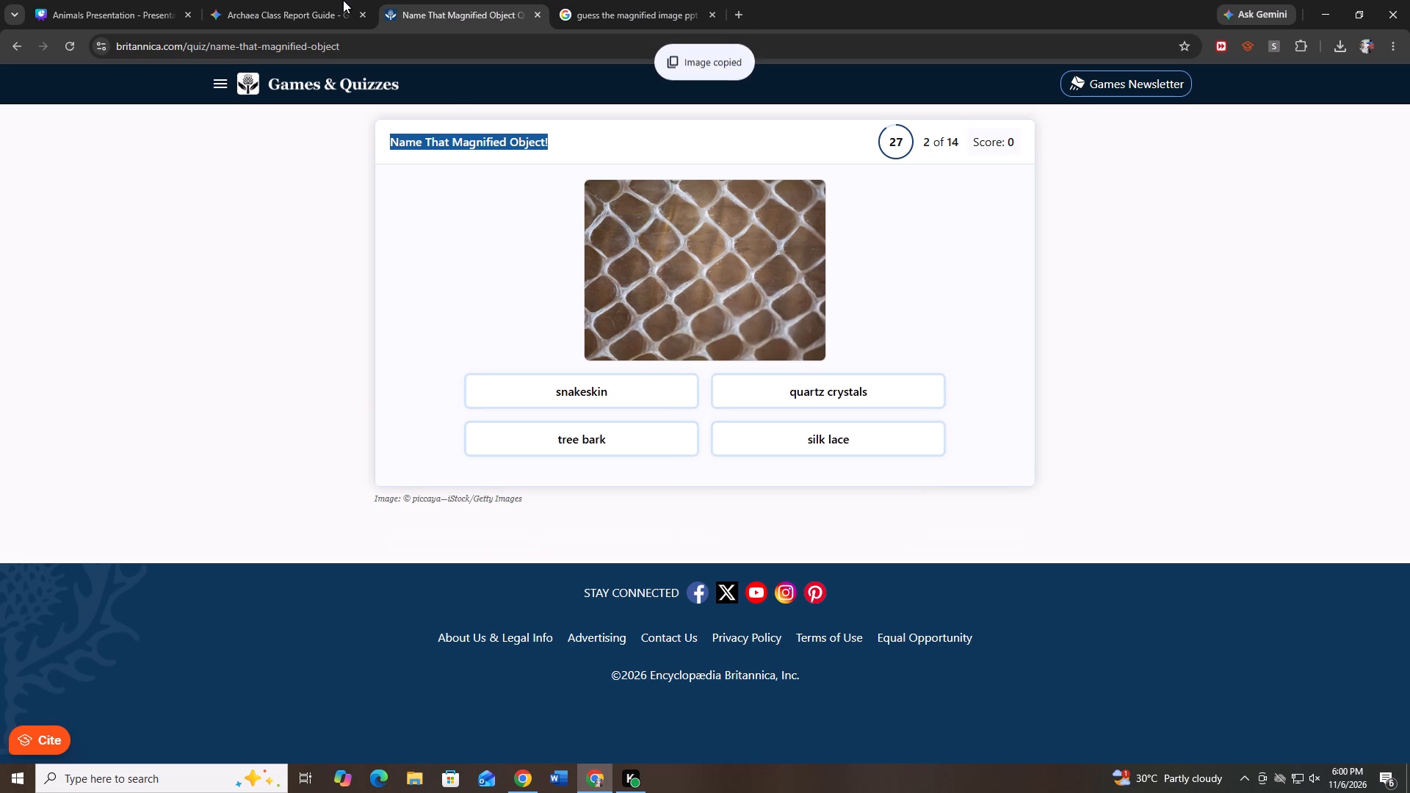
# Return to the presentation, duplicate page 26, and paste the copied brown mesh-pattern picture onto the duplicate.
pyautogui.click(127, 0)
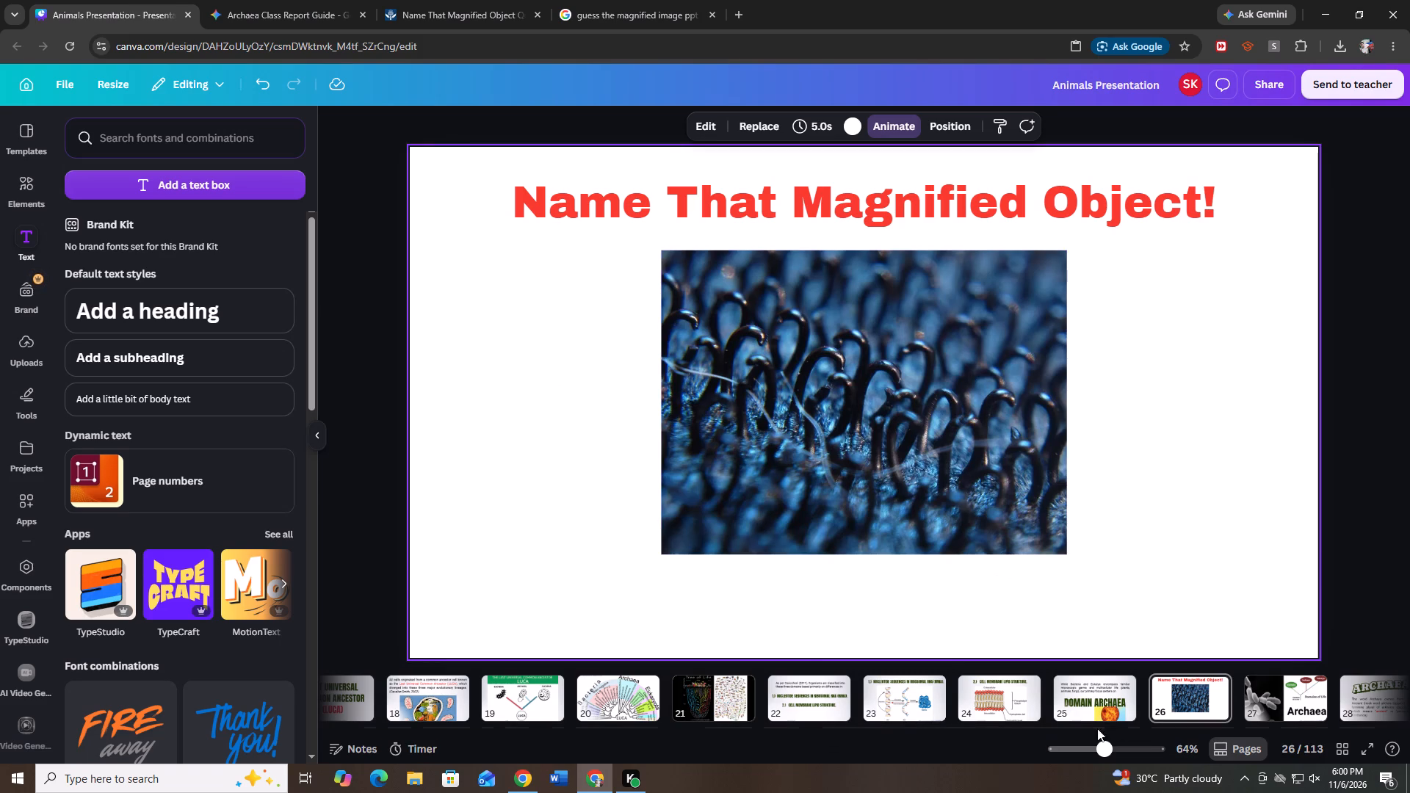
pyautogui.hotkey('ctrl', 'd')
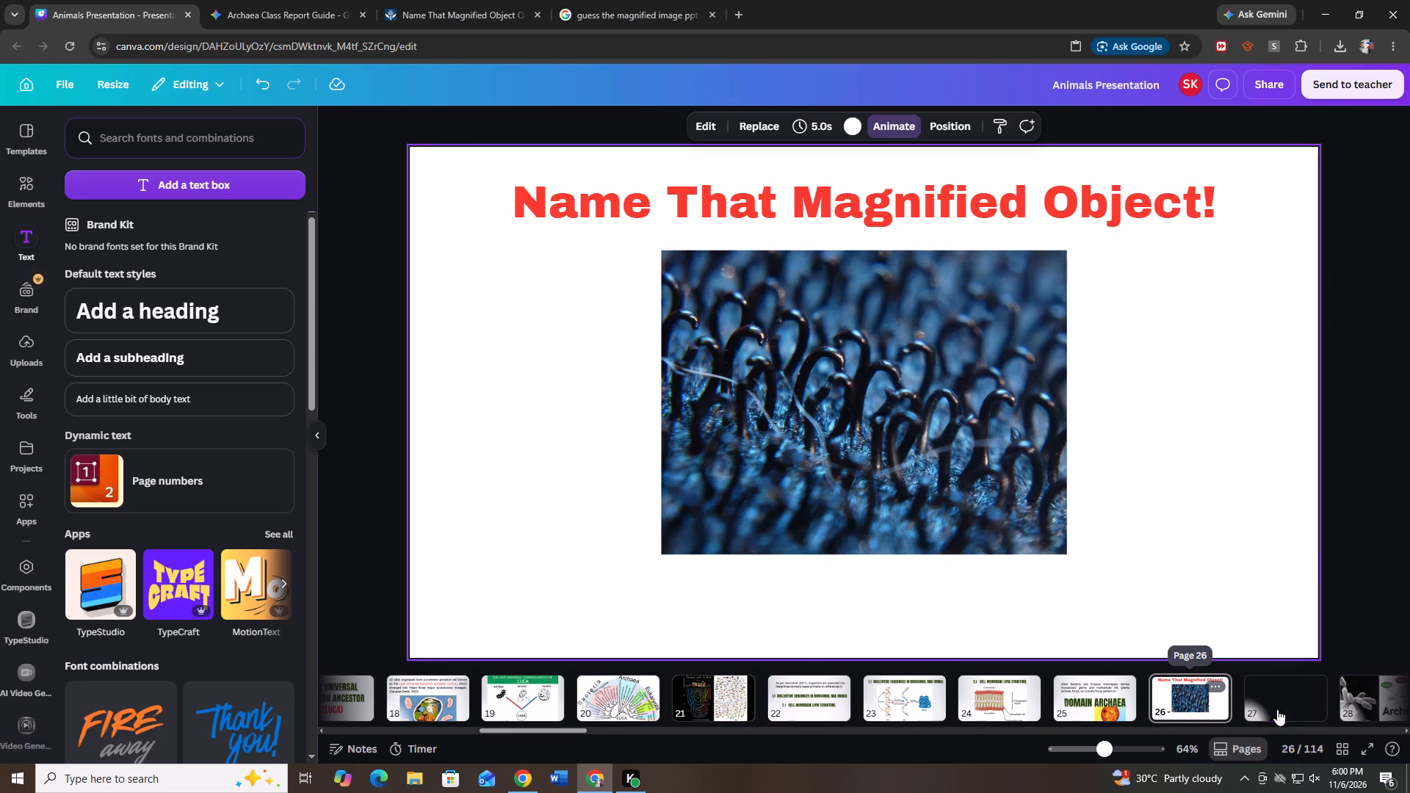
pyautogui.click(1281, 709)
pyautogui.click(982, 444)
pyautogui.rightClick(982, 443)
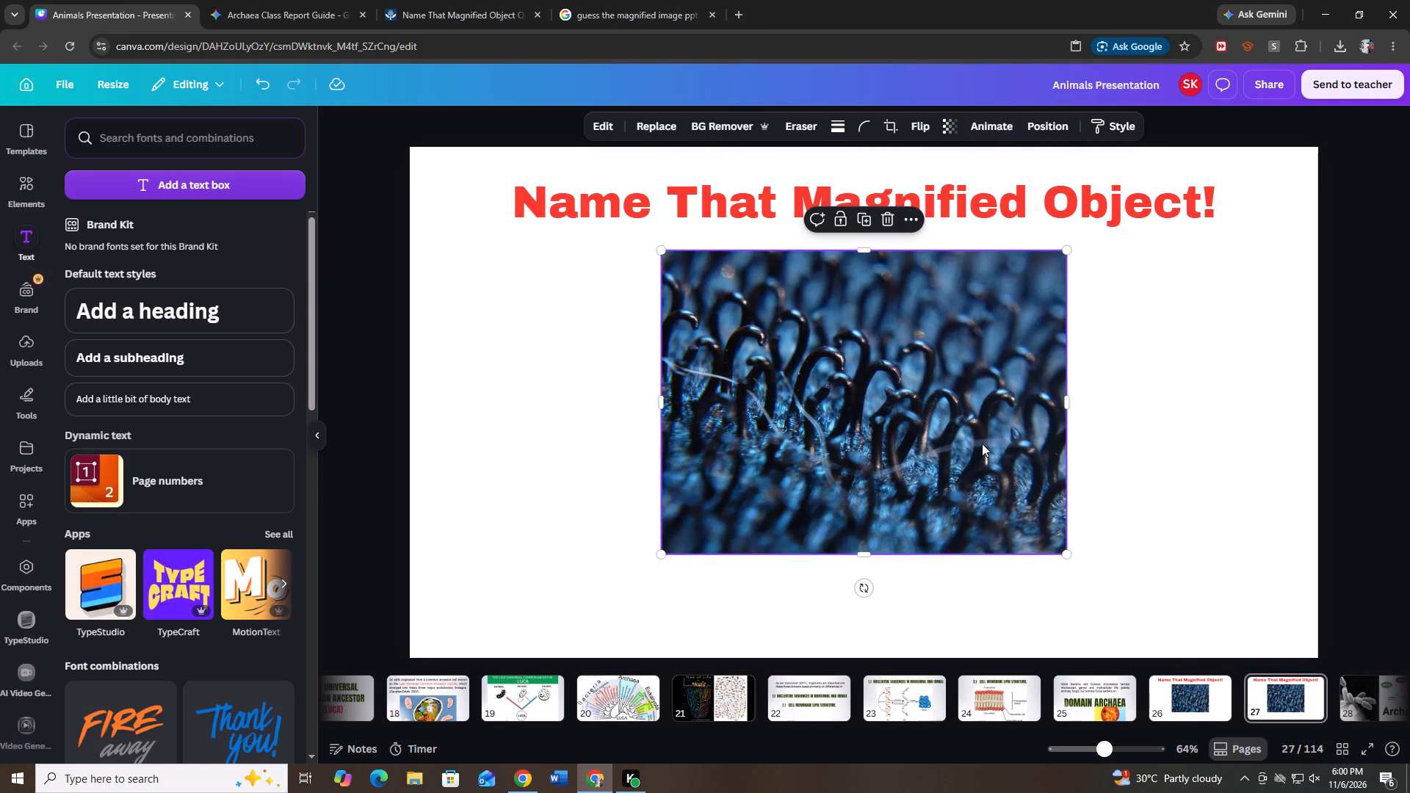
pyautogui.click(768, 319)
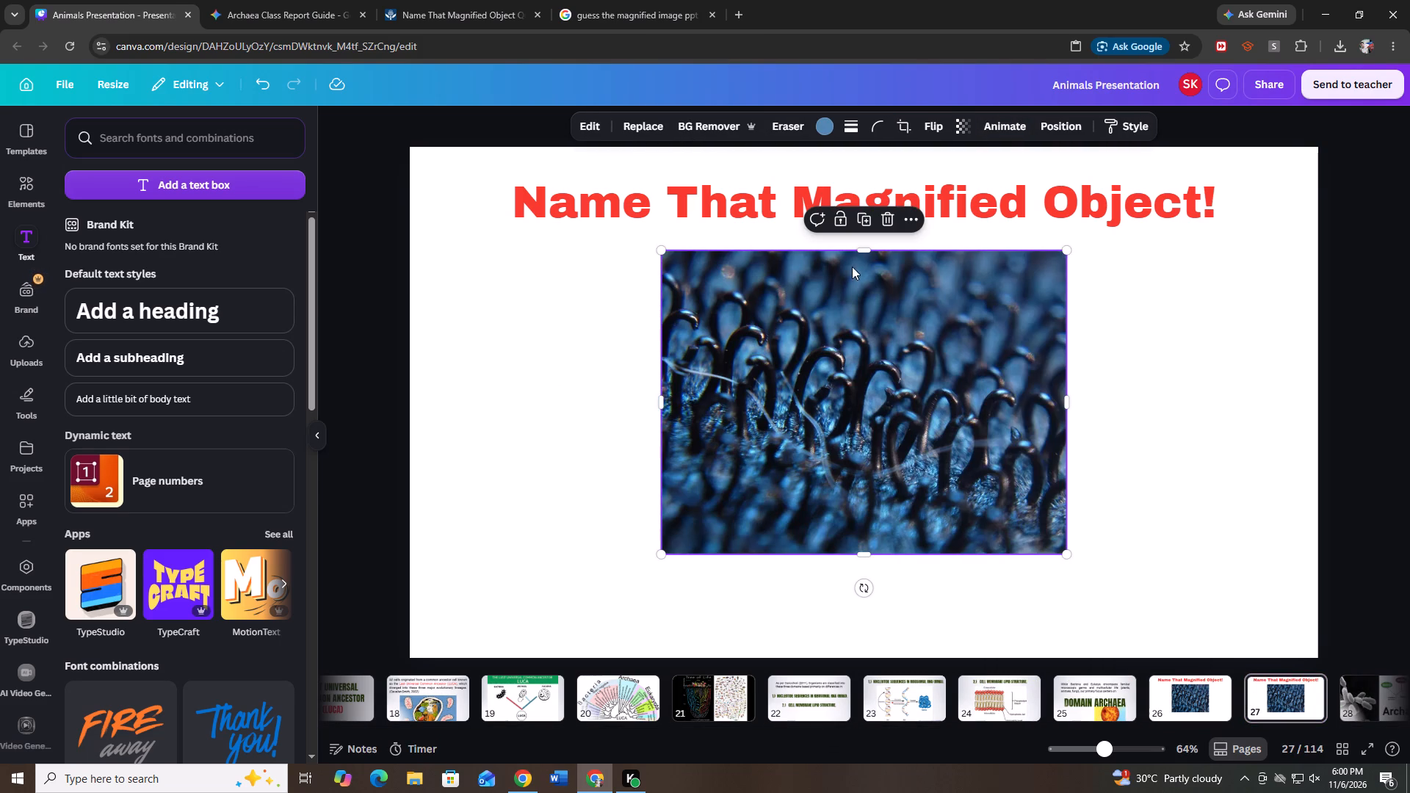
pyautogui.hotkey('ctrl', 'v')
# Remove the blue hook picture from beneath the mesh picture on page 27 and realign the mesh picture below the title.
pyautogui.click(921, 352)
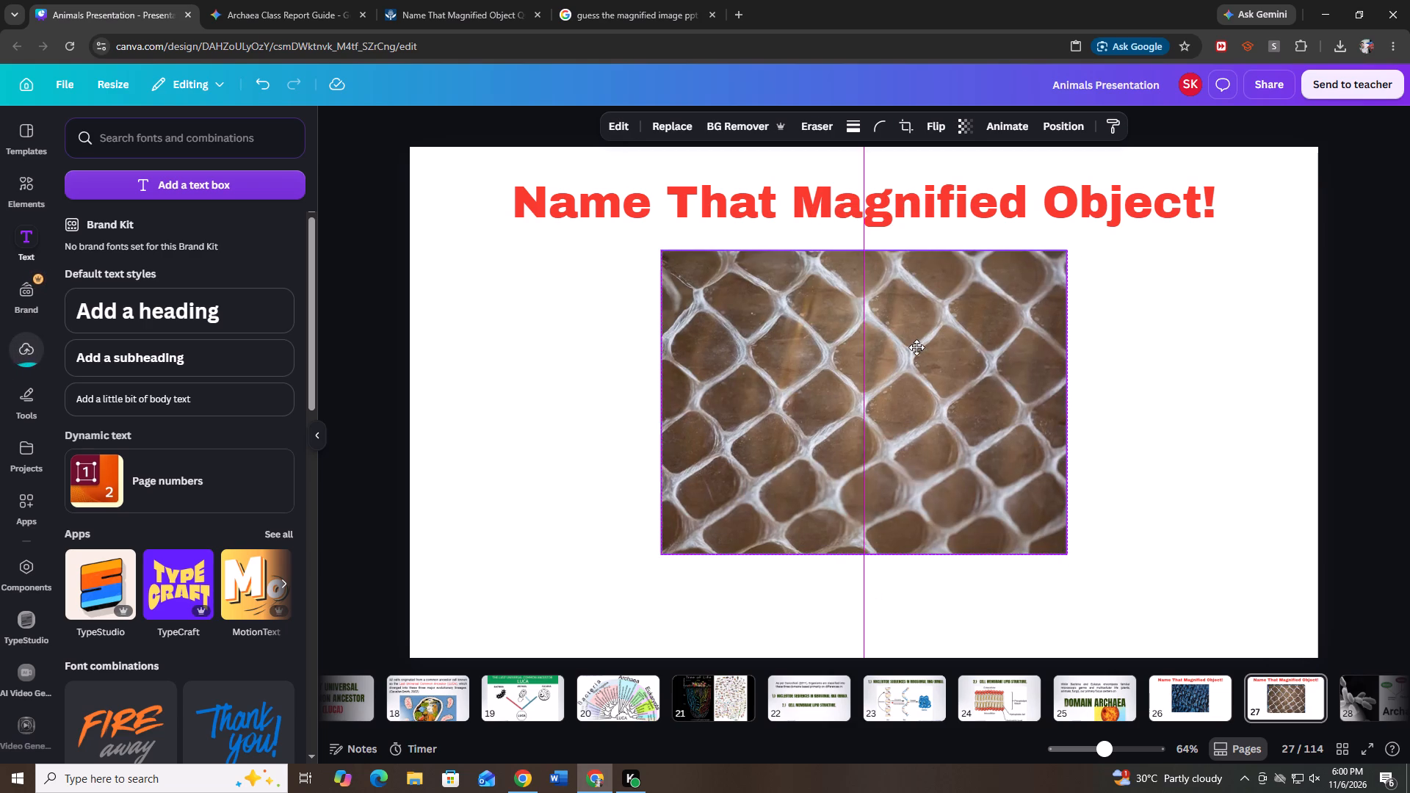
pyautogui.moveTo(969, 367); pyautogui.dragTo(944, 363)
pyautogui.click(1049, 341)
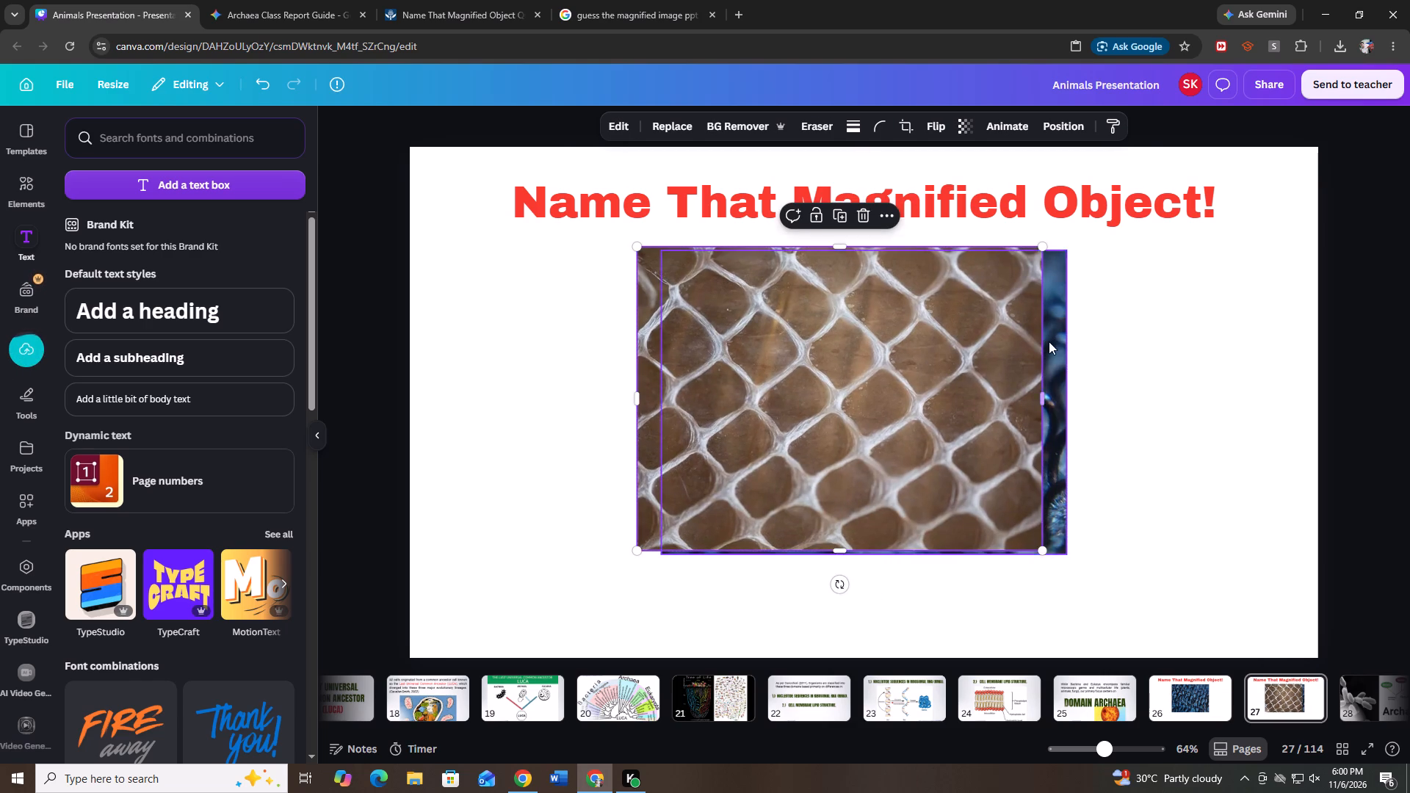
pyautogui.moveTo(884, 317); pyautogui.dragTo(863, 314)
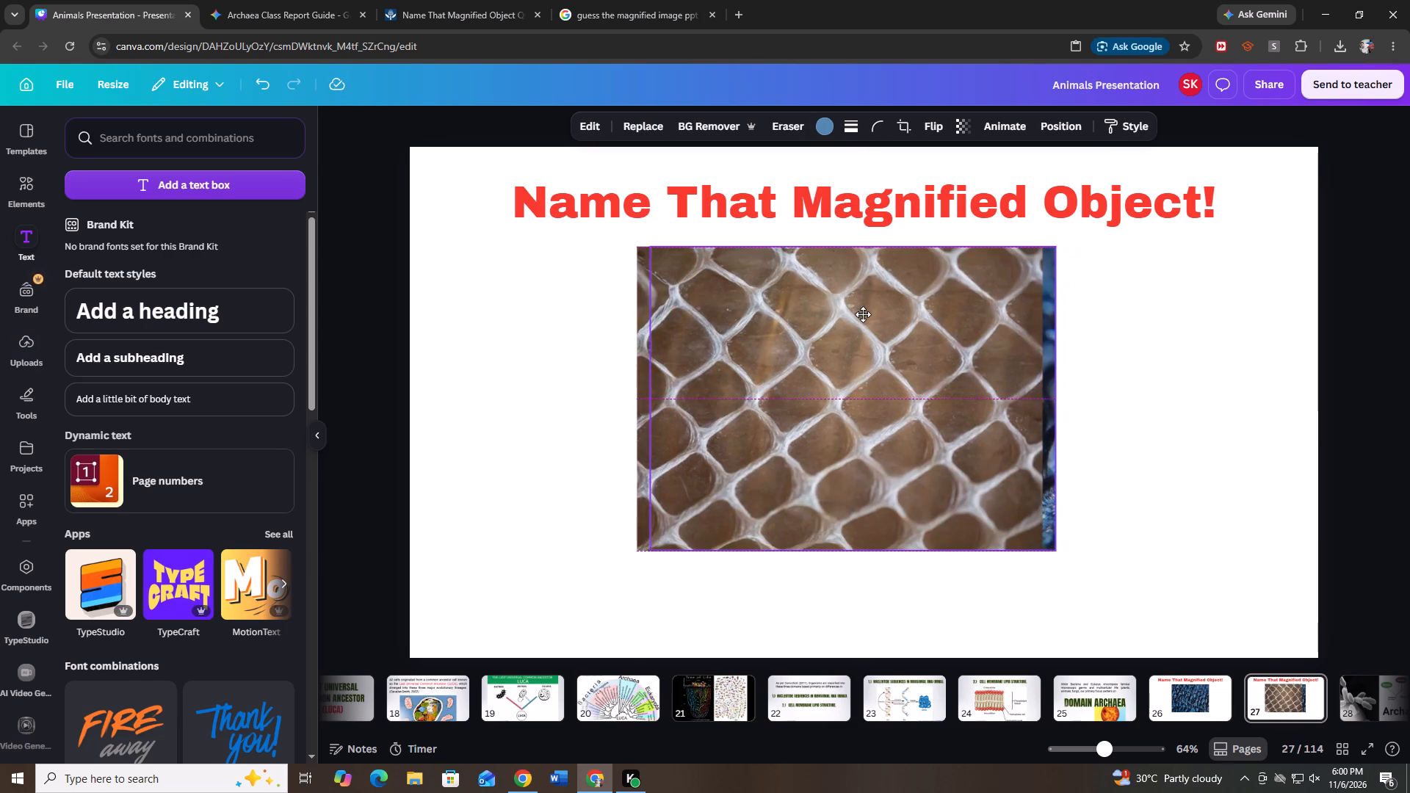
pyautogui.moveTo(863, 314); pyautogui.dragTo(853, 314)
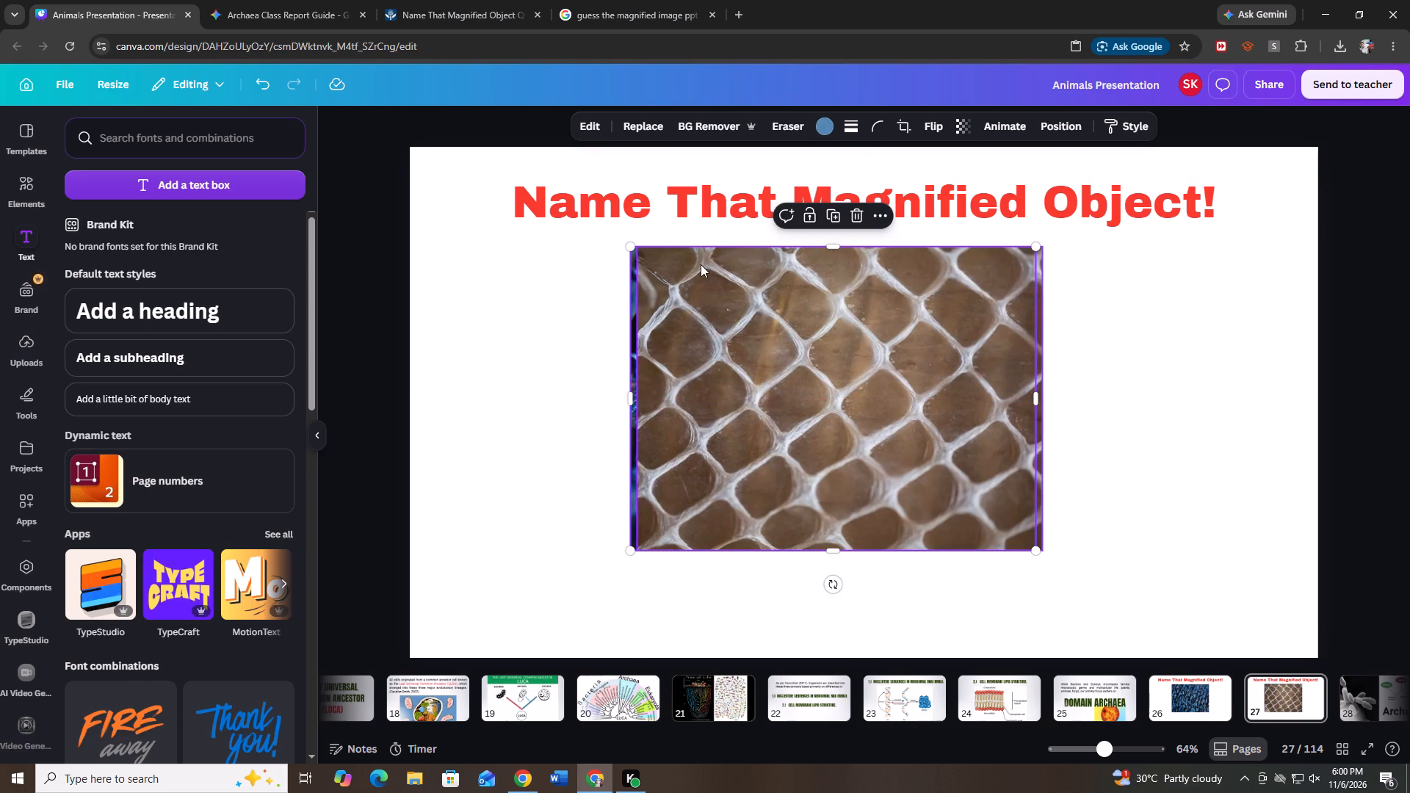
pyautogui.click(856, 222)
pyautogui.moveTo(858, 281); pyautogui.dragTo(873, 284)
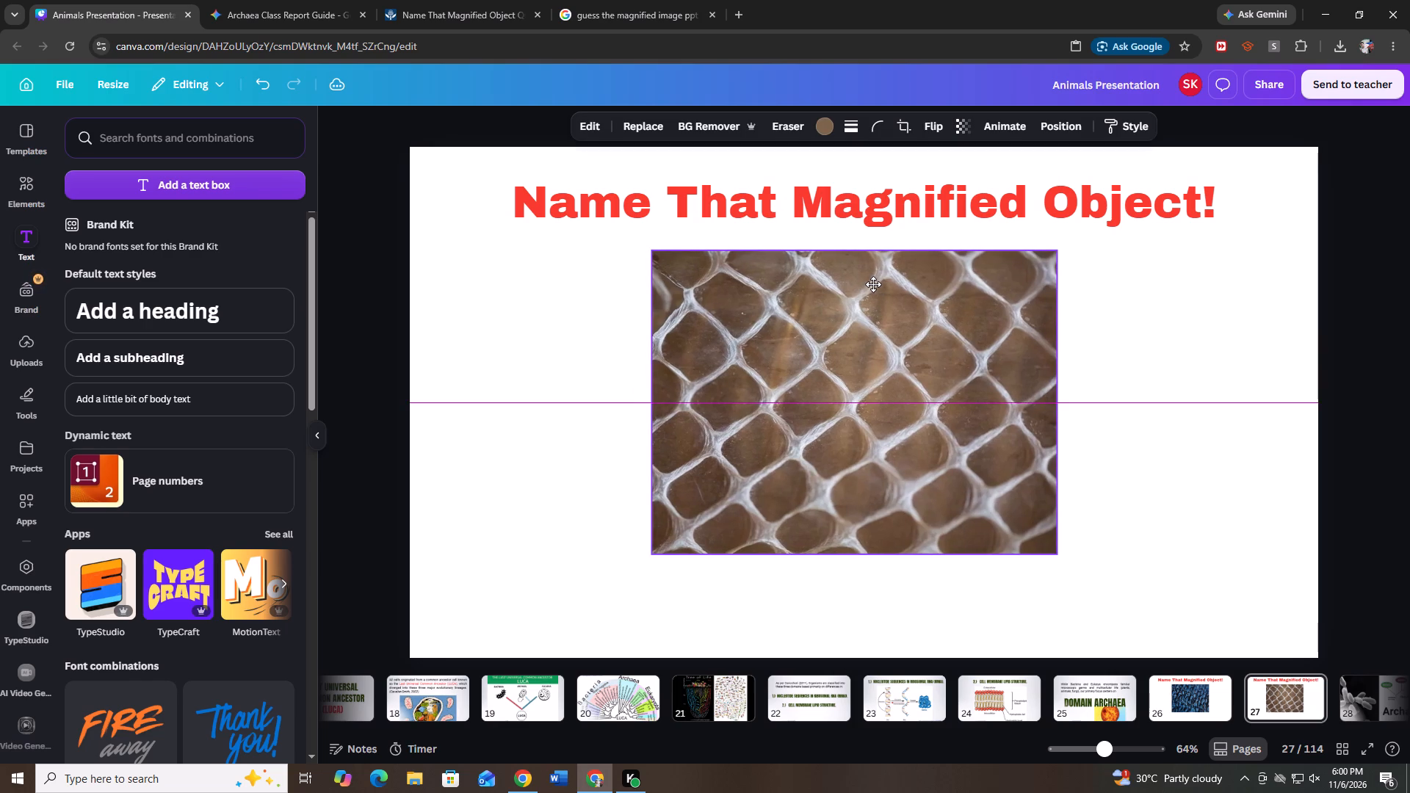
pyautogui.moveTo(873, 284); pyautogui.dragTo(878, 284)
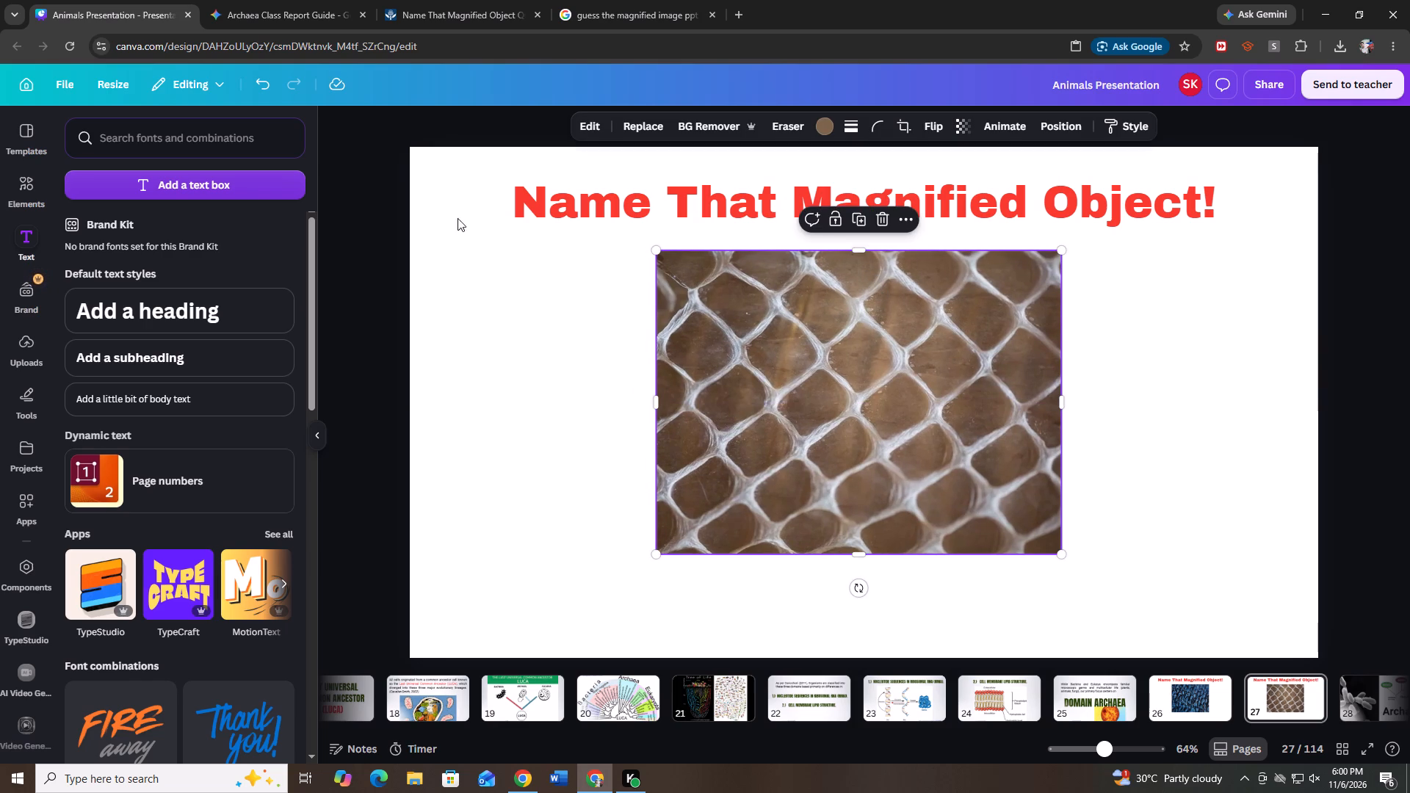
# Copy the quiz's question 2 choices (snakeskin, quartz crystals, tree bark, silk lace) and paste them into a new body text box on page 27.
pyautogui.click(387, 0)
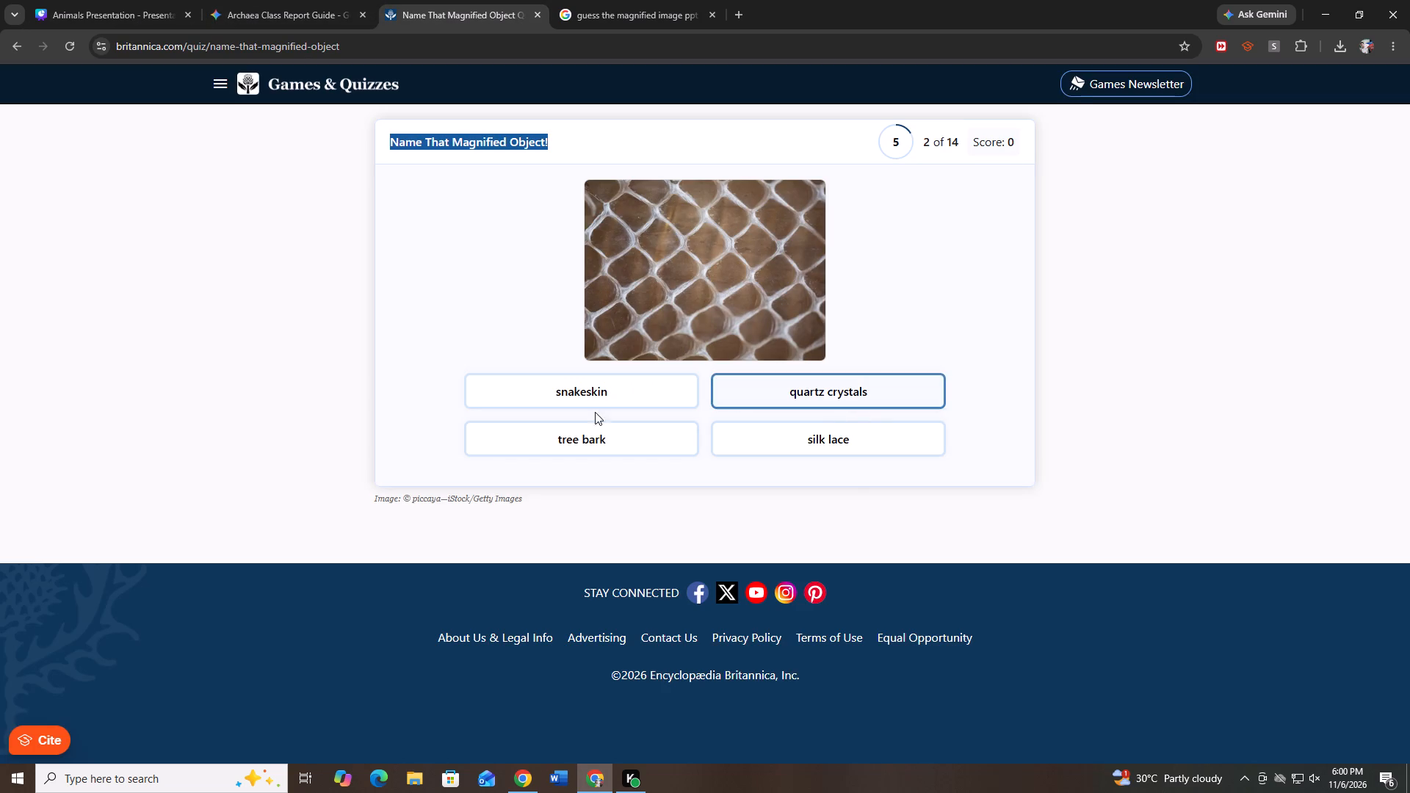
pyautogui.moveTo(442, 370); pyautogui.dragTo(872, 435)
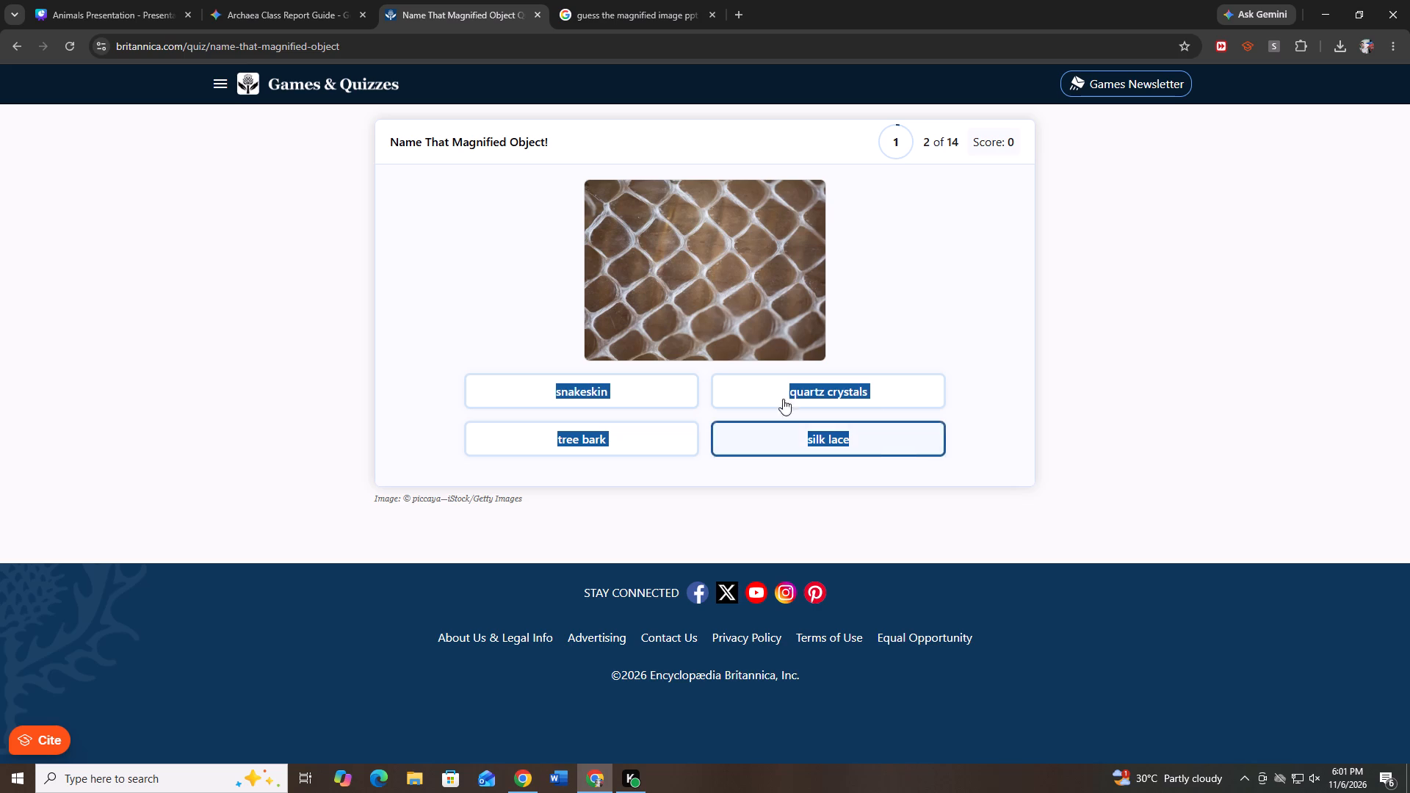
pyautogui.hotkey('ctrl', 'c')
pyautogui.click(81, 0)
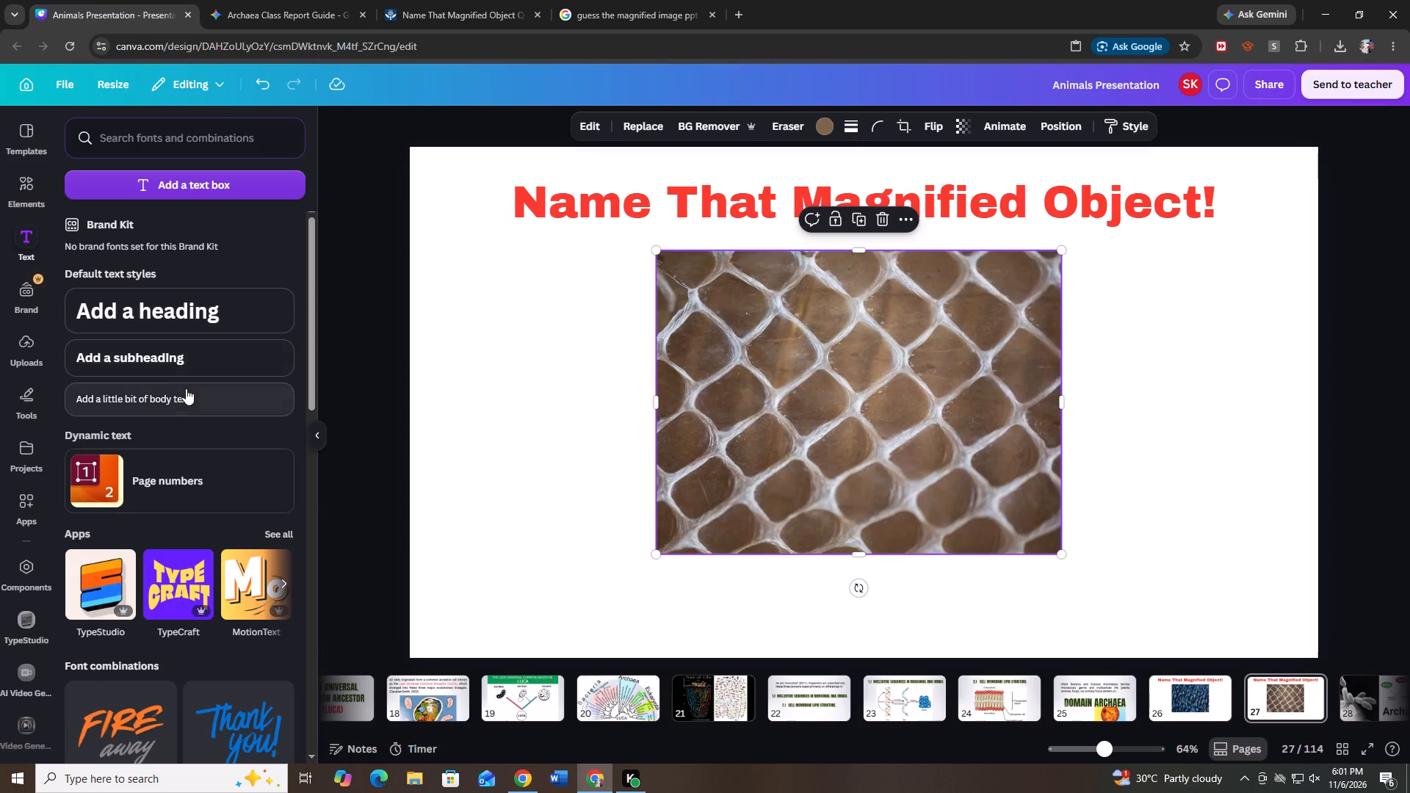
pyautogui.click(186, 388)
pyautogui.hotkey('ctrl', 'v')
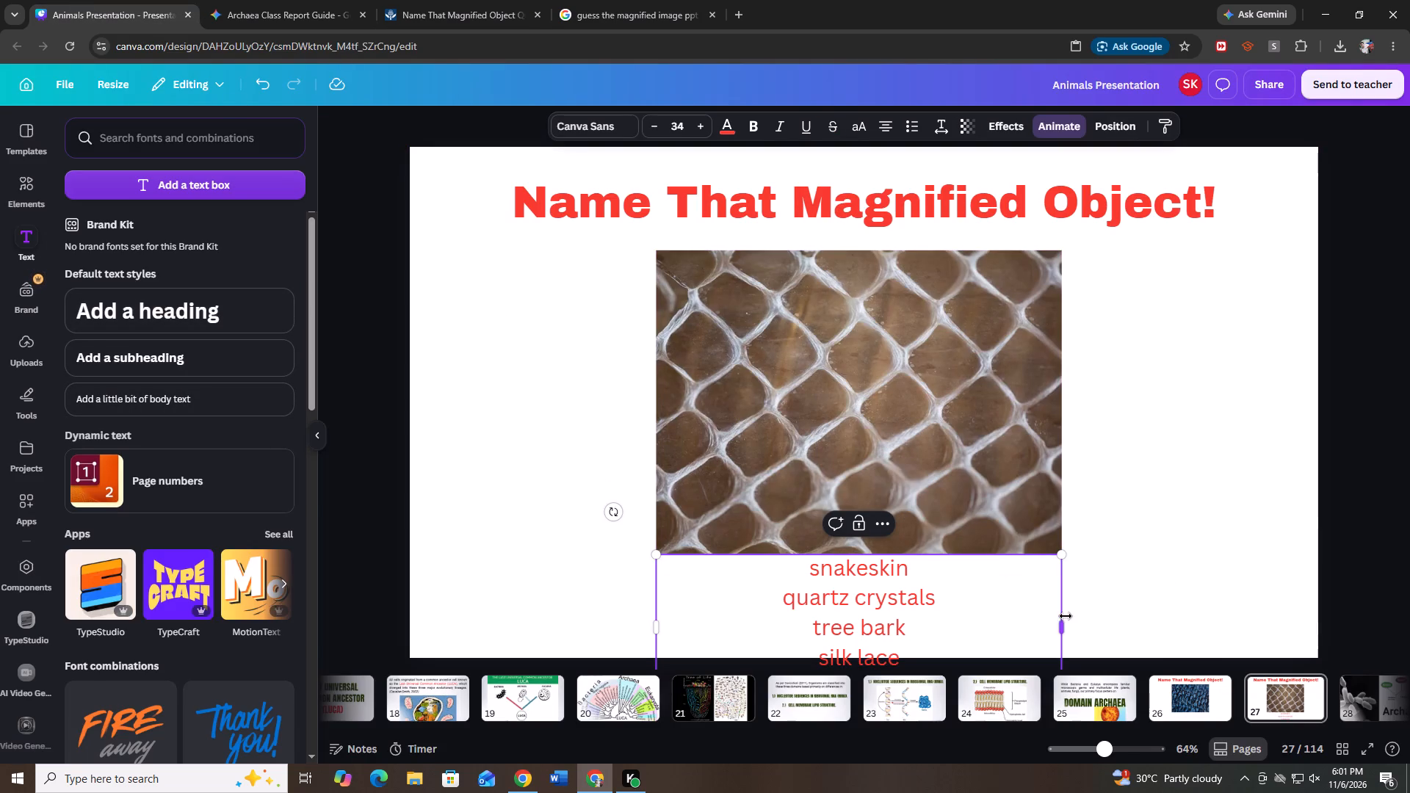
# Narrow the answer-choices text box and arrange it on page 27's left half, with the mesh picture on the right half.
pyautogui.moveTo(1064, 616); pyautogui.dragTo(818, 576)
pyautogui.click(1124, 559)
pyautogui.moveTo(887, 438); pyautogui.dragTo(1017, 462)
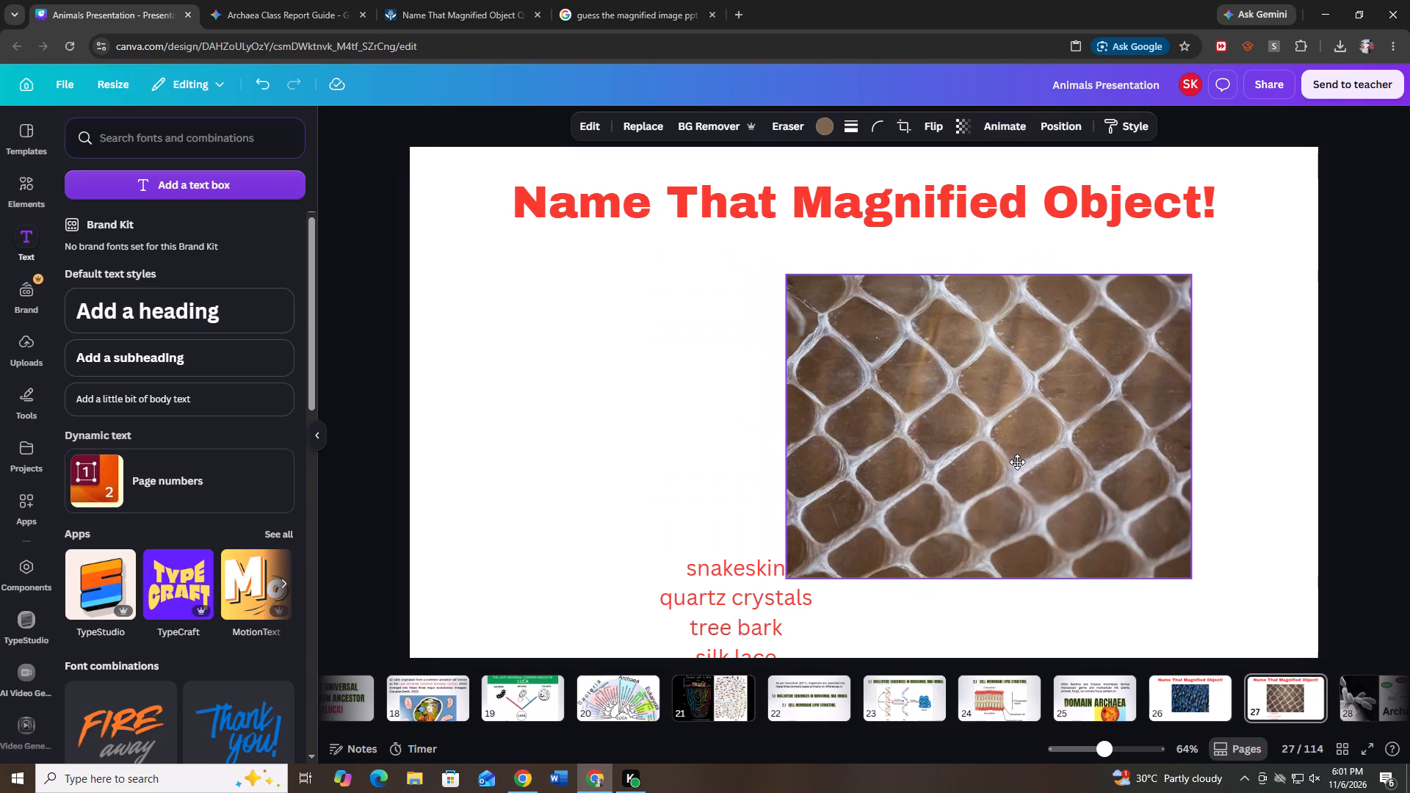
pyautogui.moveTo(1017, 462); pyautogui.dragTo(1017, 461)
pyautogui.moveTo(751, 591); pyautogui.dragTo(646, 447)
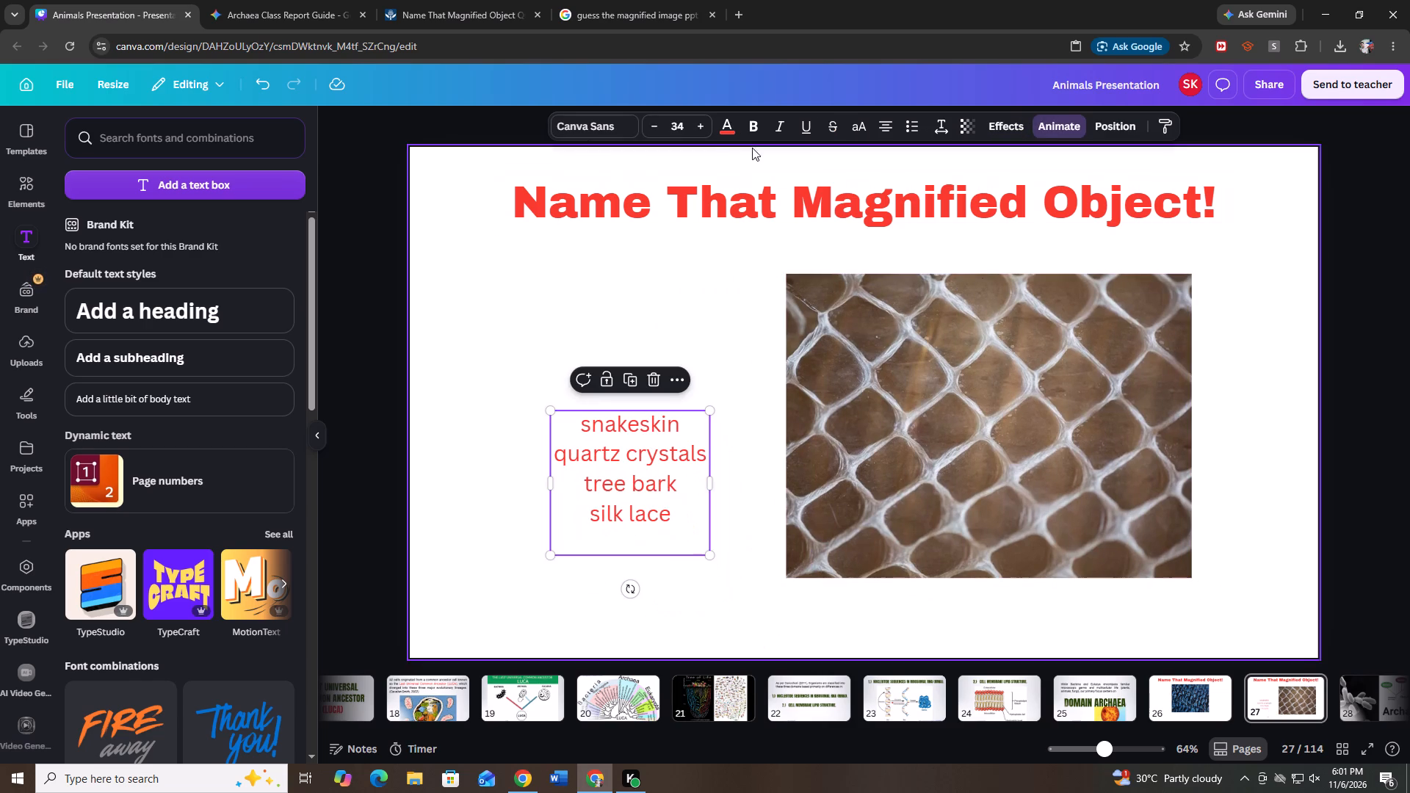
# Colour the answer choices on page 27 with the dark blue already used in the design.
pyautogui.click(726, 127)
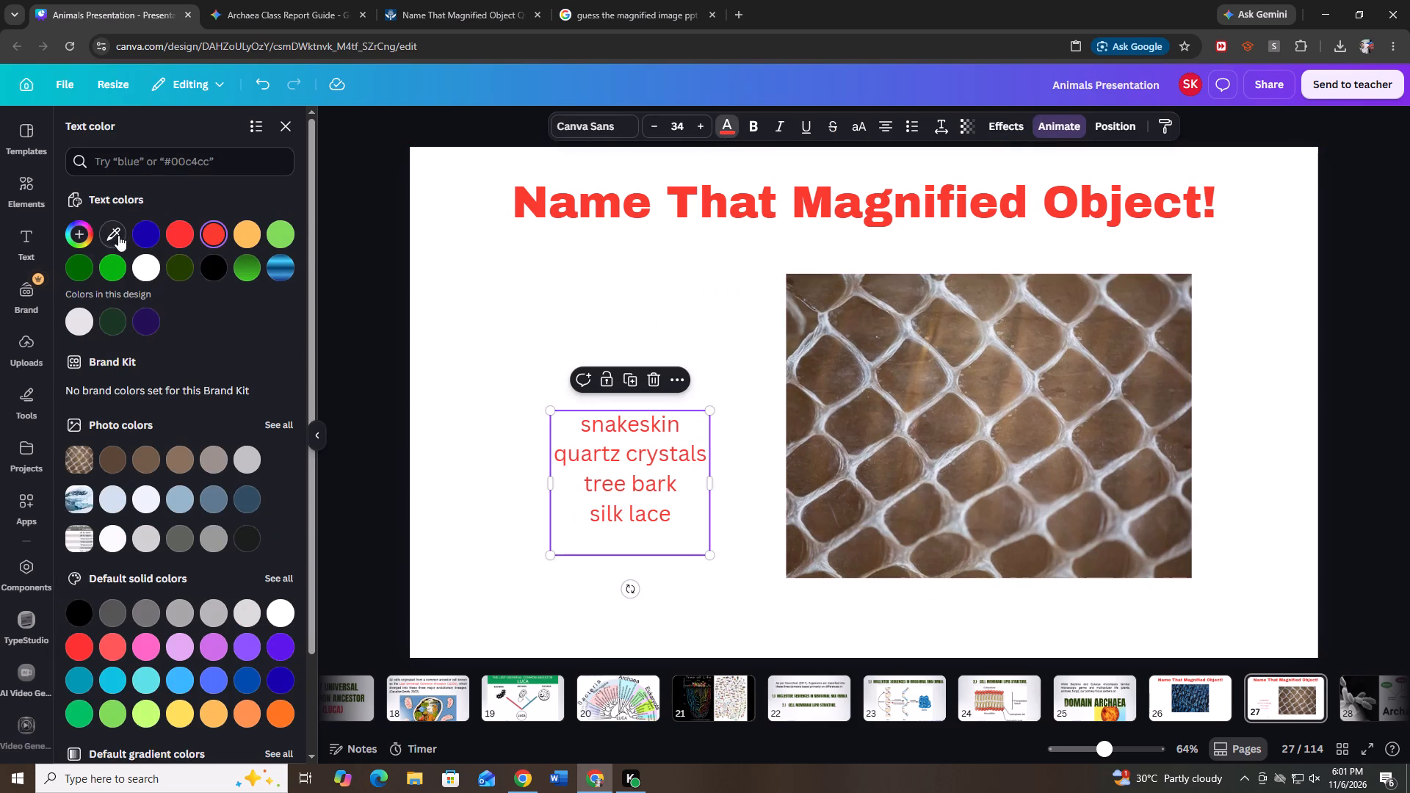
pyautogui.click(146, 233)
# Enlarge the answer choices to about size 57.4 and move them clear of the mesh picture.
pyautogui.click(707, 417)
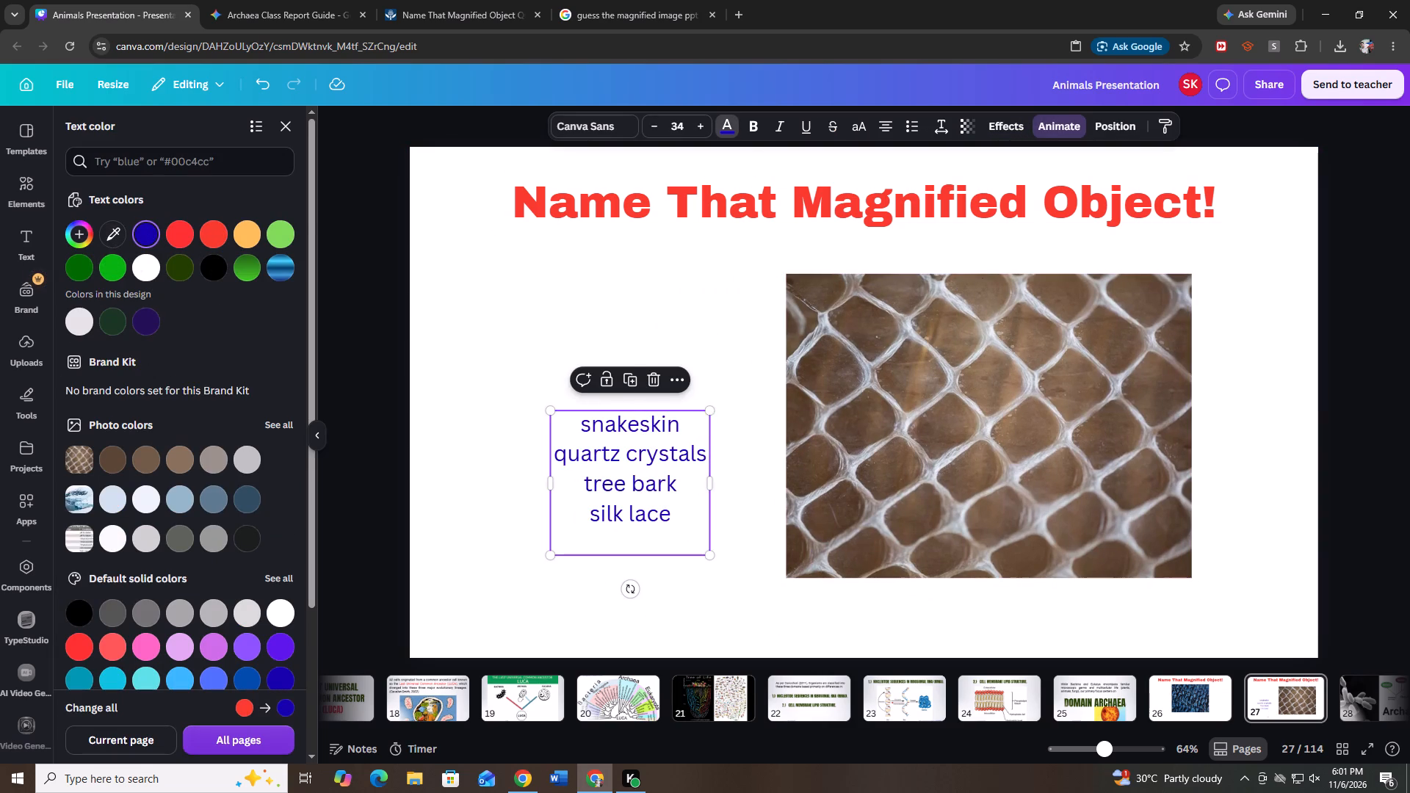
pyautogui.moveTo(710, 413); pyautogui.dragTo(827, 321)
pyautogui.click(477, 366)
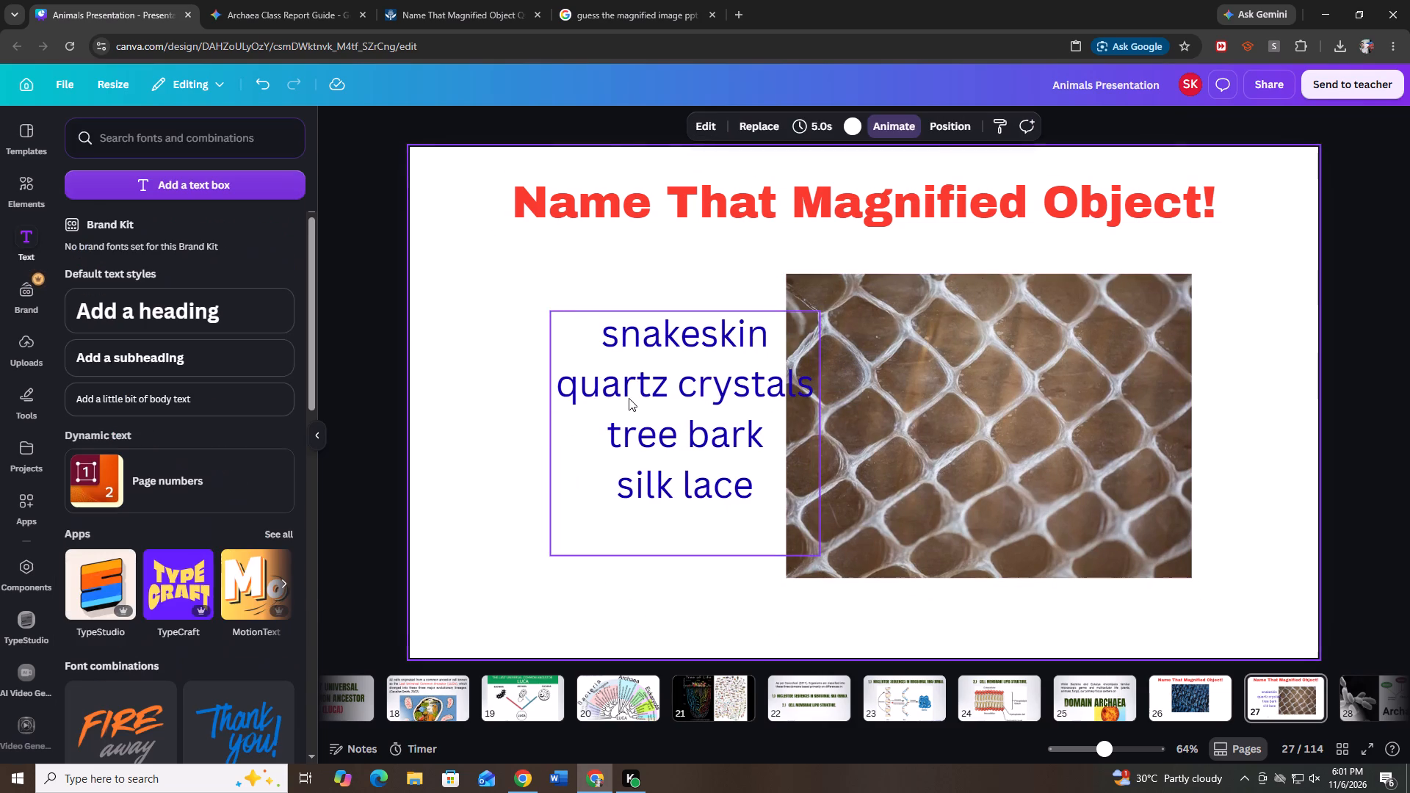
pyautogui.moveTo(629, 398); pyautogui.dragTo(549, 404)
# Enlarge the mesh picture to fill page 27's right half below the title and adjust the answer choices beside it.
pyautogui.click(901, 448)
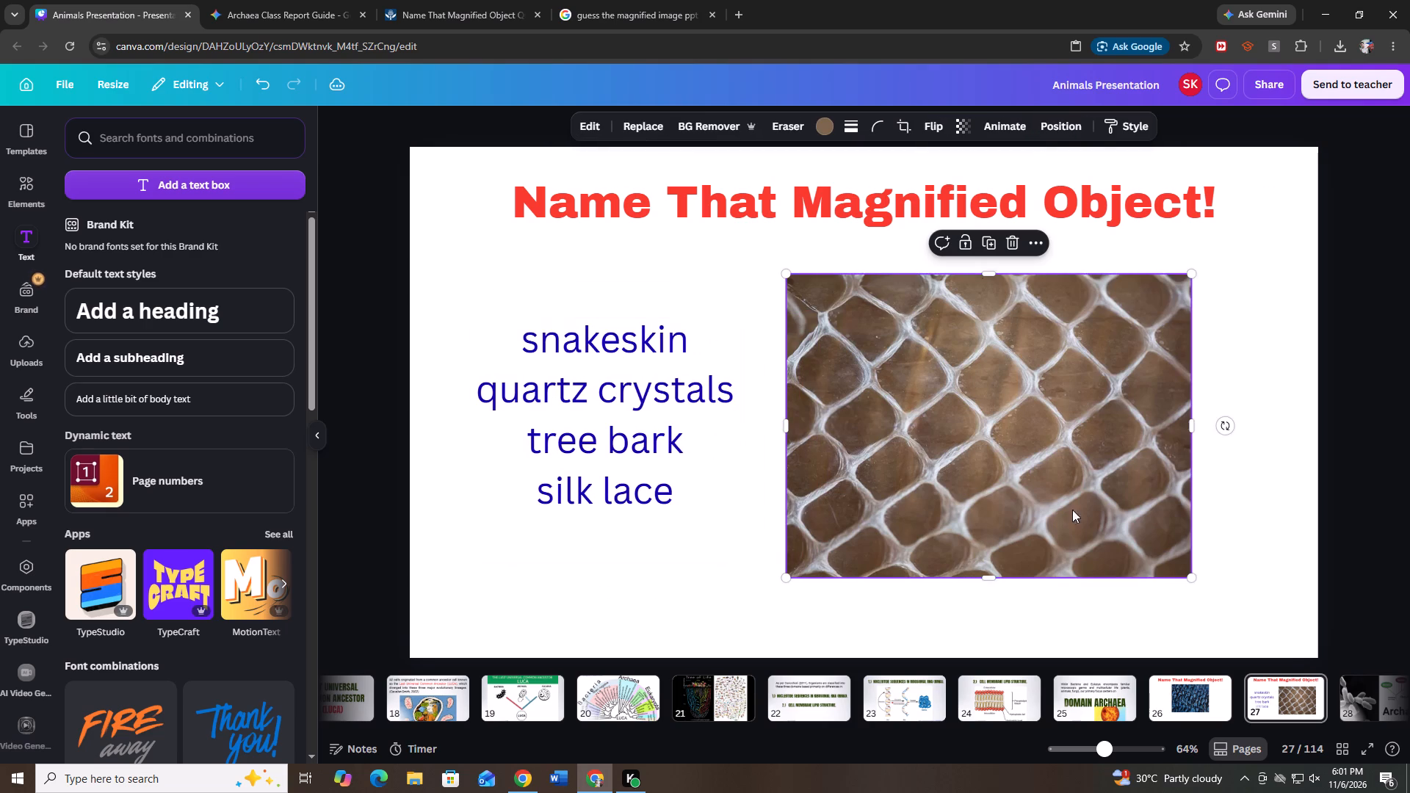
pyautogui.moveTo(1192, 582); pyautogui.dragTo(1273, 619)
pyautogui.moveTo(1143, 548); pyautogui.dragTo(1145, 529)
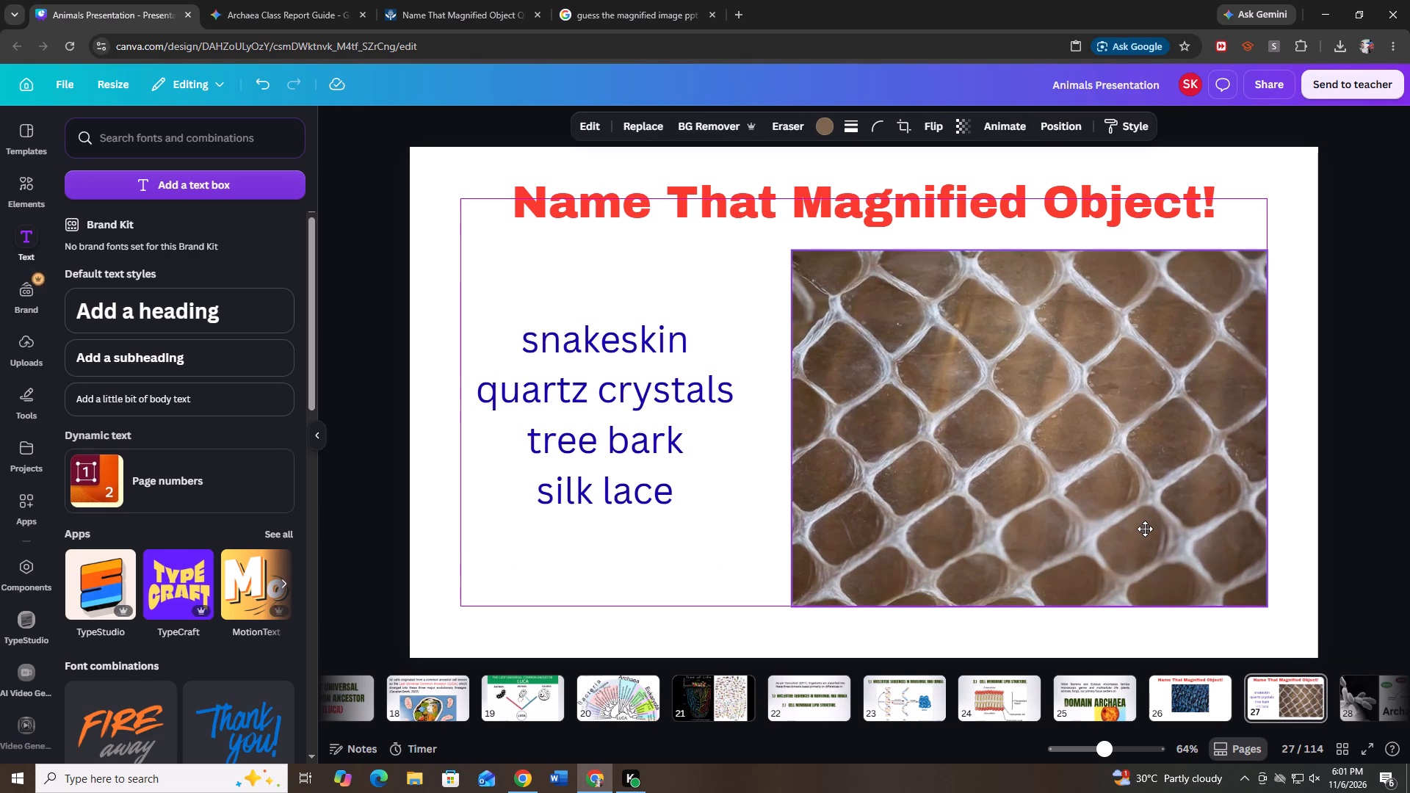
pyautogui.moveTo(1145, 529); pyautogui.dragTo(1140, 529)
pyautogui.click(608, 408)
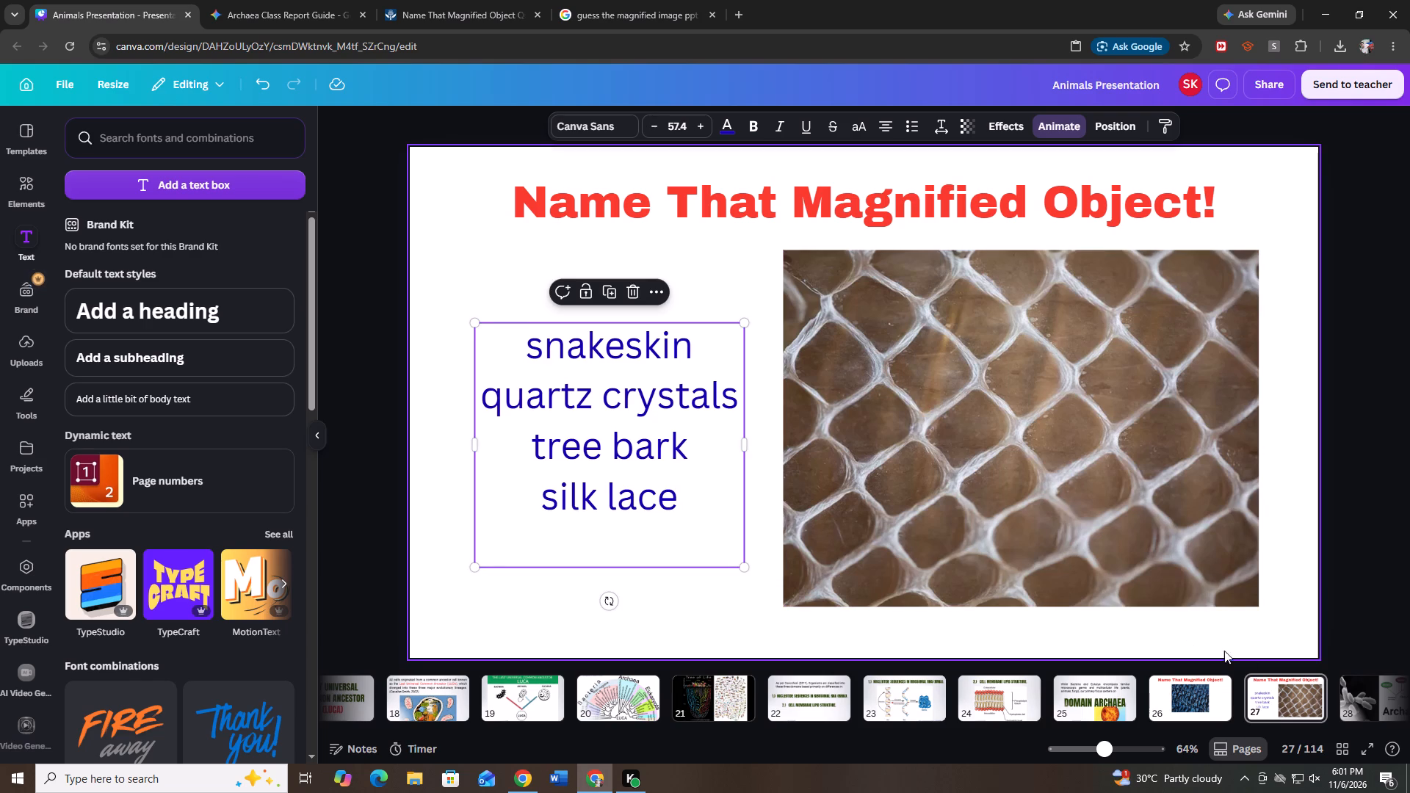
# Enlarge the blue hook picture on page 26 and move it to the right half of the slide below the title.
pyautogui.click(1154, 703)
pyautogui.click(1037, 484)
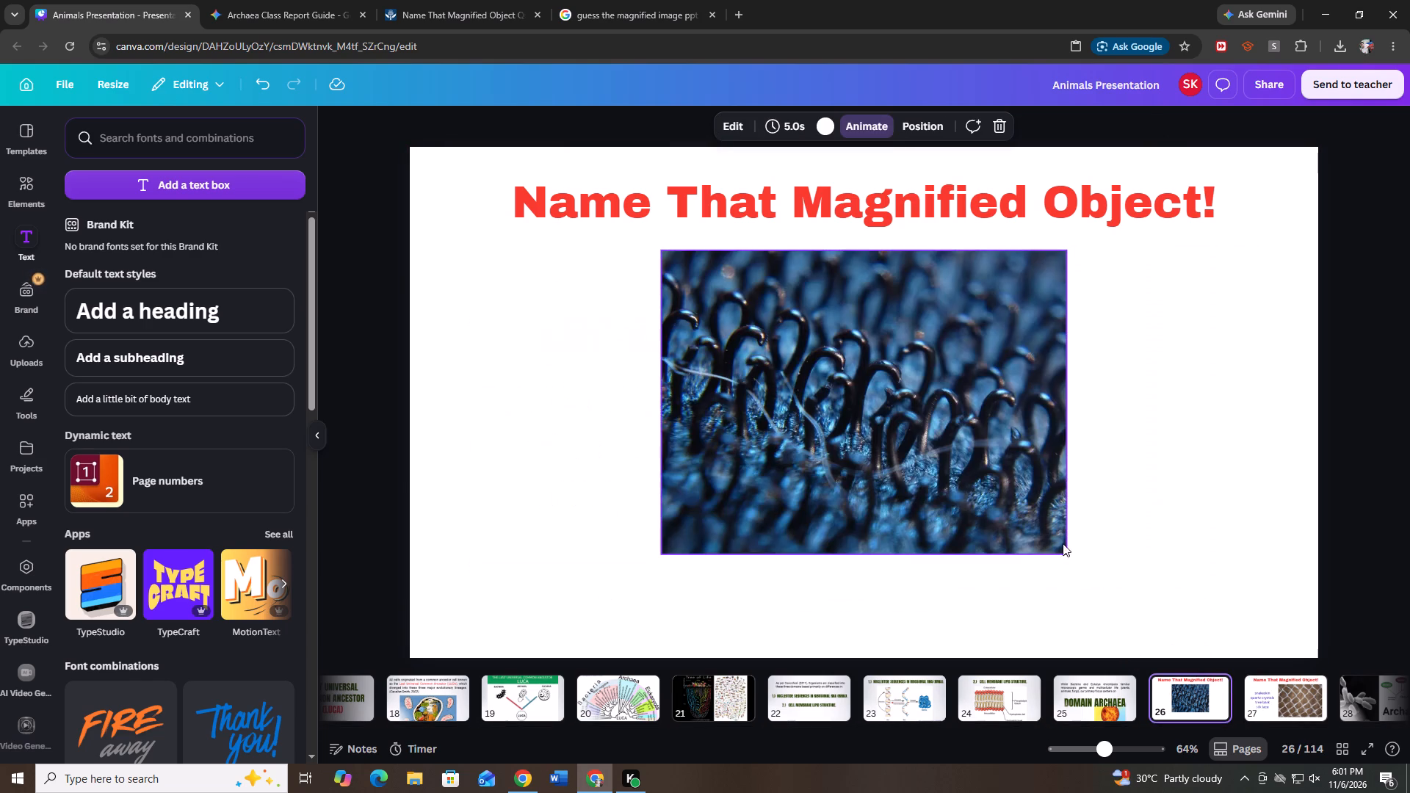
pyautogui.moveTo(1066, 551); pyautogui.dragTo(1146, 606)
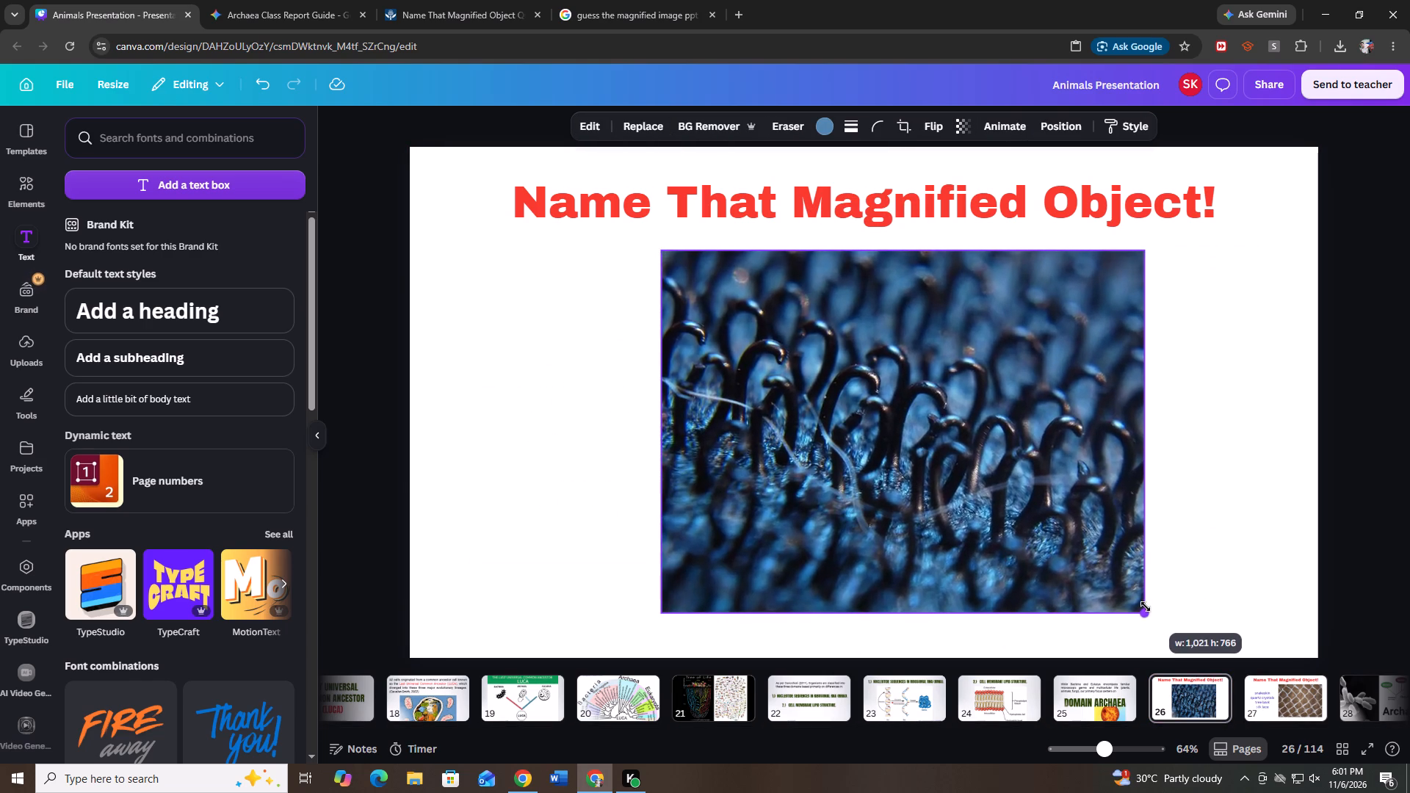
pyautogui.moveTo(1146, 606); pyautogui.dragTo(1154, 612)
pyautogui.moveTo(1007, 510); pyautogui.dragTo(1112, 504)
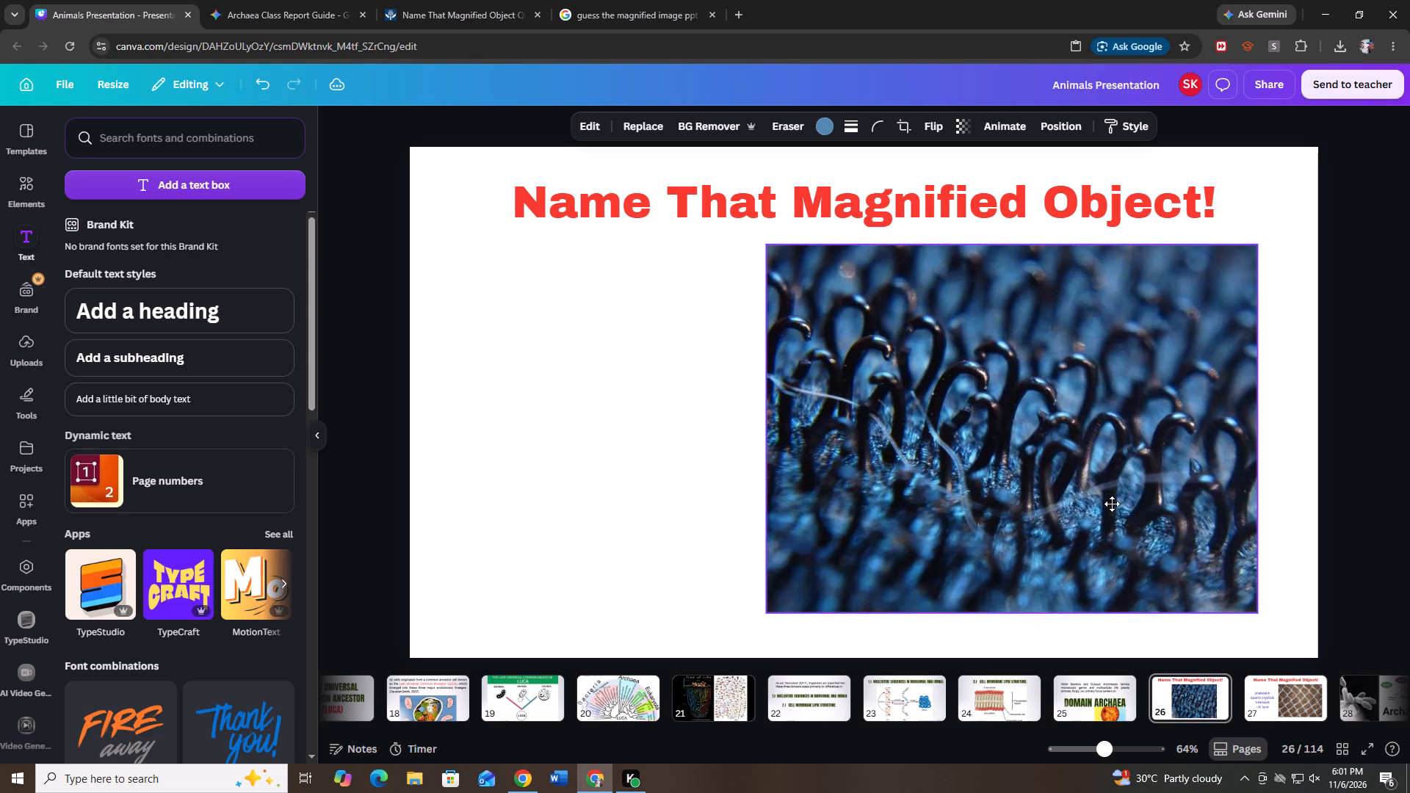
pyautogui.moveTo(1112, 504); pyautogui.dragTo(1124, 505)
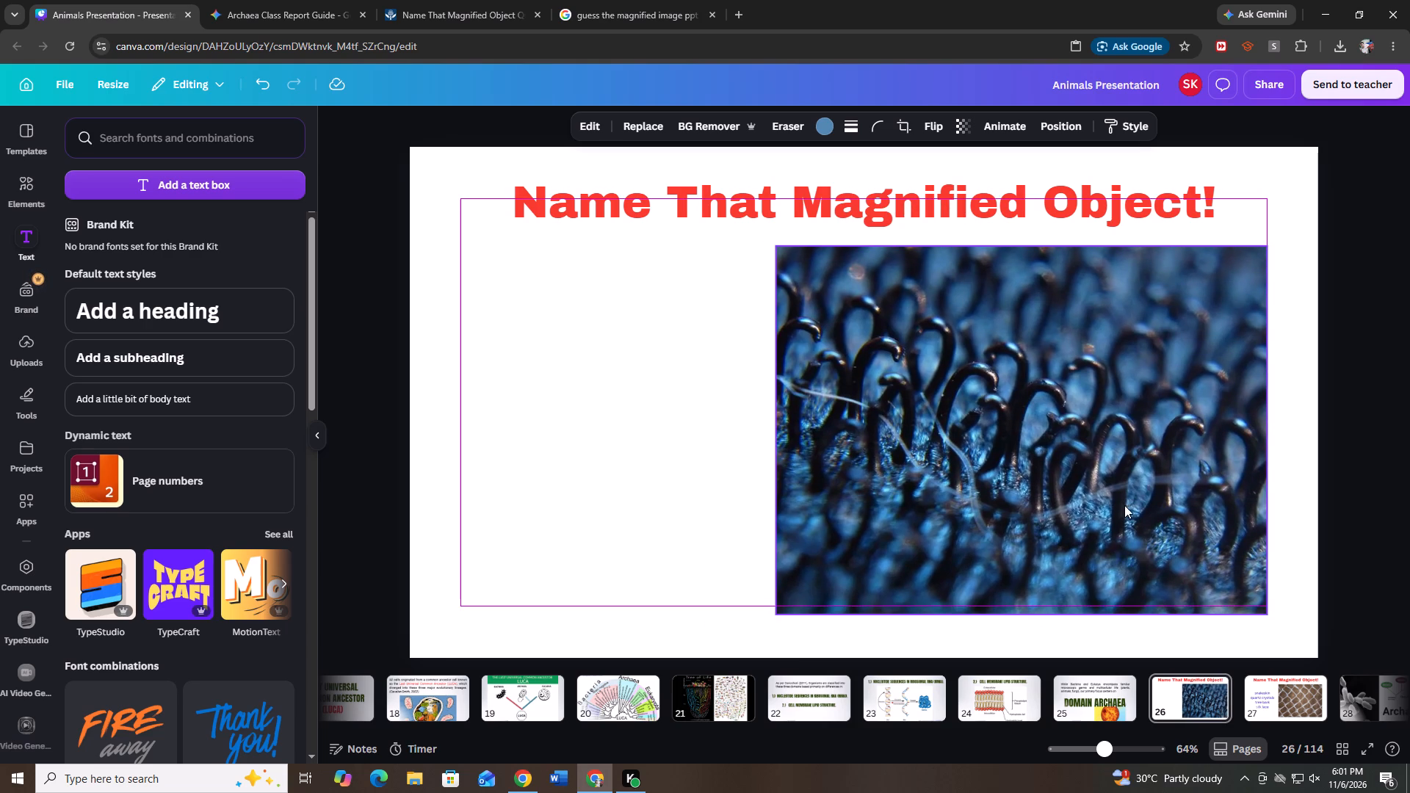
pyautogui.click(446, 3)
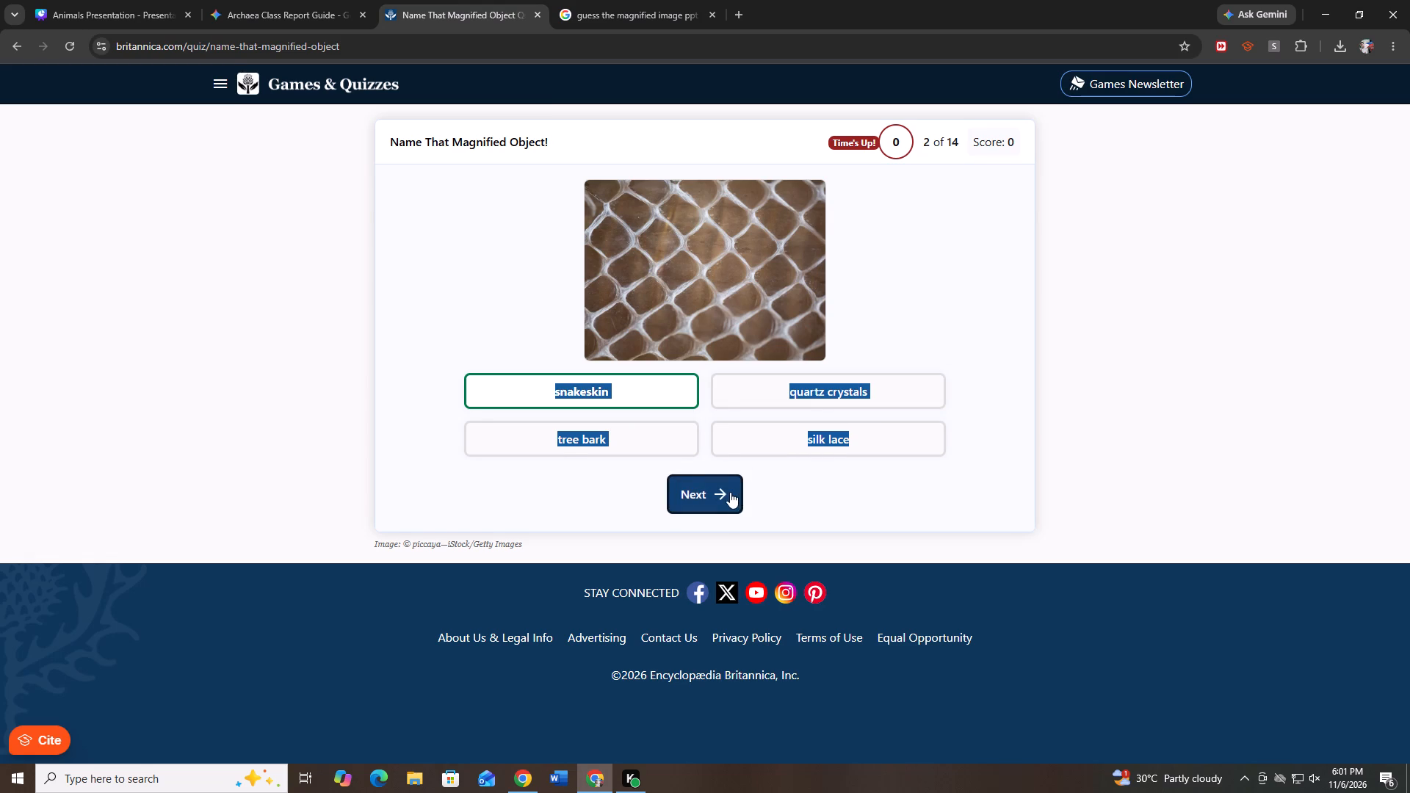
pyautogui.click(730, 492)
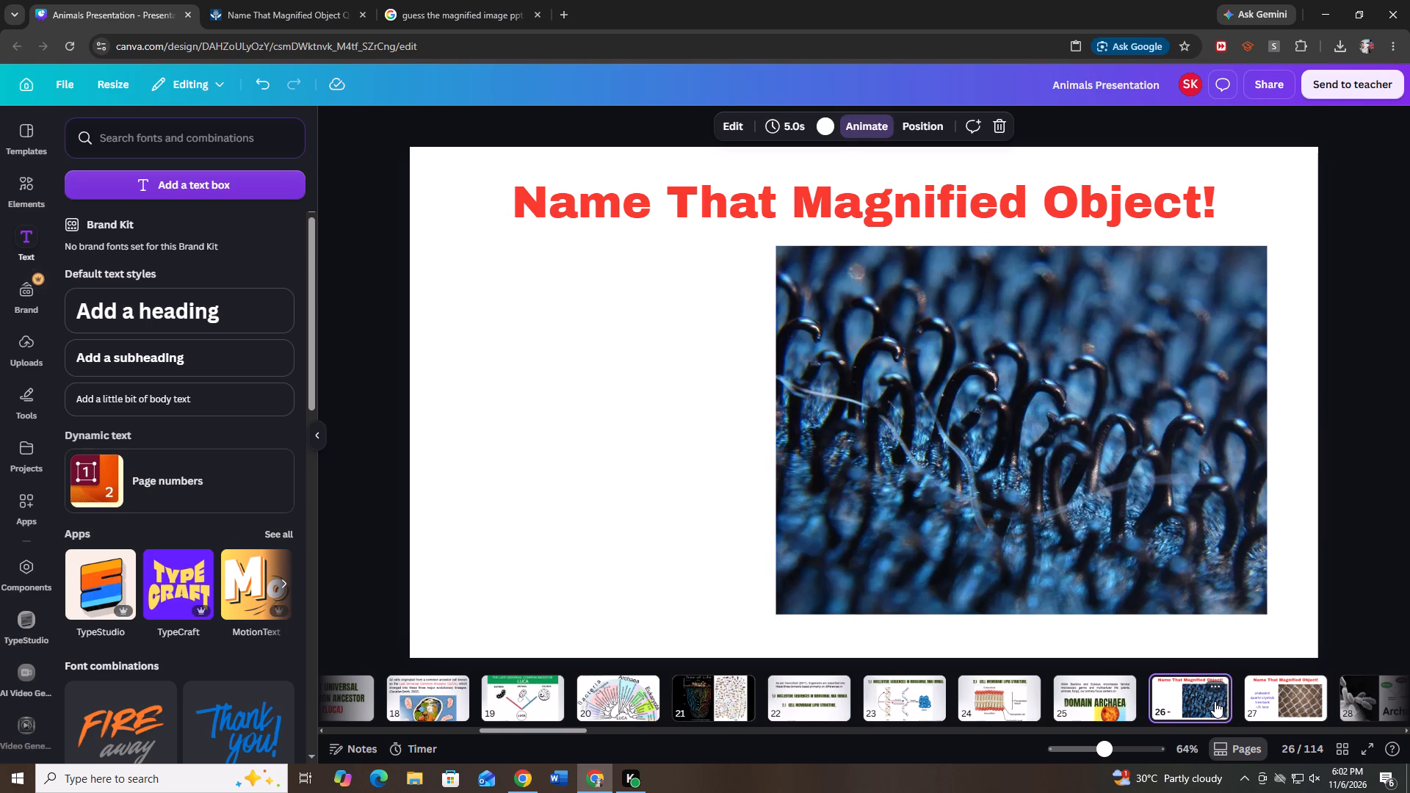
pyautogui.click(1142, 536)
pyautogui.hotkey('ctrl', 'v')
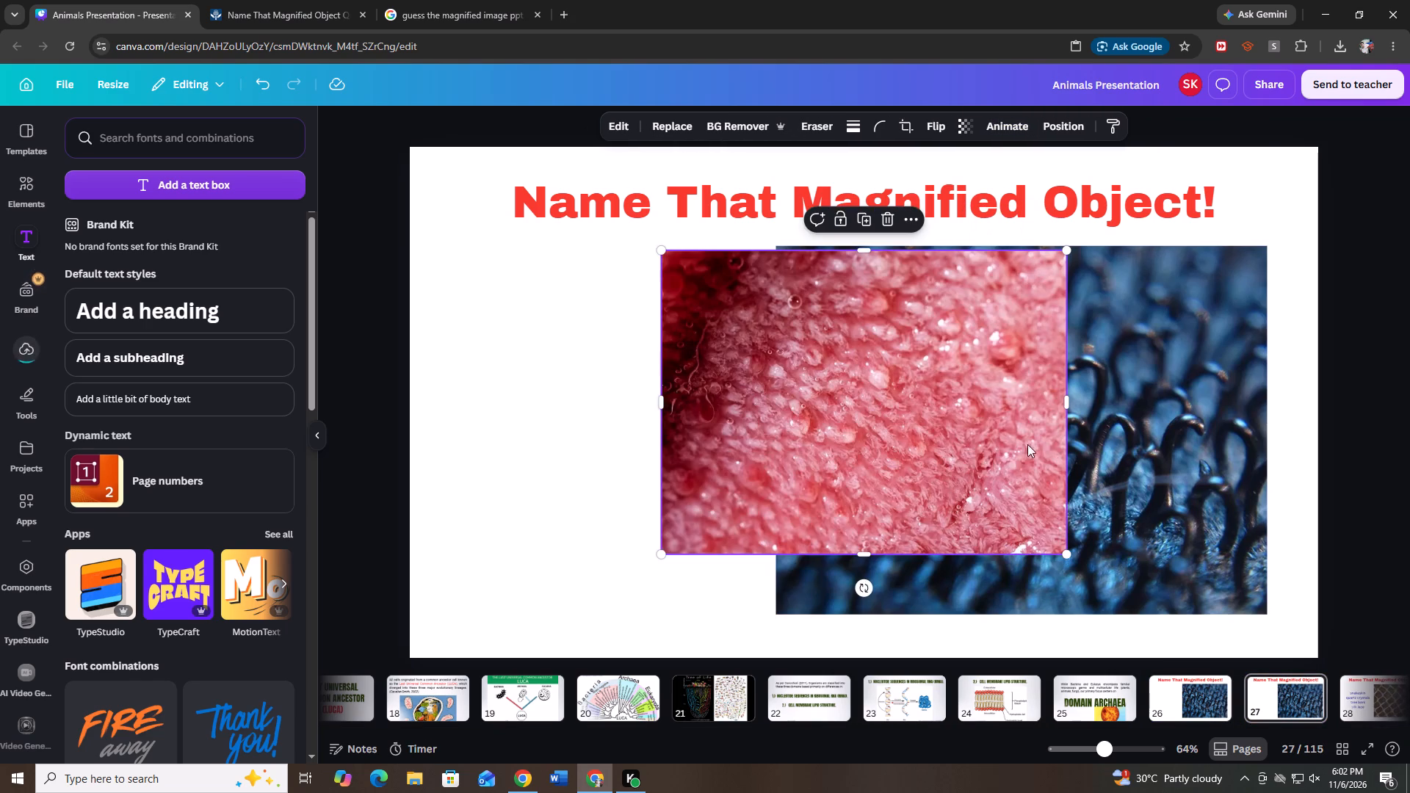
pyautogui.moveTo(969, 421); pyautogui.dragTo(1085, 417)
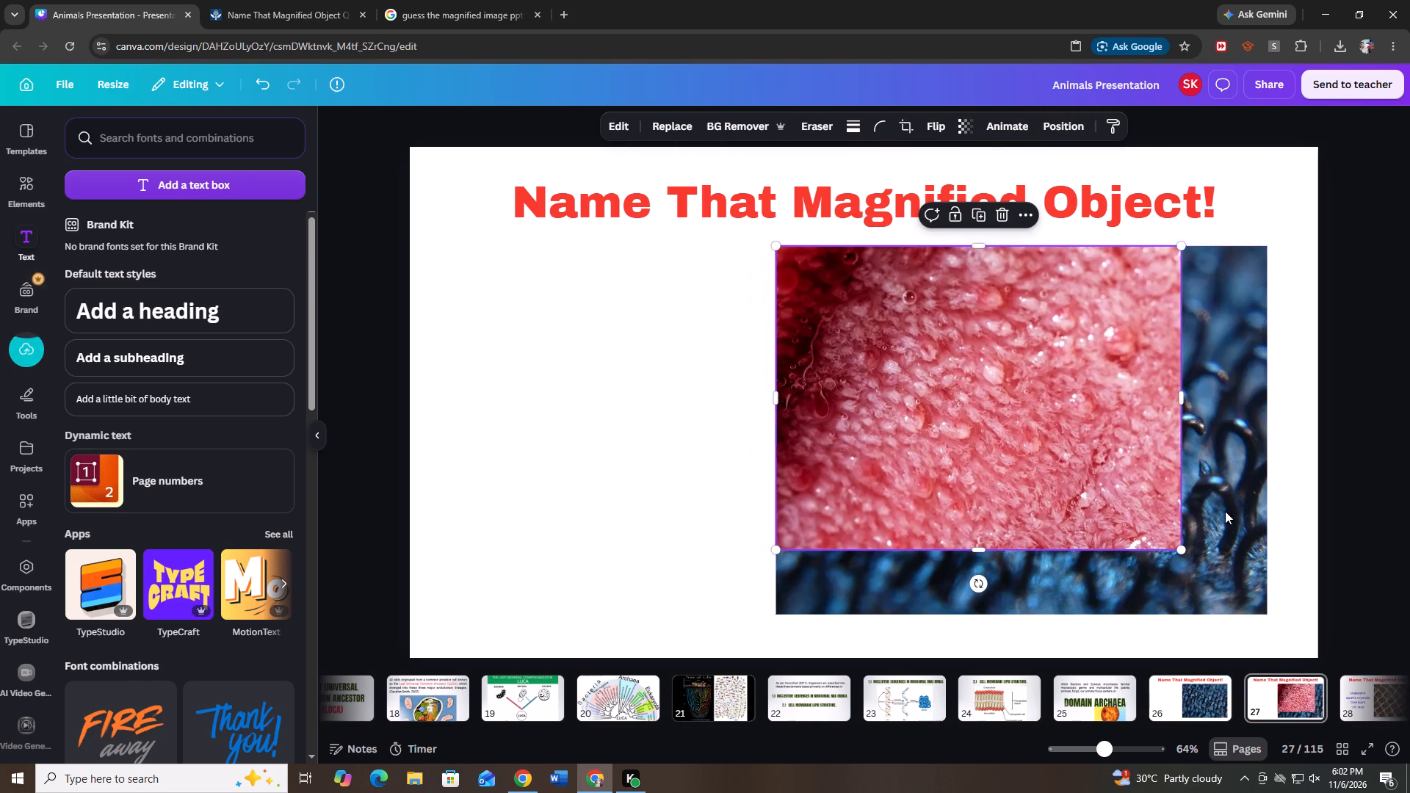
pyautogui.moveTo(1184, 548); pyautogui.dragTo(1280, 587)
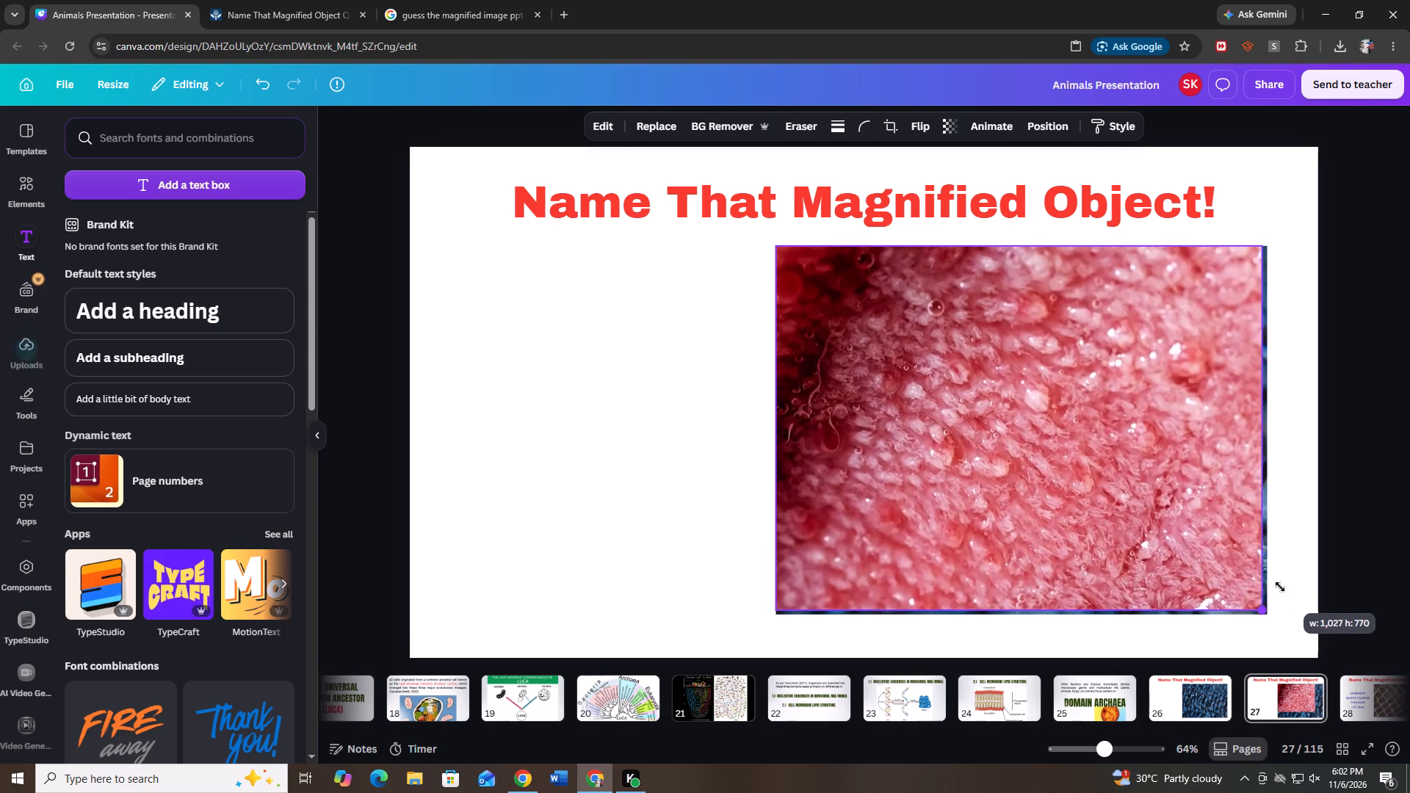
pyautogui.moveTo(1280, 587); pyautogui.dragTo(1284, 588)
# Copy question 4's four answer choices from the Britannica quiz.
pyautogui.click(244, 0)
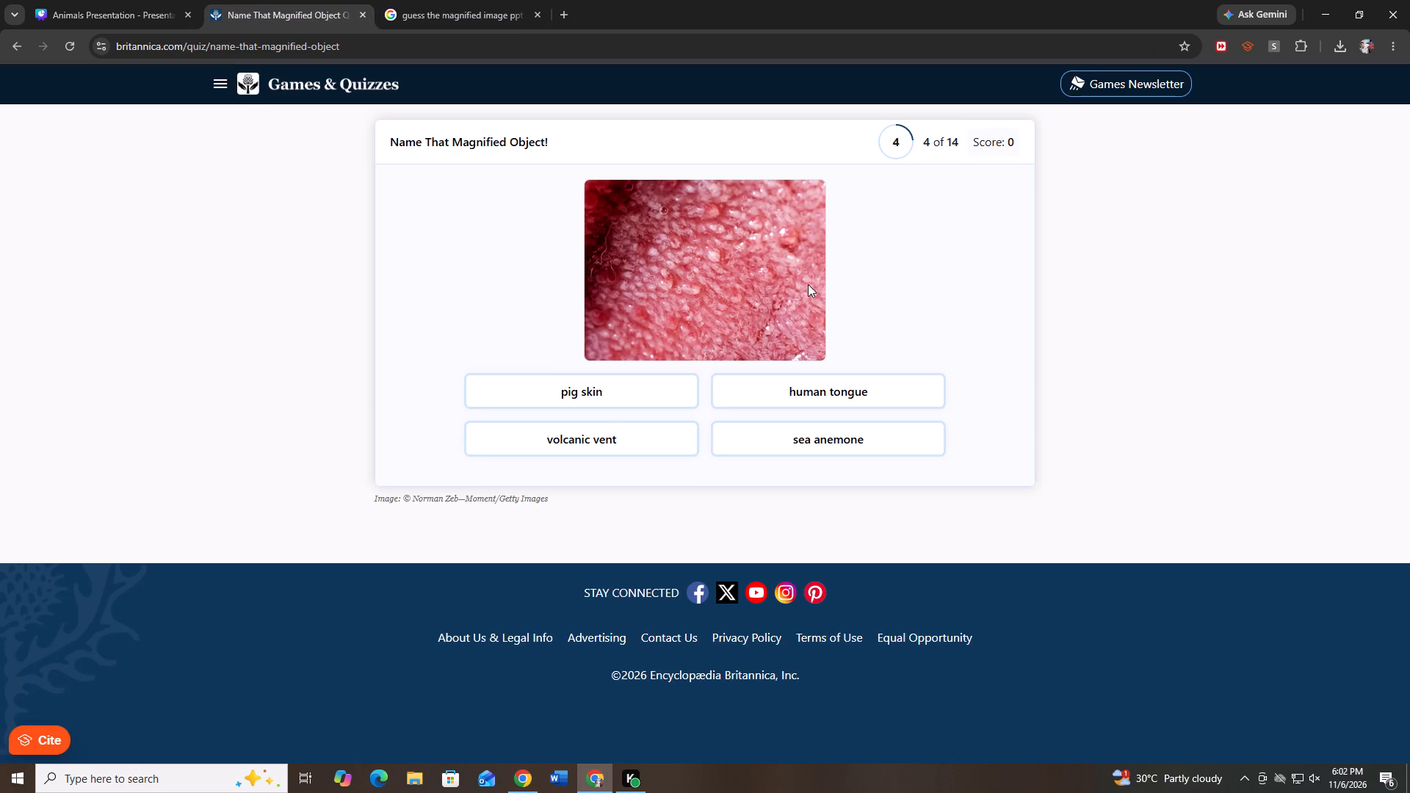
pyautogui.moveTo(438, 359); pyautogui.dragTo(880, 443)
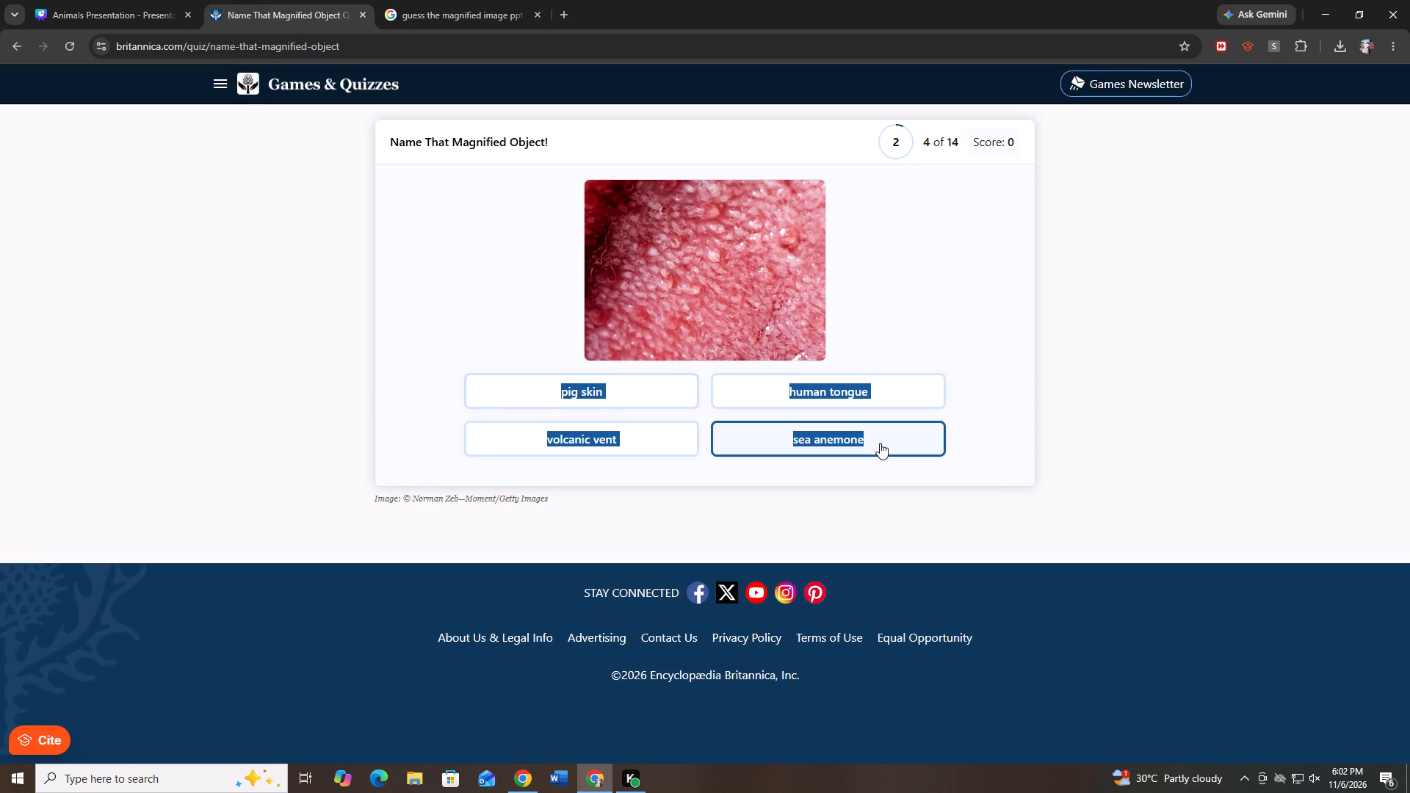
pyautogui.hotkey('ctrl', 'c')
# Copy the answer-choices text box from the mesh slide on page 28 to the pink picture slide on page 27.
pyautogui.click(164, 0)
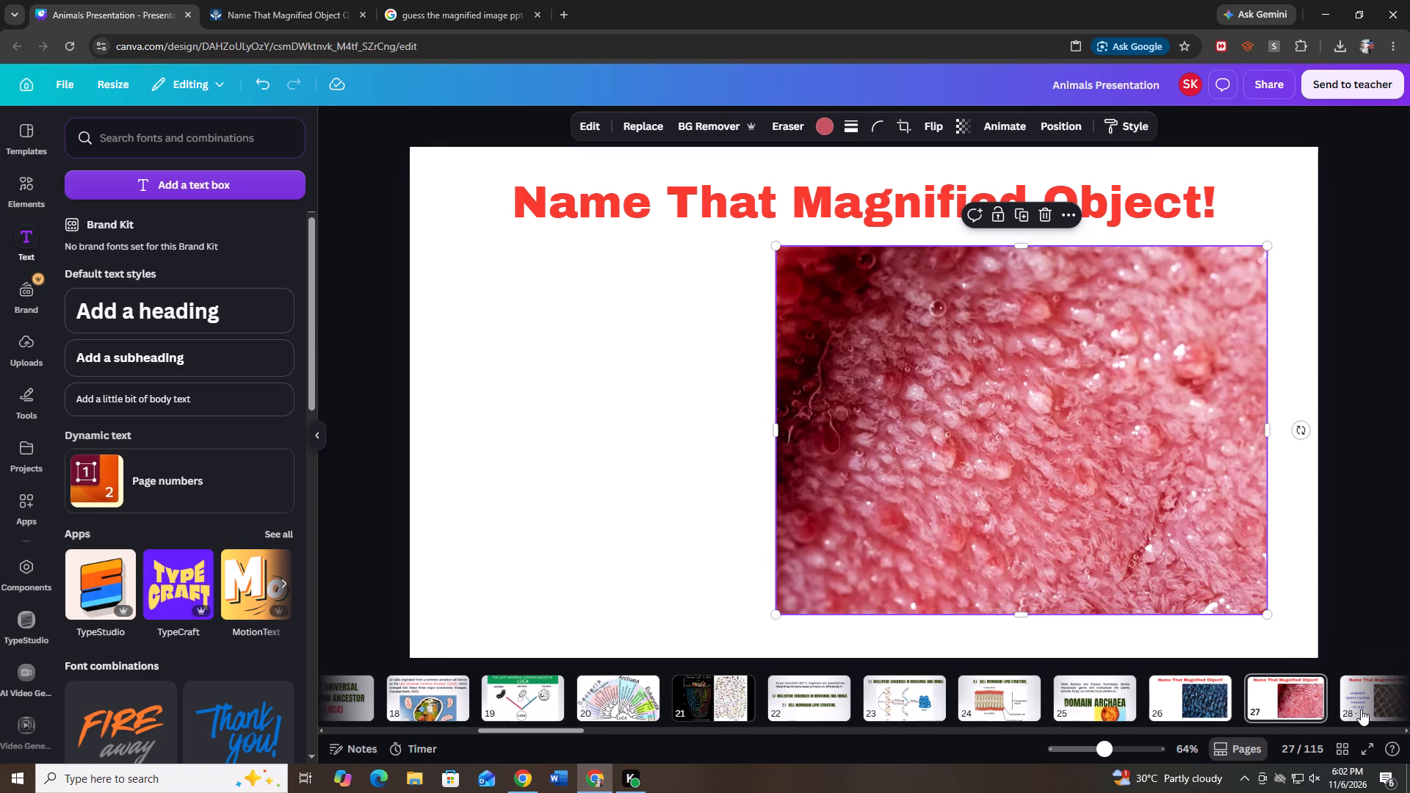
pyautogui.click(1361, 709)
pyautogui.click(612, 407)
pyautogui.hotkey('ctrl', 'c')
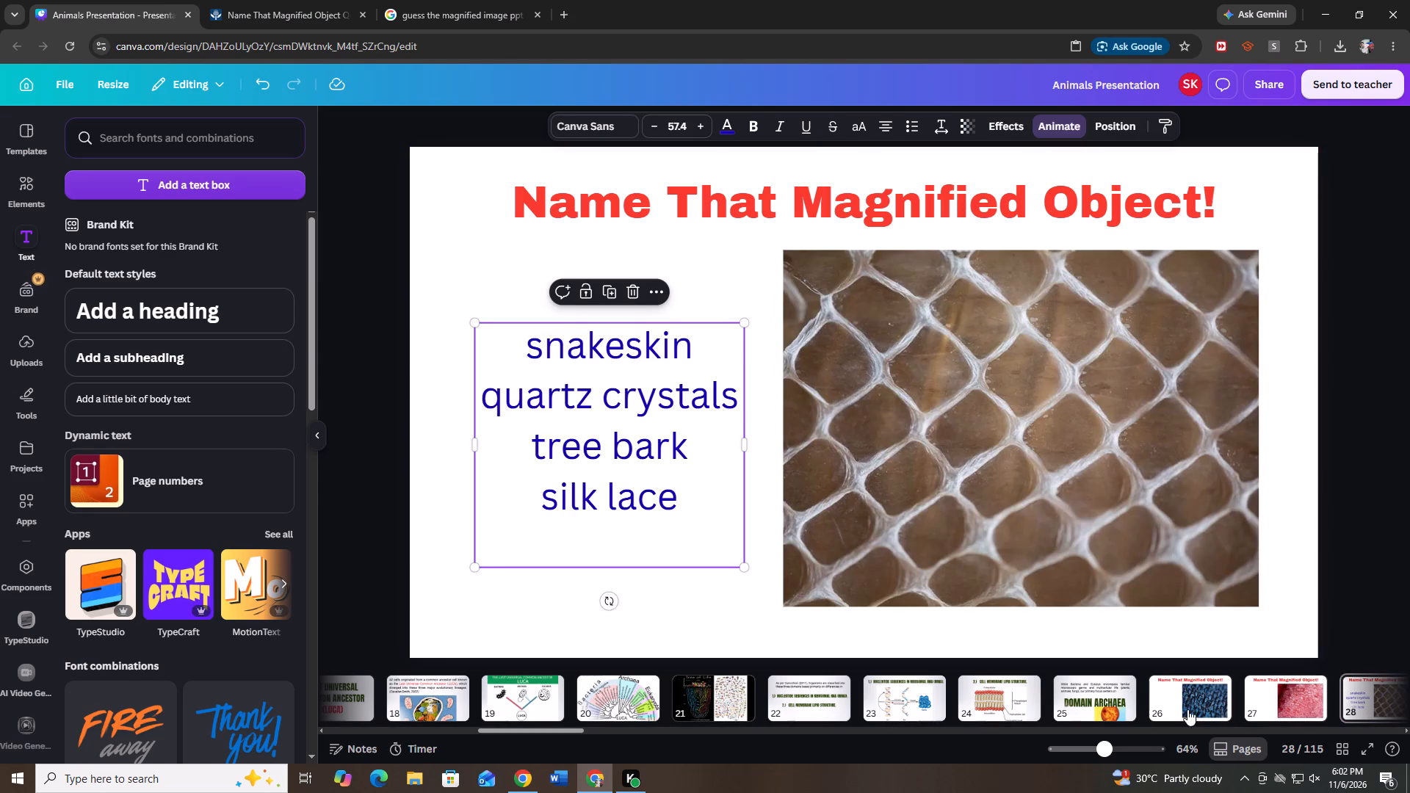
pyautogui.click(1266, 703)
pyautogui.hotkey('ctrl', 'v')
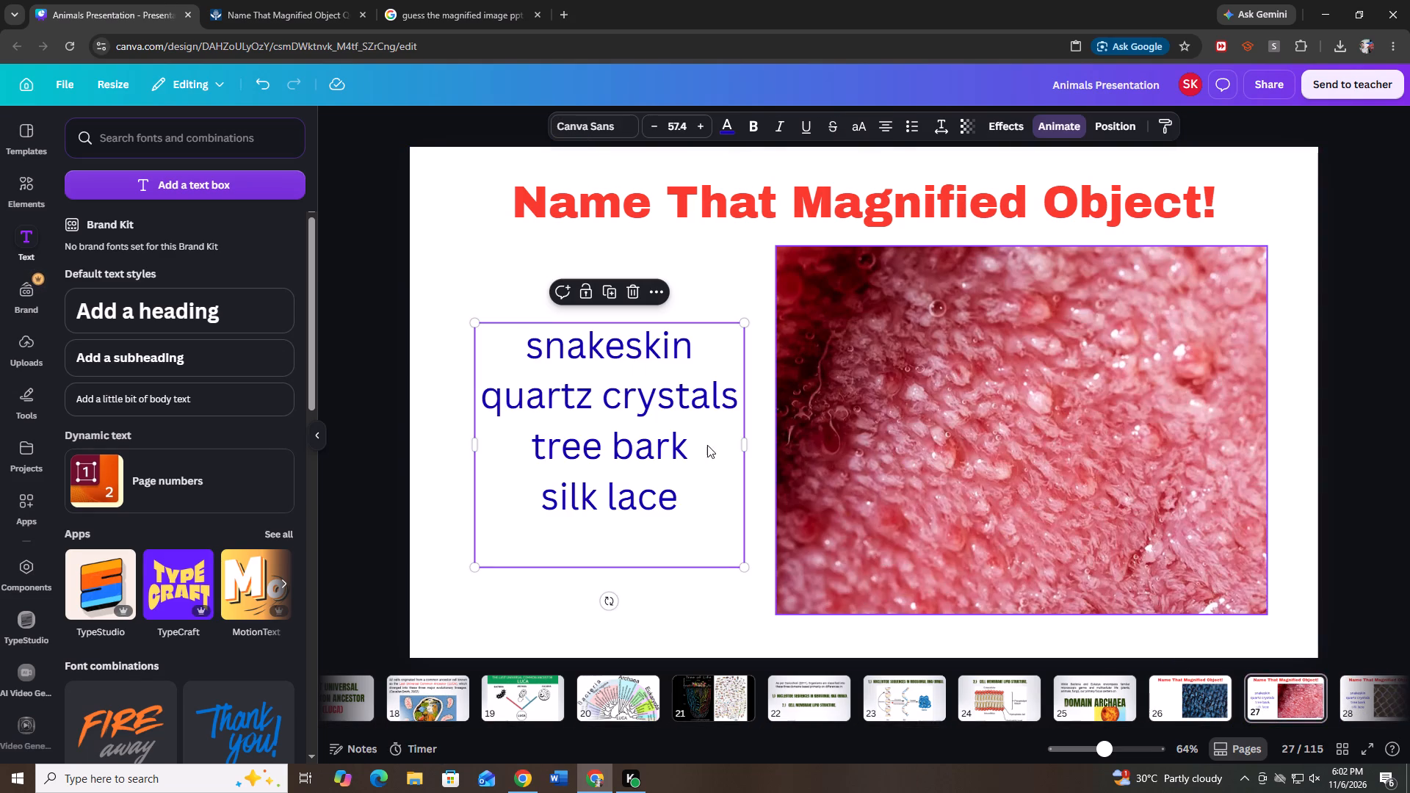
# Replace page 27's answer choices with question 4's from the quiz: pig skin, human tongue, volcanic vent, sea anemone.
pyautogui.doubleClick(549, 375)
pyautogui.click(352, 0)
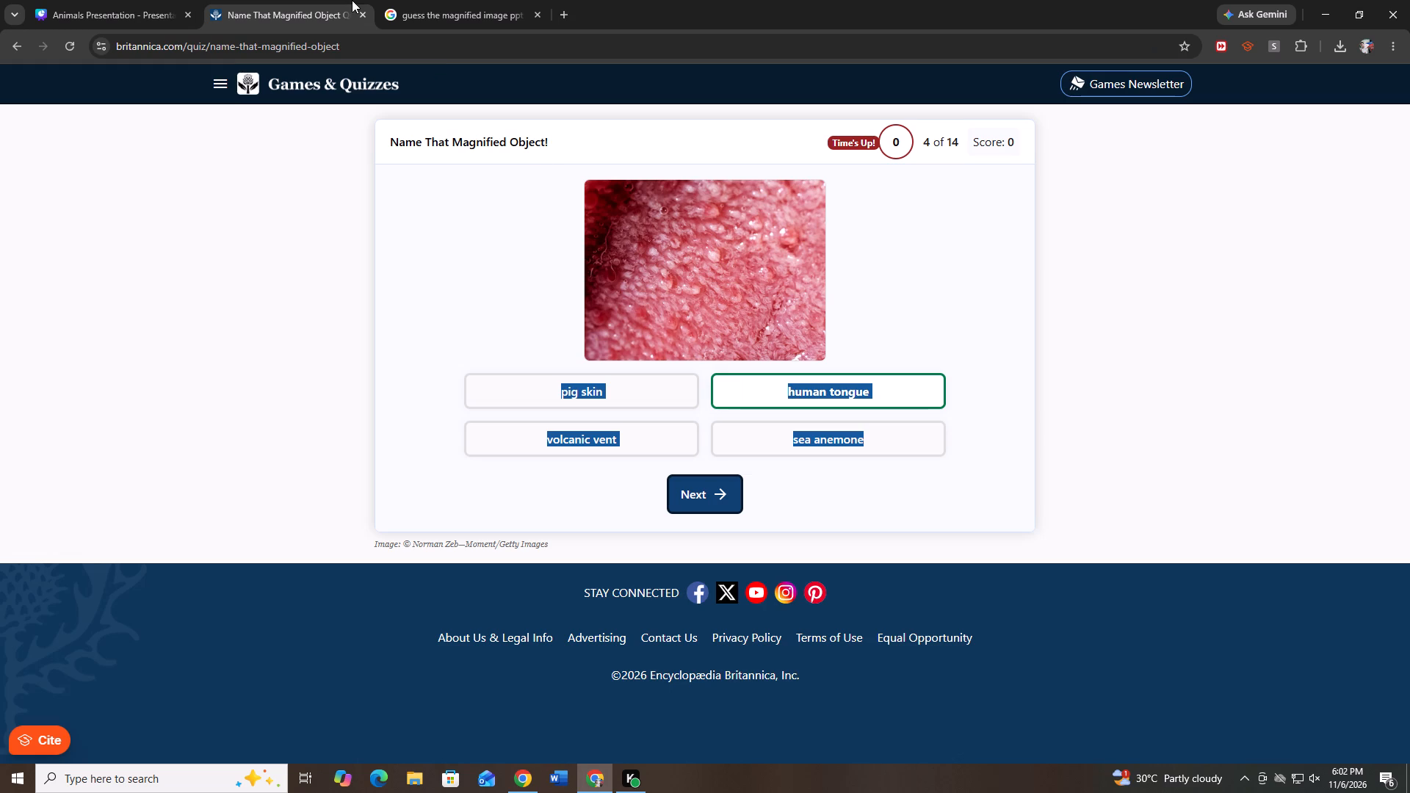
pyautogui.hotkey('ctrl', 'c')
pyautogui.click(137, 0)
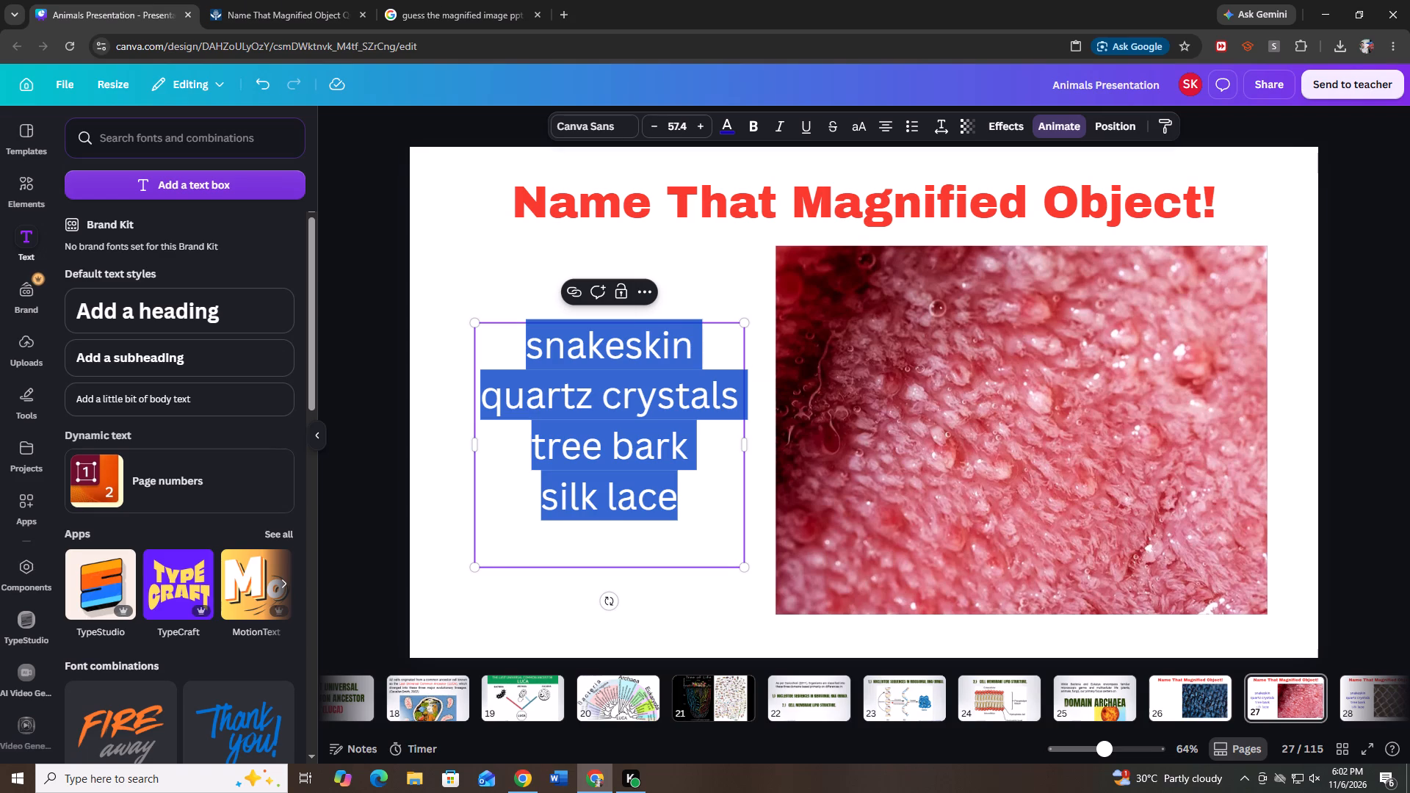
pyautogui.hotkey('ctrl', 'v')
pyautogui.click(1381, 457)
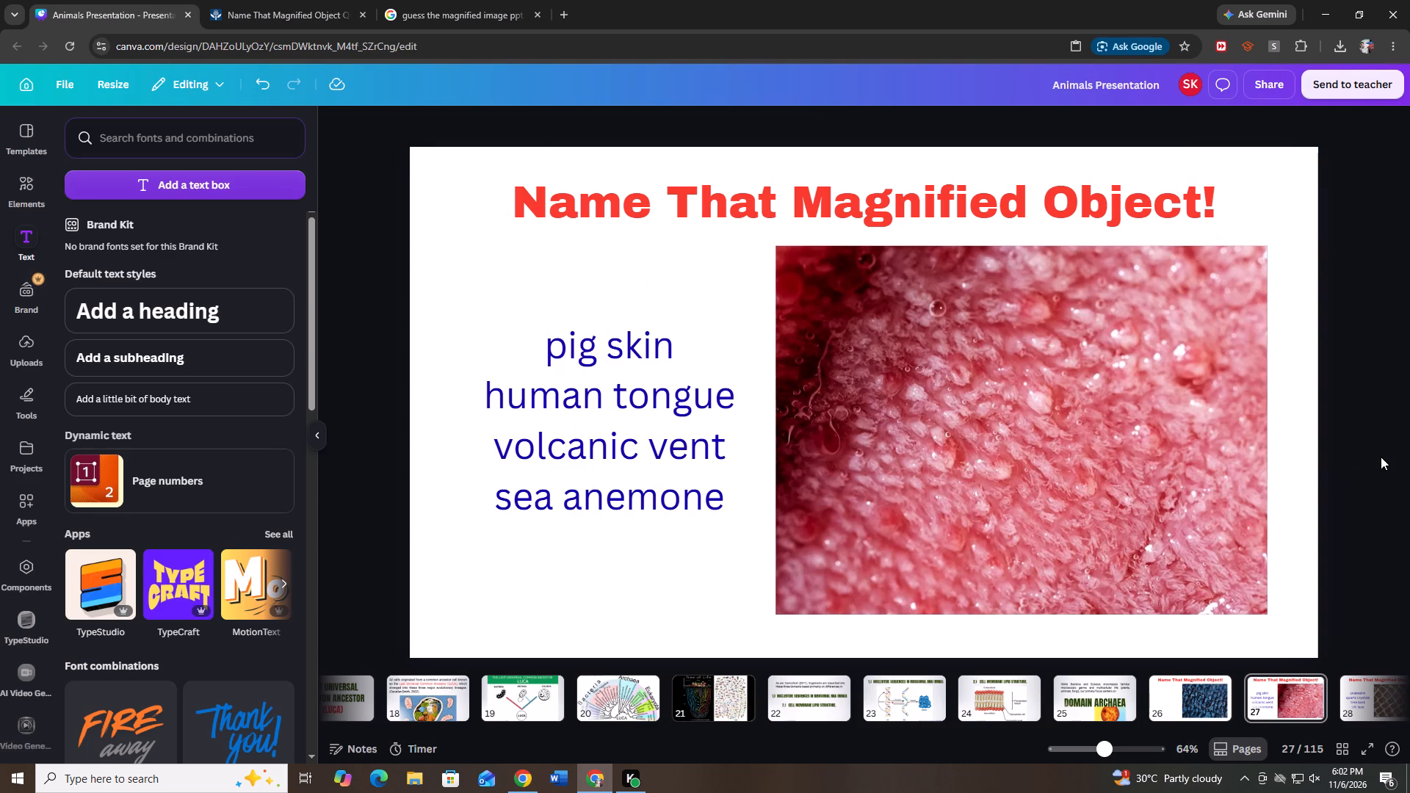
# Copy page 27's answer-choices text box to the blue hook slide on page 26.
pyautogui.click(509, 435)
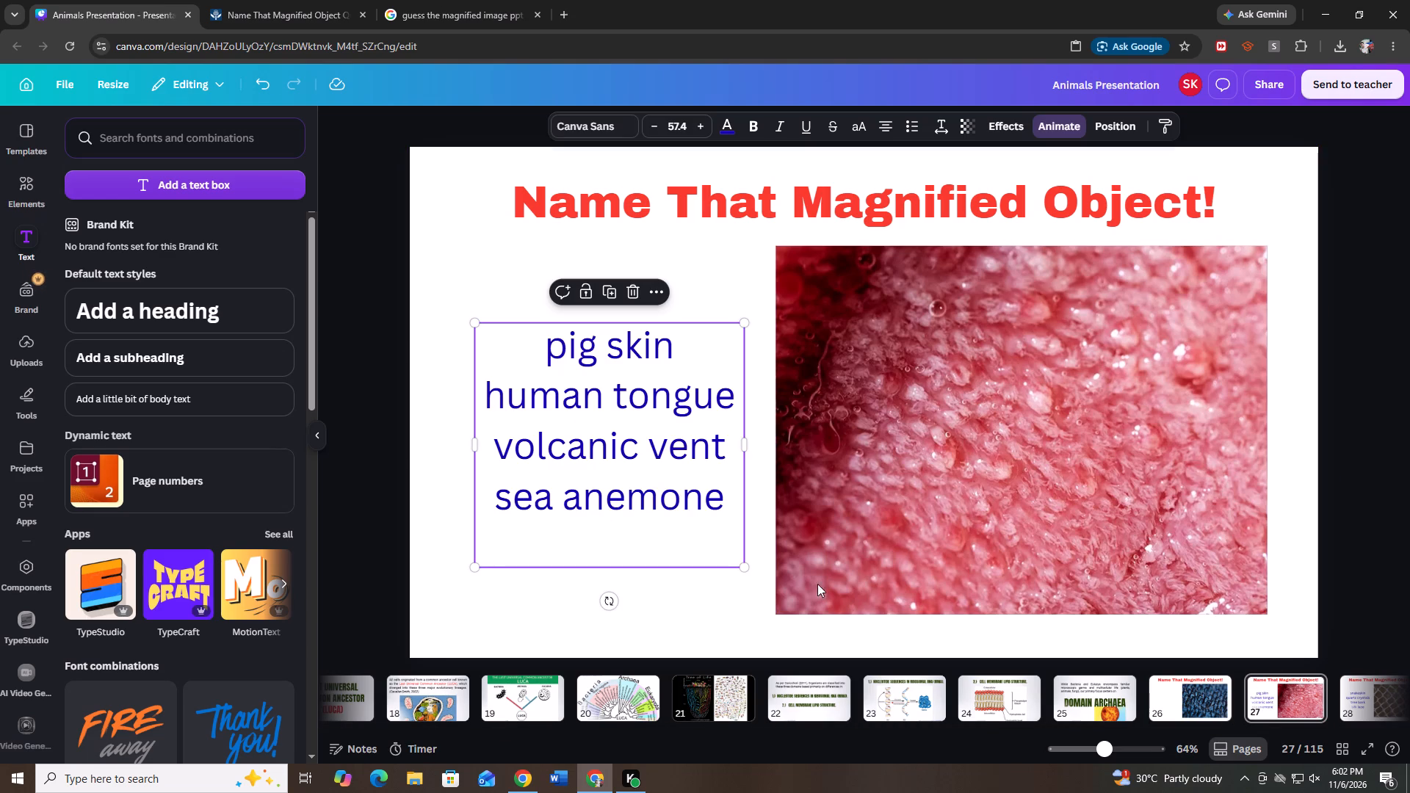
pyautogui.hotkey('ctrl', 'c')
pyautogui.click(1178, 714)
pyautogui.hotkey('ctrl', 'v')
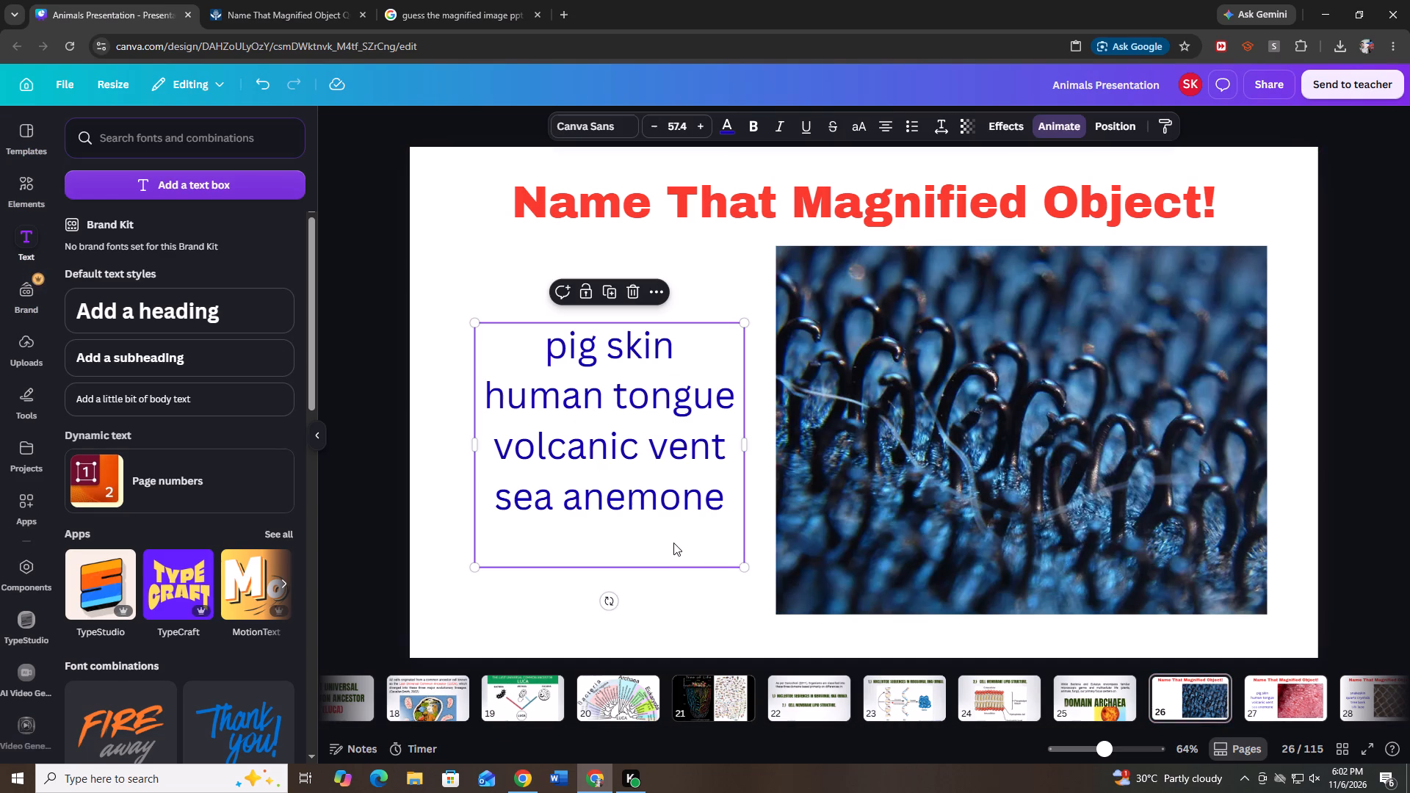
# Advance the Britannica quiz to question 7, answering wine for question 5 and car tire for question 6, and copy the white crystals picture.
pyautogui.click(317, 0)
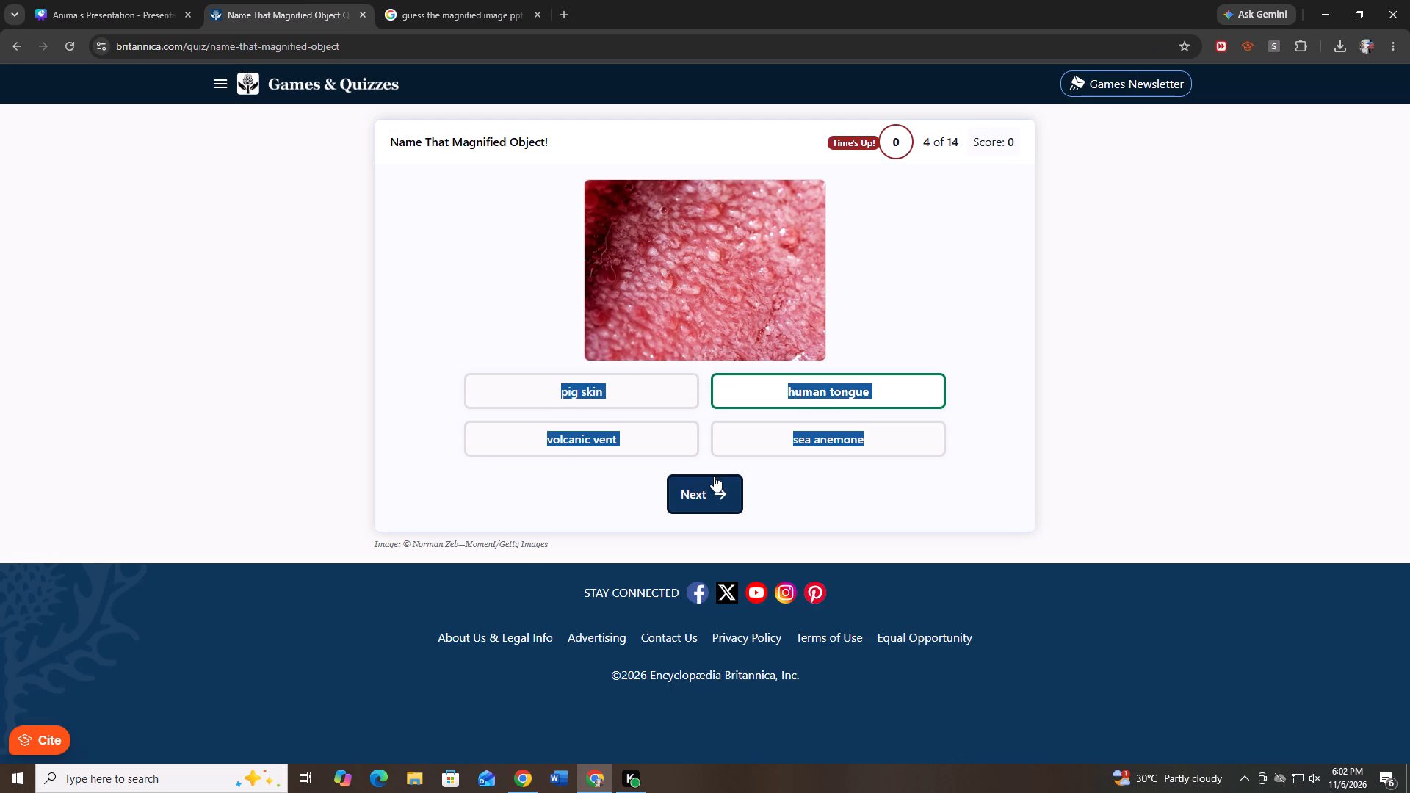
pyautogui.click(714, 476)
pyautogui.click(789, 449)
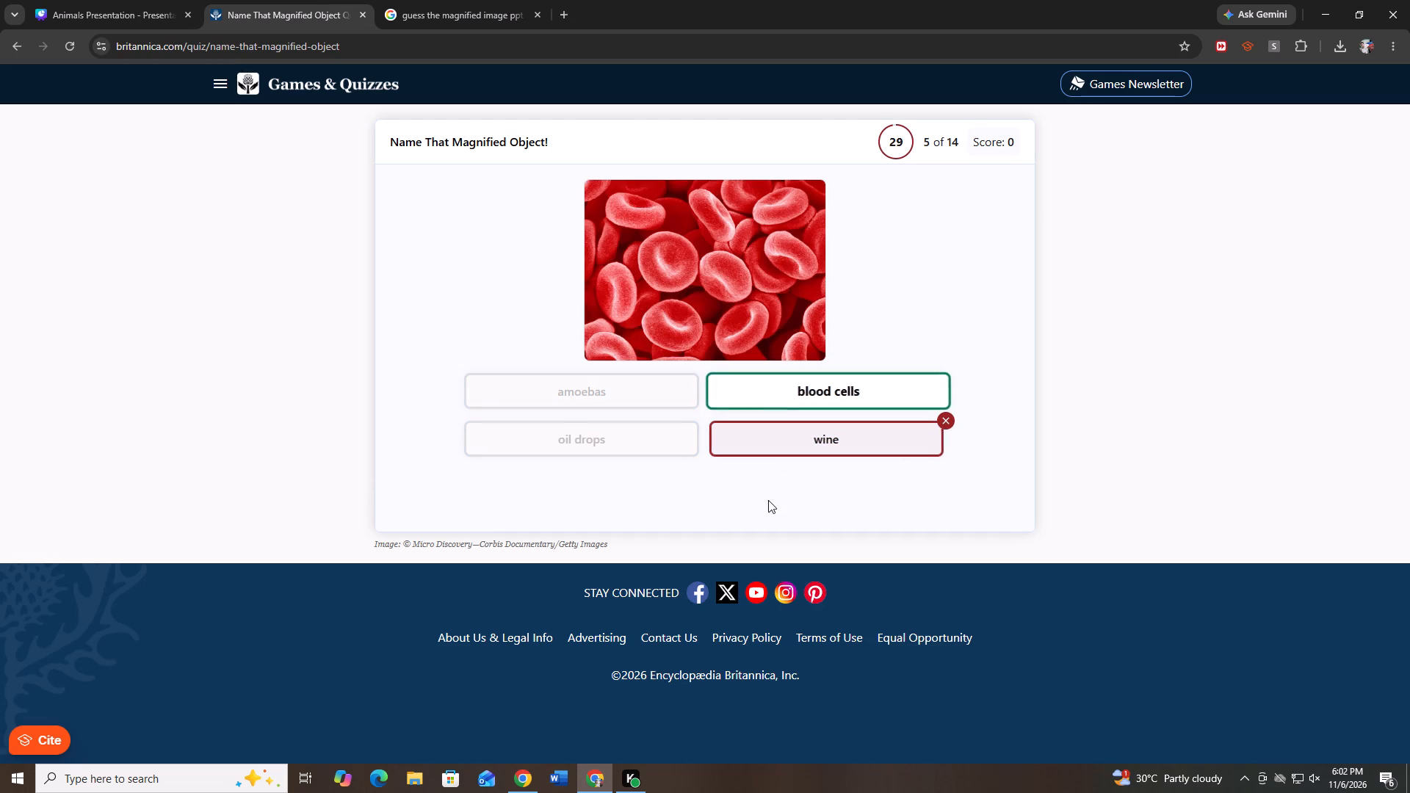
pyautogui.click(731, 493)
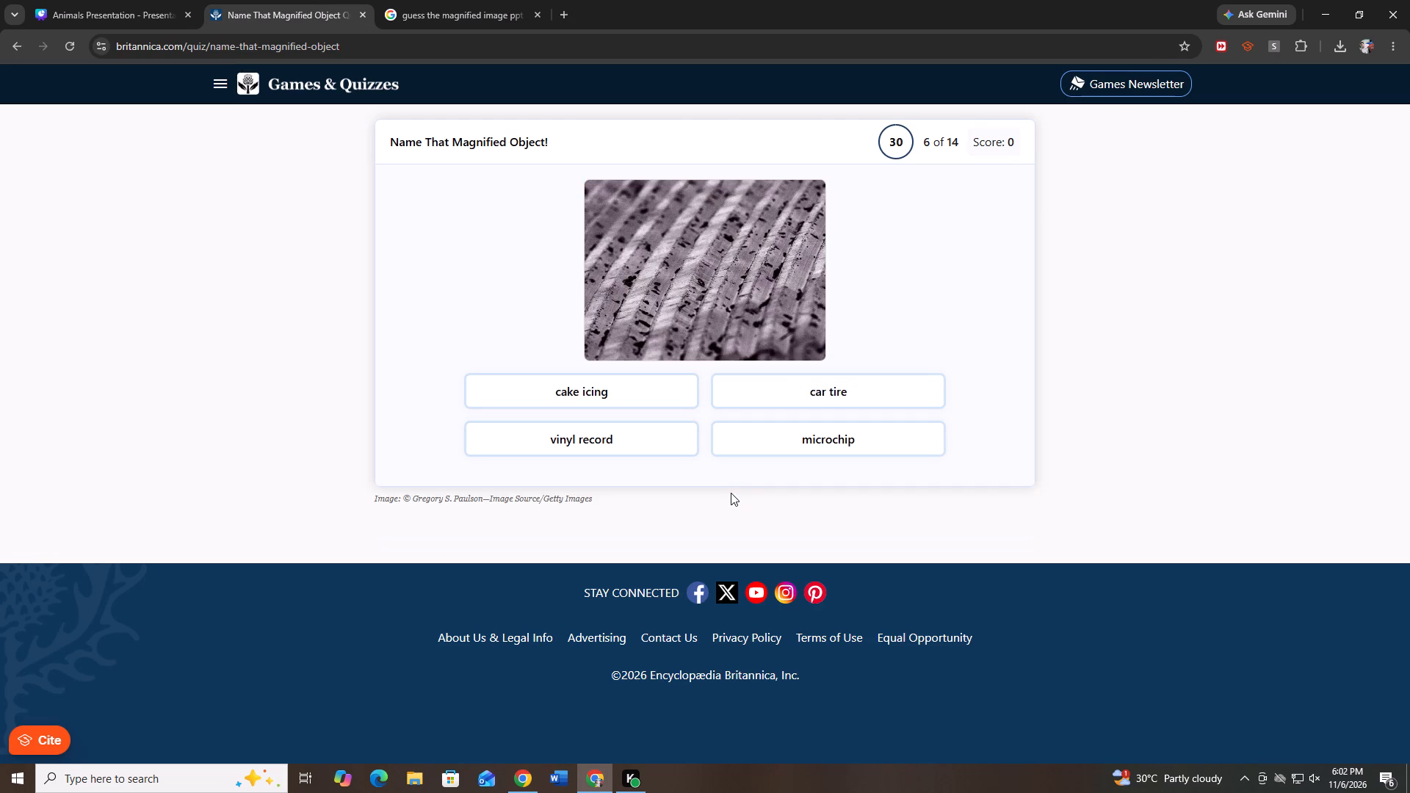
pyautogui.click(817, 391)
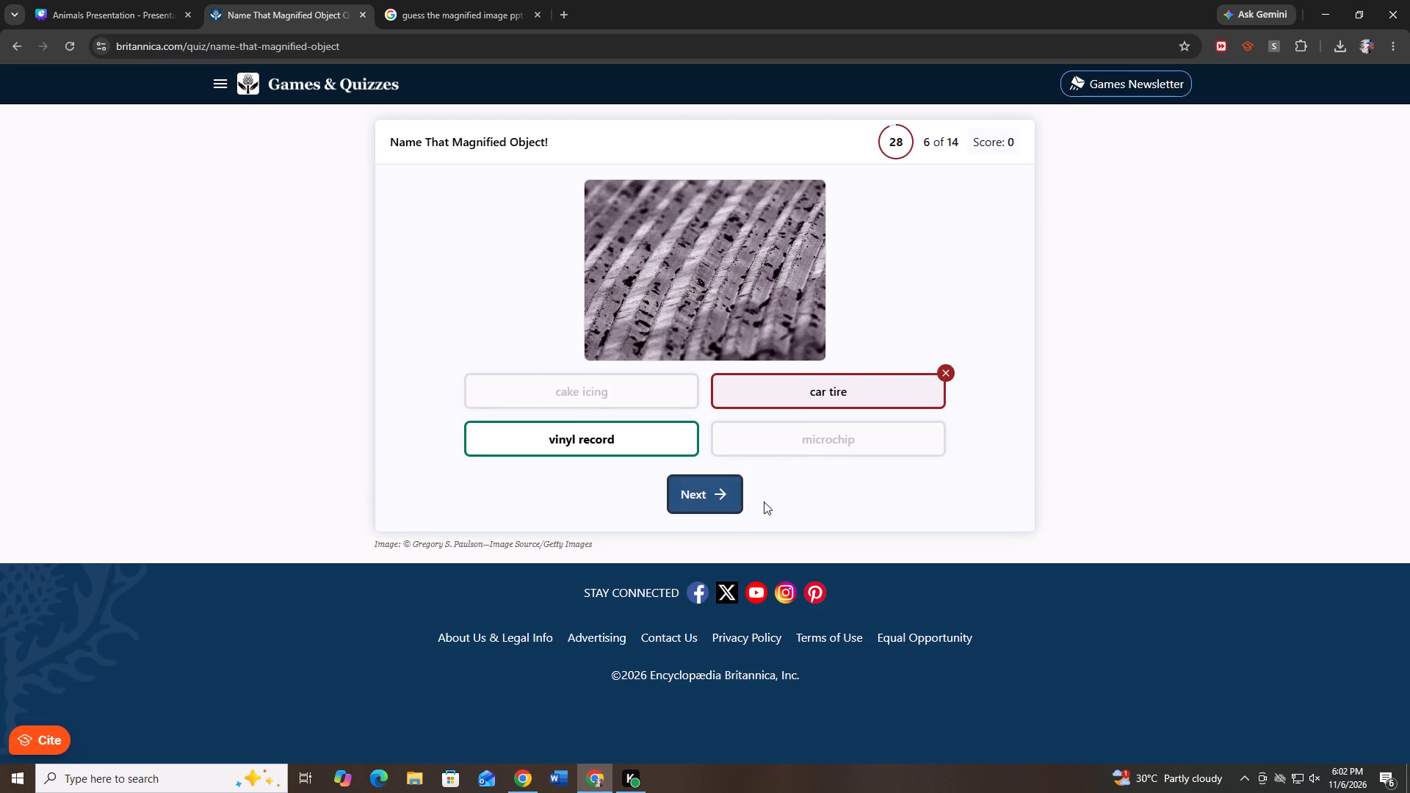
pyautogui.click(764, 501)
pyautogui.click(717, 499)
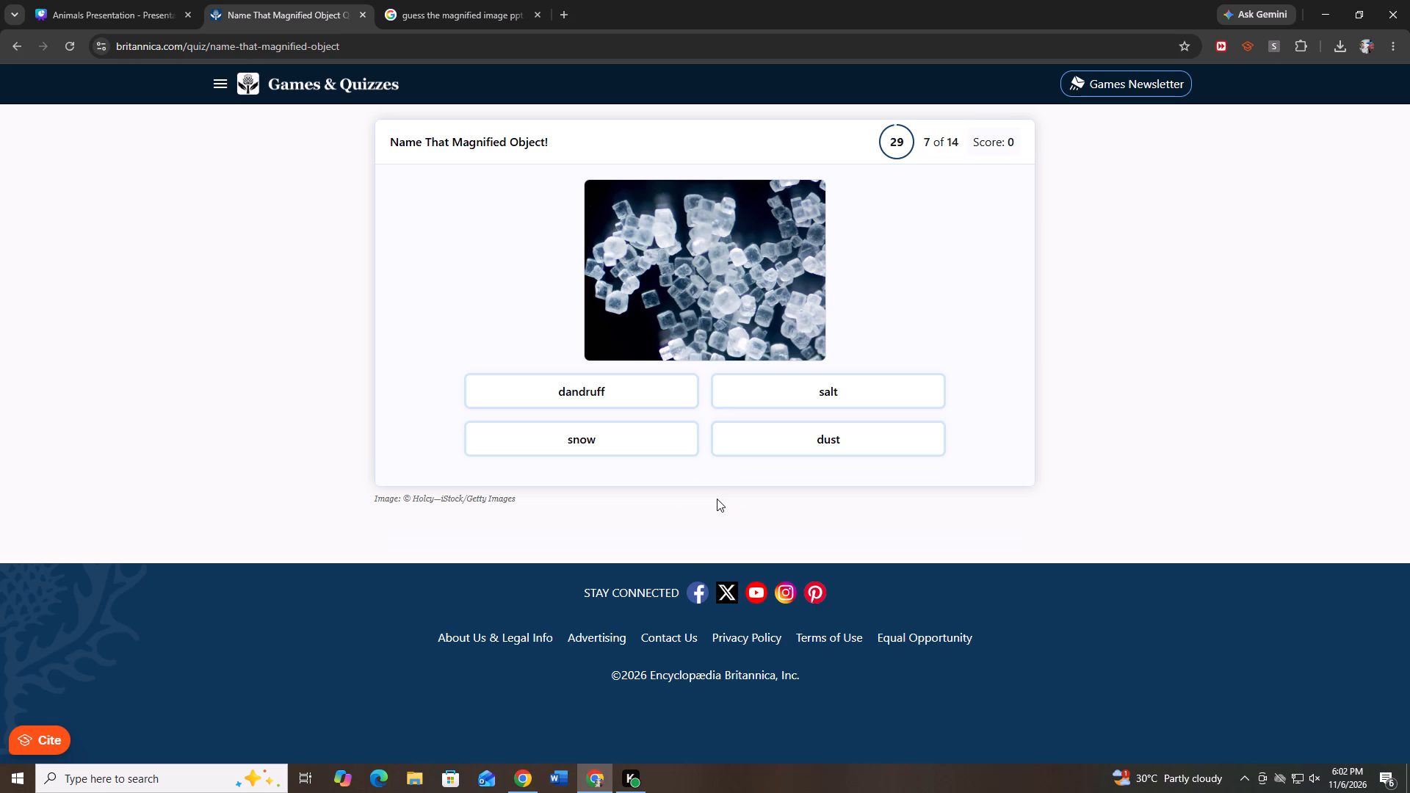
pyautogui.rightClick(731, 274)
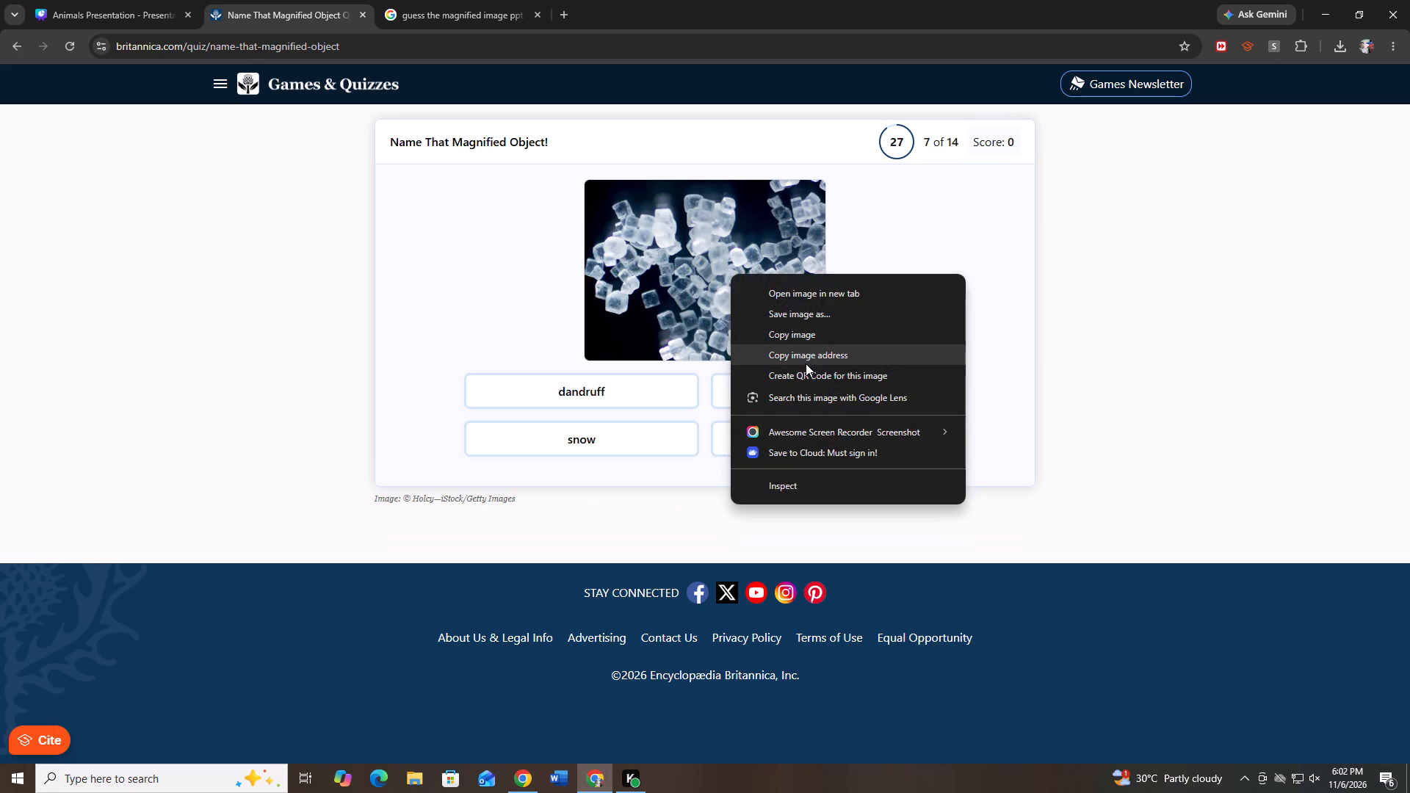
pyautogui.click(804, 339)
# Duplicate the mesh slide on page 28 of the presentation and cover its picture with the copied crystals picture, enlarged to the same size.
pyautogui.click(196, 0)
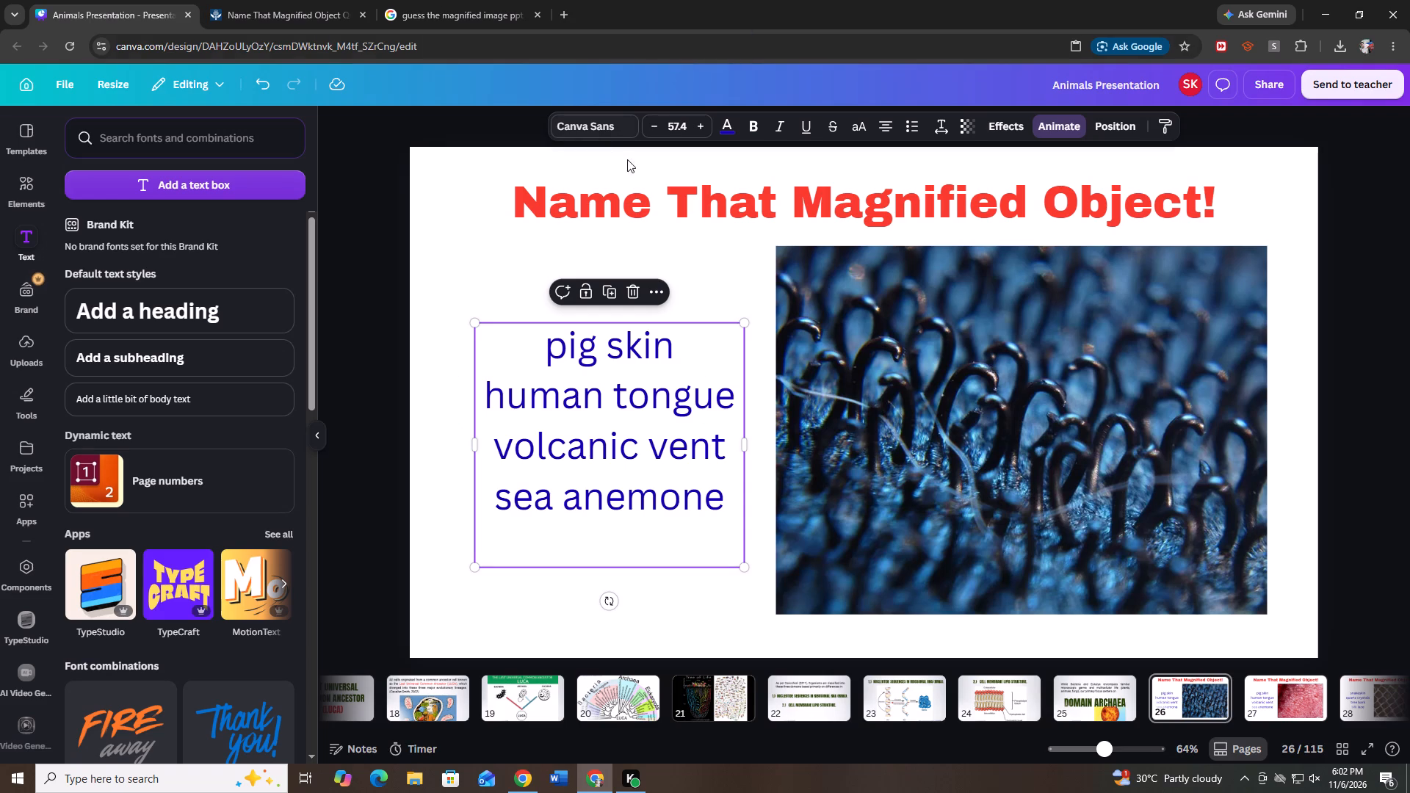
pyautogui.click(1358, 706)
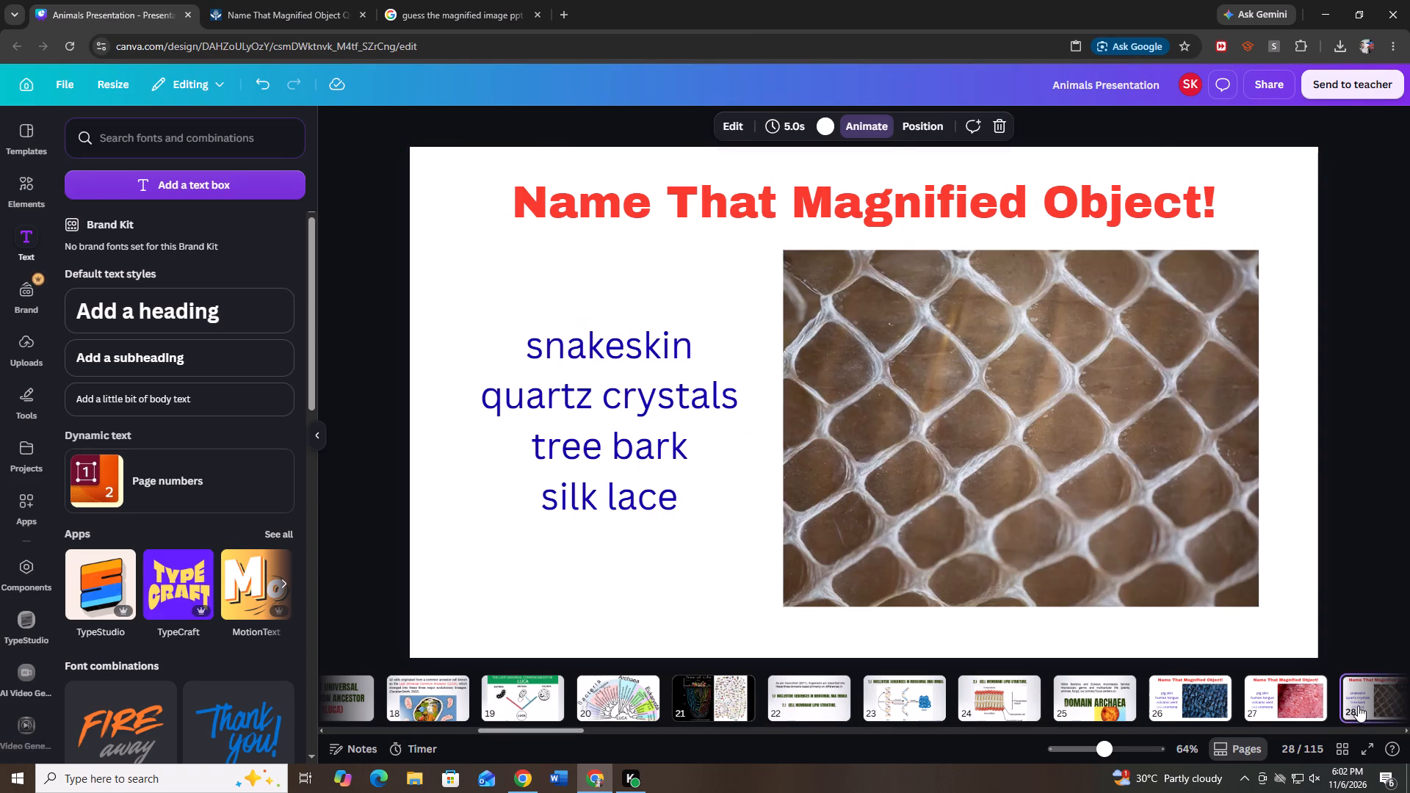
pyautogui.hotkey('ctrl', 'd')
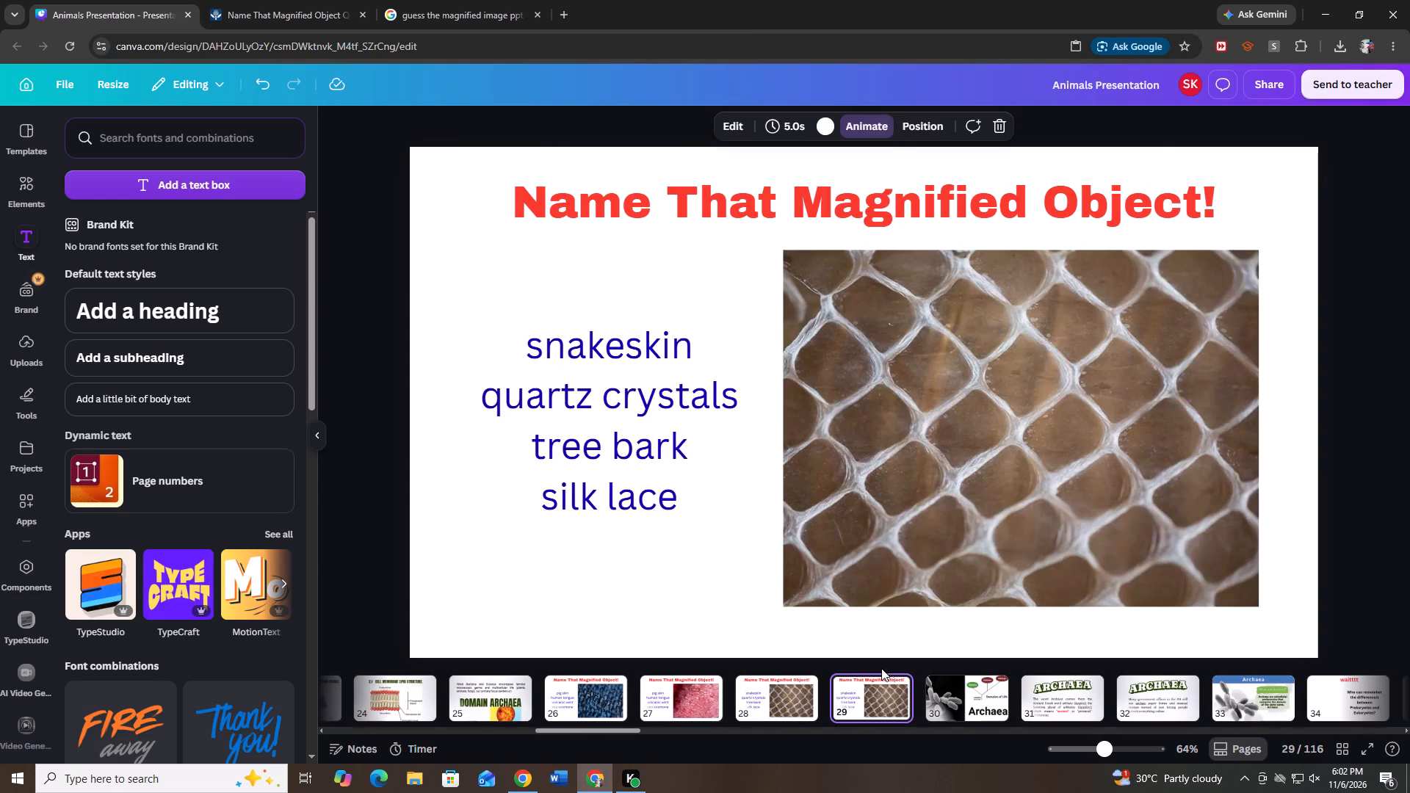
pyautogui.hotkey('ctrl', 'v')
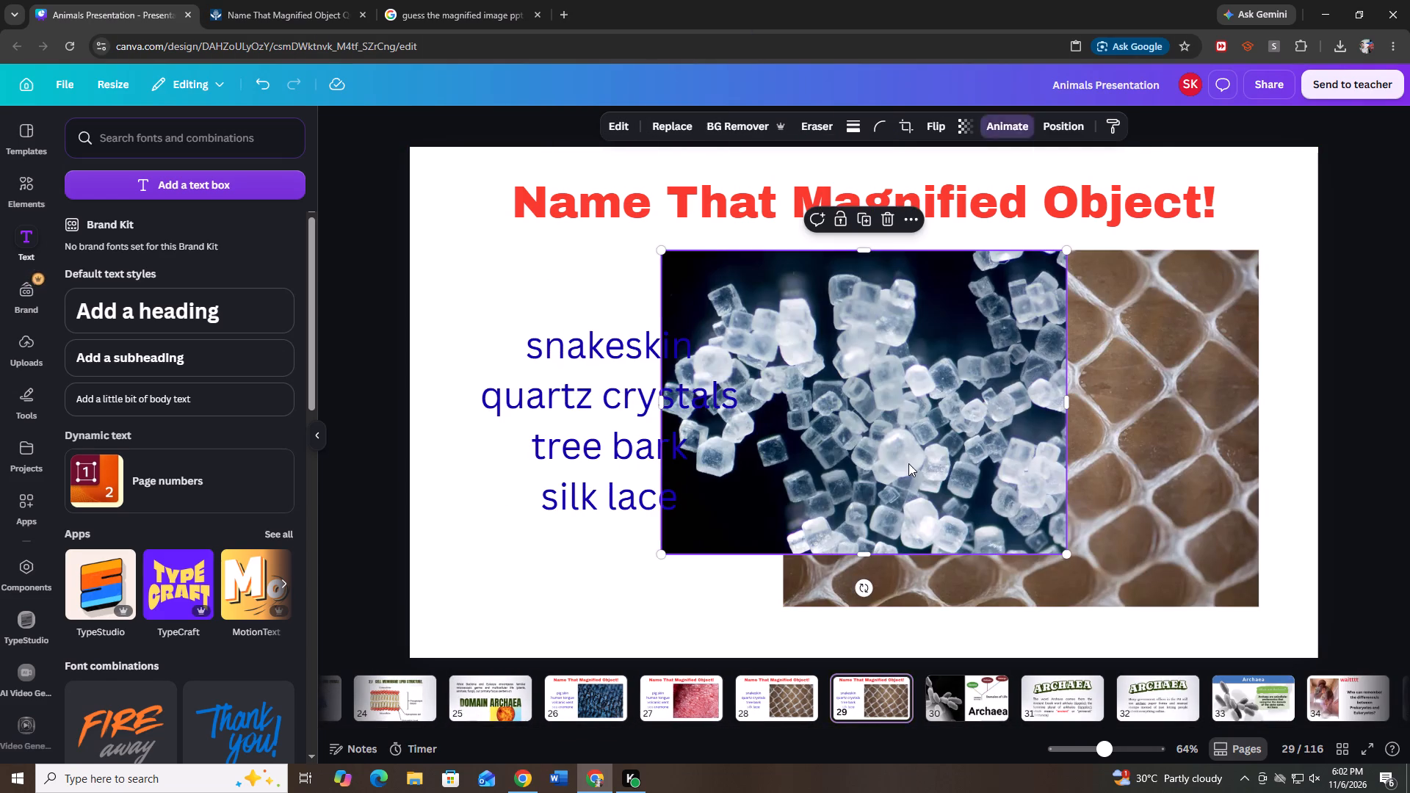
pyautogui.moveTo(881, 388); pyautogui.dragTo(1008, 388)
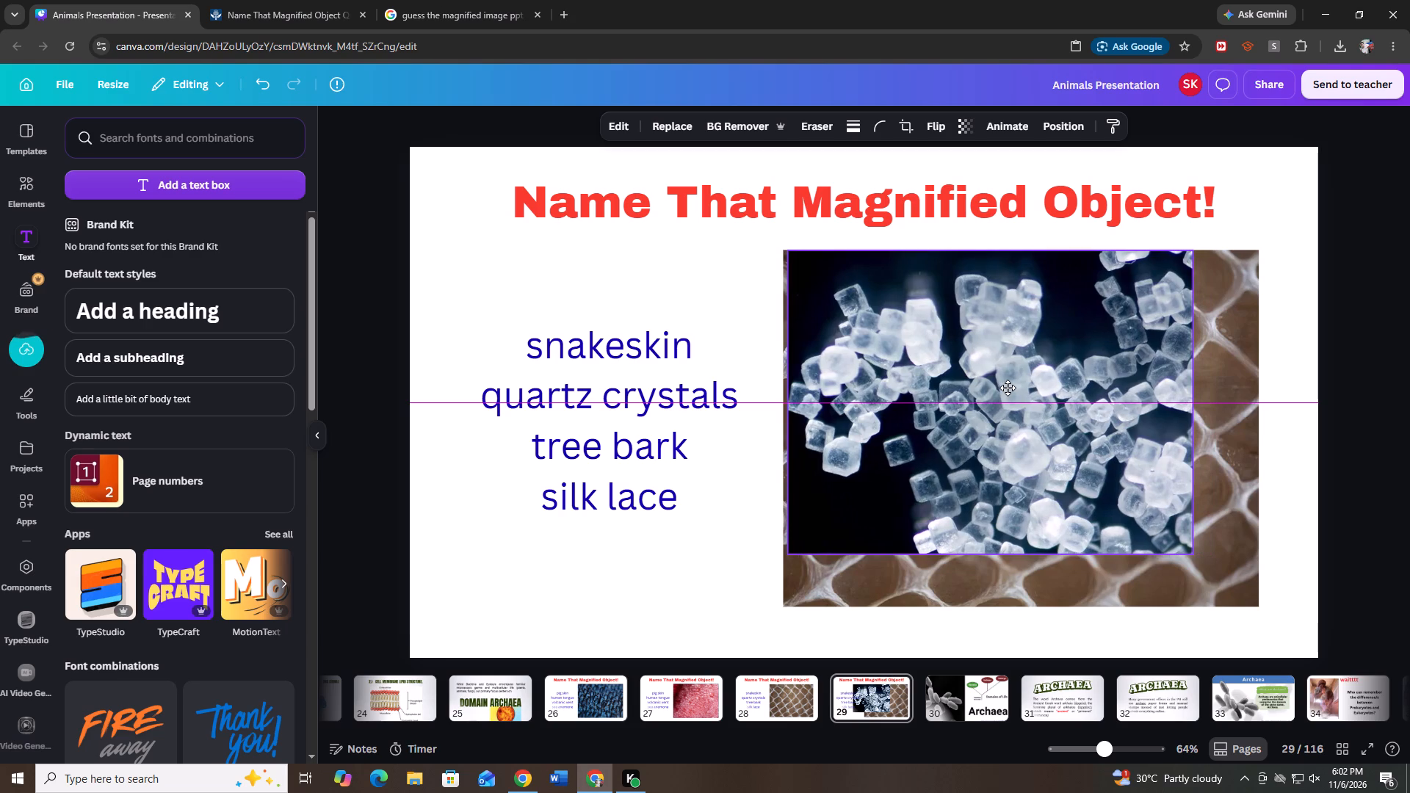
pyautogui.moveTo(1008, 388); pyautogui.dragTo(1005, 387)
pyautogui.moveTo(1185, 554); pyautogui.dragTo(1240, 606)
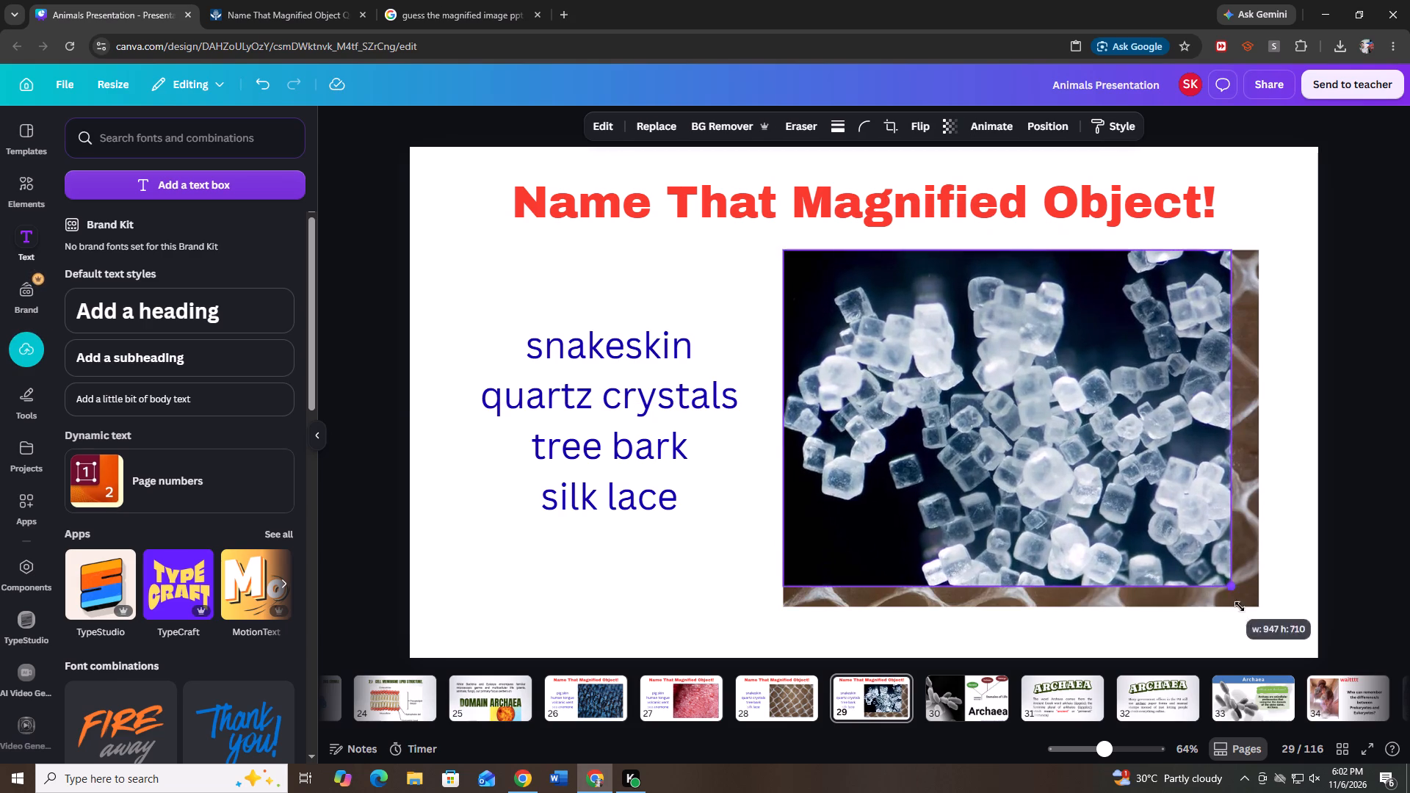
pyautogui.moveTo(1240, 606); pyautogui.dragTo(1253, 618)
# Replace page 29's answer choices with dandruff, salt, snow and dust from quiz question 7, removing the pasted image credit.
pyautogui.click(278, 0)
pyautogui.moveTo(460, 335); pyautogui.dragTo(474, 346)
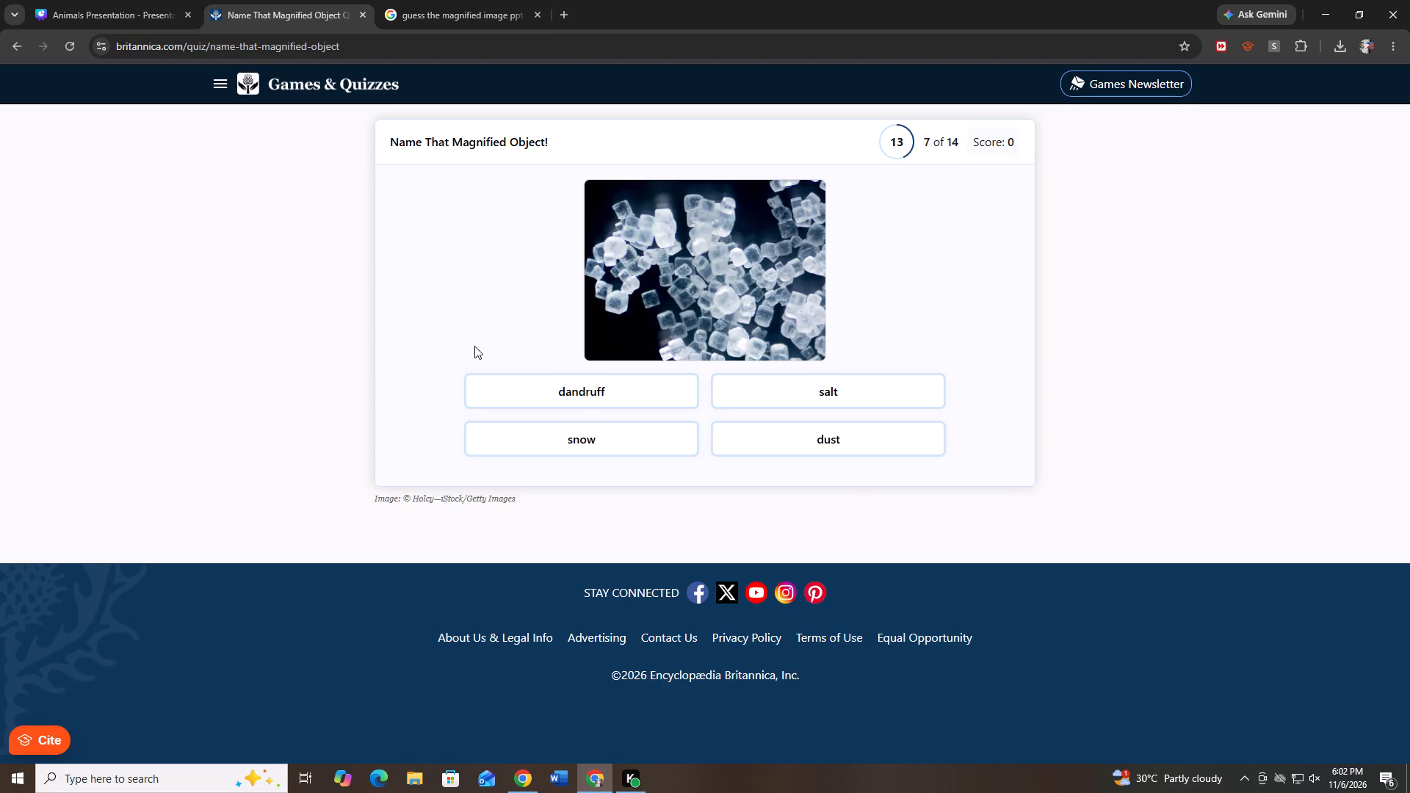
pyautogui.moveTo(474, 346); pyautogui.dragTo(963, 509)
pyautogui.hotkey('ctrl', 'c')
pyautogui.click(46, 0)
pyautogui.click(509, 332)
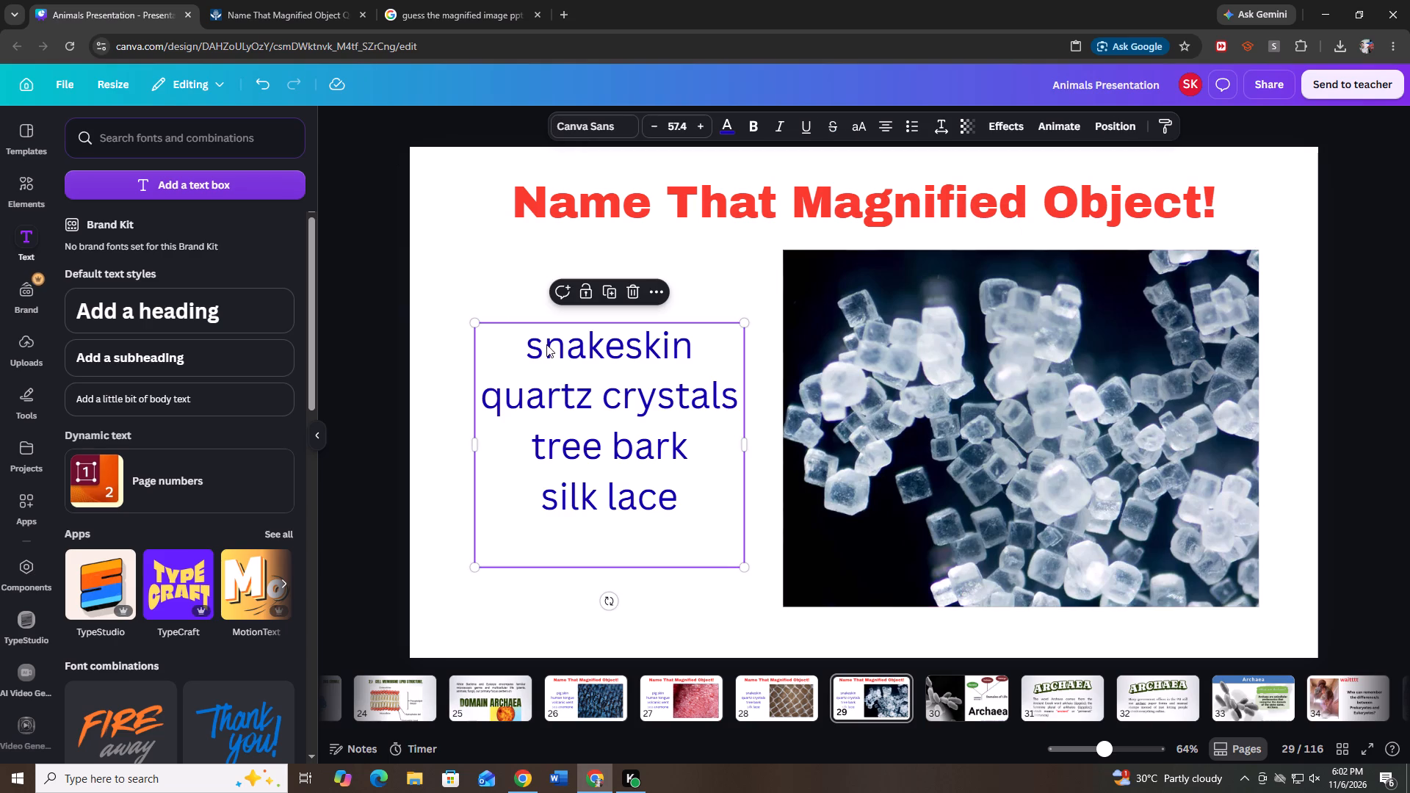
pyautogui.click(546, 344)
pyautogui.hotkey('ctrl', 'v')
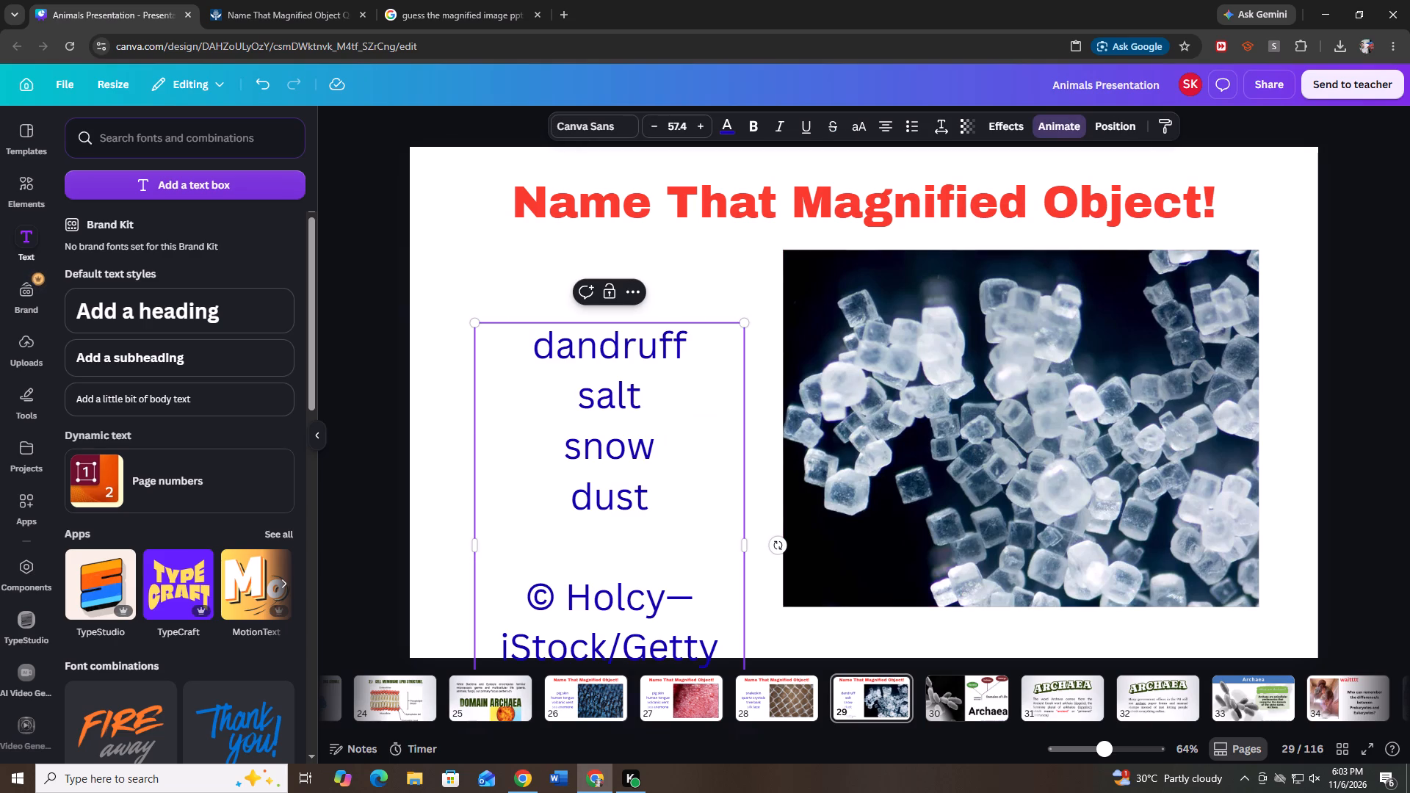
pyautogui.moveTo(542, 593); pyautogui.dragTo(747, 684)
pyautogui.press('BackSpace')
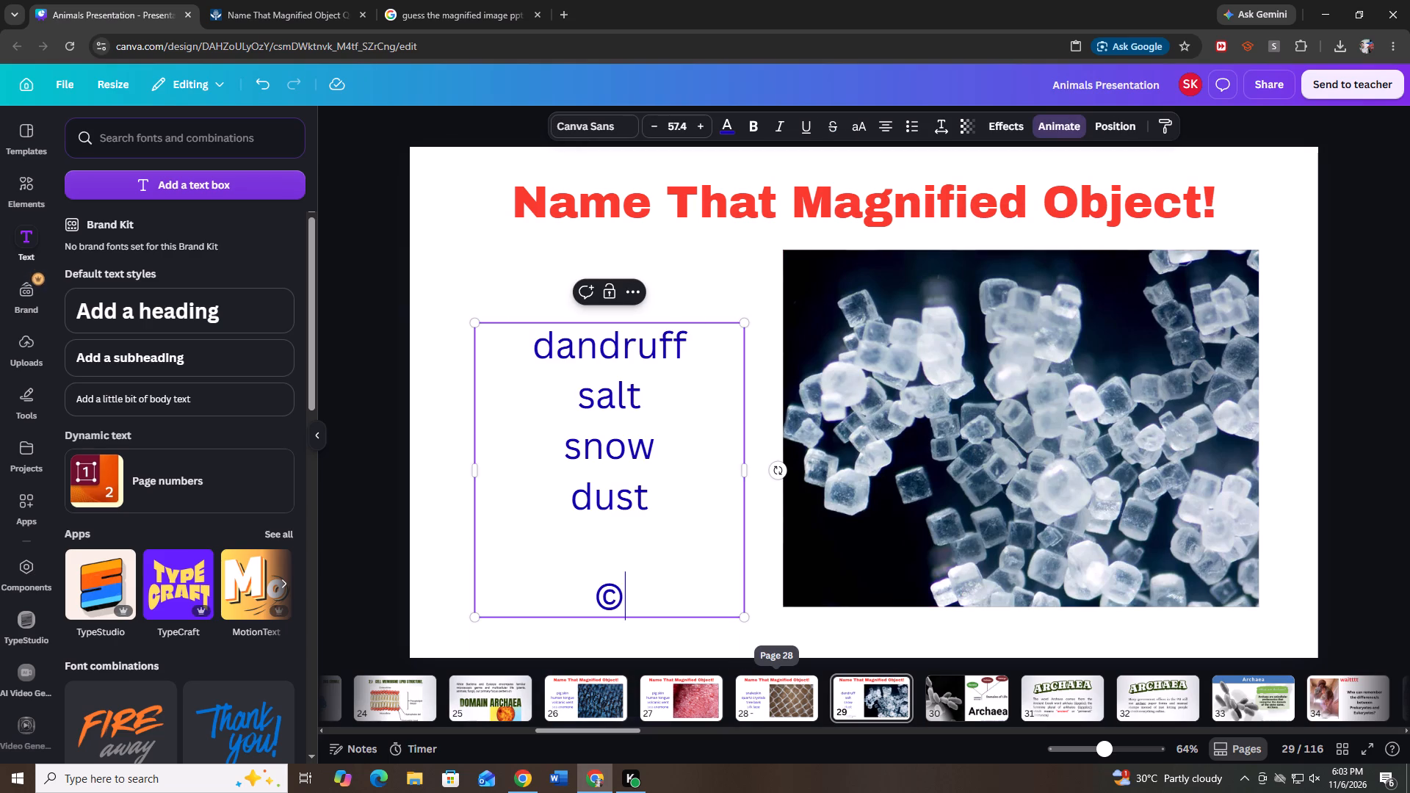
pyautogui.press('BackSpace')
pyautogui.press('BackSpace')
pyautogui.press('BackSpace')
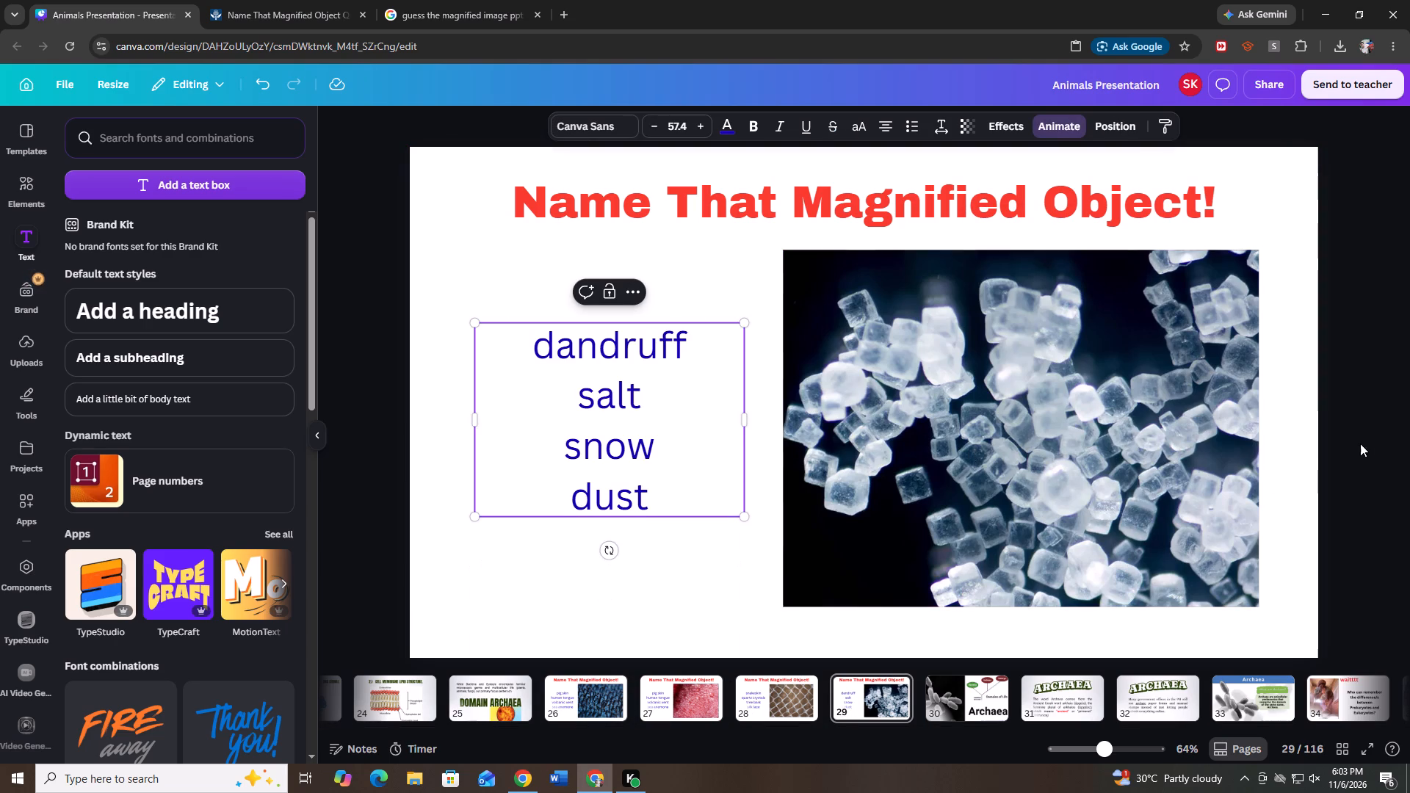
pyautogui.click(1360, 443)
# Enlarge page 29's answer choices to about font size 65 and reposition them beside the crystals picture.
pyautogui.click(643, 405)
pyautogui.moveTo(741, 519); pyautogui.dragTo(758, 538)
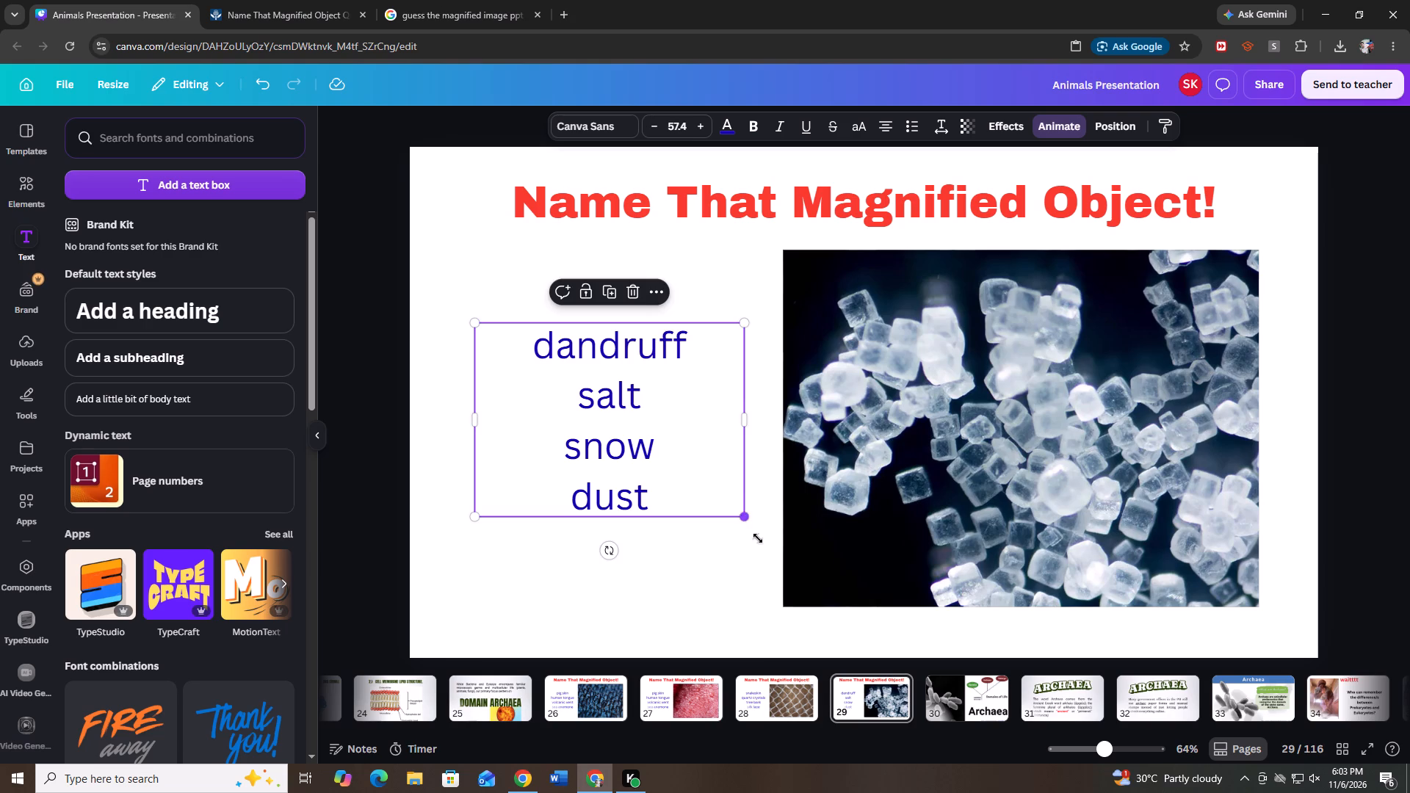
pyautogui.moveTo(758, 538); pyautogui.dragTo(770, 554)
pyautogui.moveTo(721, 474); pyautogui.dragTo(702, 475)
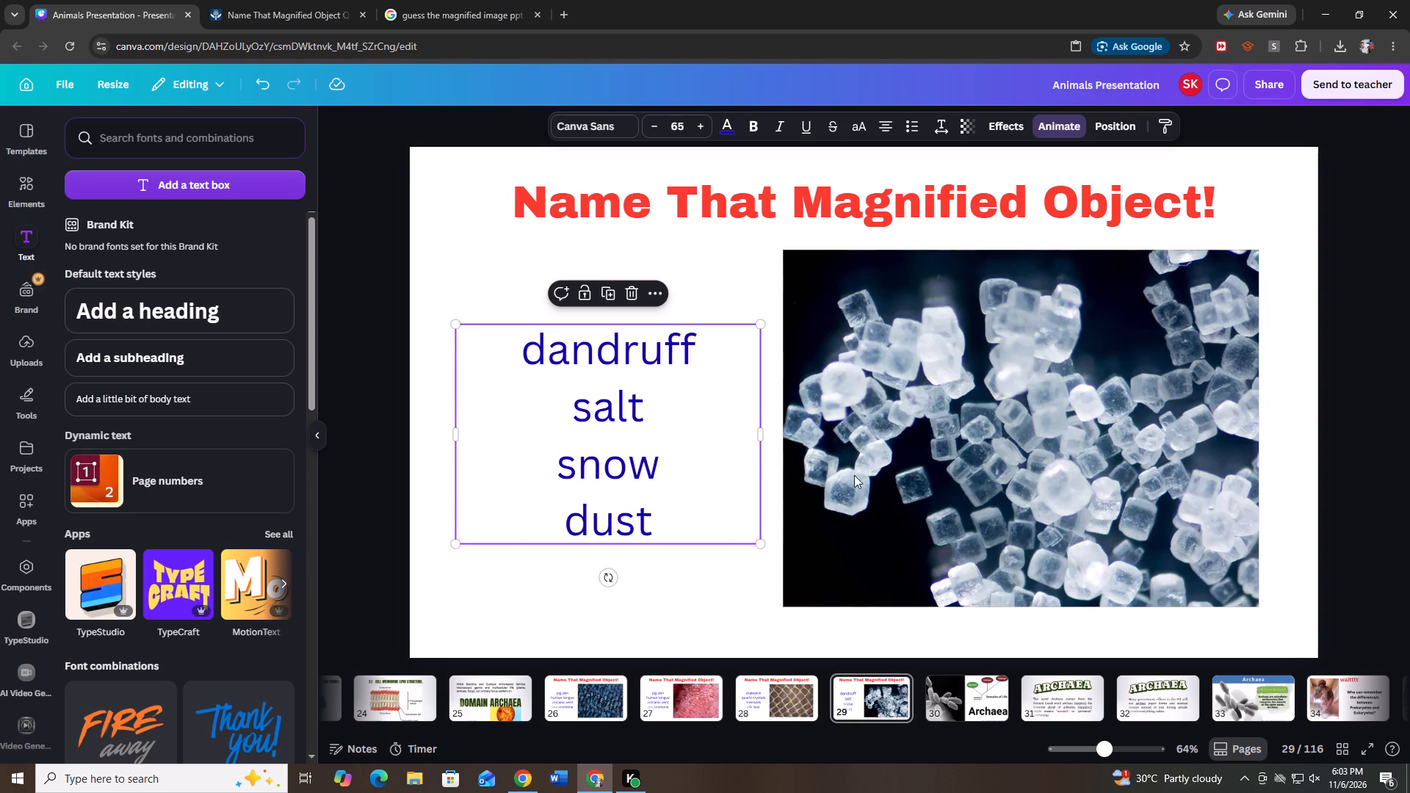
pyautogui.click(1359, 409)
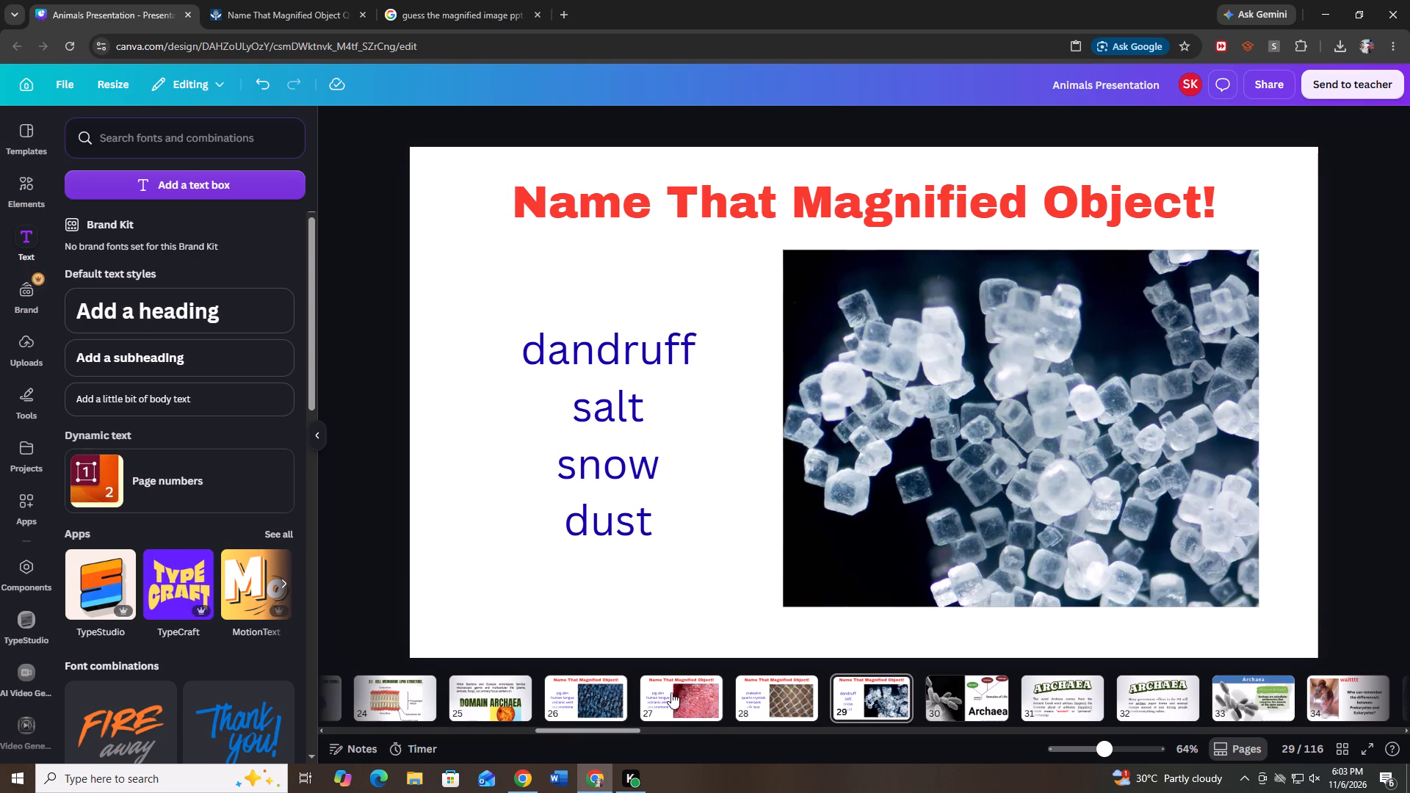
# Advance the Britannica quiz to question 9, answering sandpaper for question 8, and copy the red picture with seeds.
pyautogui.click(604, 704)
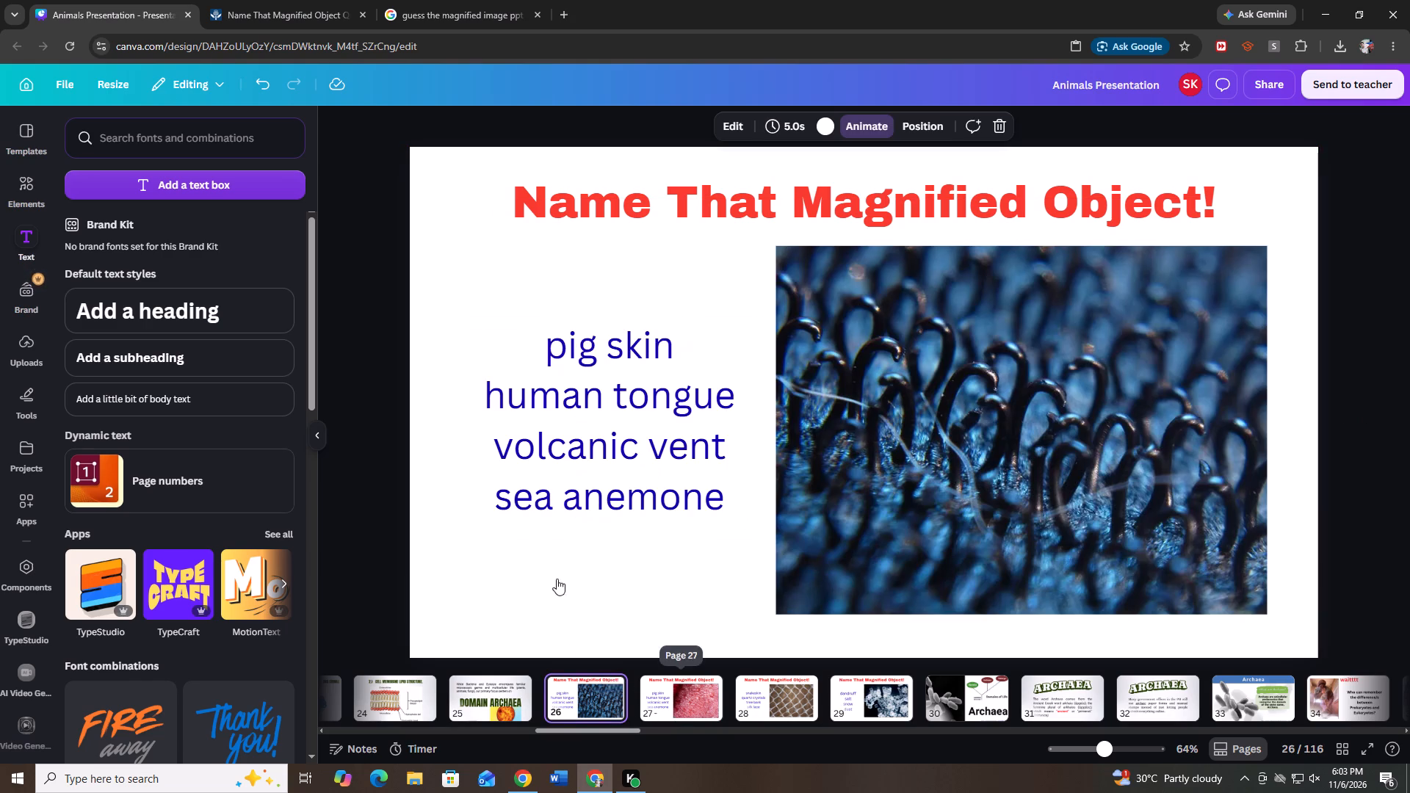
pyautogui.click(281, 0)
pyautogui.click(726, 502)
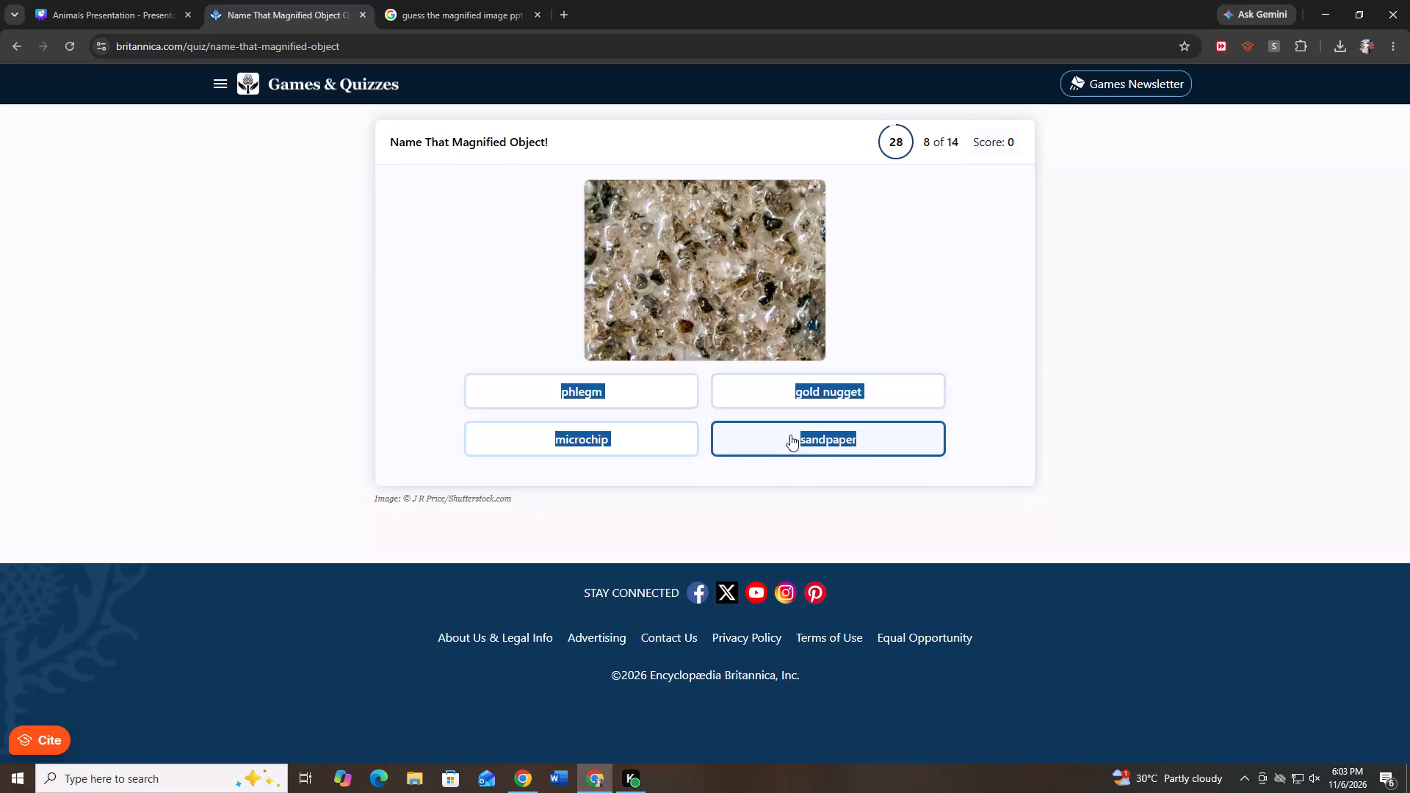
pyautogui.click(790, 435)
pyautogui.click(709, 493)
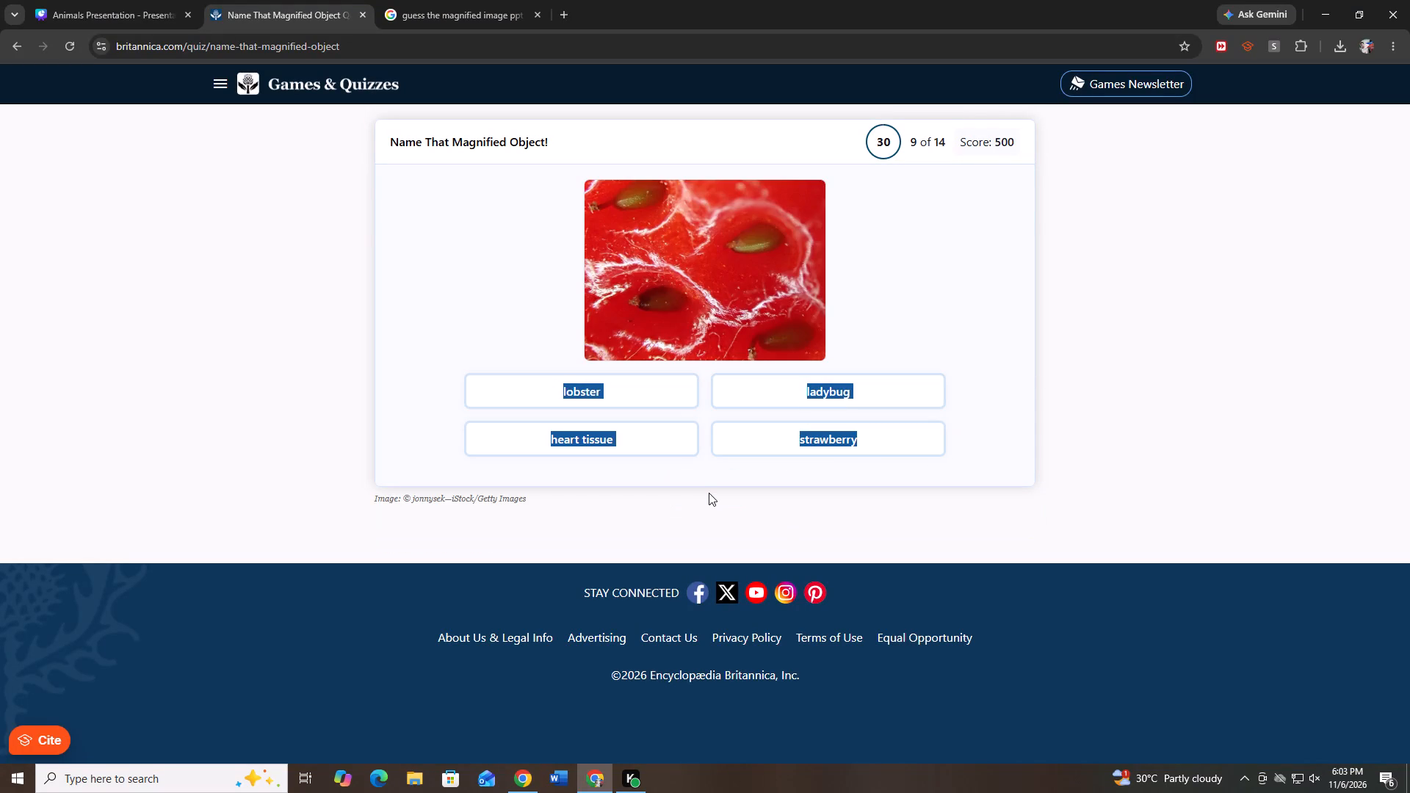
pyautogui.click(726, 471)
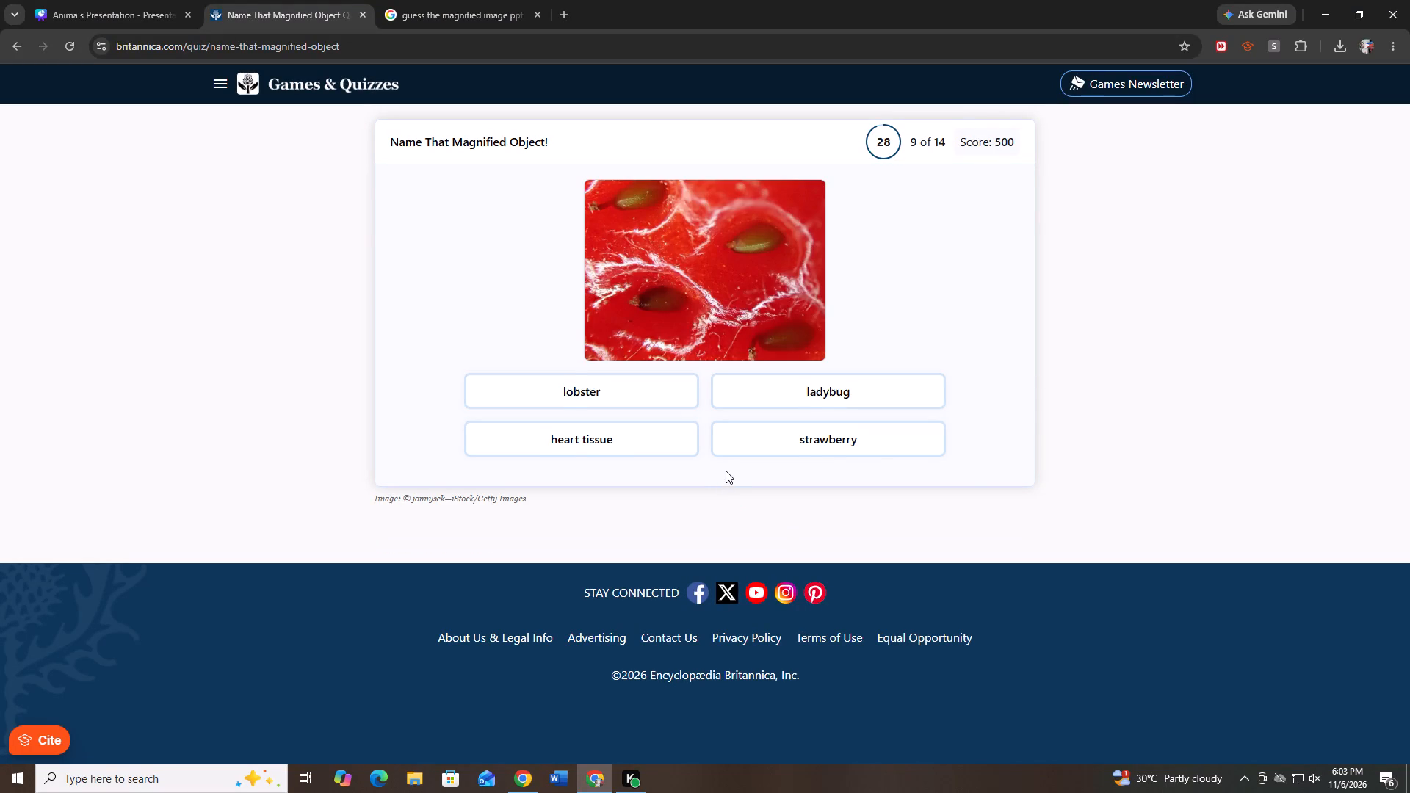
pyautogui.rightClick(738, 307)
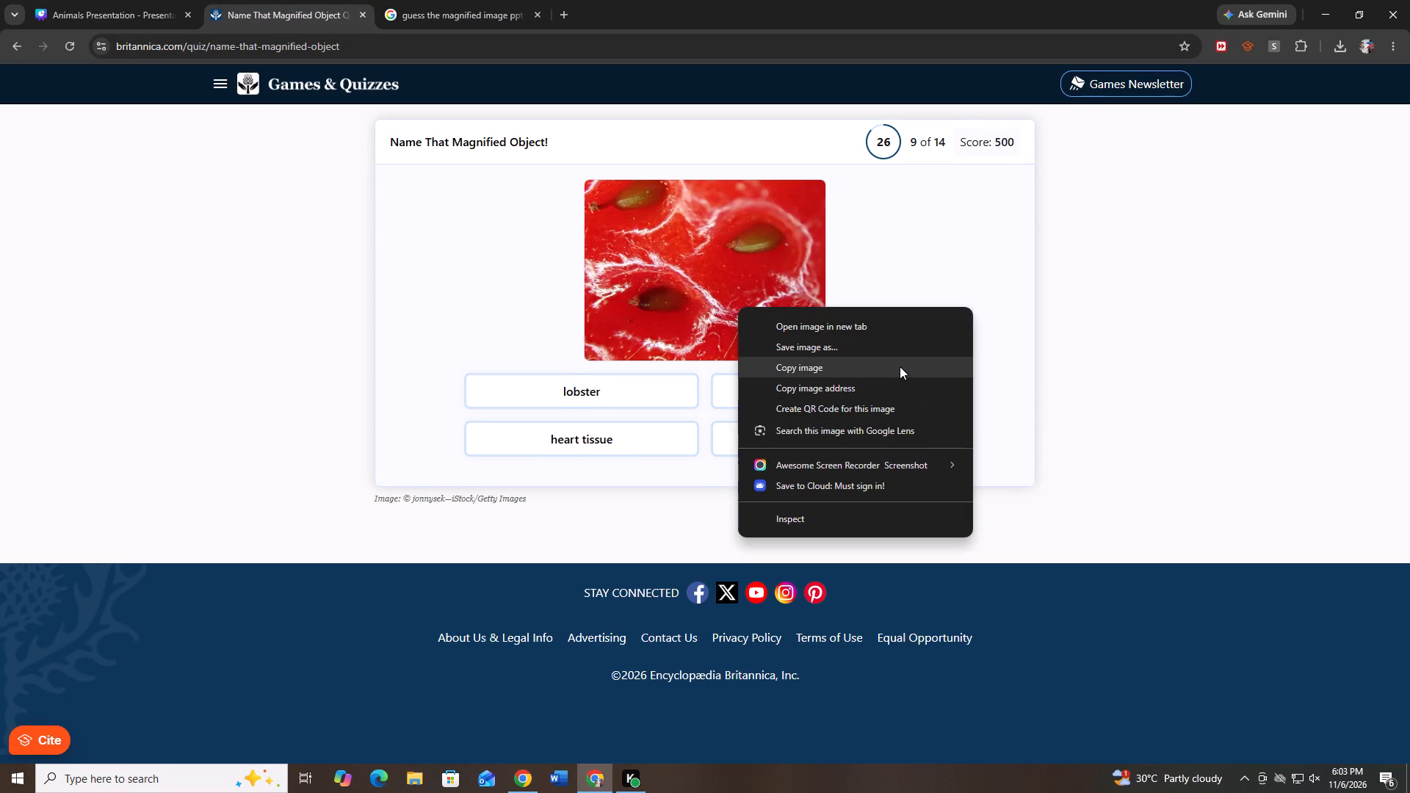
pyautogui.click(900, 366)
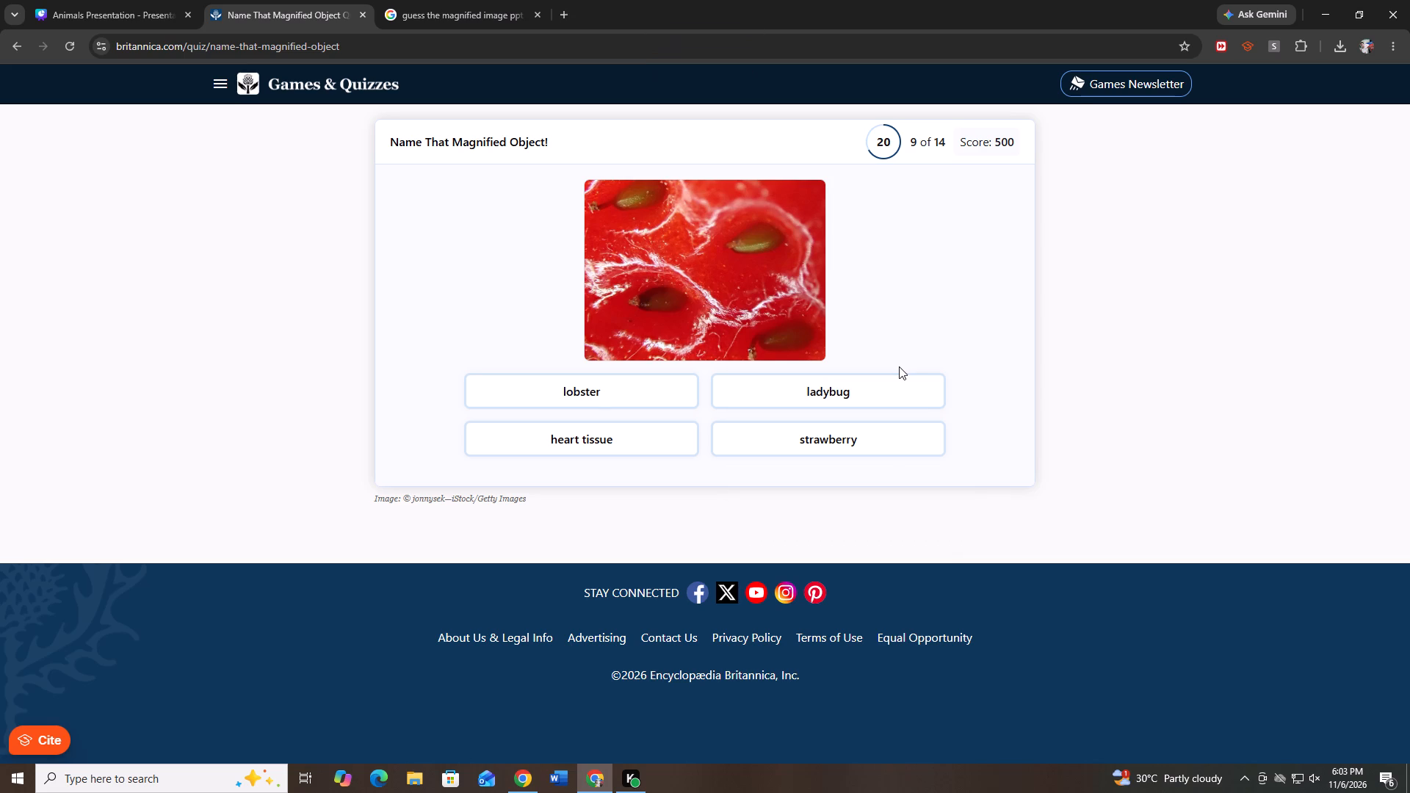
# Duplicate the blue hooks slide on page 26 and cover page 26's picture with the copied red picture, enlarged to the same size.
pyautogui.click(135, 0)
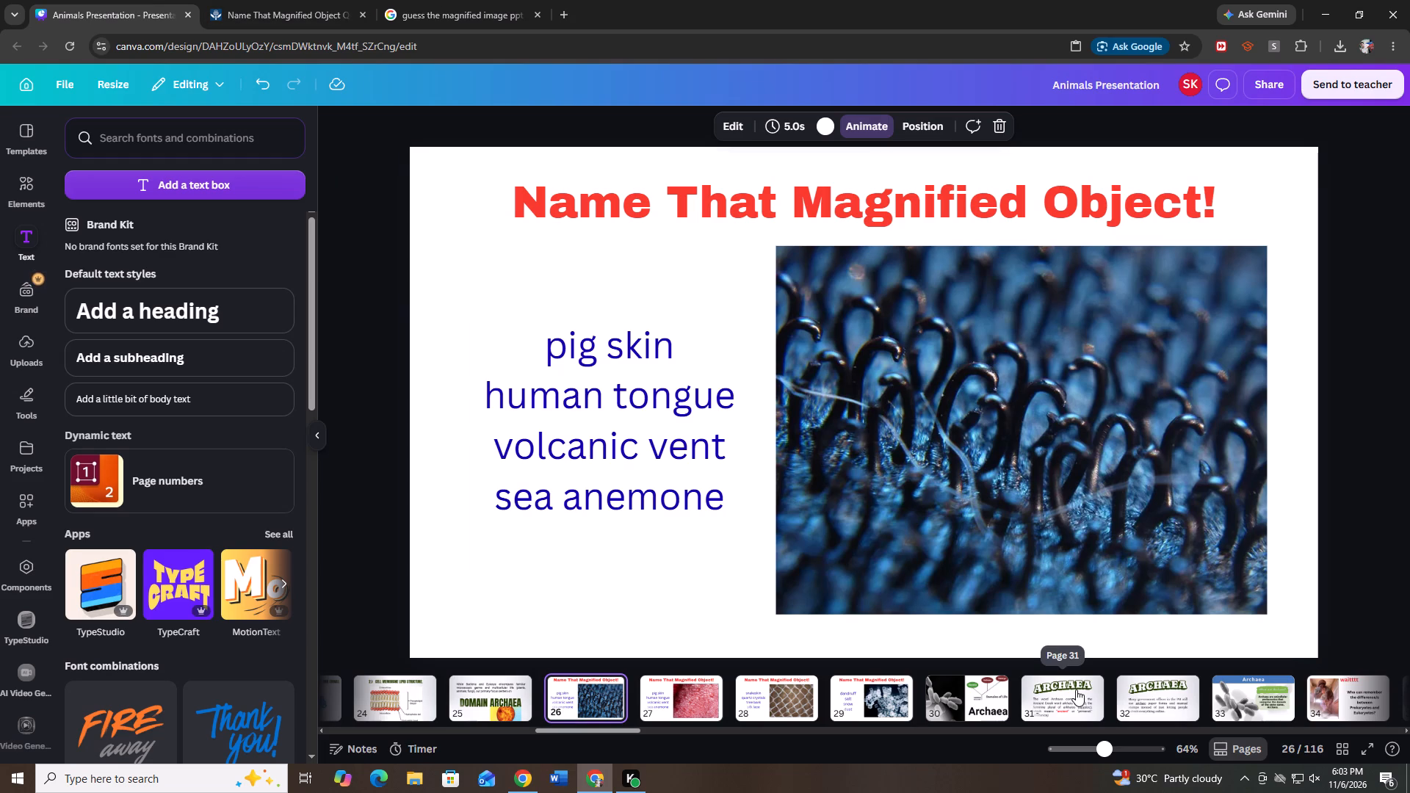
pyautogui.hotkey('ctrl', 'd')
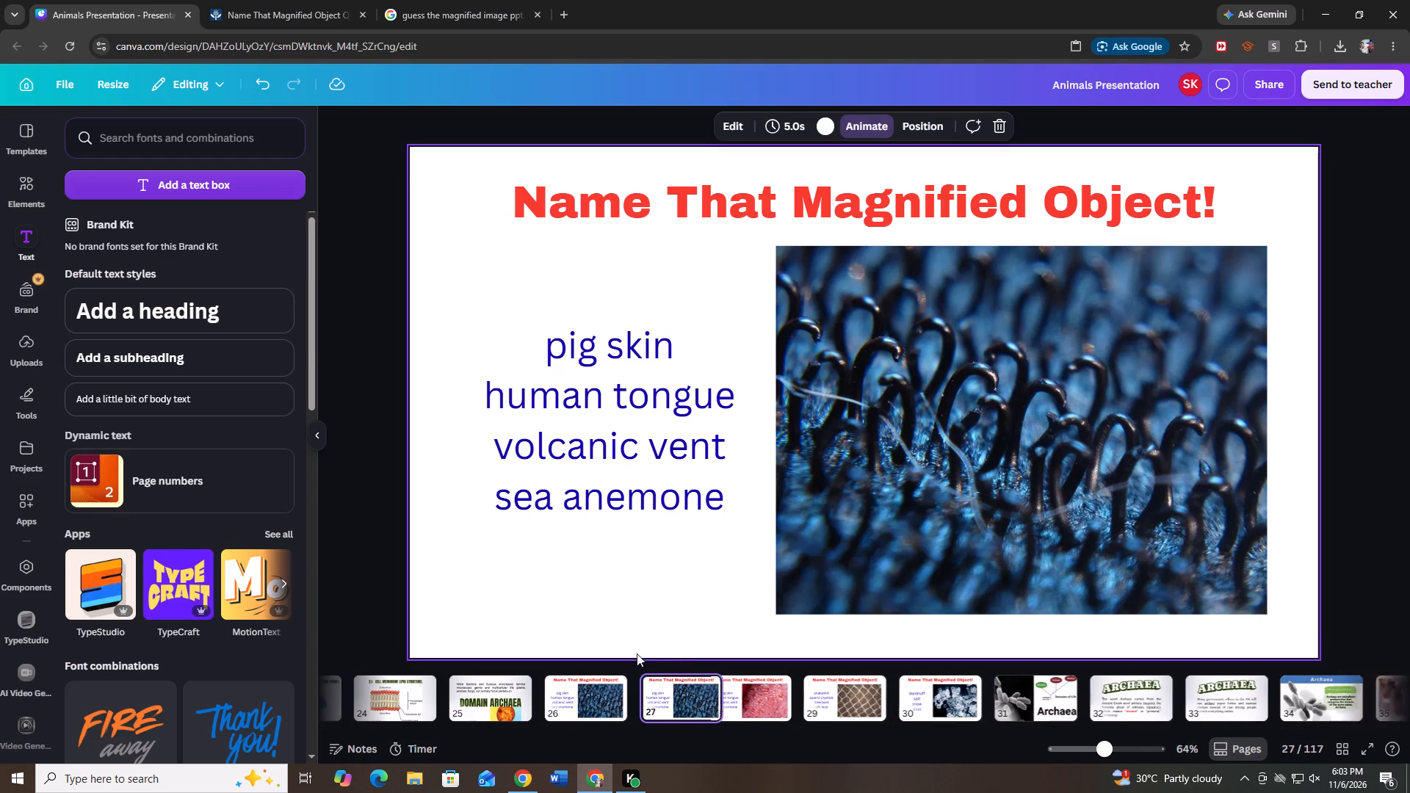
pyautogui.click(593, 687)
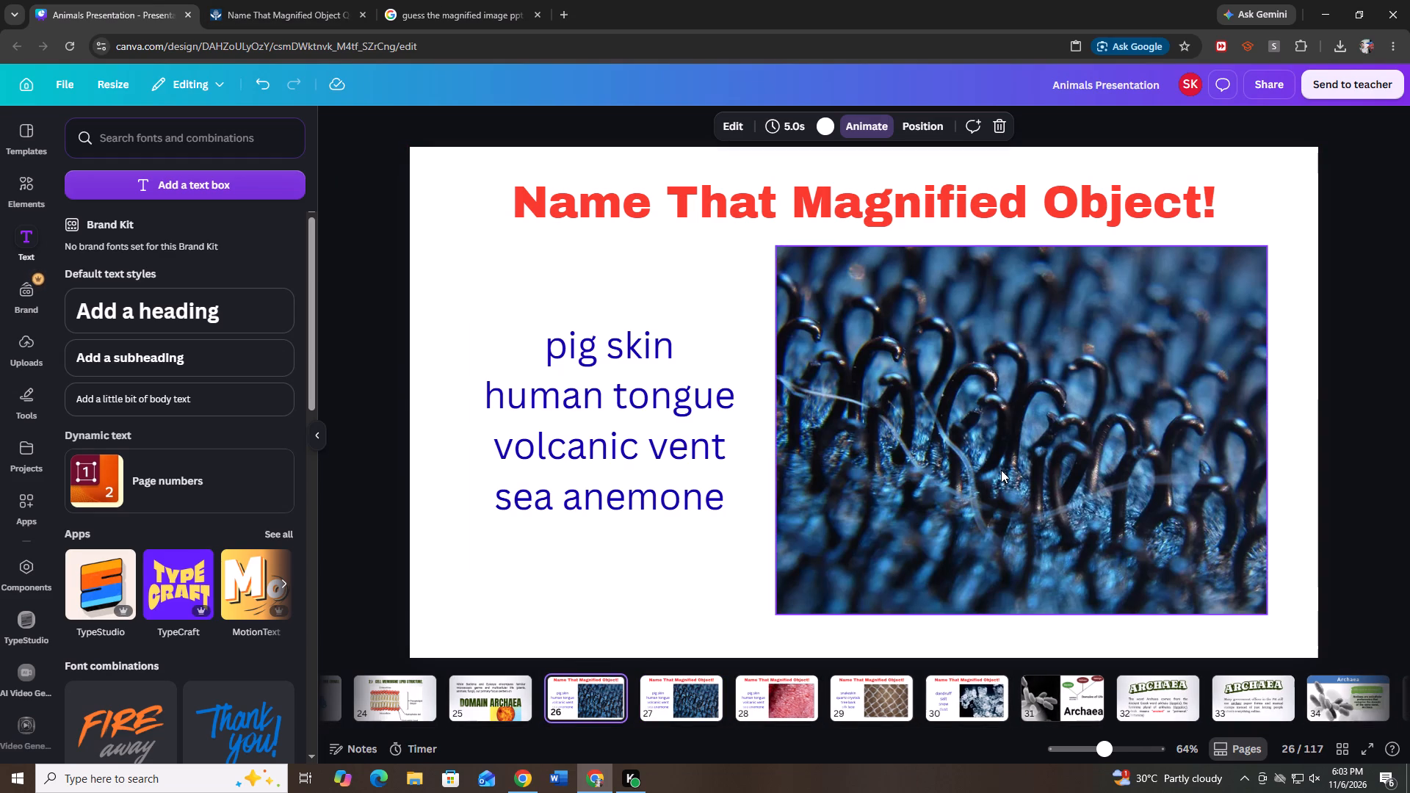
pyautogui.hotkey('ctrl', 'v')
pyautogui.moveTo(786, 423); pyautogui.dragTo(914, 429)
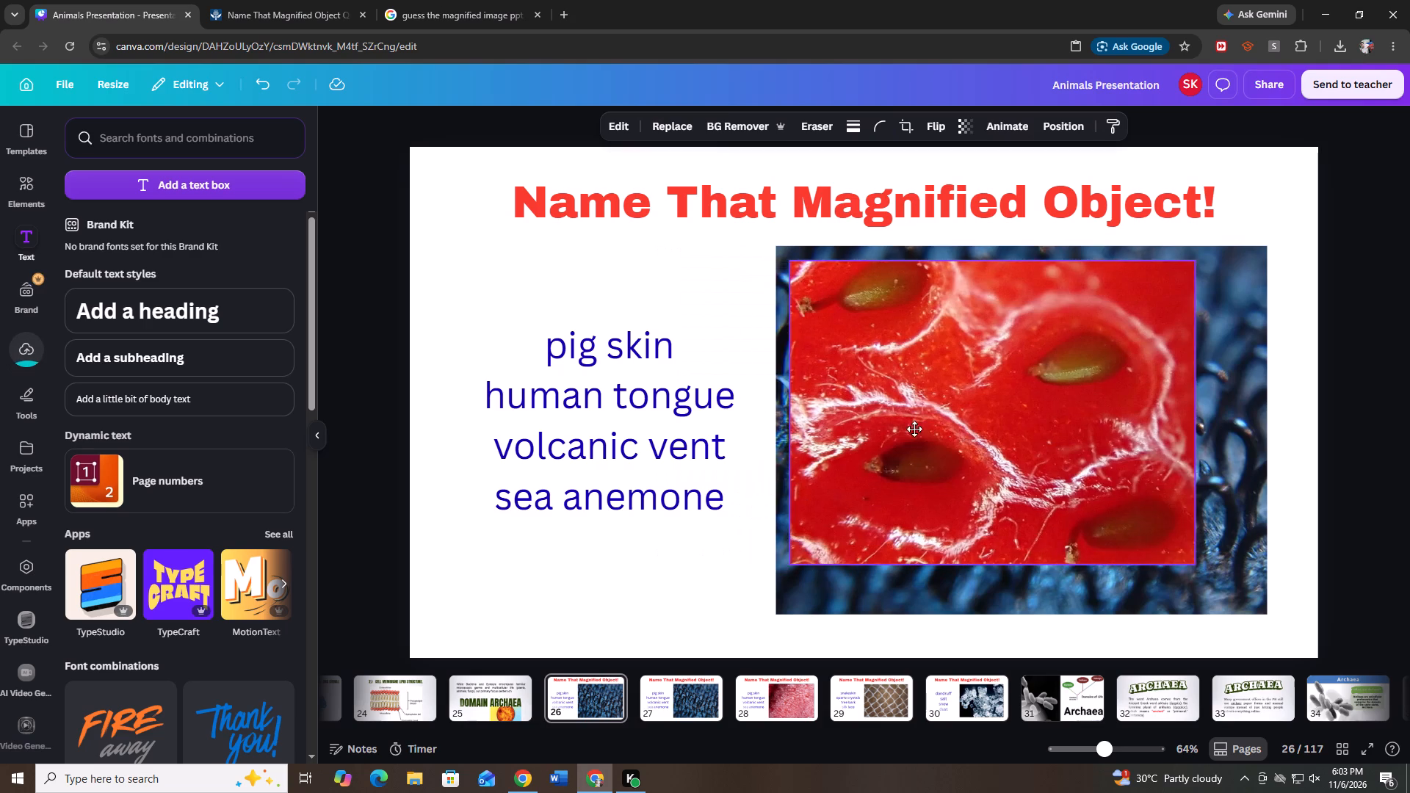
pyautogui.moveTo(914, 429); pyautogui.dragTo(900, 419)
pyautogui.moveTo(1180, 551); pyautogui.dragTo(1276, 605)
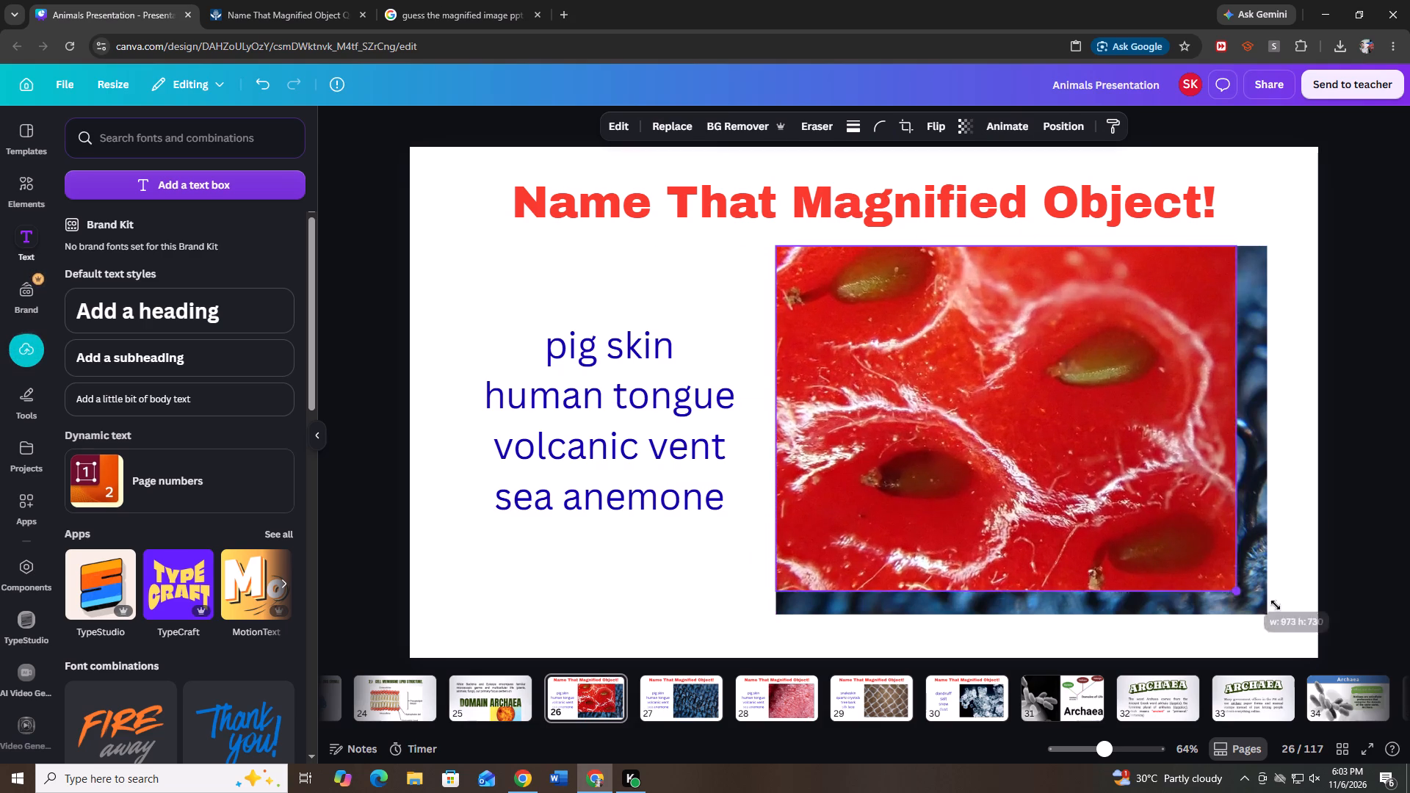
pyautogui.moveTo(1276, 605); pyautogui.dragTo(1277, 606)
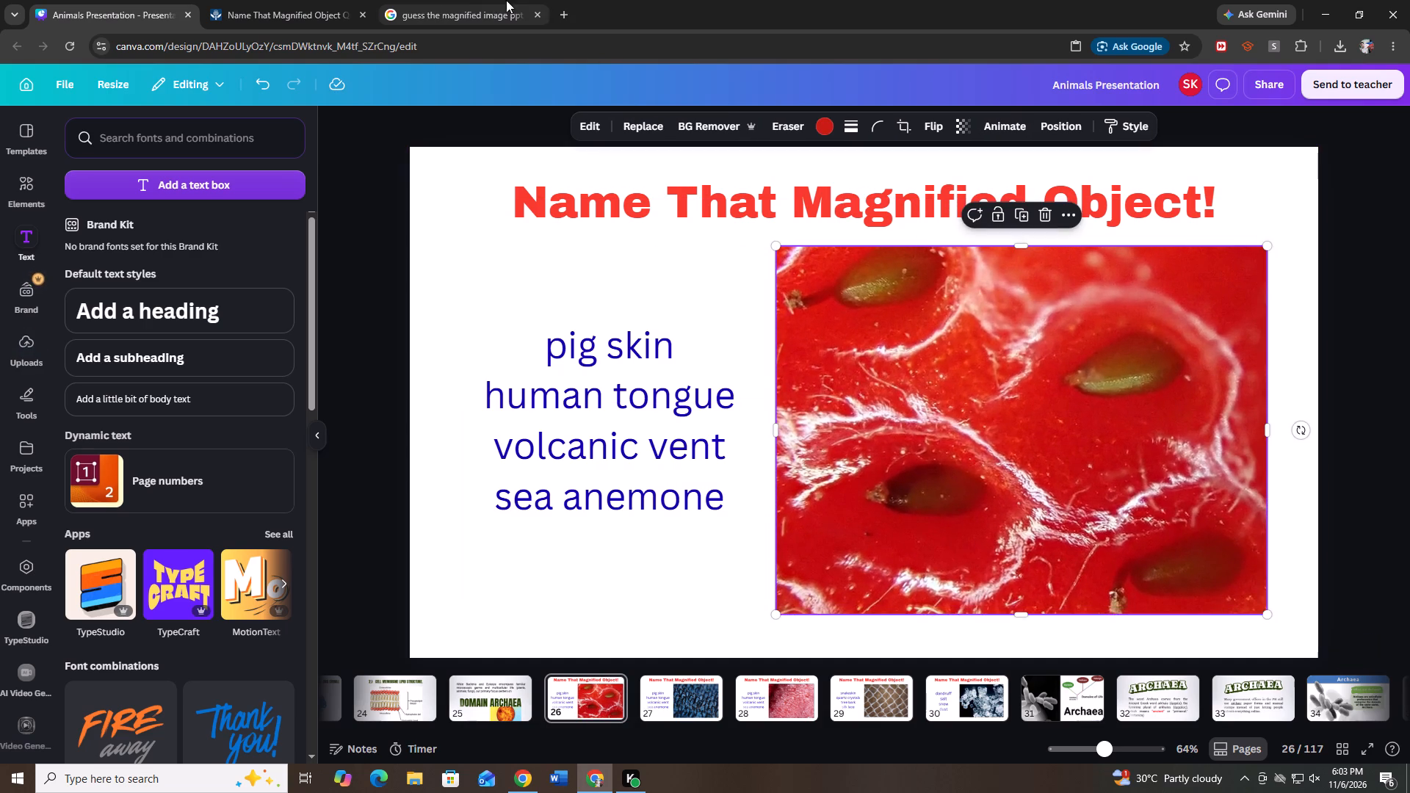
# Replace page 26's answer choices with lobster, ladybug, heart tissue and strawberry from quiz question 9.
pyautogui.click(333, 0)
pyautogui.moveTo(464, 378); pyautogui.dragTo(1010, 493)
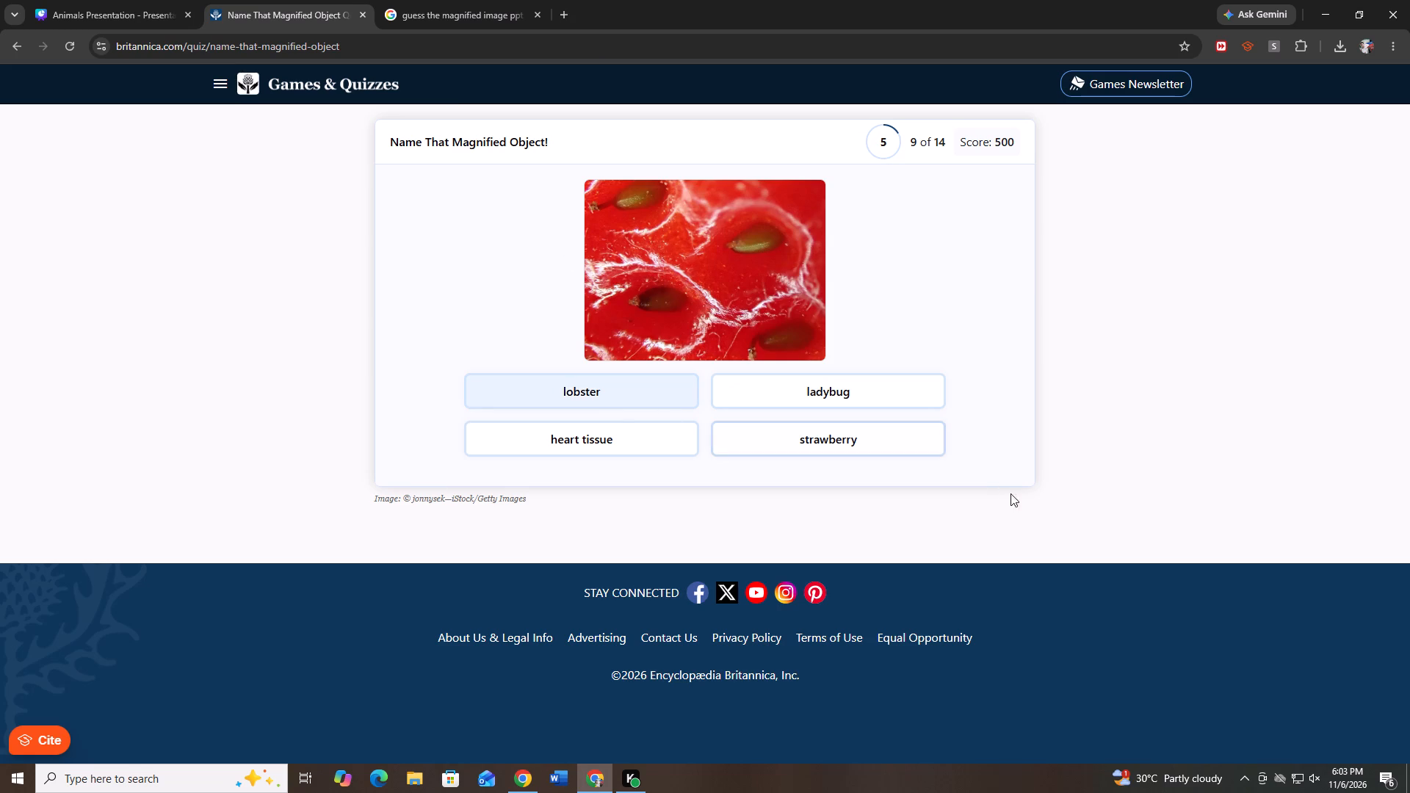
pyautogui.moveTo(1010, 493); pyautogui.dragTo(1013, 503)
pyautogui.moveTo(412, 369); pyautogui.dragTo(856, 438)
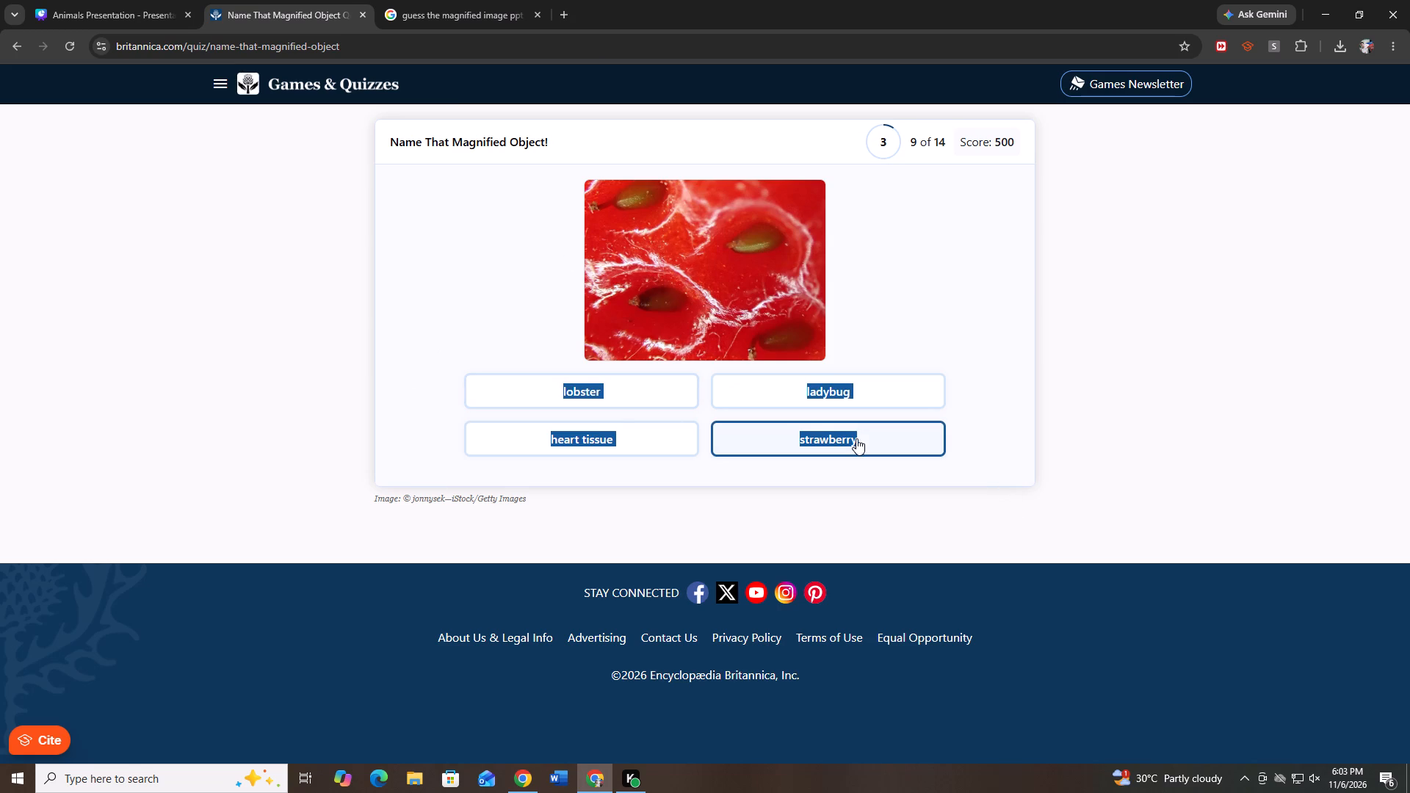
pyautogui.hotkey('ctrl', 'c')
pyautogui.click(135, 0)
pyautogui.doubleClick(660, 398)
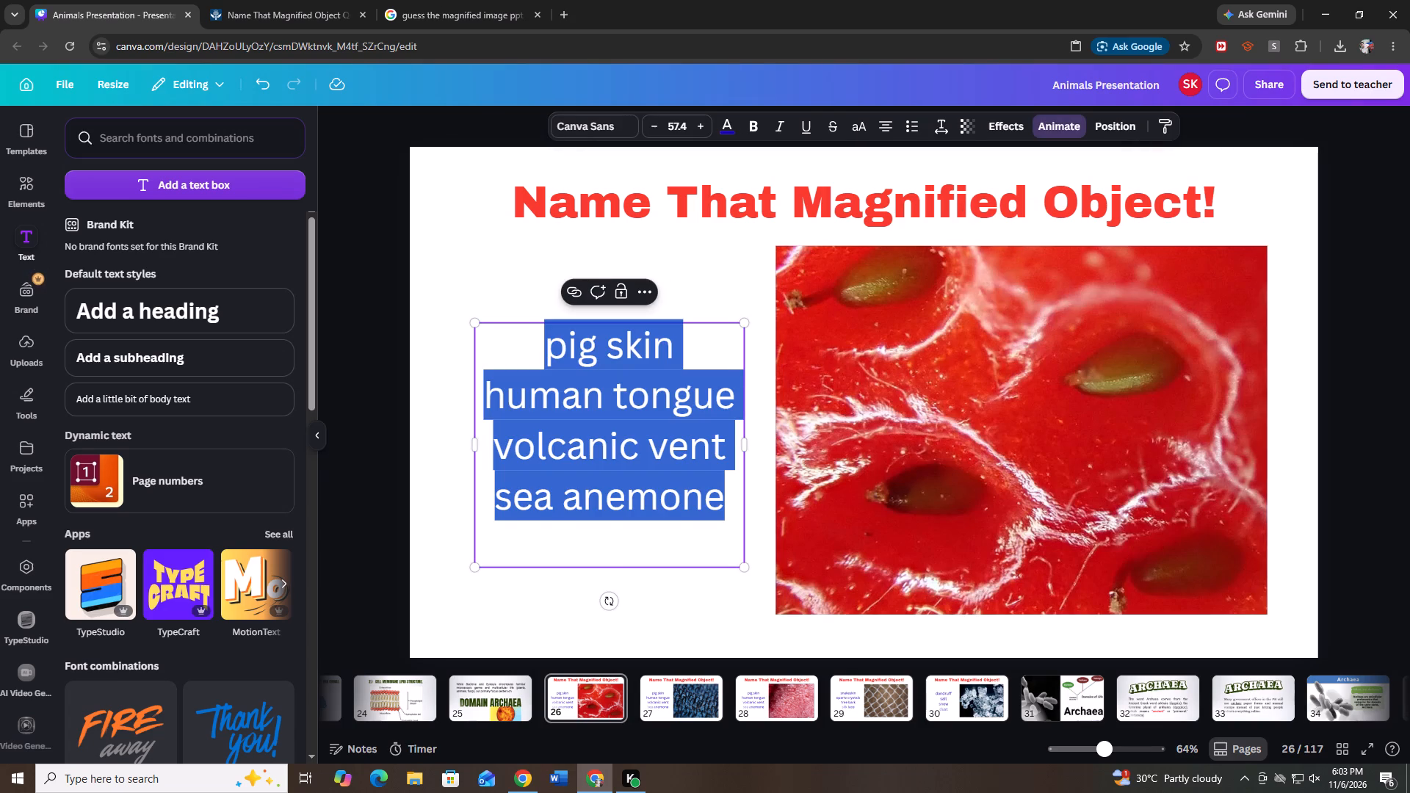
pyautogui.hotkey('ctrl', 'v')
pyautogui.click(1389, 578)
# Advance the Britannica quiz from question 9 to question 12, answering toothbrush for question 10 and ballpoint pen for question 11.
pyautogui.click(292, 0)
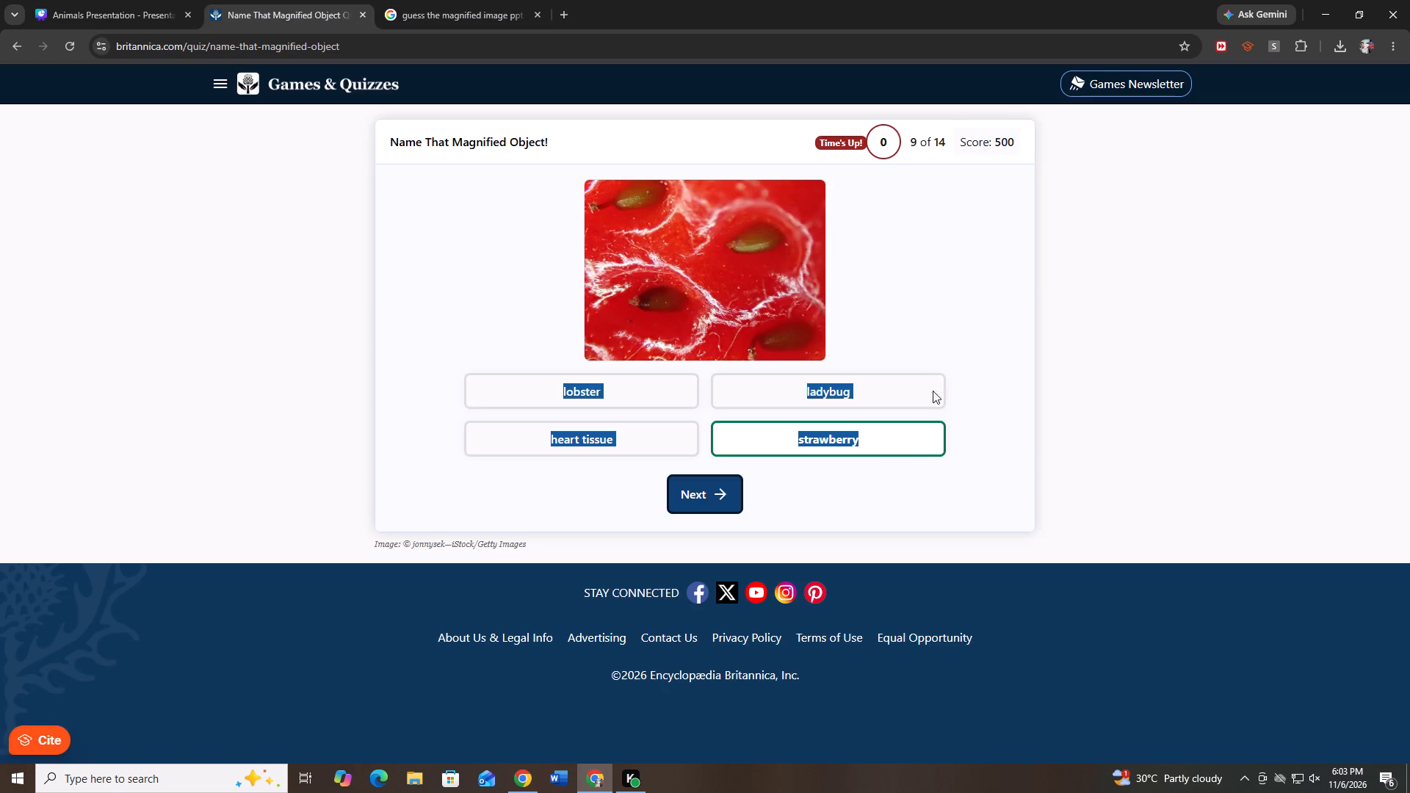
pyautogui.click(736, 491)
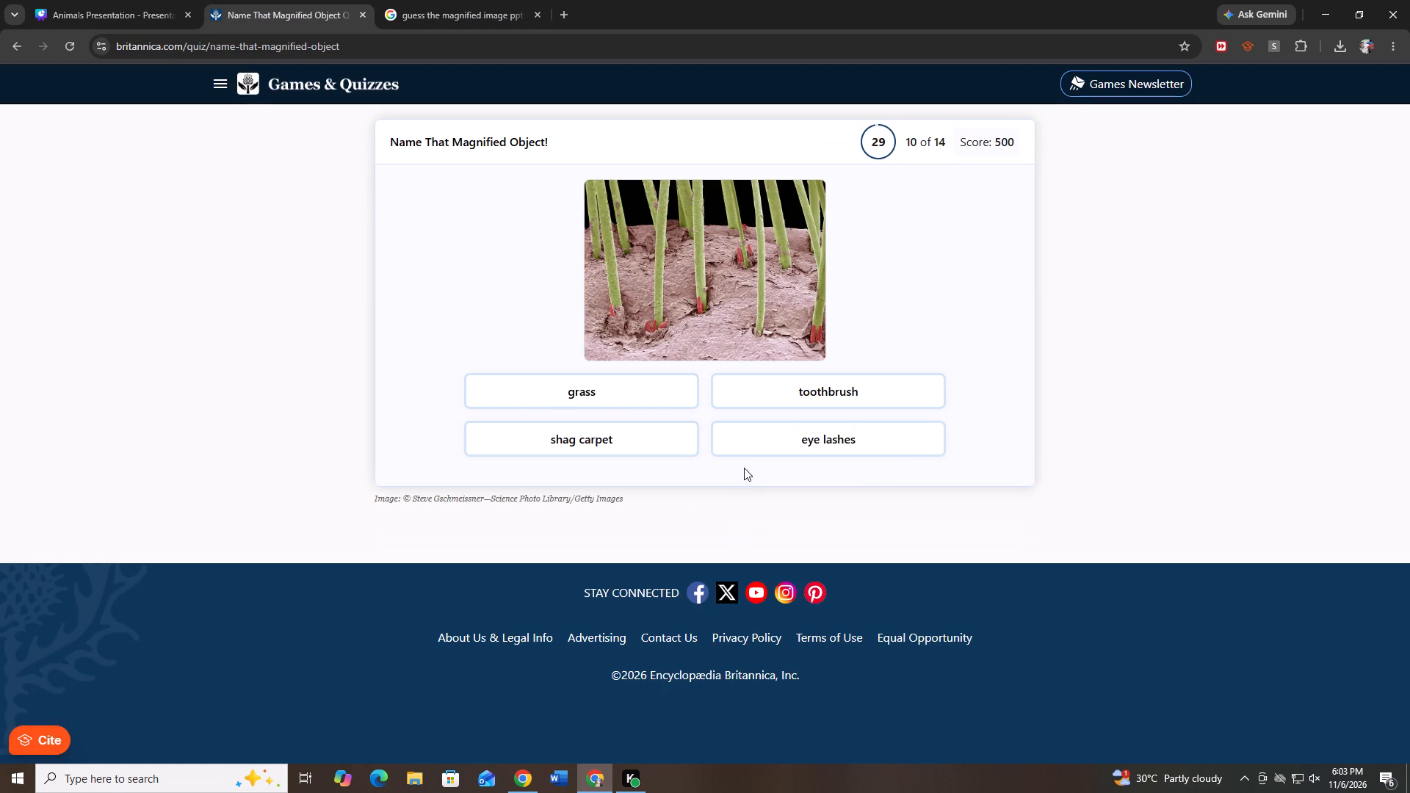
pyautogui.click(795, 402)
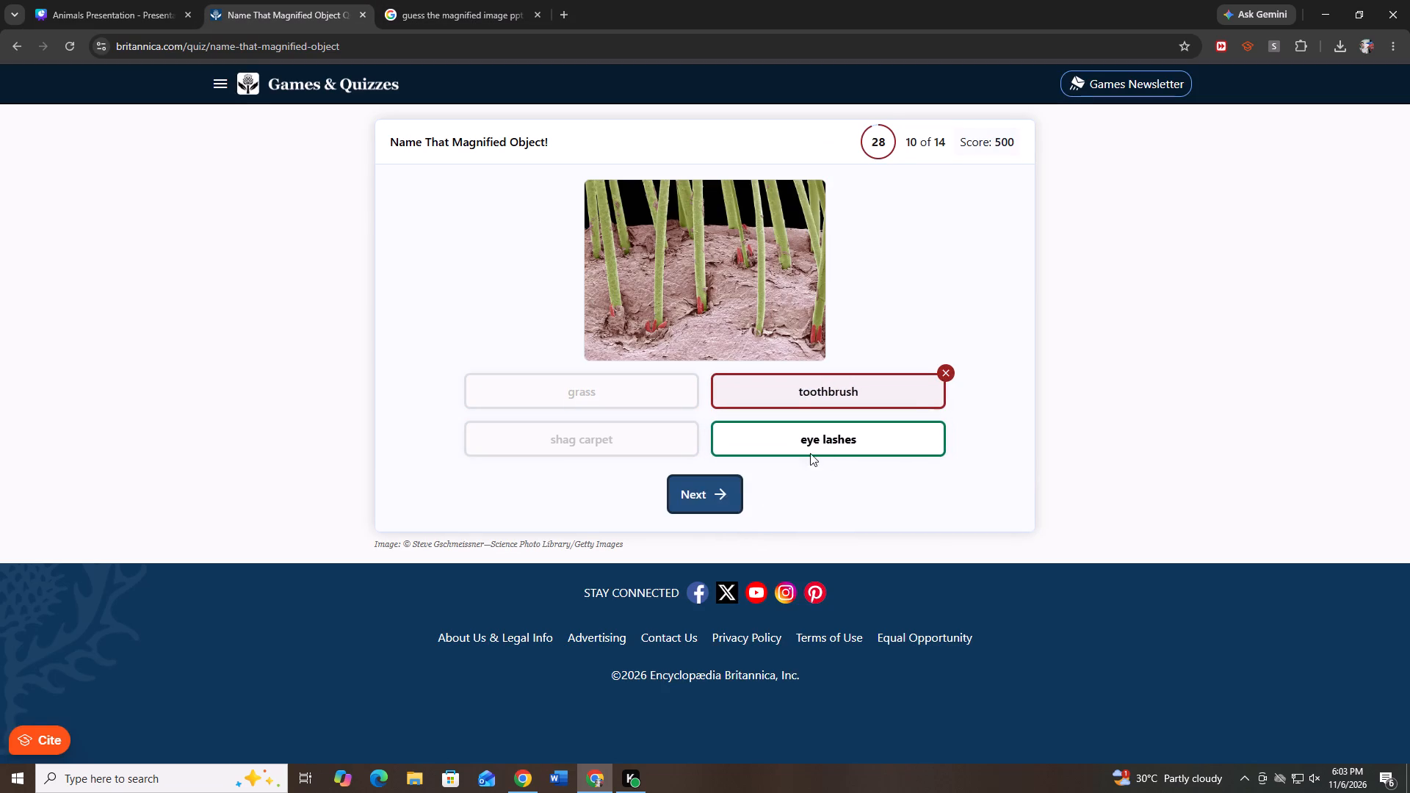
pyautogui.click(718, 486)
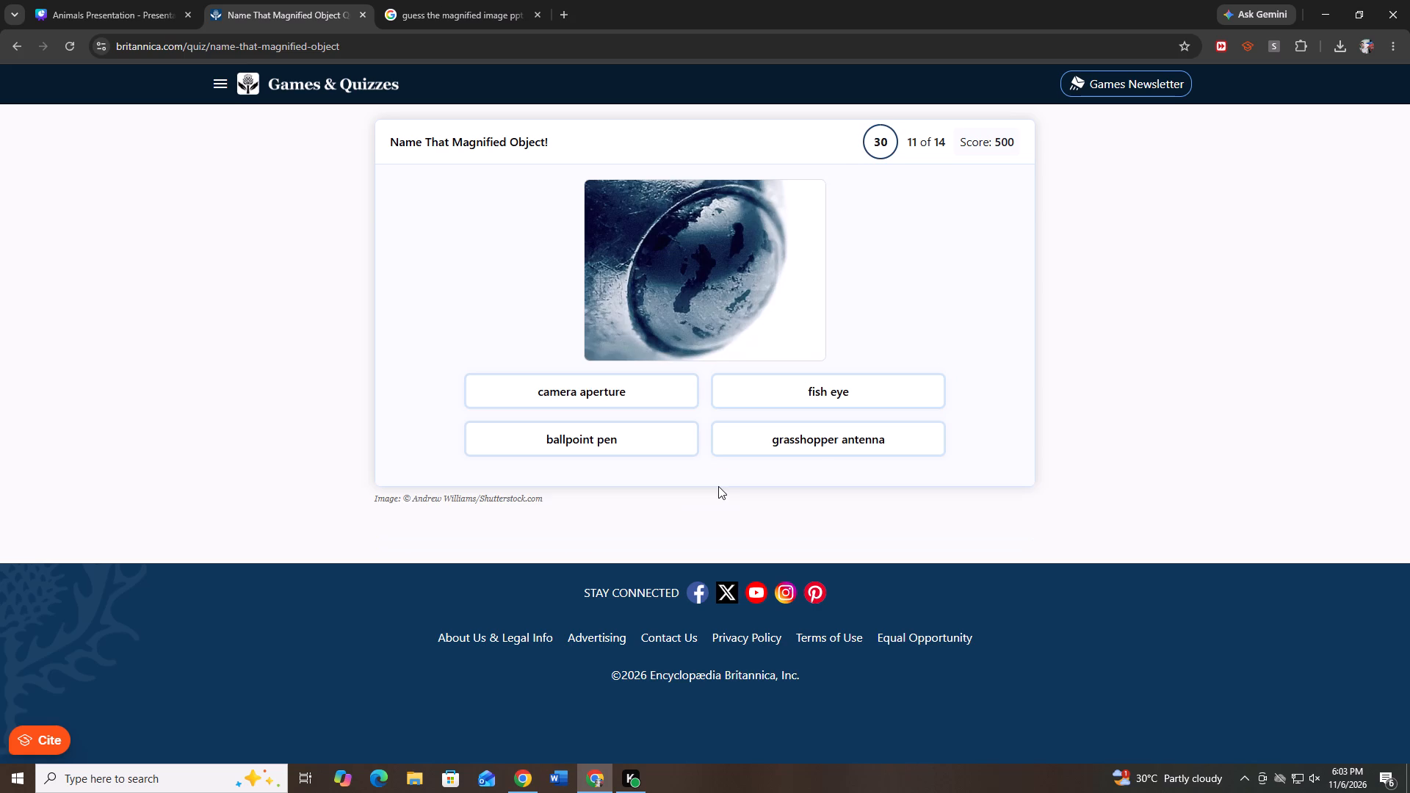
pyautogui.click(647, 422)
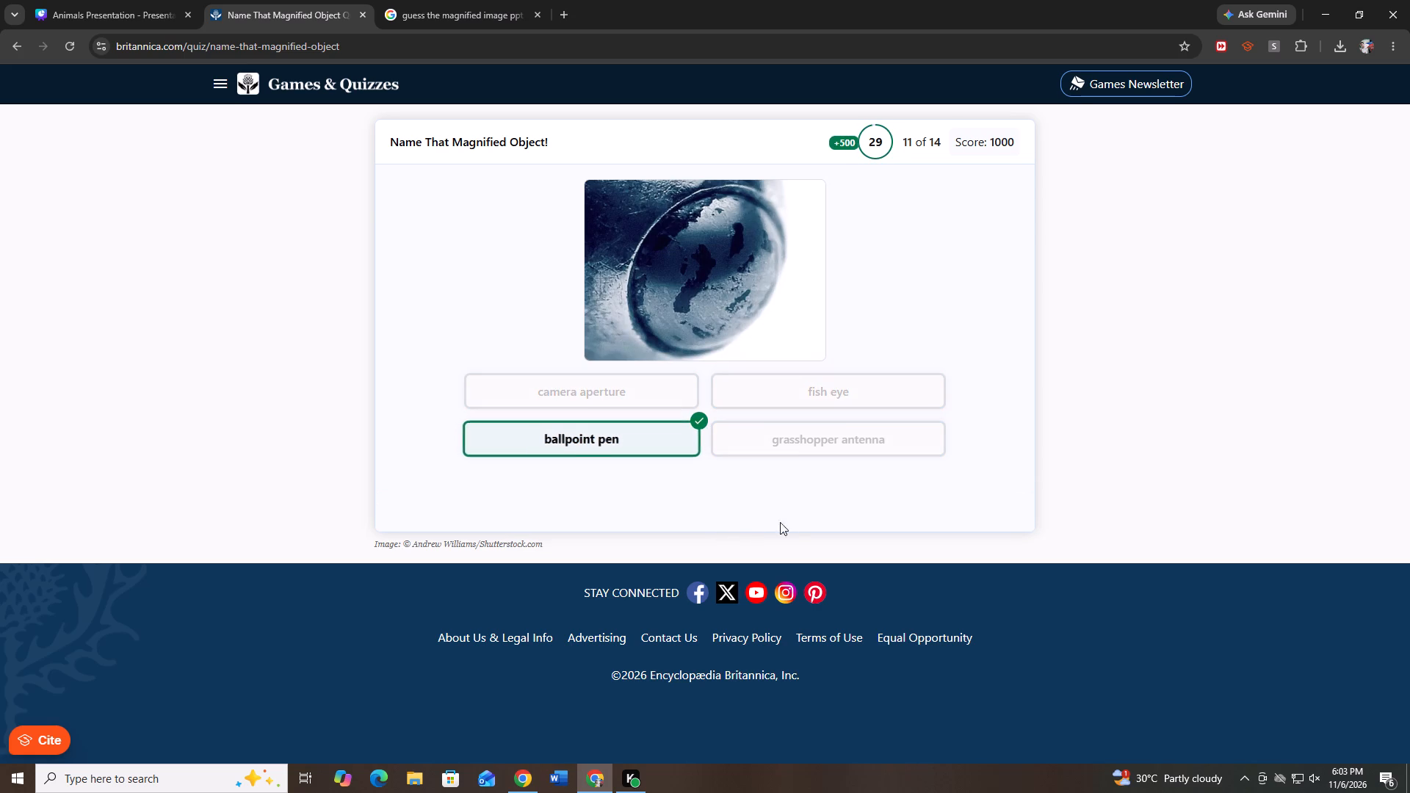
pyautogui.click(704, 501)
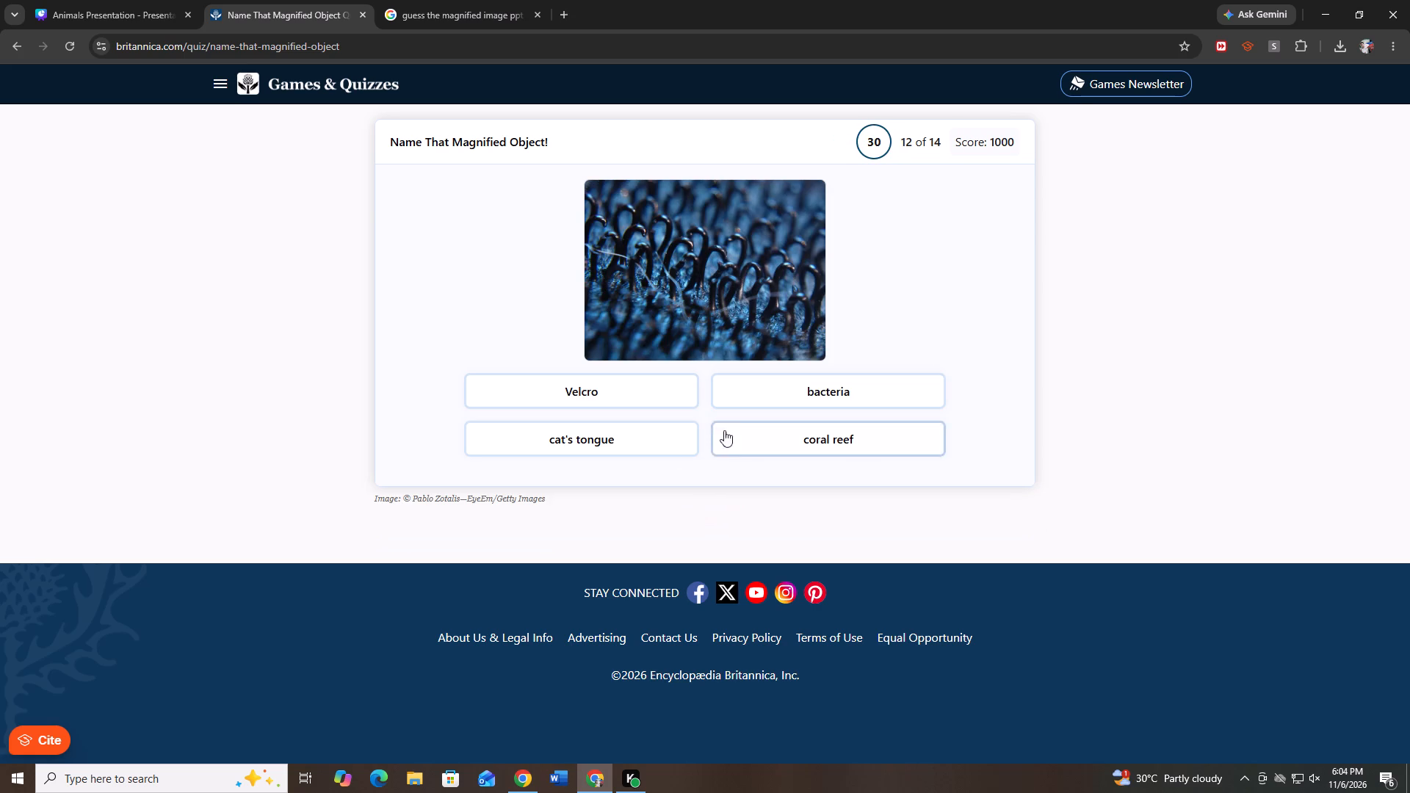
# Replace the answer choices on page 27's blue hooks slide with Velcro, bacteria, cat's tongue and coral reef from quiz question 12.
pyautogui.moveTo(408, 380); pyautogui.dragTo(976, 441)
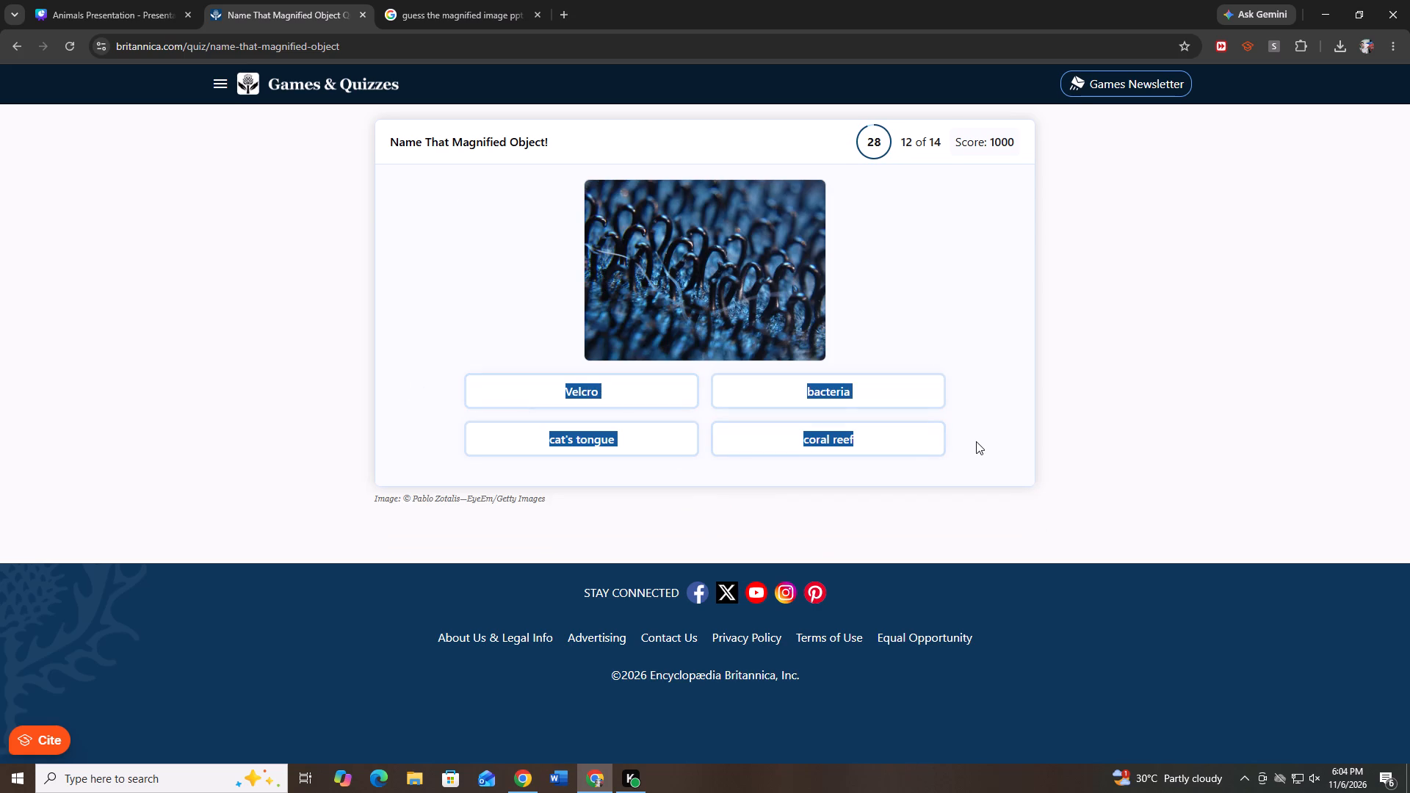
pyautogui.hotkey('ctrl', 'c')
pyautogui.click(115, 0)
pyautogui.click(717, 695)
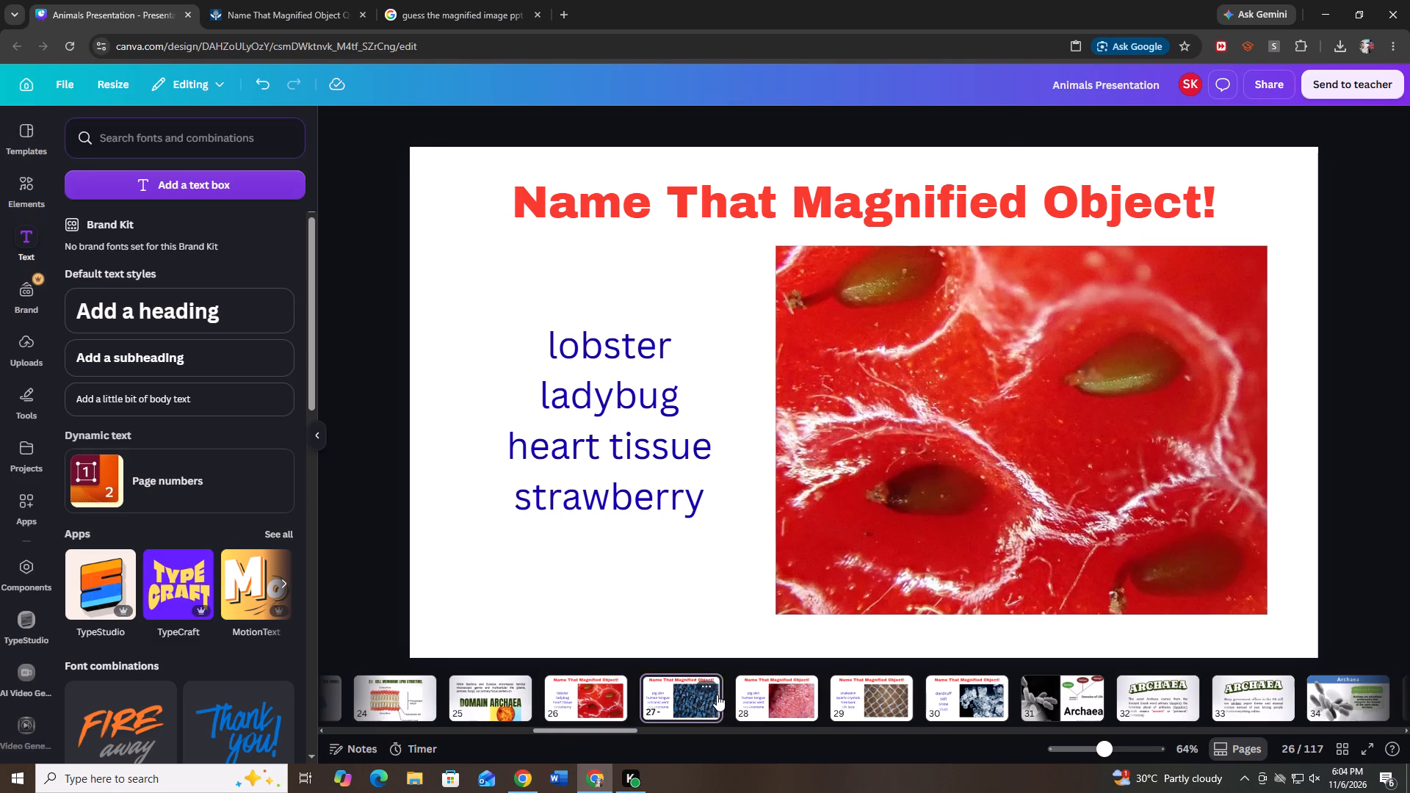
pyautogui.doubleClick(633, 482)
pyautogui.hotkey('ctrl', 'v')
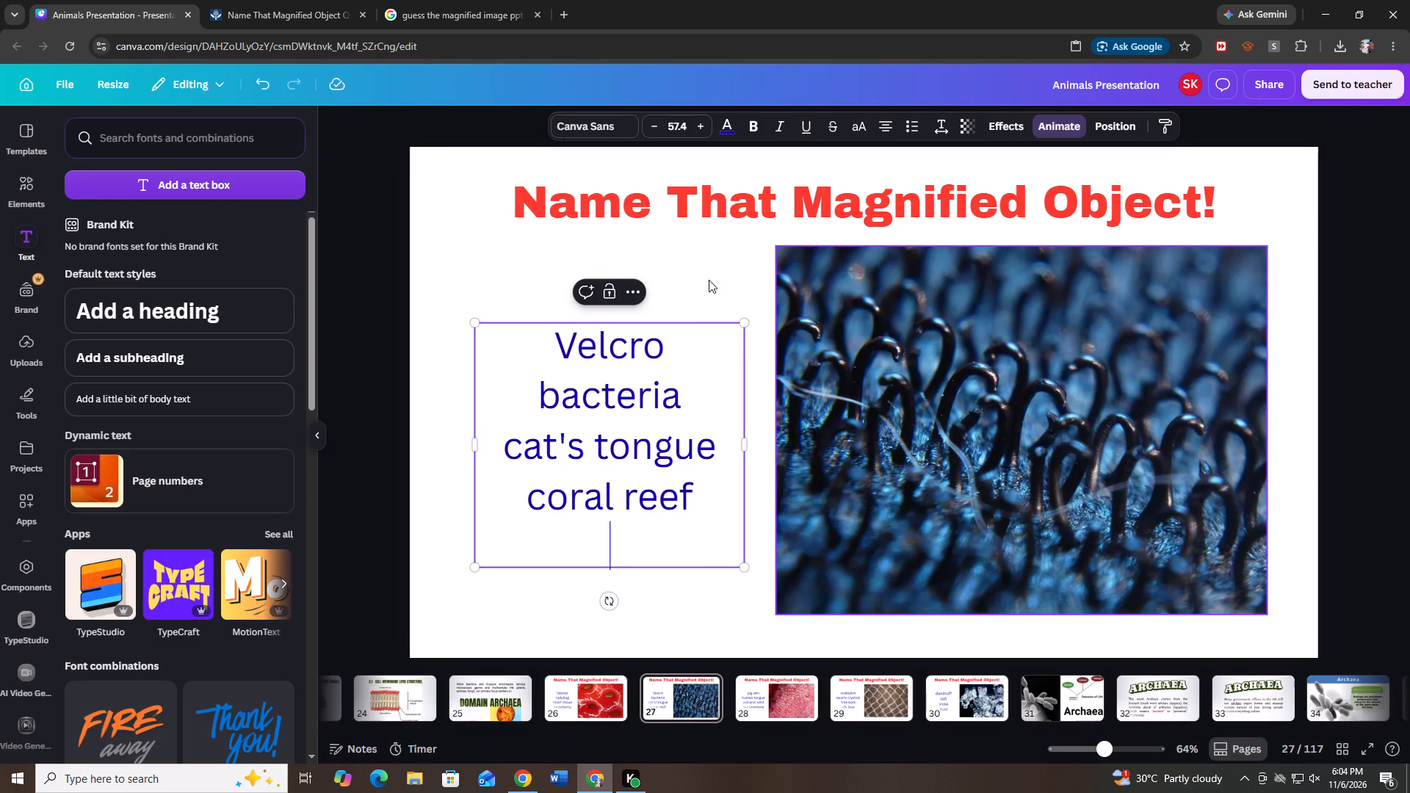
# Finish the Britannica quiz, answering coral reef for question 12, baby crabs for question 13 and porcupine quill for question 14.
pyautogui.click(273, 0)
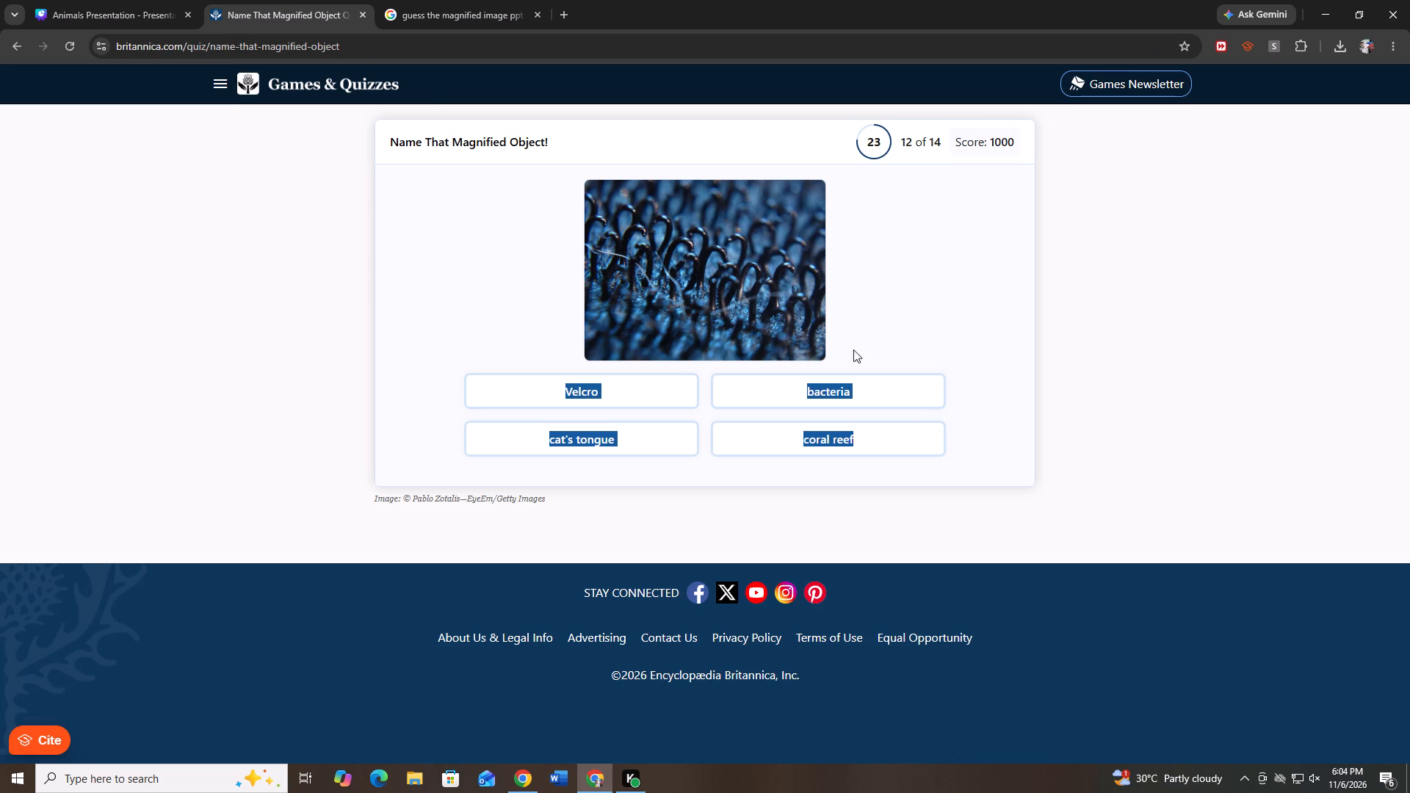
pyautogui.click(891, 469)
pyautogui.click(896, 440)
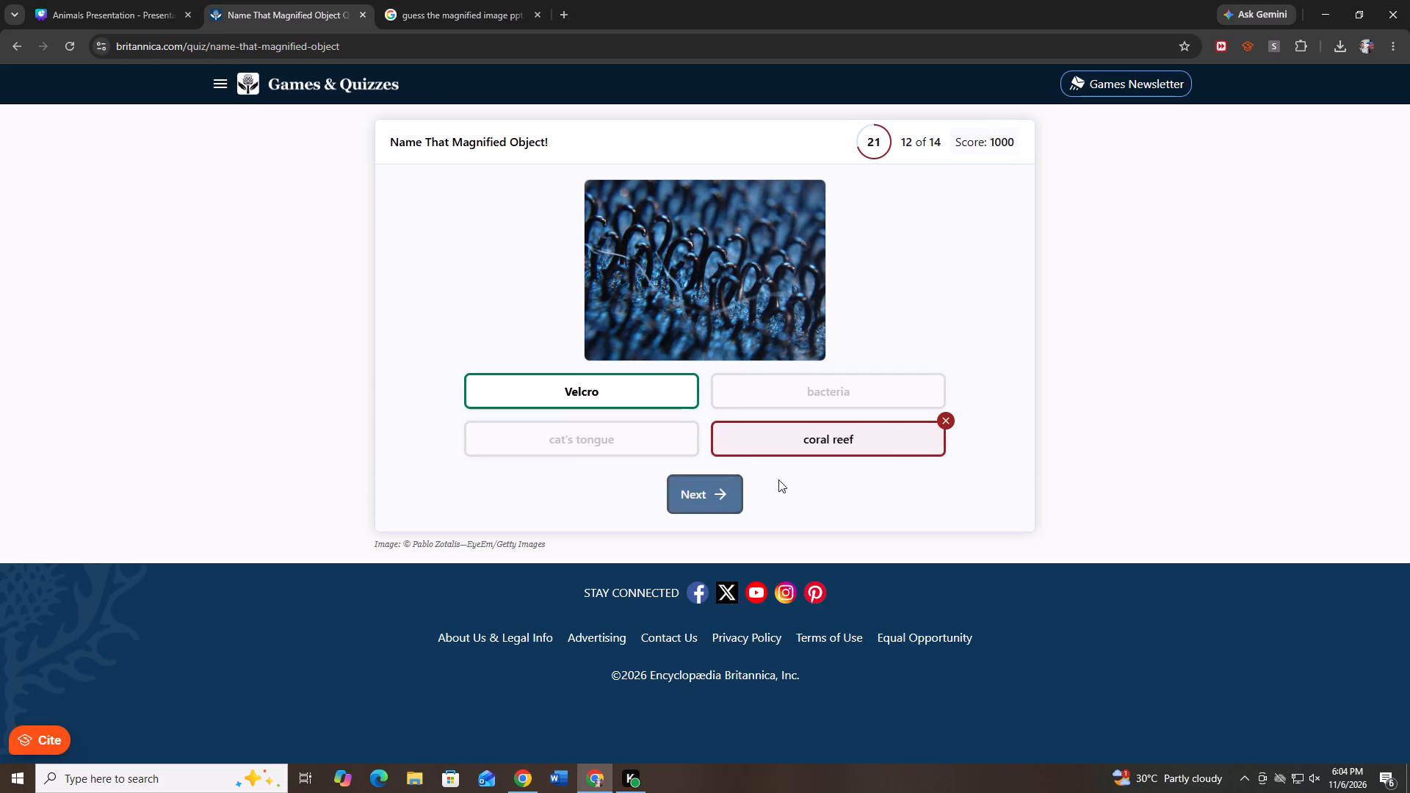
pyautogui.click(728, 481)
pyautogui.click(756, 460)
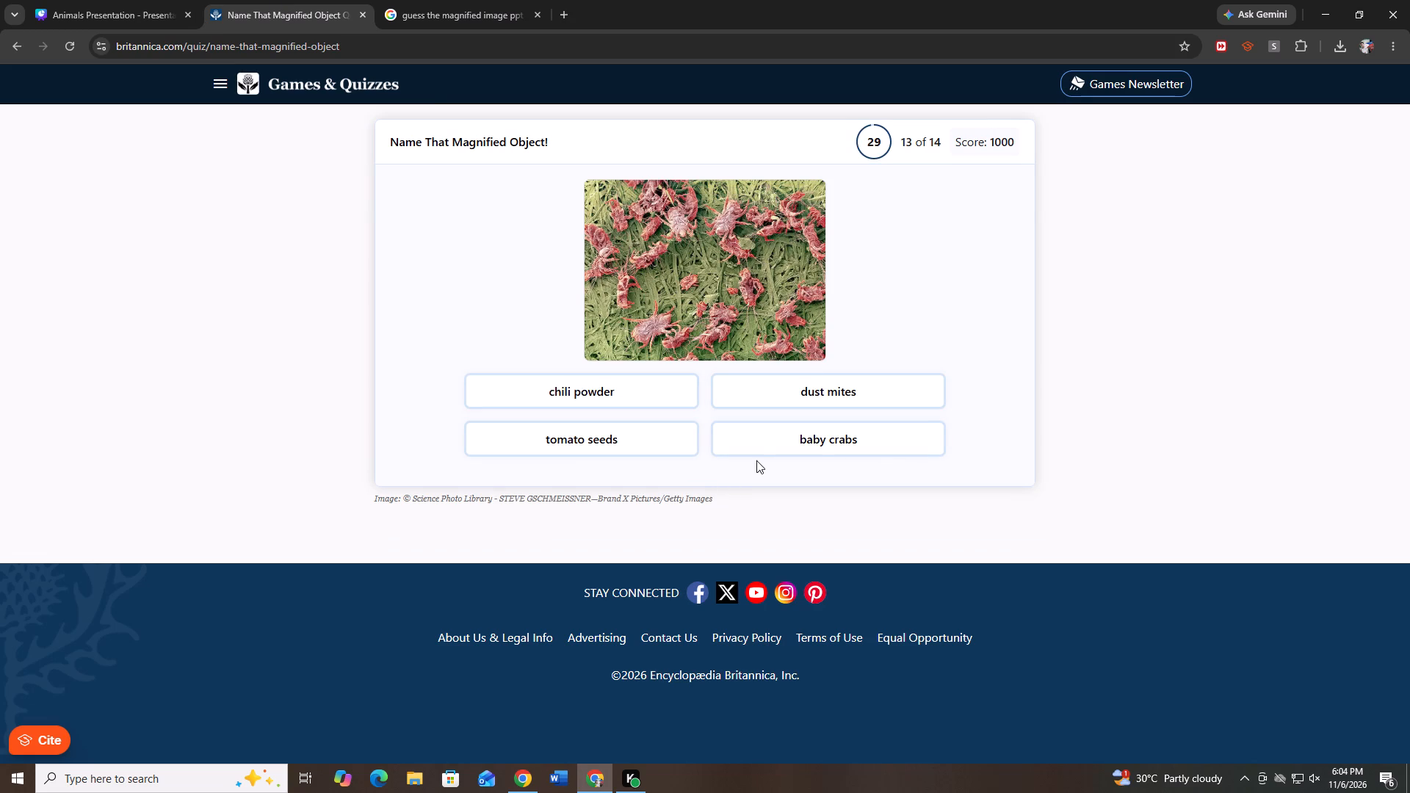
pyautogui.click(760, 437)
pyautogui.click(728, 479)
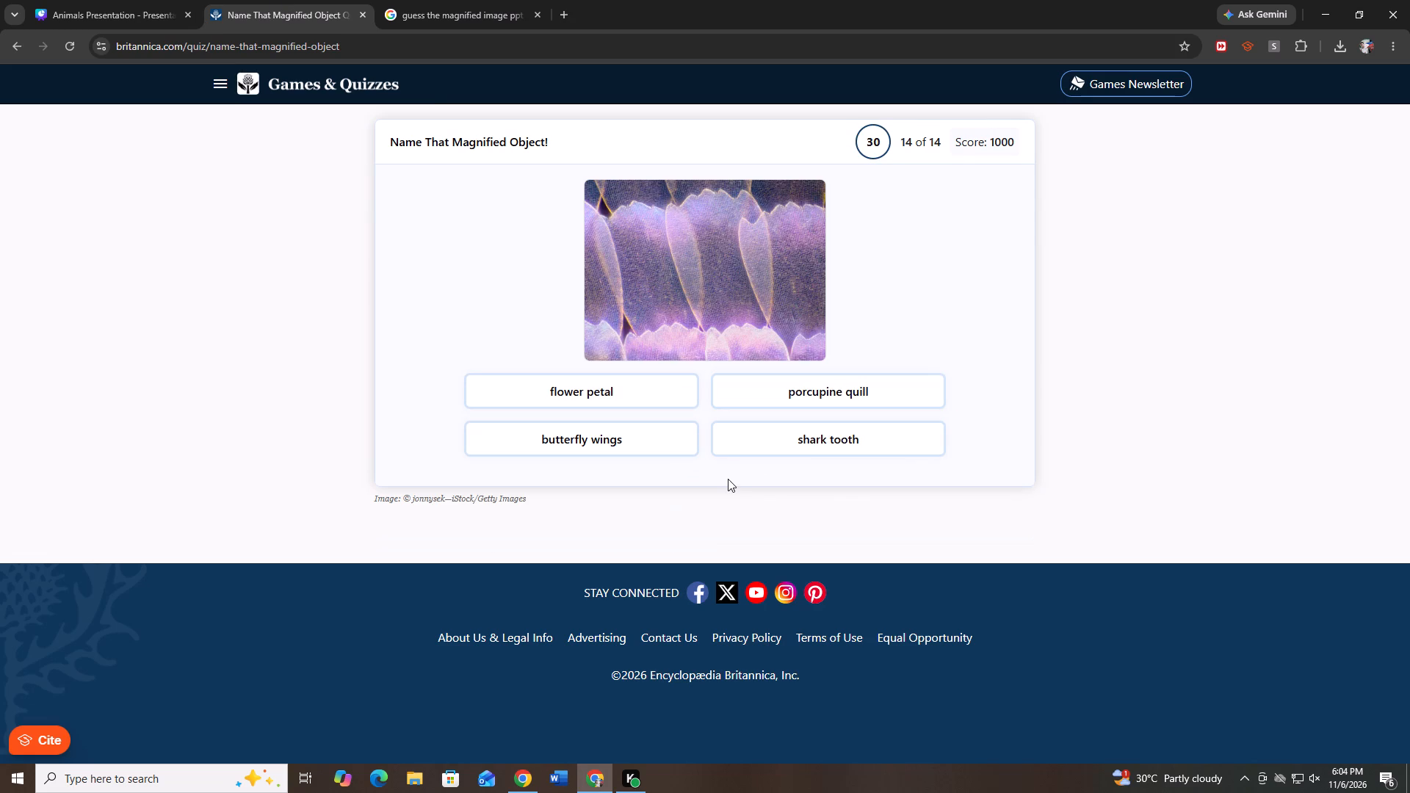
pyautogui.click(761, 399)
pyautogui.click(707, 501)
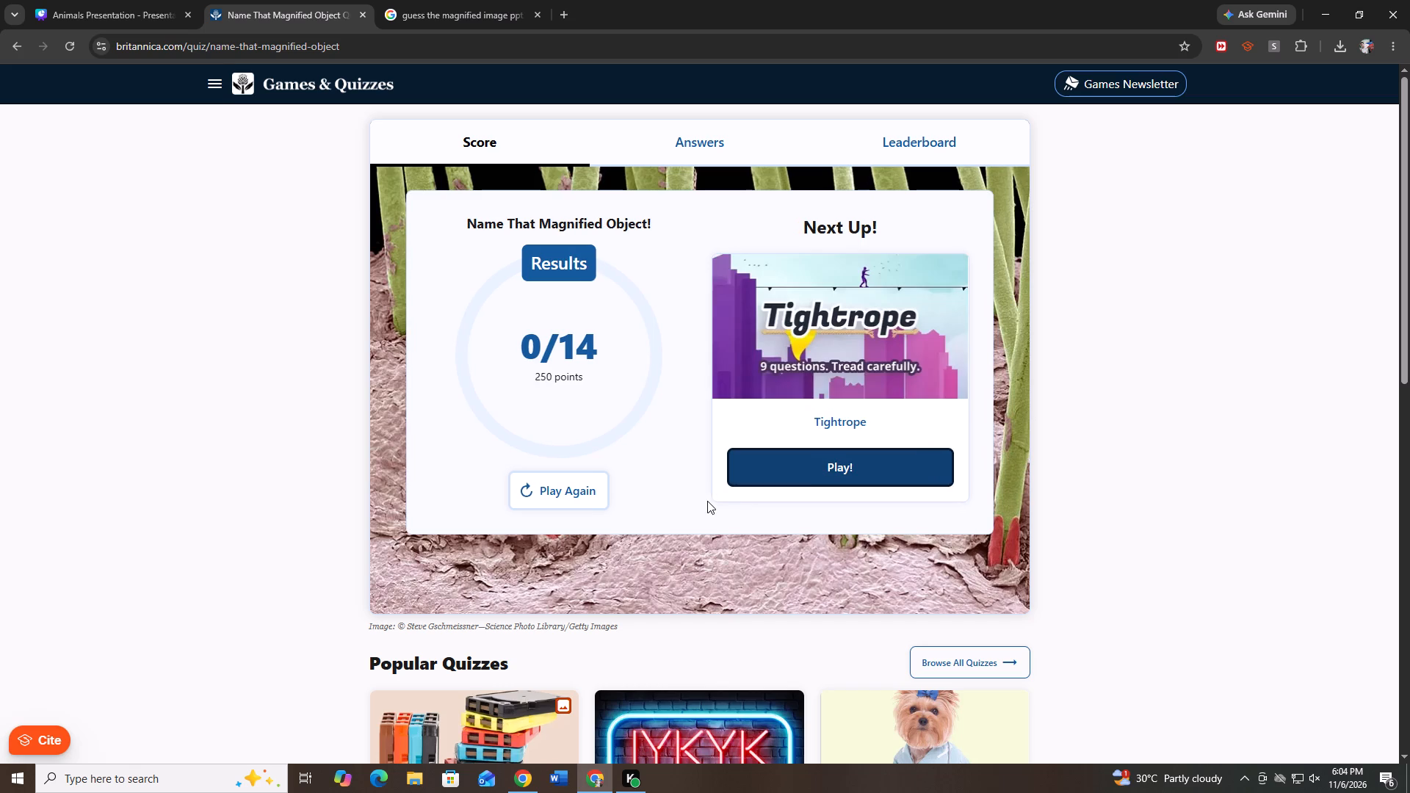
# Return to the Canva presentation, show all pages as a grid, and move the Velcro game slide between Pseudomurein and How Archaea Eats?.
pyautogui.click(145, 0)
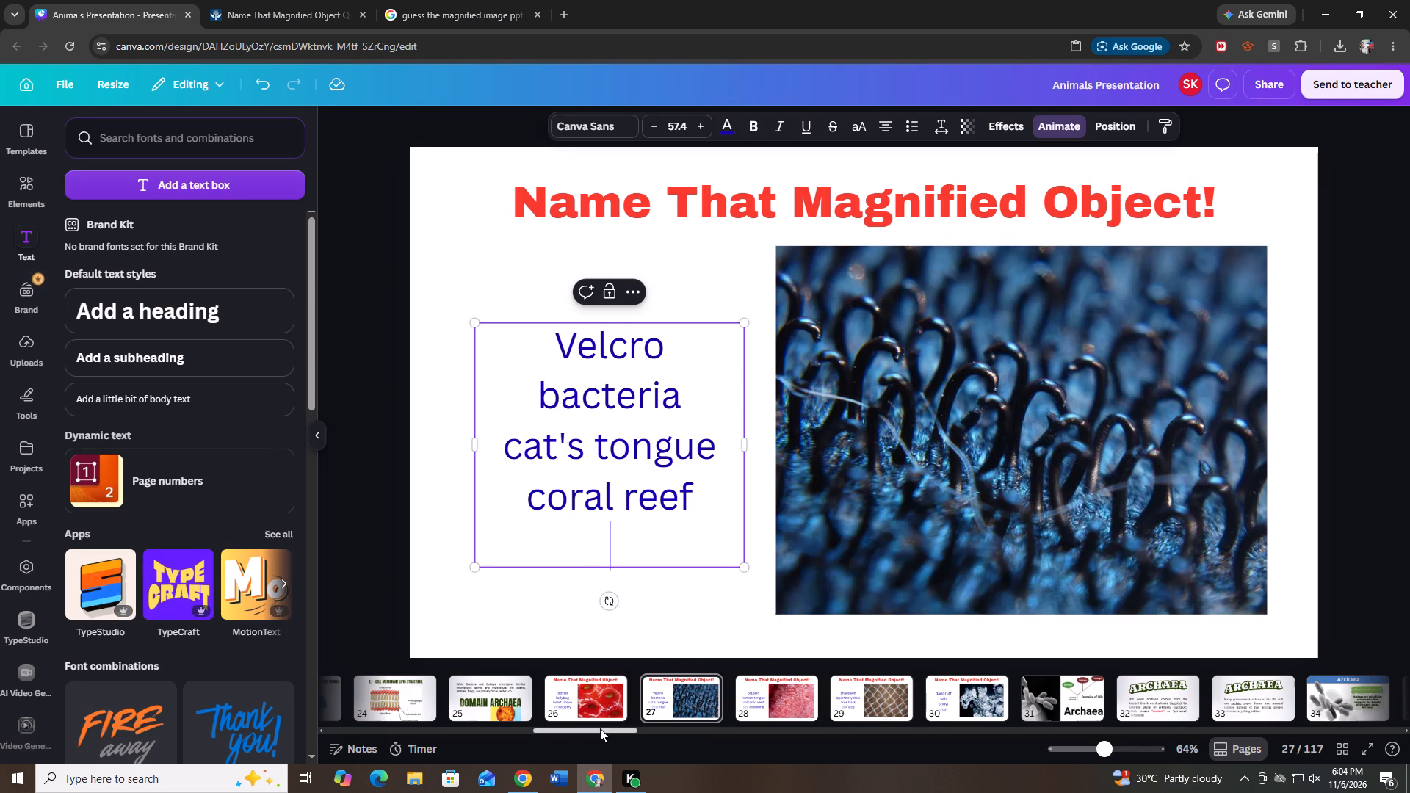
pyautogui.click(1338, 751)
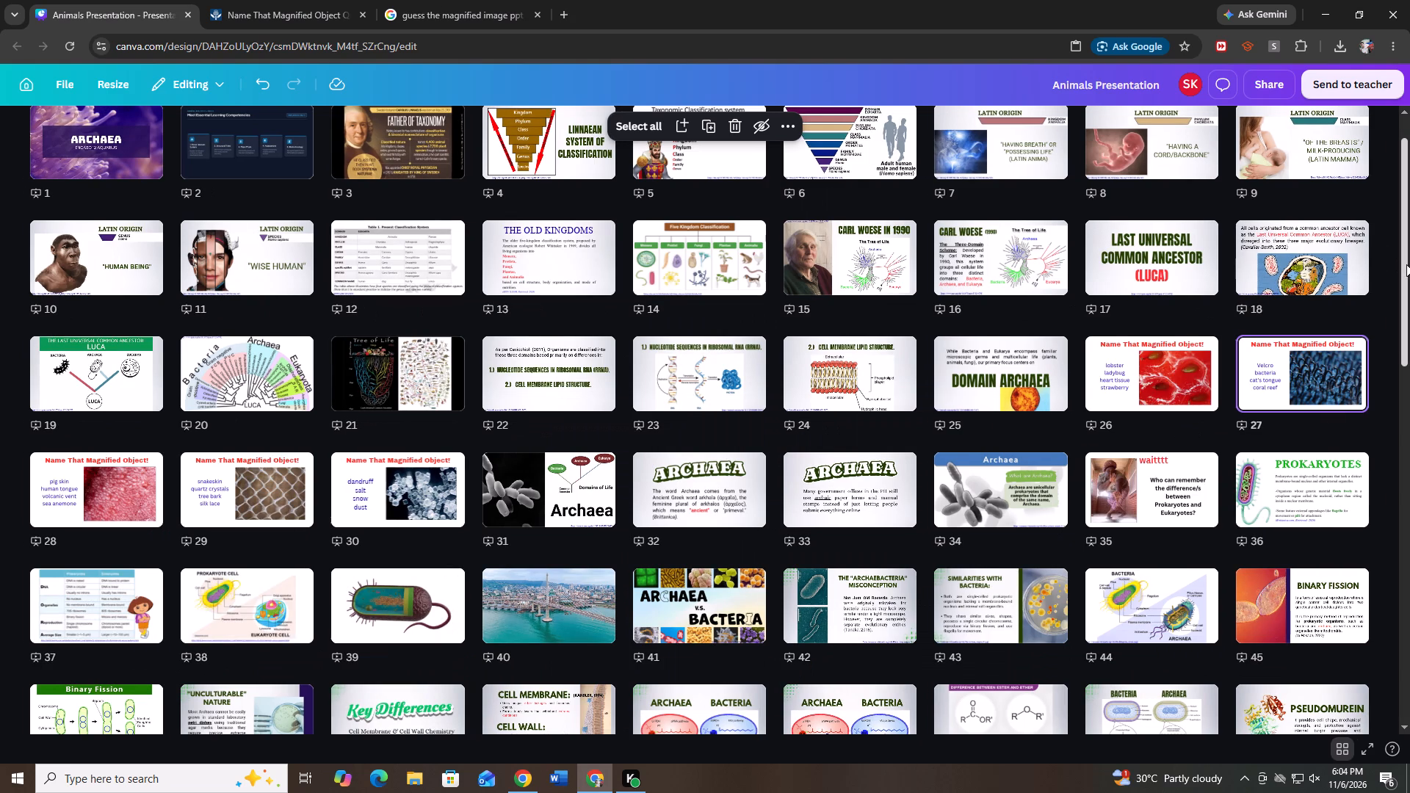
pyautogui.moveTo(1406, 264); pyautogui.dragTo(1409, 170)
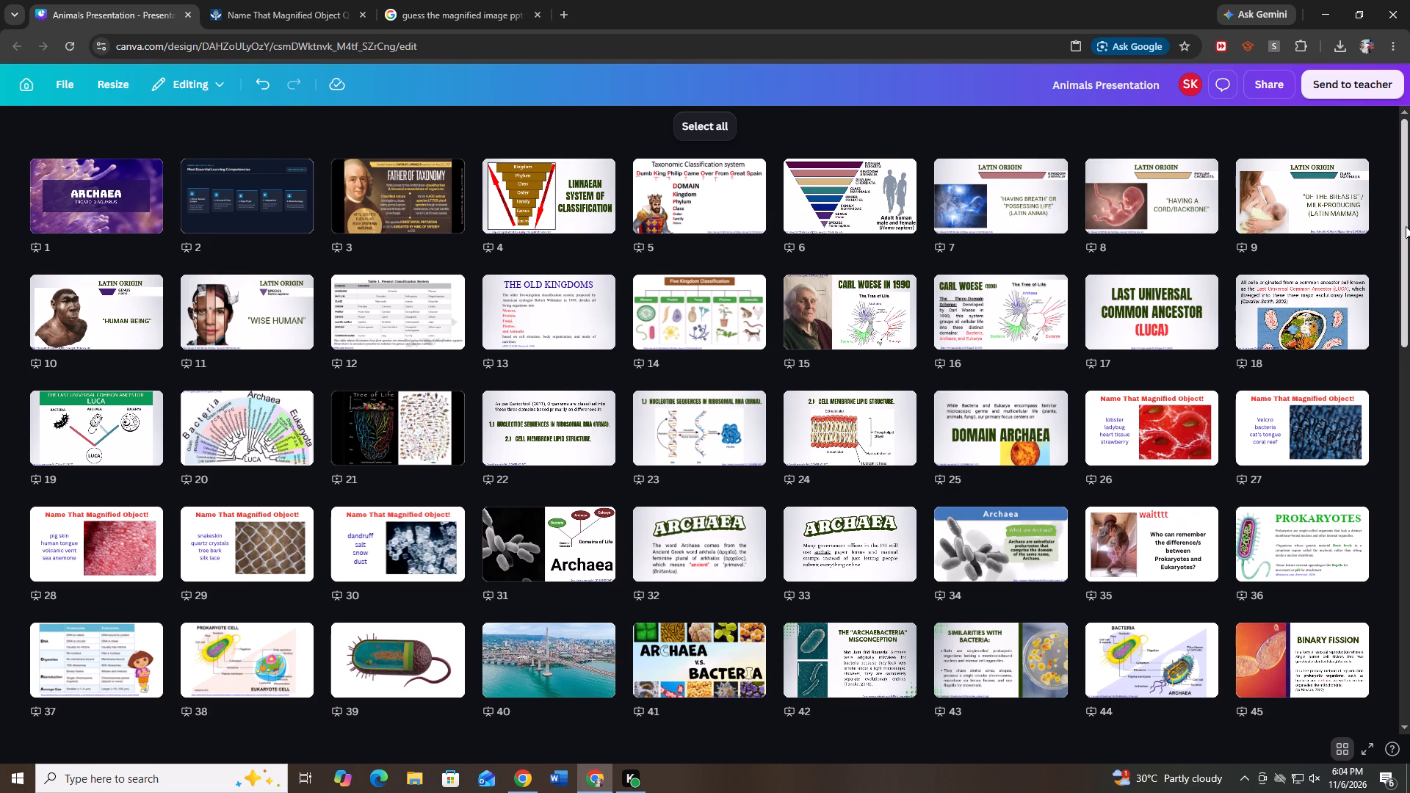
pyautogui.moveTo(1406, 226); pyautogui.dragTo(1409, 269)
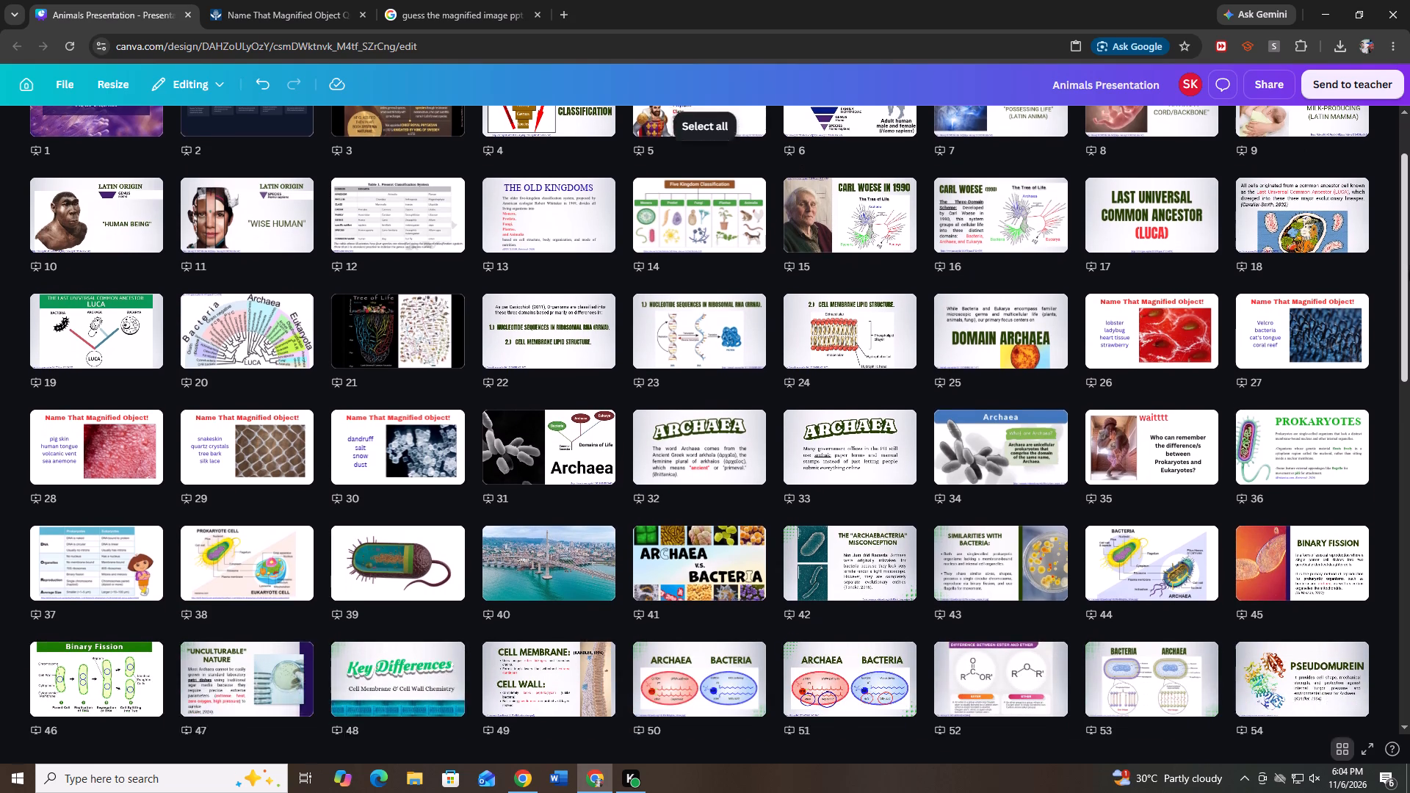
pyautogui.moveTo(1409, 269); pyautogui.dragTo(1409, 300)
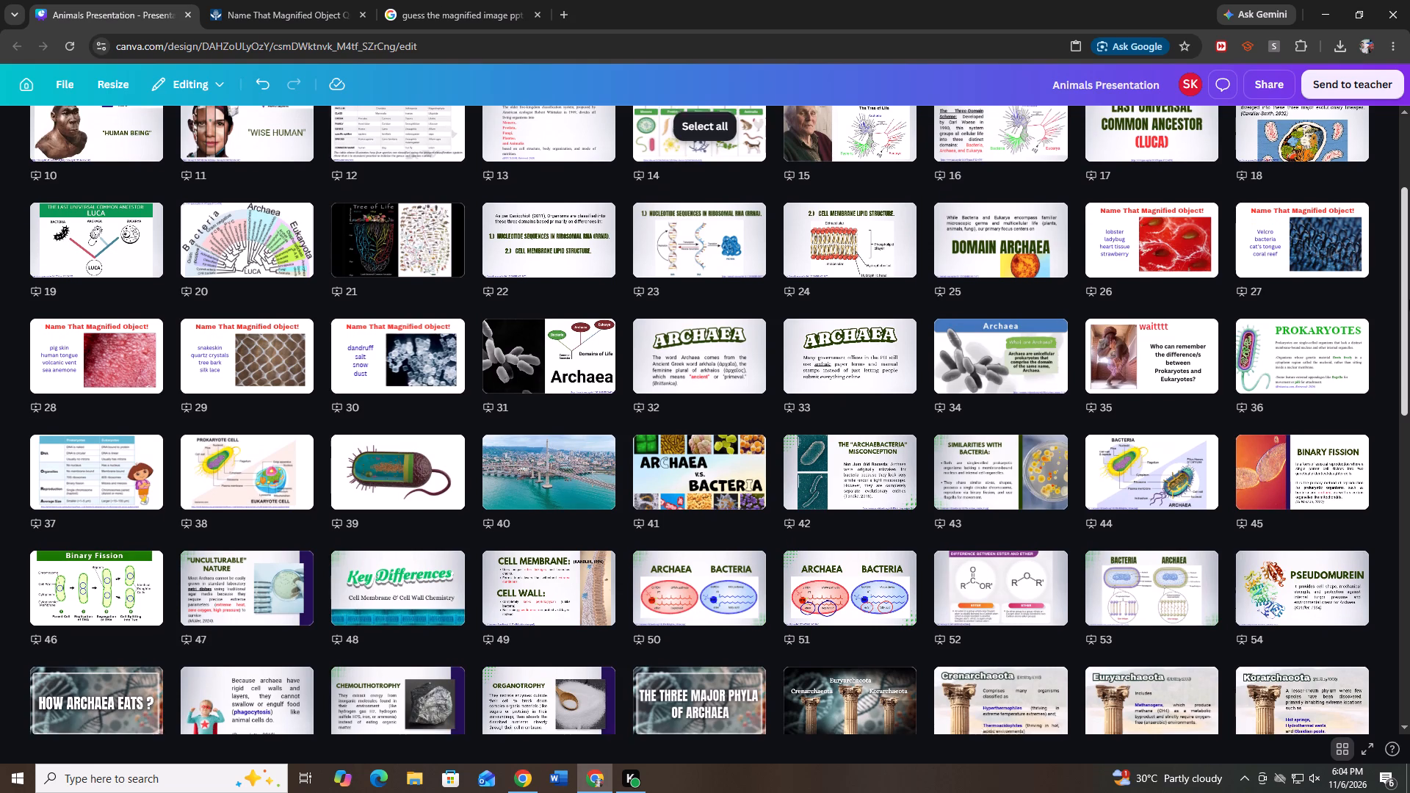
pyautogui.moveTo(1409, 300); pyautogui.dragTo(1409, 305)
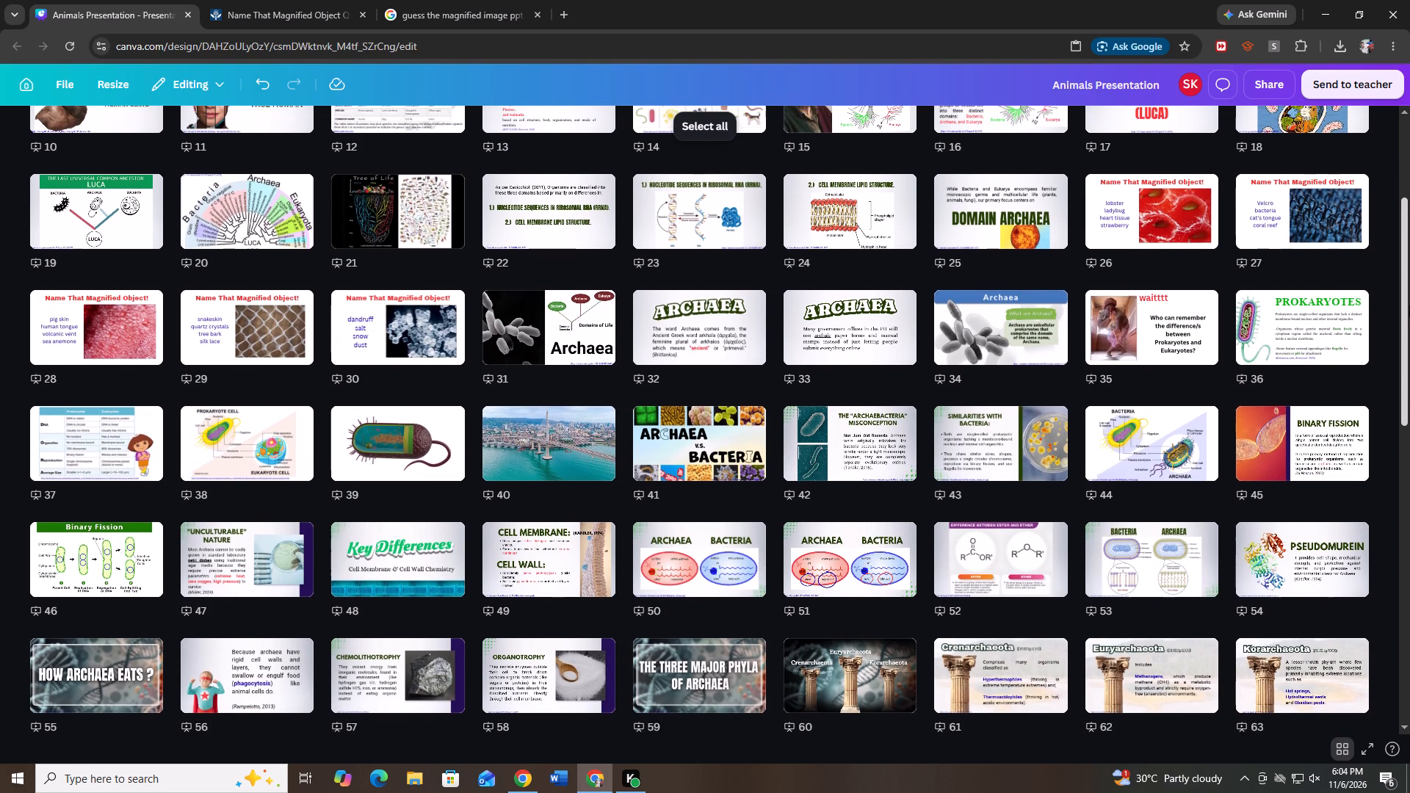
pyautogui.moveTo(1409, 305); pyautogui.dragTo(1409, 303)
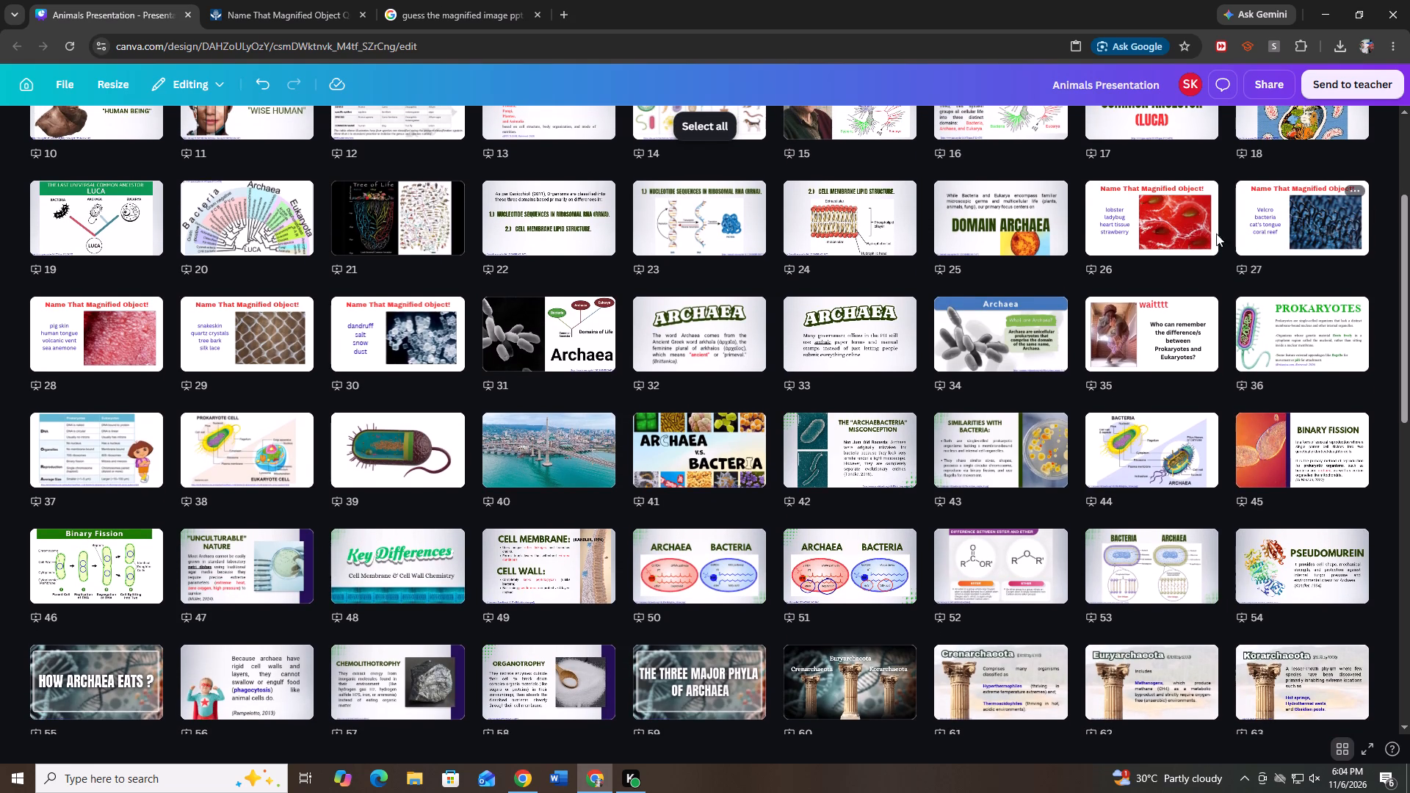
pyautogui.moveTo(1276, 225); pyautogui.dragTo(1292, 367)
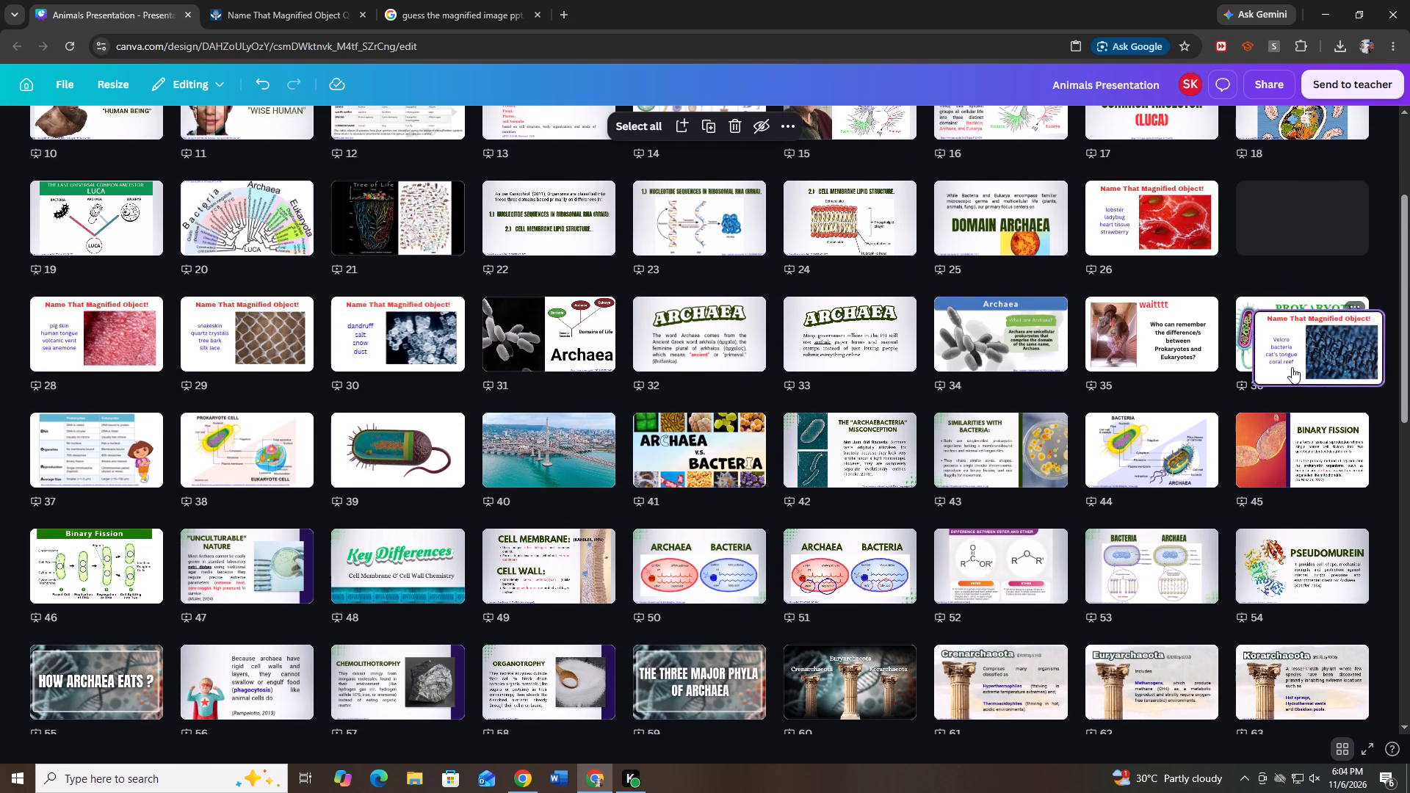
pyautogui.moveTo(1292, 367); pyautogui.dragTo(1337, 598)
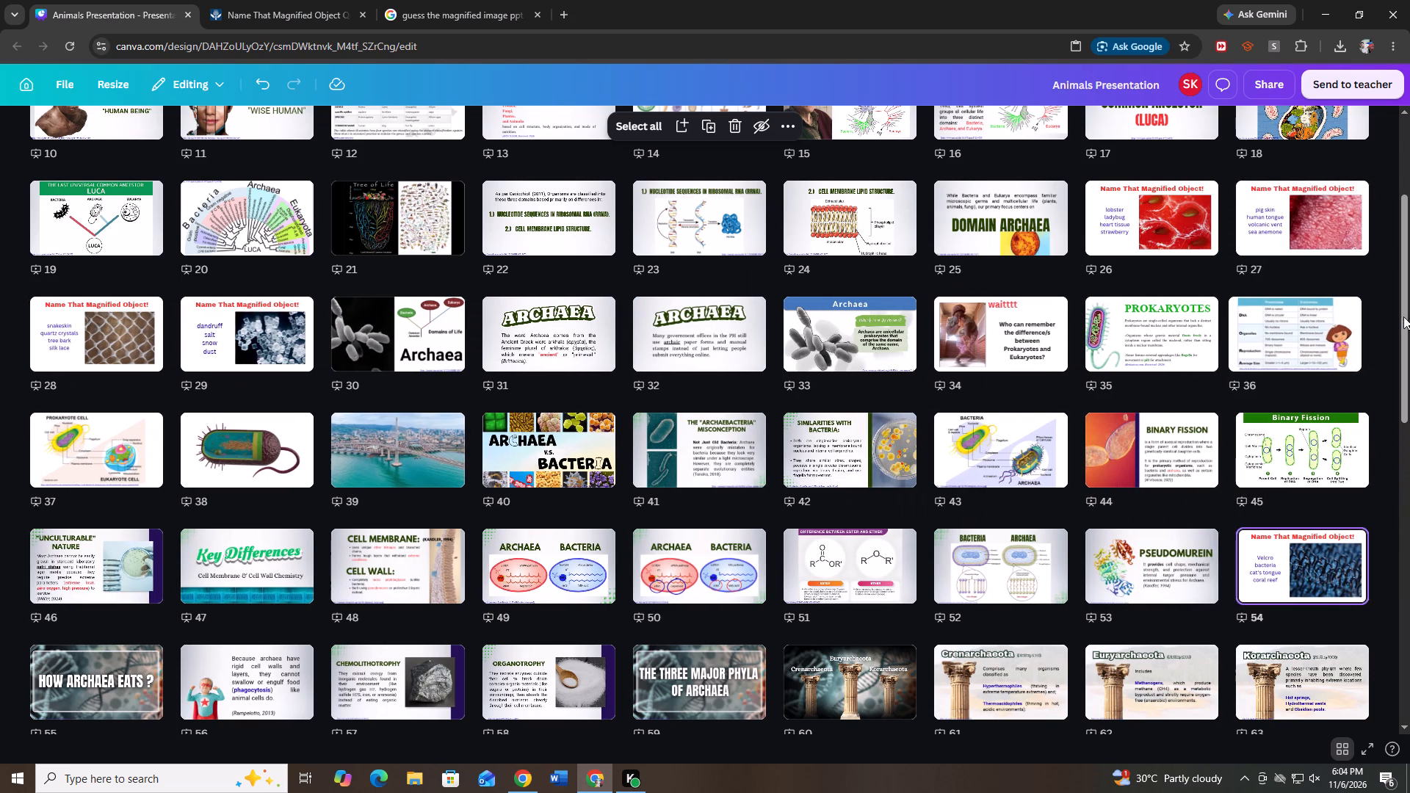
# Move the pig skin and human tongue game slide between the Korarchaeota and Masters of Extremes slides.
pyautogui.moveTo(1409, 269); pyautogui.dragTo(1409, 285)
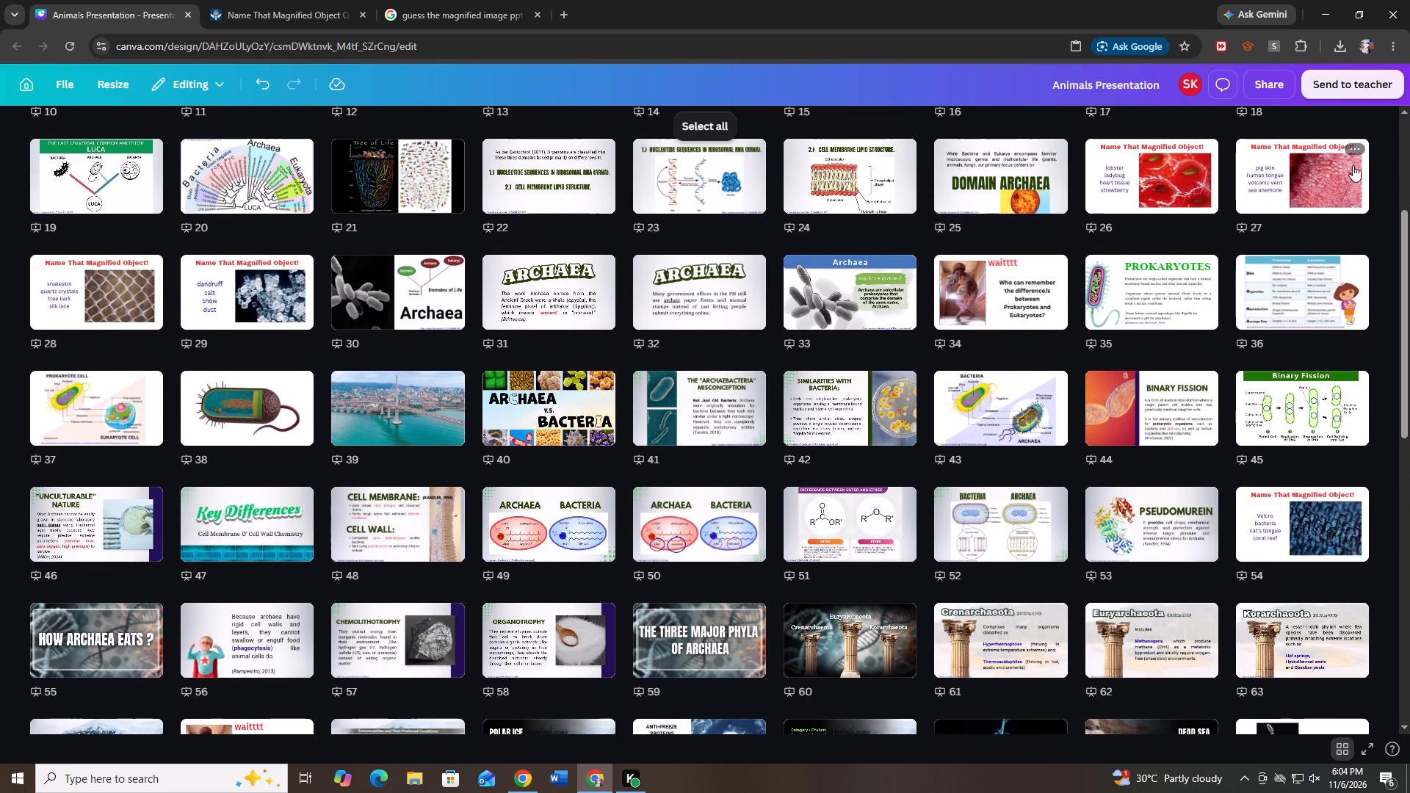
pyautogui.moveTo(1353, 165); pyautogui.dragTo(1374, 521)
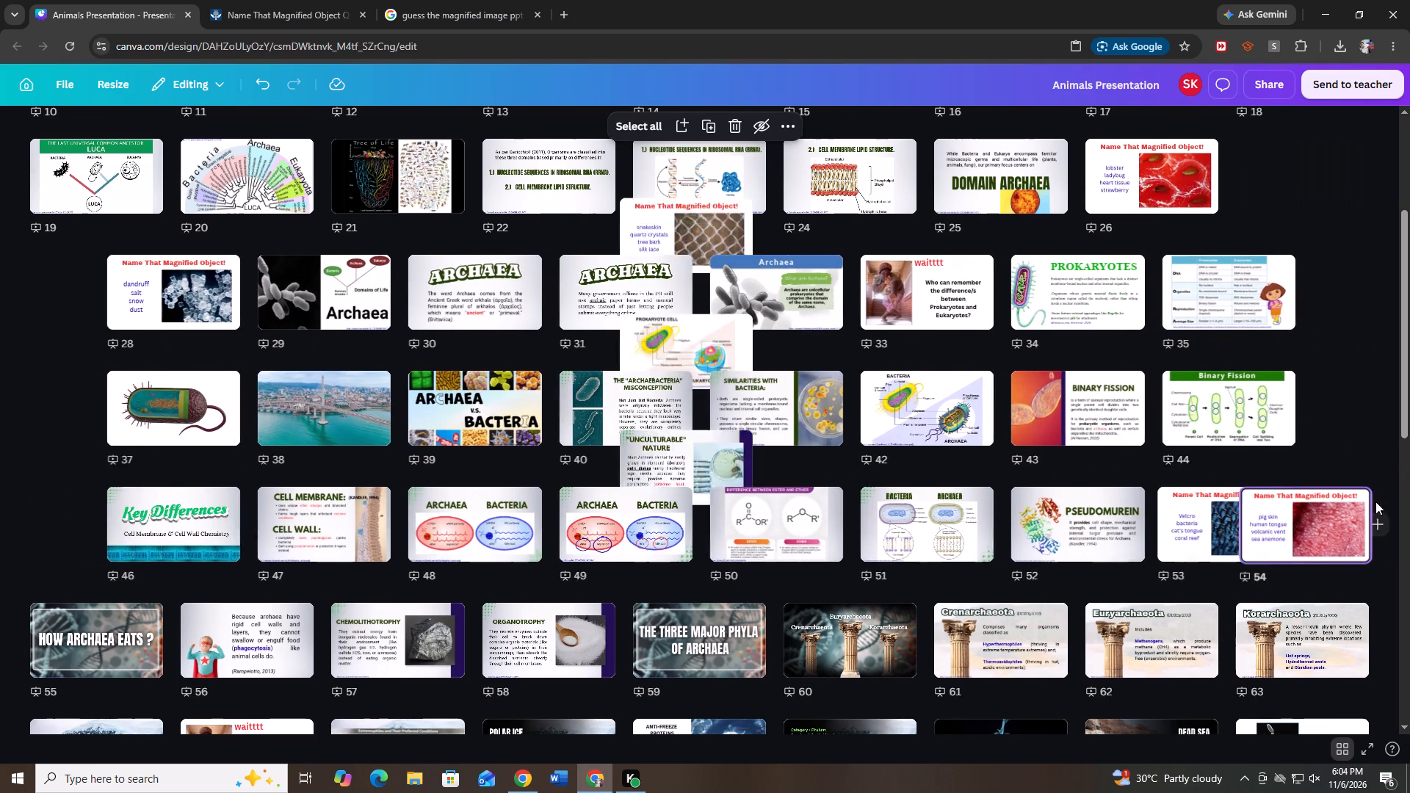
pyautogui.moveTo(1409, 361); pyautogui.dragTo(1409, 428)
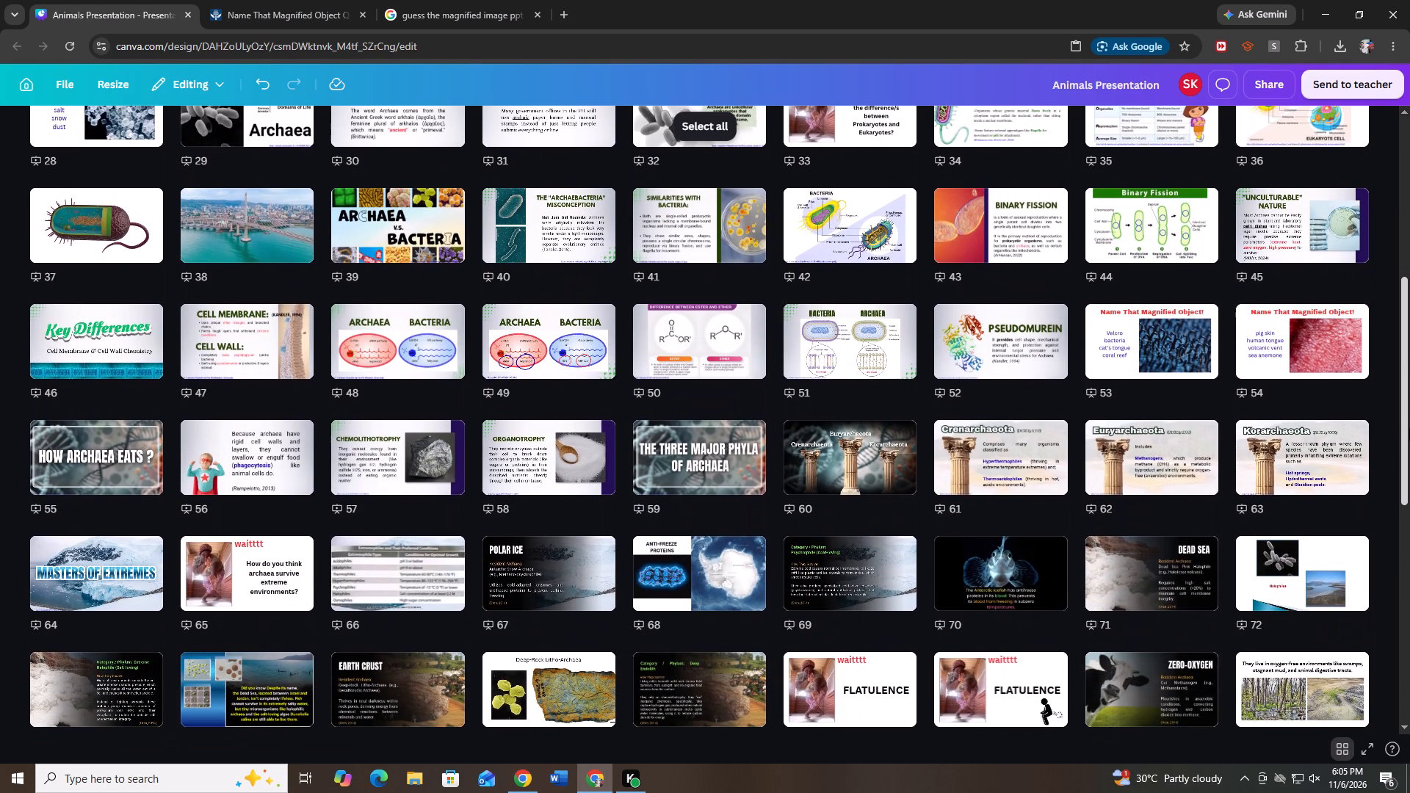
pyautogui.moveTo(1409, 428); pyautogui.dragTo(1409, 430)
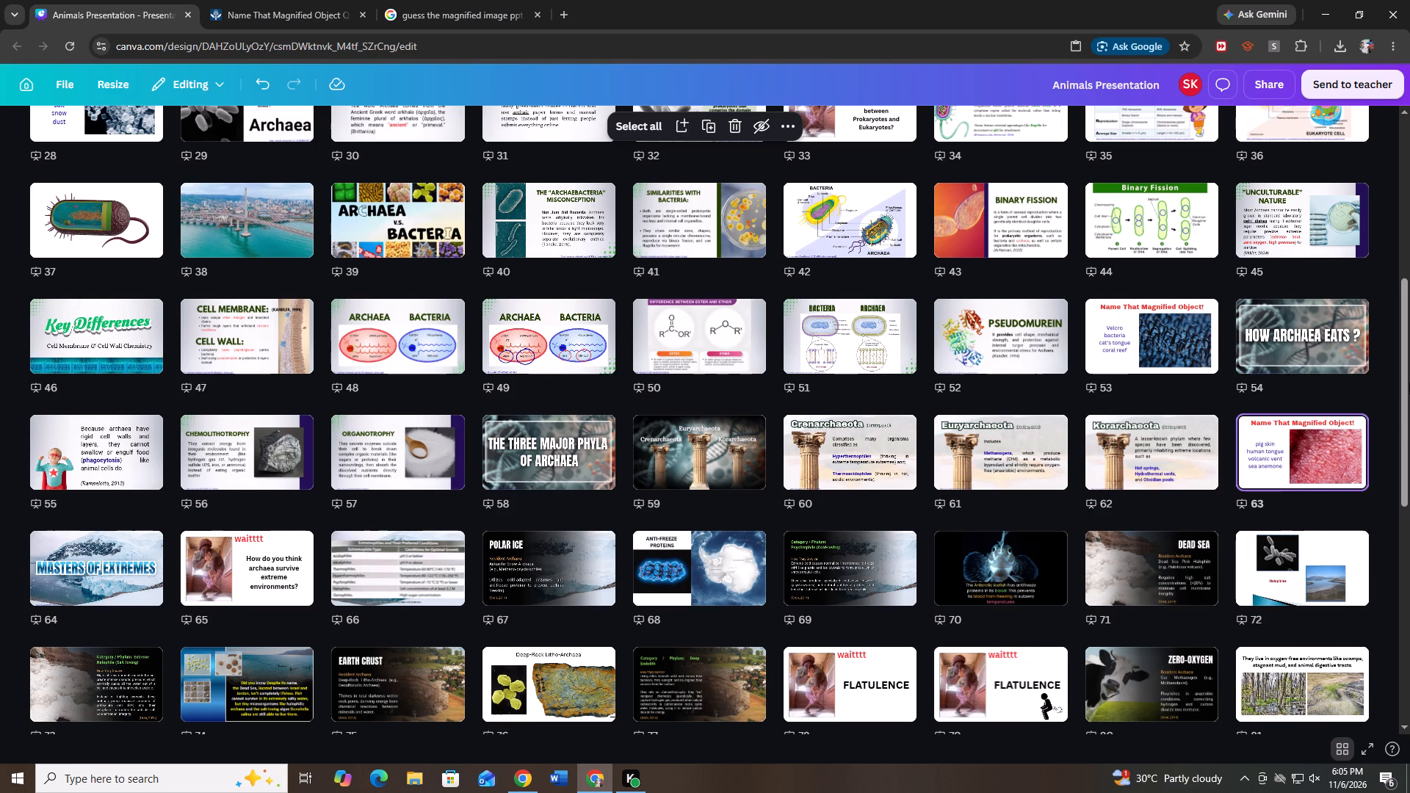
# Move the snakeskin and quartz crystals game slide directly after the Korarchaeota slide.
pyautogui.moveTo(1406, 361); pyautogui.dragTo(1409, 325)
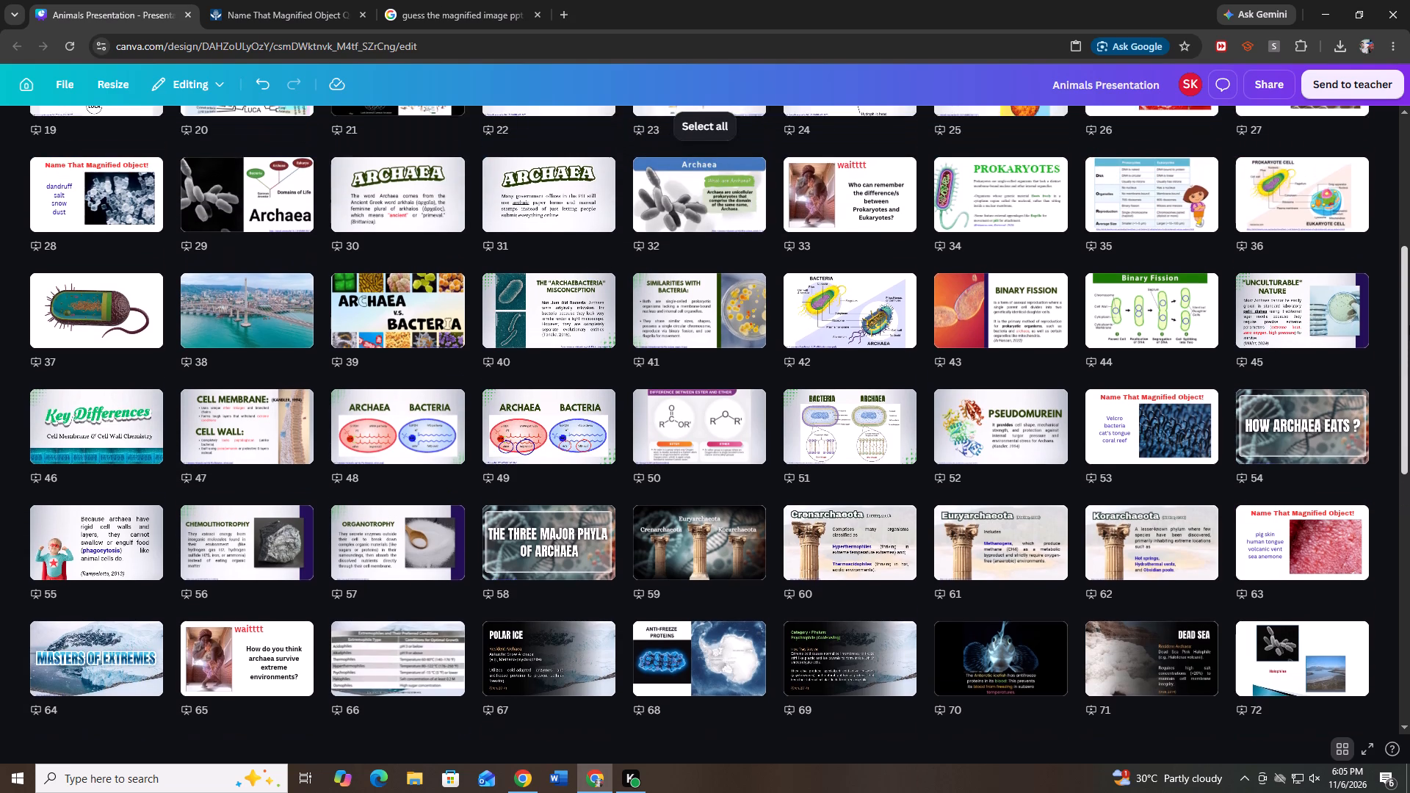
pyautogui.moveTo(1409, 325); pyautogui.dragTo(1409, 280)
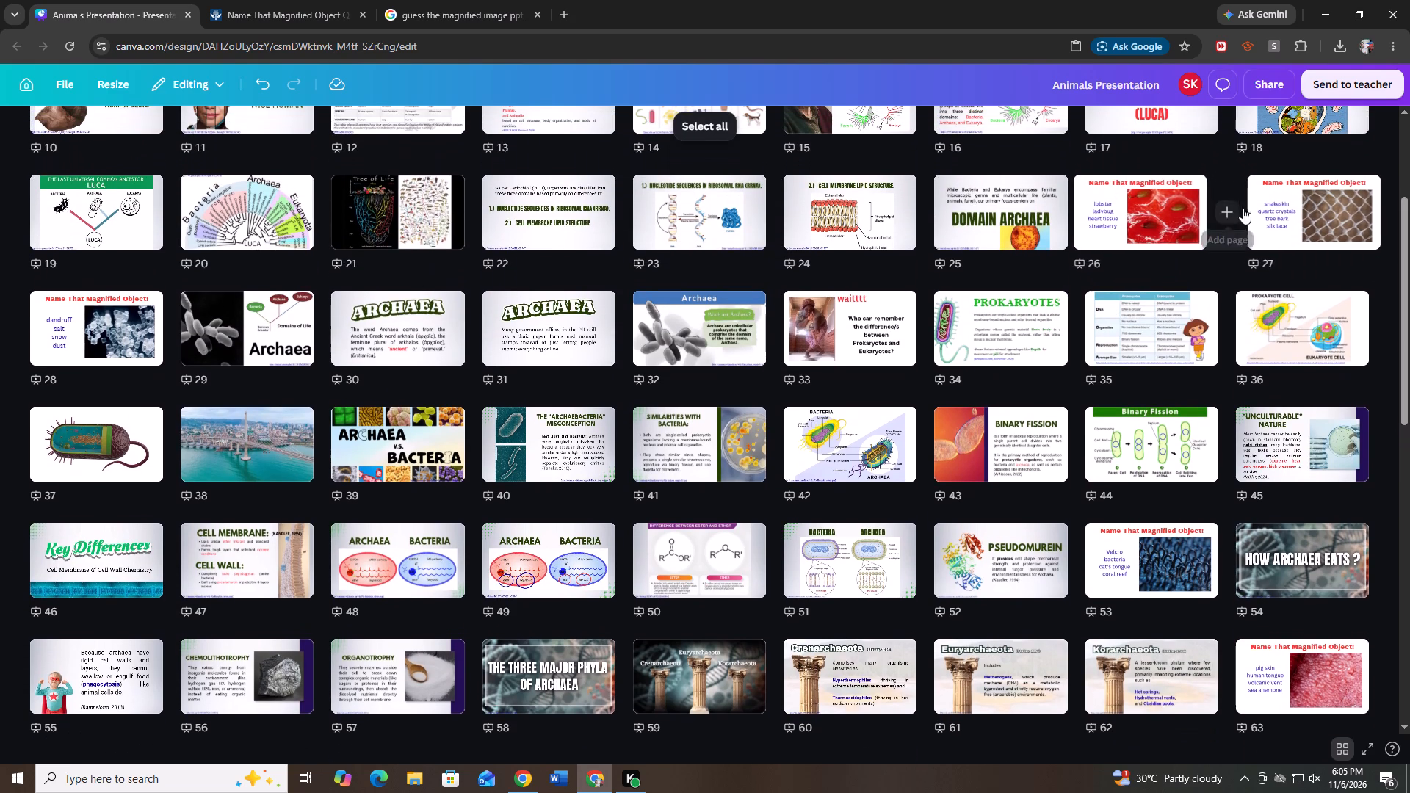
pyautogui.moveTo(1276, 217); pyautogui.dragTo(1254, 270)
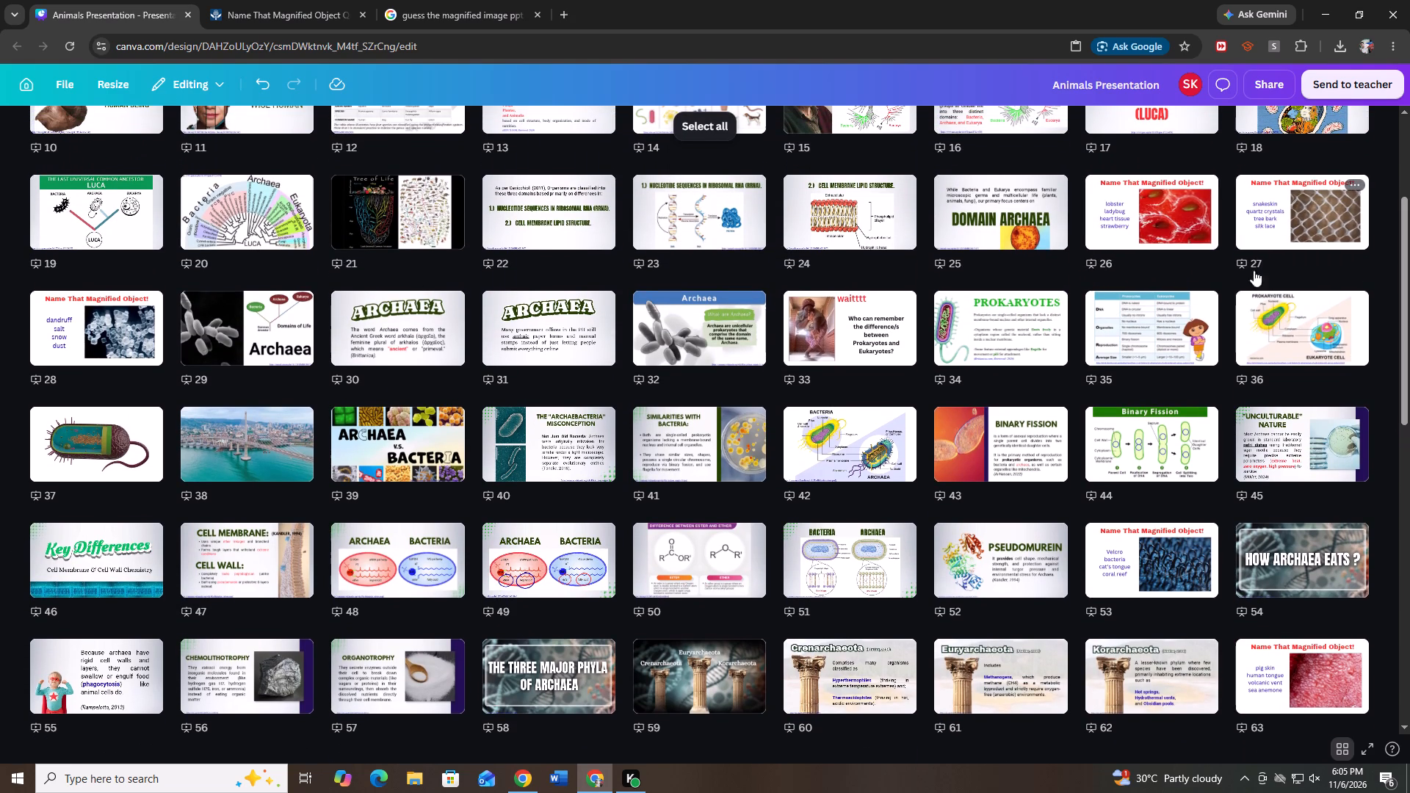
pyautogui.moveTo(1254, 270); pyautogui.dragTo(1223, 562)
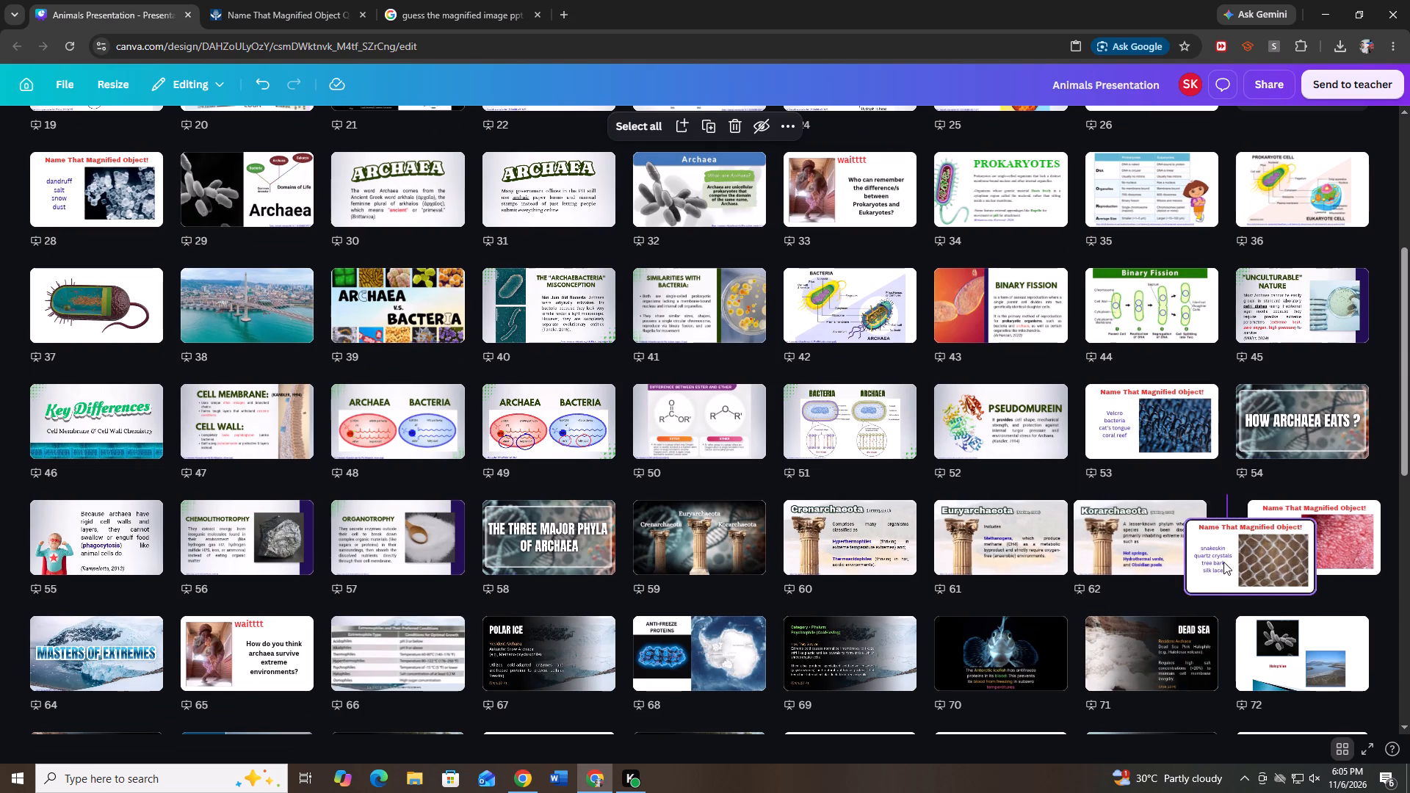
# Move the pig skin and human tongue game slide between the soda cans trivia slide and the Biotechnology Applications slide.
pyautogui.moveTo(1409, 398); pyautogui.dragTo(1409, 500)
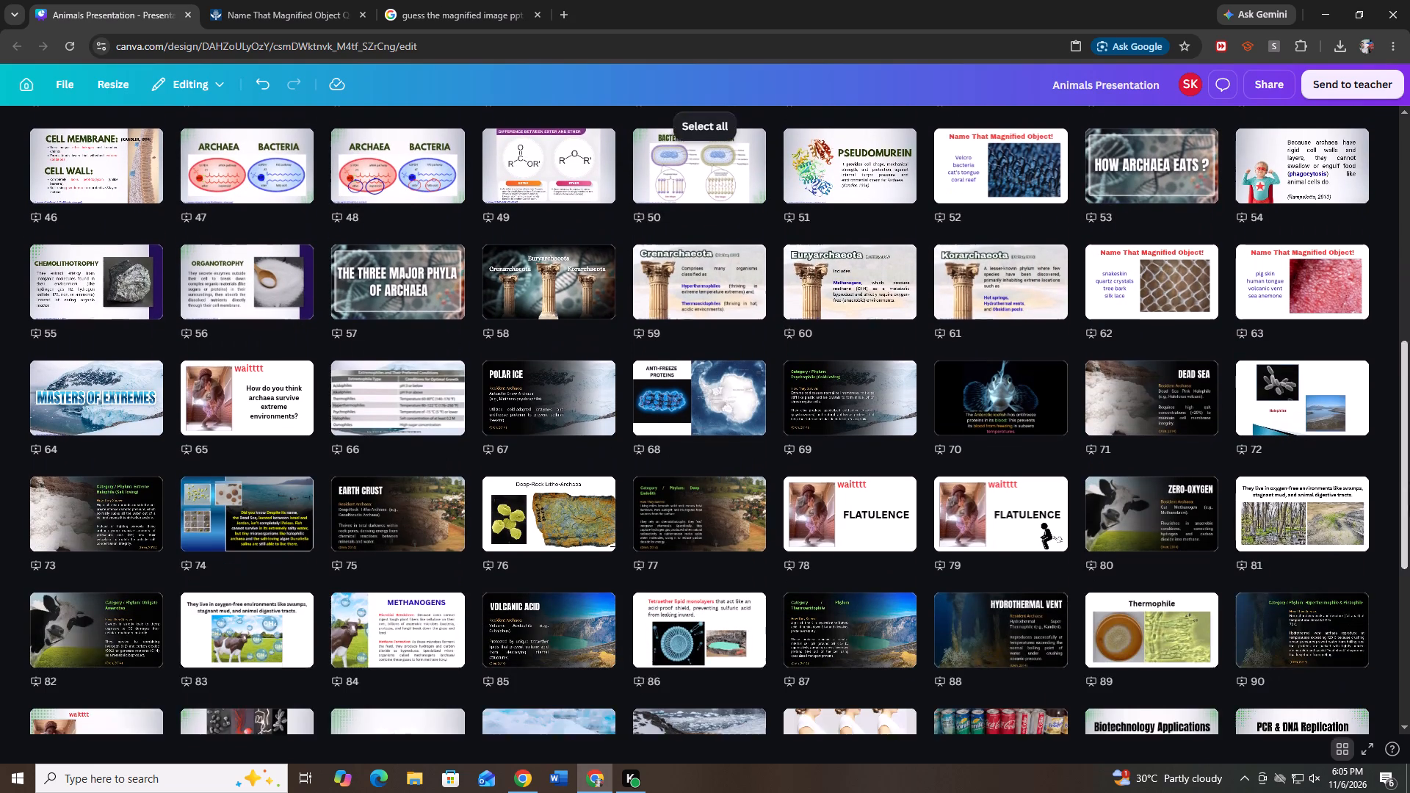
pyautogui.moveTo(1409, 500); pyautogui.dragTo(1409, 515)
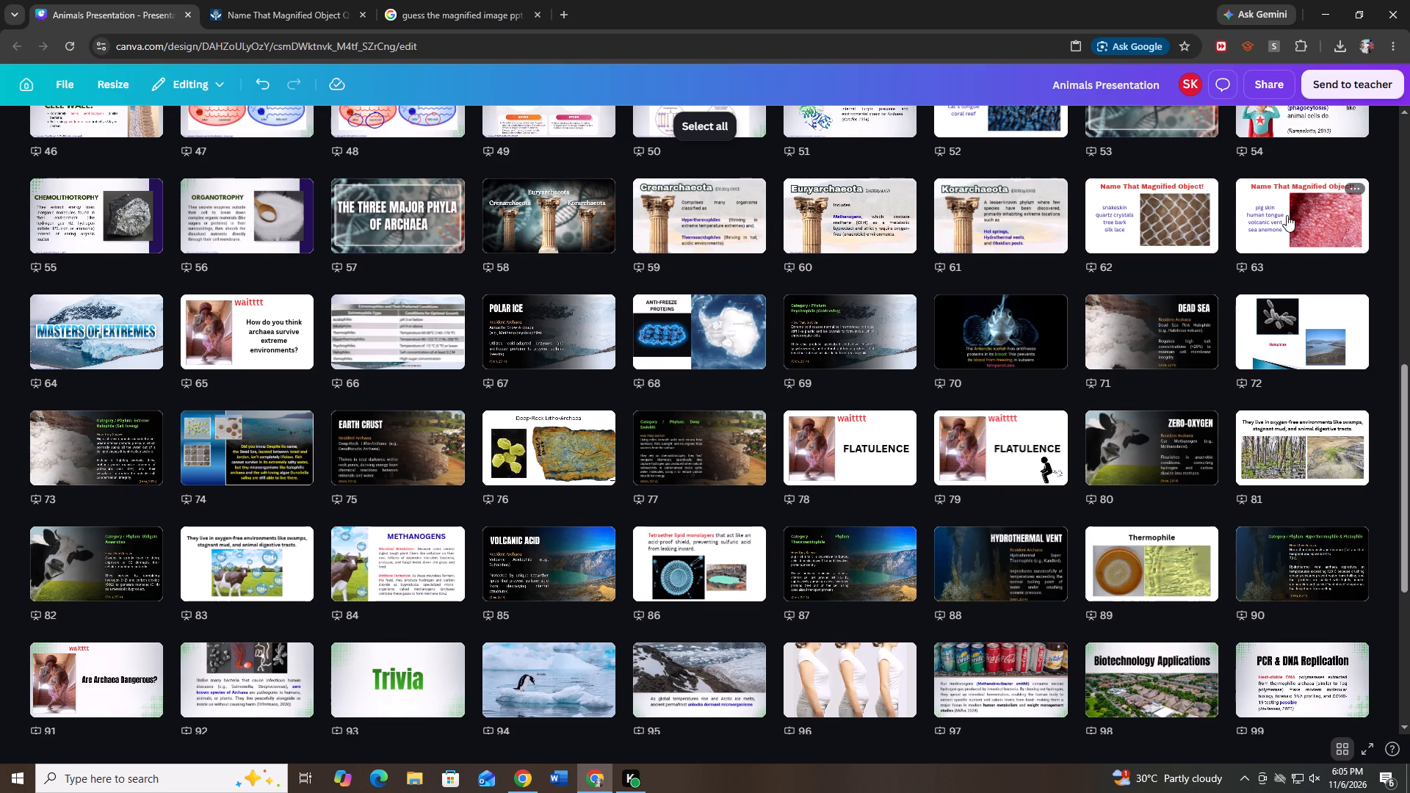
pyautogui.moveTo(1287, 215); pyautogui.dragTo(1276, 298)
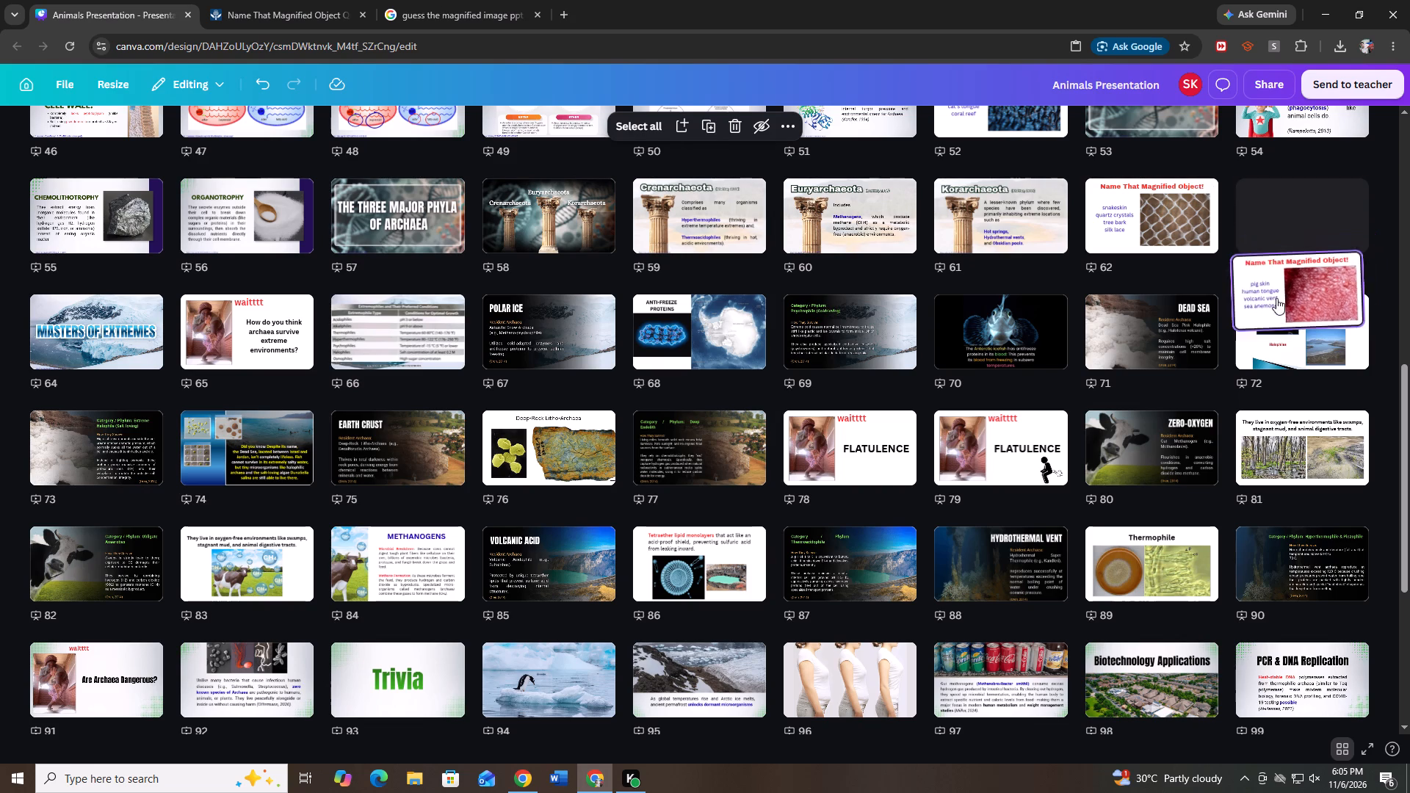
pyautogui.moveTo(1276, 298); pyautogui.dragTo(637, 494)
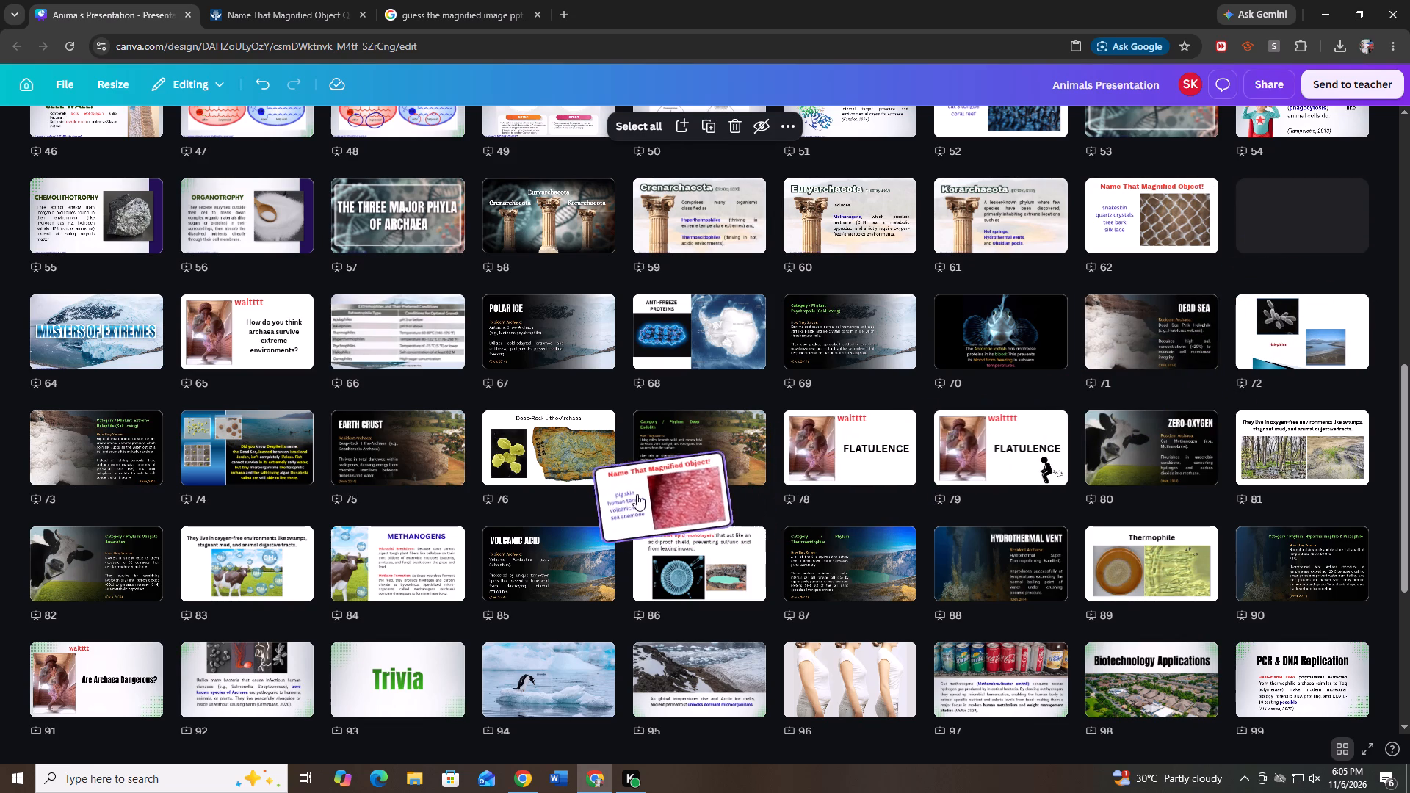
pyautogui.moveTo(637, 494); pyautogui.dragTo(920, 466)
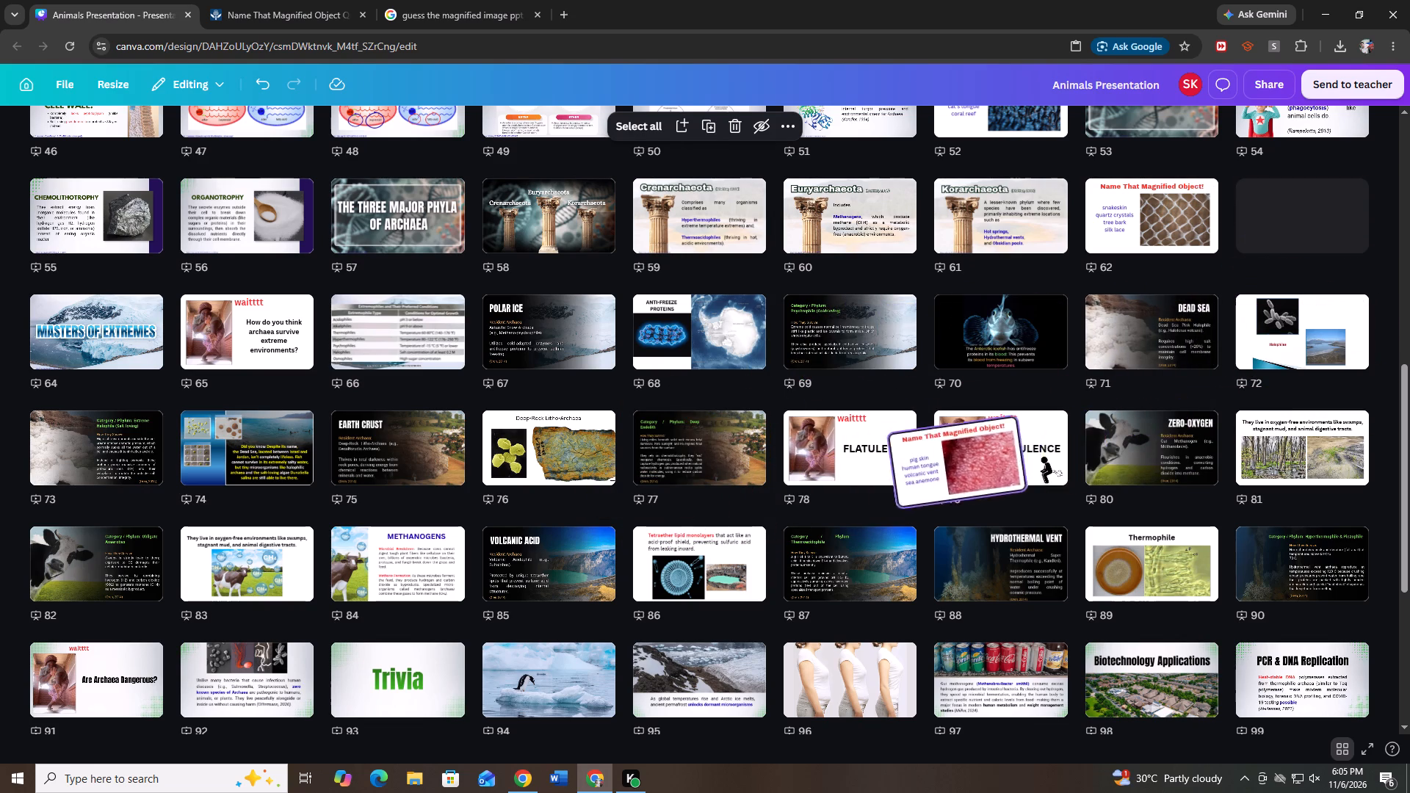
pyautogui.moveTo(920, 466); pyautogui.dragTo(980, 384)
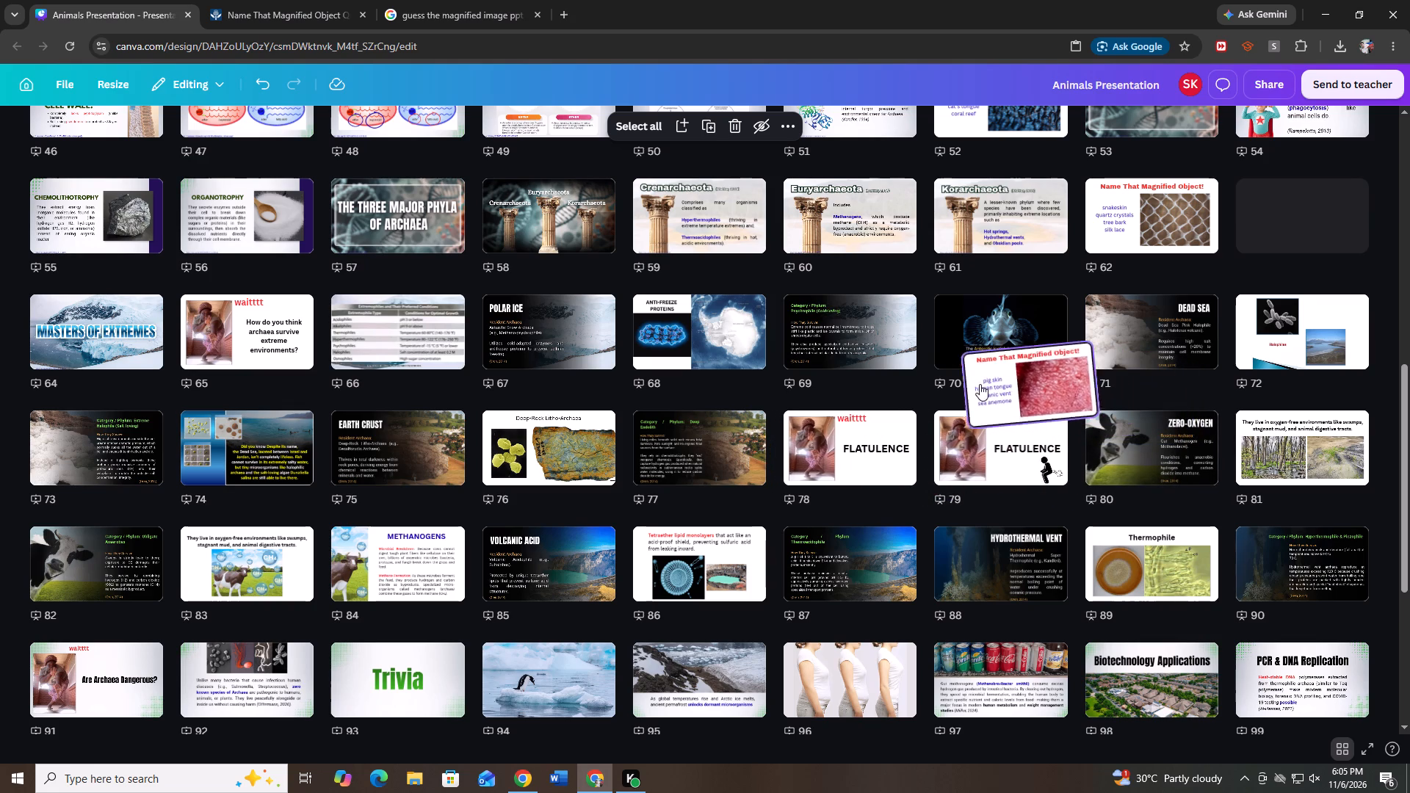
pyautogui.moveTo(980, 384); pyautogui.dragTo(477, 620)
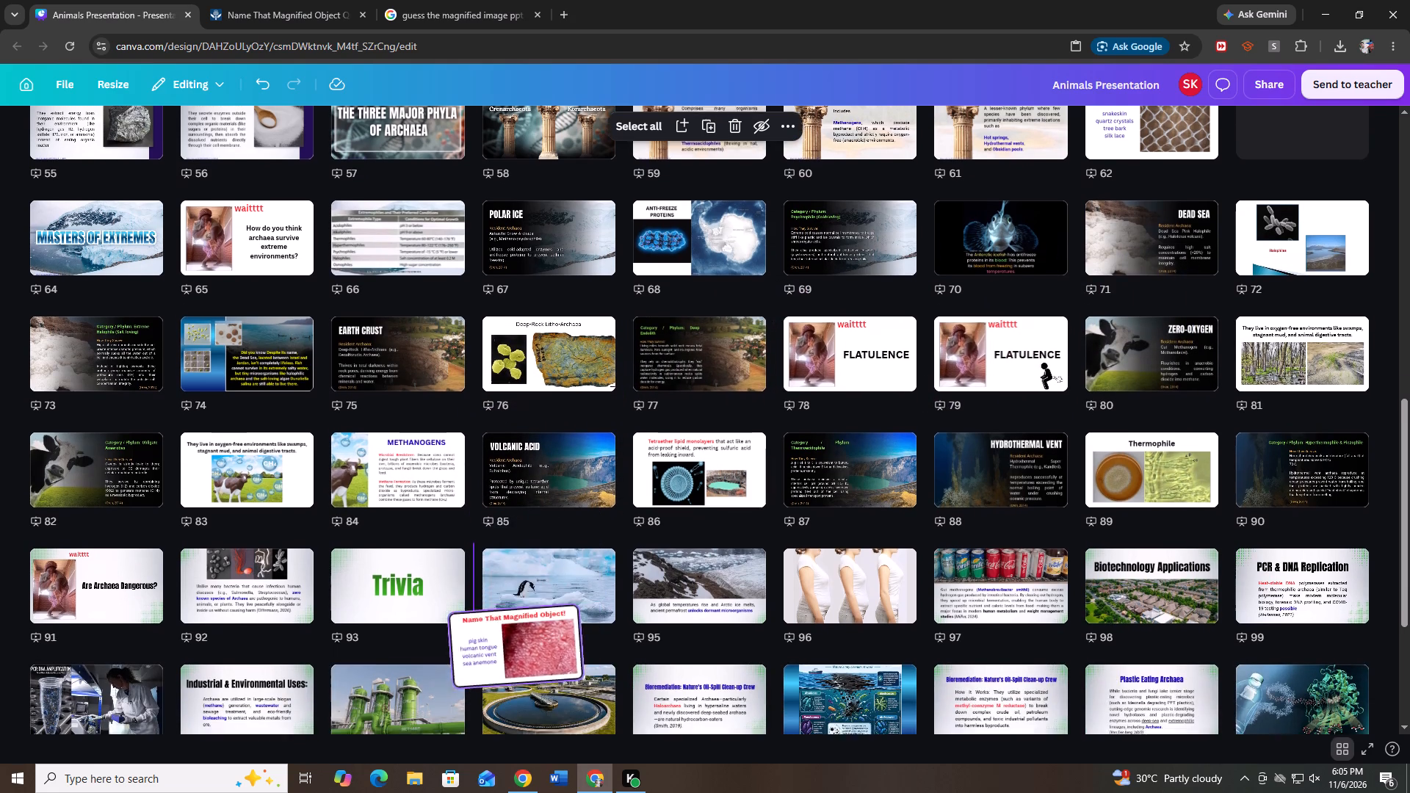
pyautogui.moveTo(477, 620); pyautogui.dragTo(472, 487)
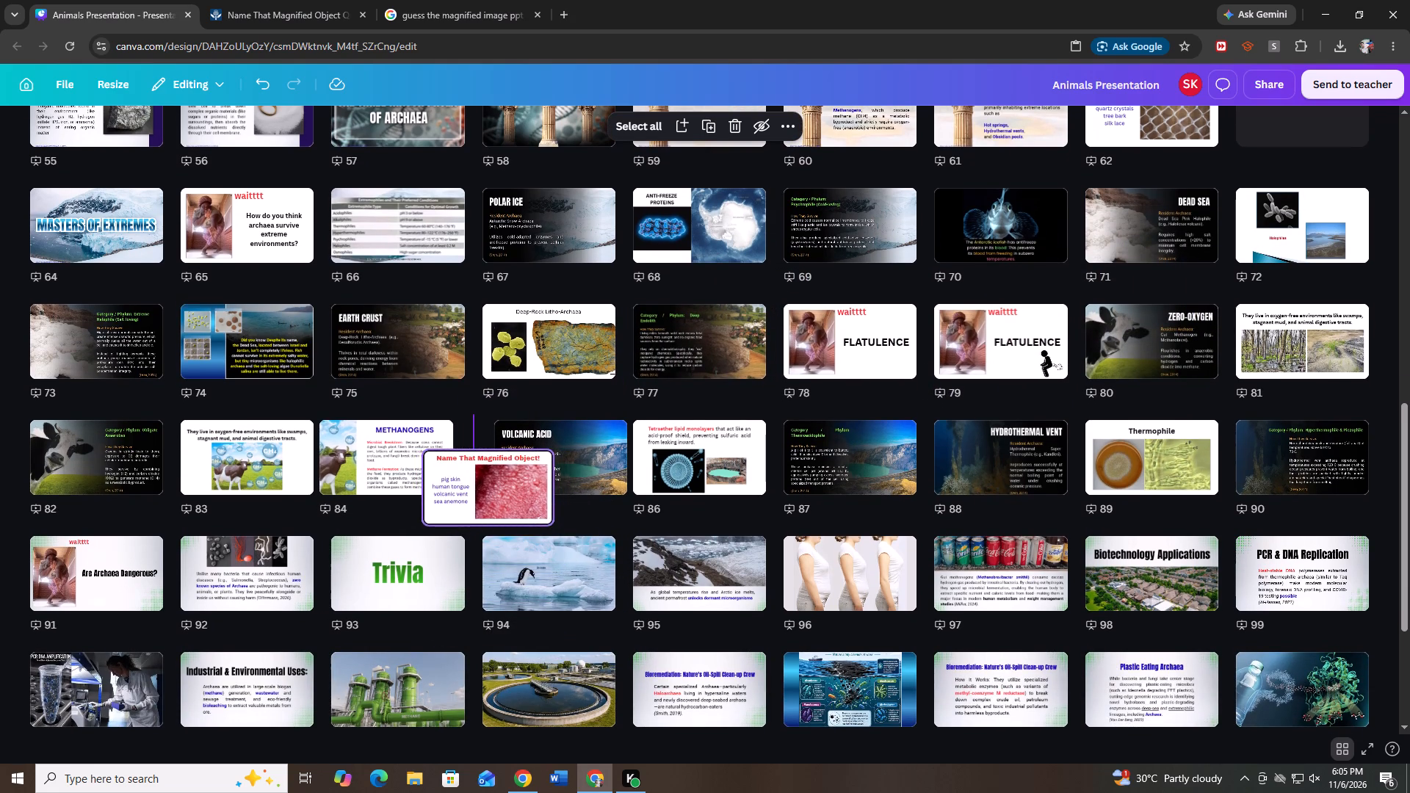
pyautogui.moveTo(472, 487); pyautogui.dragTo(717, 469)
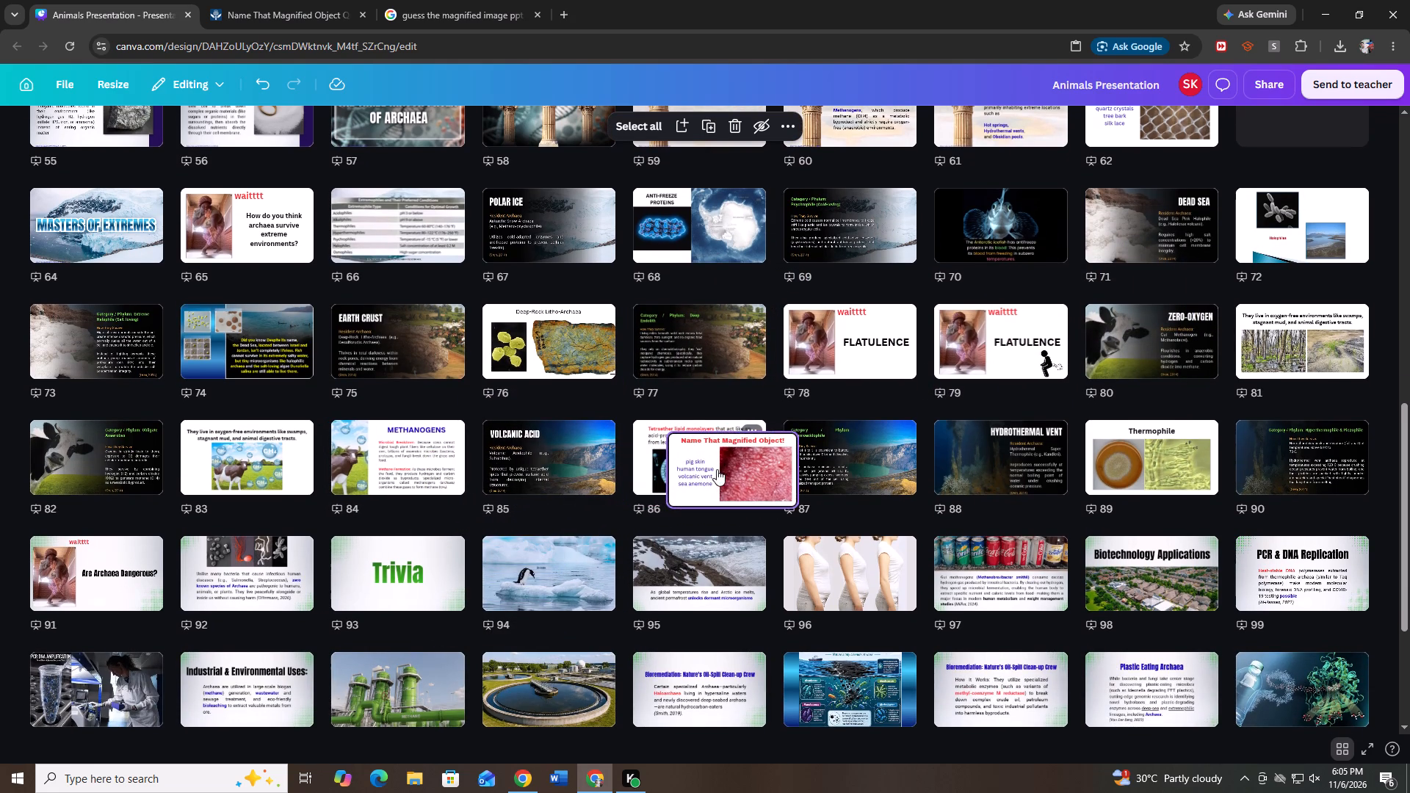
pyautogui.moveTo(717, 469); pyautogui.dragTo(1035, 469)
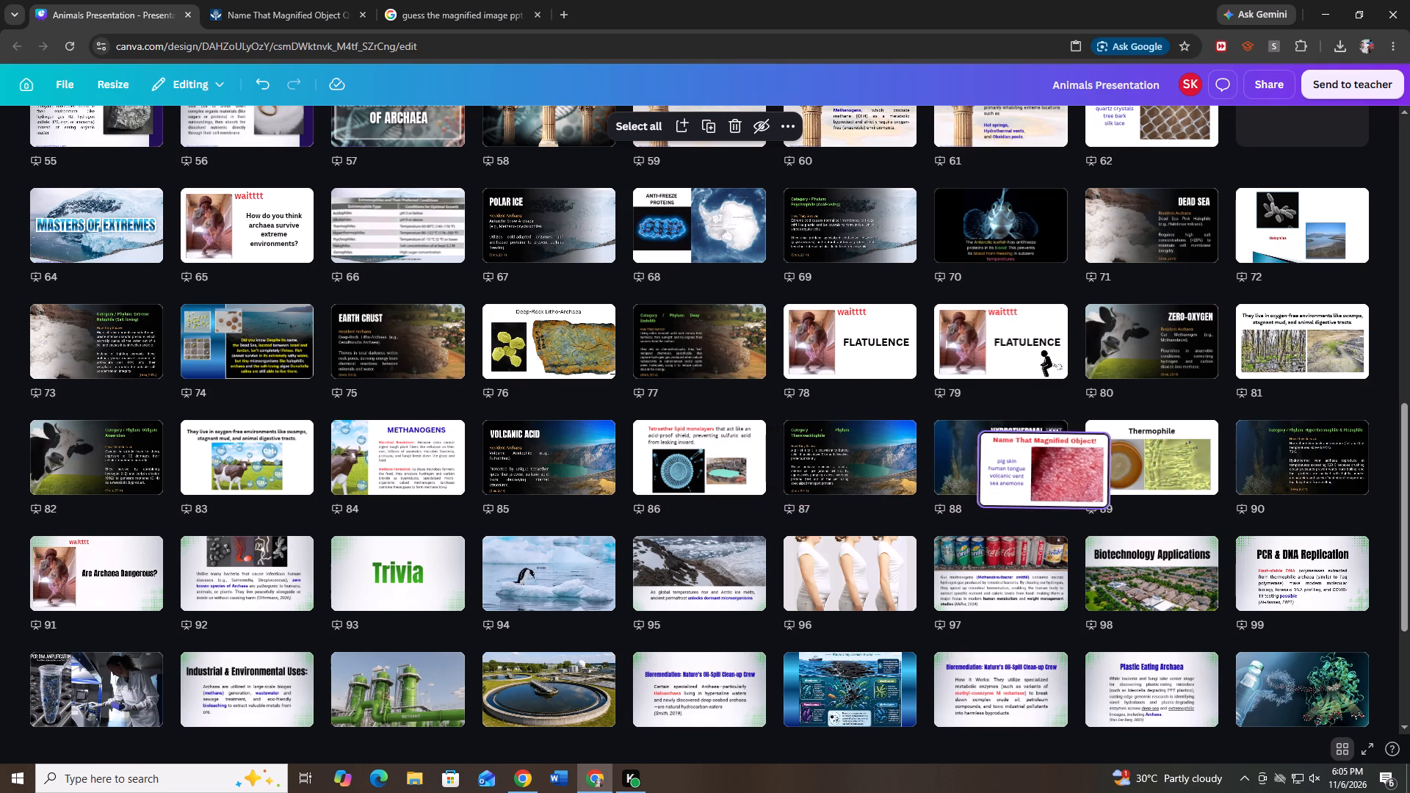
pyautogui.moveTo(1035, 469); pyautogui.dragTo(1037, 469)
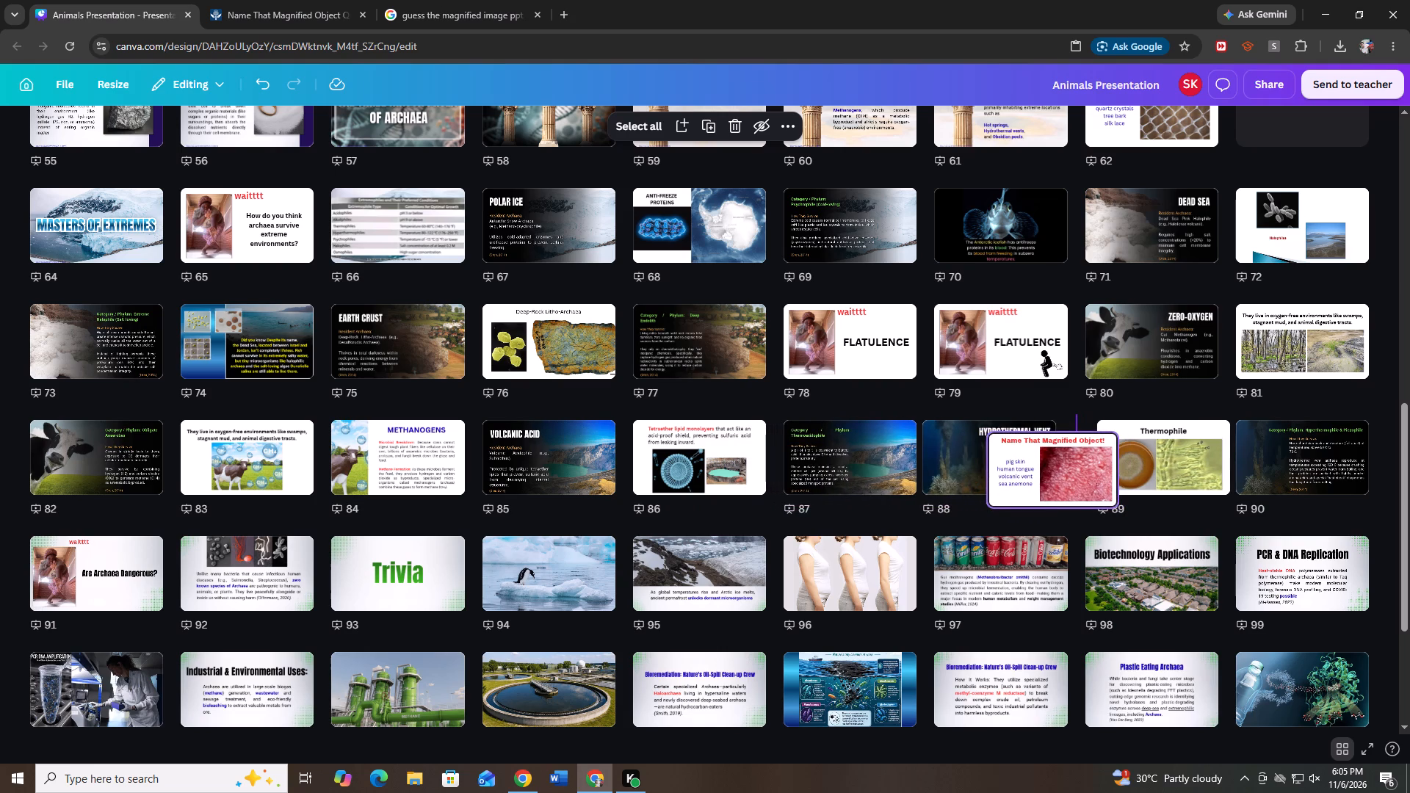
pyautogui.moveTo(1037, 469); pyautogui.dragTo(504, 477)
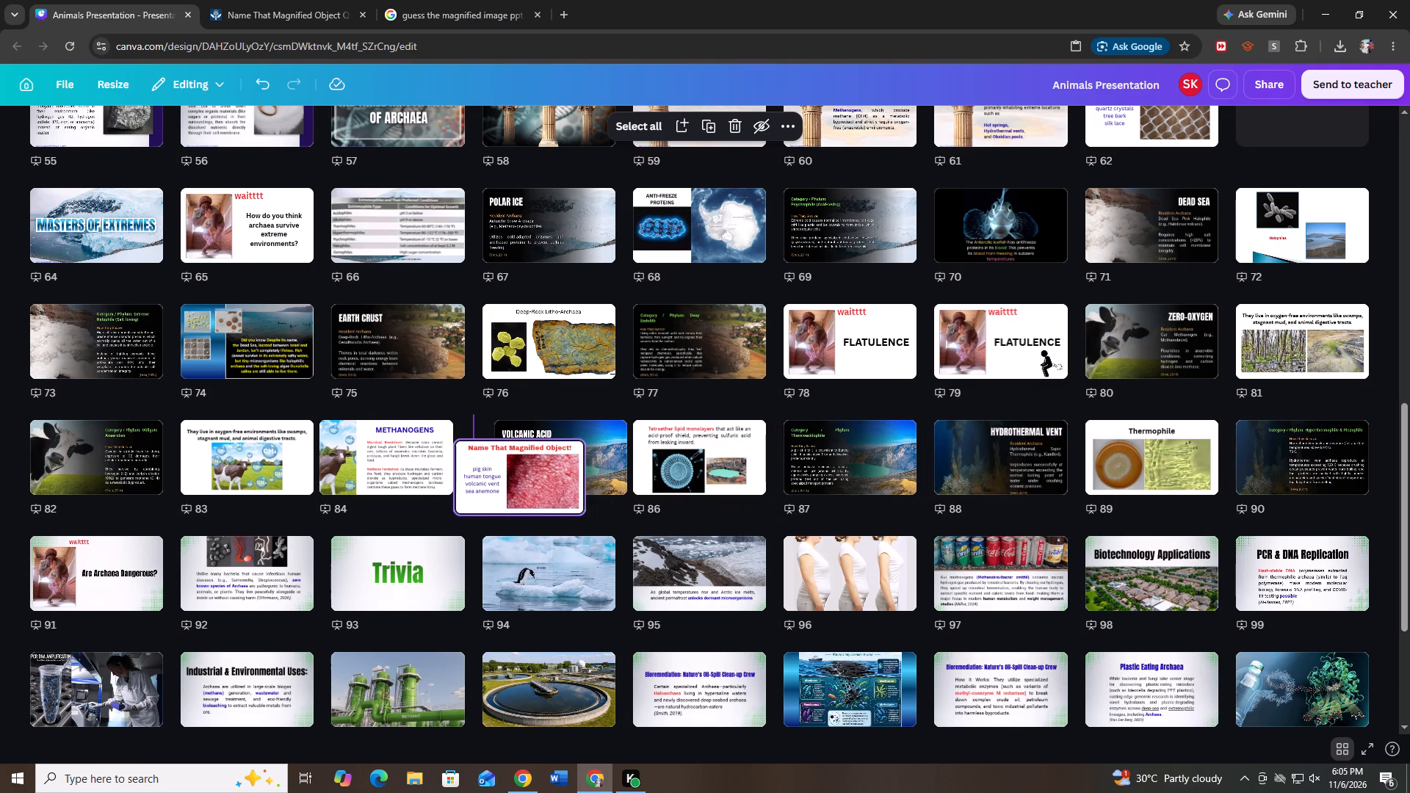
pyautogui.moveTo(504, 477); pyautogui.dragTo(986, 553)
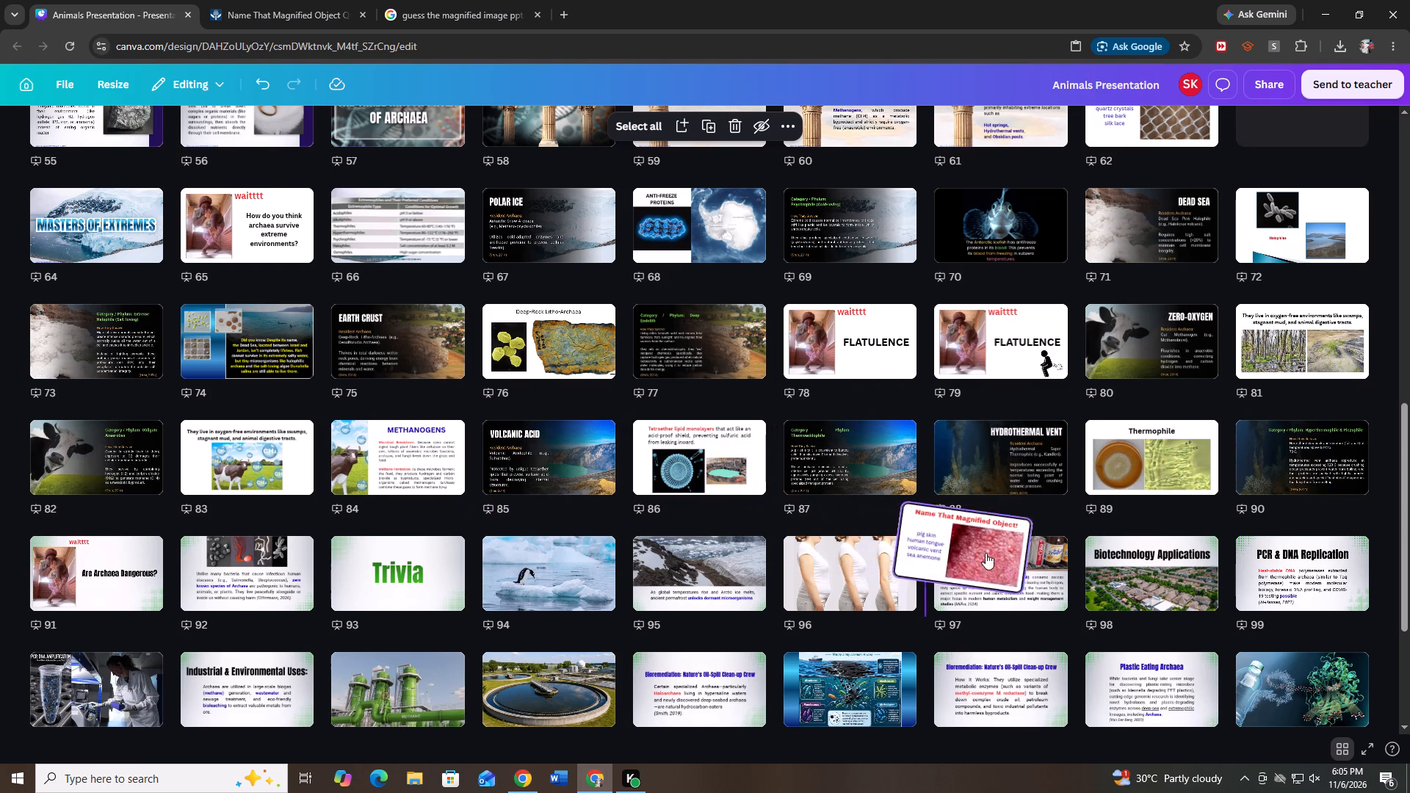
pyautogui.moveTo(986, 553); pyautogui.dragTo(1179, 598)
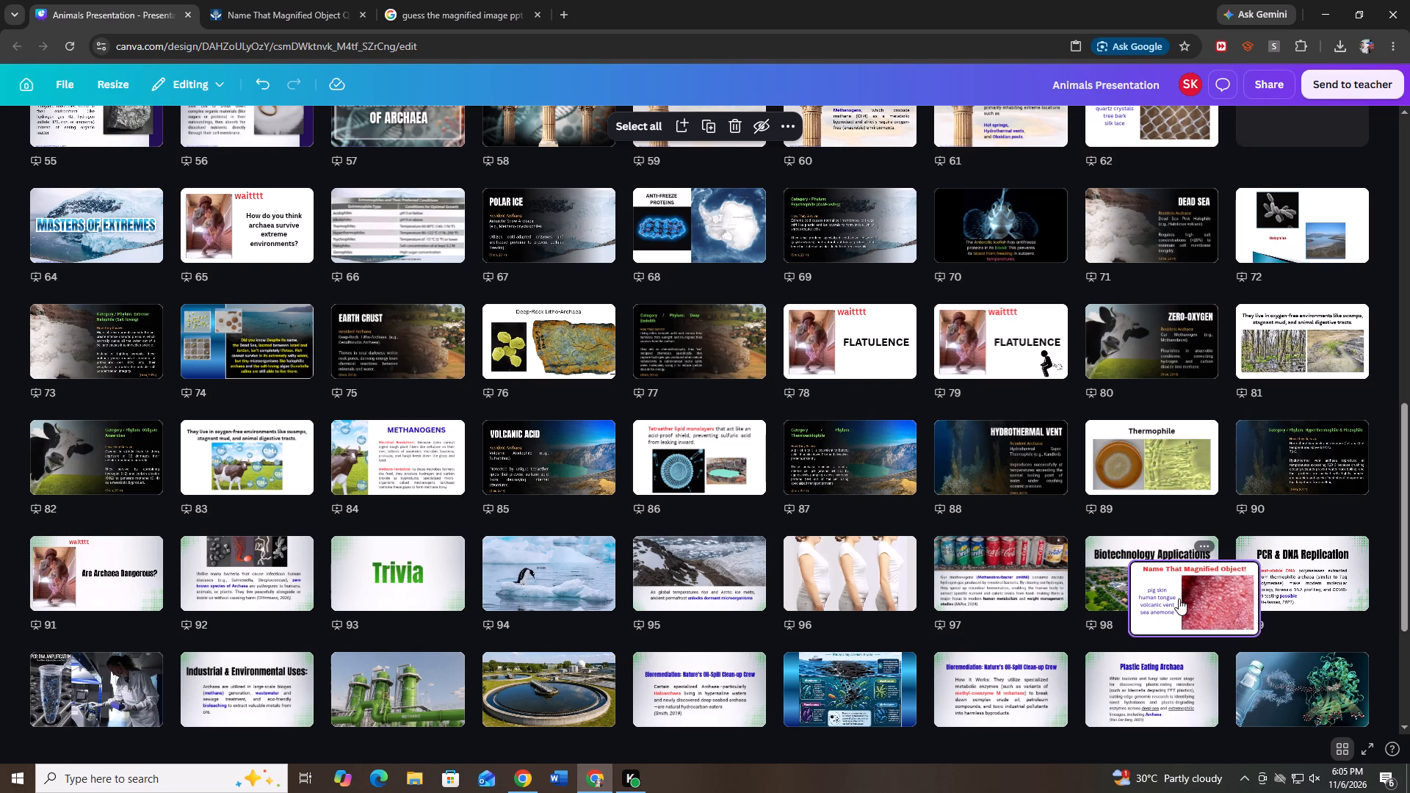
pyautogui.moveTo(1179, 598); pyautogui.dragTo(1124, 601)
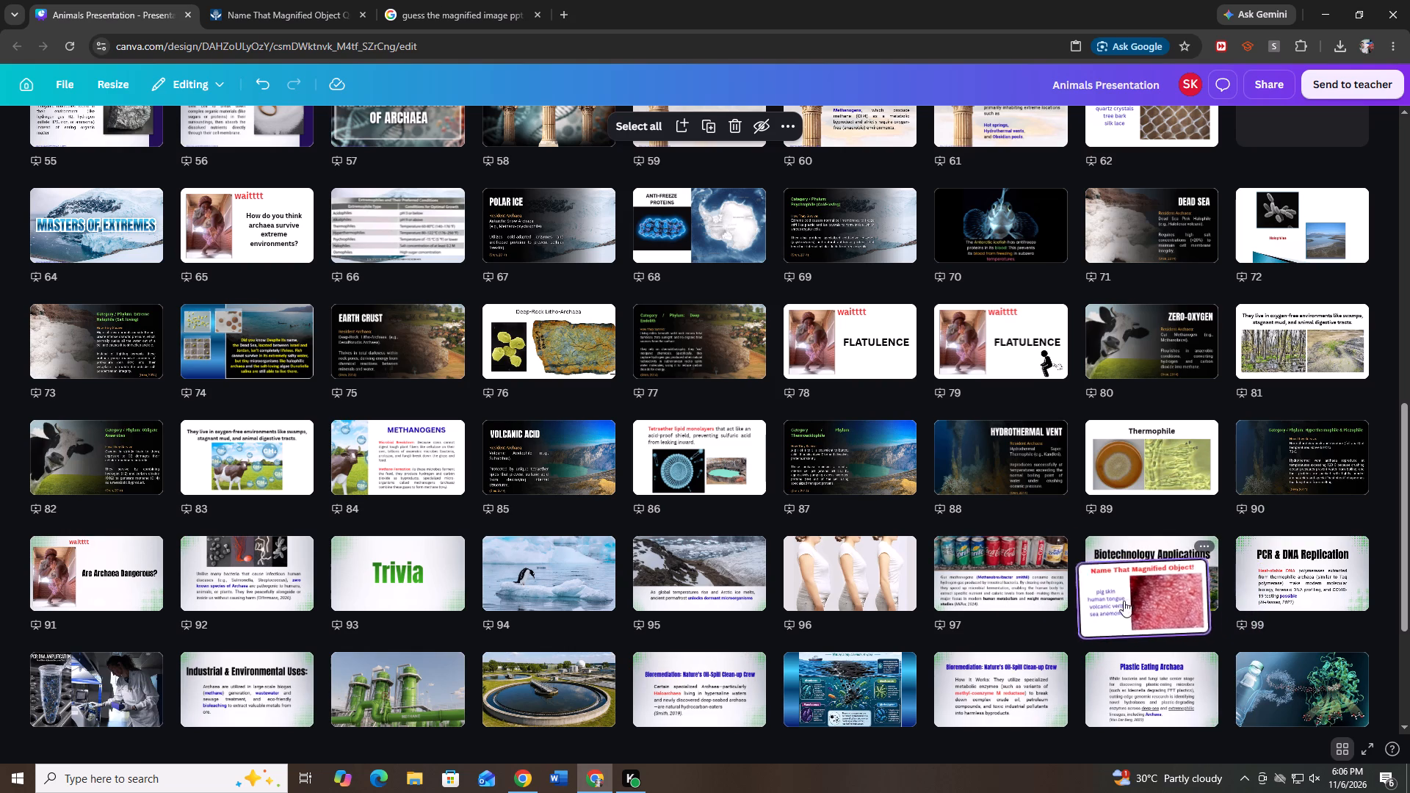
pyautogui.moveTo(1124, 601); pyautogui.dragTo(955, 605)
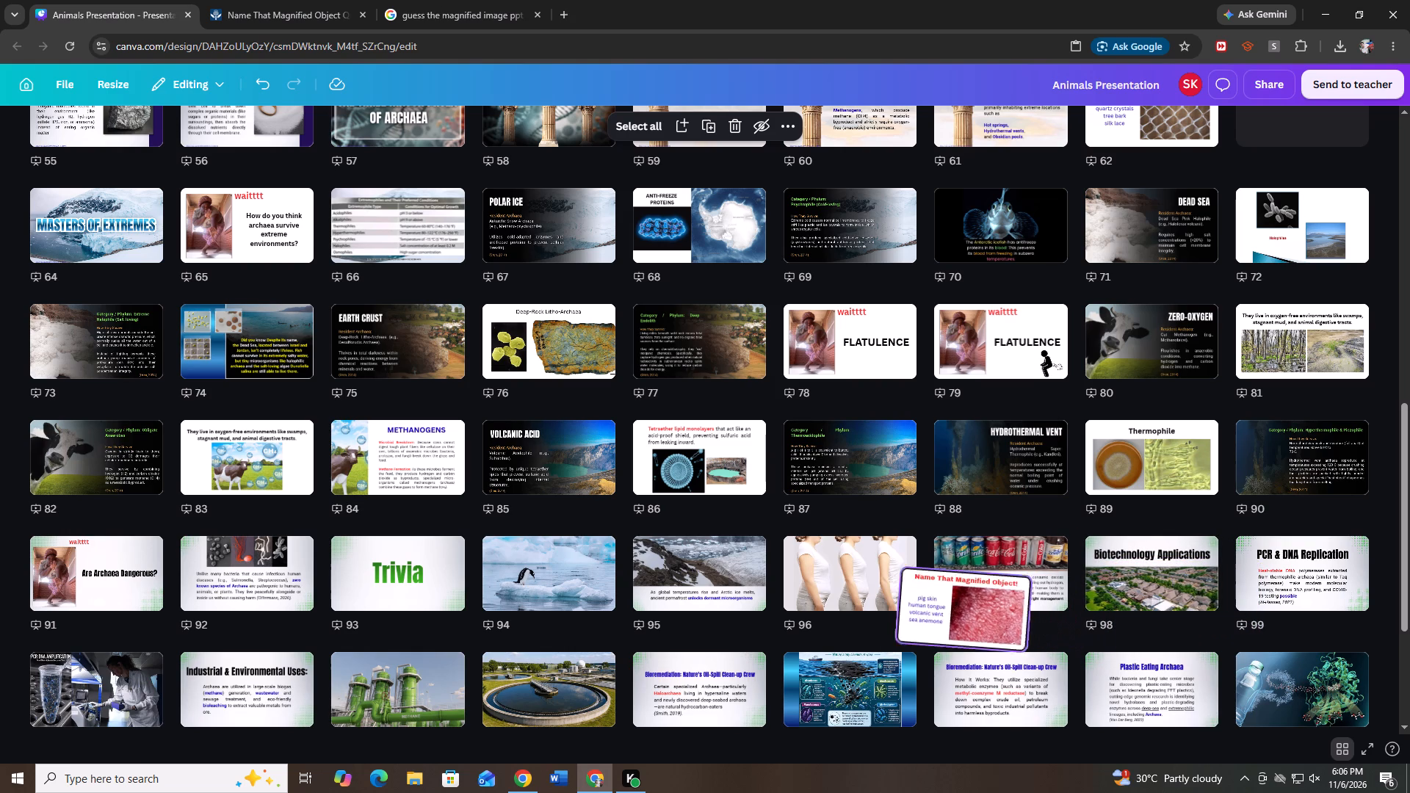
pyautogui.moveTo(955, 605); pyautogui.dragTo(1050, 582)
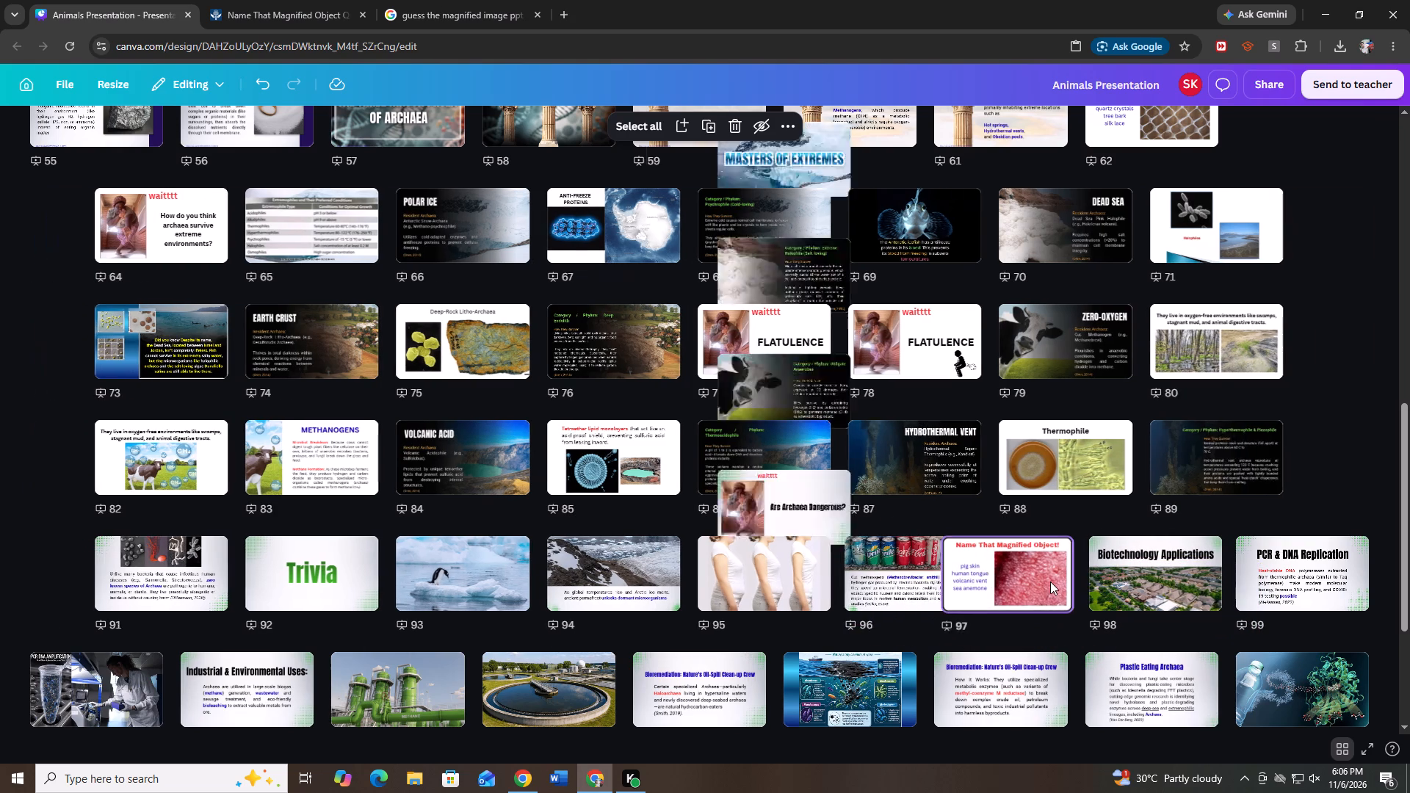
pyautogui.moveTo(1409, 488); pyautogui.dragTo(1409, 282)
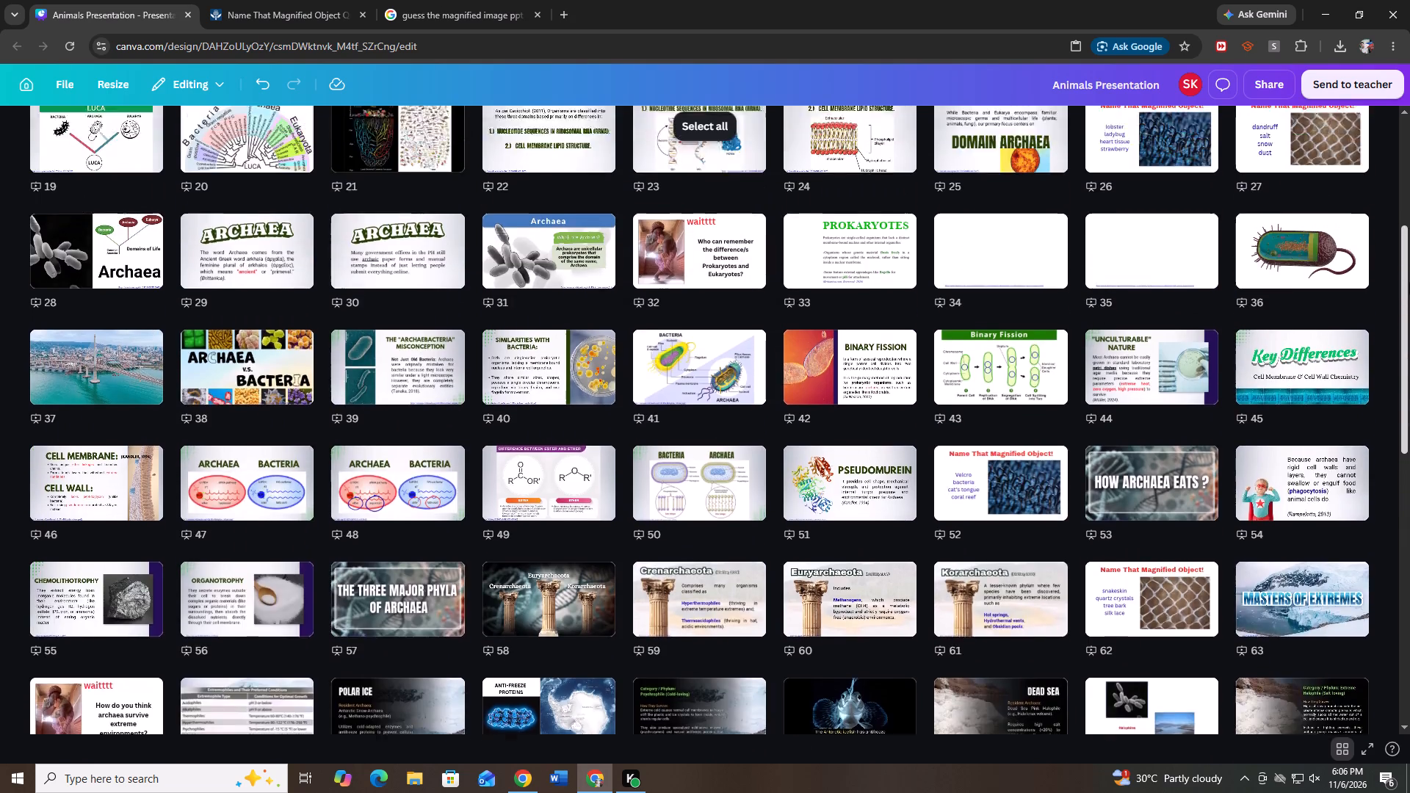
# Move the dandruff and salt game slide between the circular treatment tank photo slide and the first Bioremediation slide.
pyautogui.moveTo(1409, 282); pyautogui.dragTo(1409, 208)
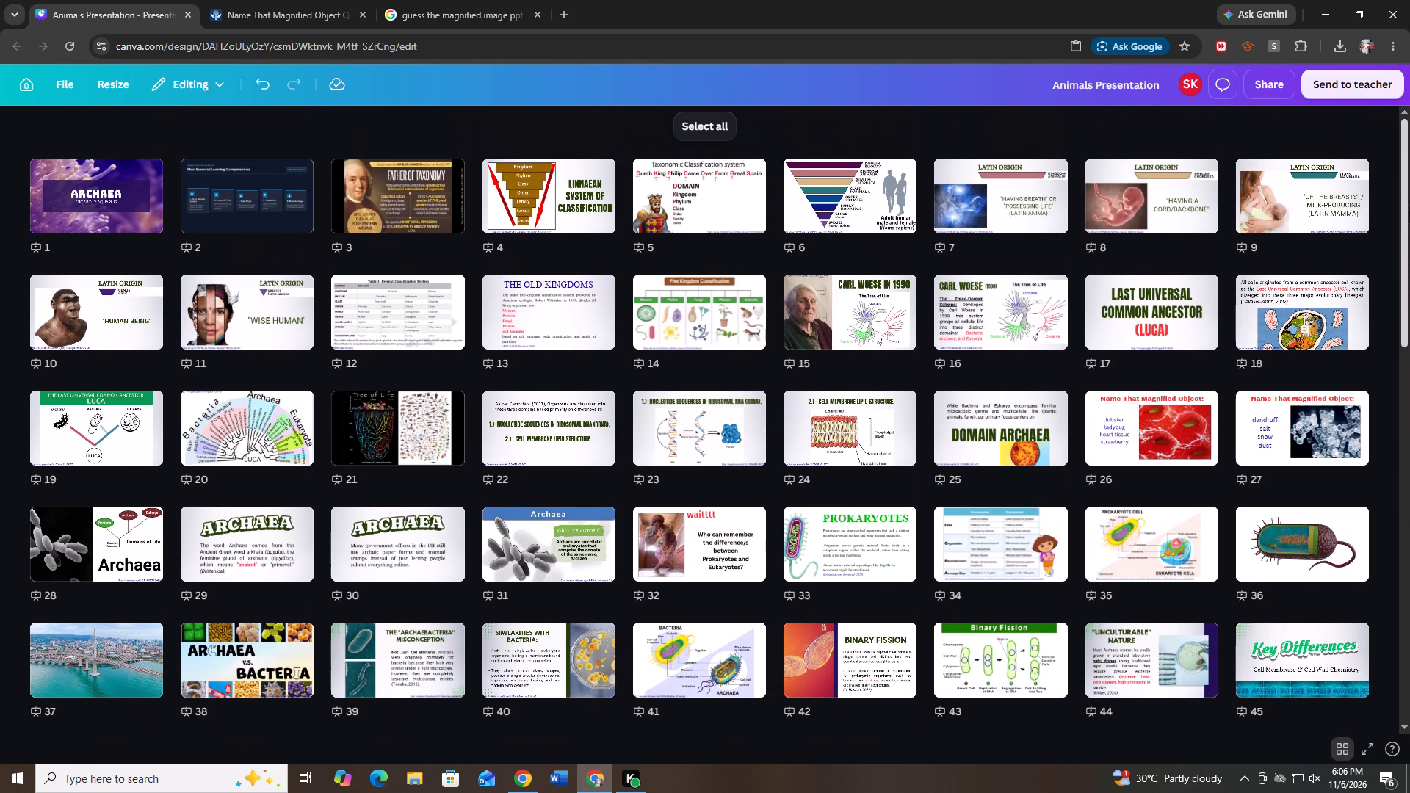
pyautogui.moveTo(1409, 208); pyautogui.dragTo(1409, 222)
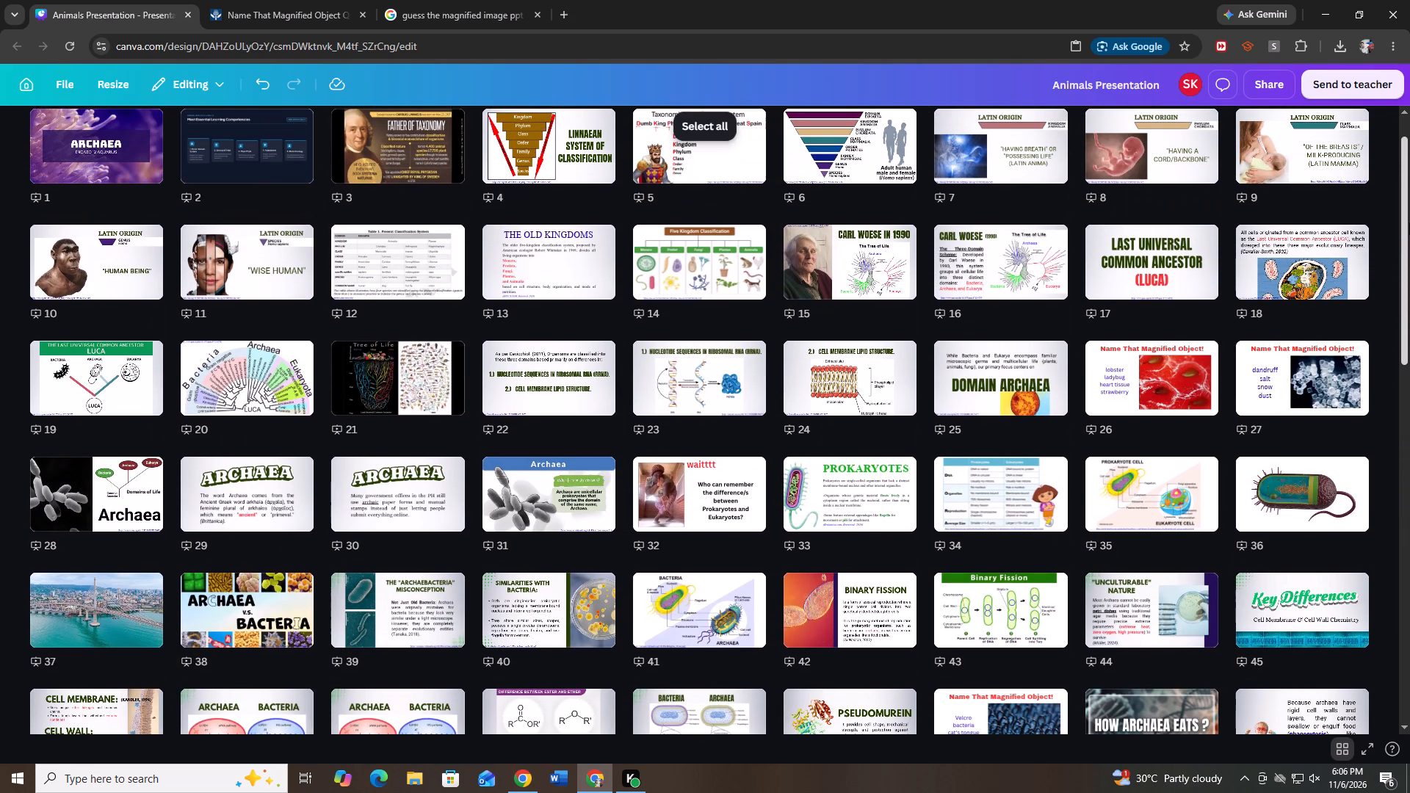
pyautogui.moveTo(1409, 222); pyautogui.dragTo(1409, 258)
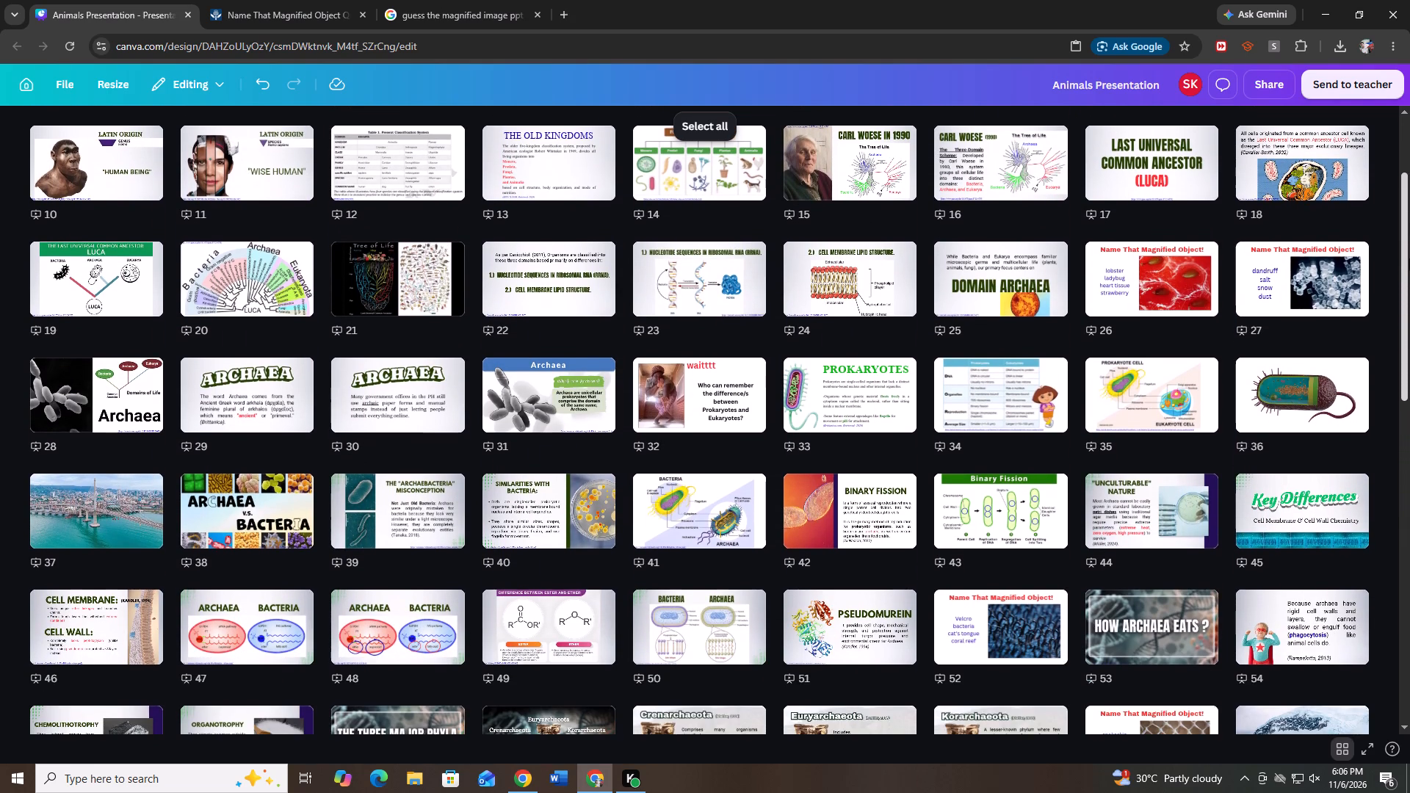
pyautogui.moveTo(1409, 258); pyautogui.dragTo(1409, 265)
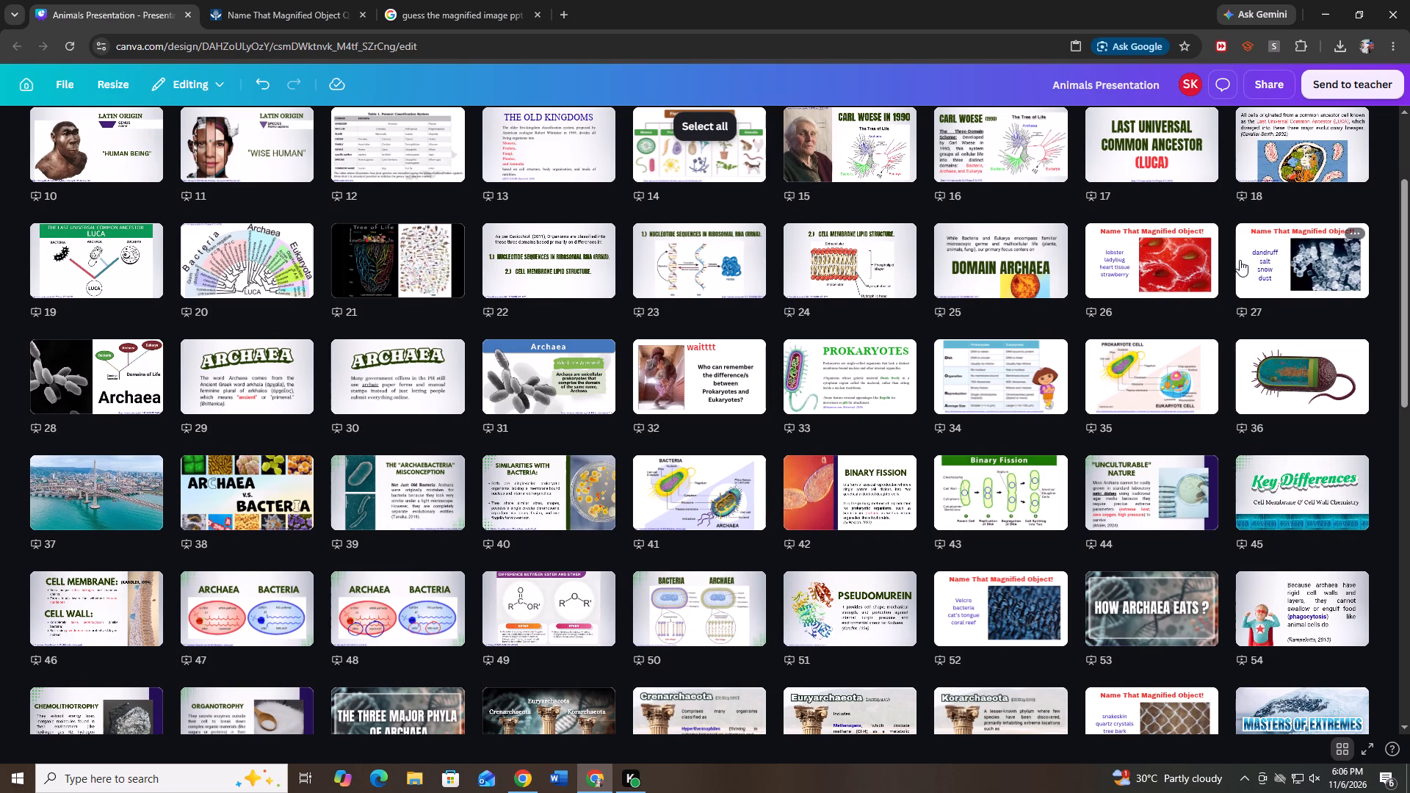
pyautogui.moveTo(1289, 250); pyautogui.dragTo(1243, 715)
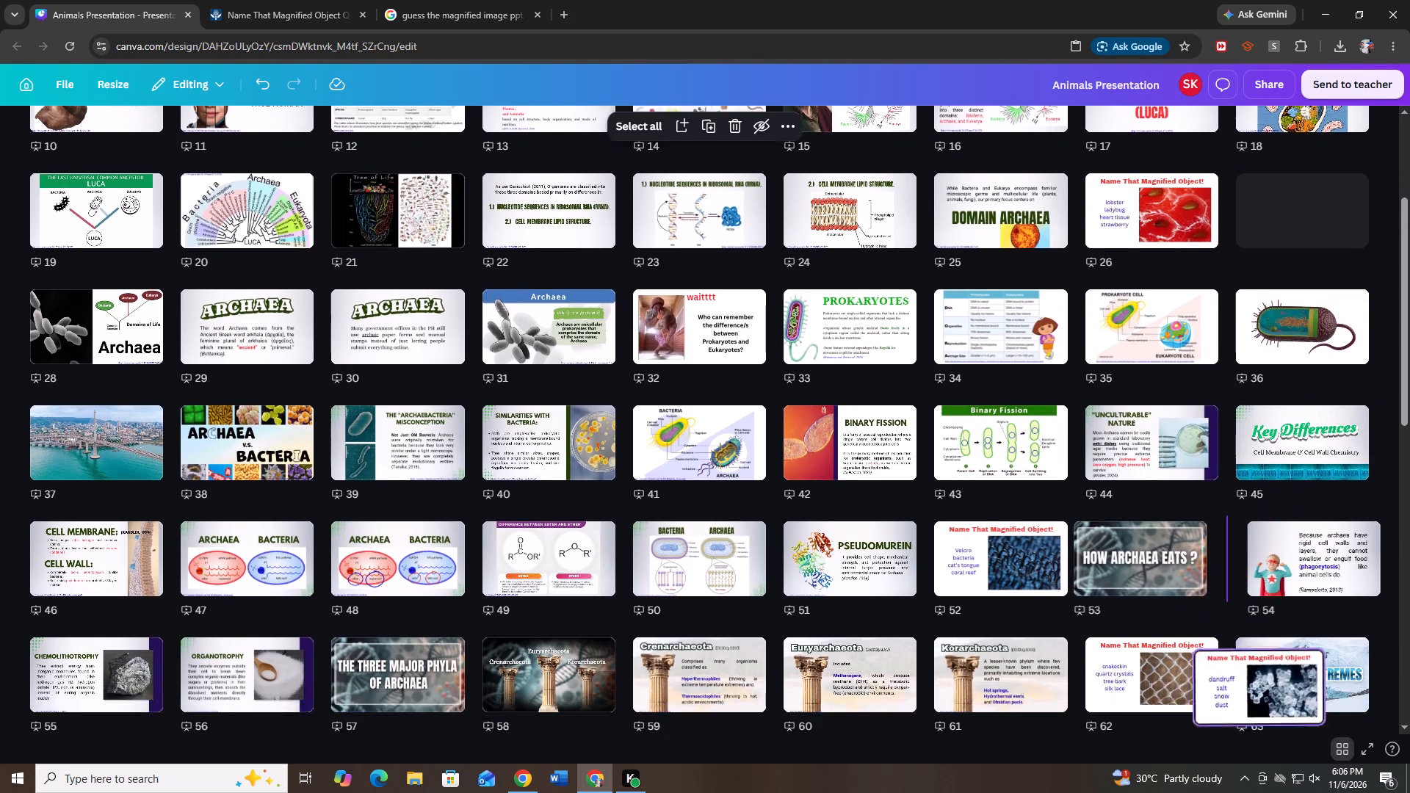
pyautogui.moveTo(1243, 715); pyautogui.dragTo(1268, 561)
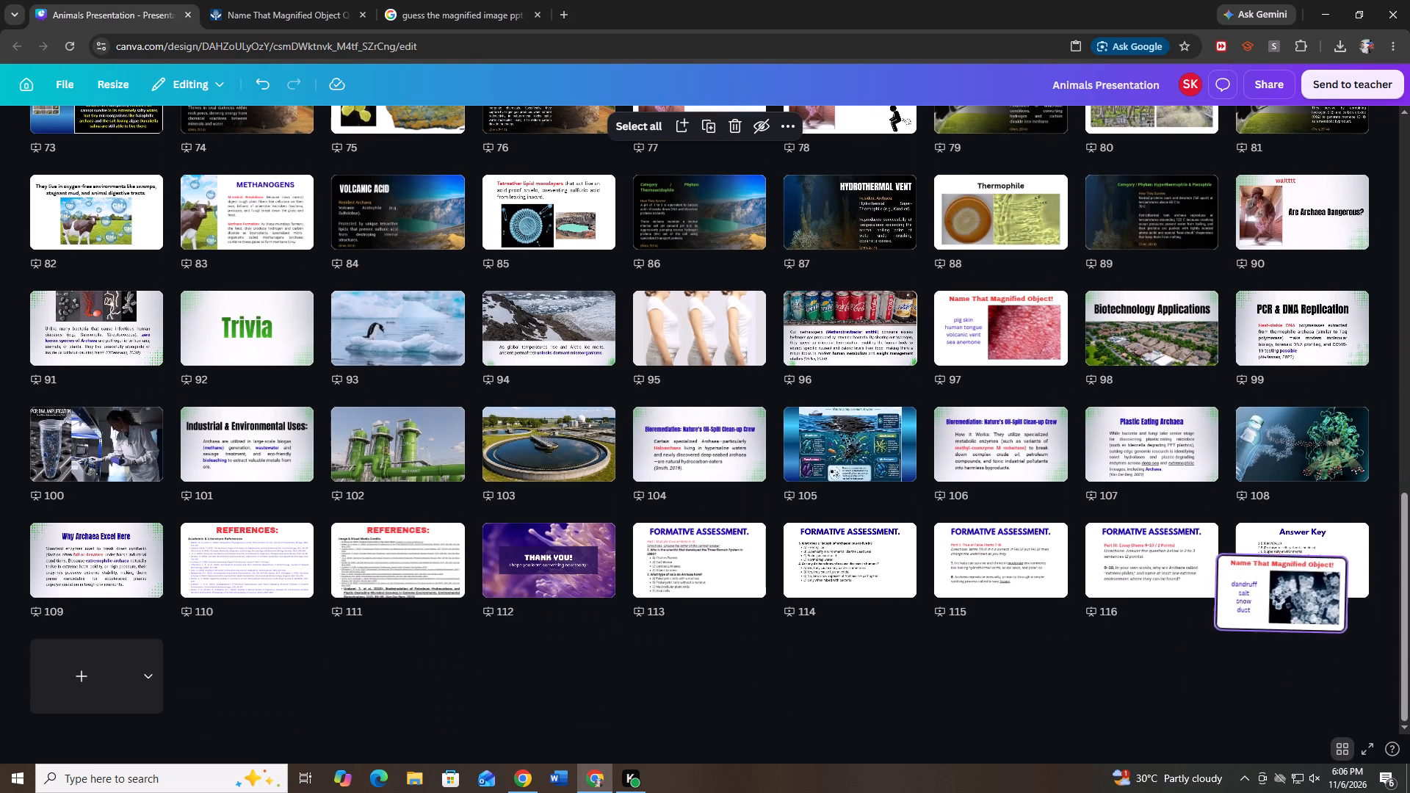
pyautogui.moveTo(1268, 561); pyautogui.dragTo(1287, 488)
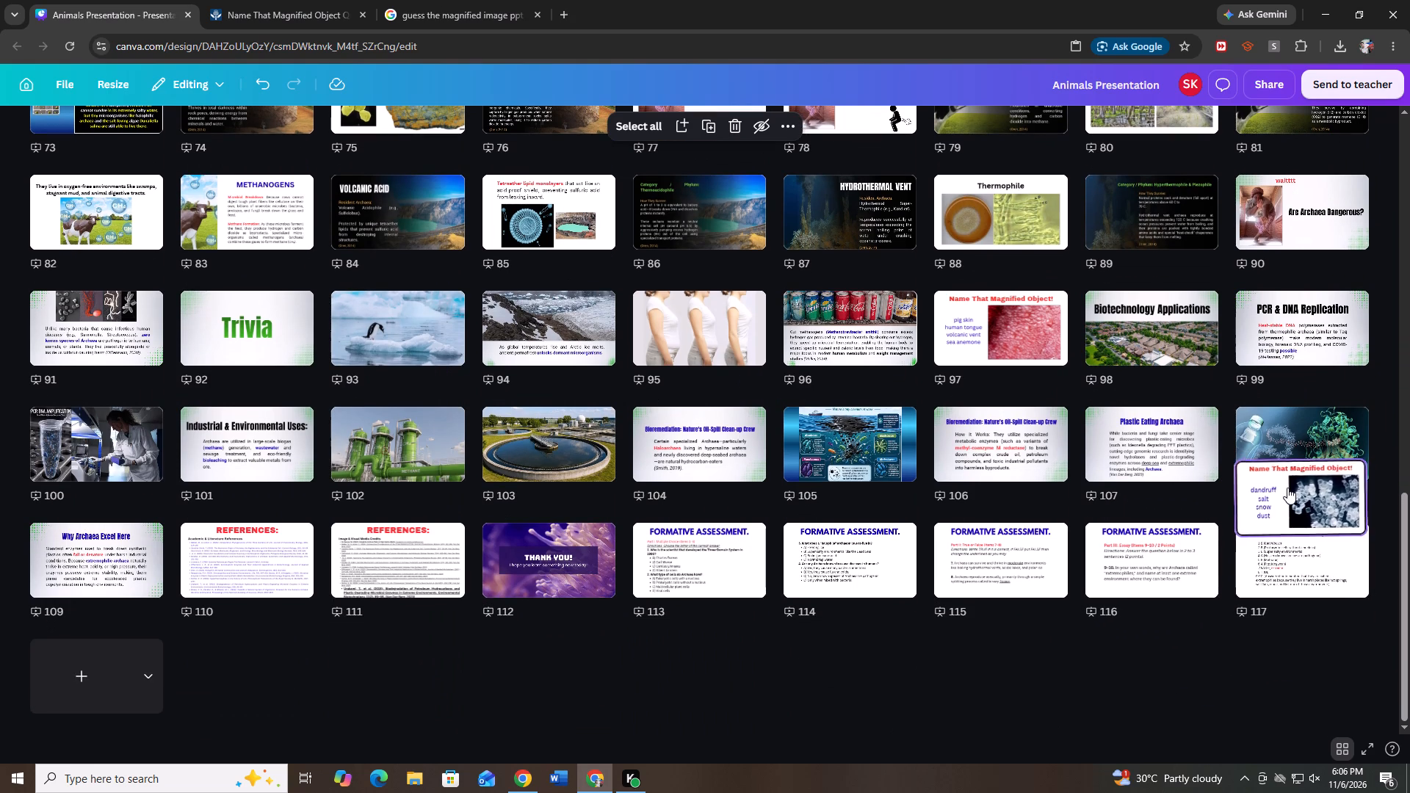
pyautogui.moveTo(1287, 488); pyautogui.dragTo(1142, 502)
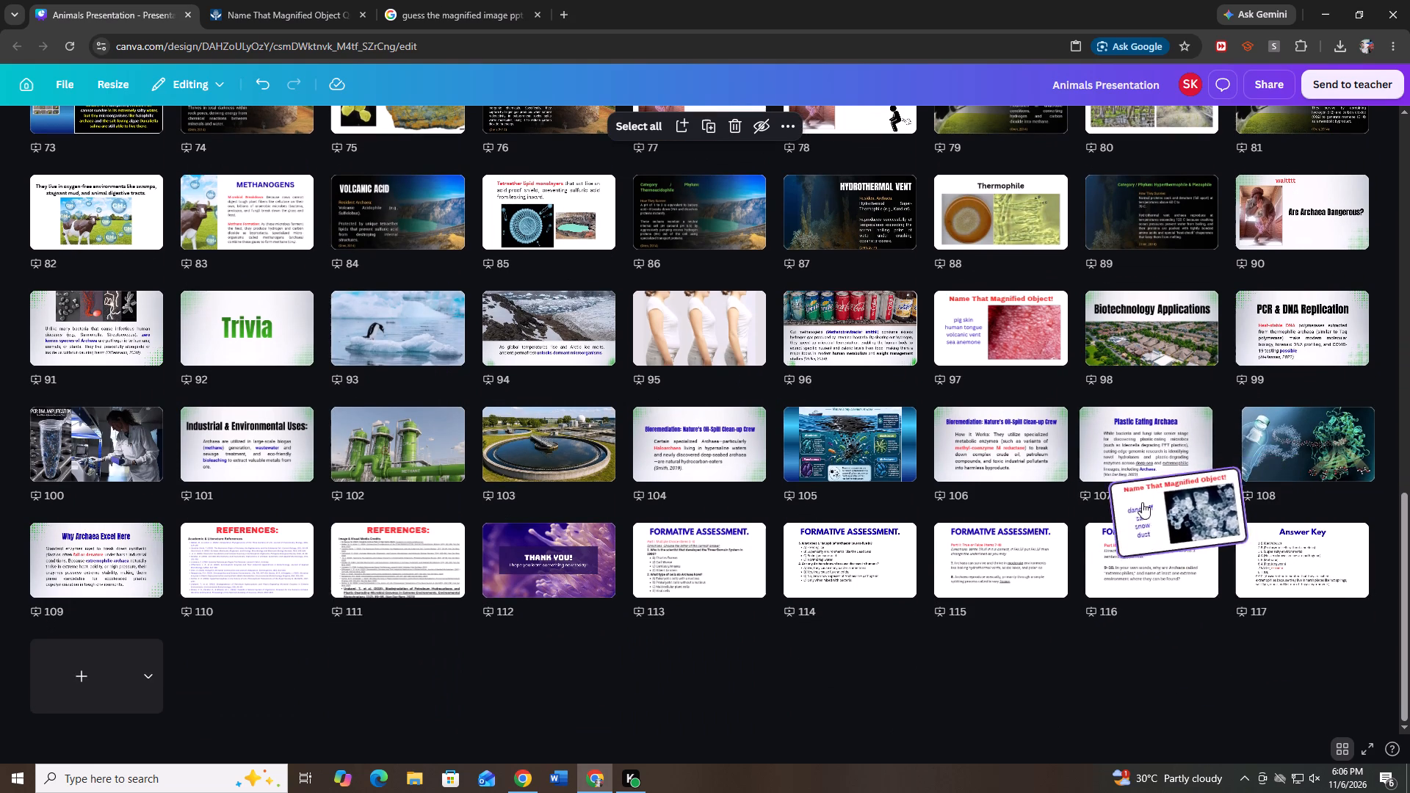
pyautogui.moveTo(1142, 502); pyautogui.dragTo(760, 498)
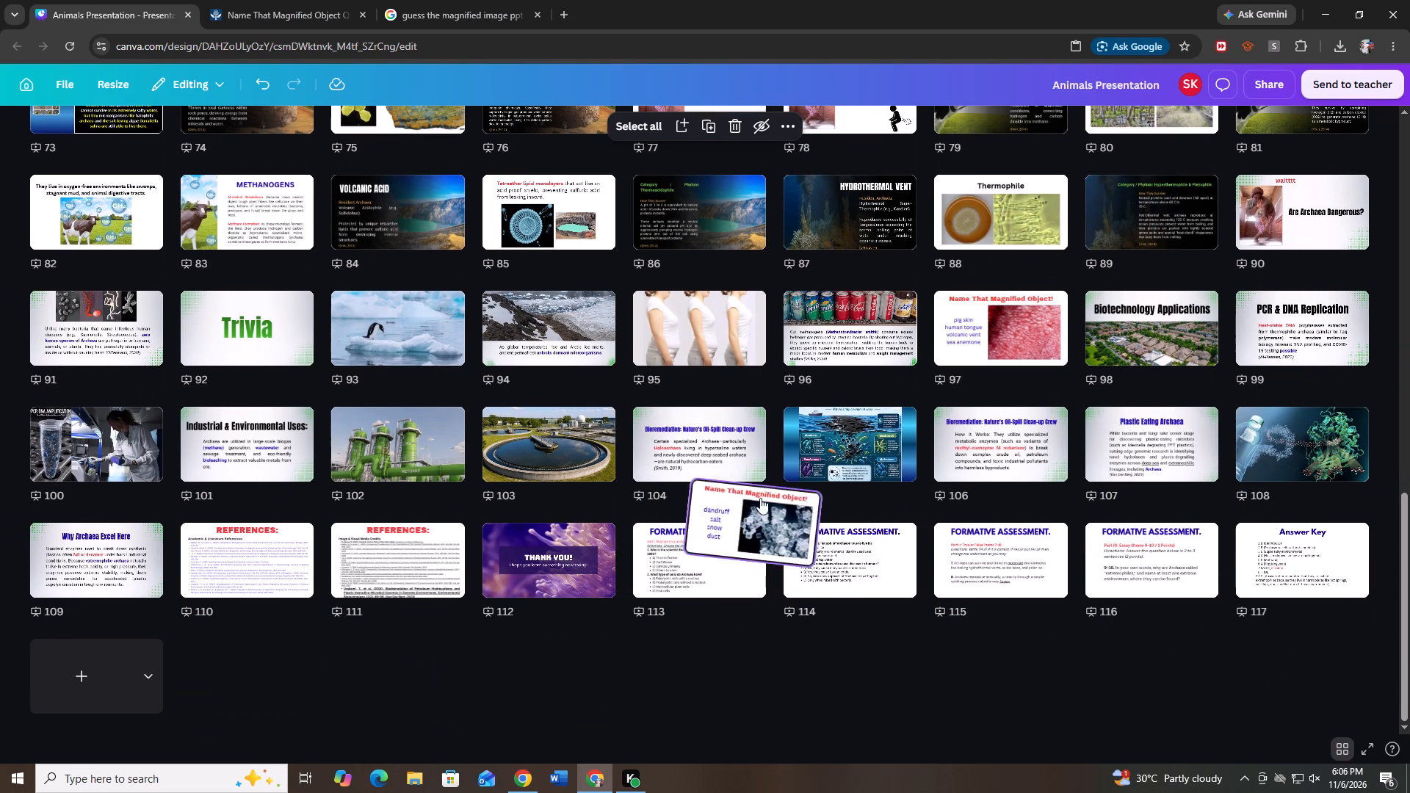
pyautogui.moveTo(760, 498); pyautogui.dragTo(883, 517)
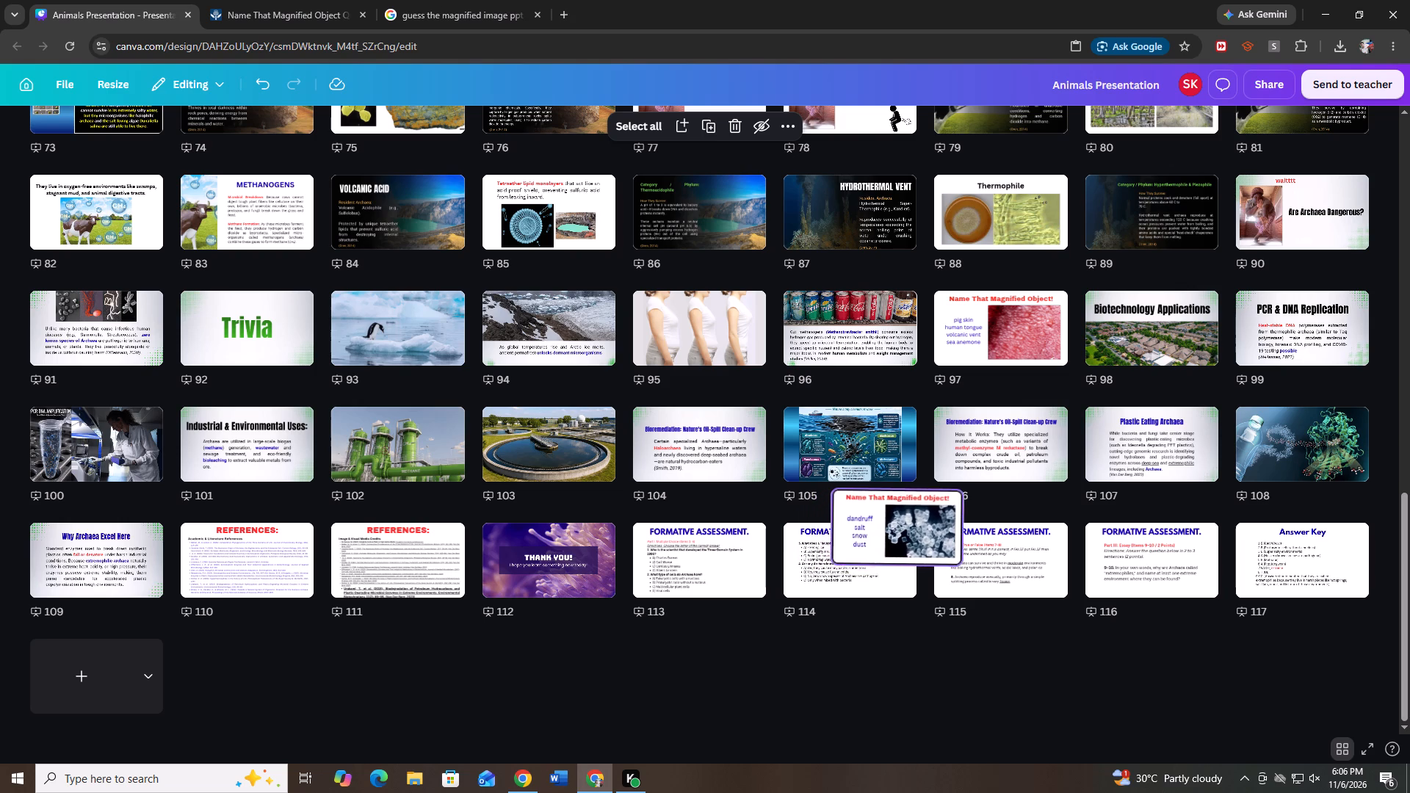
pyautogui.moveTo(883, 517); pyautogui.dragTo(635, 450)
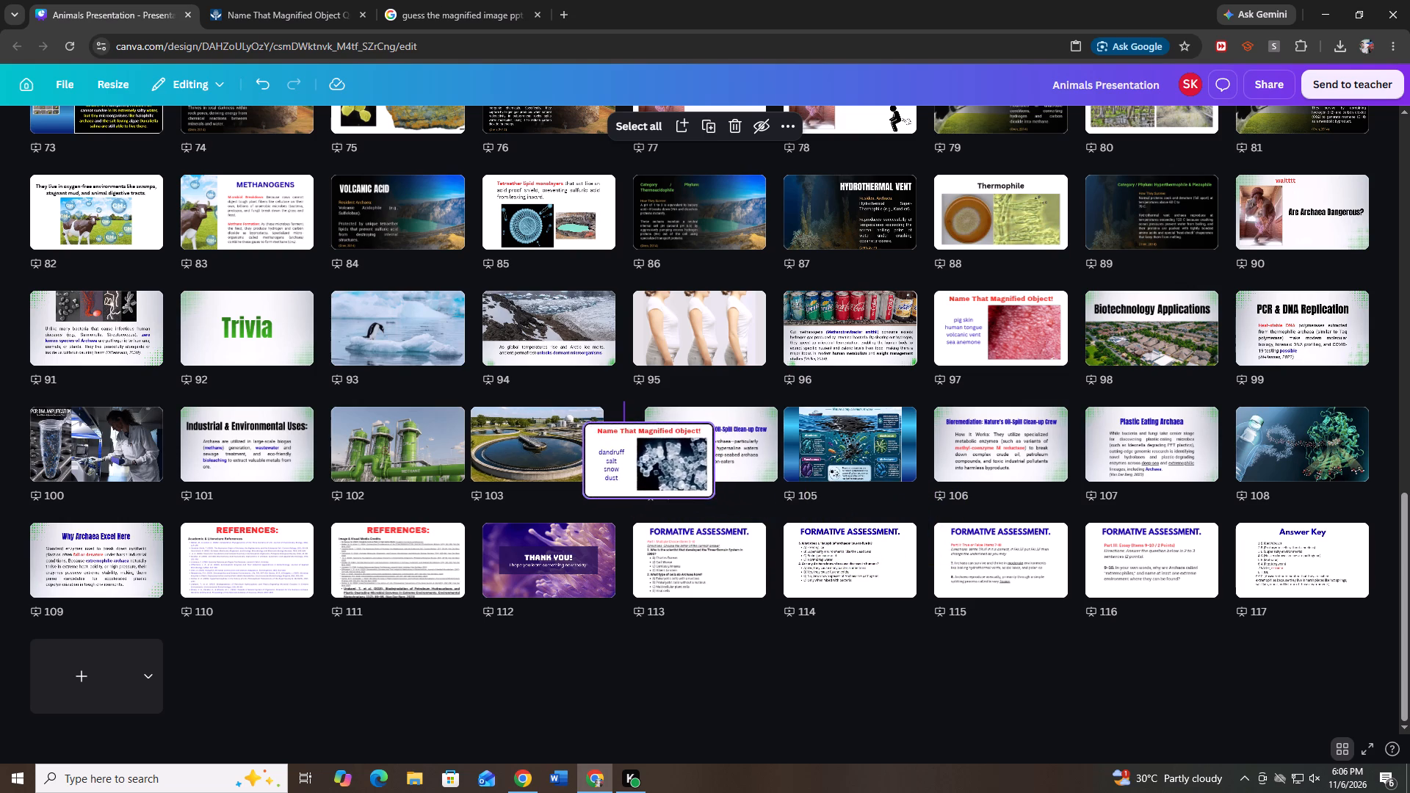
# Review the page grid to check how the "Name That Magnified Object!" slides are spread across the presentation.
pyautogui.moveTo(1403, 515); pyautogui.dragTo(1409, 315)
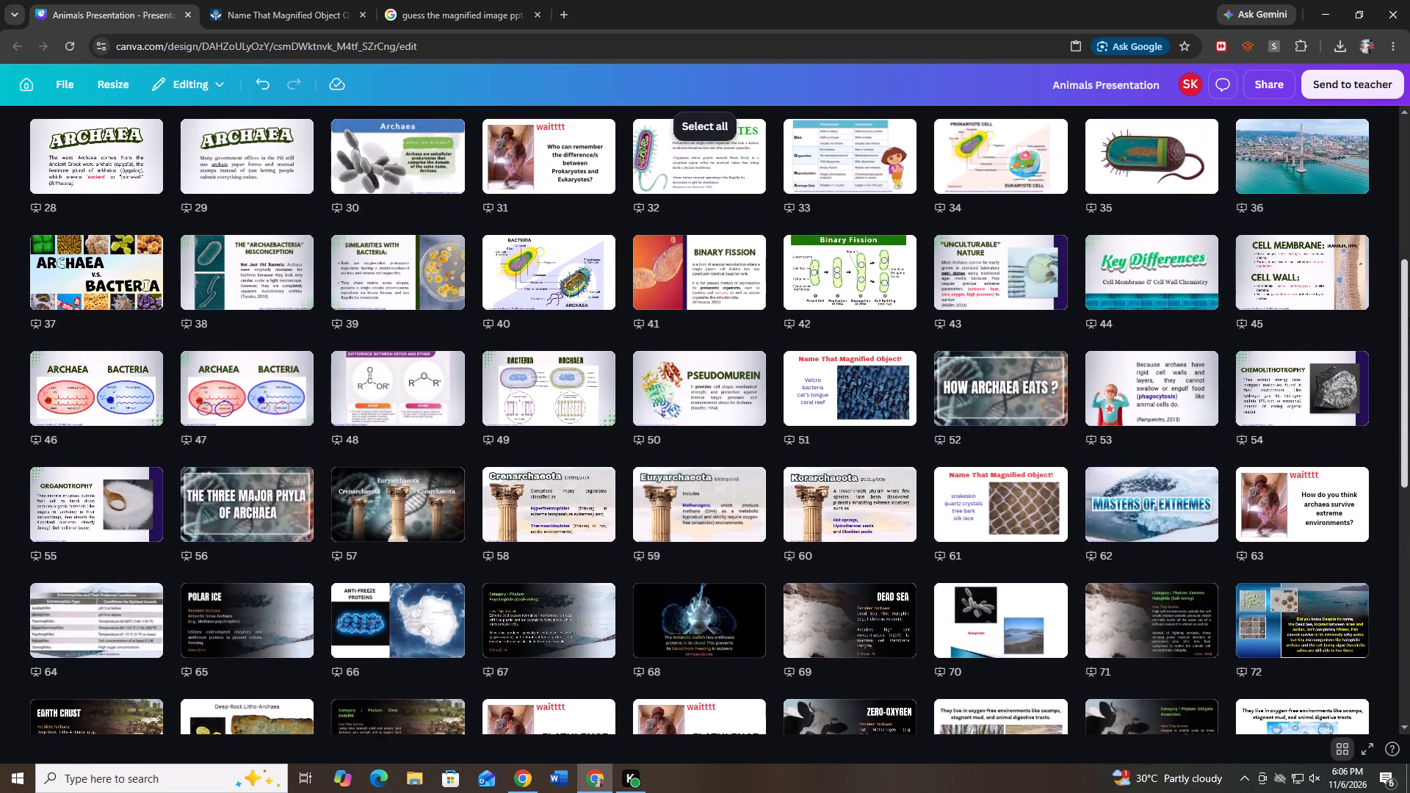
pyautogui.moveTo(1409, 315); pyautogui.dragTo(1409, 248)
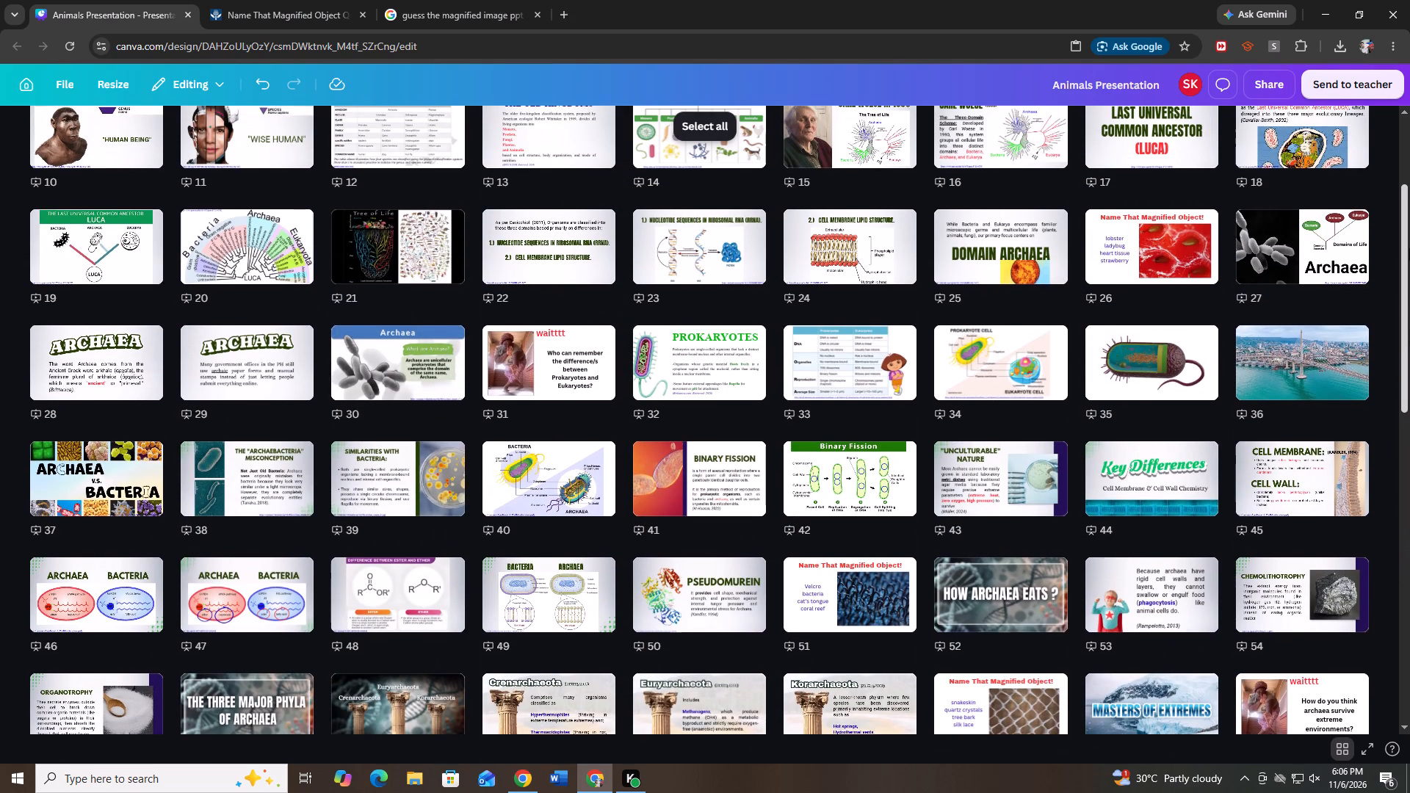
pyautogui.moveTo(1409, 248); pyautogui.dragTo(1409, 190)
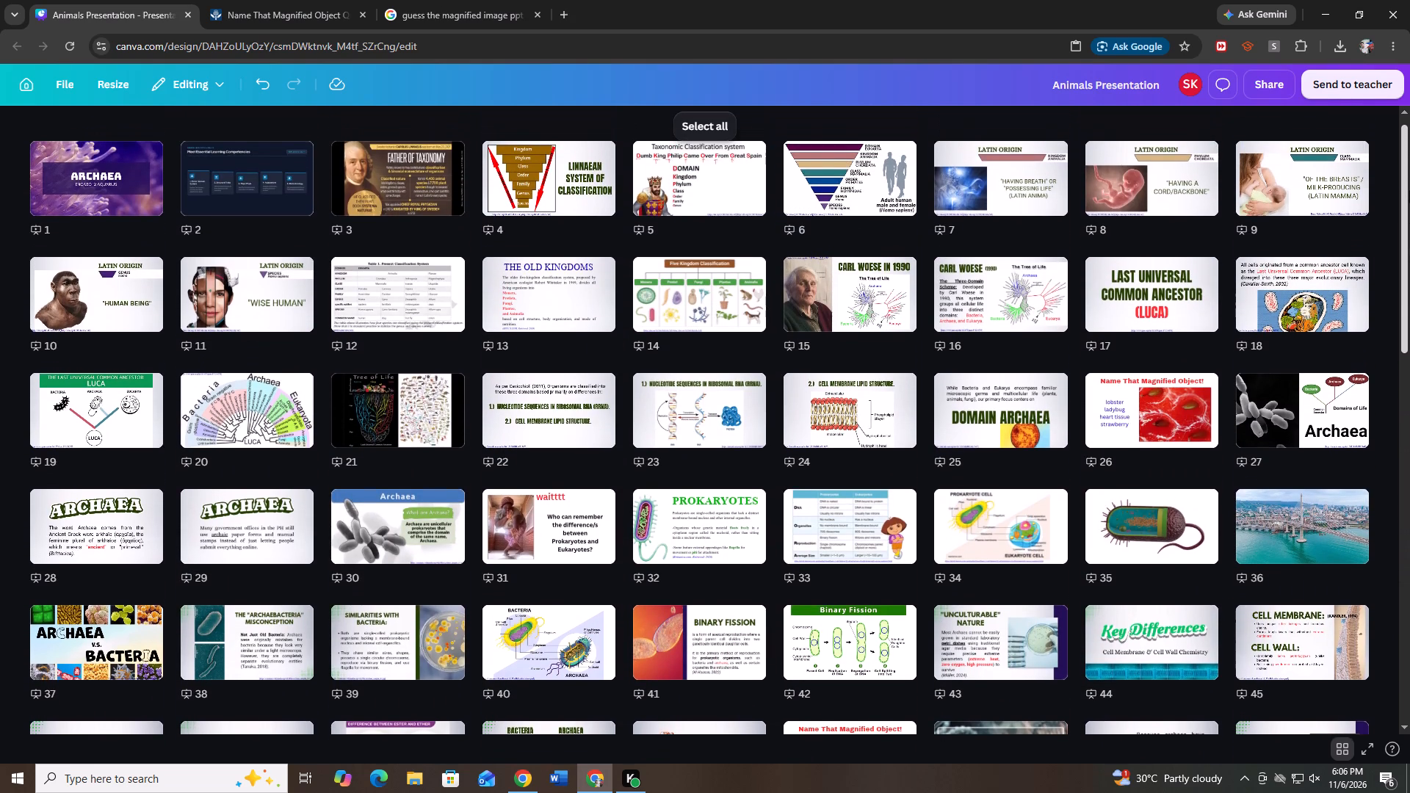
pyautogui.moveTo(1409, 190); pyautogui.dragTo(1409, 292)
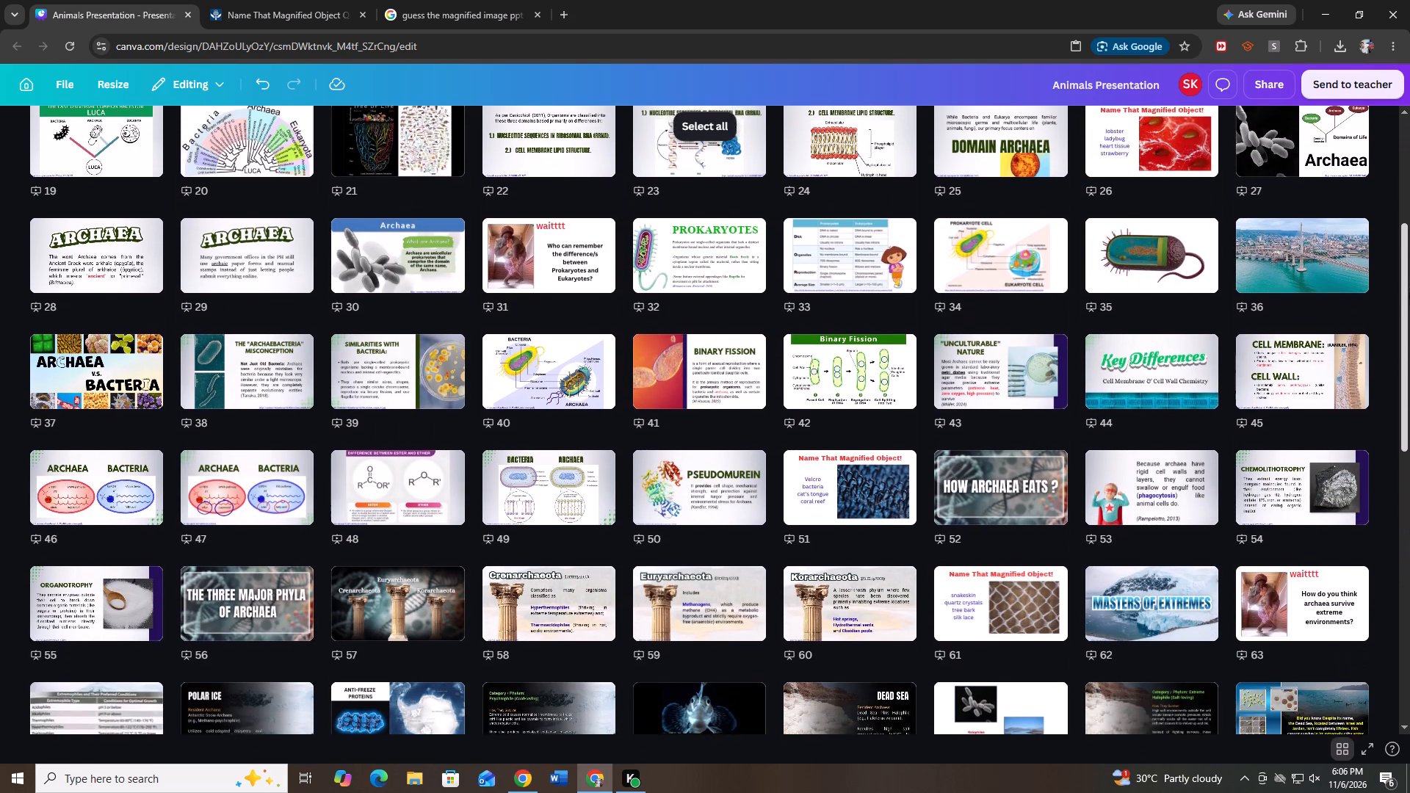
pyautogui.moveTo(1409, 292); pyautogui.dragTo(1409, 320)
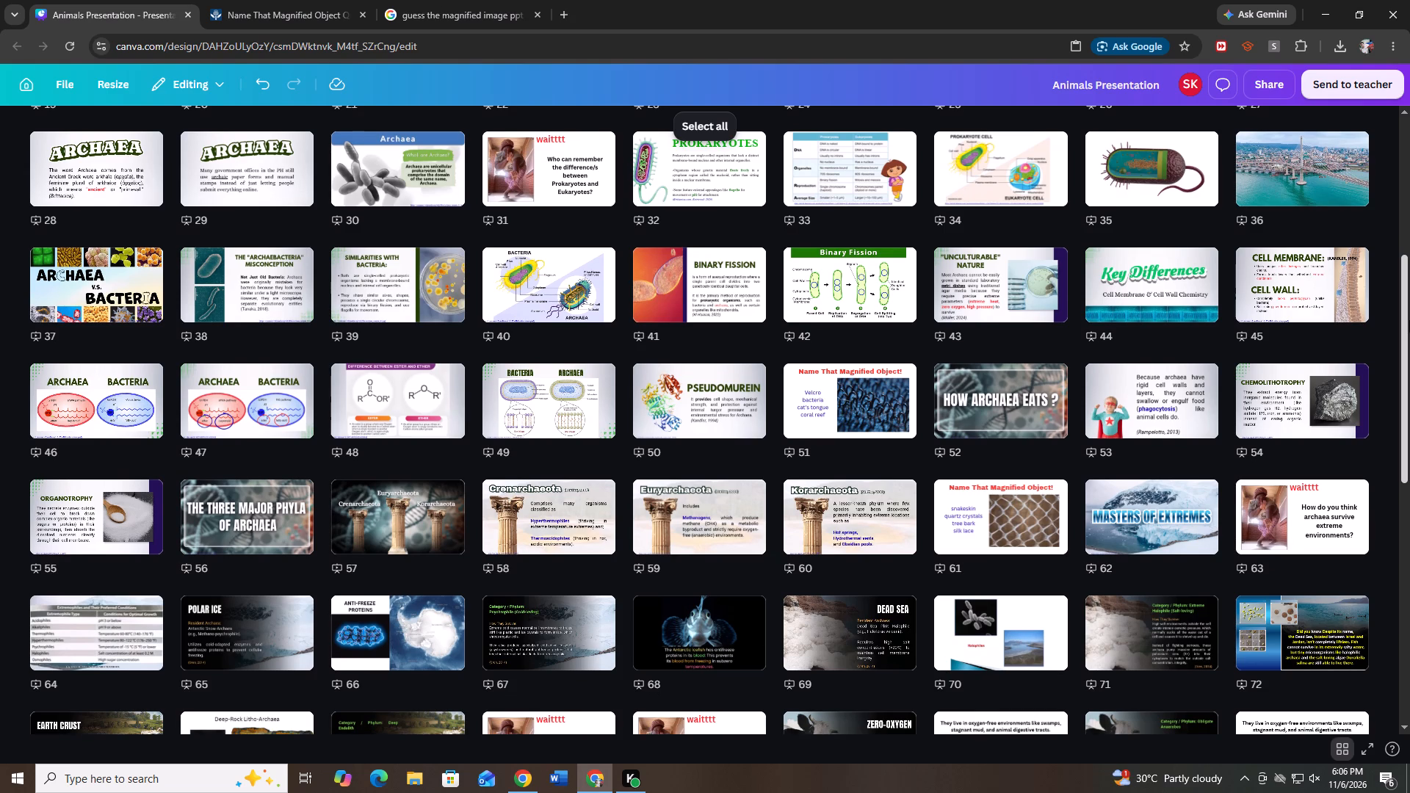
pyautogui.moveTo(1409, 320); pyautogui.dragTo(1409, 347)
pyautogui.moveTo(1409, 312); pyautogui.dragTo(1409, 344)
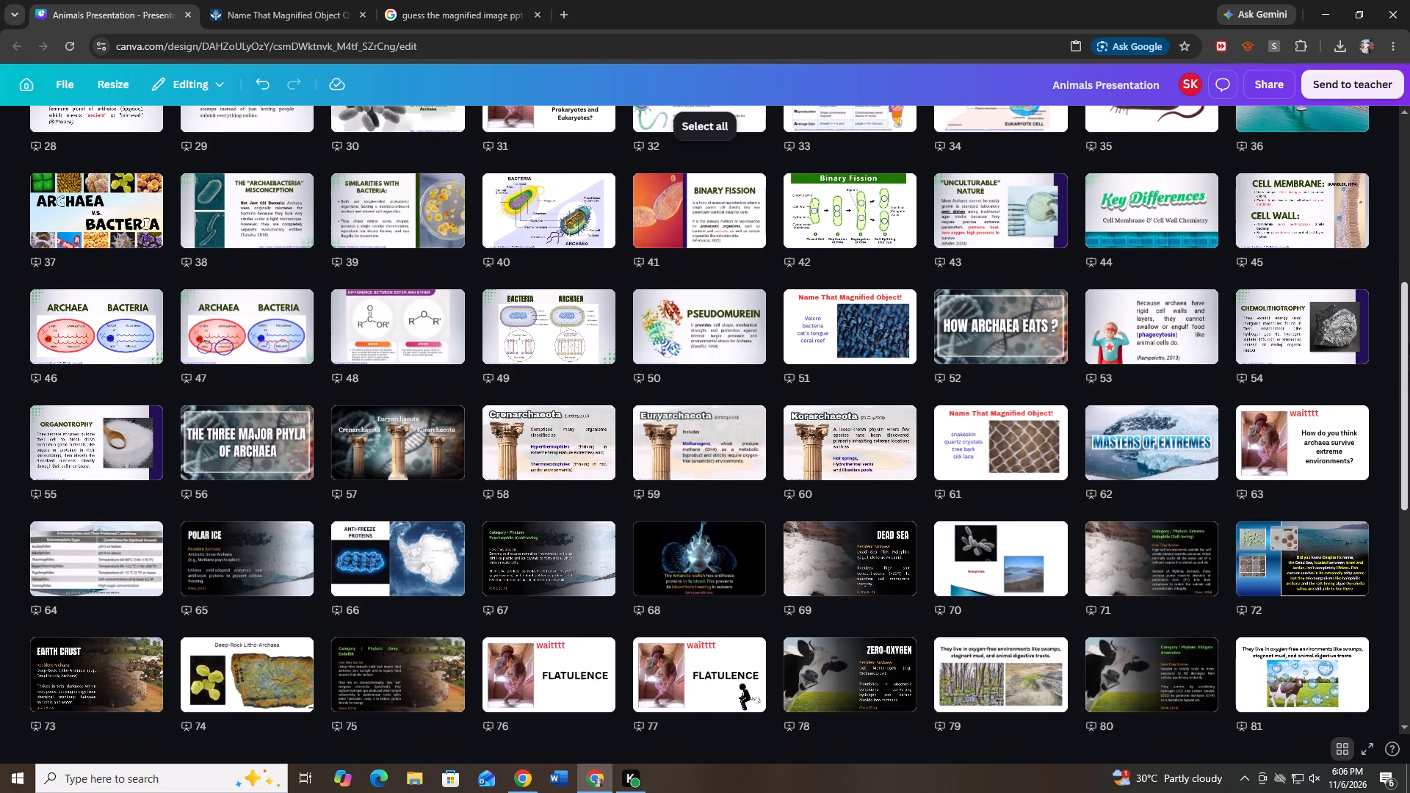
pyautogui.moveTo(1409, 344); pyautogui.dragTo(1409, 511)
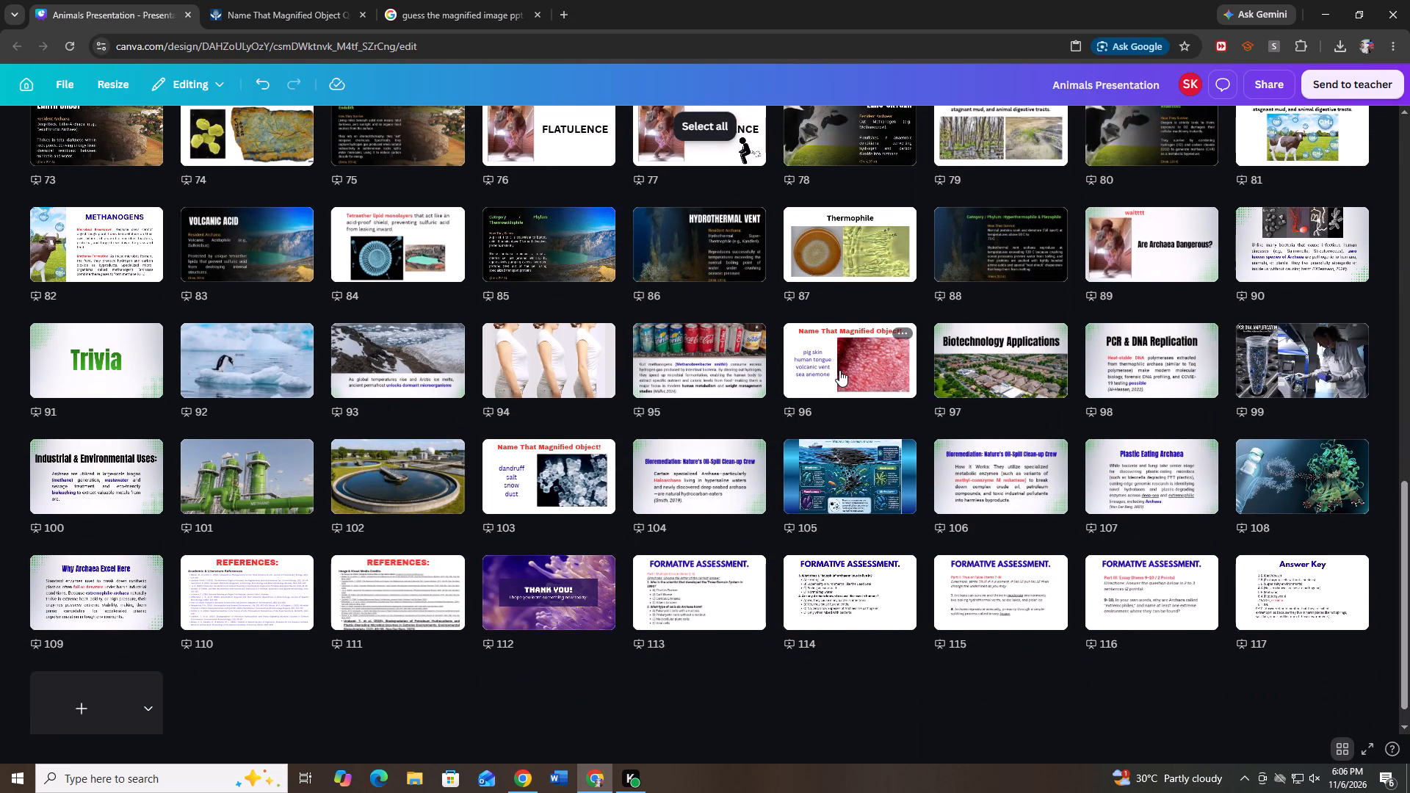
# Open the dandruff and salt game slide in the page editor.
pyautogui.click(562, 482)
pyautogui.doubleClick(561, 482)
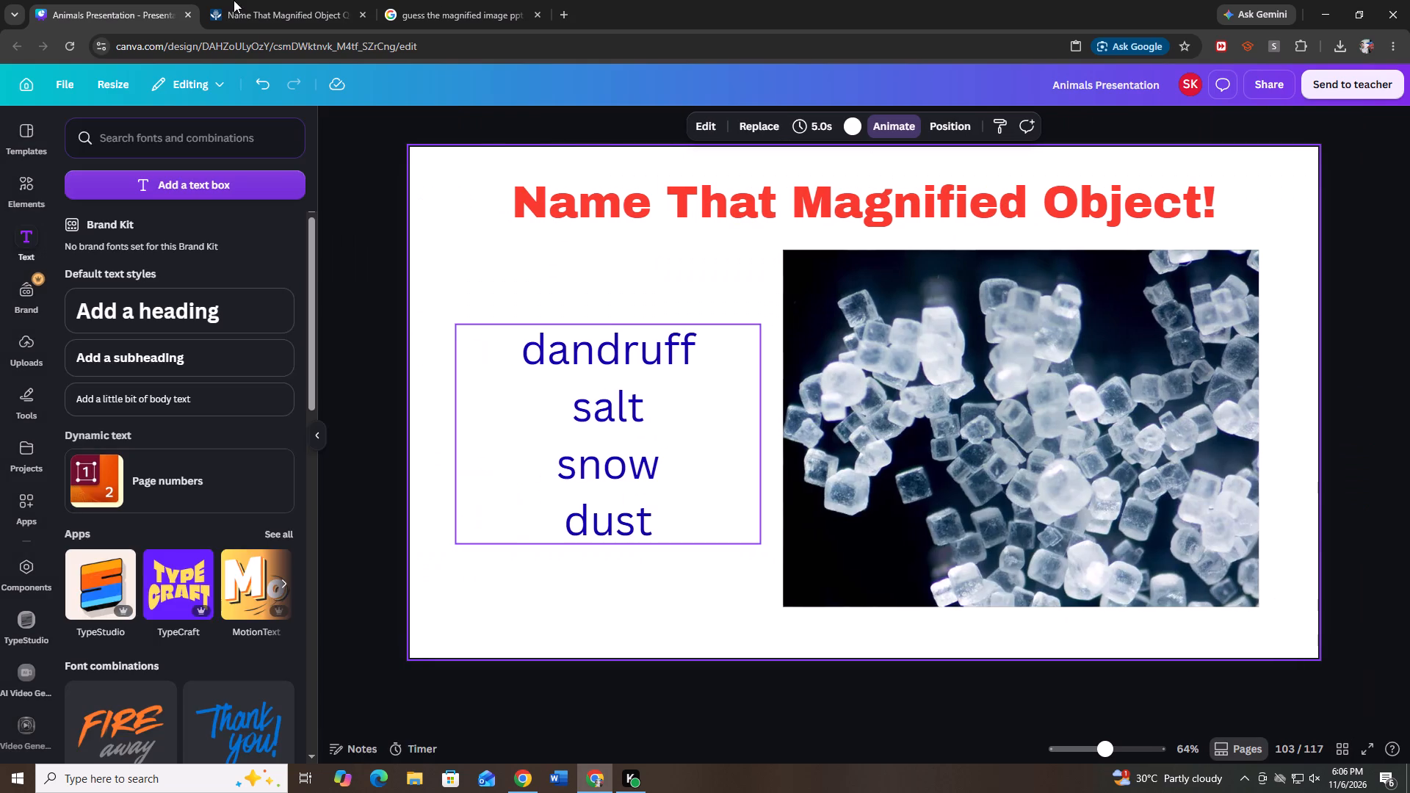
# Start the Britannica magnified-object quiz, copy its first image, and cover the slide's salt crystal photo with it, sized about 1,005 by 754.
pyautogui.click(248, 0)
pyautogui.click(599, 487)
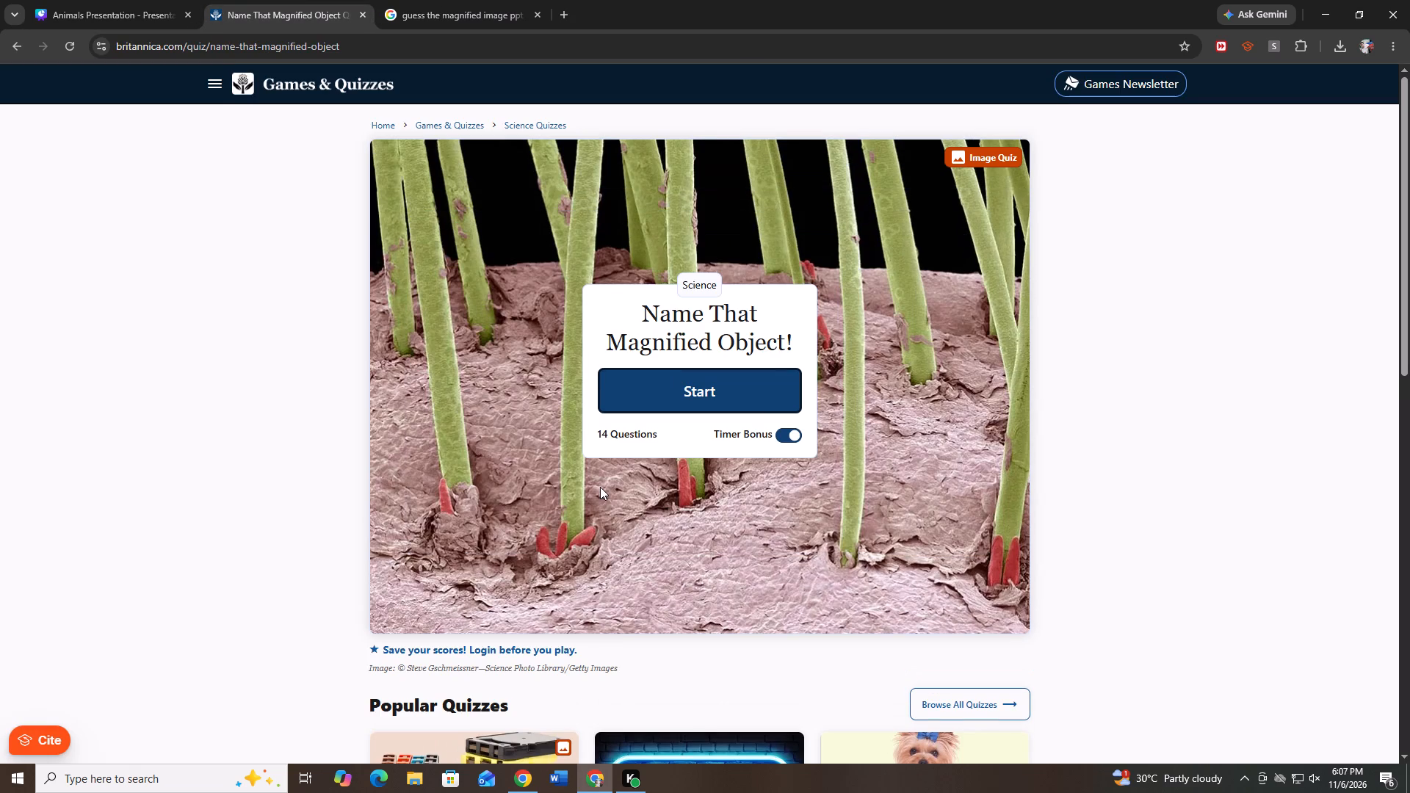
pyautogui.click(731, 394)
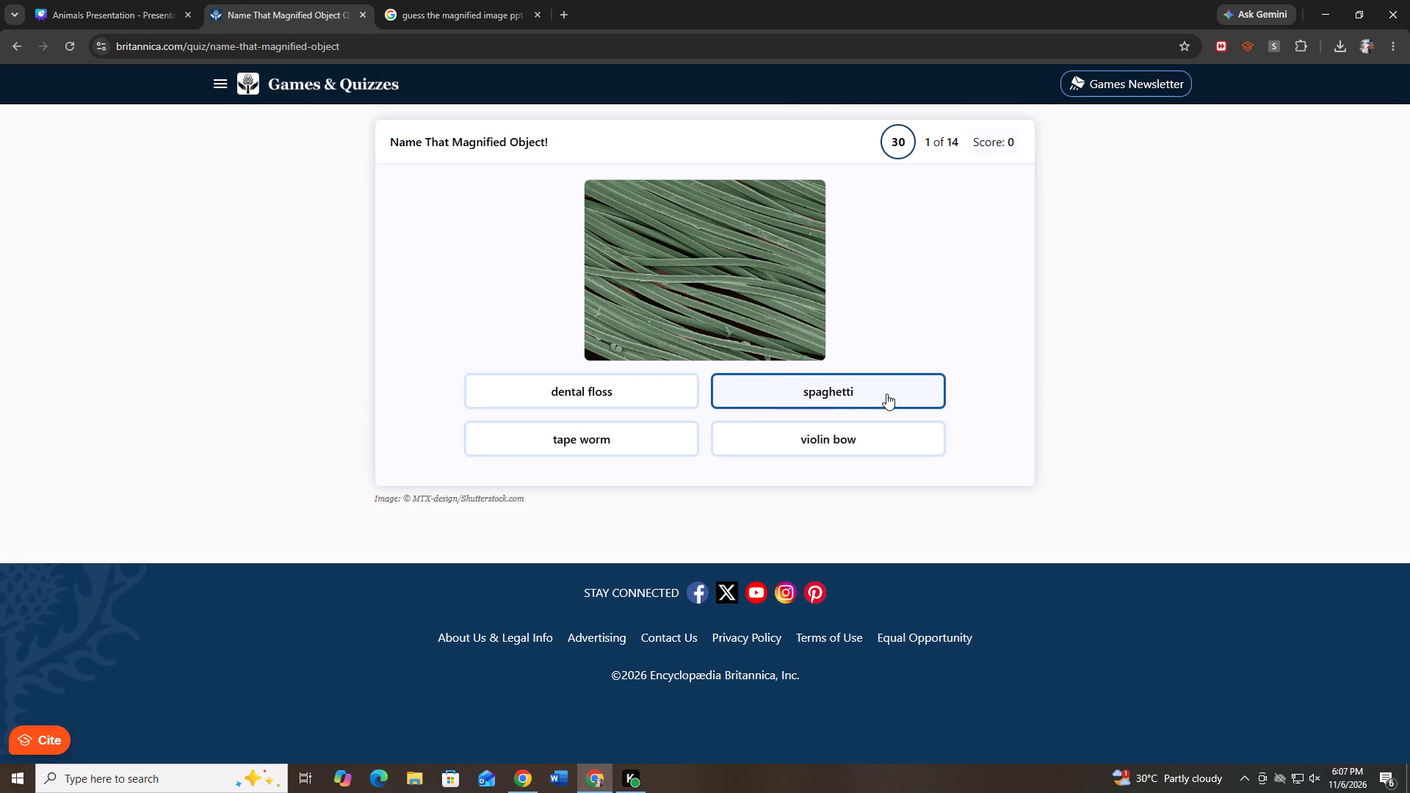
pyautogui.rightClick(728, 291)
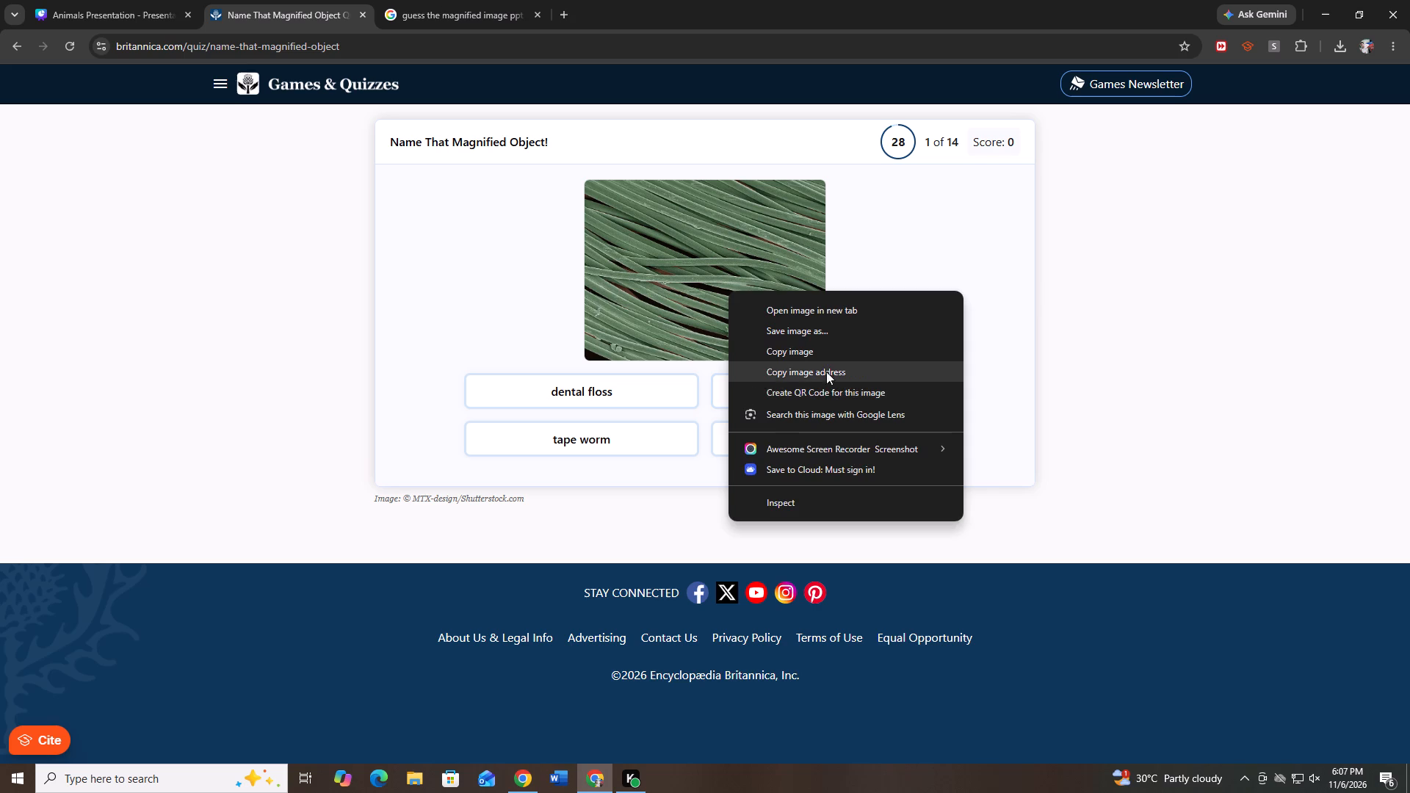
pyautogui.click(827, 356)
pyautogui.click(133, 0)
pyautogui.hotkey('ctrl', 'v')
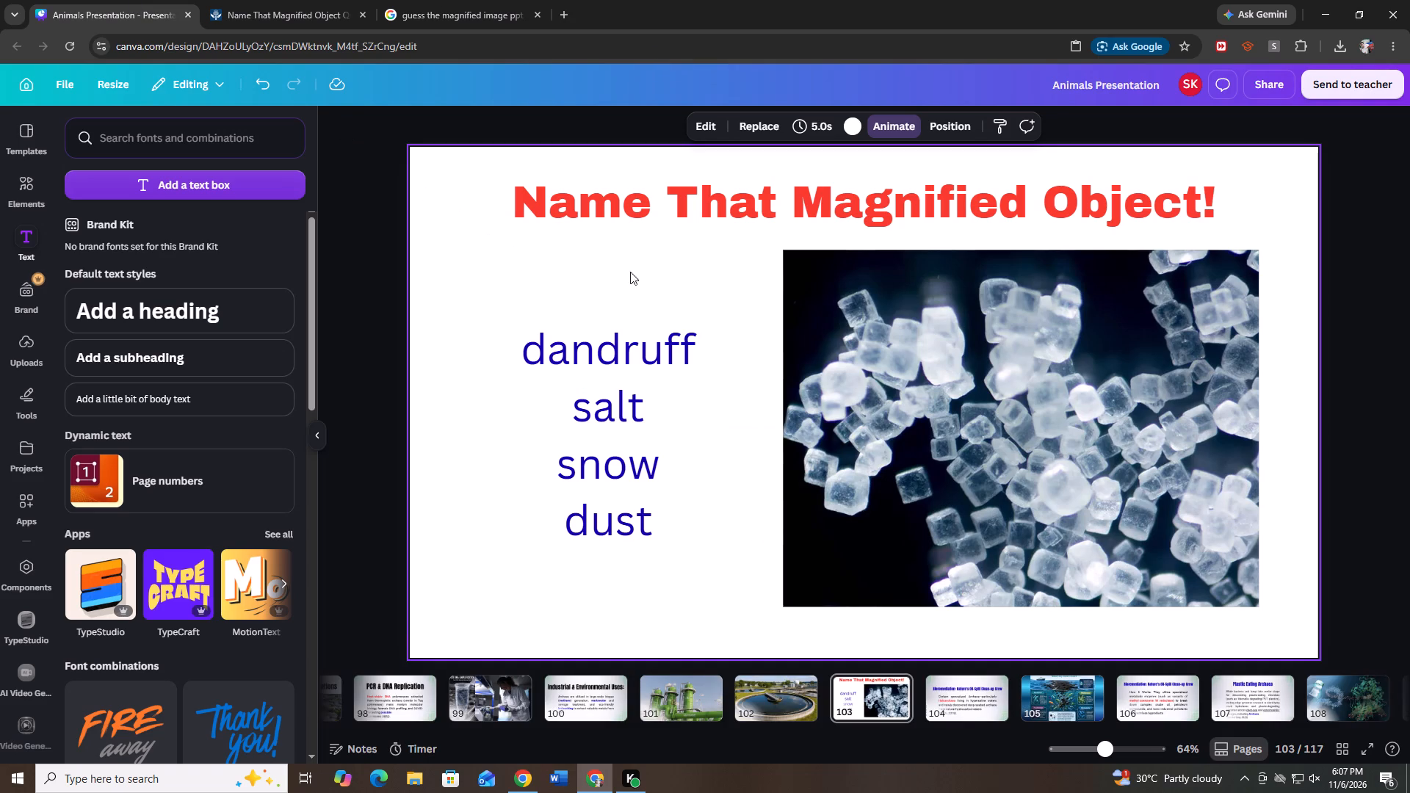
pyautogui.moveTo(764, 395); pyautogui.dragTo(886, 399)
pyautogui.moveTo(1190, 549); pyautogui.dragTo(1265, 597)
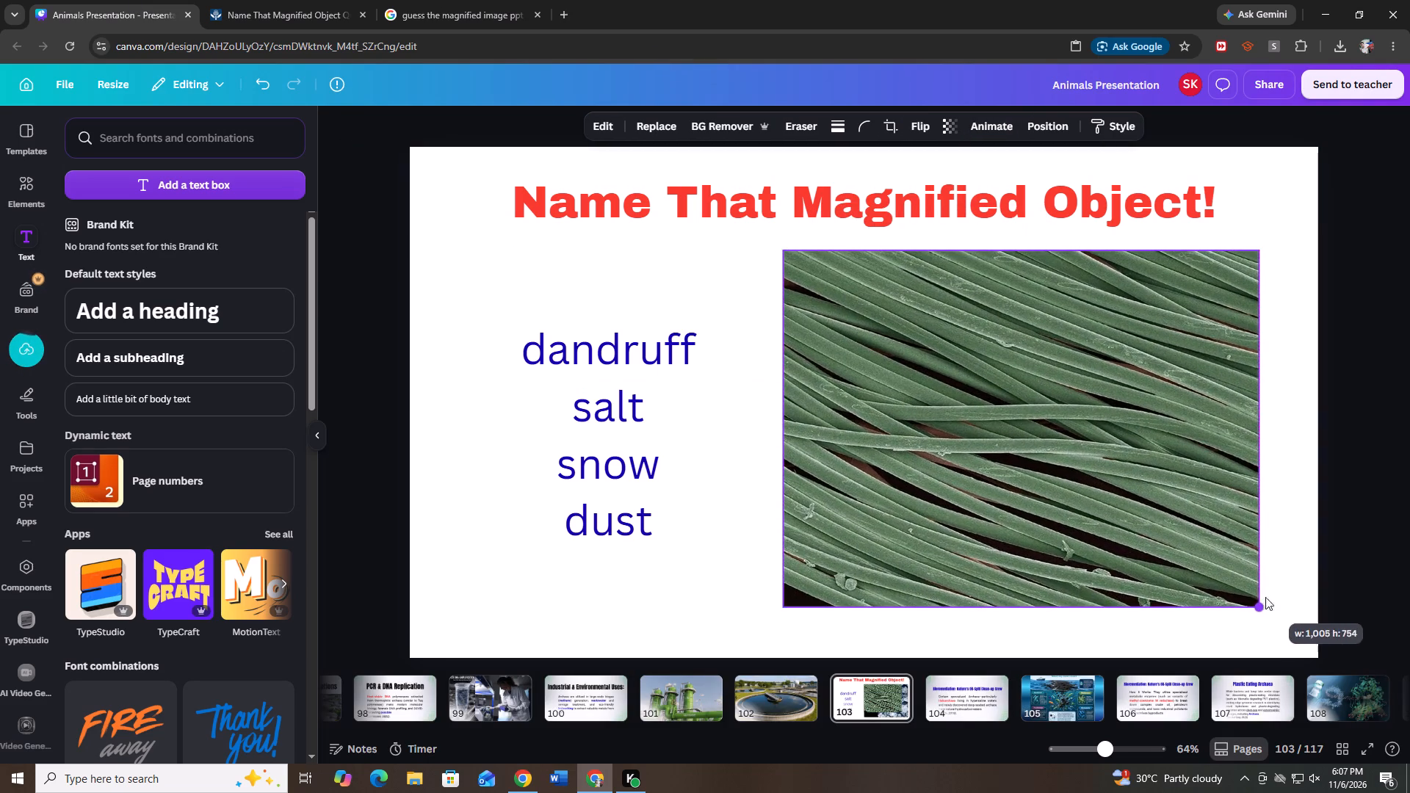
# Replace the slide's answer choices with the quiz's options: dental floss, spaghetti, tape worm and violin bow, choosing dental floss in the quiz.
pyautogui.click(267, 0)
pyautogui.moveTo(507, 384); pyautogui.dragTo(844, 422)
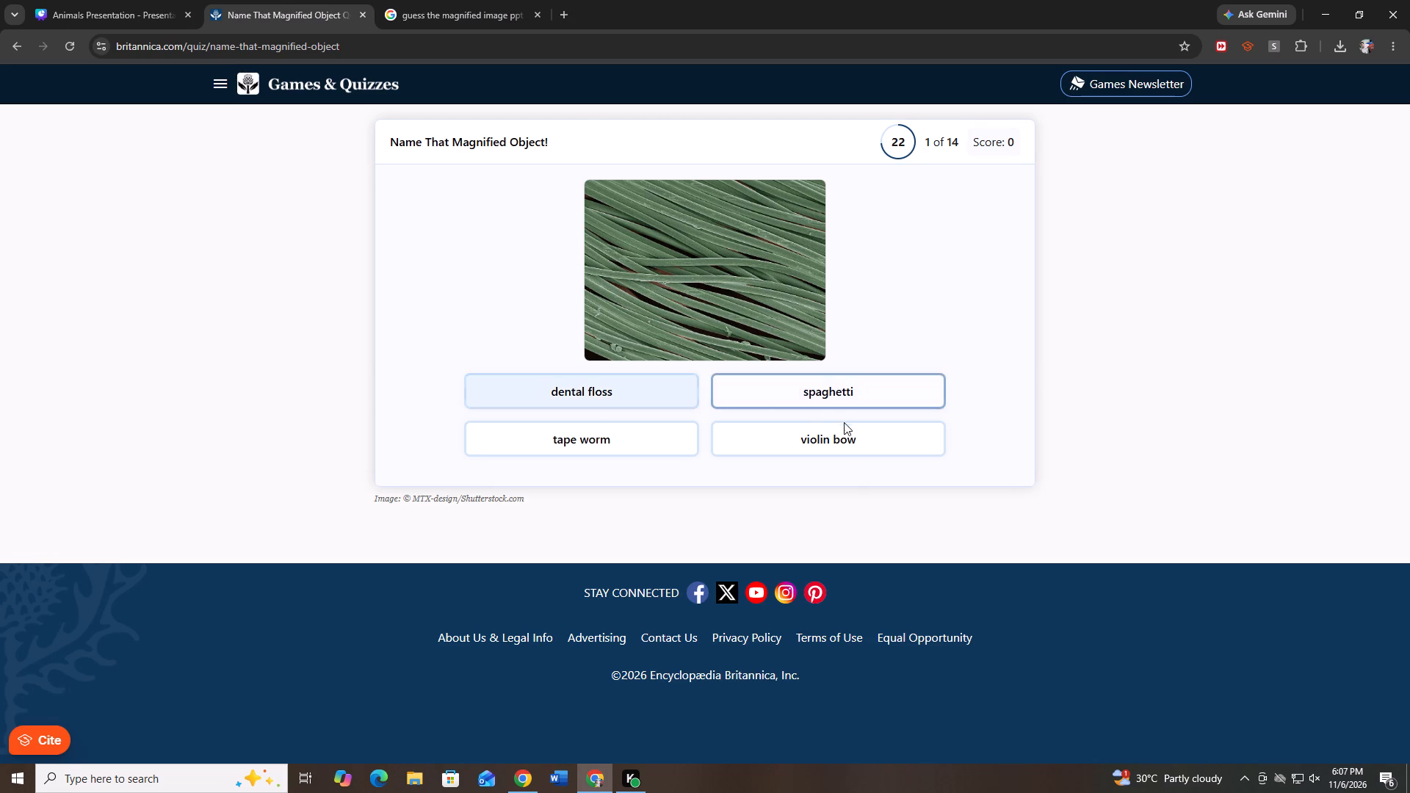
pyautogui.moveTo(844, 422); pyautogui.dragTo(847, 493)
pyautogui.moveTo(418, 377); pyautogui.dragTo(858, 449)
pyautogui.hotkey('ctrl', 'c')
pyautogui.click(626, 392)
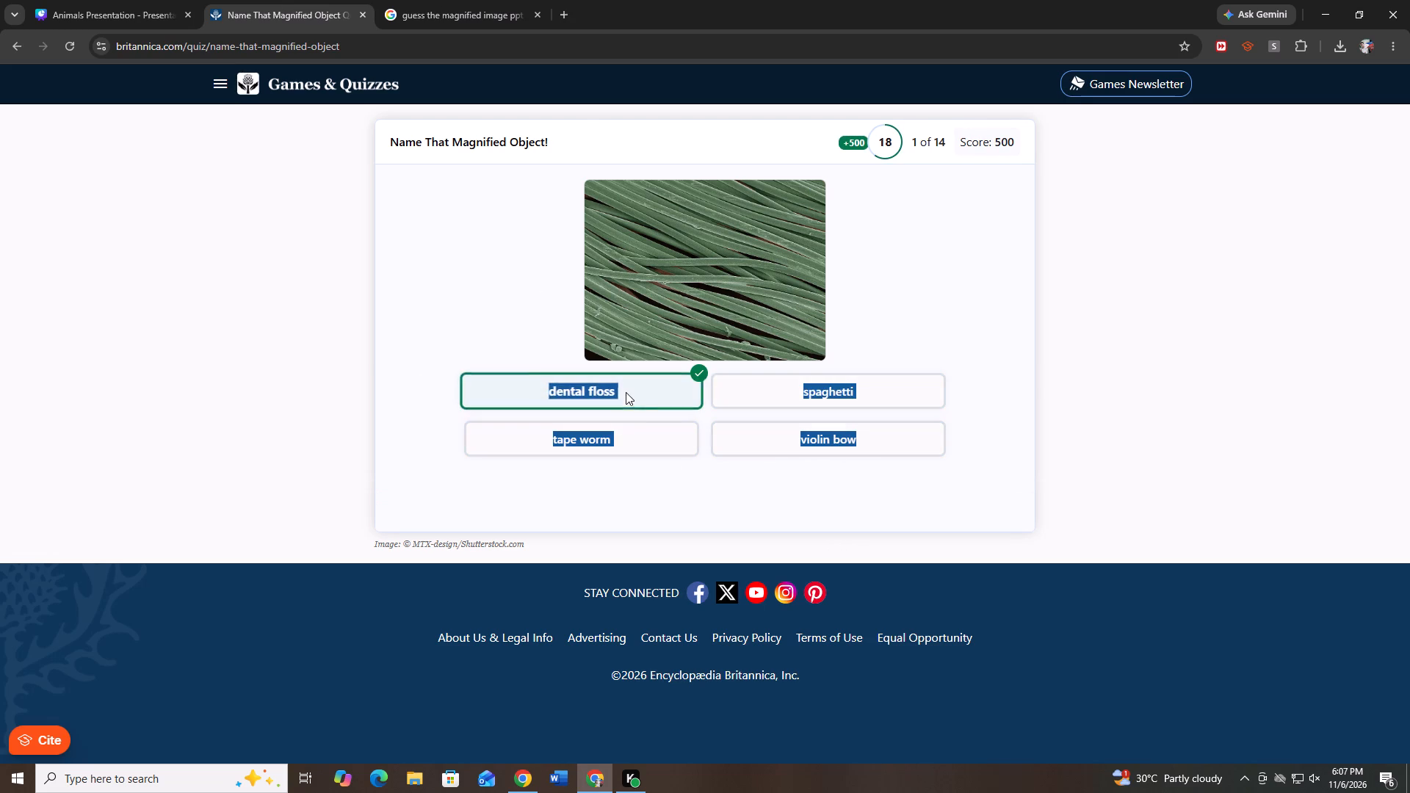
pyautogui.click(106, 0)
pyautogui.doubleClick(639, 416)
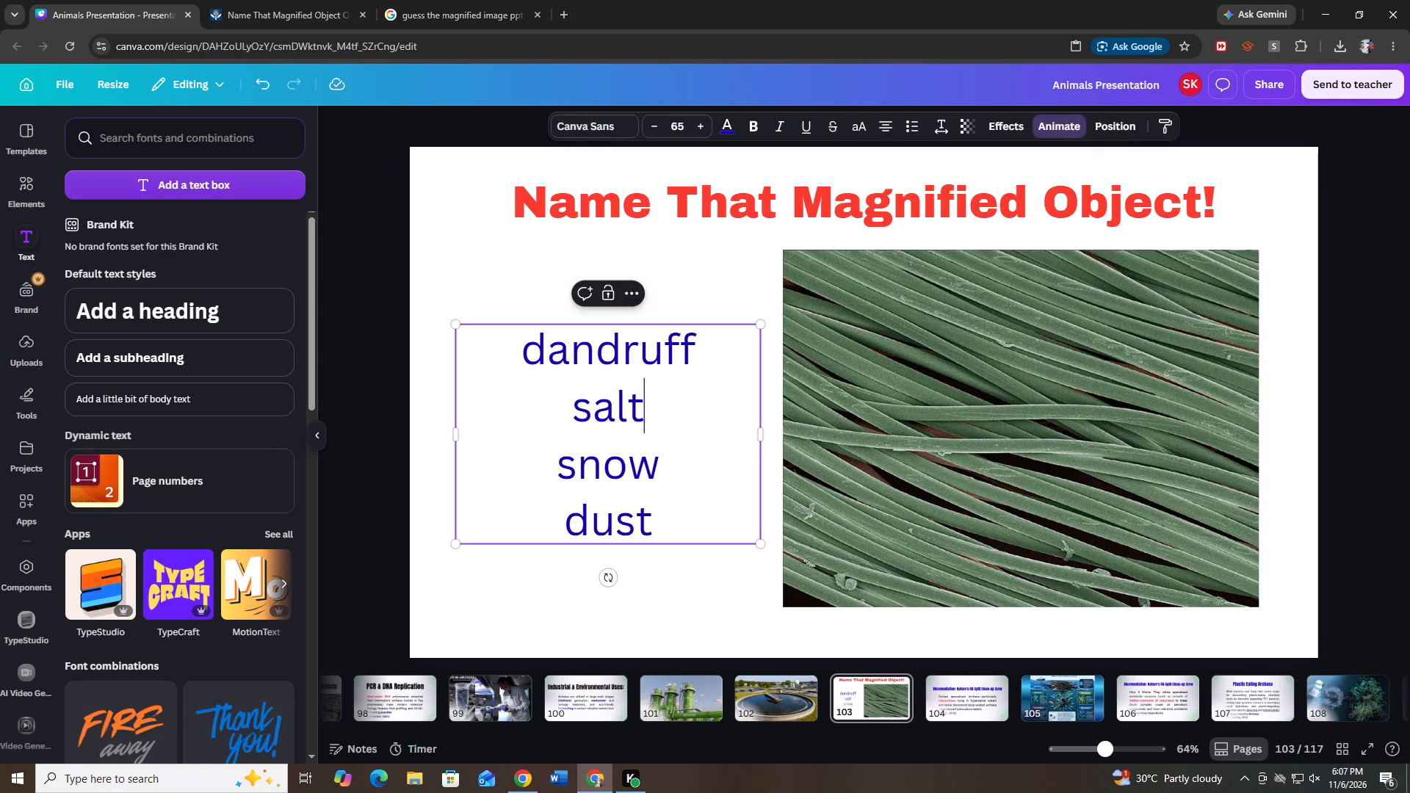
pyautogui.hotkey('ctrl', 'a')
pyautogui.hotkey('ctrl', 'v')
pyautogui.click(1396, 435)
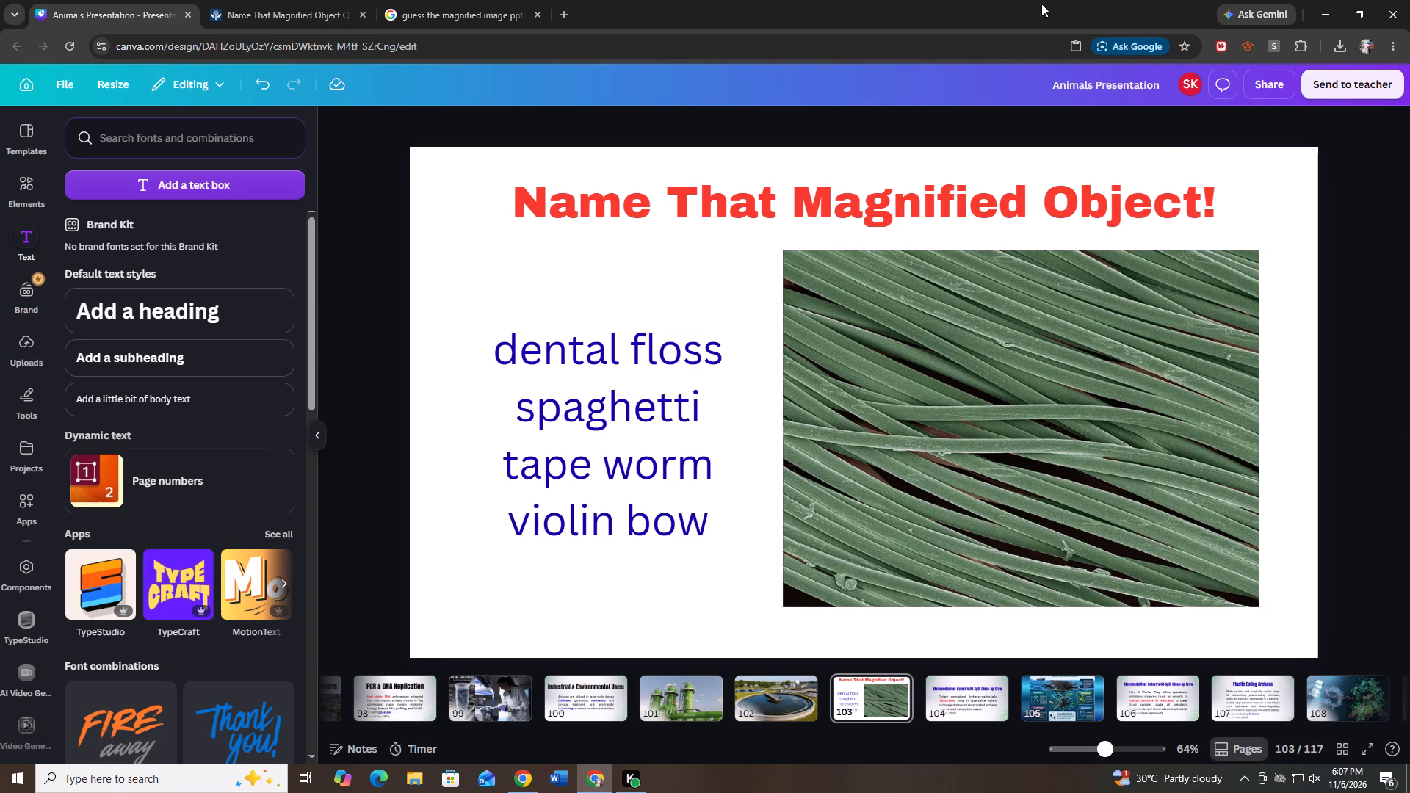
# Return to the Britannica quiz and close the browser window holding the quiz and the presentation.
pyautogui.click(202, 0)
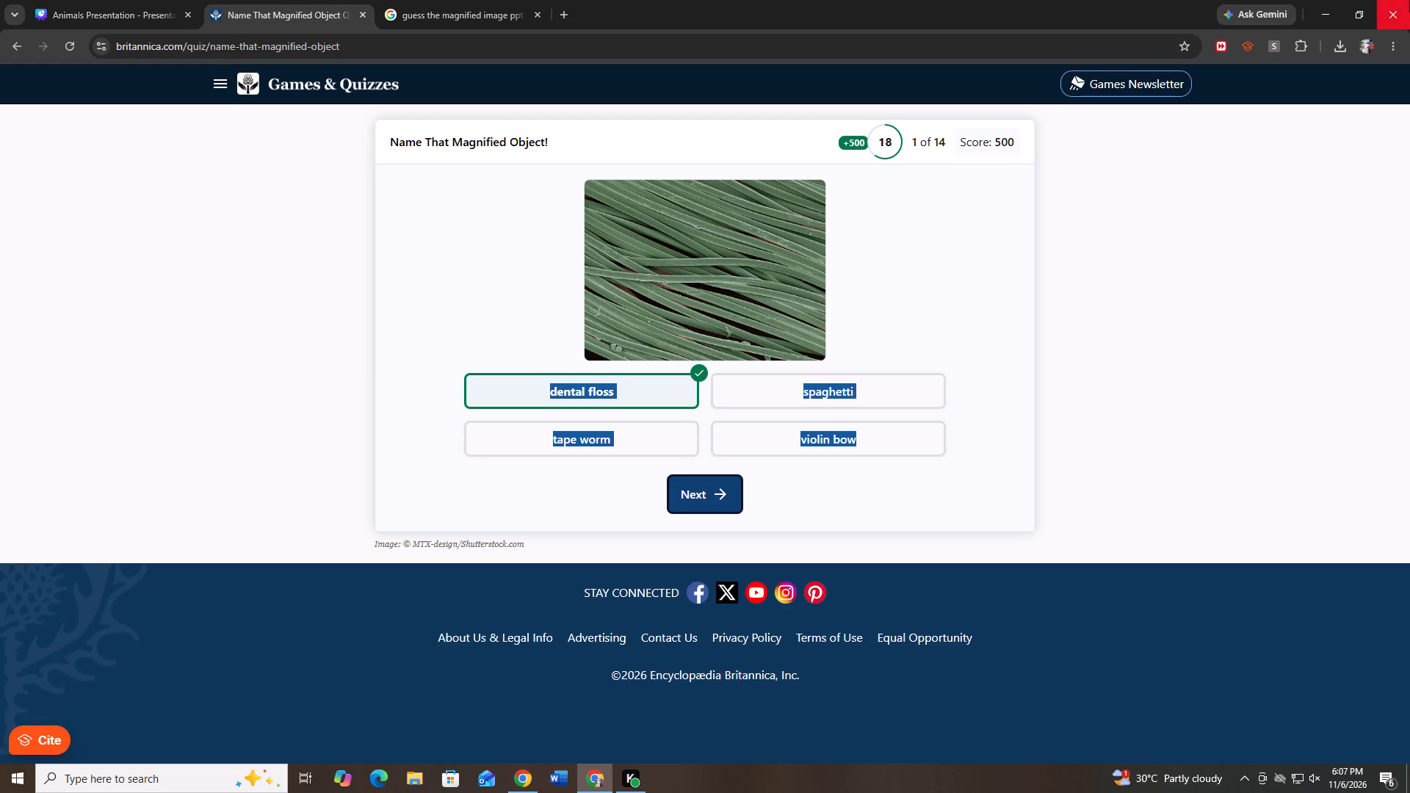
pyautogui.click(1409, 0)
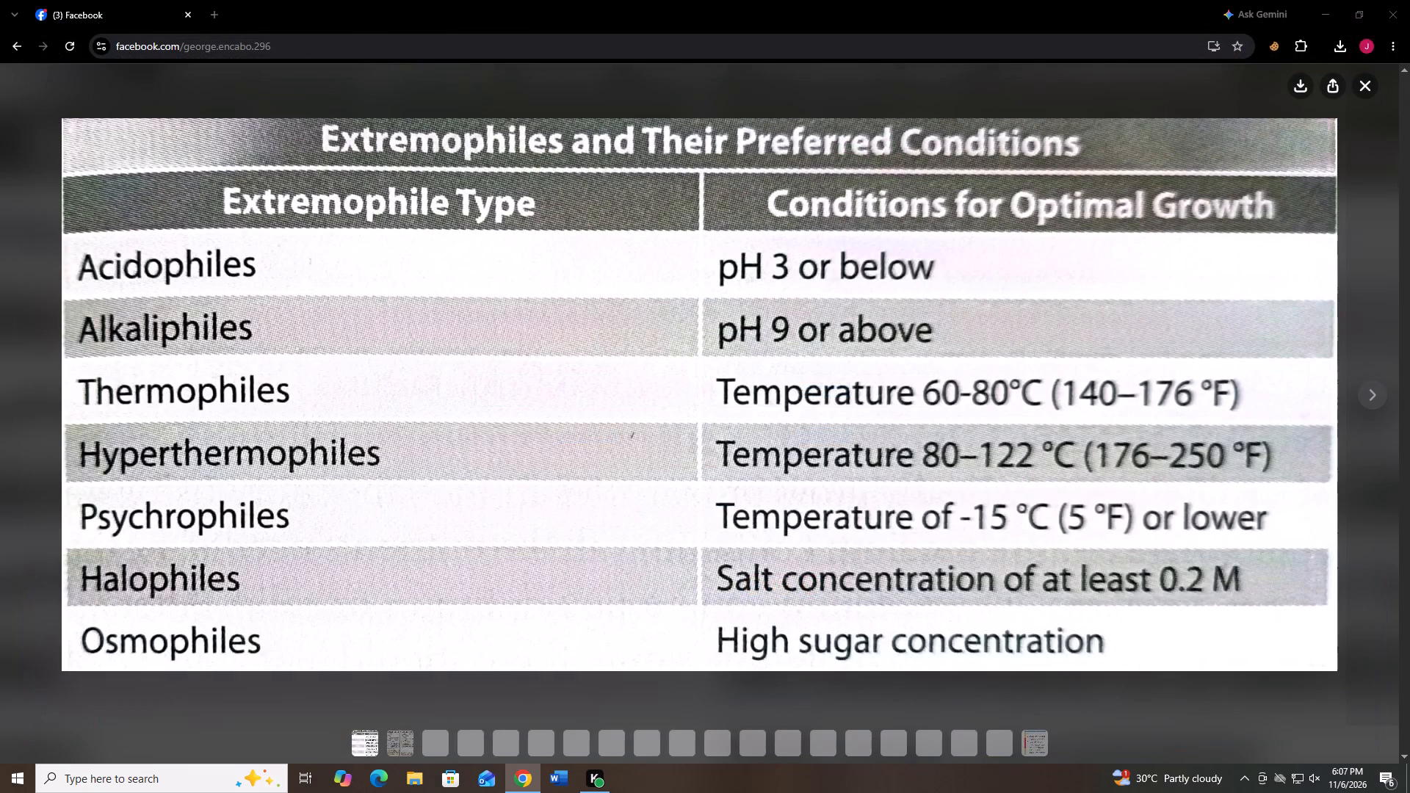